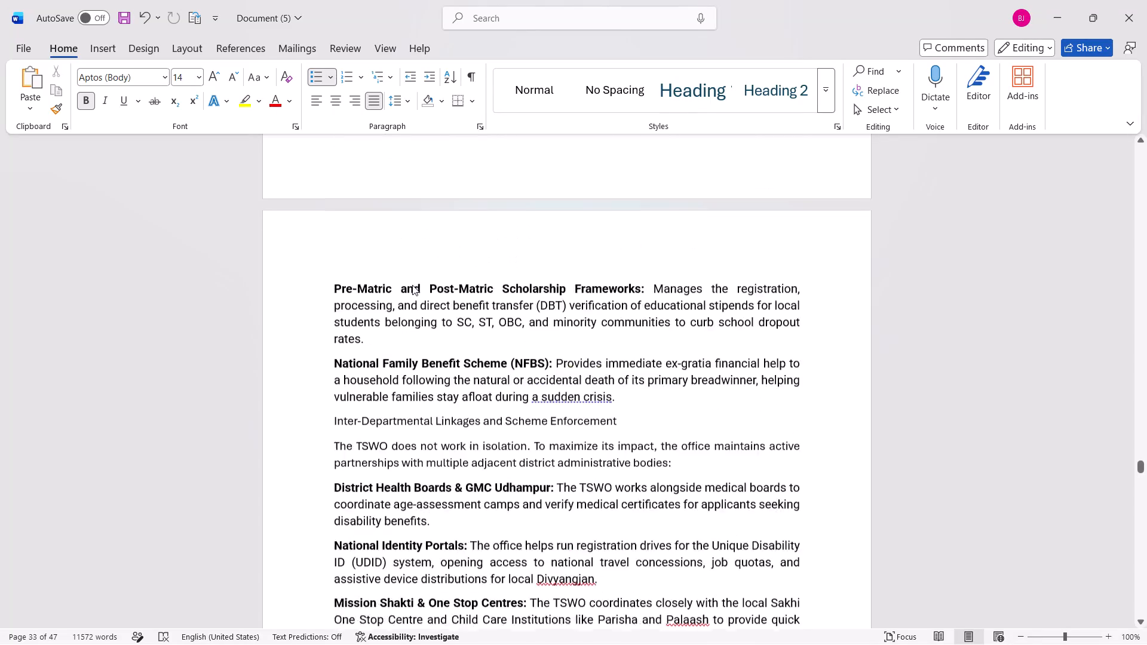
Delete the blank line above the "Challenges and Future Development Outlook" heading.
{"action": "scroll", "coordinate": [412, 285], "scroll_direction": "down", "scroll_amount": 4}
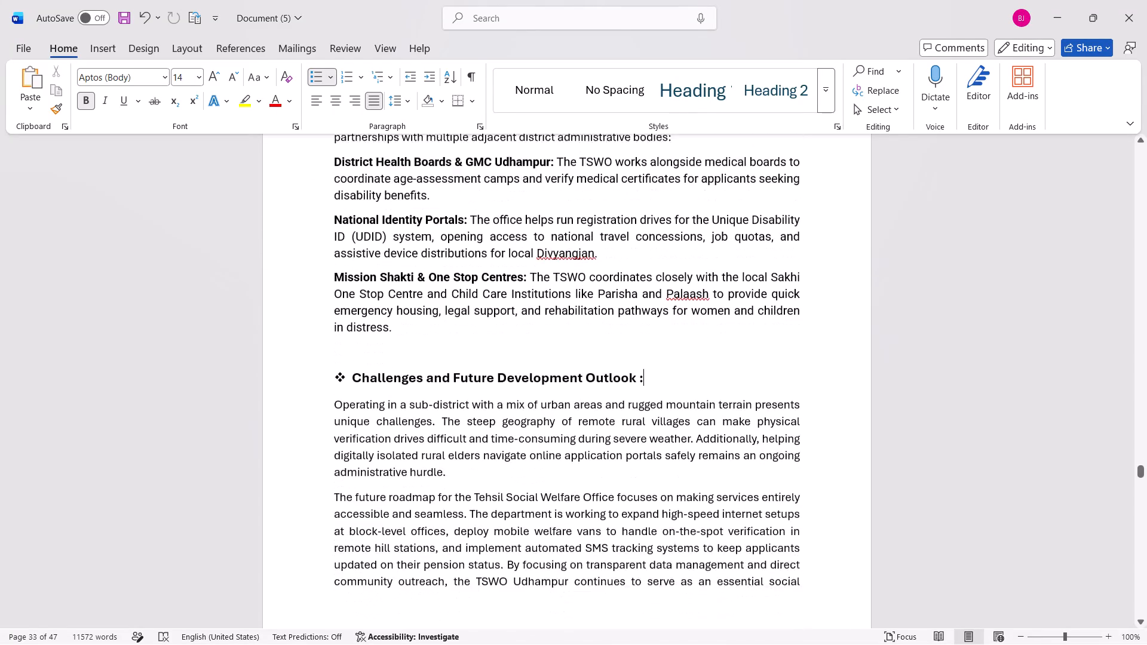
{"action": "scroll", "coordinate": [412, 285], "scroll_direction": "down", "scroll_amount": 2}
{"action": "scroll", "coordinate": [412, 285], "scroll_direction": "up", "scroll_amount": 1}
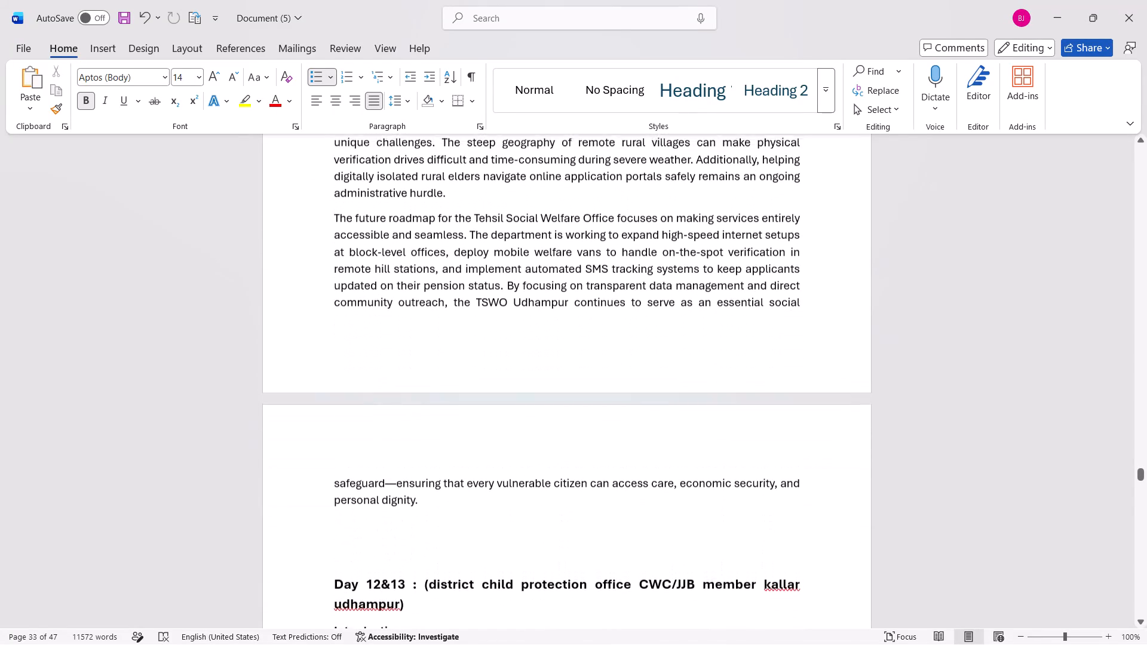
{"action": "scroll", "coordinate": [412, 285], "scroll_direction": "up", "scroll_amount": 2}
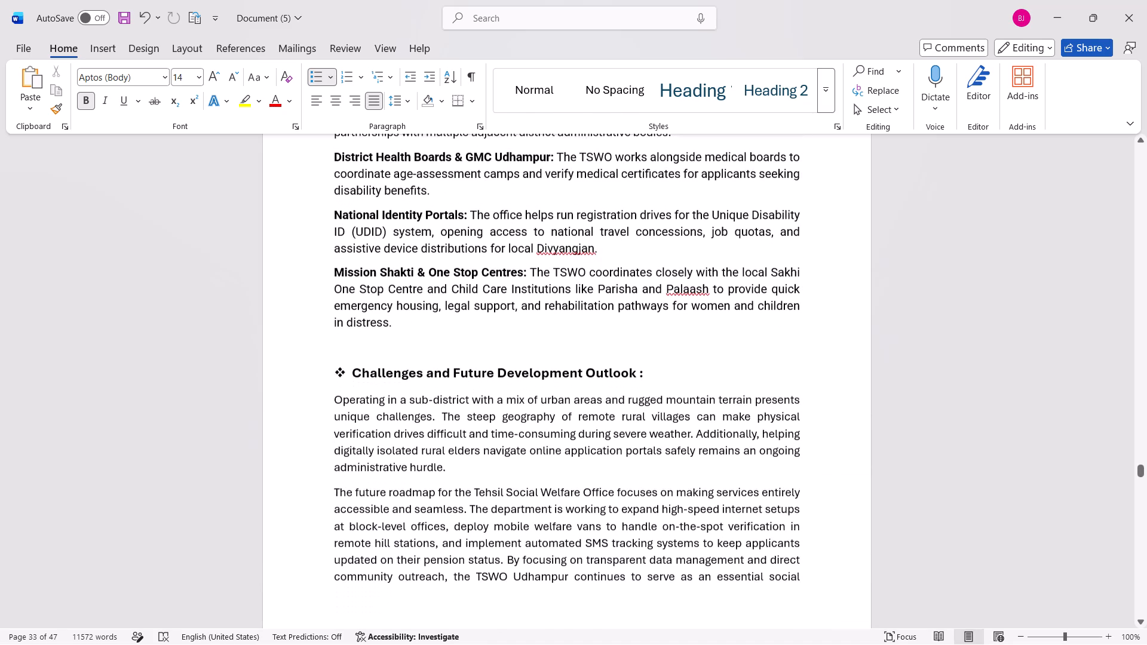
{"action": "scroll", "coordinate": [412, 285], "scroll_direction": "up", "scroll_amount": 1}
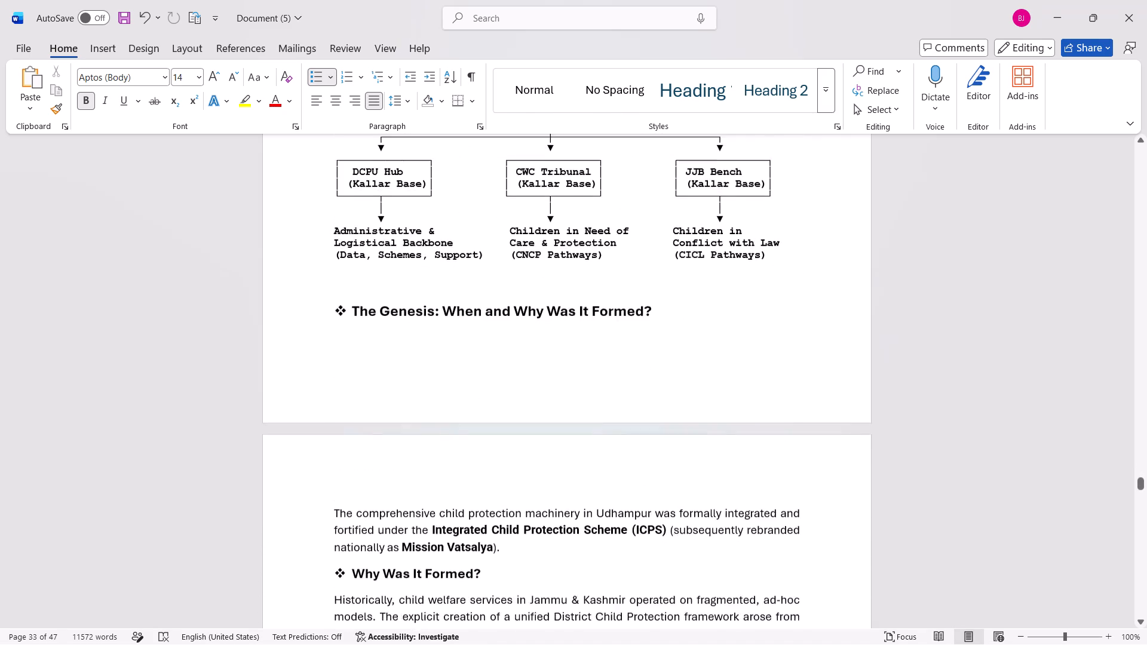
{"action": "scroll", "coordinate": [412, 285], "scroll_direction": "up", "scroll_amount": 3}
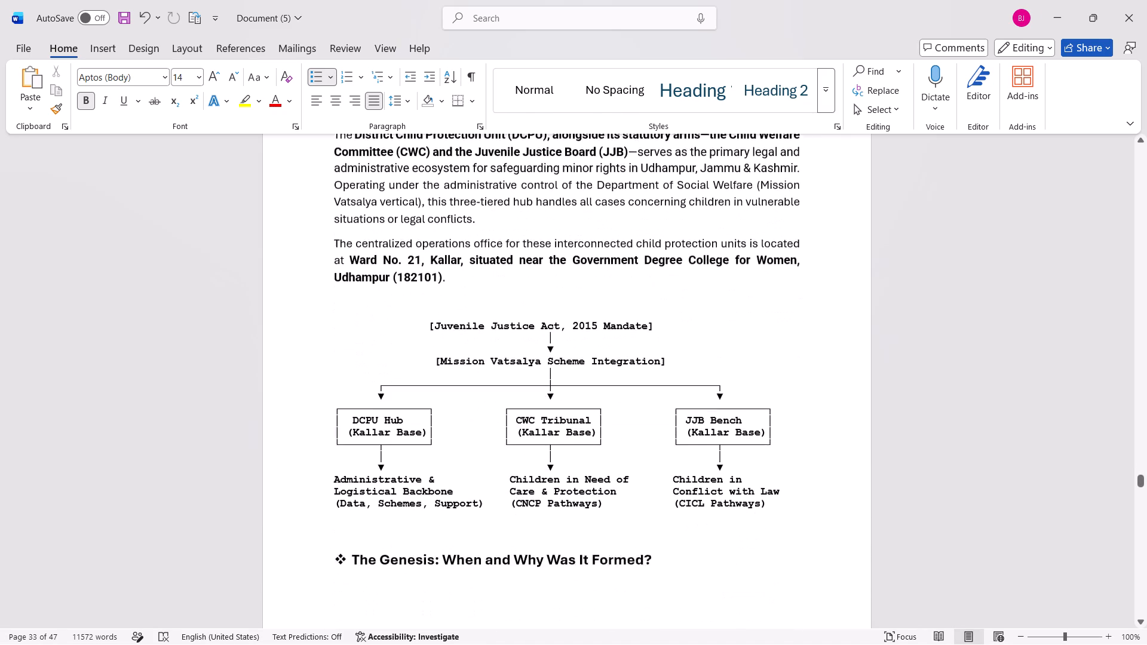
{"action": "scroll", "coordinate": [412, 285], "scroll_direction": "up", "scroll_amount": 6}
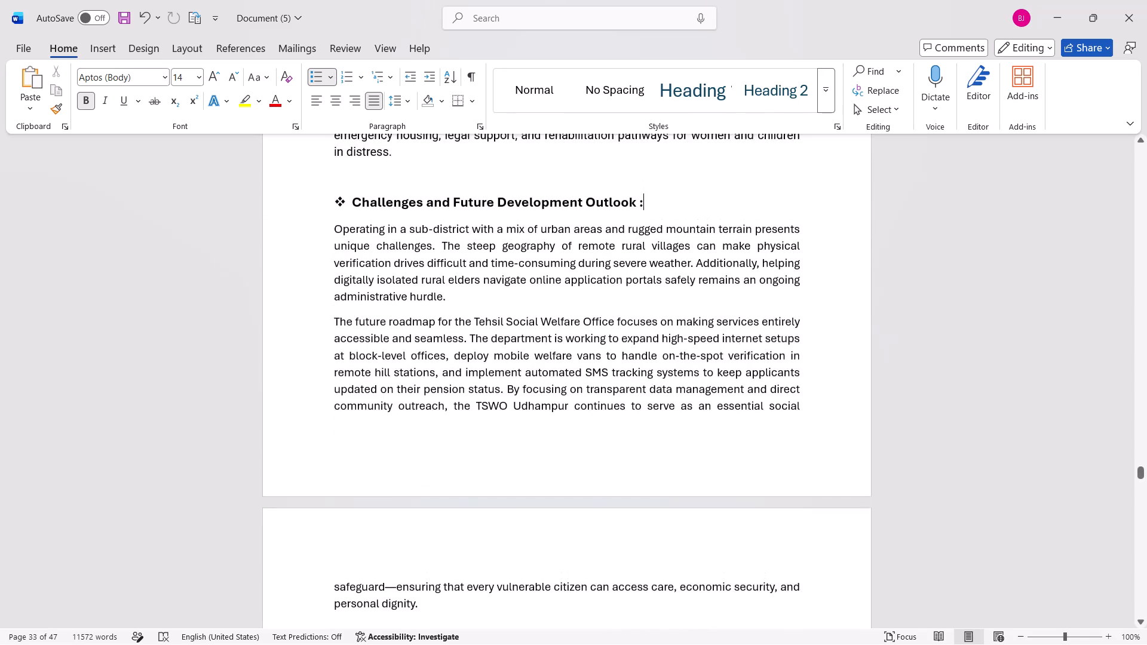
{"action": "scroll", "coordinate": [412, 285], "scroll_direction": "up", "scroll_amount": 1}
{"action": "left_click", "coordinate": [400, 287]}
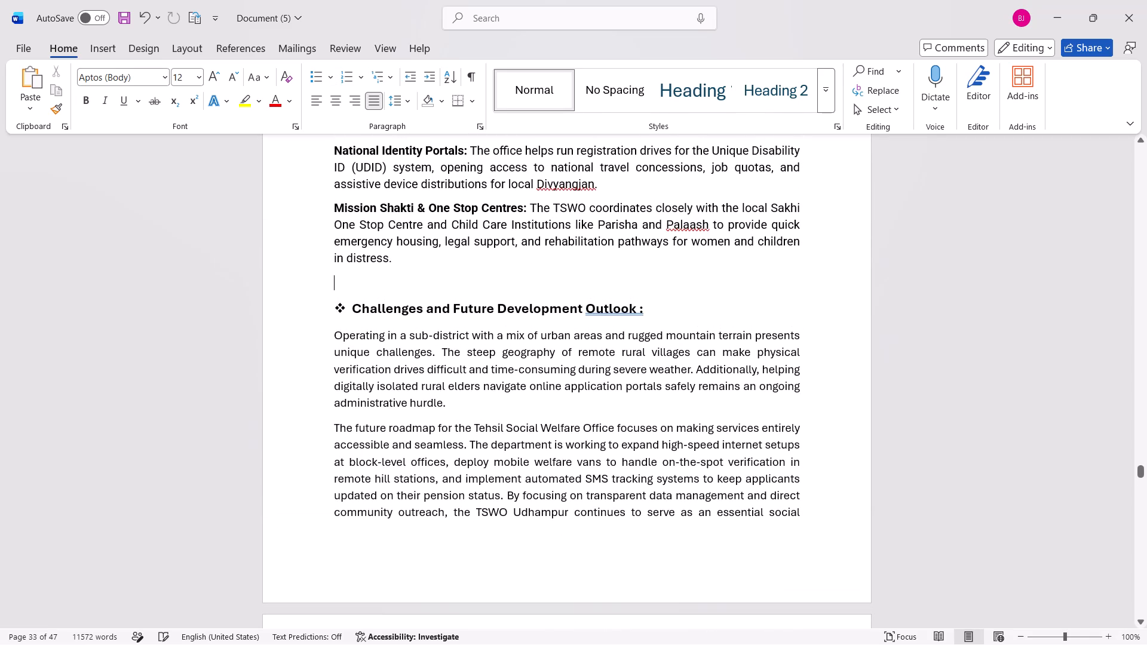
{"action": "key", "text": "BackSpace"}
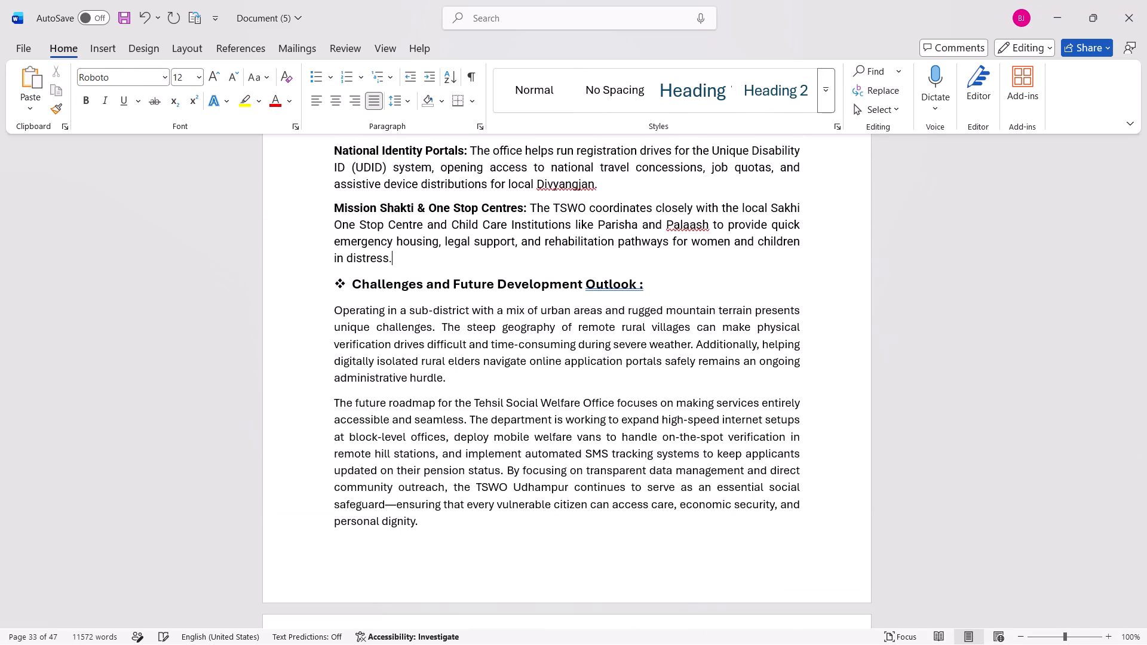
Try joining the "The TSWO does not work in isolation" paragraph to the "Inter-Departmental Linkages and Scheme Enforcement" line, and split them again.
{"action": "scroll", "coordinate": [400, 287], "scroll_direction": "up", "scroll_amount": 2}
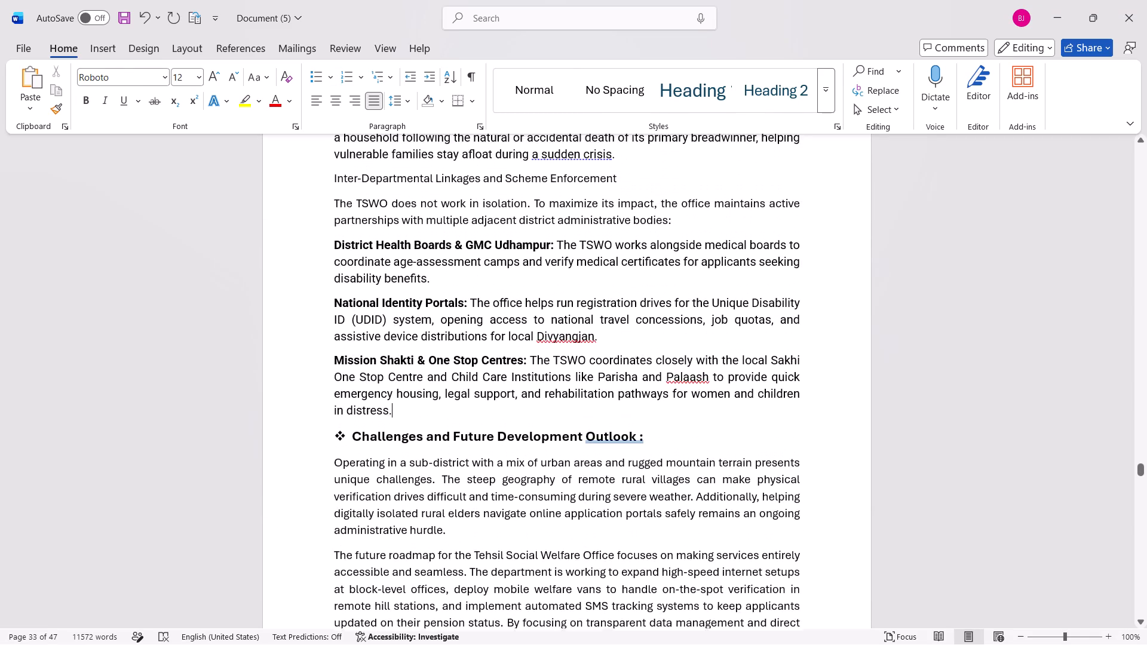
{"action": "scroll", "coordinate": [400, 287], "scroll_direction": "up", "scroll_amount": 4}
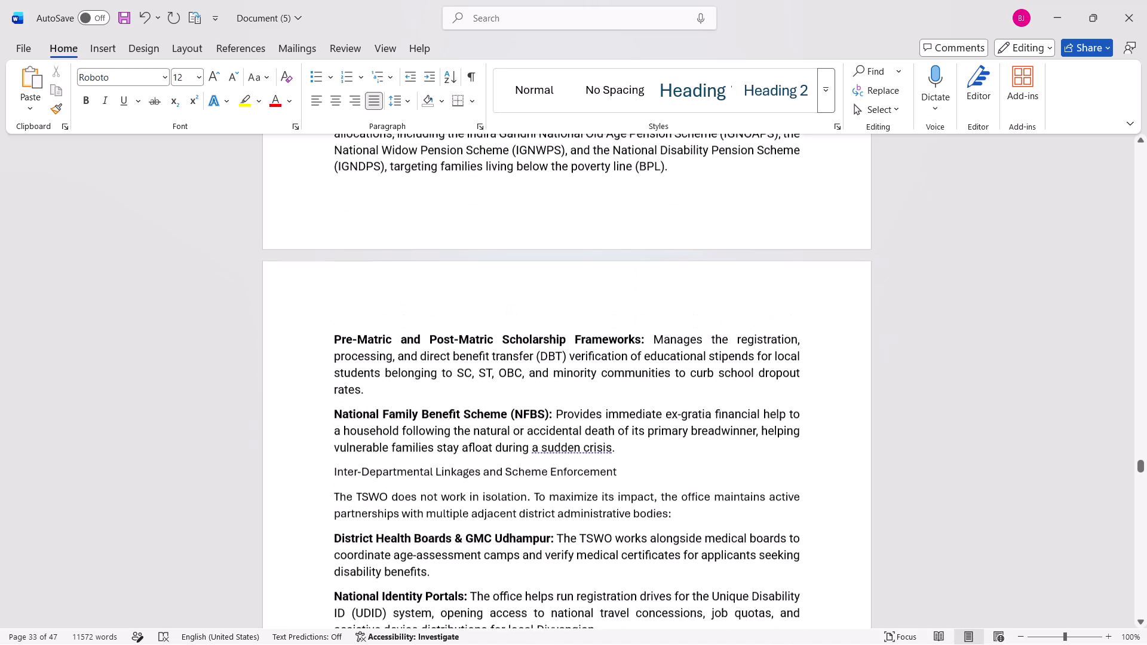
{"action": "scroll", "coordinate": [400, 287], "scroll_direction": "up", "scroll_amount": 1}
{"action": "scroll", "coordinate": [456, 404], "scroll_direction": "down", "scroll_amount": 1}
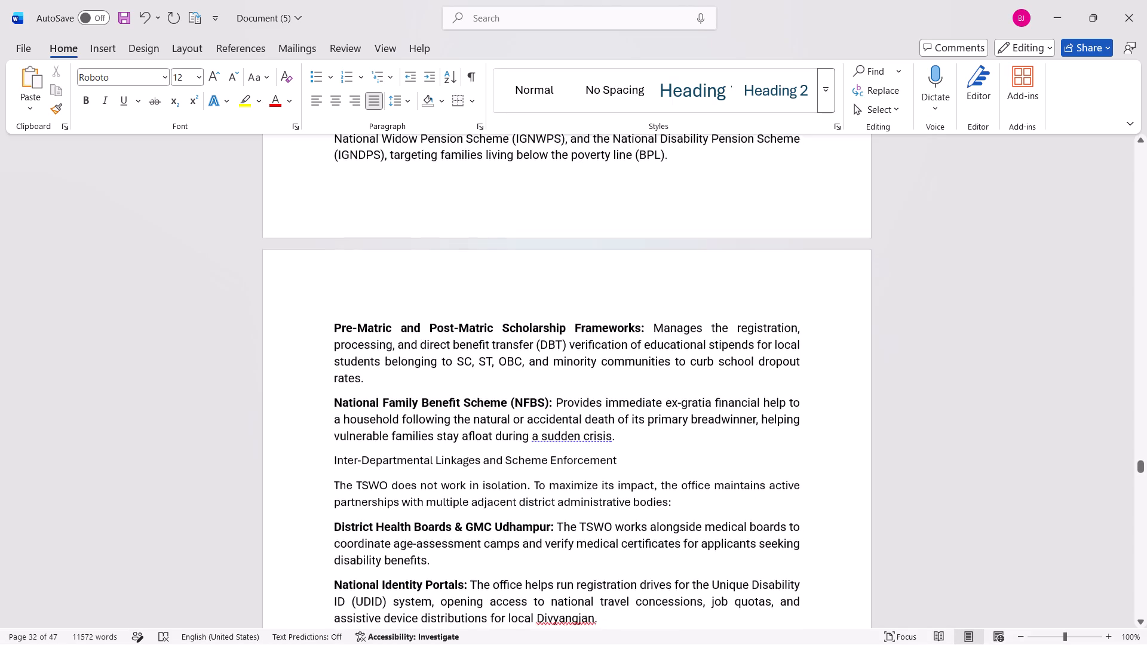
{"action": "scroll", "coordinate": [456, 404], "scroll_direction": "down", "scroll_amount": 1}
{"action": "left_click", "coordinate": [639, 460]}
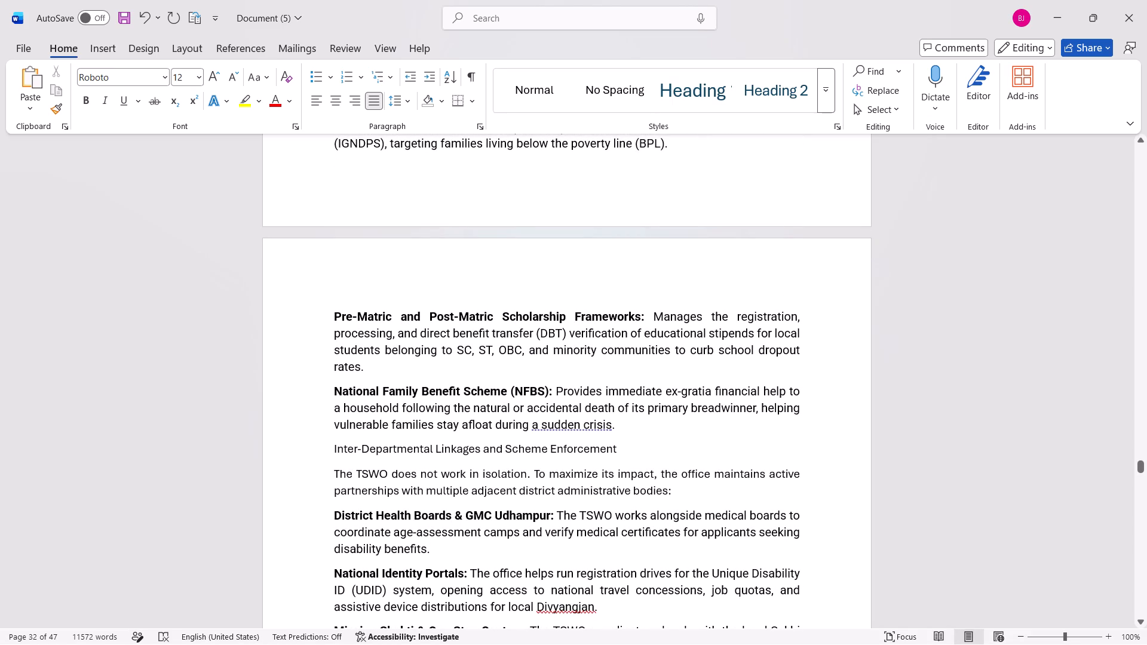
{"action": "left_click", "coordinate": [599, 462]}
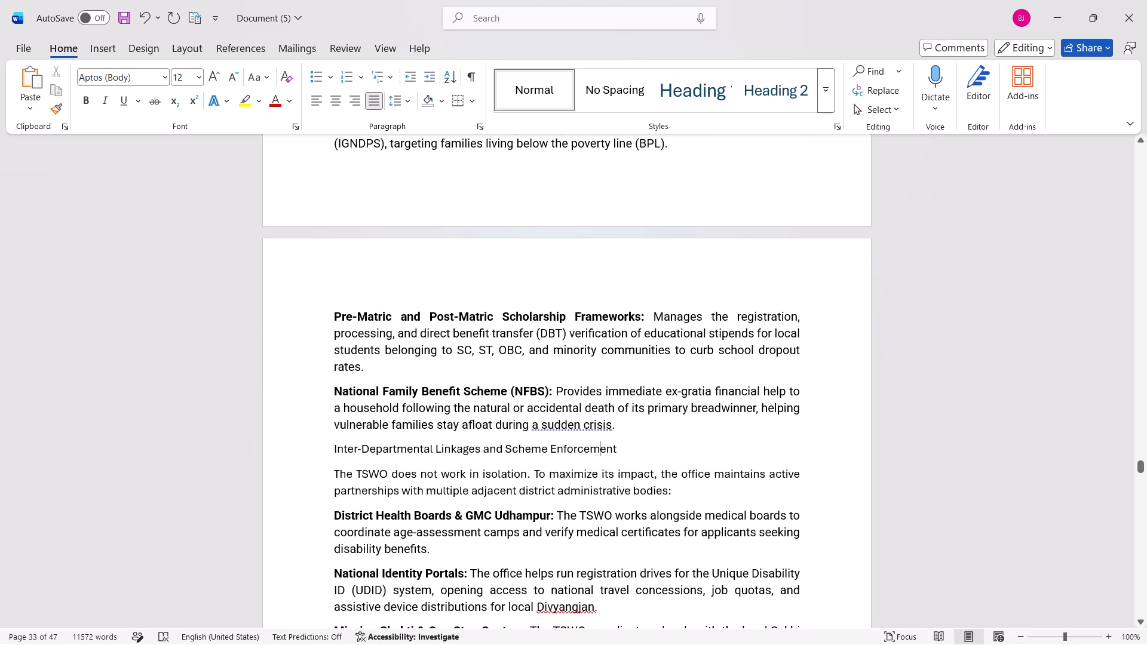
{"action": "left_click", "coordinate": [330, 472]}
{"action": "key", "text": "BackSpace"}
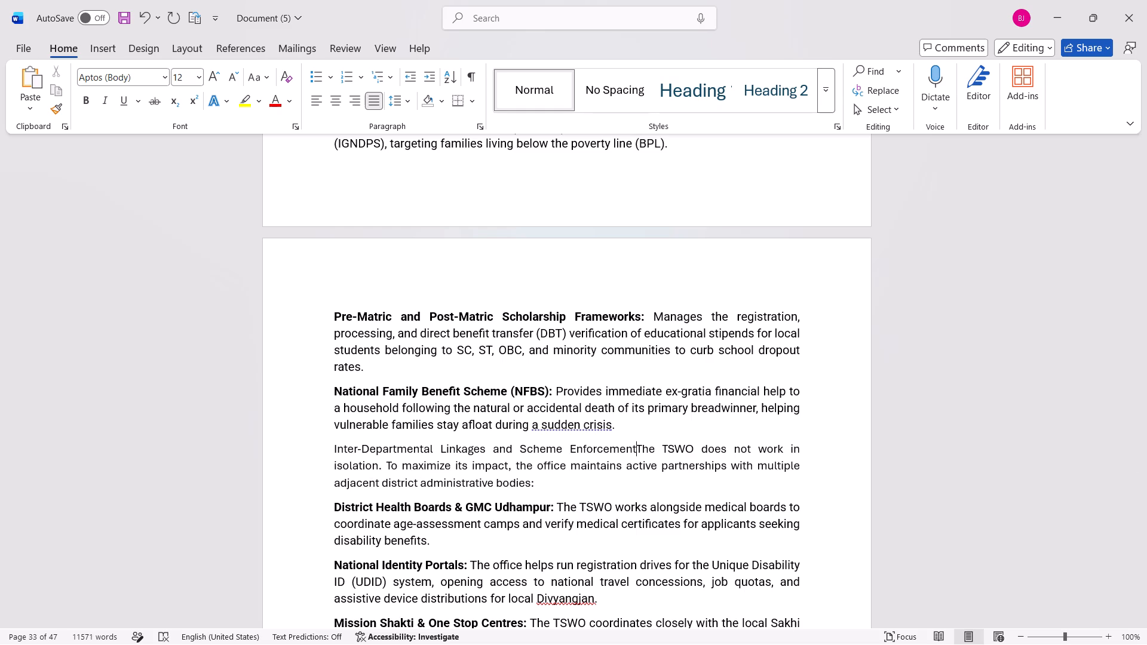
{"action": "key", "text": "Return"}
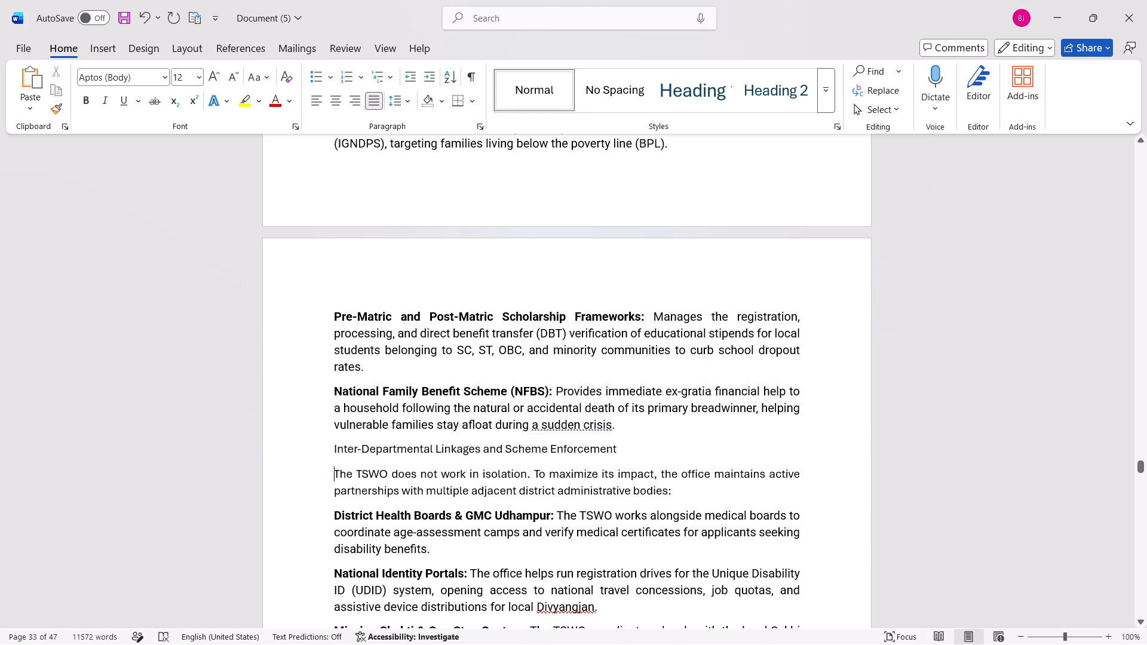
Remove the empty lines above the "Day 12&13" district child protection office heading so it starts at the top of its page.
{"action": "scroll", "coordinate": [438, 449], "scroll_direction": "down", "scroll_amount": 1}
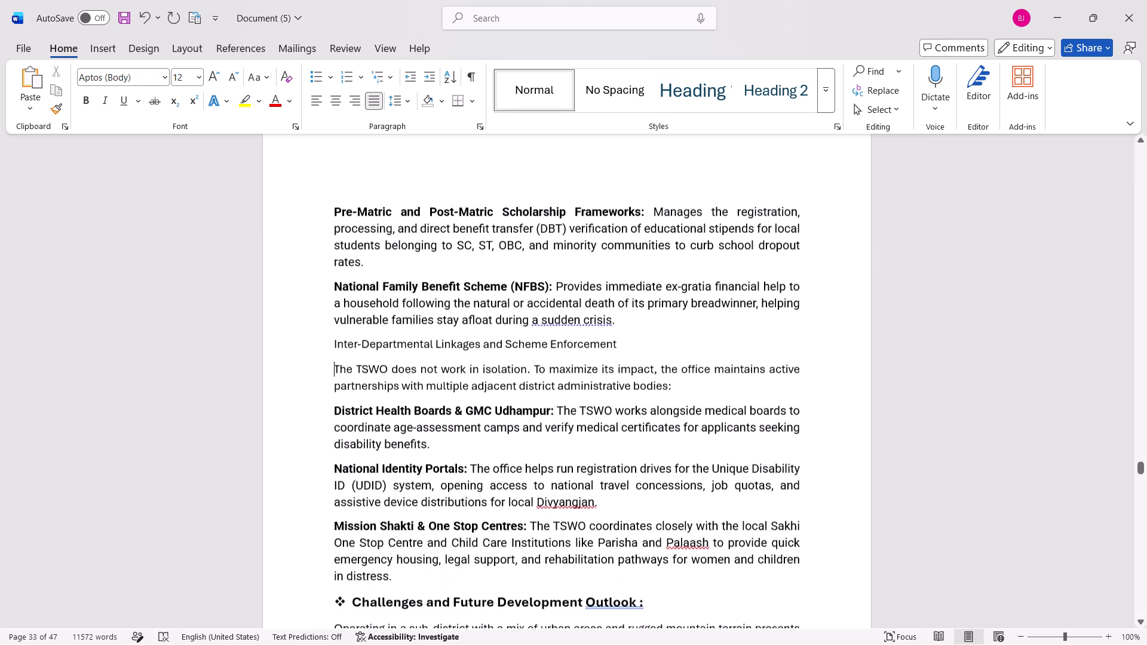
{"action": "scroll", "coordinate": [438, 449], "scroll_direction": "down", "scroll_amount": 2}
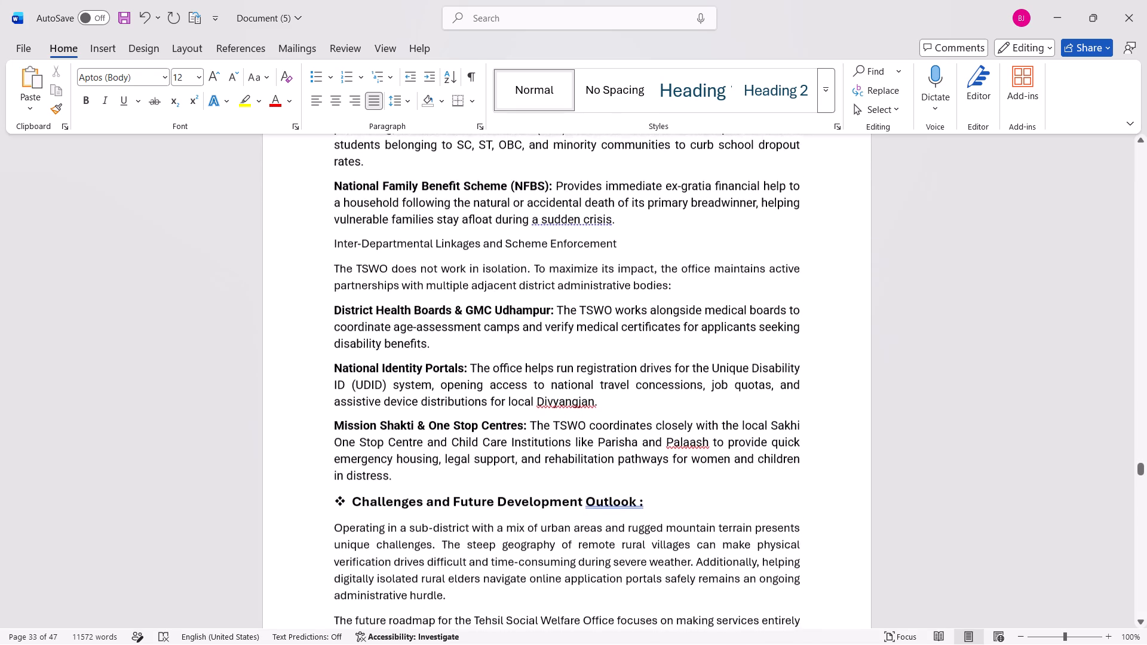
{"action": "scroll", "coordinate": [438, 449], "scroll_direction": "down", "scroll_amount": 3}
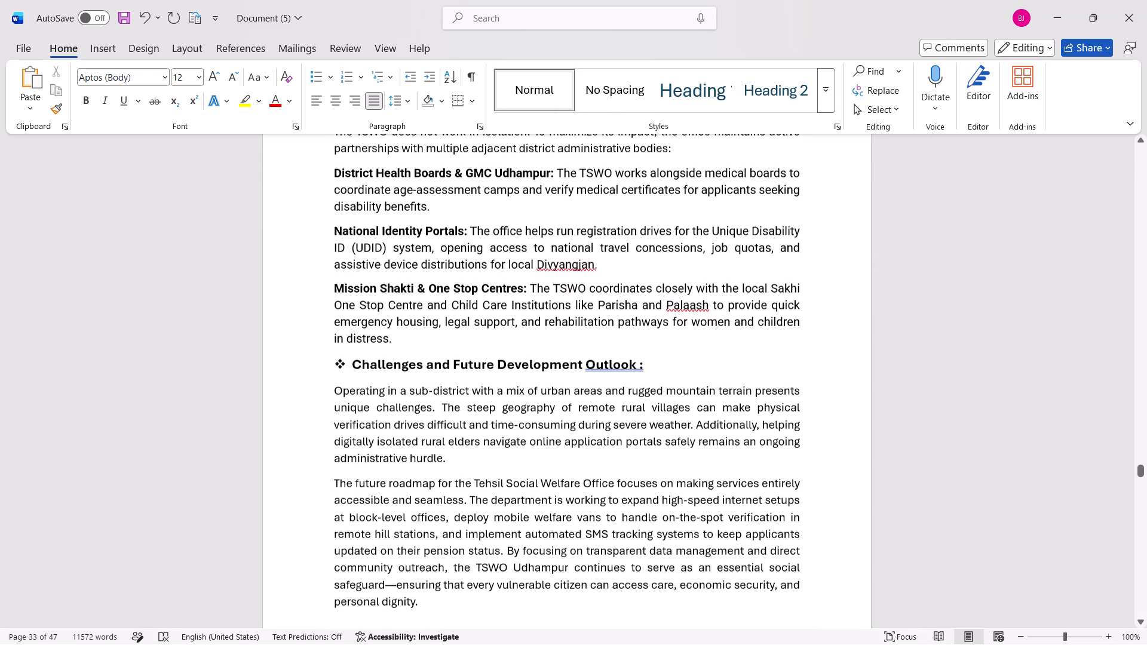
{"action": "scroll", "coordinate": [438, 449], "scroll_direction": "down", "scroll_amount": 3}
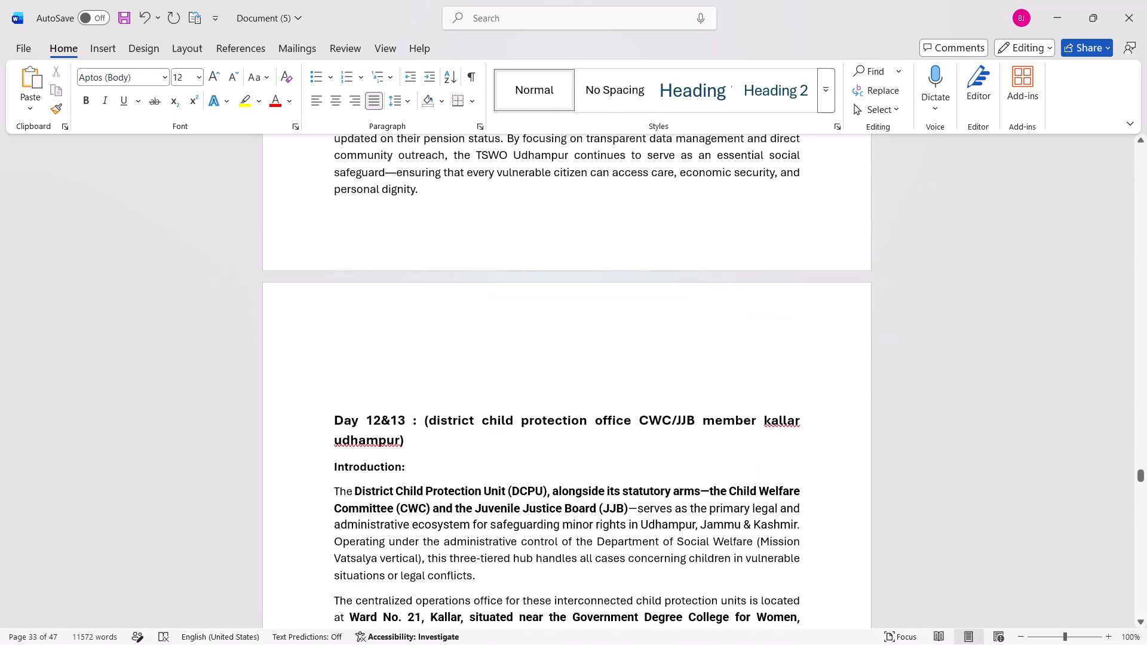
{"action": "left_click", "coordinate": [333, 420]}
{"action": "key", "text": "BackSpace"}
{"action": "key", "text": "BackSpace"}
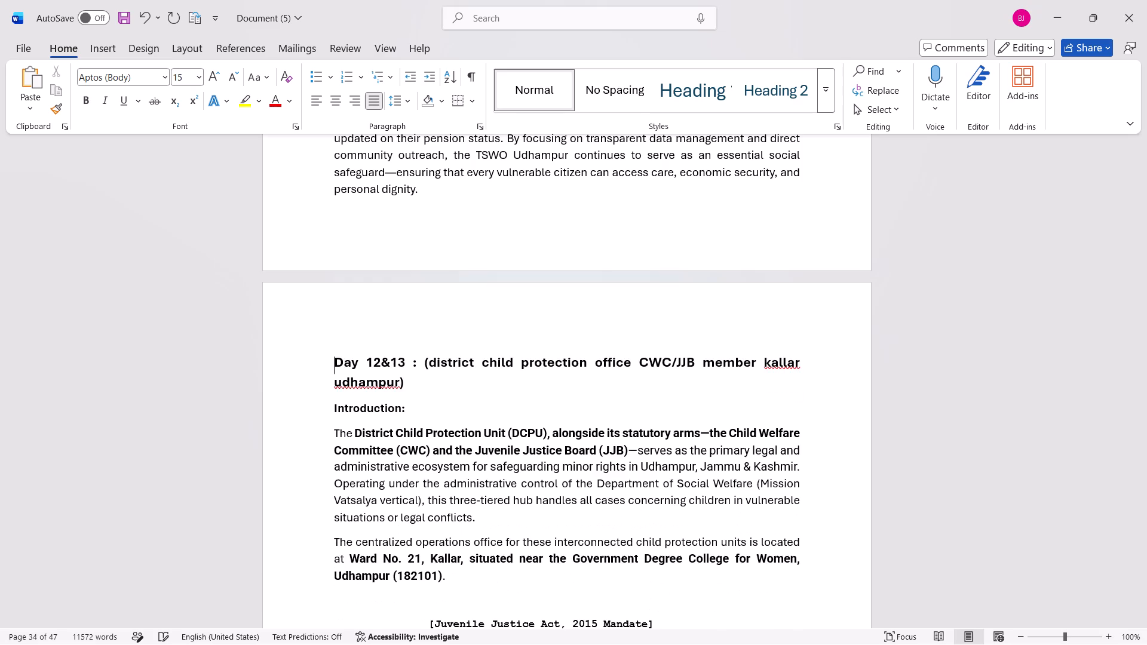
{"action": "key", "text": "BackSpace"}
{"action": "key", "text": "Return"}
Review the layout and spacing of the Day 12&13 section, from its introduction and flowchart through the structural pillars.
{"action": "scroll", "coordinate": [333, 420], "scroll_direction": "down", "scroll_amount": 1}
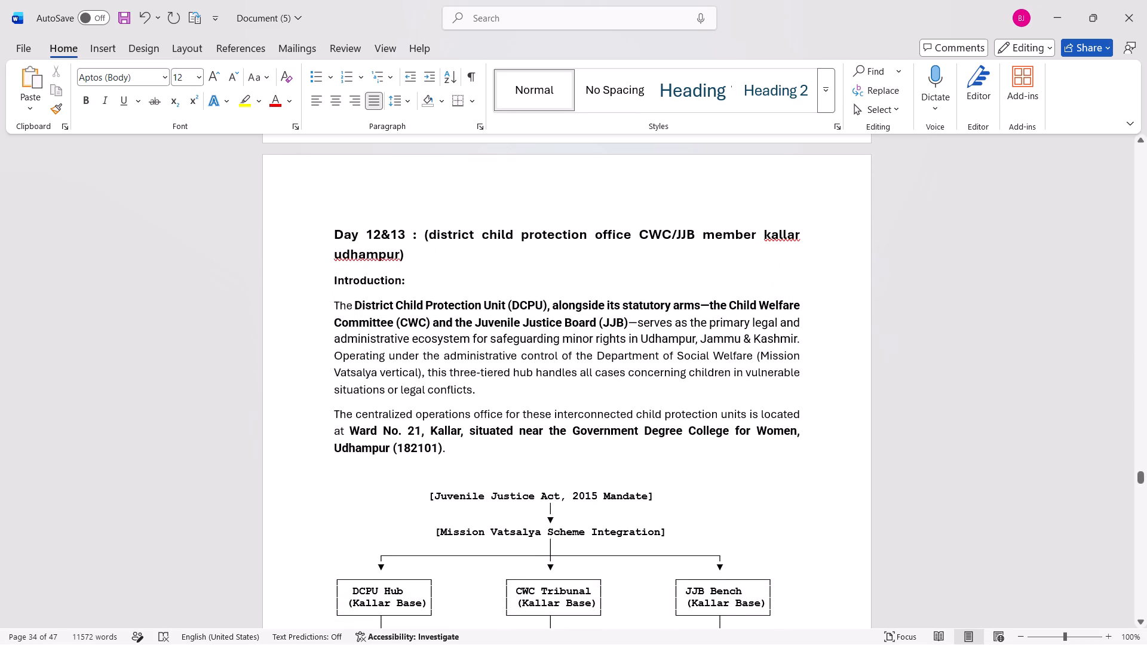
{"action": "scroll", "coordinate": [333, 420], "scroll_direction": "down", "scroll_amount": 2}
{"action": "scroll", "coordinate": [333, 420], "scroll_direction": "up", "scroll_amount": 4}
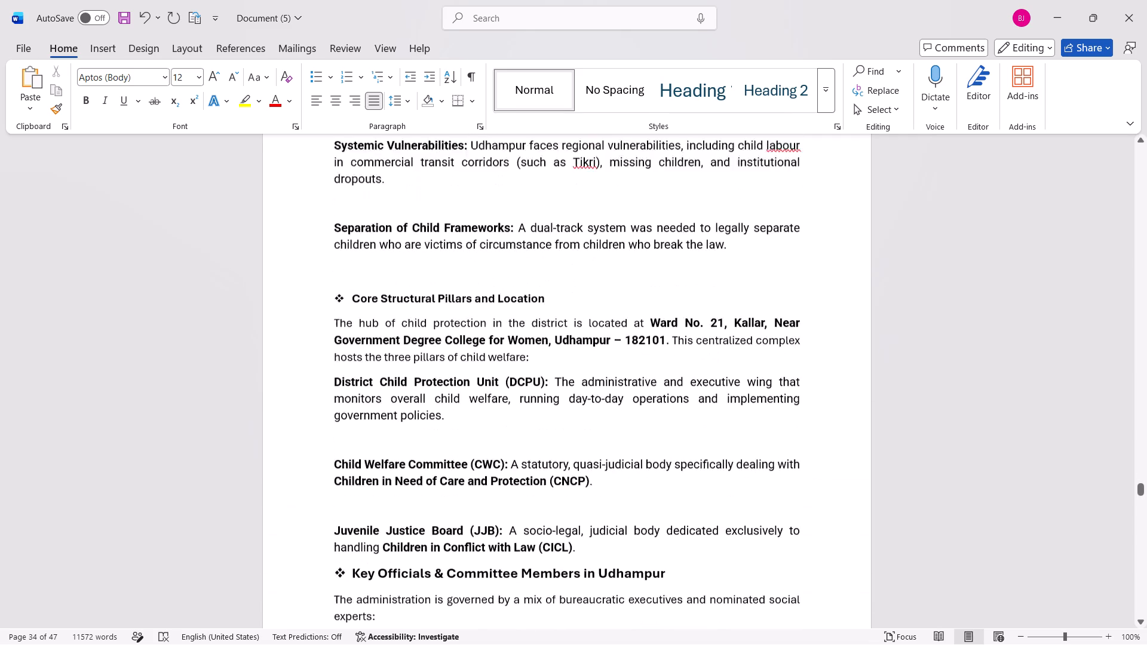
{"action": "scroll", "coordinate": [333, 420], "scroll_direction": "up", "scroll_amount": 3}
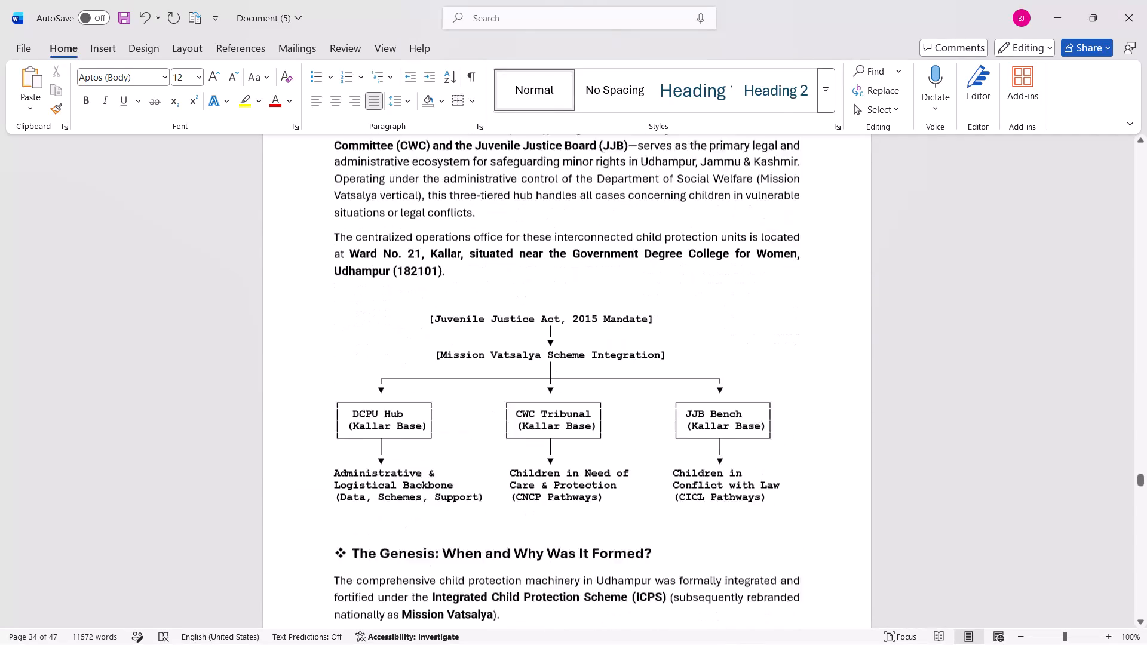
{"action": "scroll", "coordinate": [333, 420], "scroll_direction": "up", "scroll_amount": 1}
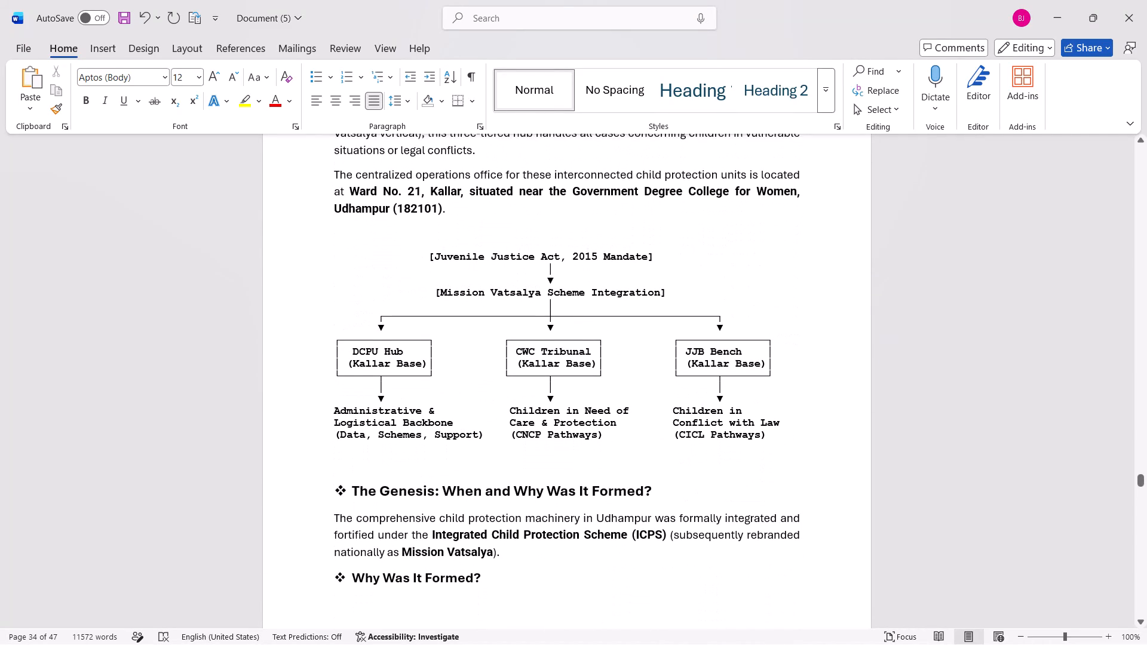
{"action": "scroll", "coordinate": [333, 420], "scroll_direction": "up", "scroll_amount": 1}
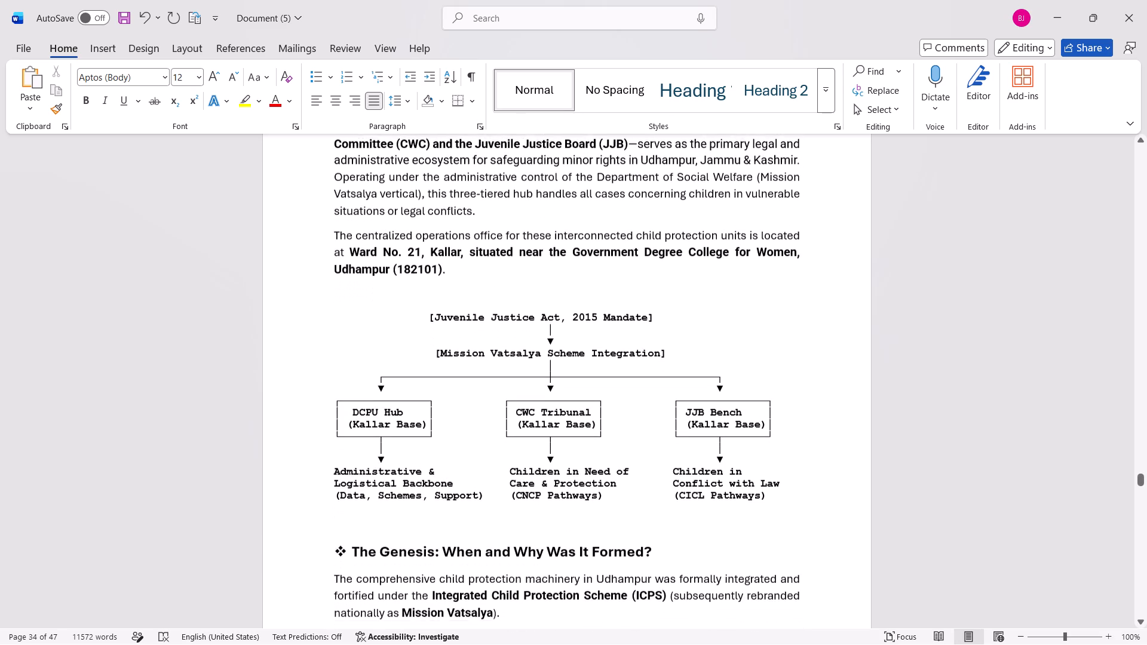
{"action": "scroll", "coordinate": [333, 420], "scroll_direction": "up", "scroll_amount": 1}
{"action": "scroll", "coordinate": [333, 420], "scroll_direction": "down", "scroll_amount": 1}
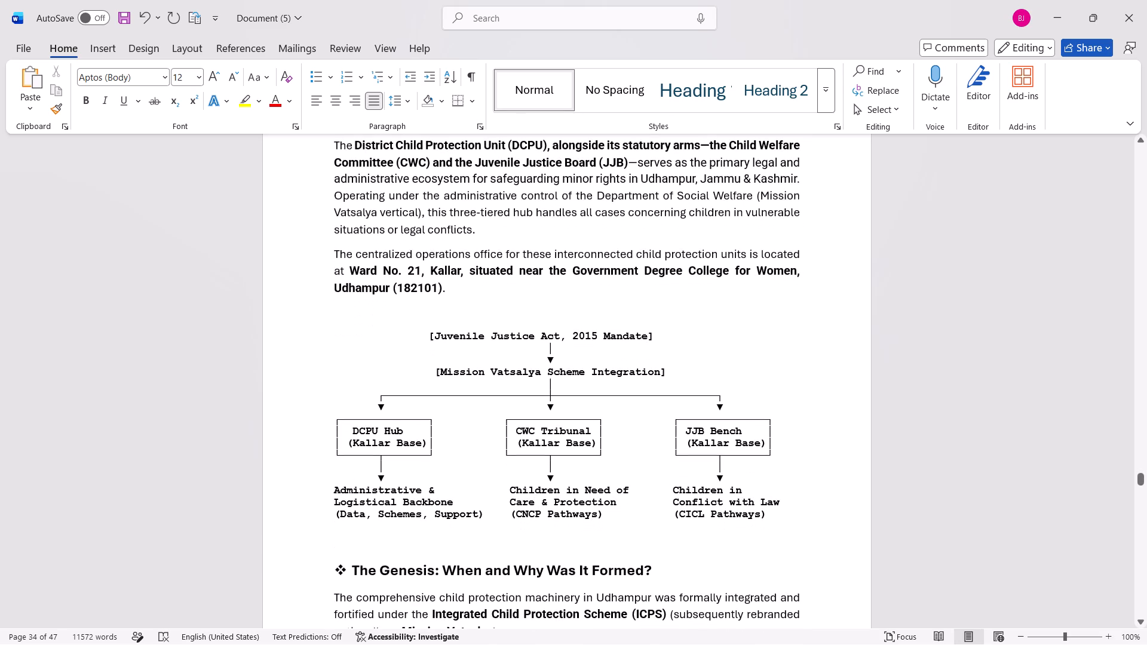
{"action": "scroll", "coordinate": [333, 420], "scroll_direction": "down", "scroll_amount": 2}
{"action": "scroll", "coordinate": [333, 420], "scroll_direction": "up", "scroll_amount": 1}
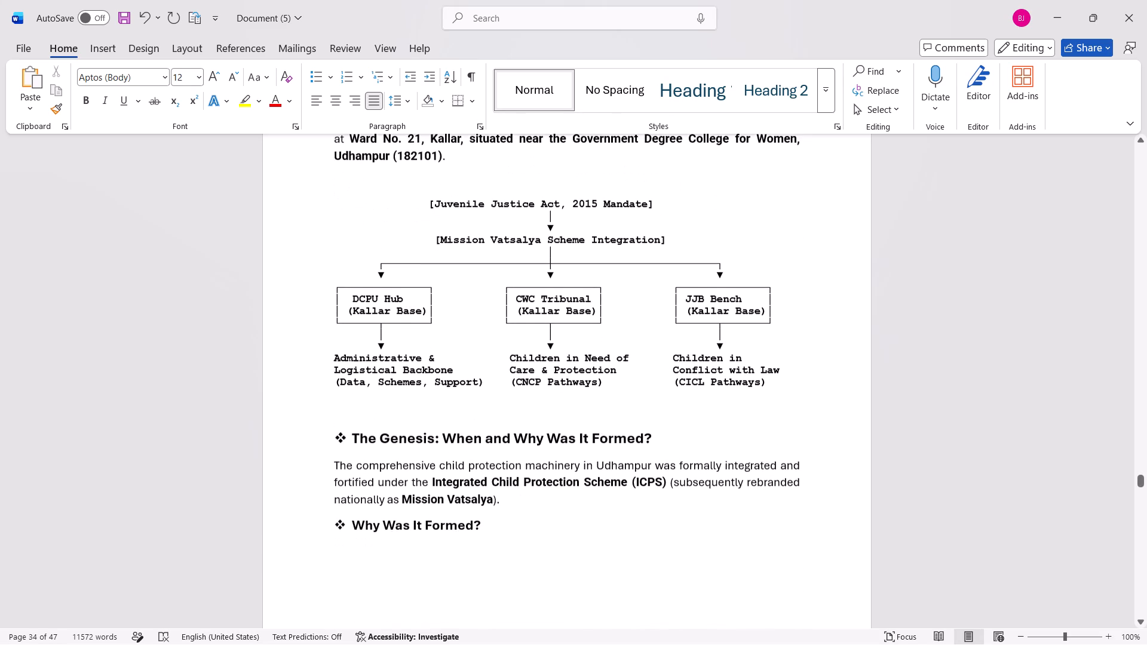
{"action": "scroll", "coordinate": [333, 420], "scroll_direction": "up", "scroll_amount": 1}
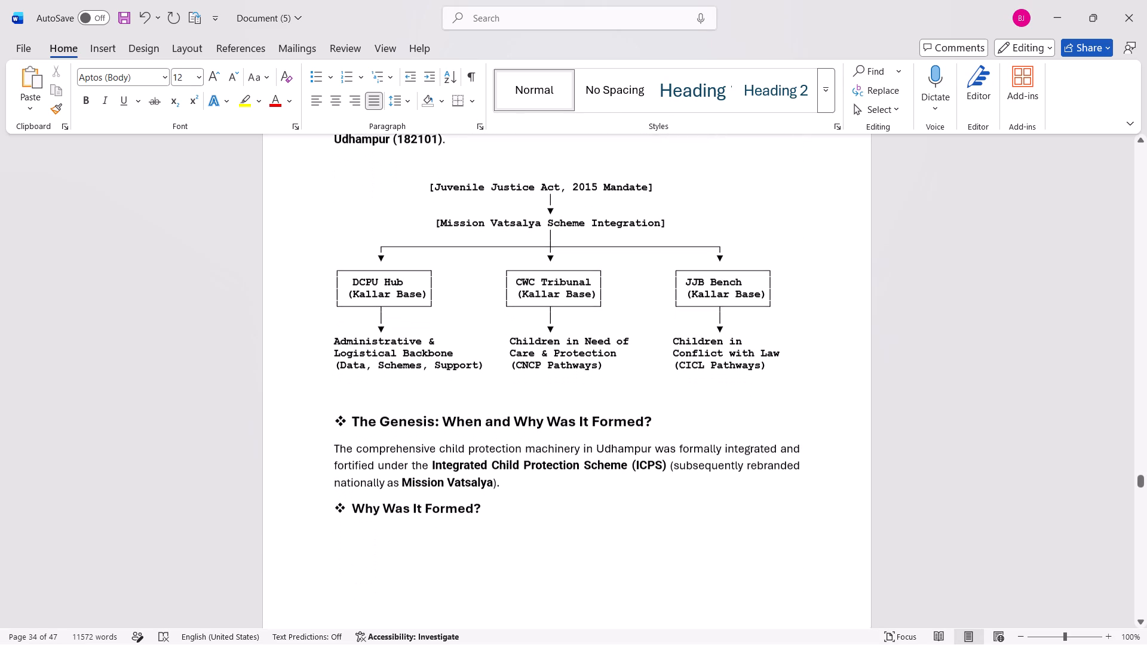
{"action": "scroll", "coordinate": [333, 420], "scroll_direction": "up", "scroll_amount": 1}
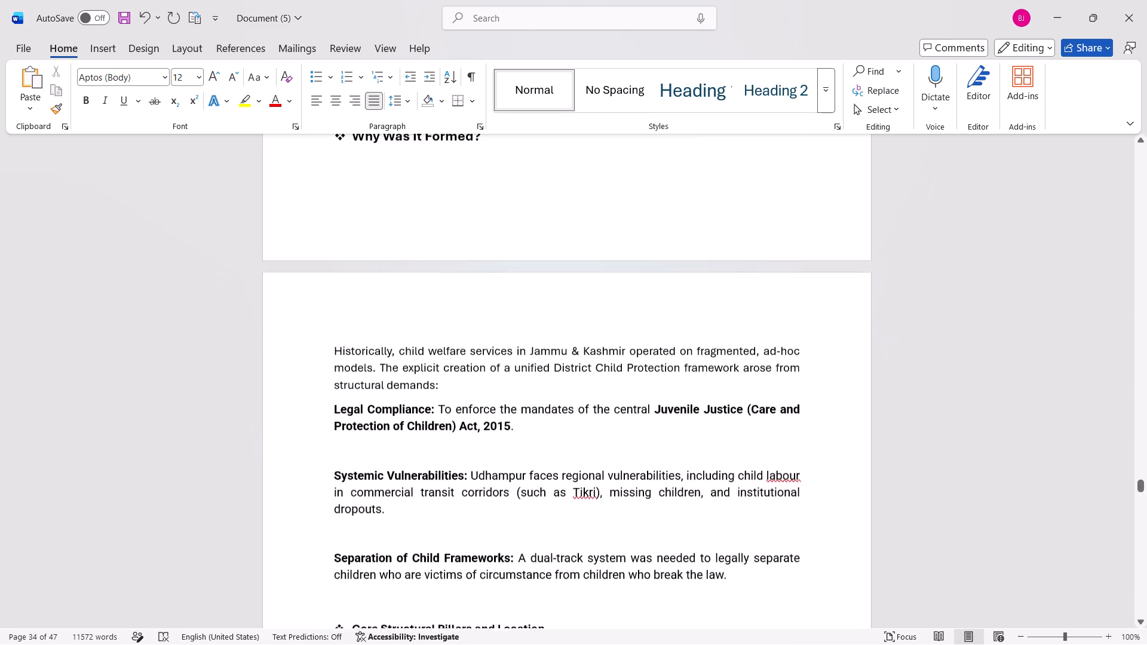
{"action": "scroll", "coordinate": [333, 420], "scroll_direction": "up", "scroll_amount": 1}
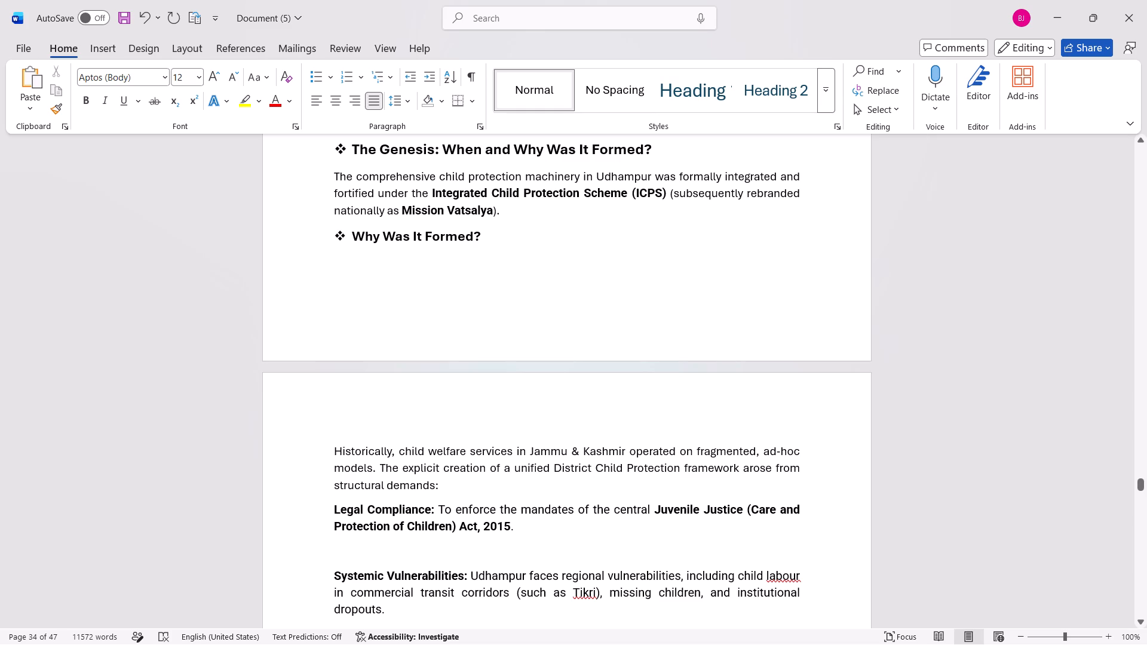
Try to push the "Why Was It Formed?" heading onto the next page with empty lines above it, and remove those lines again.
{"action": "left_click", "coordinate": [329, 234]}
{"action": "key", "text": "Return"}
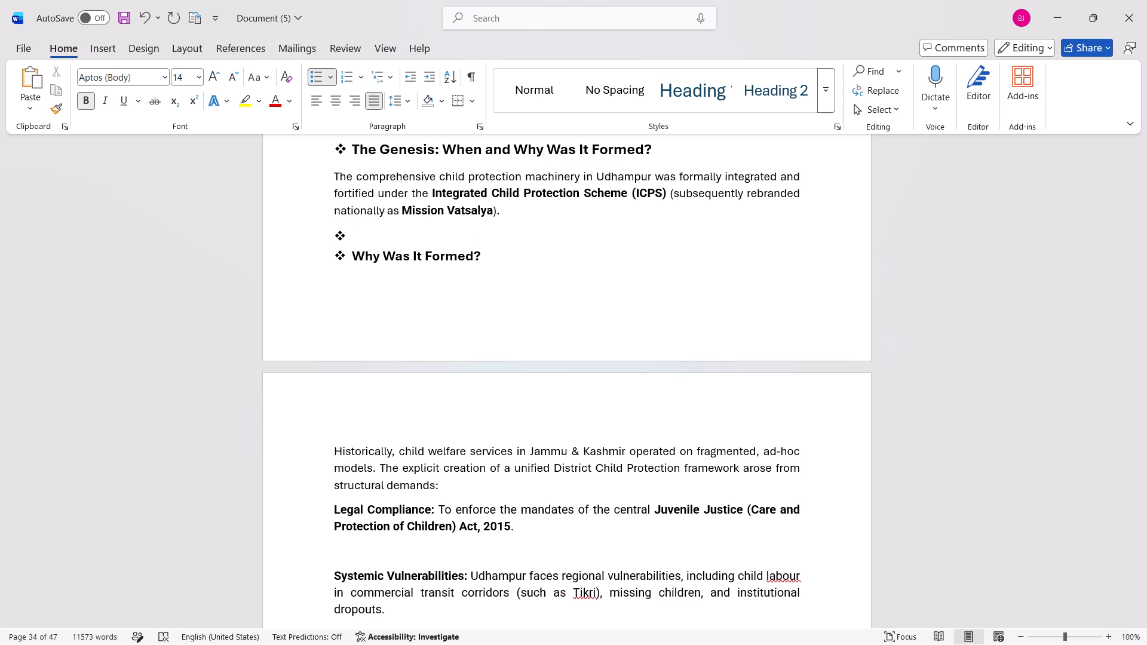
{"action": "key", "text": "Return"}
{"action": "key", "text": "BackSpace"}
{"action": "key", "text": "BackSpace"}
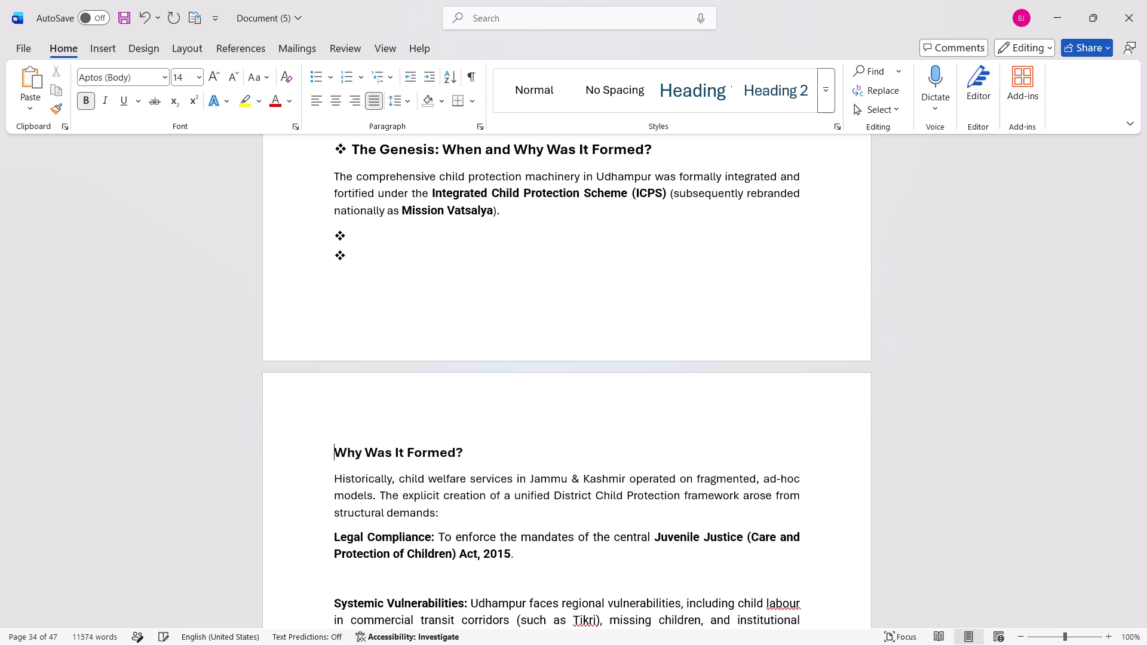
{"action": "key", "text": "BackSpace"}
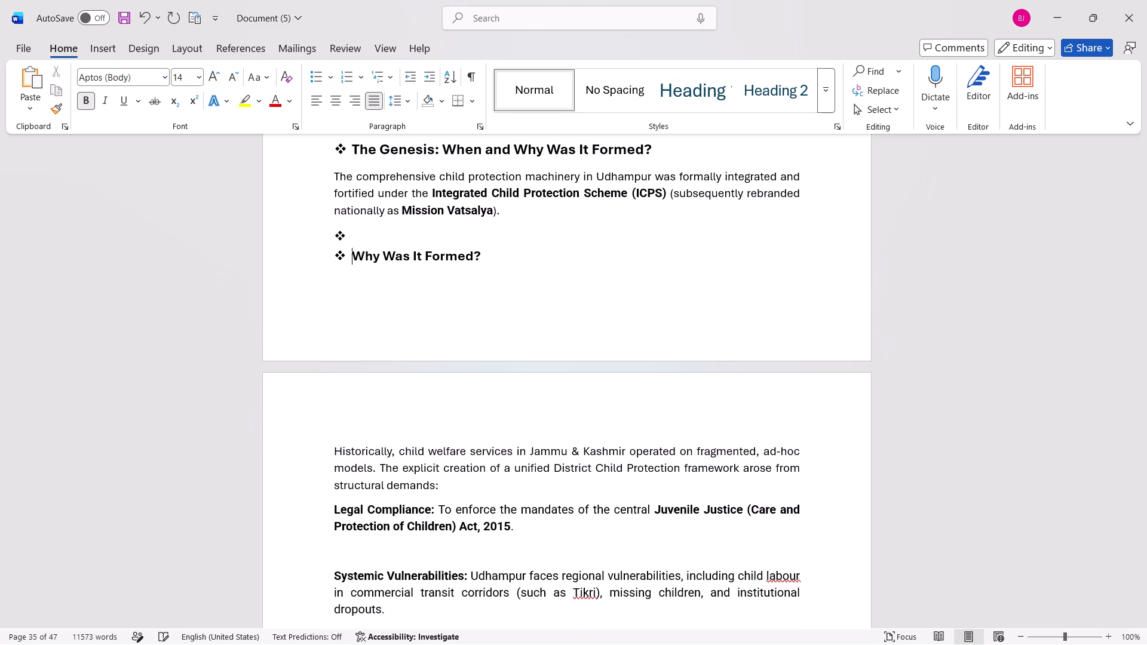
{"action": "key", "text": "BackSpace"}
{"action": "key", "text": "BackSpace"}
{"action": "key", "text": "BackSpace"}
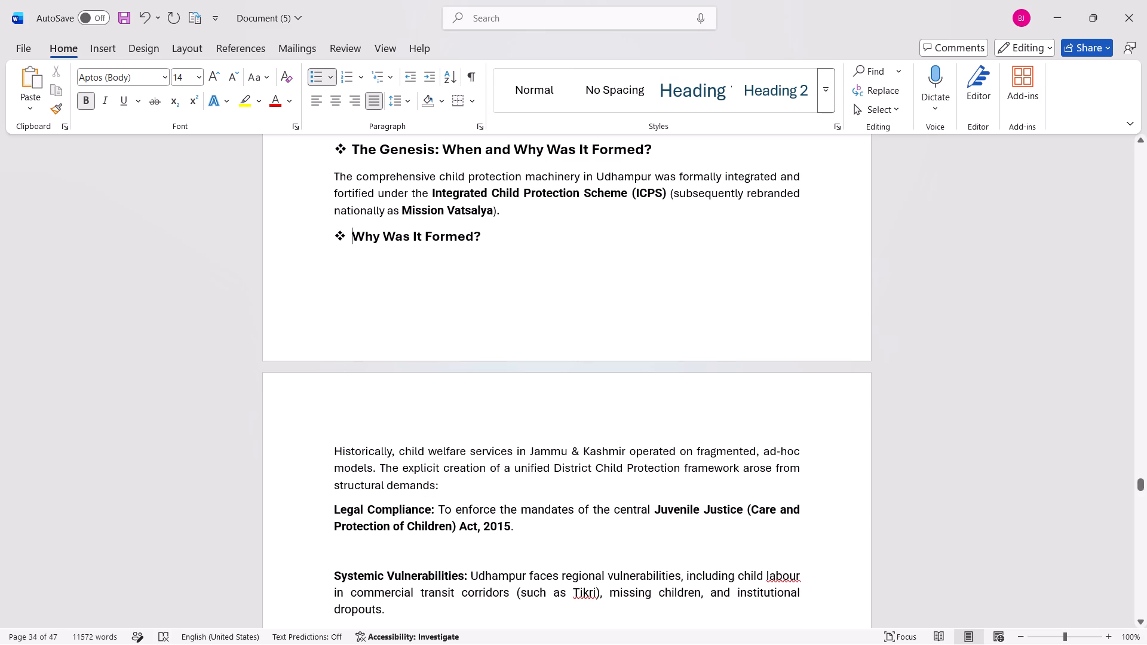
Join the "Historically, child welfare services" paragraph to the "Why Was It Formed?" heading and split it off again as a separate list paragraph.
{"action": "left_click", "coordinate": [333, 454]}
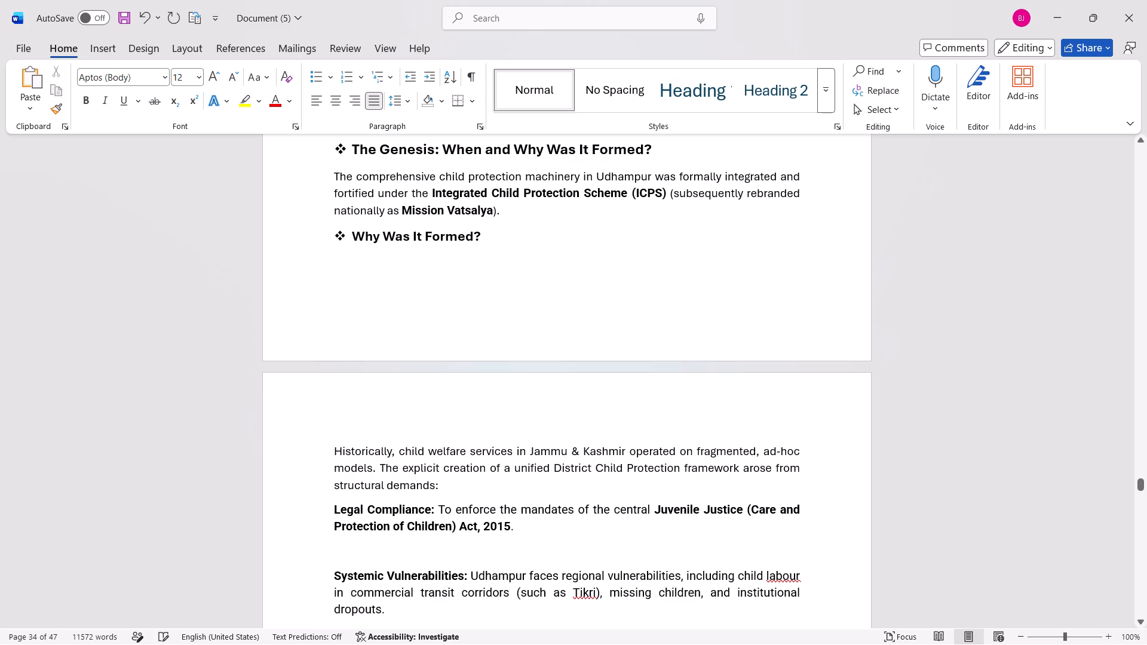
{"action": "left_click", "coordinate": [333, 454]}
{"action": "key", "text": "BackSpace"}
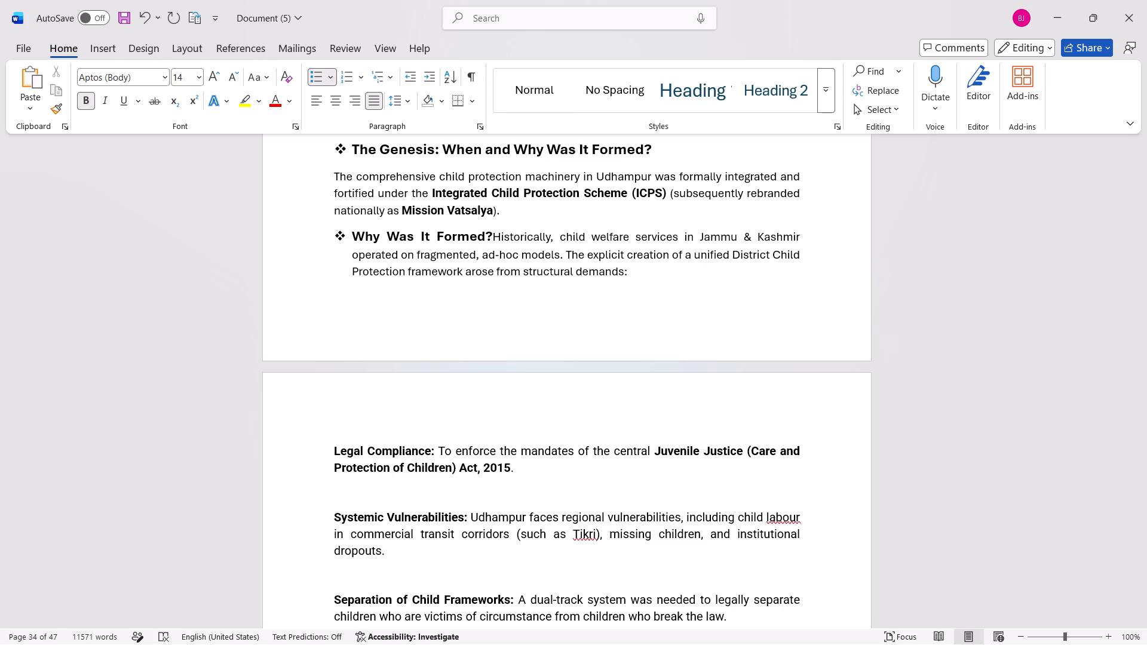
{"action": "key", "text": "Return"}
Delete the blank line between the Udhampur (182101) paragraph and the Juvenile Justice Act flowchart.
{"action": "scroll", "coordinate": [333, 454], "scroll_direction": "up", "scroll_amount": 1}
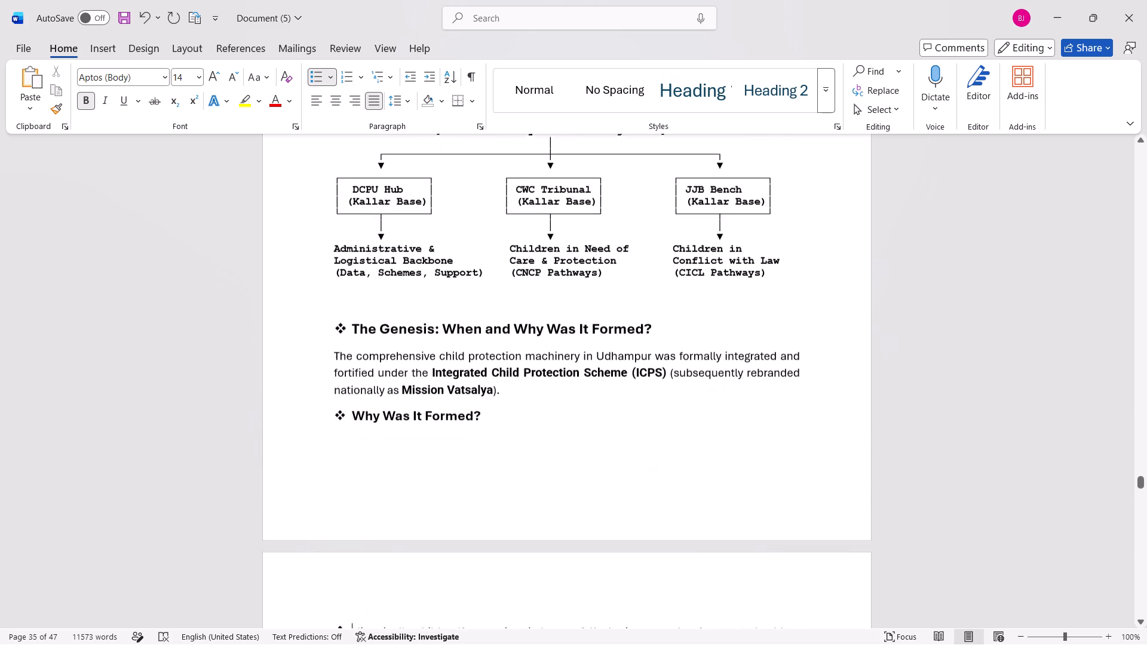
{"action": "scroll", "coordinate": [333, 454], "scroll_direction": "up", "scroll_amount": 3}
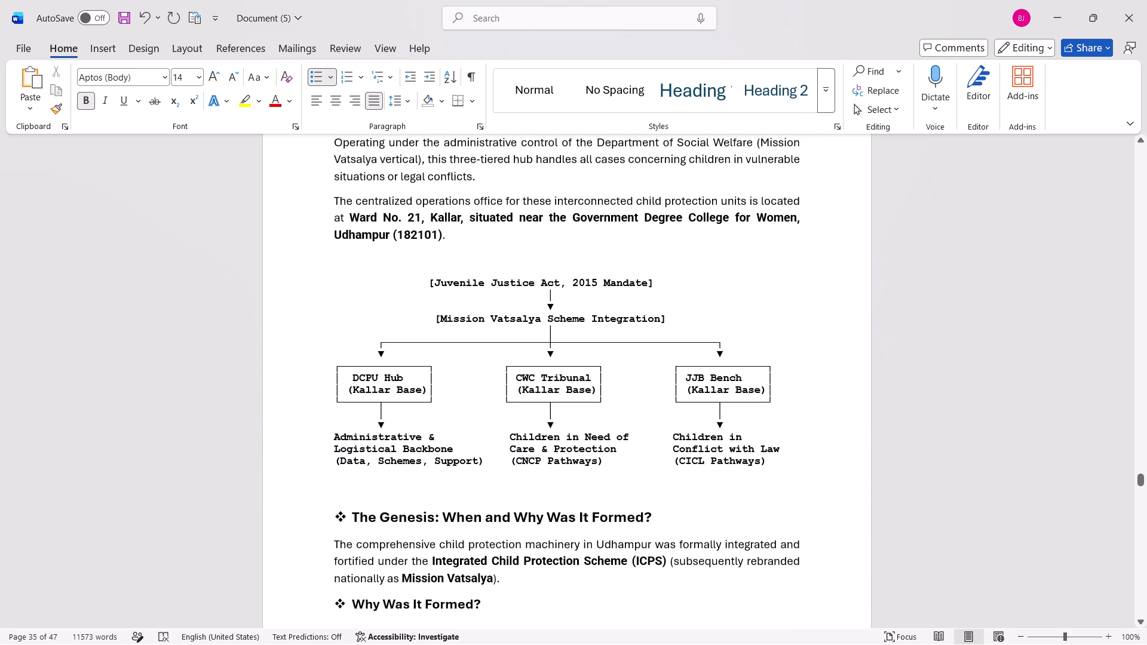
{"action": "left_click", "coordinate": [424, 288]}
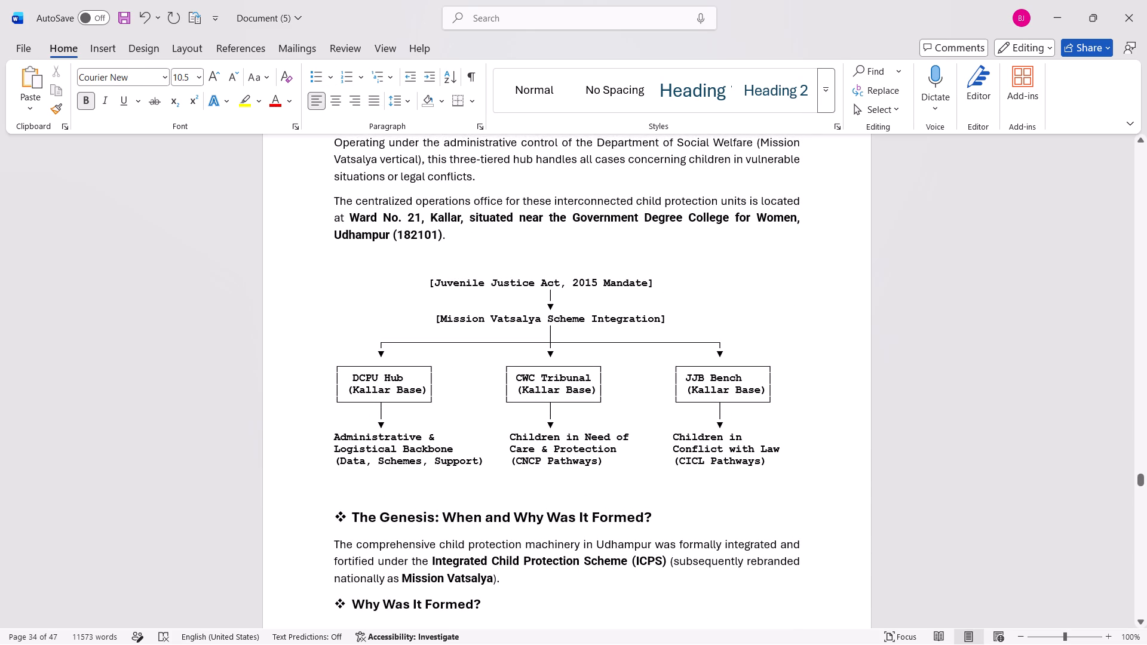
{"action": "left_click", "coordinate": [433, 262]}
{"action": "key", "text": "BackSpace"}
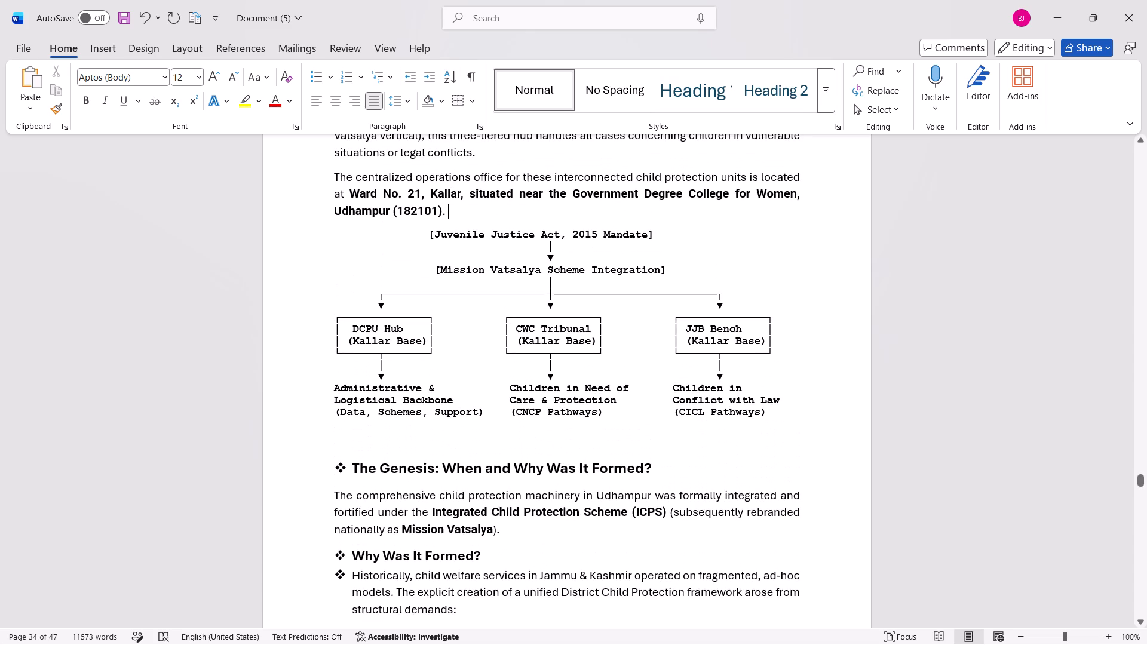
Remove the bullet from the "Historically, child welfare services" paragraph, keeping its indent under the "Why Was It Formed?" heading.
{"action": "scroll", "coordinate": [425, 392], "scroll_direction": "down", "scroll_amount": 2}
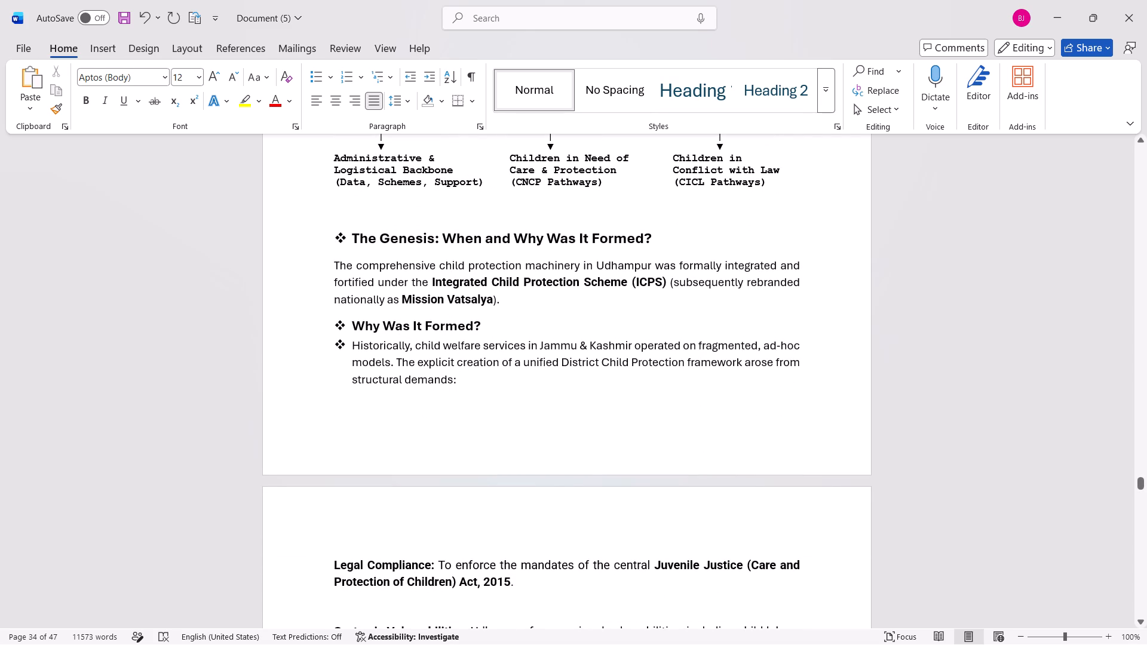
{"action": "left_click", "coordinate": [348, 352]}
{"action": "key", "text": "BackSpace"}
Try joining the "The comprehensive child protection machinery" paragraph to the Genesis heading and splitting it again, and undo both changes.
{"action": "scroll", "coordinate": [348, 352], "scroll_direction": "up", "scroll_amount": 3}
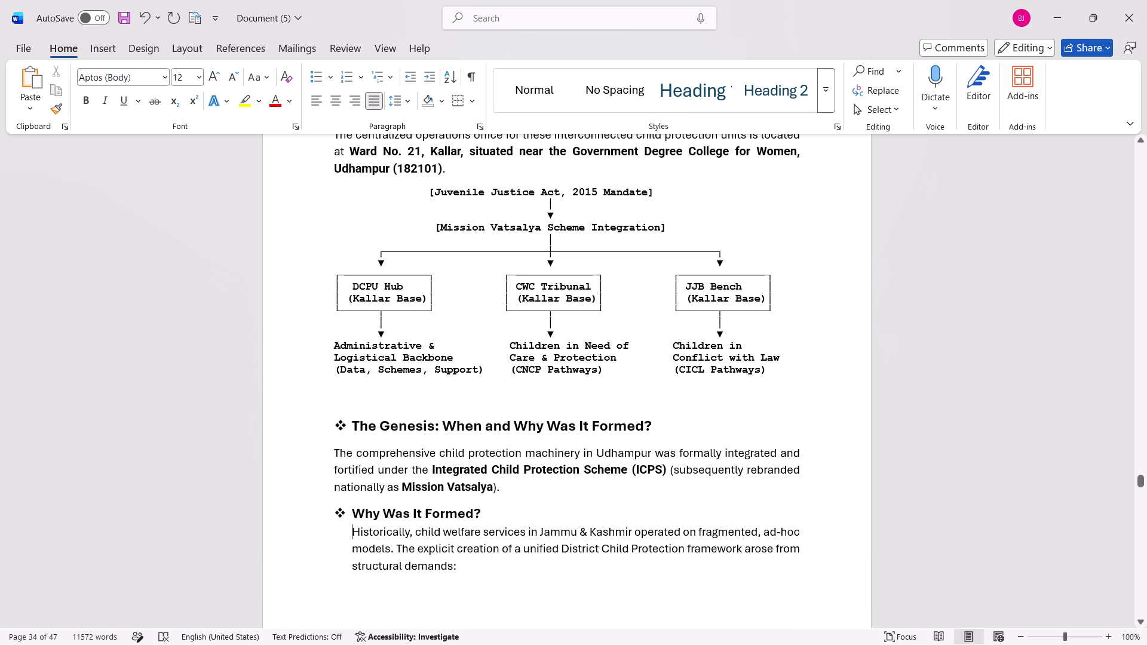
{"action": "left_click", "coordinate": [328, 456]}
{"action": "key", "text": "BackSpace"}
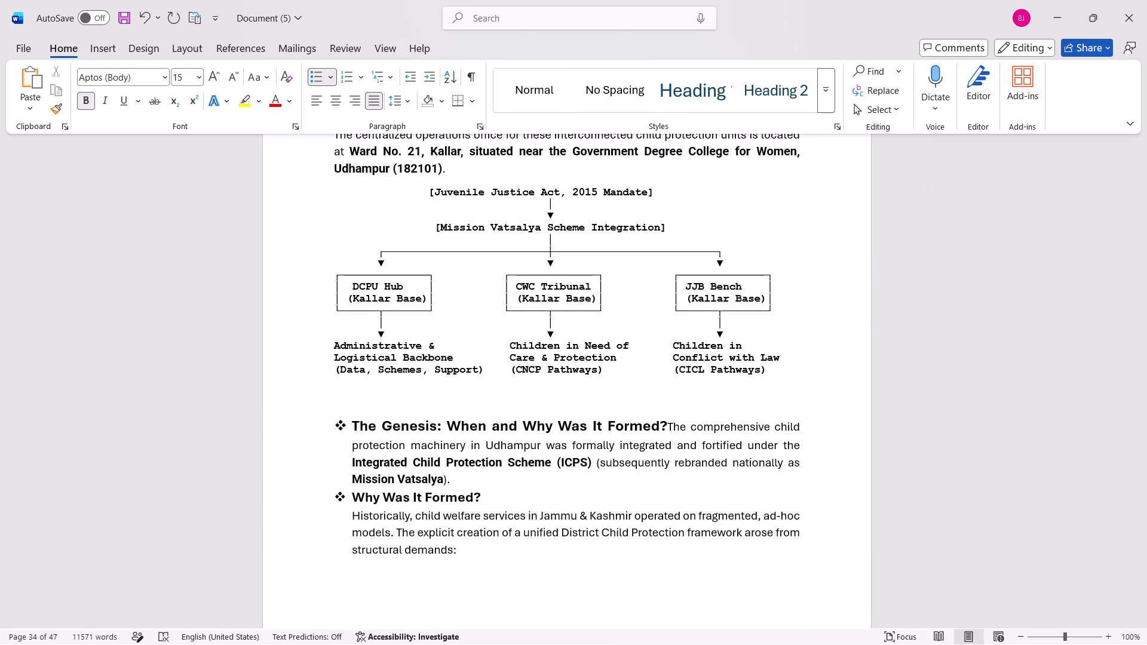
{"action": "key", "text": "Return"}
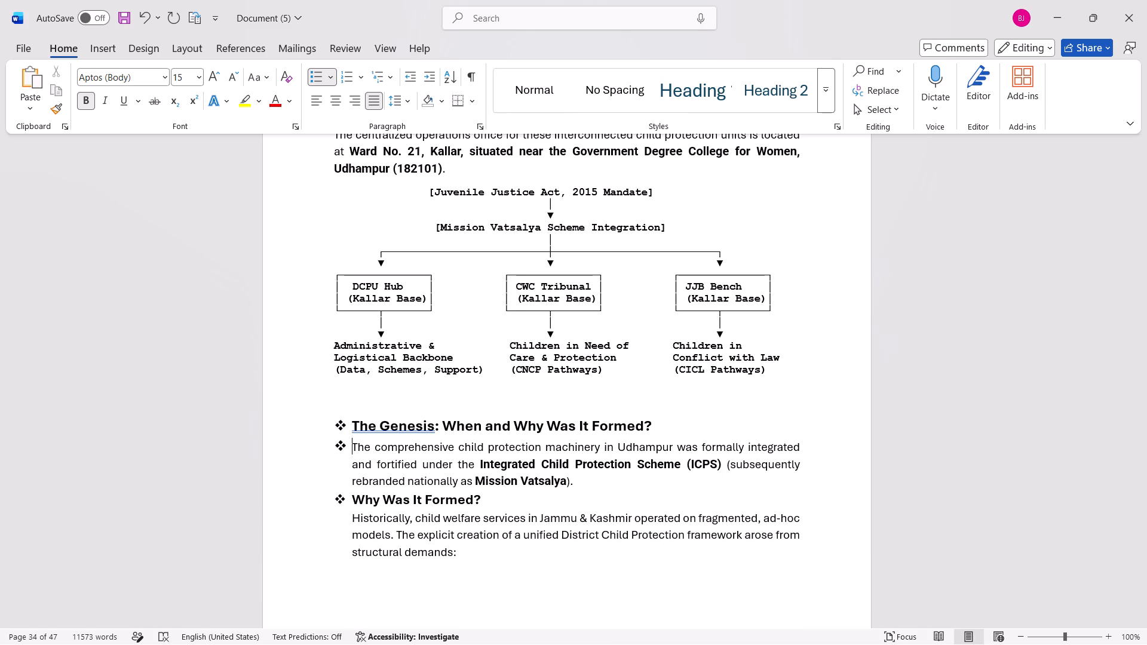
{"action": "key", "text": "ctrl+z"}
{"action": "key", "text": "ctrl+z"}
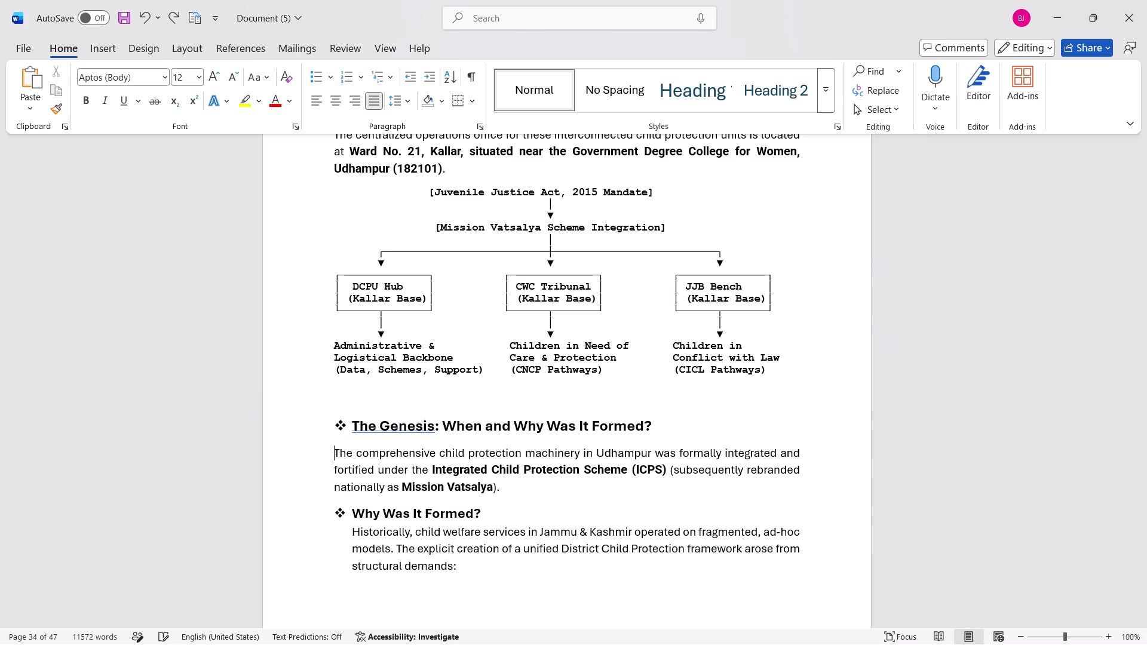
Remove the indent from the "Historically, child welfare services" paragraph so it aligns with the page's left text margin.
{"action": "scroll", "coordinate": [328, 456], "scroll_direction": "up", "scroll_amount": 1}
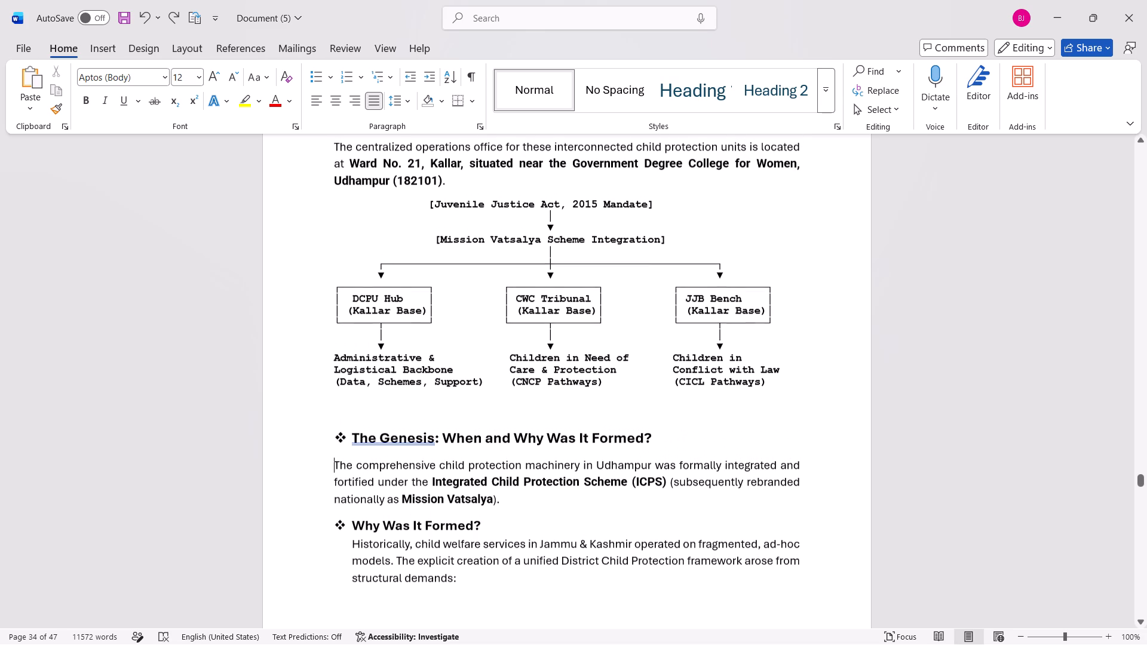
{"action": "scroll", "coordinate": [328, 456], "scroll_direction": "up", "scroll_amount": 1}
{"action": "scroll", "coordinate": [387, 315], "scroll_direction": "right", "scroll_amount": 1}
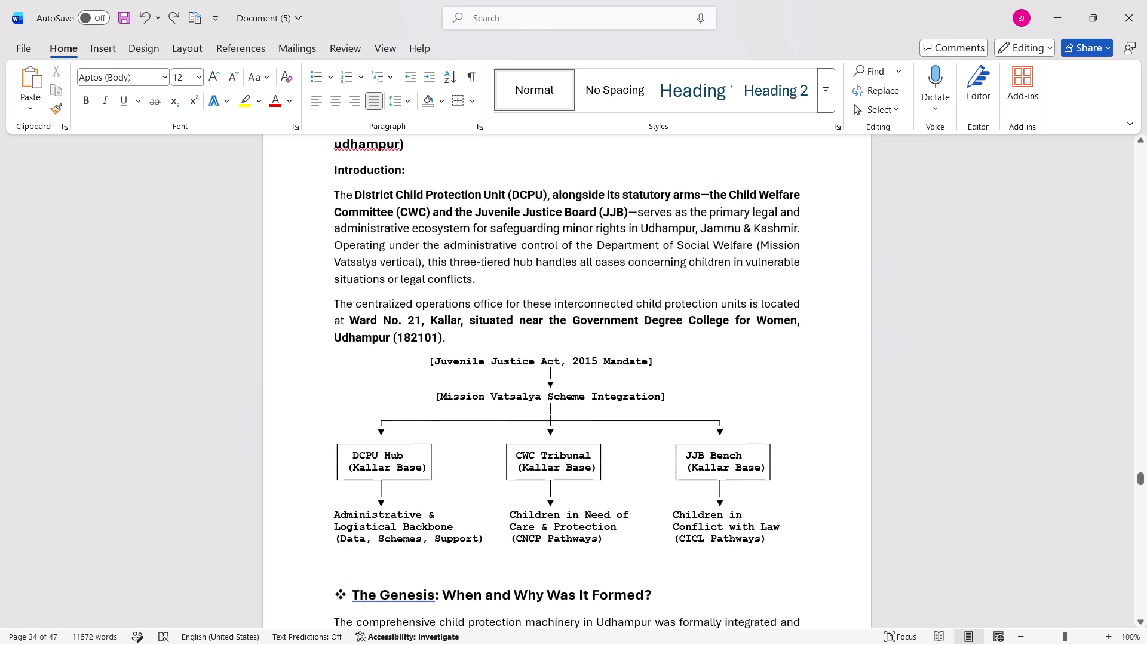
{"action": "scroll", "coordinate": [387, 315], "scroll_direction": "right", "scroll_amount": 1}
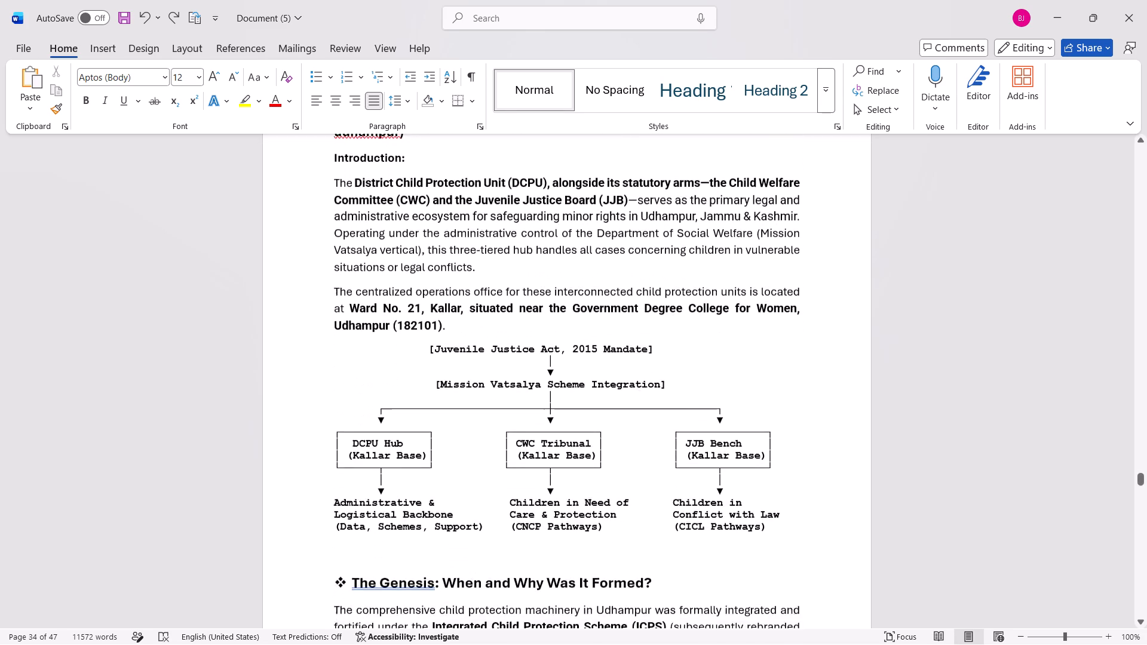
{"action": "scroll", "coordinate": [387, 315], "scroll_direction": "right", "scroll_amount": 1}
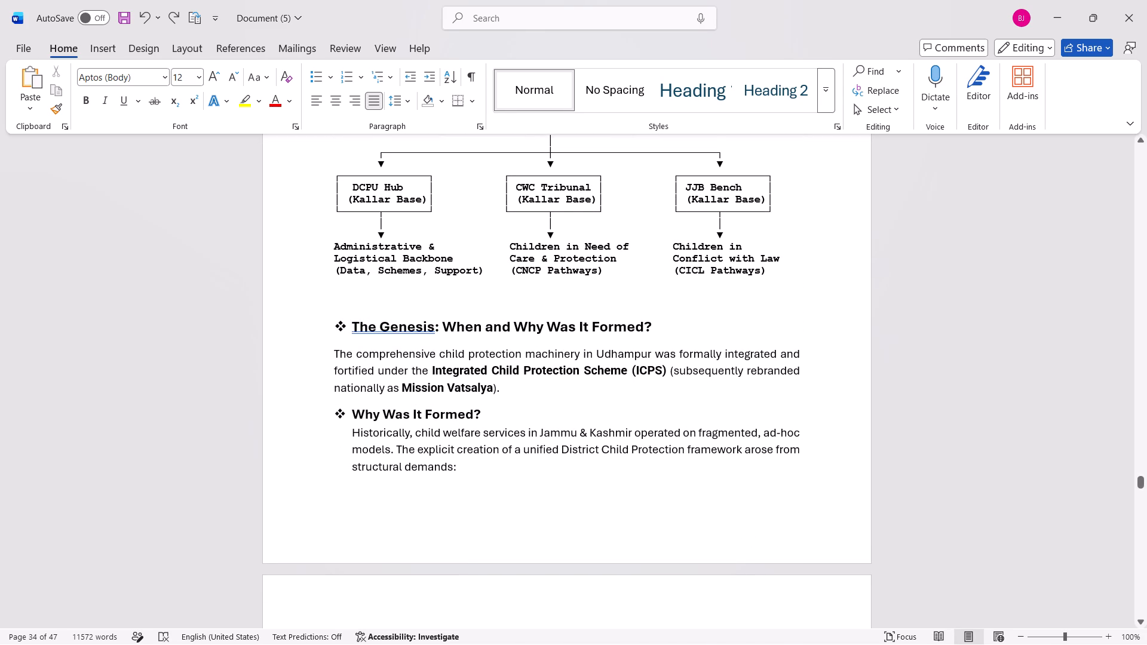
{"action": "left_click", "coordinate": [343, 431]}
{"action": "key", "text": "BackSpace"}
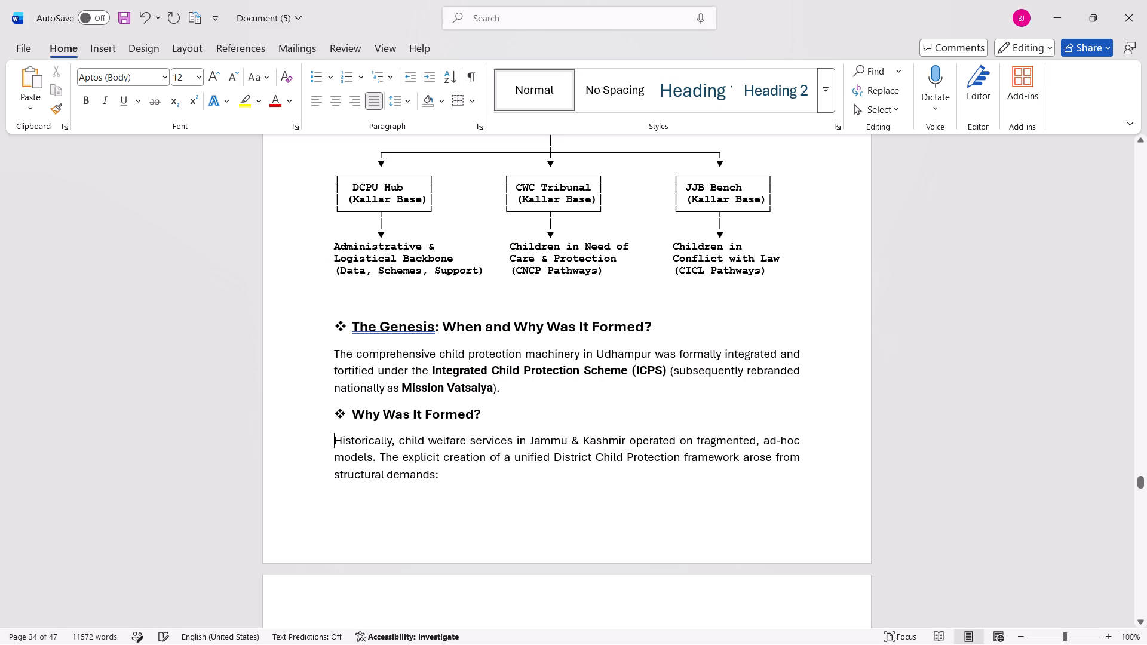
Delete the blank lines above the "Separation of Child Frameworks" and "Systemic Vulnerabilities" paragraphs.
{"action": "scroll", "coordinate": [343, 431], "scroll_direction": "down", "scroll_amount": 2}
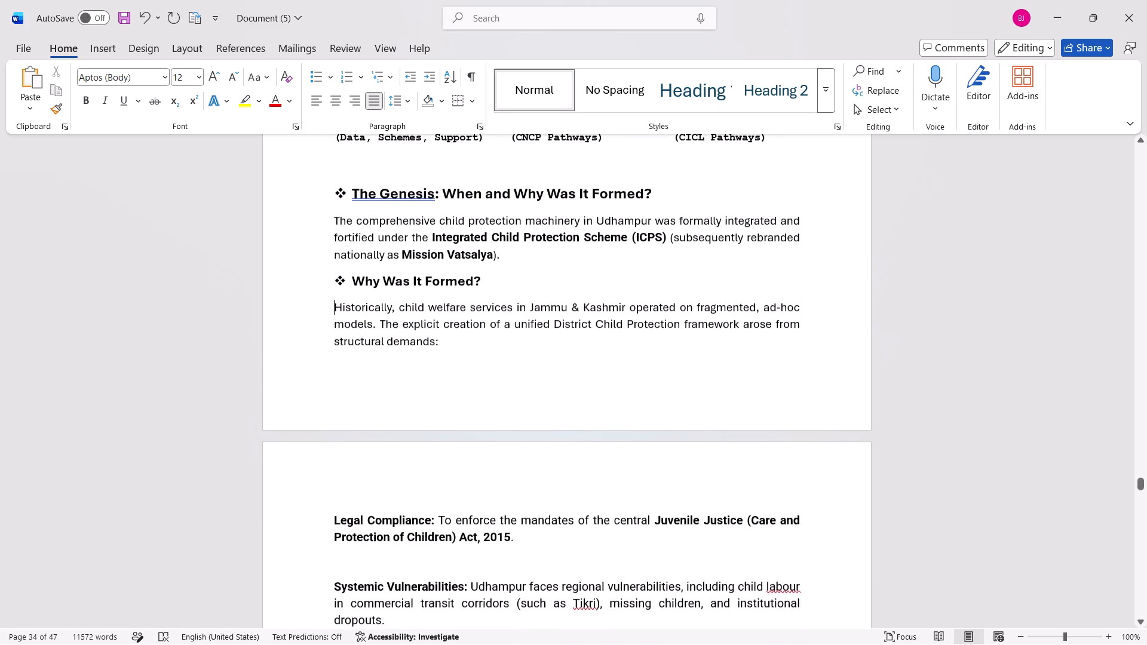
{"action": "scroll", "coordinate": [343, 431], "scroll_direction": "down", "scroll_amount": 3}
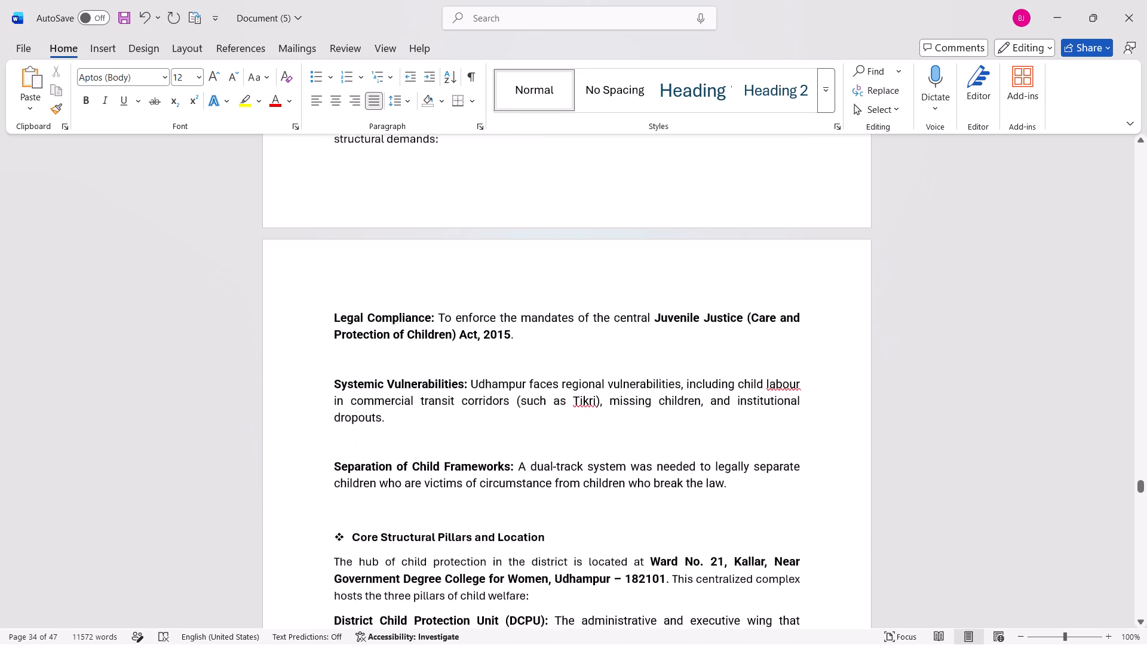
{"action": "scroll", "coordinate": [343, 431], "scroll_direction": "down", "scroll_amount": 2}
{"action": "scroll", "coordinate": [343, 431], "scroll_direction": "up", "scroll_amount": 1}
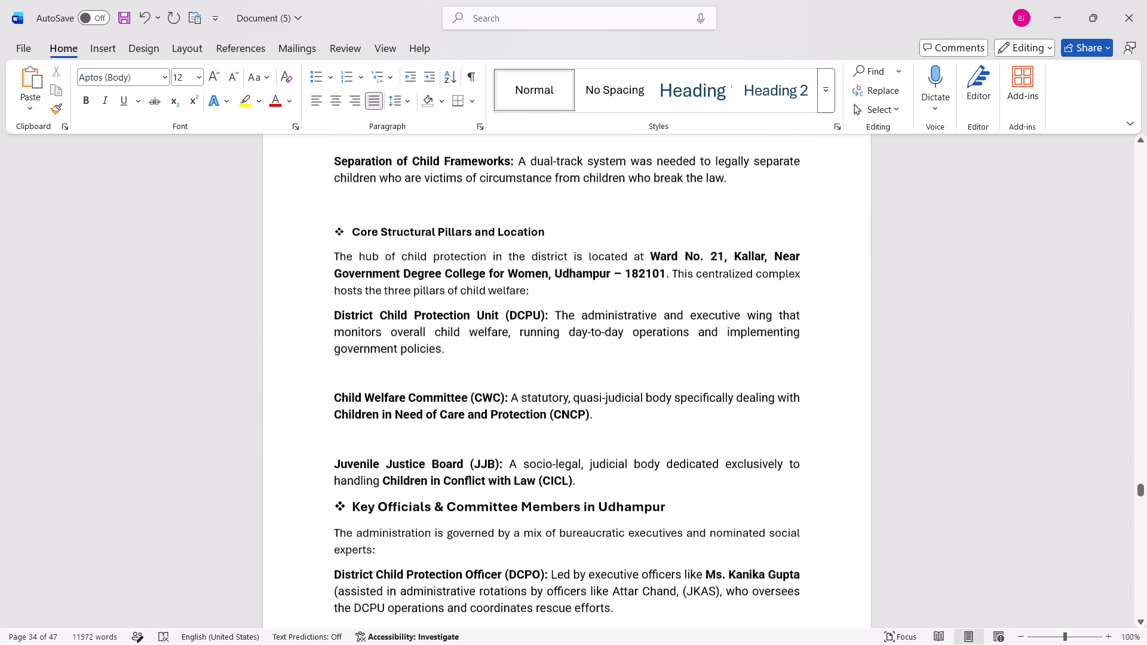
{"action": "scroll", "coordinate": [343, 431], "scroll_direction": "up", "scroll_amount": 2}
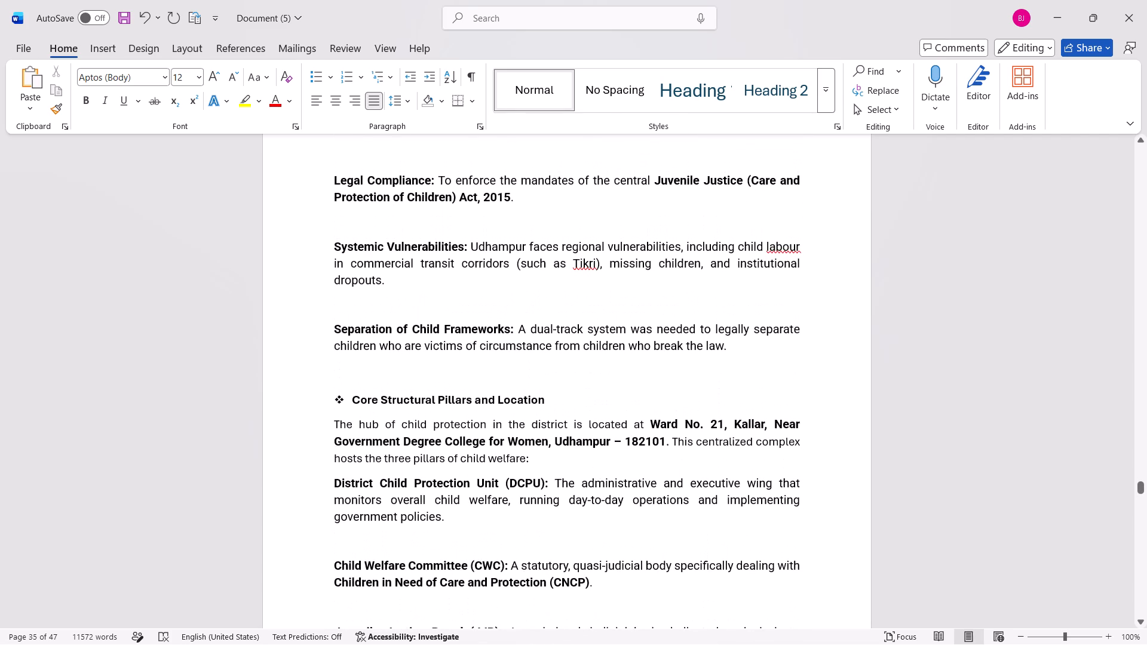
{"action": "left_click", "coordinate": [327, 326]}
{"action": "key", "text": "BackSpace"}
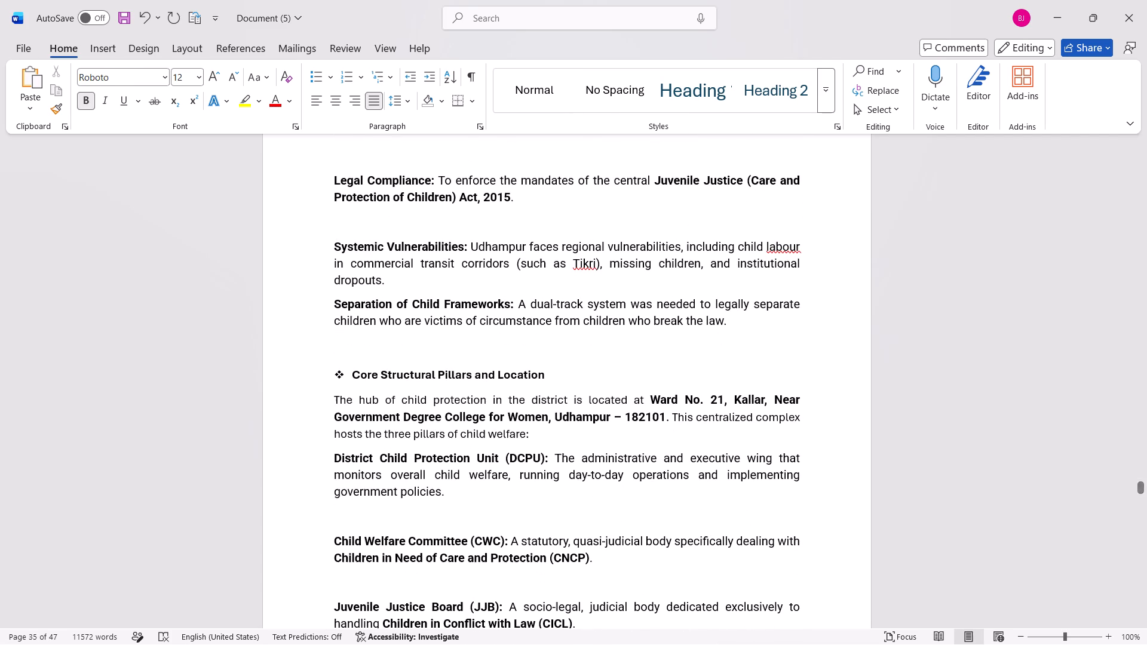
{"action": "left_click", "coordinate": [329, 245]}
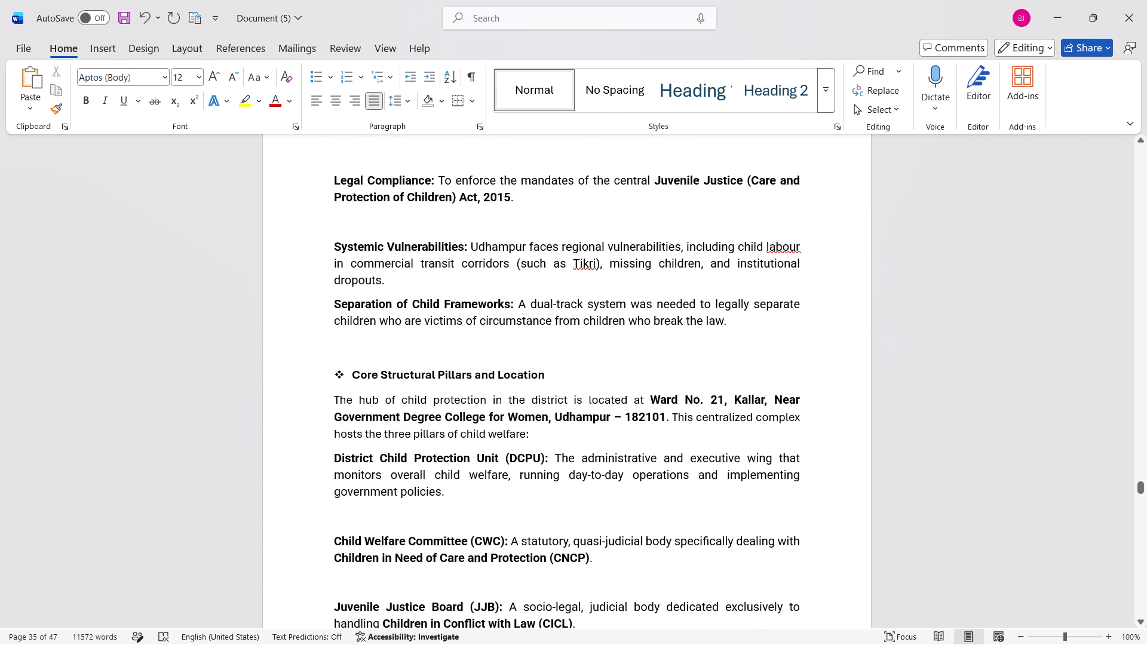
{"action": "key", "text": "BackSpace"}
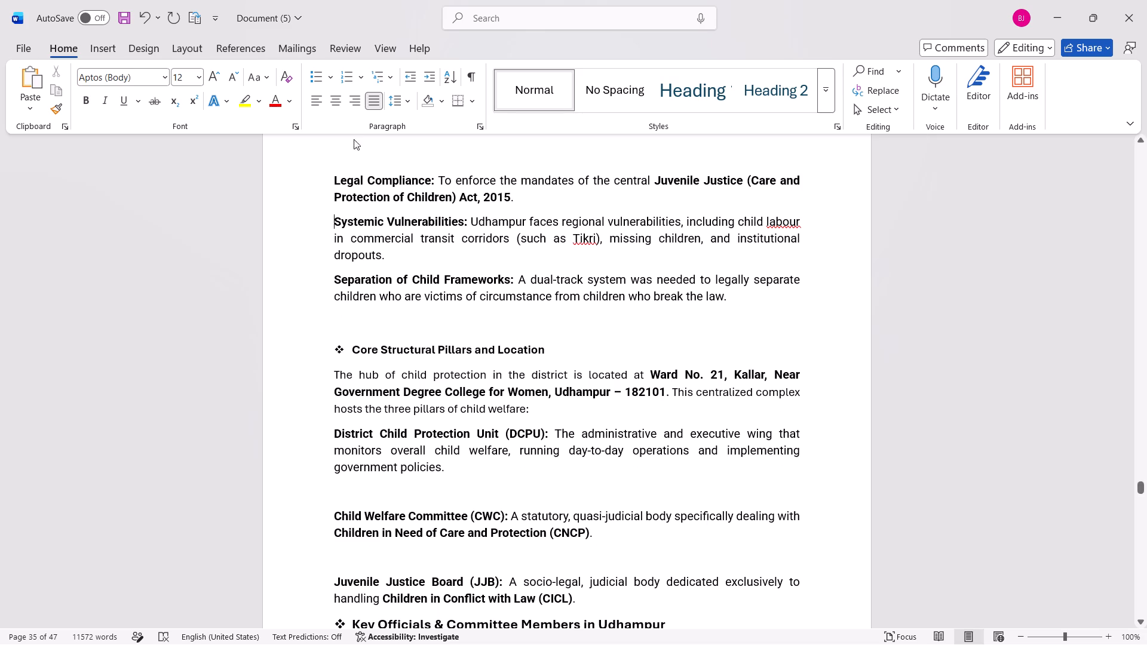
Apply solid round bullets to the "Systemic Vulnerabilities" and "Legal Compliance" paragraphs.
{"action": "left_click", "coordinate": [334, 83]}
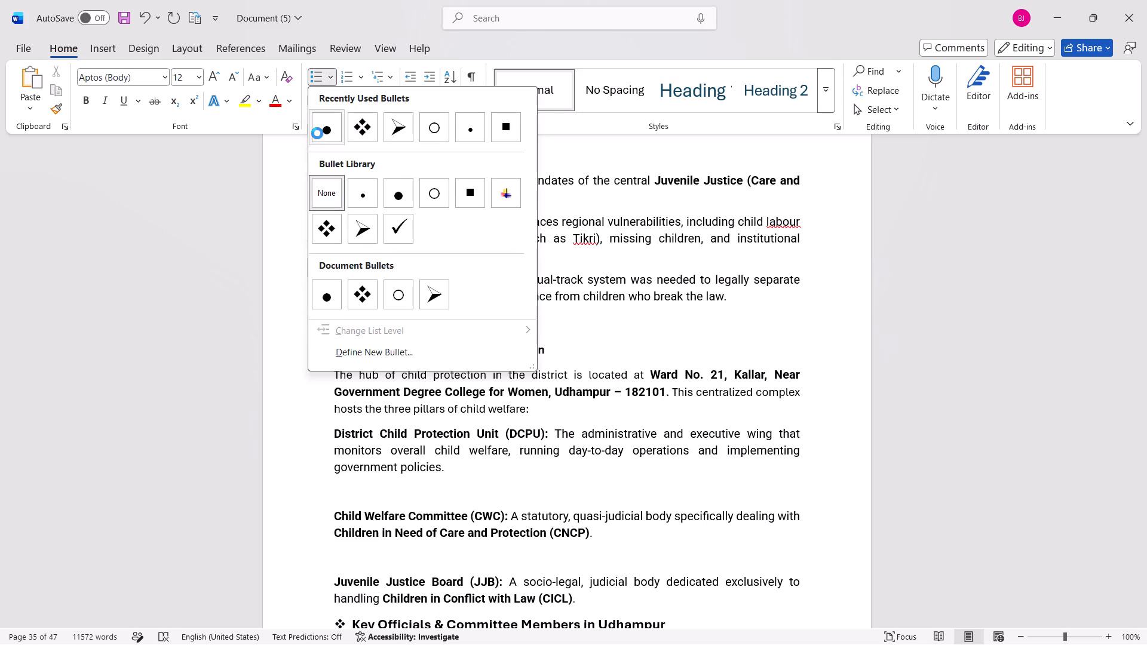
{"action": "left_click", "coordinate": [317, 133]}
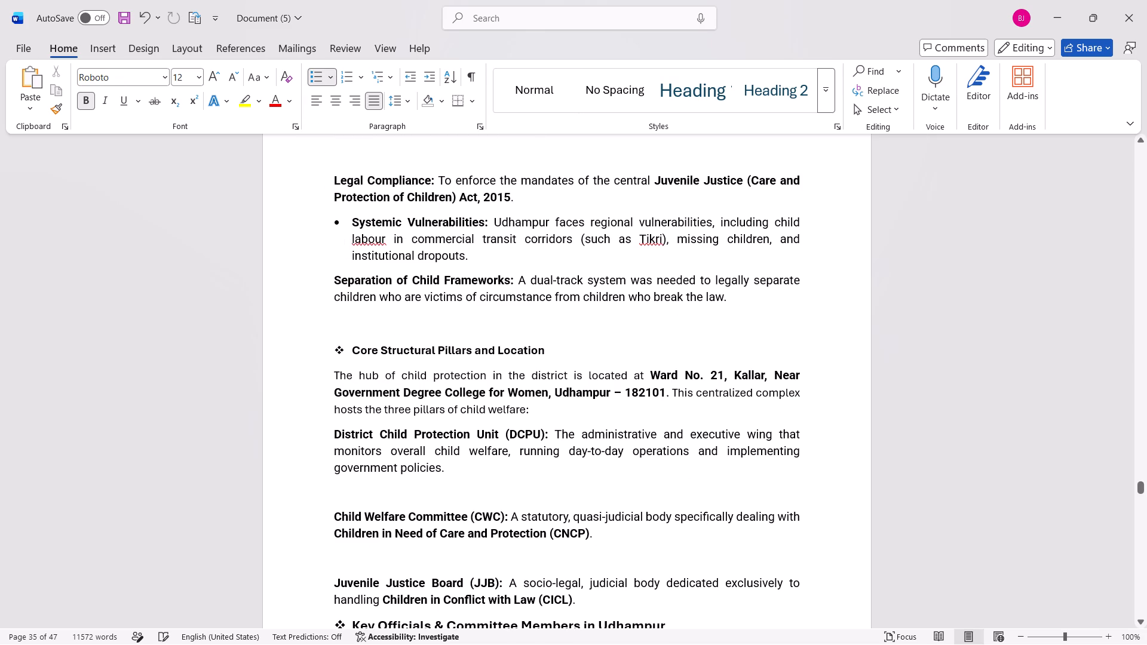
{"action": "left_click", "coordinate": [329, 178]}
{"action": "left_click", "coordinate": [333, 74]}
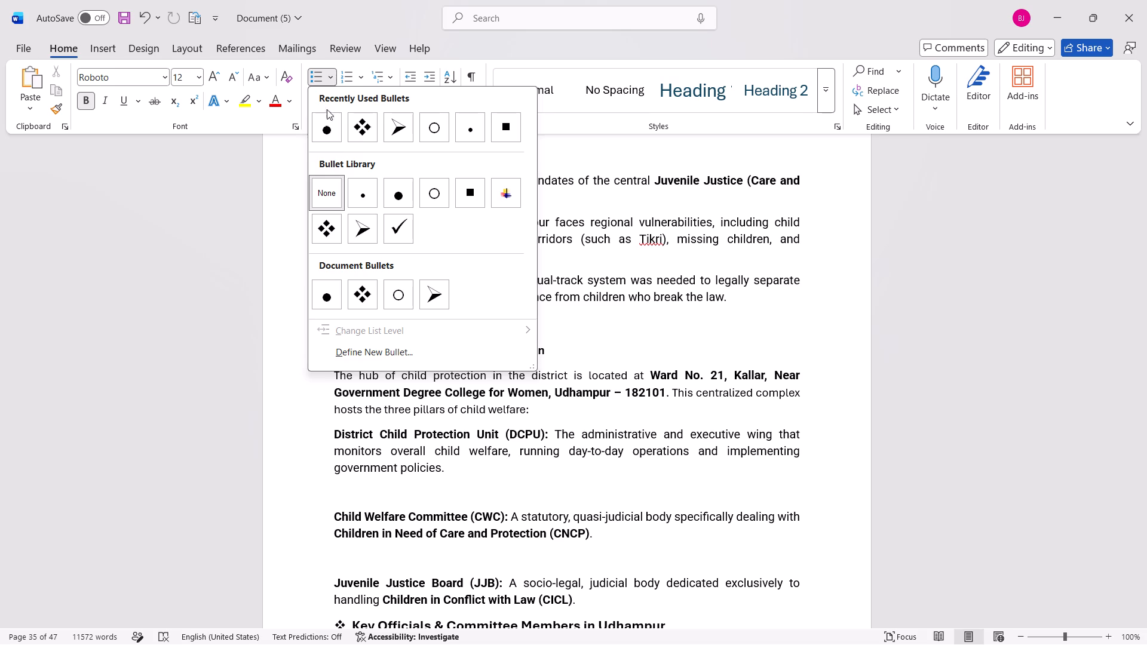
{"action": "left_click", "coordinate": [324, 134]}
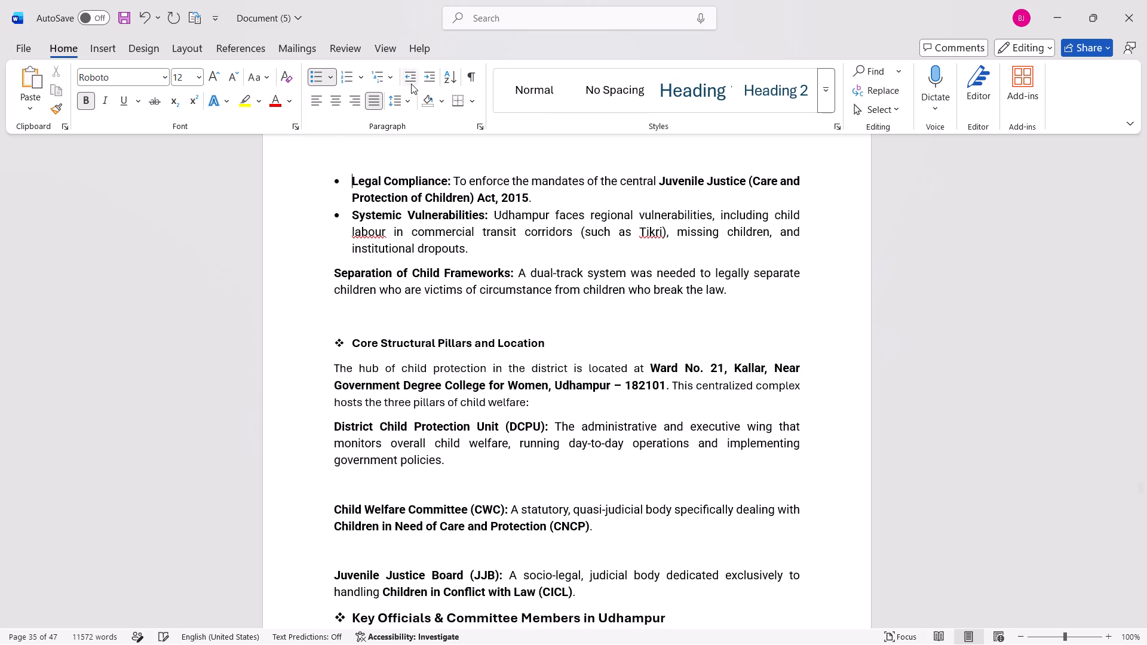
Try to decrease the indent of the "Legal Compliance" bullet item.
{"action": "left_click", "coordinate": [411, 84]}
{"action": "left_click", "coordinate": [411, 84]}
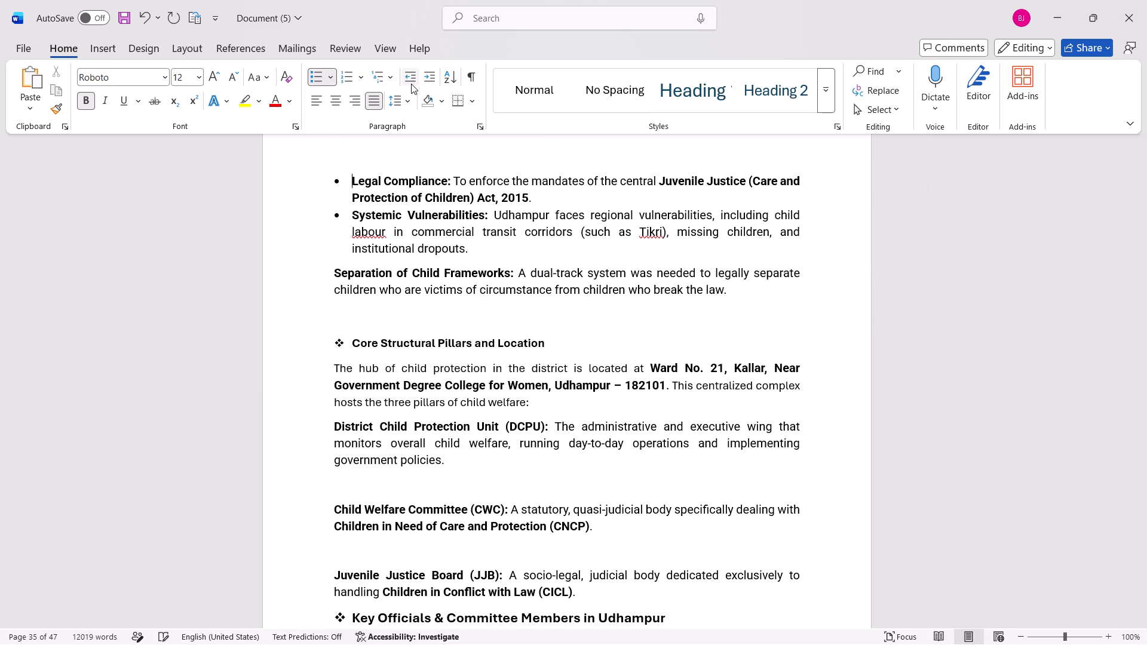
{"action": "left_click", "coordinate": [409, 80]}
Apply a solid round bullet to the "Separation of Child Frameworks" paragraph, matching the two items above it.
{"action": "left_click", "coordinate": [331, 271]}
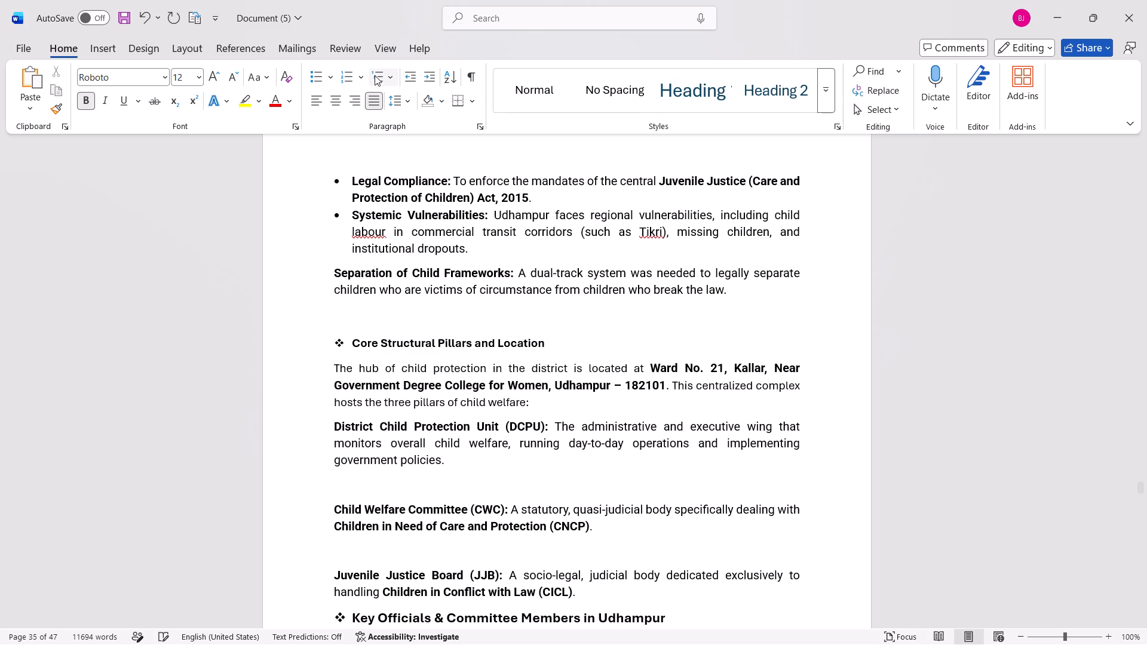
{"action": "left_click", "coordinate": [336, 76]}
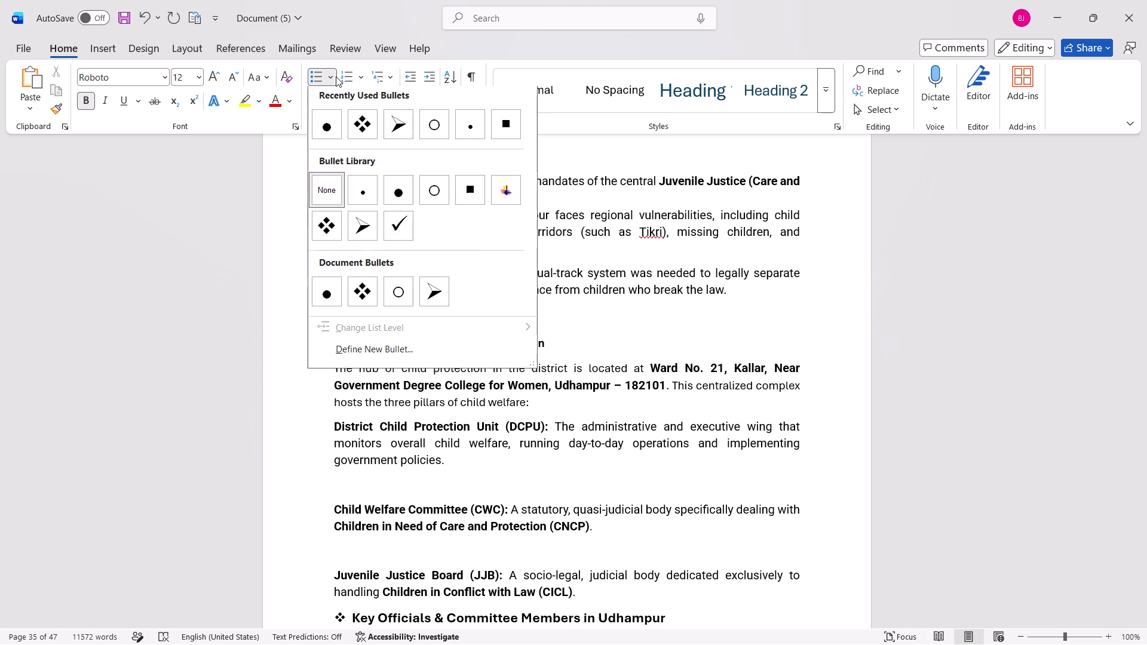
{"action": "left_click", "coordinate": [336, 122]}
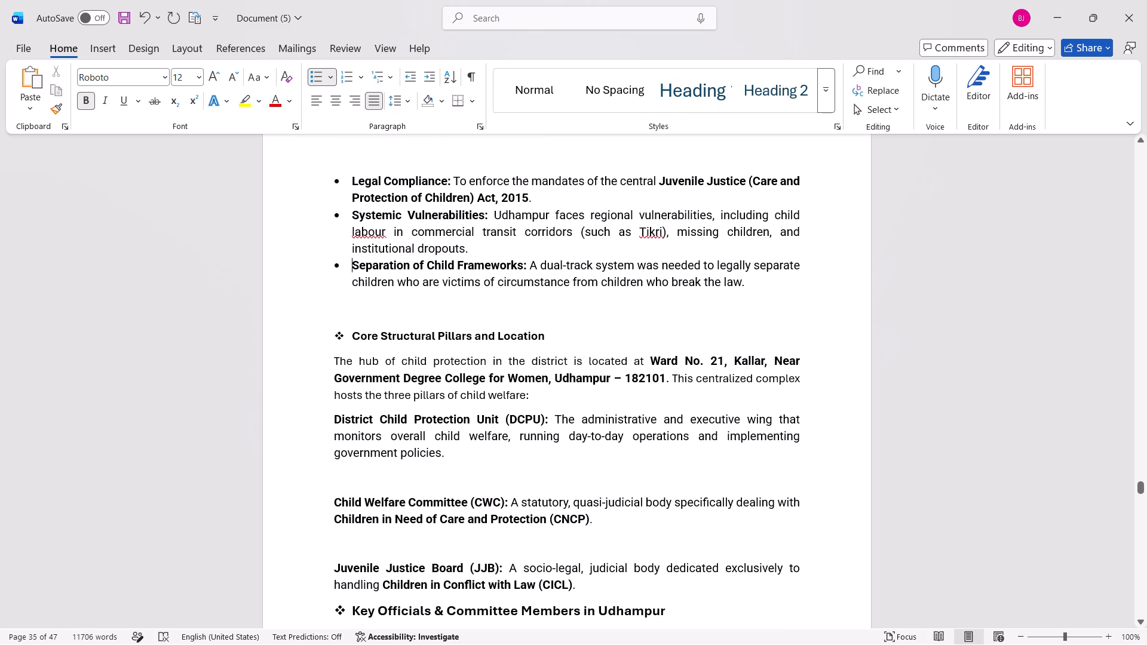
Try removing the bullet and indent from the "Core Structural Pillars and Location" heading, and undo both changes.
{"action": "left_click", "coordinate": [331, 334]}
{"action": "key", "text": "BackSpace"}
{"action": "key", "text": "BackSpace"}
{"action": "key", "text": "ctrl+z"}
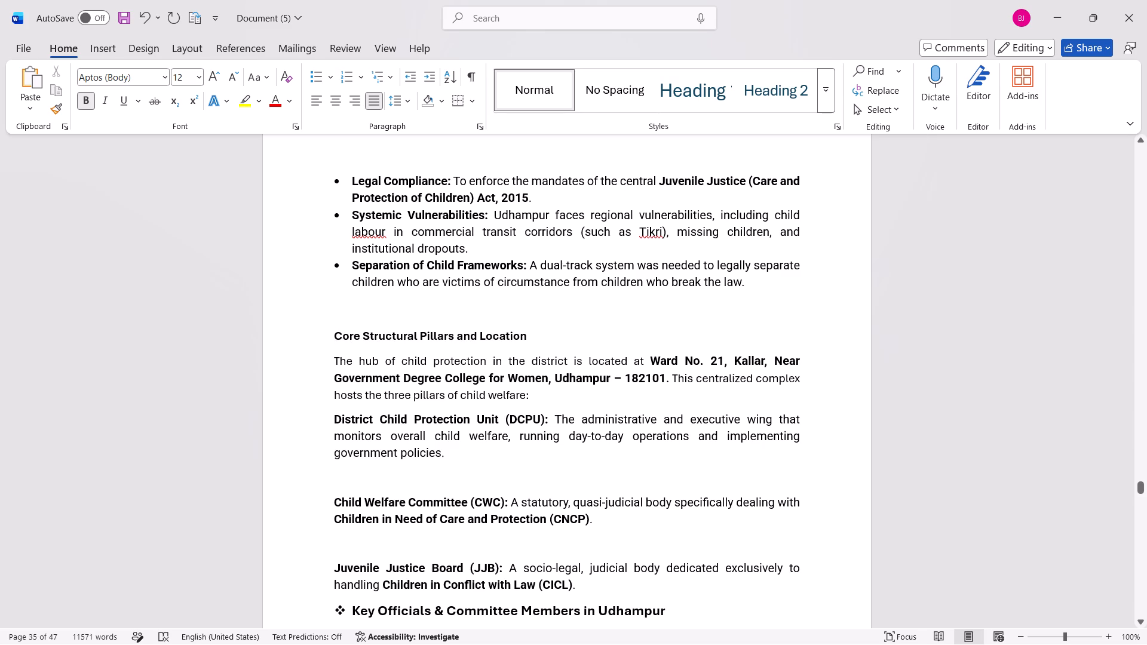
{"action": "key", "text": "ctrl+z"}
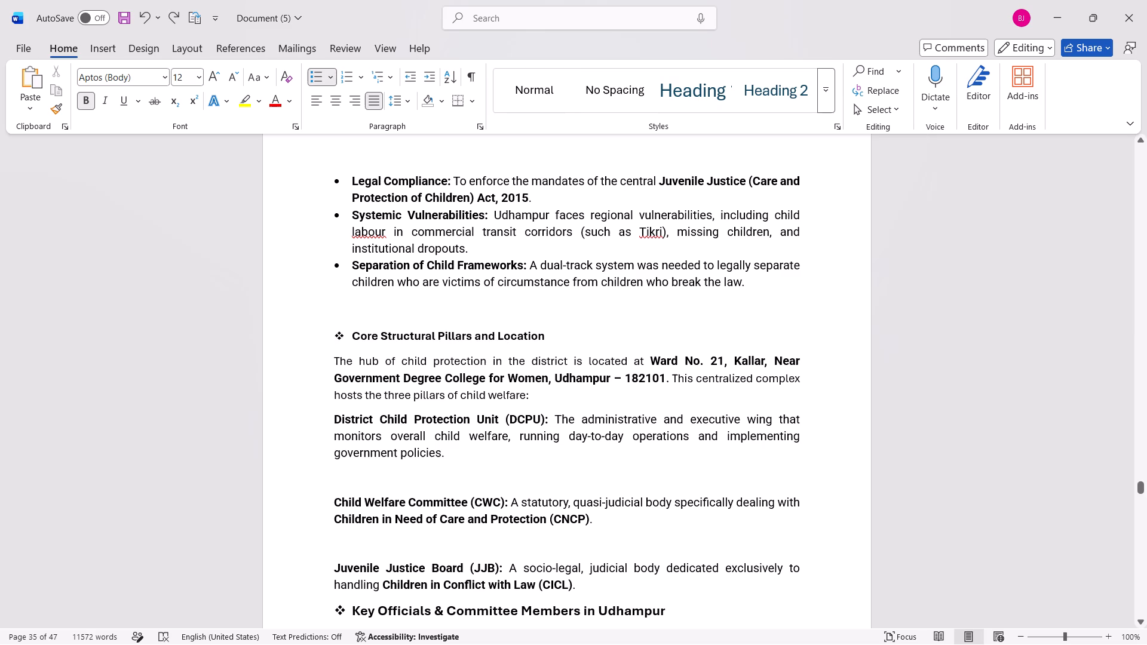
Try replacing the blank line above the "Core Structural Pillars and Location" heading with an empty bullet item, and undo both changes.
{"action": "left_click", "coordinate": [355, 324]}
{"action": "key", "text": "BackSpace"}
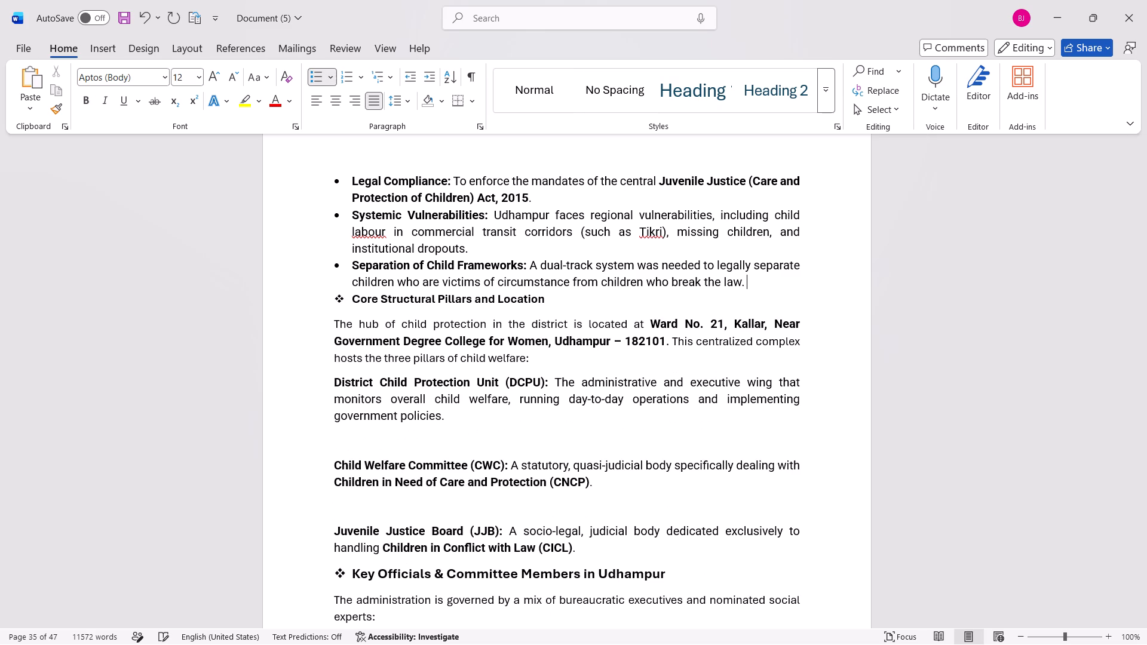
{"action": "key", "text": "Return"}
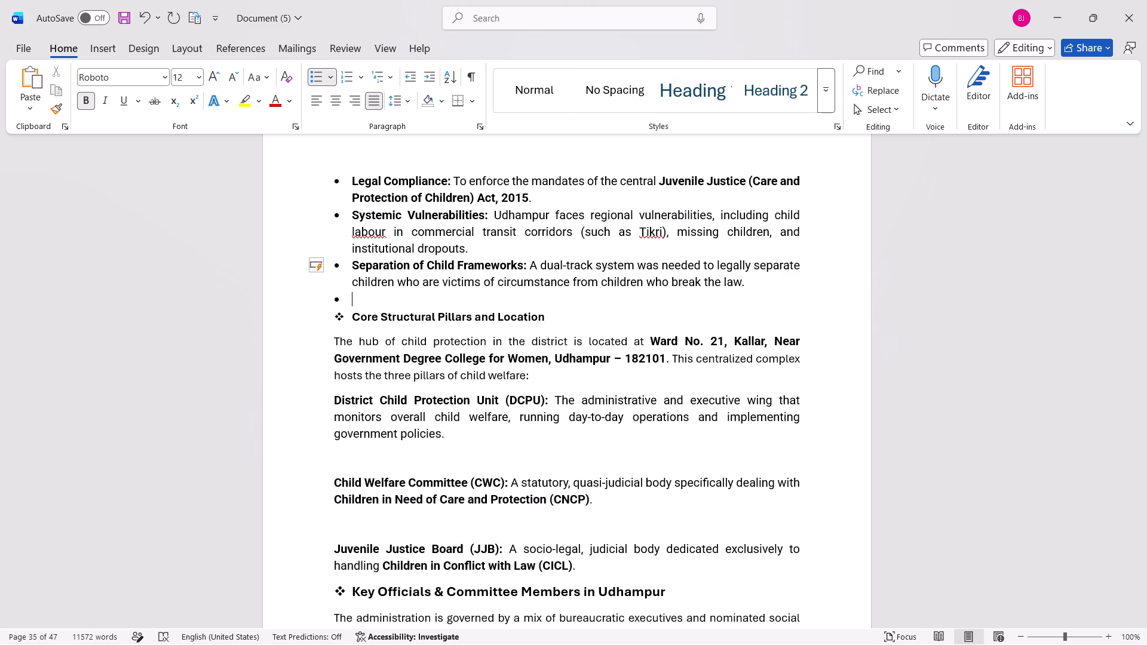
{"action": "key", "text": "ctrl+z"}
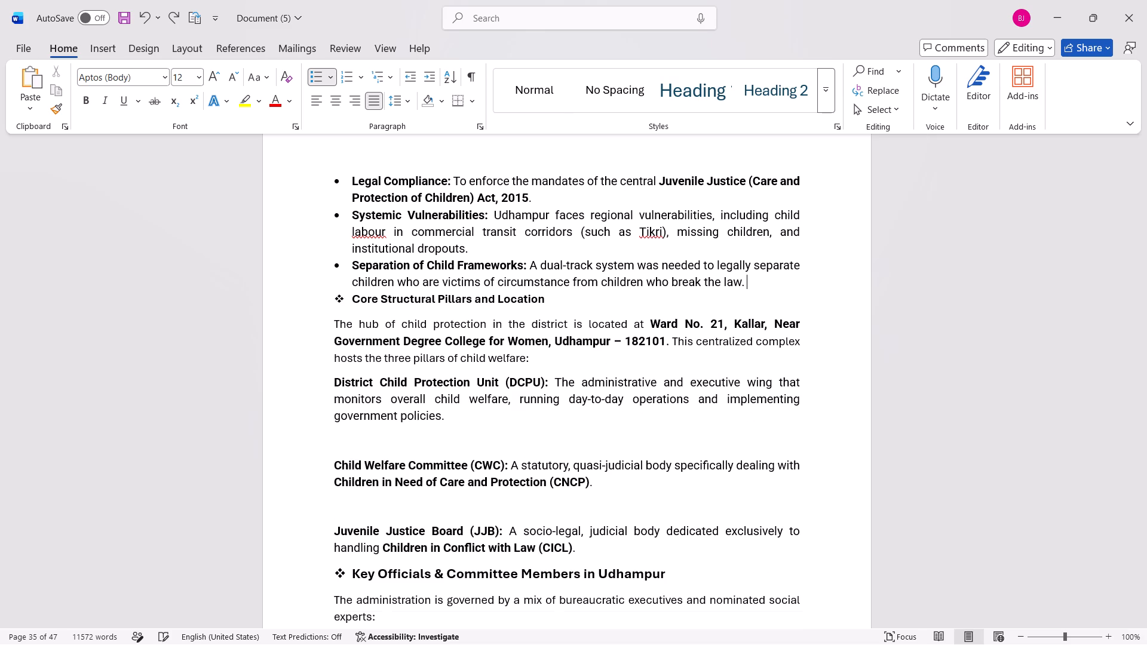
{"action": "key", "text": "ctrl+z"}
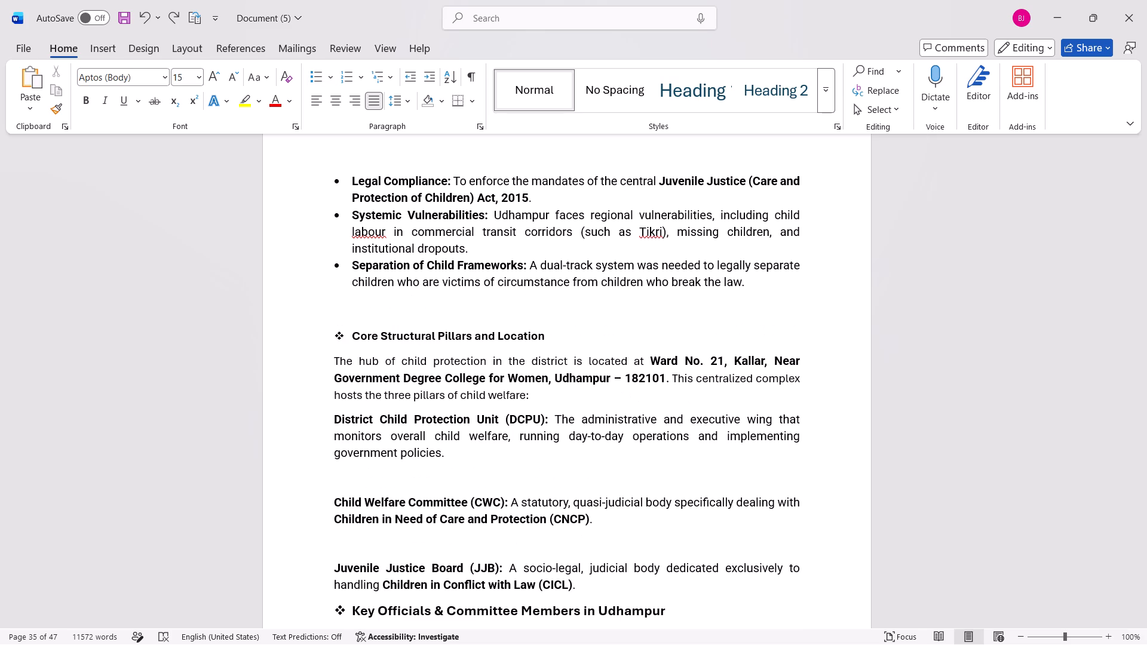
Add a space and a colon at the end of the "Core Structural Pillars and Location" heading.
{"action": "left_click", "coordinate": [486, 316]}
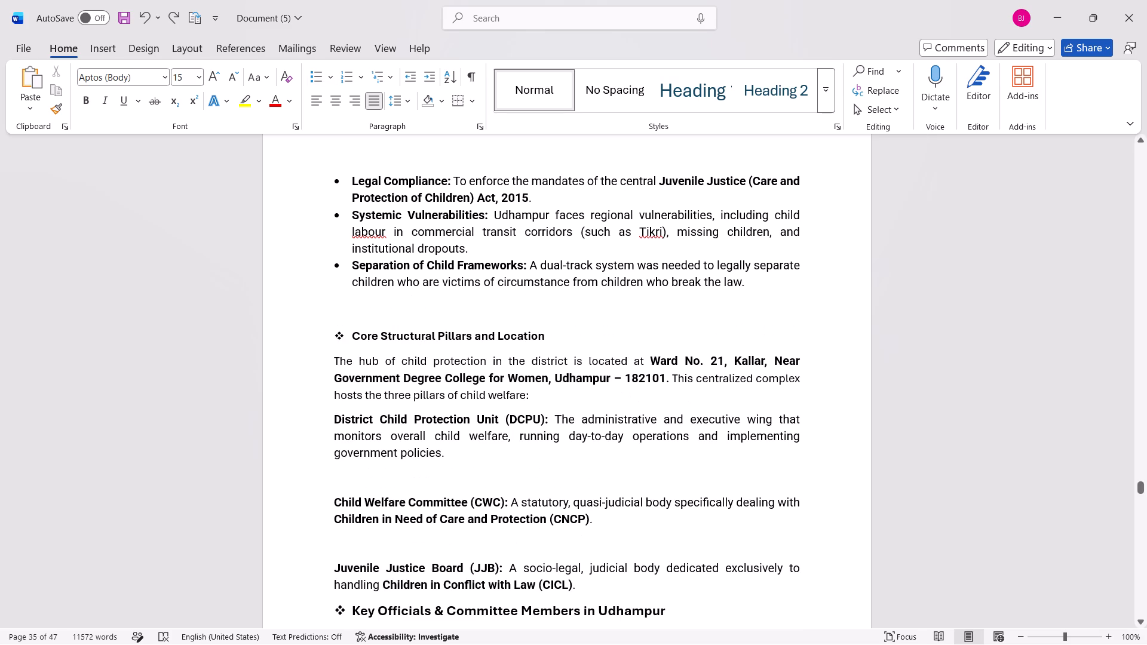
{"action": "left_click", "coordinate": [554, 331]}
{"action": "key", "text": "space"}
{"action": "type", "text": ":"}
Delete the two extra blank lines above the "Day15 :(District social welfare udhampur)" heading.
{"action": "scroll", "coordinate": [554, 331], "scroll_direction": "down", "scroll_amount": 1}
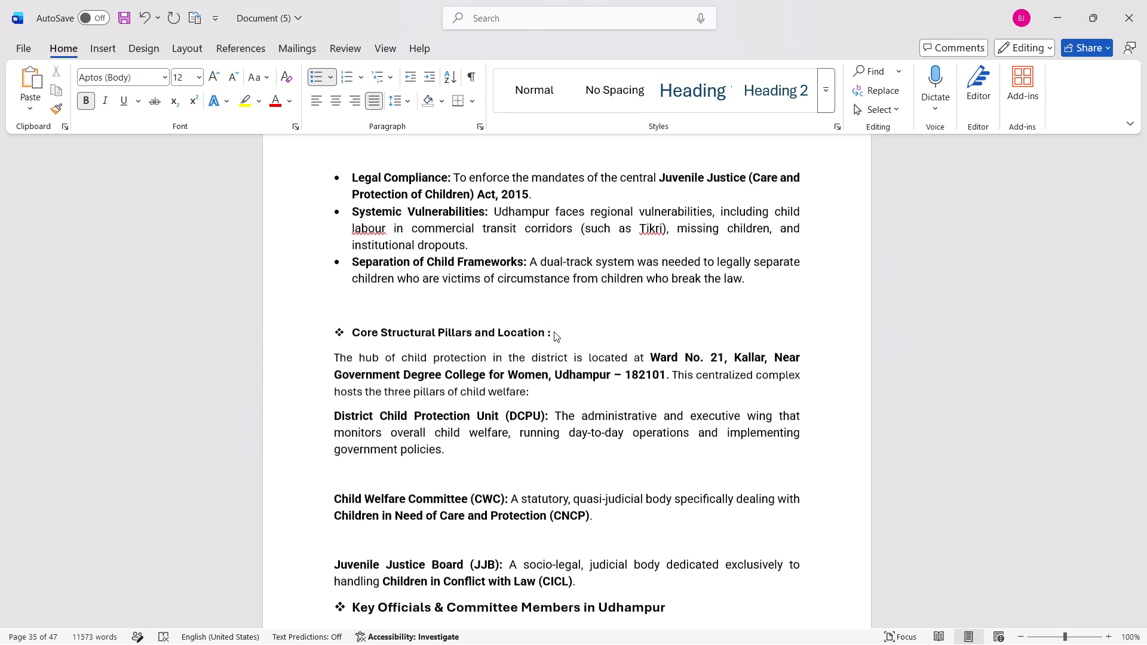
{"action": "scroll", "coordinate": [554, 331], "scroll_direction": "down", "scroll_amount": 2}
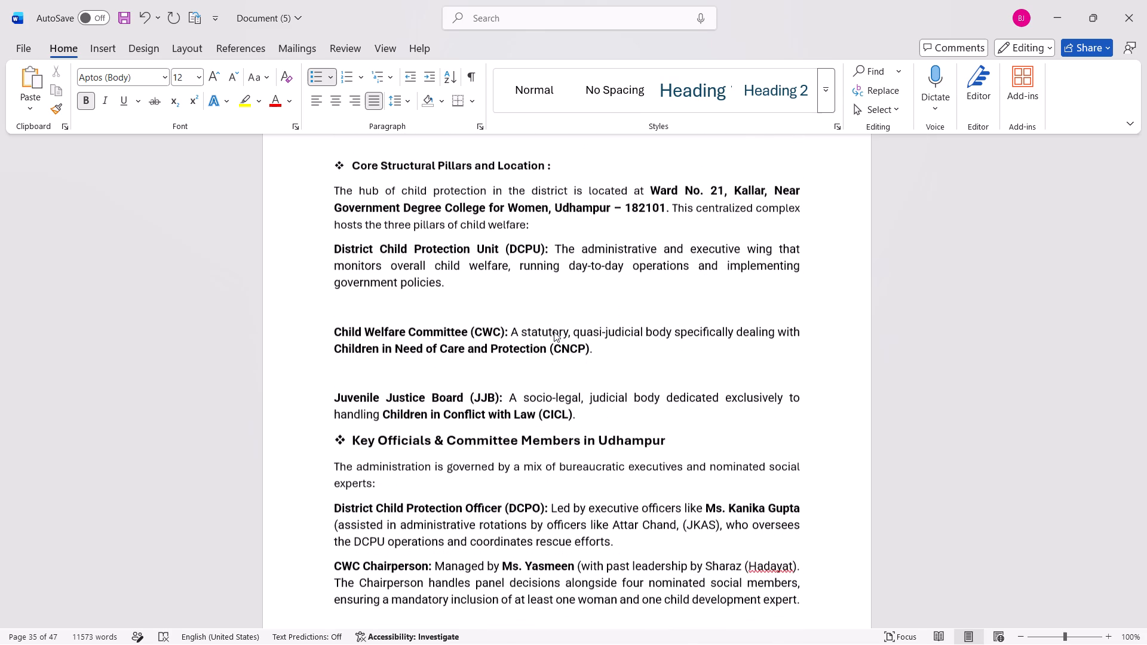
{"action": "scroll", "coordinate": [448, 410], "scroll_direction": "down", "scroll_amount": 1}
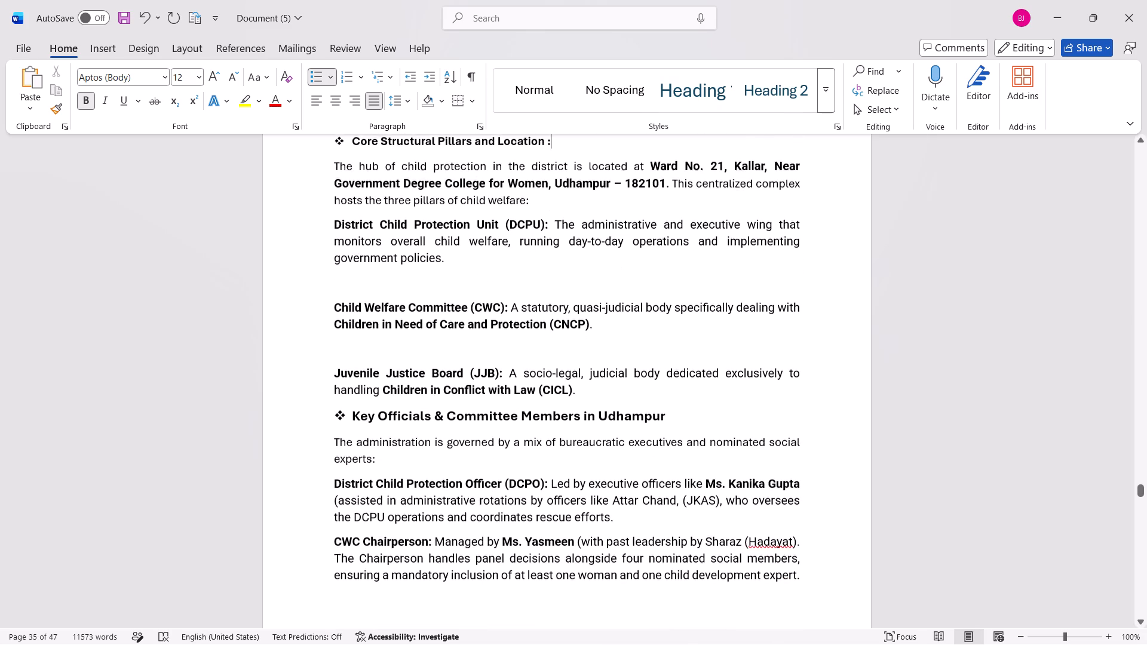
{"action": "scroll", "coordinate": [448, 410], "scroll_direction": "down", "scroll_amount": 5}
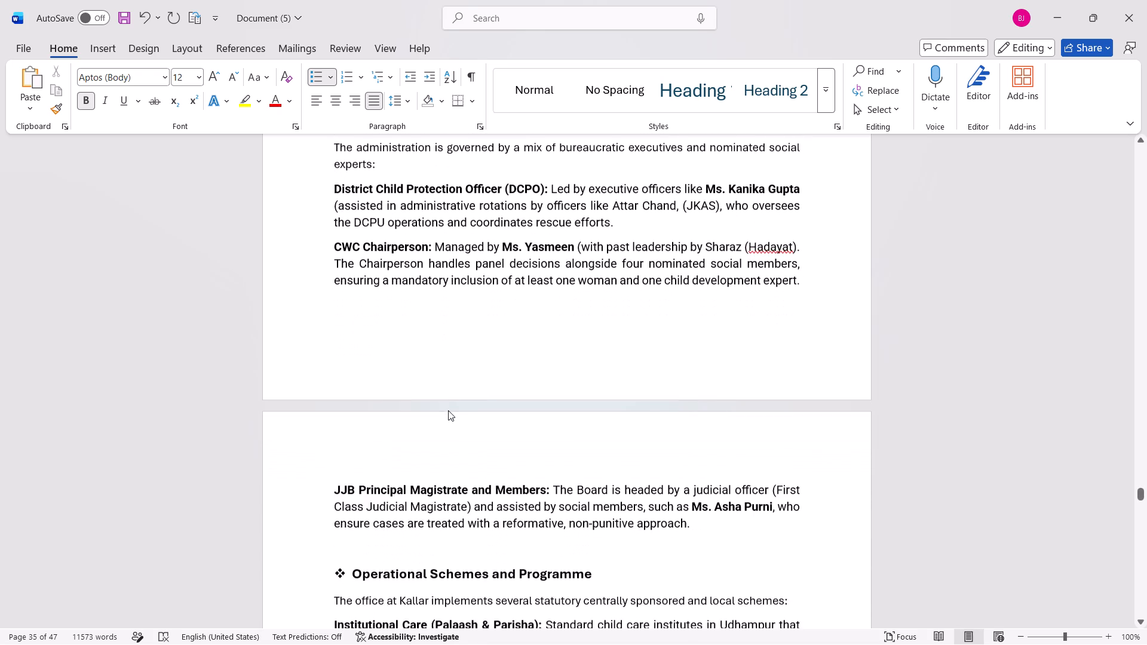
{"action": "scroll", "coordinate": [448, 410], "scroll_direction": "down", "scroll_amount": 7}
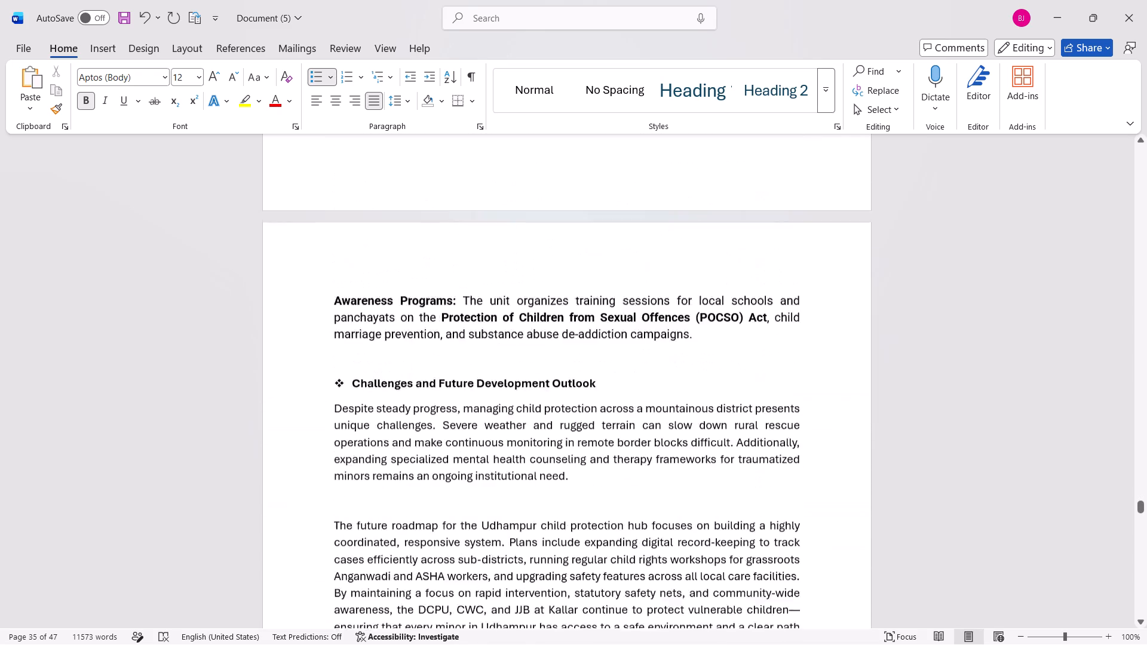
{"action": "scroll", "coordinate": [448, 410], "scroll_direction": "down", "scroll_amount": 4}
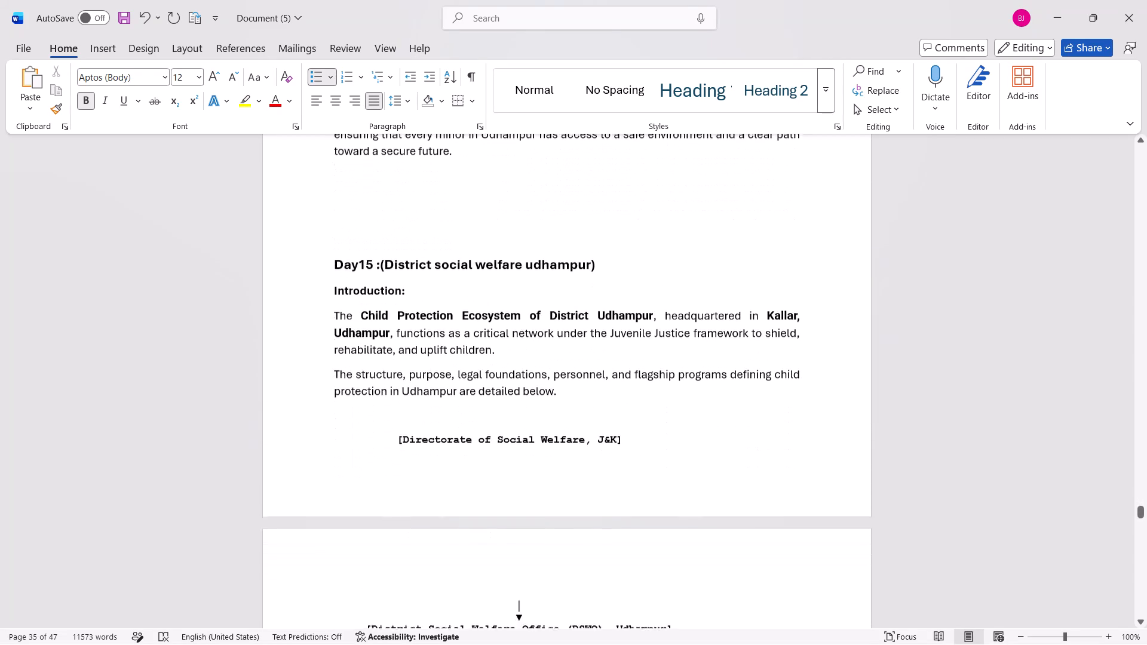
{"action": "scroll", "coordinate": [448, 410], "scroll_direction": "down", "scroll_amount": 1}
{"action": "left_click", "coordinate": [334, 308]}
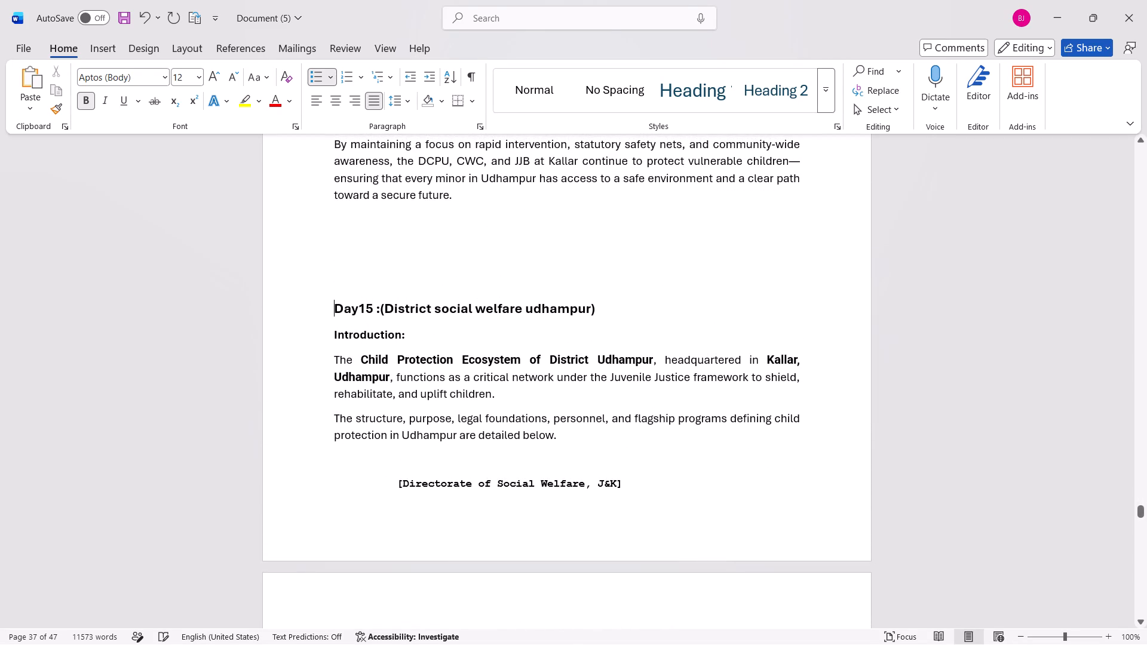
{"action": "key", "text": "BackSpace"}
{"action": "key", "text": "BackSpace"}
{"action": "left_click", "coordinate": [334, 308]}
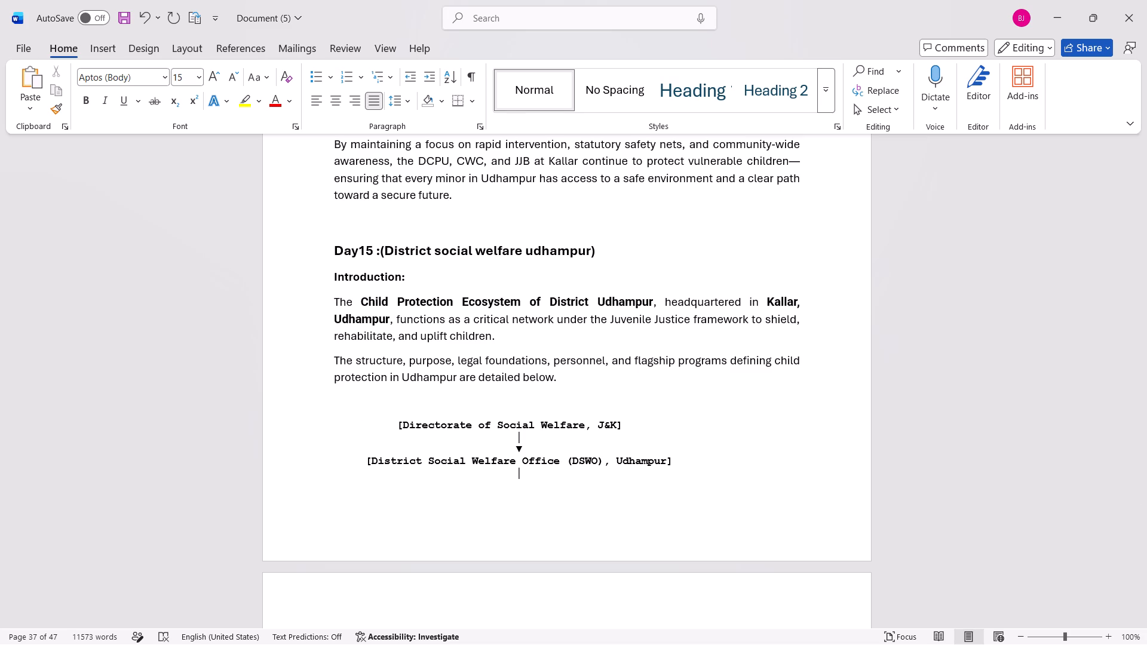
Delete the blank line between the two paragraphs under "Challenges and Future Development Outlook".
{"action": "scroll", "coordinate": [334, 308], "scroll_direction": "up", "scroll_amount": 3}
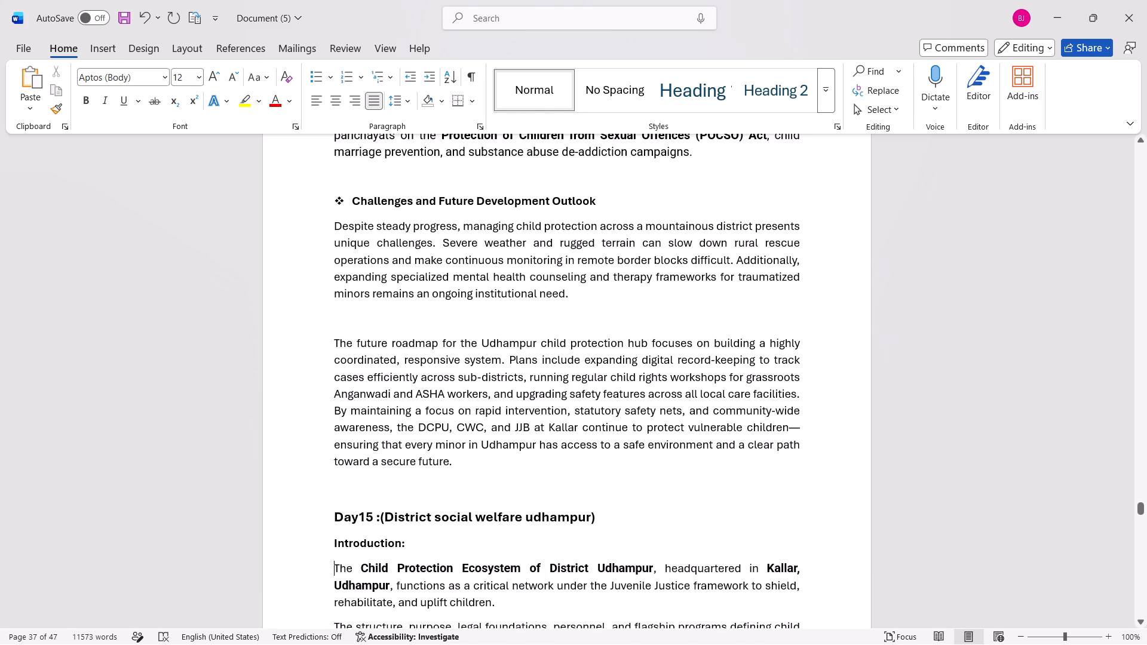
{"action": "left_click", "coordinate": [329, 348]}
{"action": "key", "text": "BackSpace"}
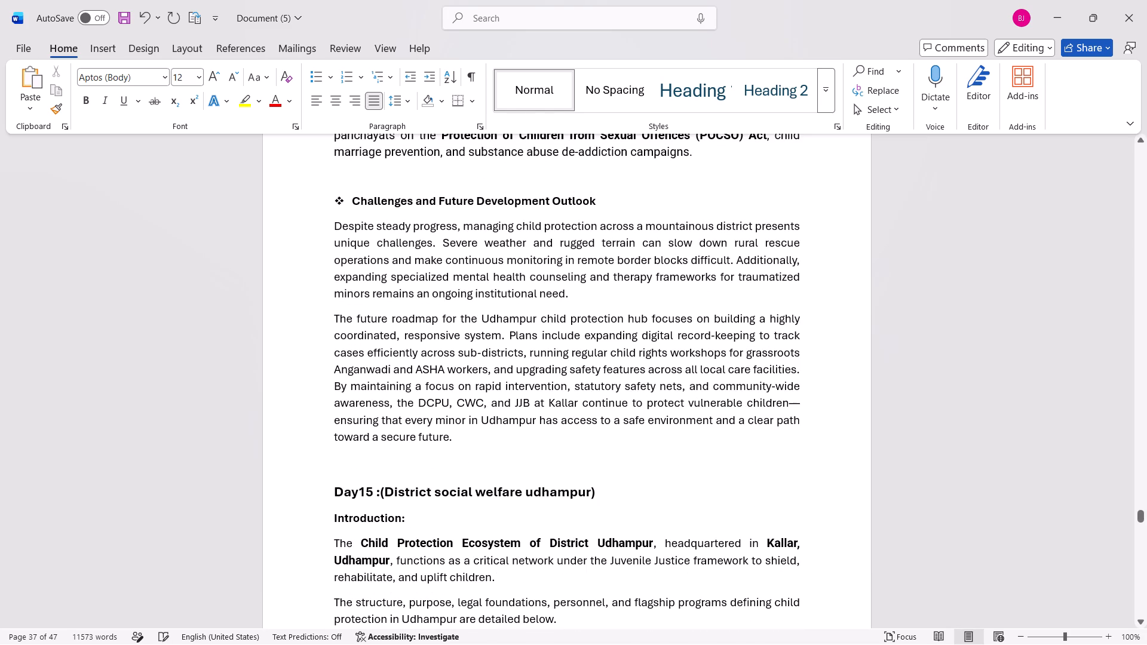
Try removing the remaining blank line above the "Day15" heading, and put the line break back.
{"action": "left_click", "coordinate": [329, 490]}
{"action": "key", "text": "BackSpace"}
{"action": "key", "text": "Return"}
Delete the blank line between the Day15 introduction and the "[Directorate of Social Welfare, J&K]" organisation chart.
{"action": "scroll", "coordinate": [329, 490], "scroll_direction": "up", "scroll_amount": 1}
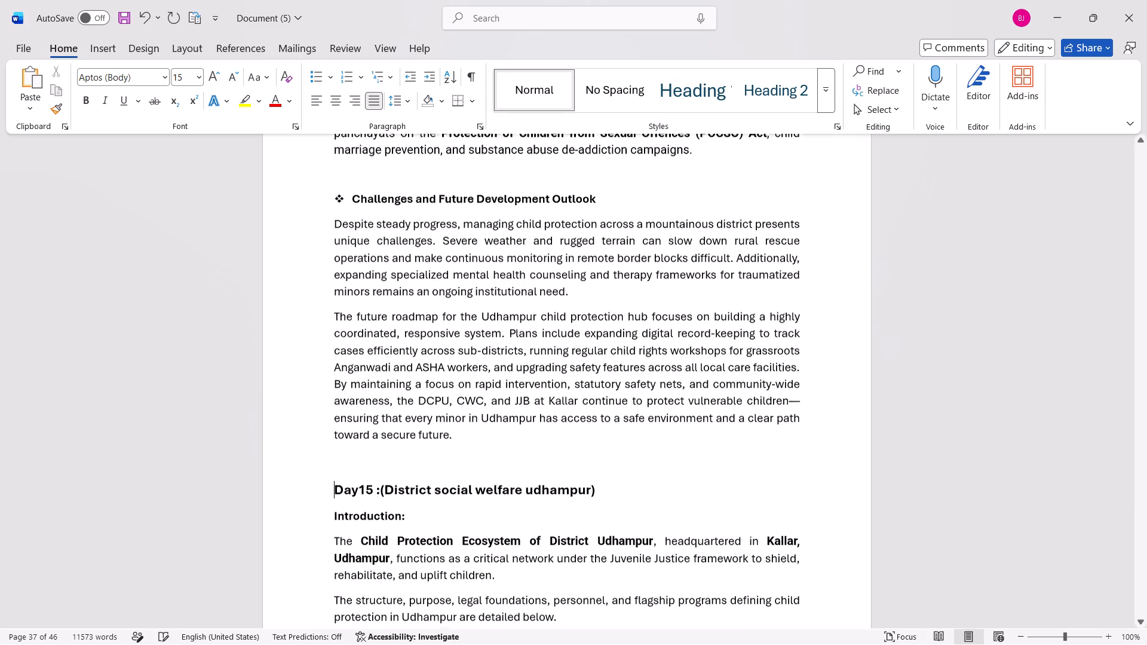
{"action": "scroll", "coordinate": [329, 490], "scroll_direction": "up", "scroll_amount": 1}
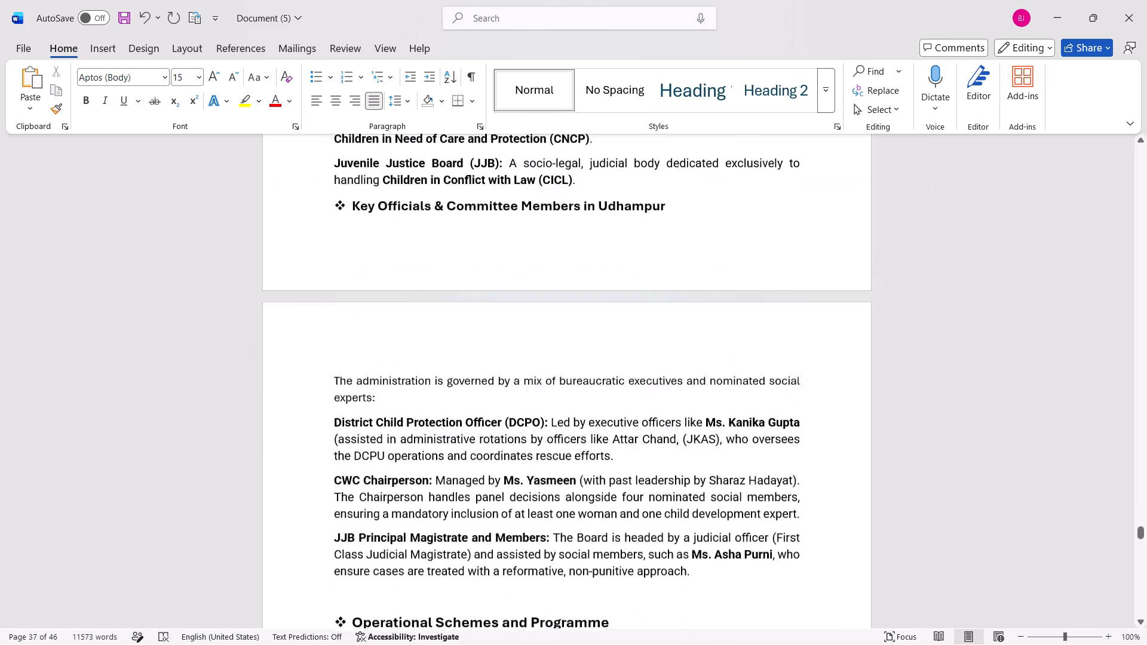
{"action": "scroll", "coordinate": [329, 490], "scroll_direction": "up", "scroll_amount": 4}
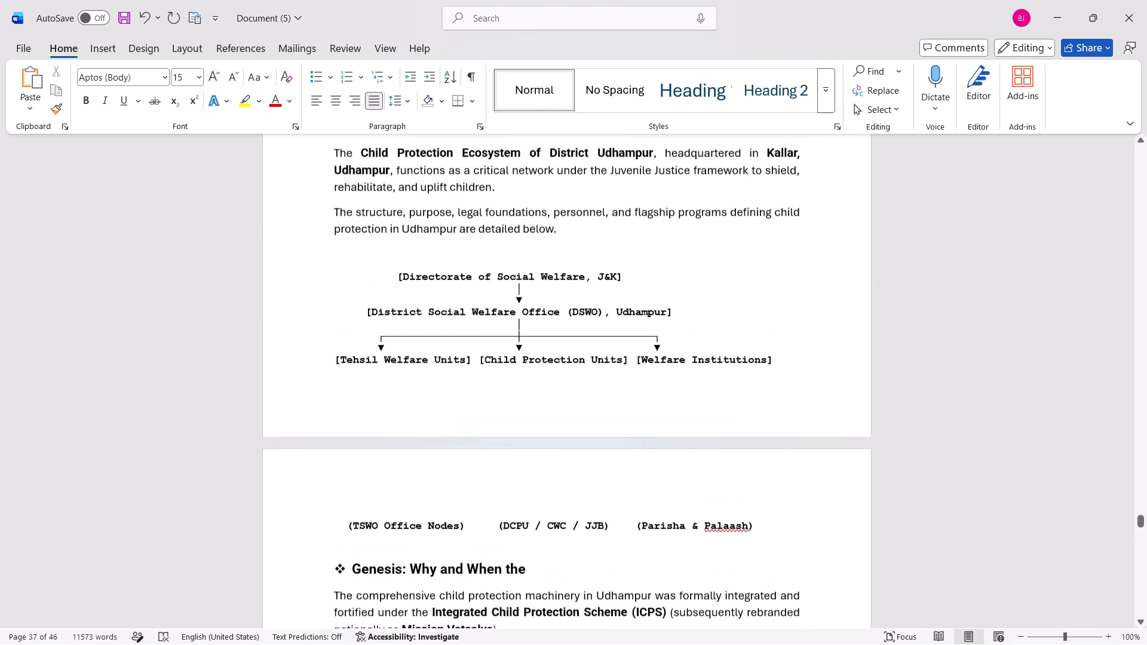
{"action": "scroll", "coordinate": [329, 490], "scroll_direction": "up", "scroll_amount": 1}
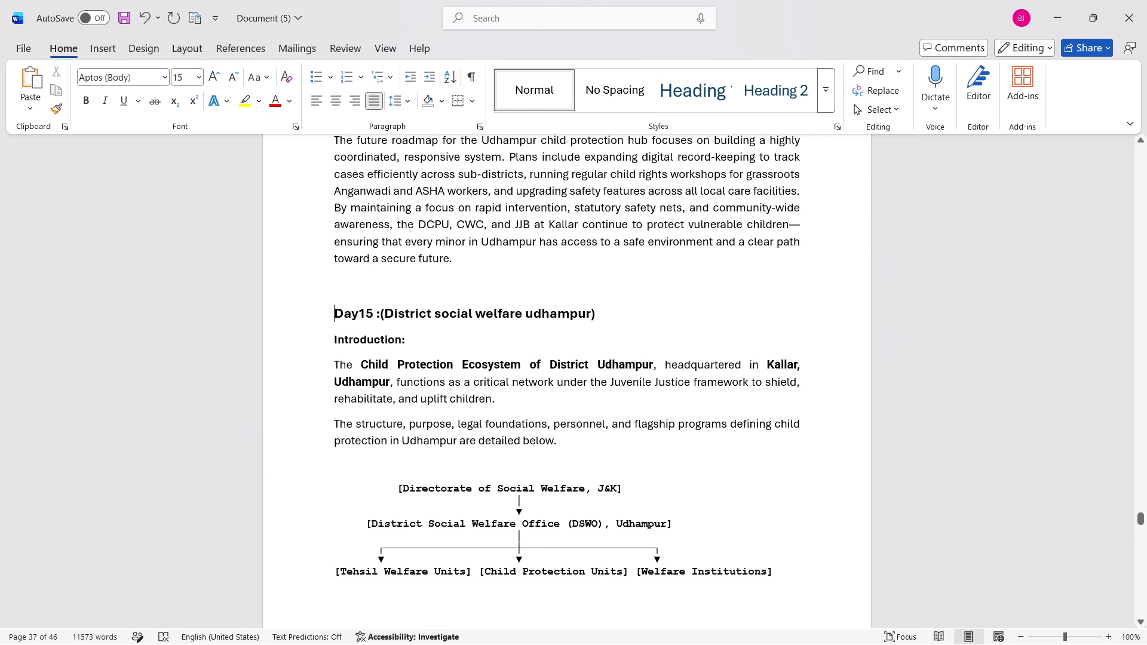
{"action": "left_click", "coordinate": [386, 502]}
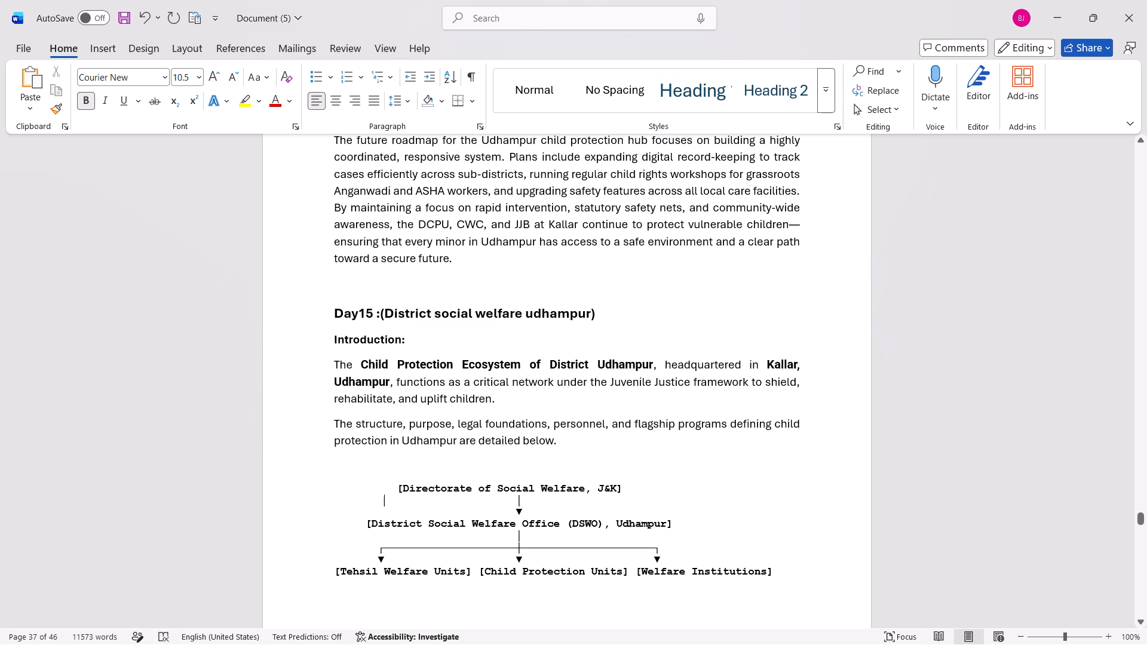
{"action": "left_click", "coordinate": [411, 477]}
{"action": "key", "text": "BackSpace"}
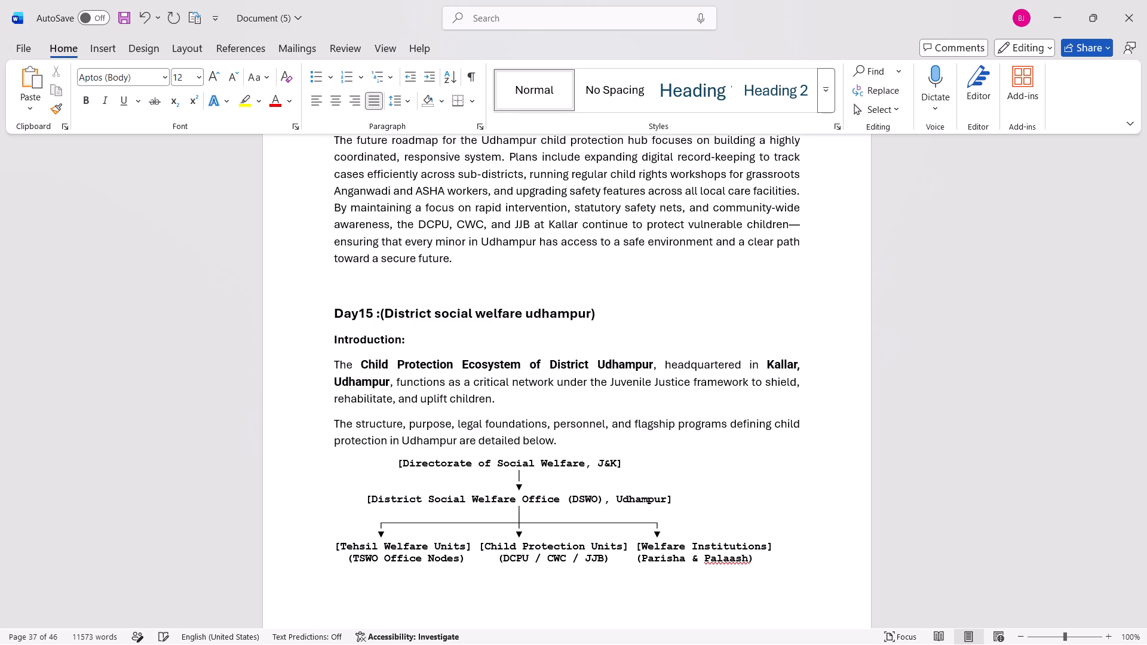
Delete the blank line above the "Genesis: Why and When the" heading and the closing parenthesis after "Palaash" in the chart.
{"action": "scroll", "coordinate": [411, 477], "scroll_direction": "down", "scroll_amount": 2}
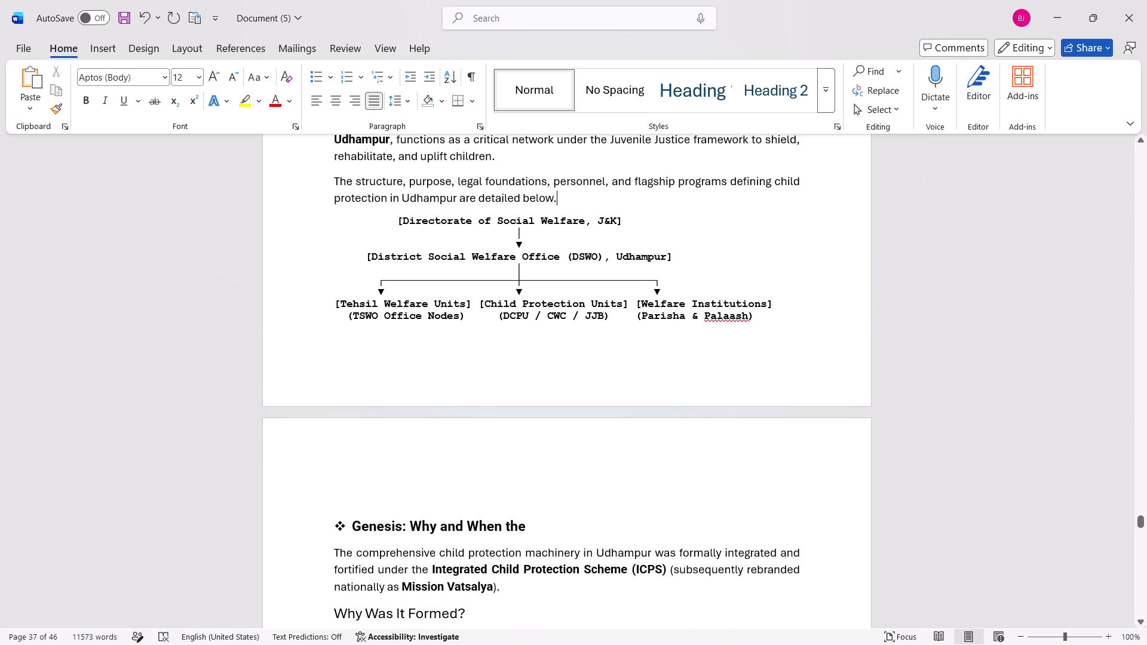
{"action": "left_click", "coordinate": [342, 506]}
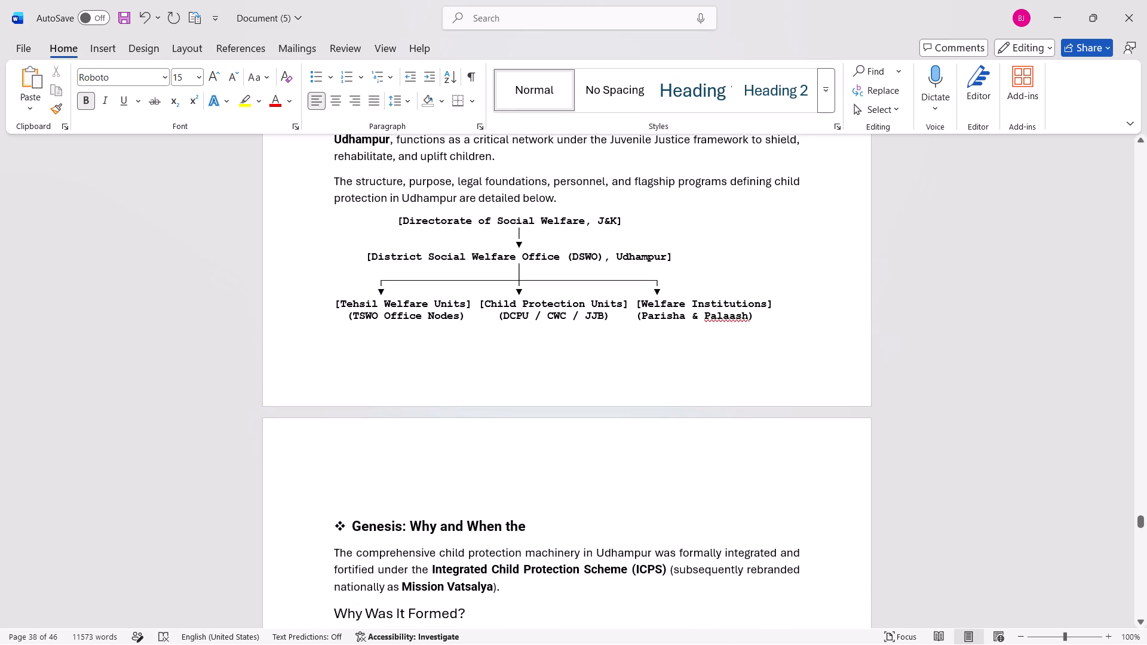
{"action": "key", "text": "BackSpace"}
{"action": "key", "text": "BackSpace"}
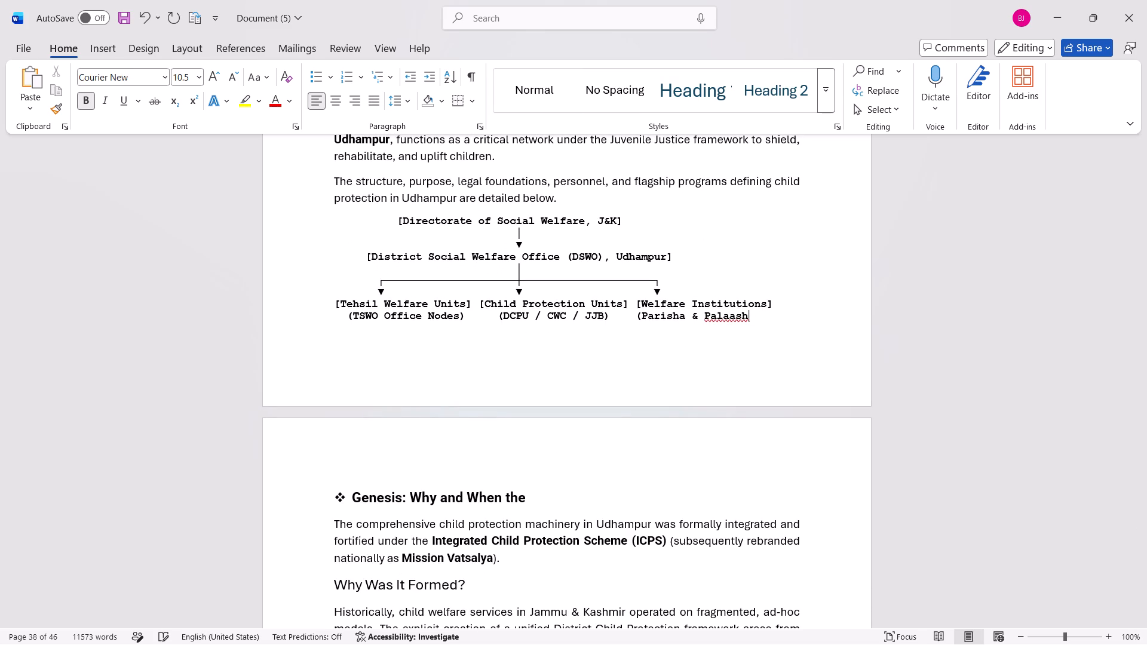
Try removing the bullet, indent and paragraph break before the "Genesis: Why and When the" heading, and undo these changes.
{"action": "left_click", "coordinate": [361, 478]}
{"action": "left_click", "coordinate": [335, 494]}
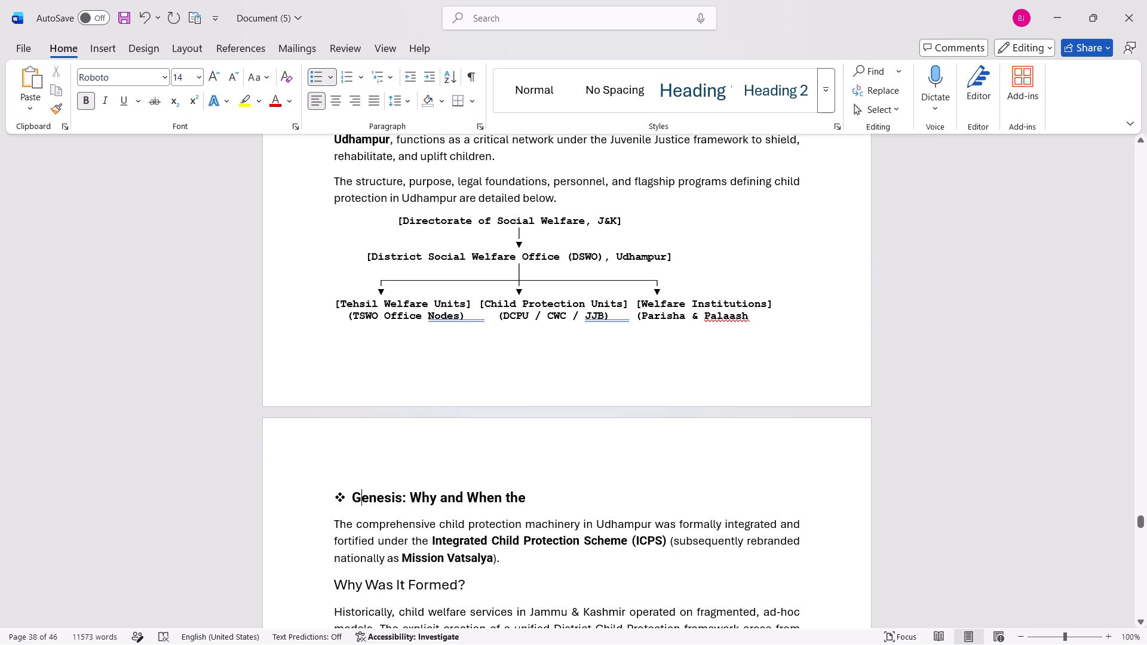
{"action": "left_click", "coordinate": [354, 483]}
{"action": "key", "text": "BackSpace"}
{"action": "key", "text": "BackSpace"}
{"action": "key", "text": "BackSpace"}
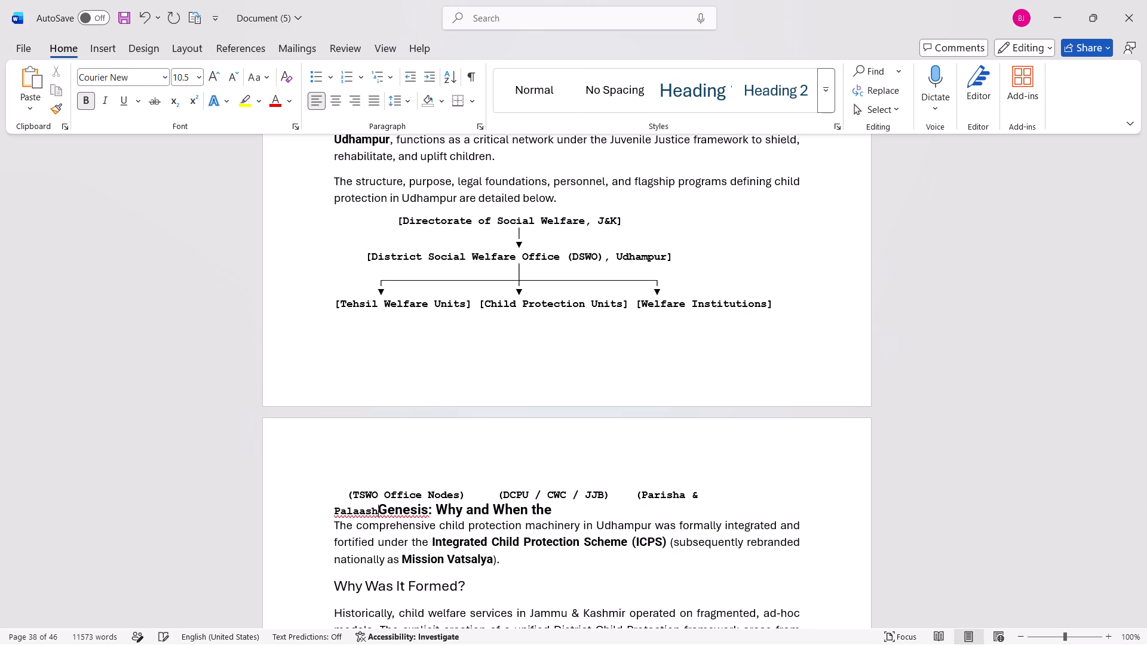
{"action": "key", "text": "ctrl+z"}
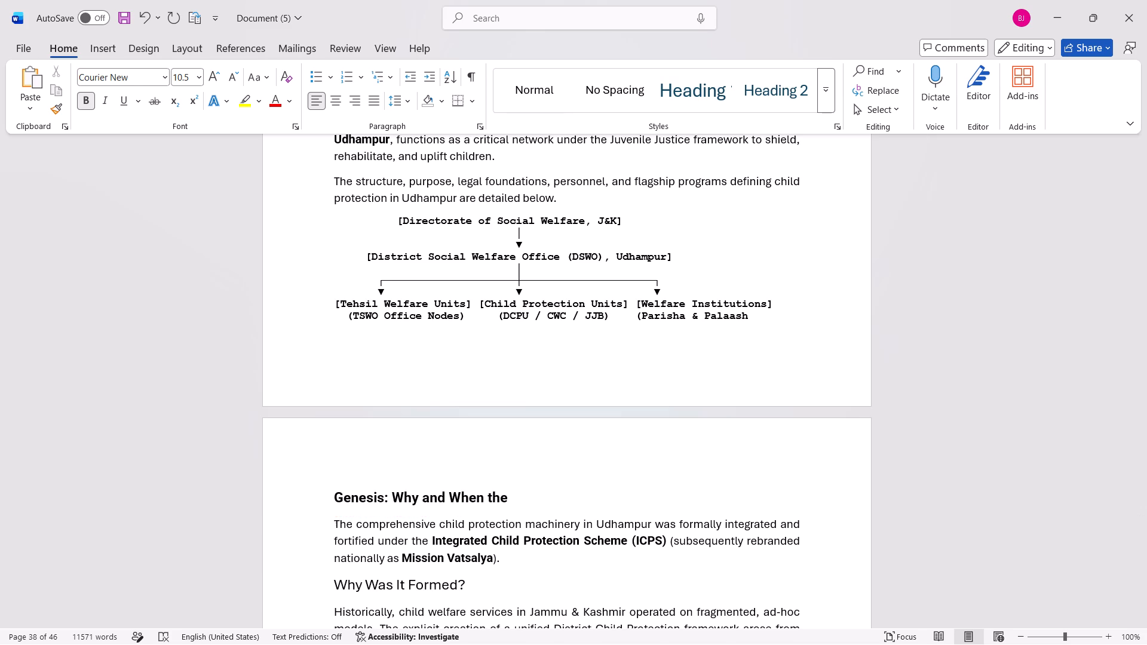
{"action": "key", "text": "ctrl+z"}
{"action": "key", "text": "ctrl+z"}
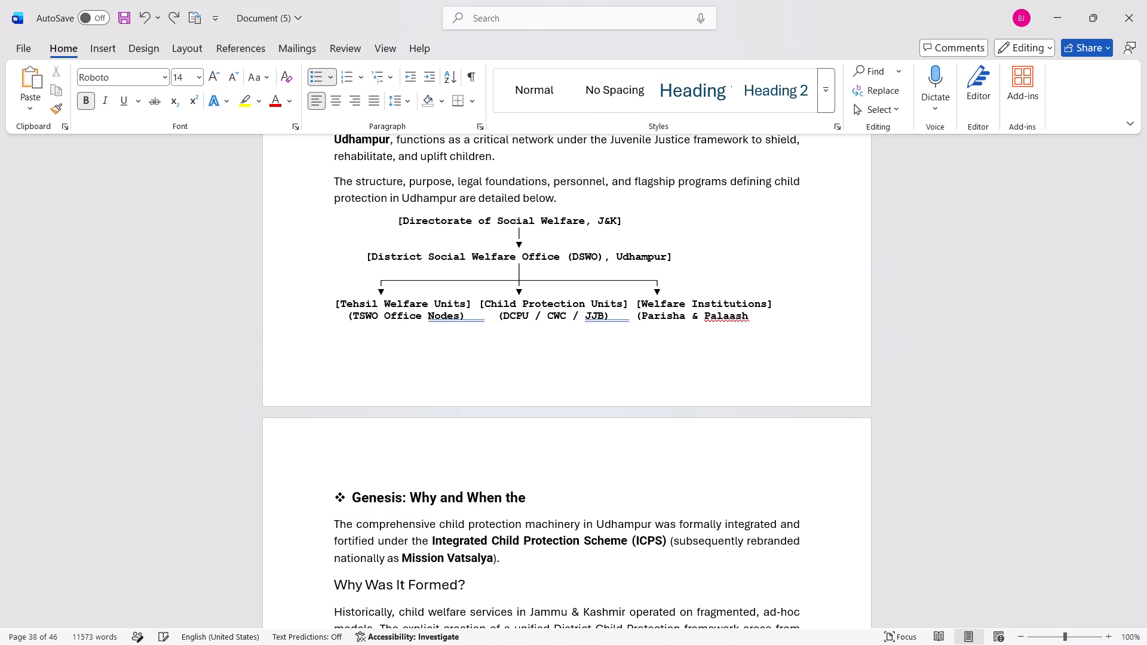
Apply a solid round bullet to the "District Child Protection Officer (DCPO)" paragraph and decrease its indent by one level.
{"action": "scroll", "coordinate": [354, 483], "scroll_direction": "down", "scroll_amount": 1}
{"action": "scroll", "coordinate": [354, 483], "scroll_direction": "right", "scroll_amount": 1}
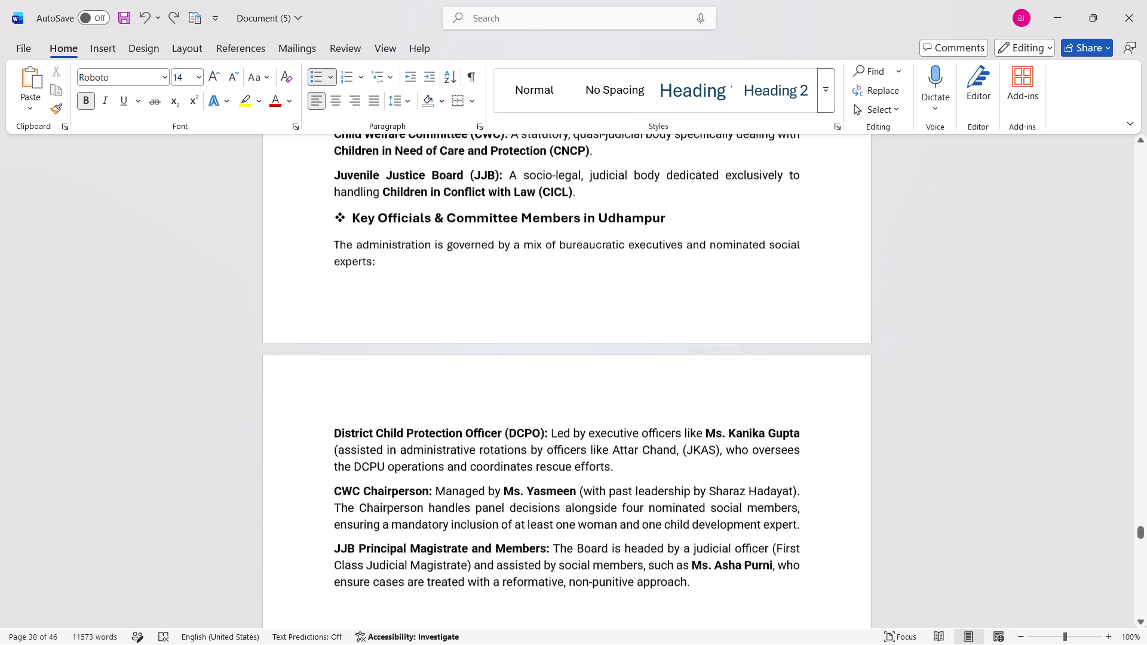
{"action": "scroll", "coordinate": [354, 483], "scroll_direction": "right", "scroll_amount": 1}
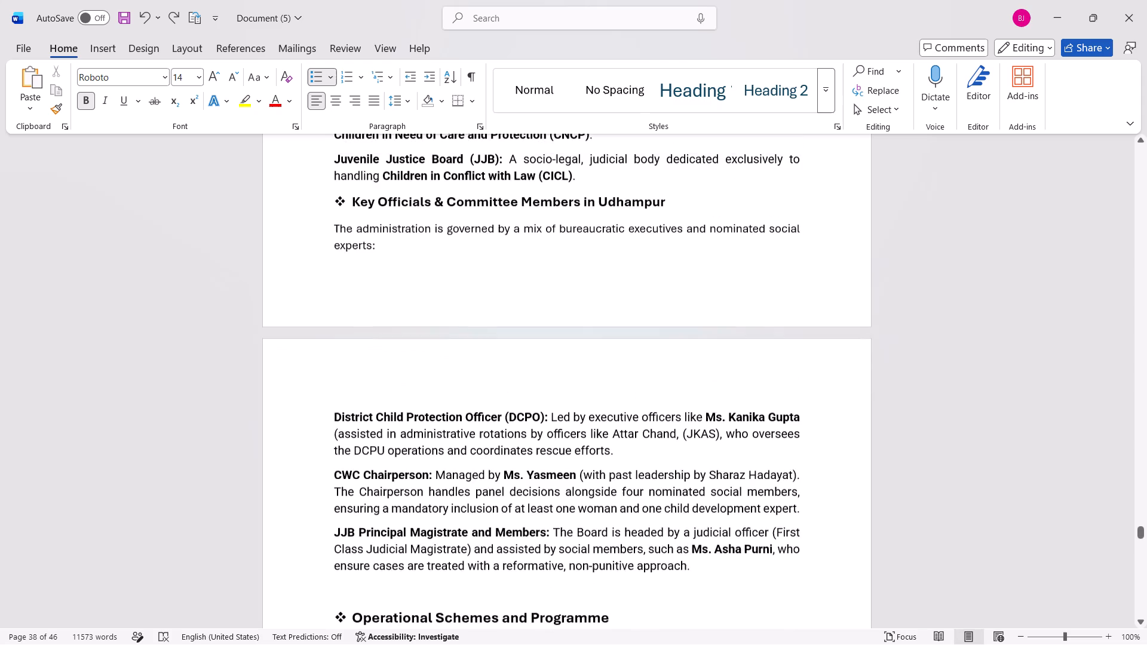
{"action": "scroll", "coordinate": [354, 483], "scroll_direction": "right", "scroll_amount": 1}
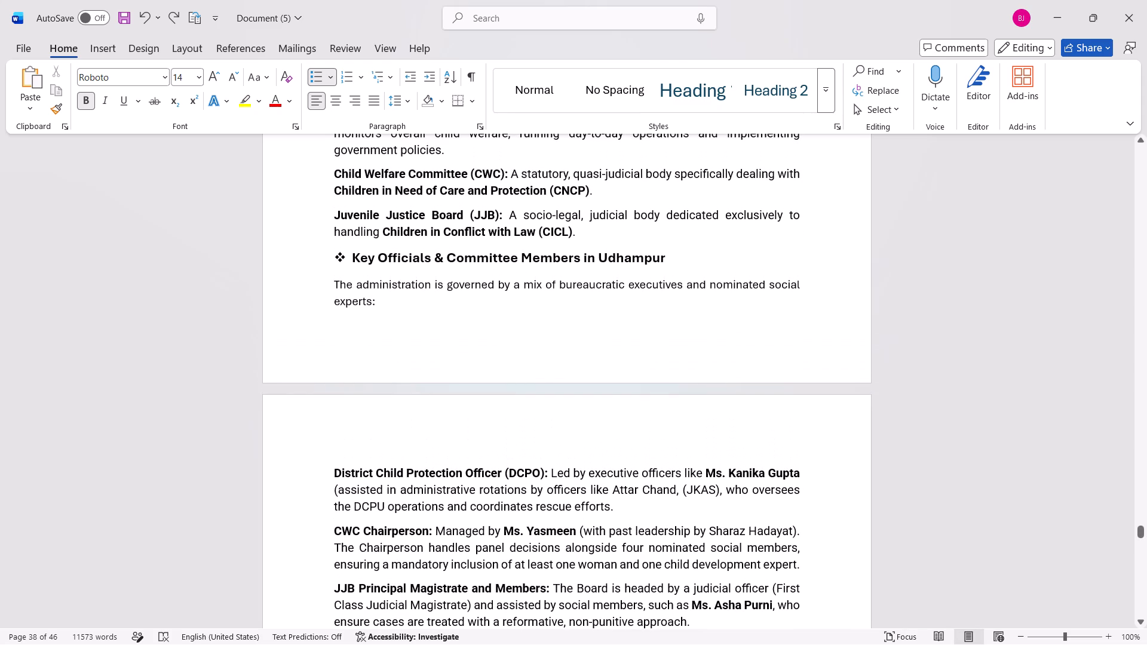
{"action": "scroll", "coordinate": [354, 483], "scroll_direction": "down", "scroll_amount": 1}
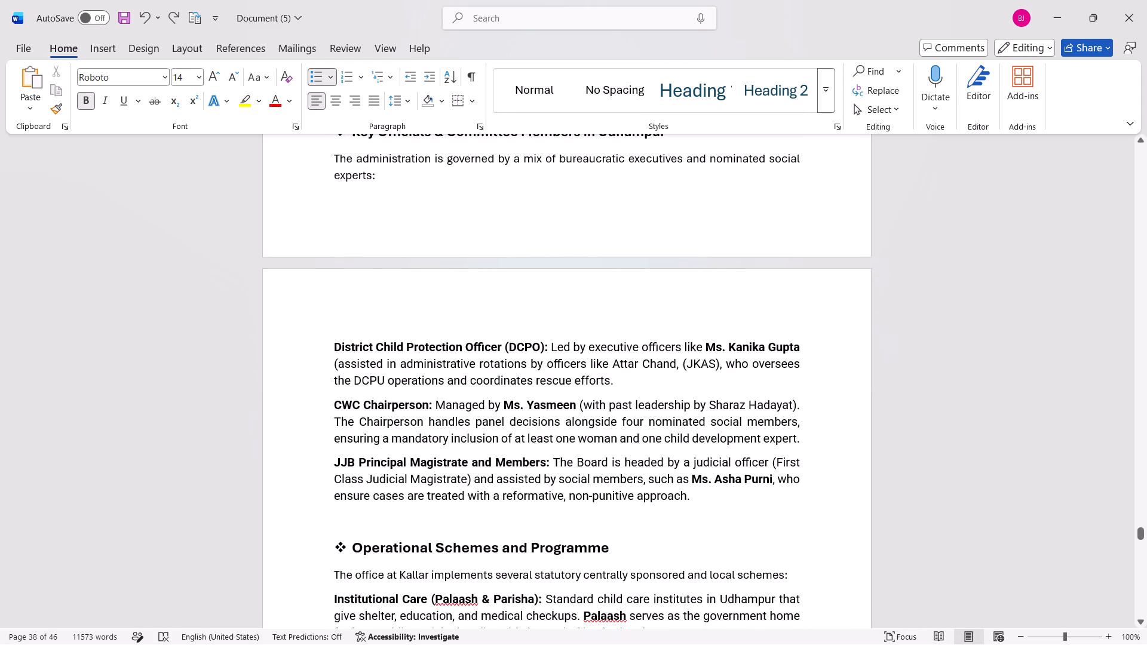
{"action": "left_click", "coordinate": [332, 342]}
{"action": "left_click", "coordinate": [330, 76]}
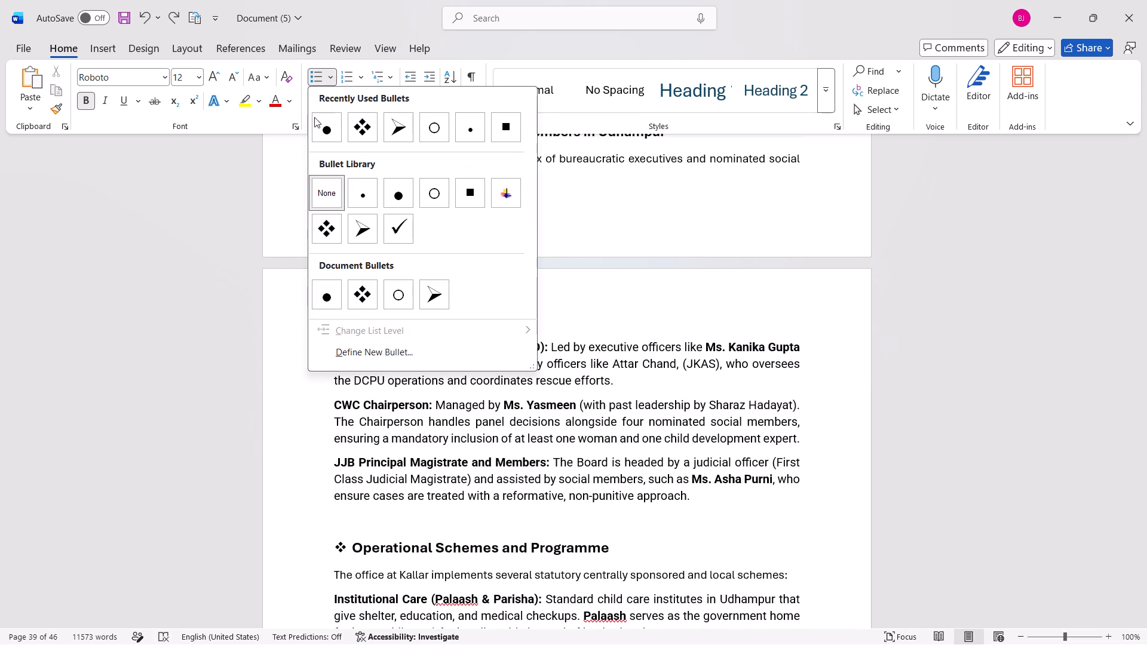
{"action": "left_click", "coordinate": [313, 131]}
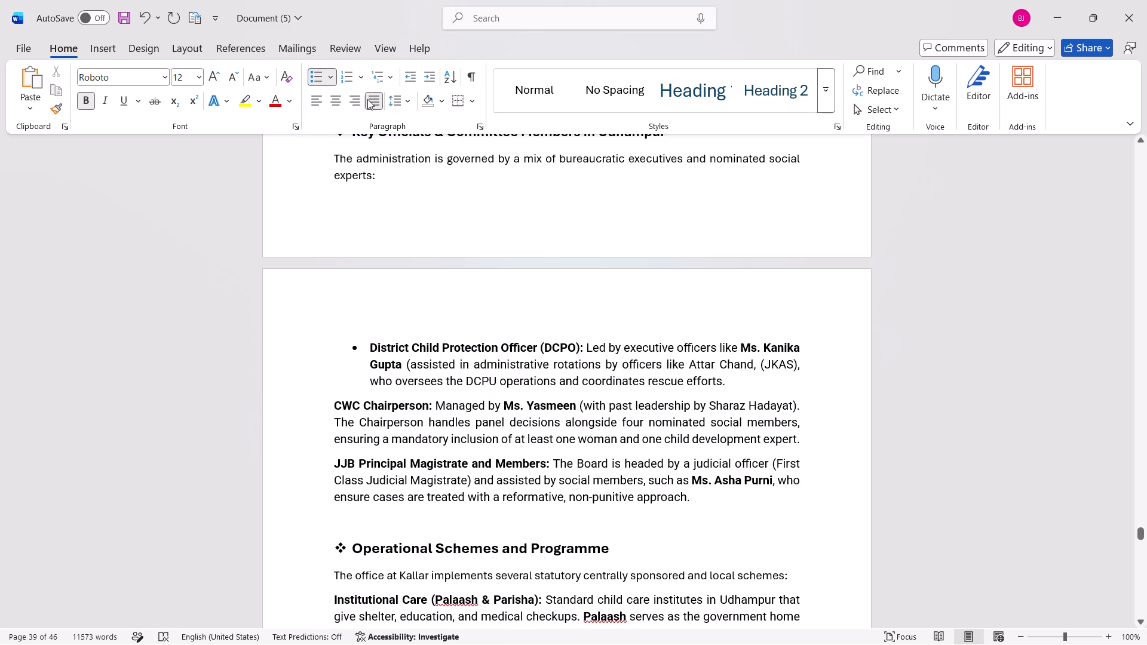
{"action": "left_click", "coordinate": [404, 69]}
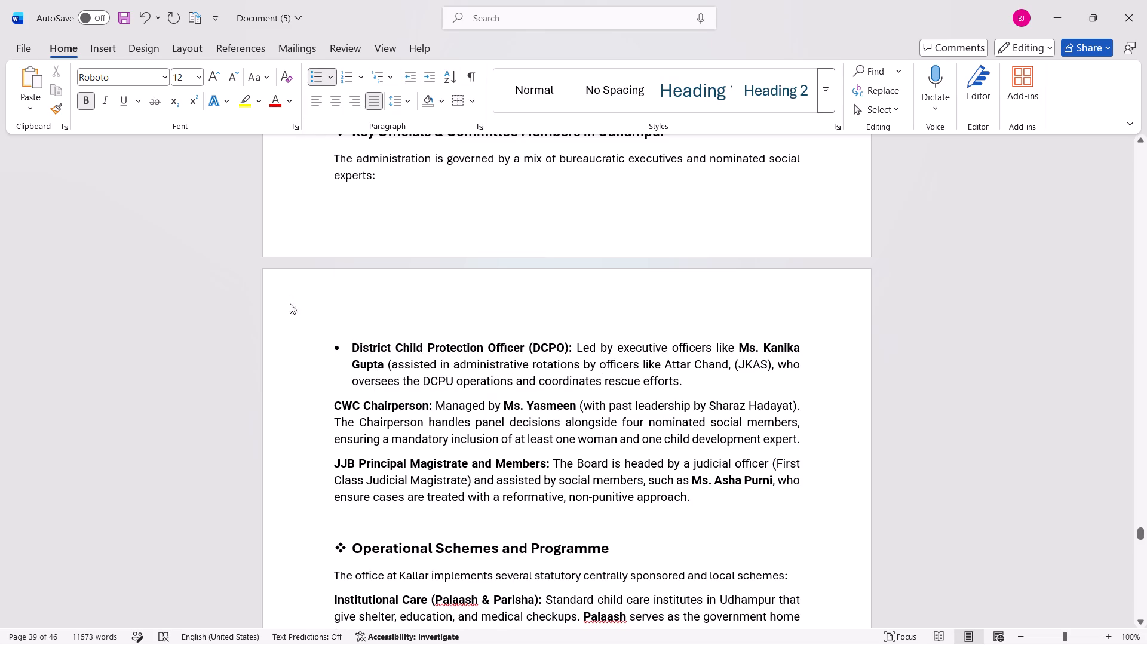
Apply the solid round bullet to the "CWC Chairperson" and "JJB Principal Magistrate and Members" paragraphs.
{"action": "left_click", "coordinate": [332, 405]}
{"action": "left_click", "coordinate": [329, 77]}
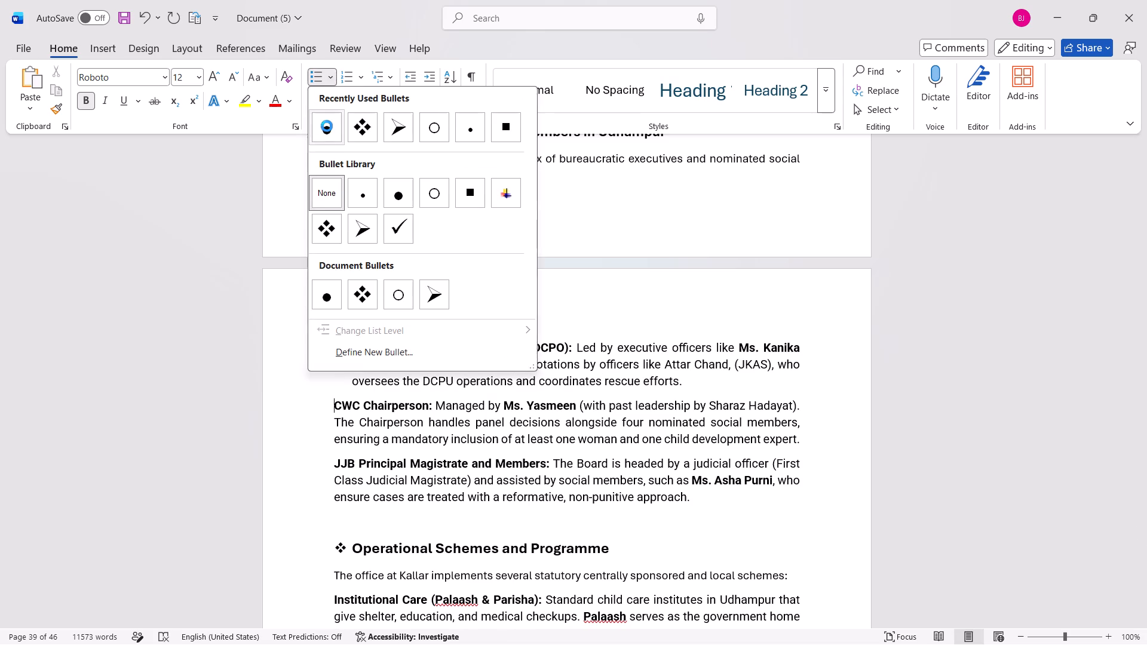
{"action": "left_click", "coordinate": [327, 126]}
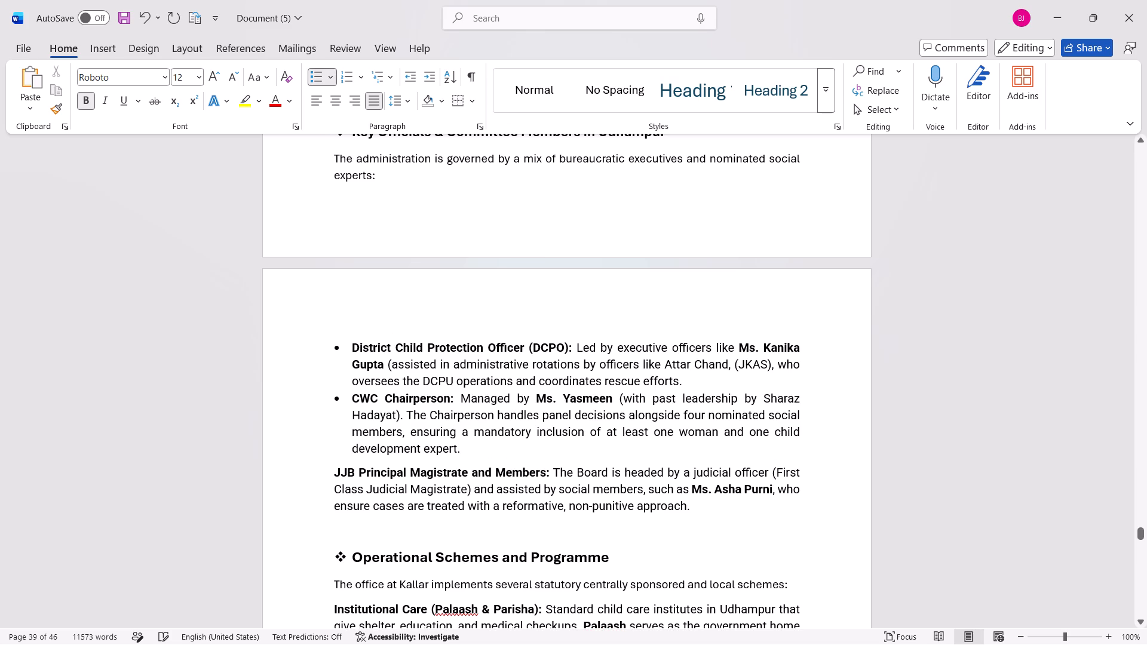
{"action": "left_click", "coordinate": [333, 471]}
{"action": "left_click", "coordinate": [334, 81]}
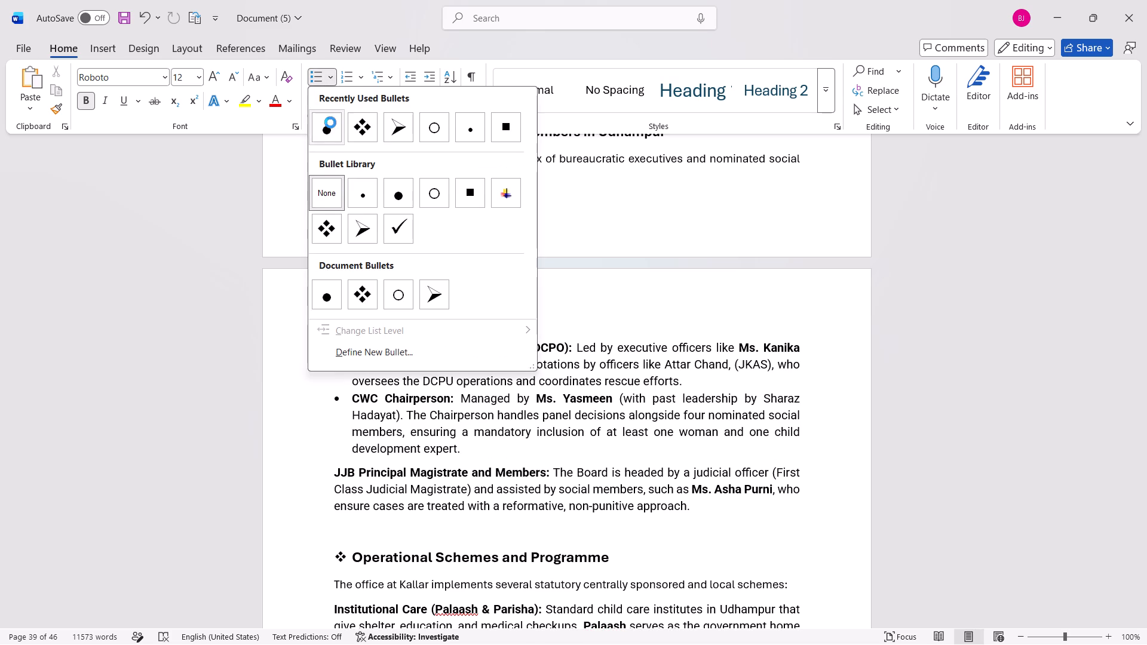
{"action": "left_click", "coordinate": [330, 122]}
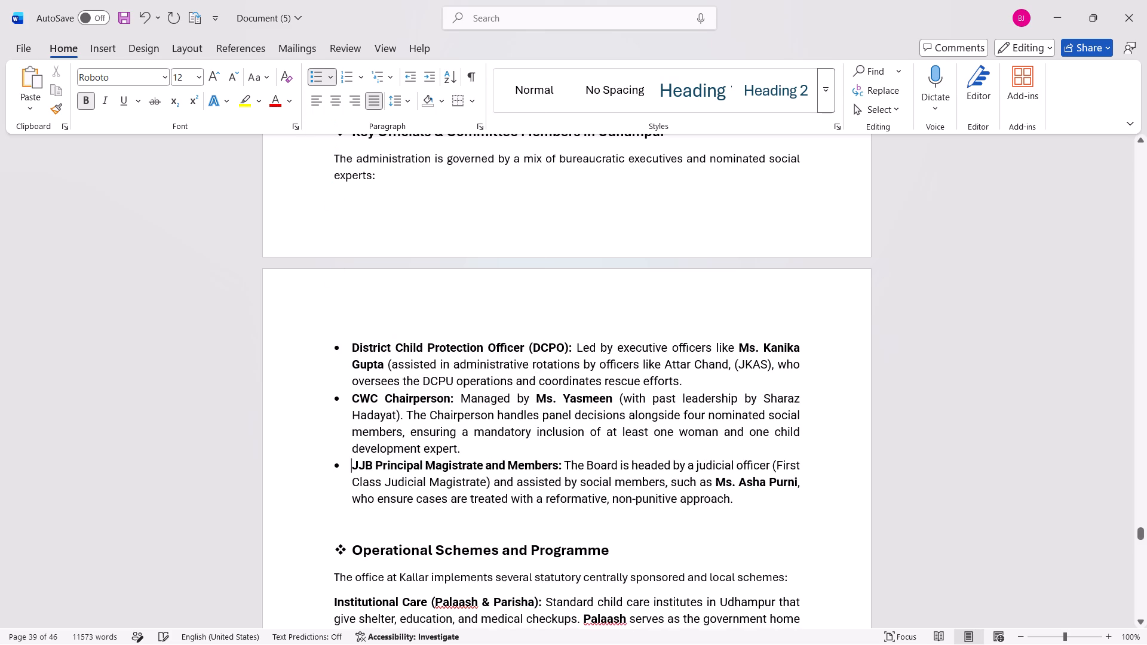
Add a colon at the end of the "Operational Schemes and Programme" and "Ground Realities and Field Operations" headings, with a space before the first one.
{"action": "scroll", "coordinate": [333, 349], "scroll_direction": "down", "scroll_amount": 2}
{"action": "left_click", "coordinate": [628, 190]}
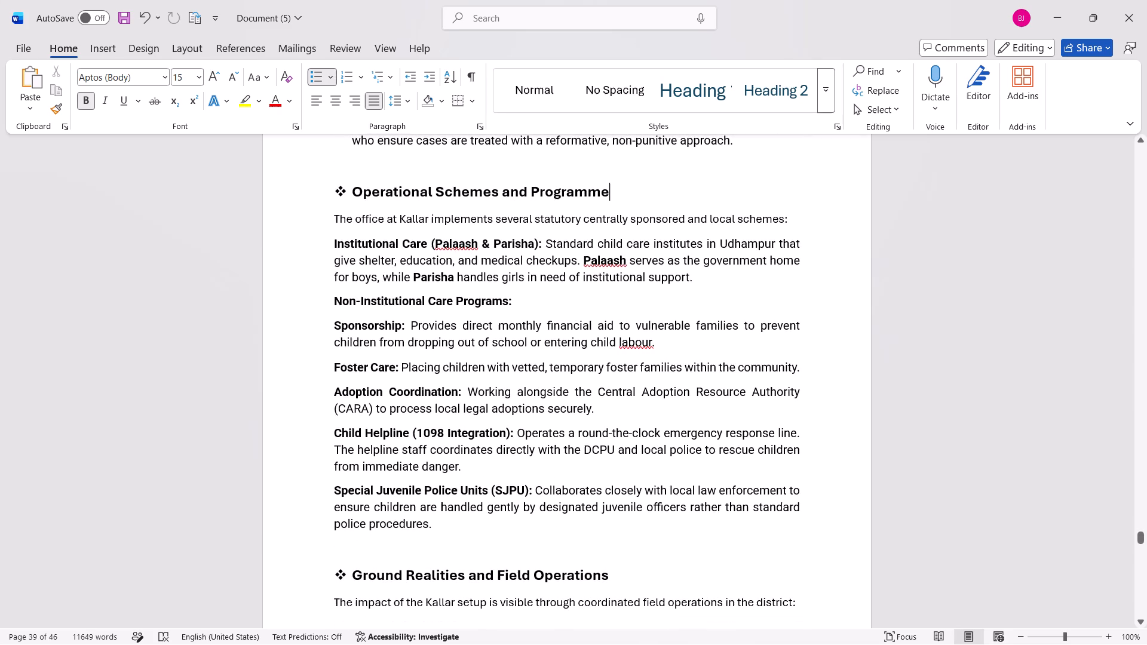
{"action": "key", "text": "space"}
{"action": "key", "text": "shift+colon"}
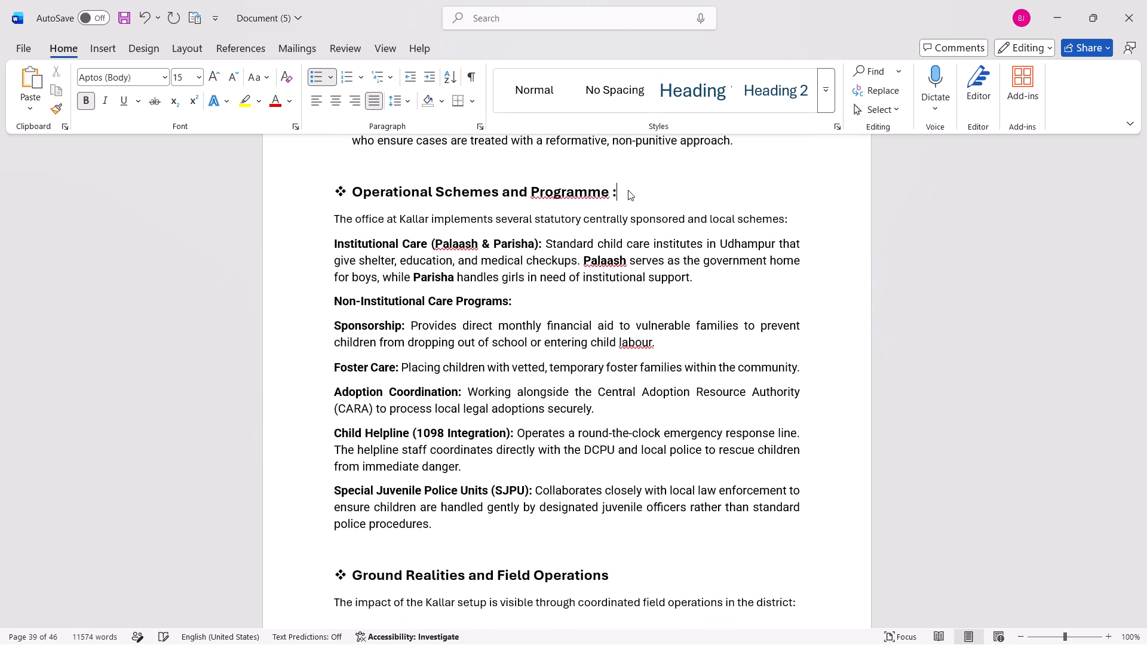
{"action": "scroll", "coordinate": [628, 190], "scroll_direction": "down", "scroll_amount": 1}
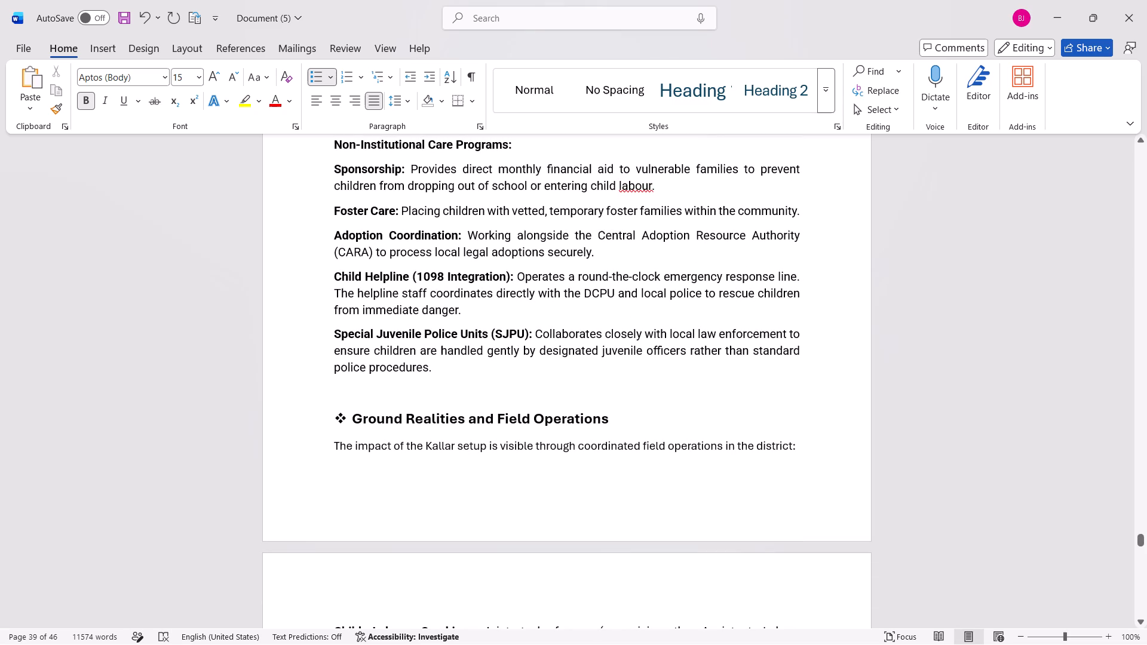
{"action": "left_click", "coordinate": [632, 429]}
{"action": "key", "text": "shift+colon"}
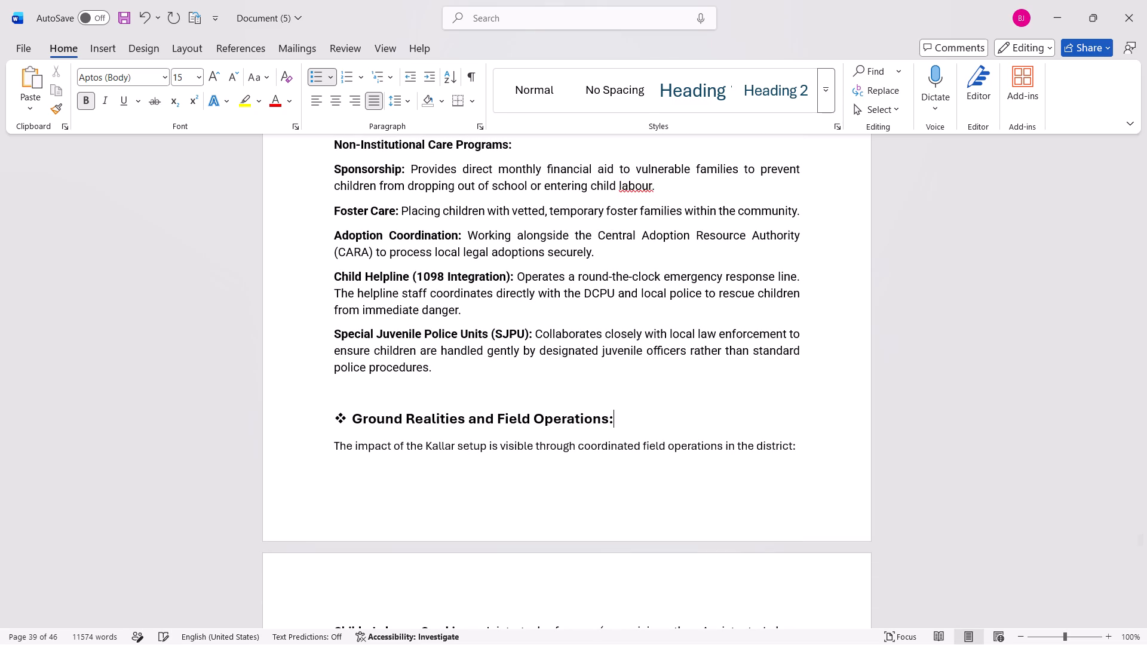
Delete the blank line above the "Ground Realities and Field Operations" heading.
{"action": "left_click", "coordinate": [381, 390]}
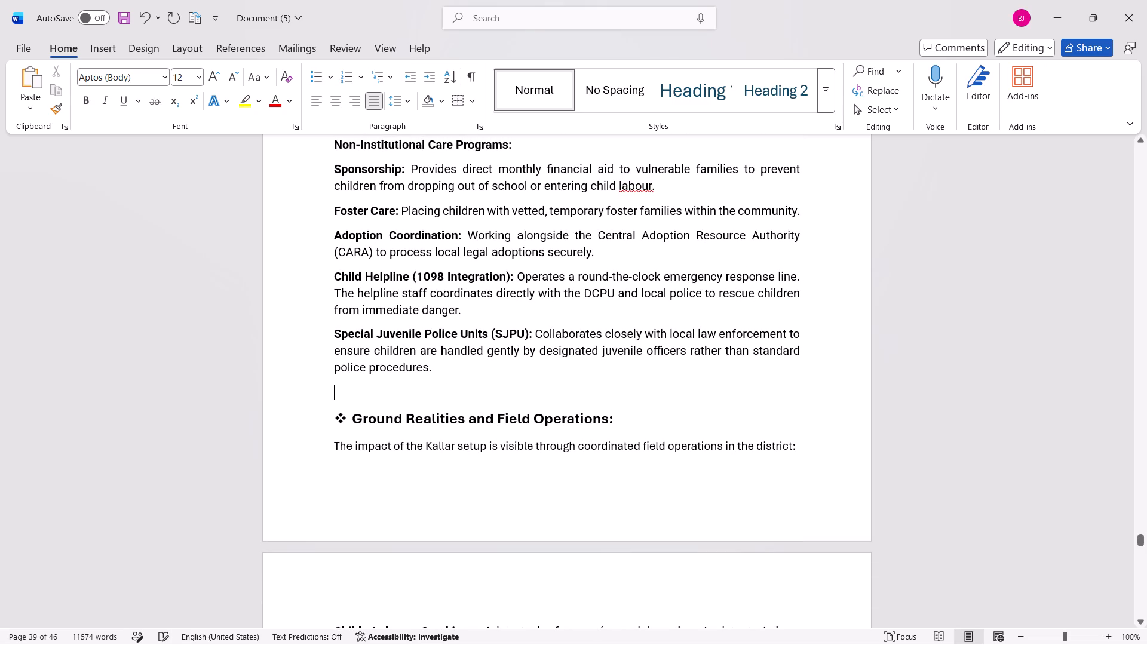
{"action": "key", "text": "BackSpace"}
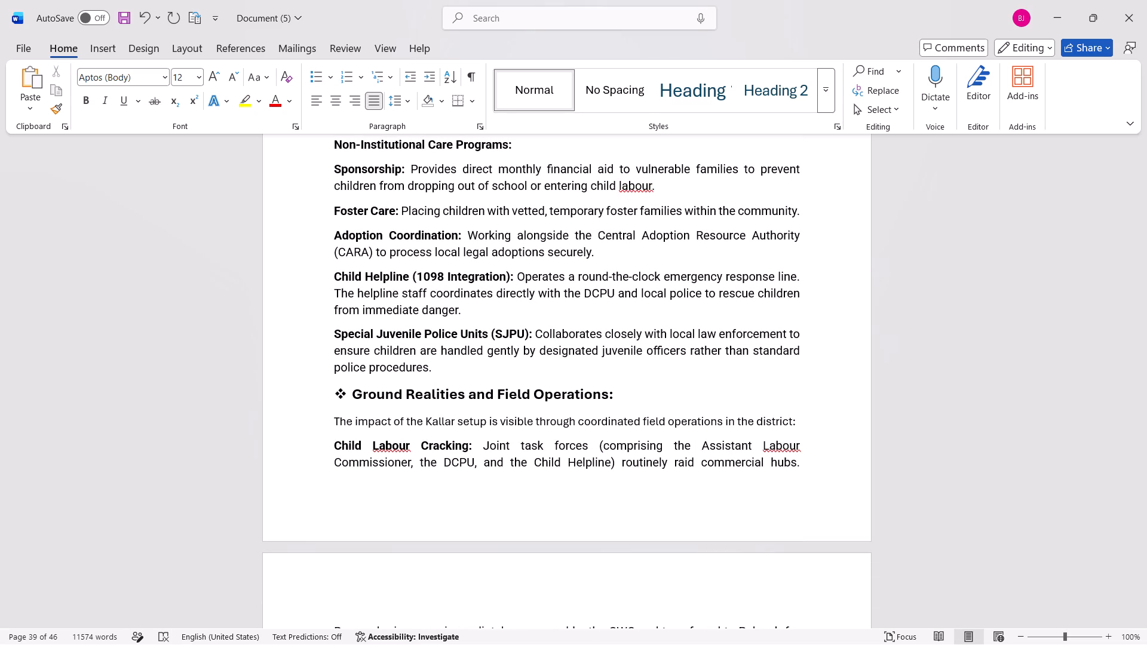
Apply a hollow circle bullet to the "Sponsorship" paragraph under Non-Institutional Care Programs and decrease its indent by one level.
{"action": "scroll", "coordinate": [381, 390], "scroll_direction": "down", "scroll_amount": 1}
{"action": "scroll", "coordinate": [381, 390], "scroll_direction": "up", "scroll_amount": 1}
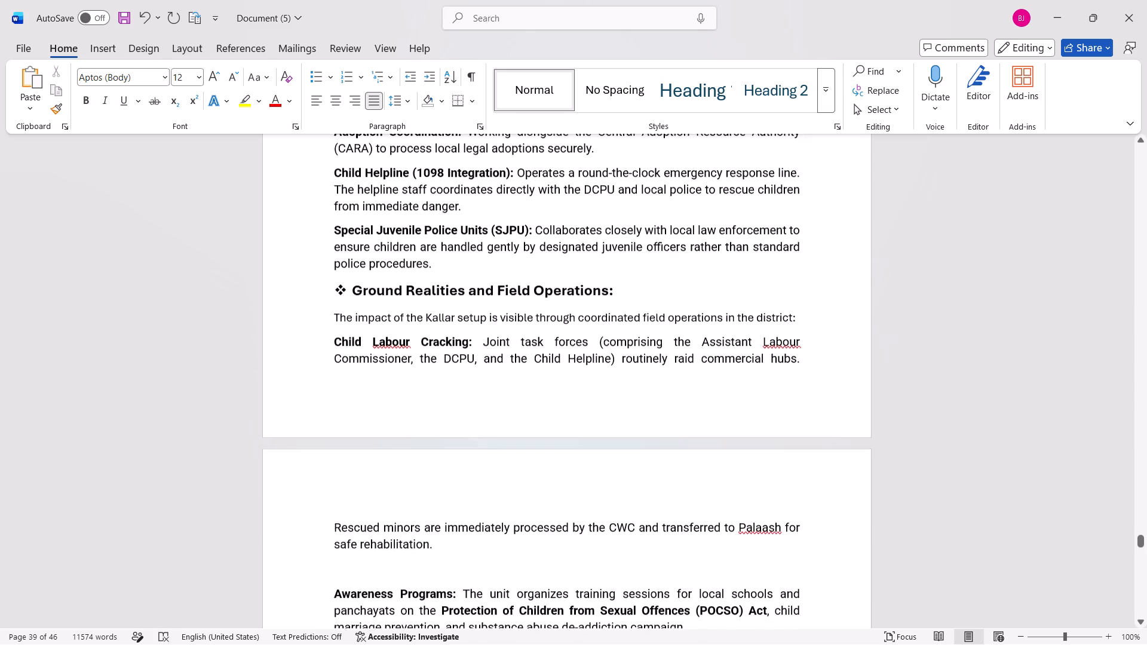
{"action": "scroll", "coordinate": [381, 390], "scroll_direction": "up", "scroll_amount": 1}
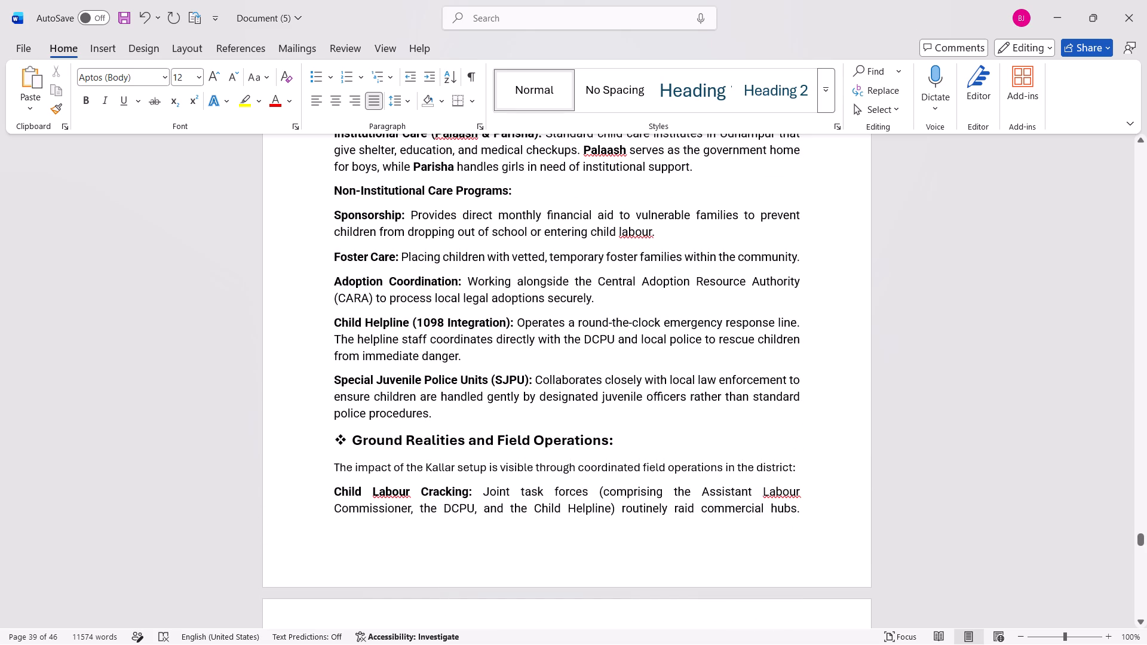
{"action": "left_click", "coordinate": [333, 210]}
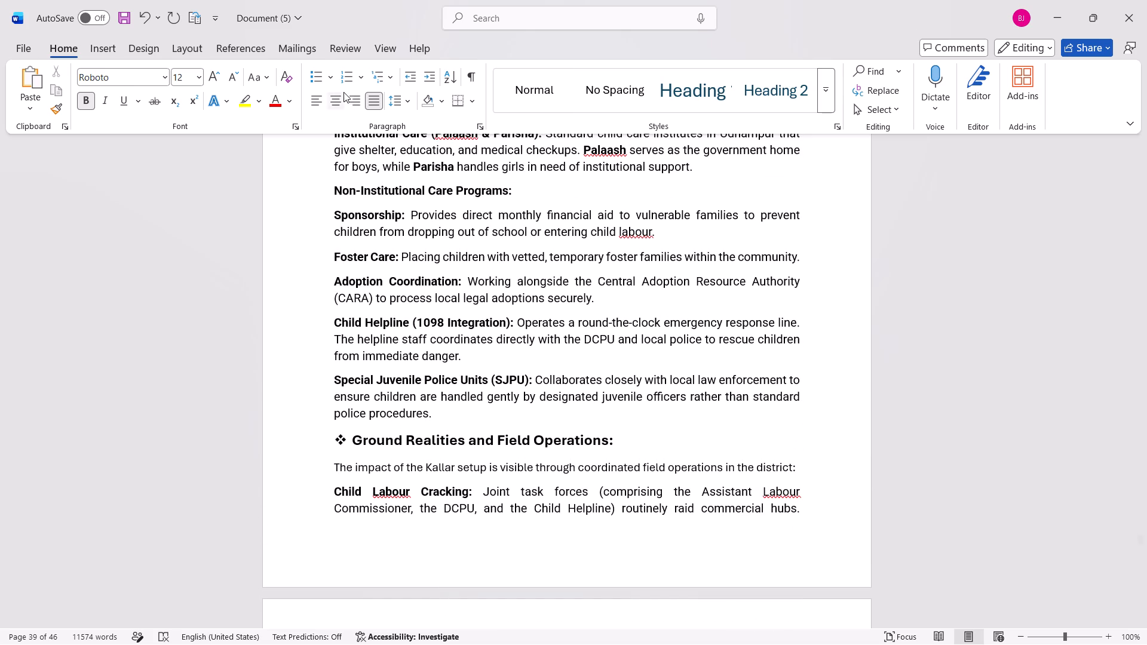
{"action": "left_click", "coordinate": [329, 72]}
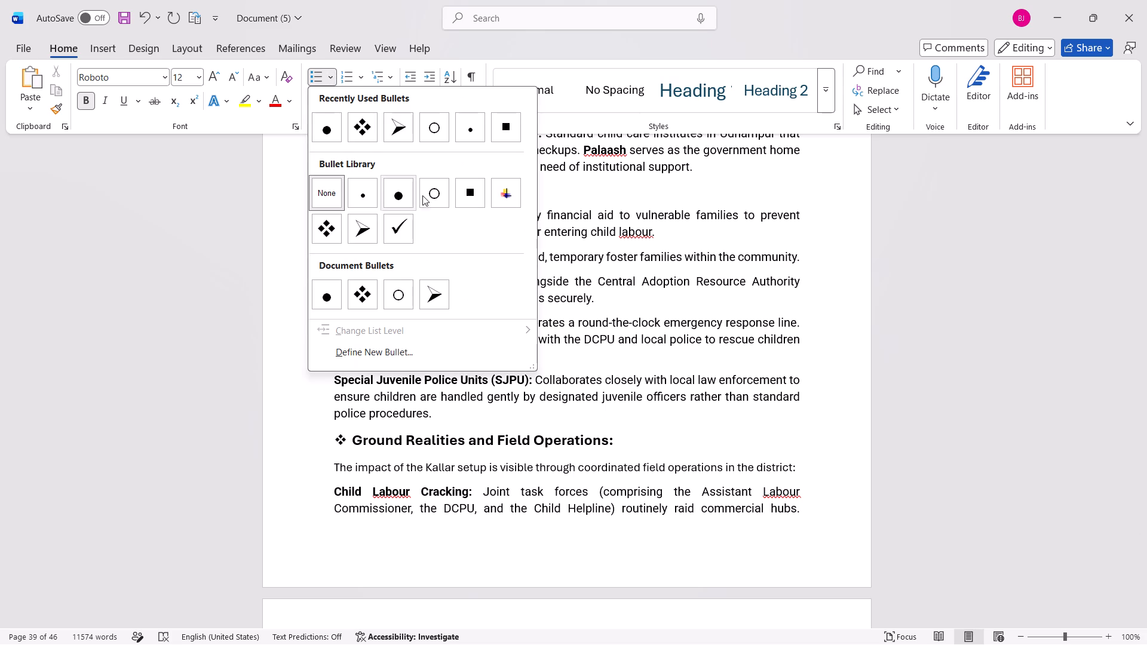
{"action": "left_click", "coordinate": [428, 193]}
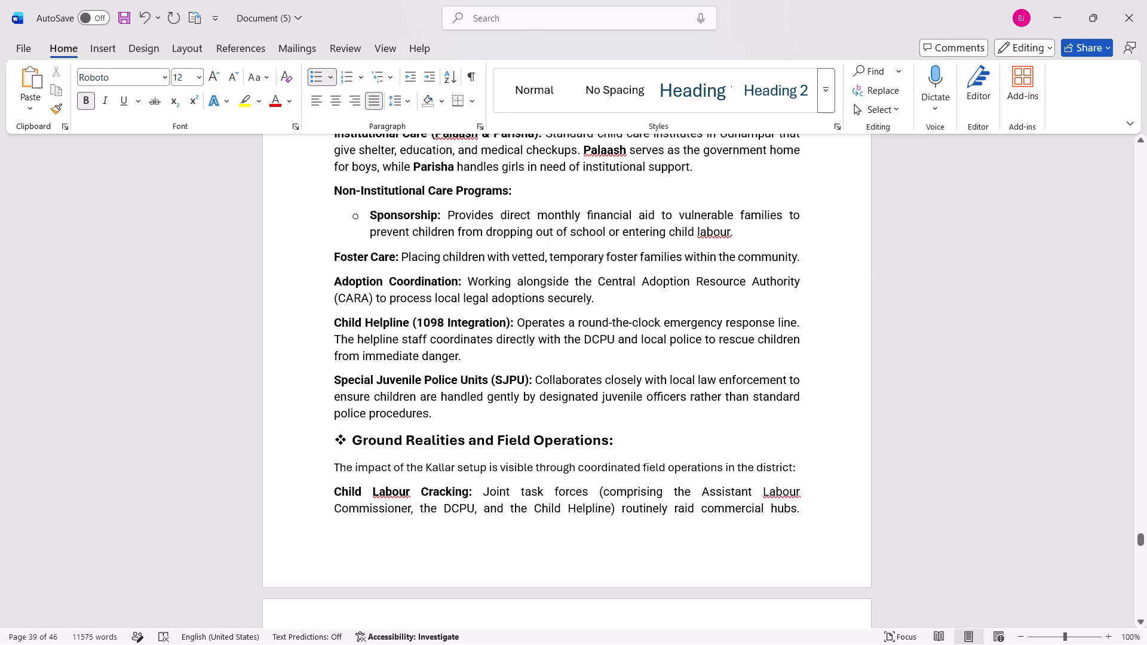
{"action": "left_click", "coordinate": [410, 83]}
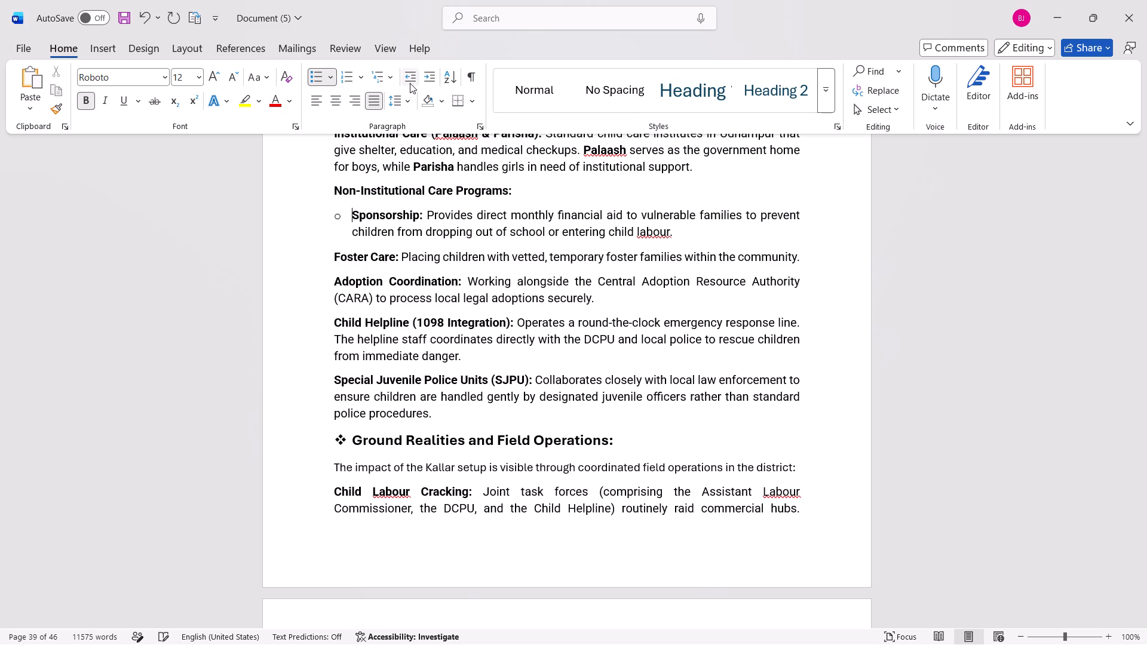
Apply the hollow circle bullet to the "Foster Care" and "Adoption Coordination" paragraphs.
{"action": "left_click", "coordinate": [333, 258]}
{"action": "left_click", "coordinate": [332, 79]}
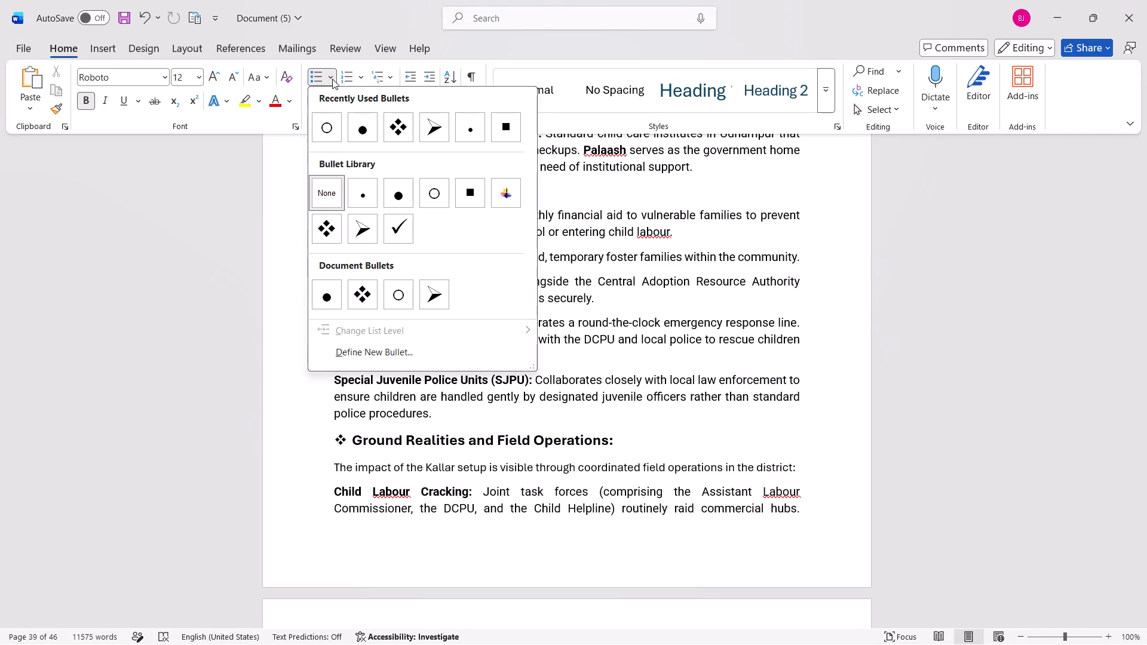
{"action": "left_click", "coordinate": [341, 128]}
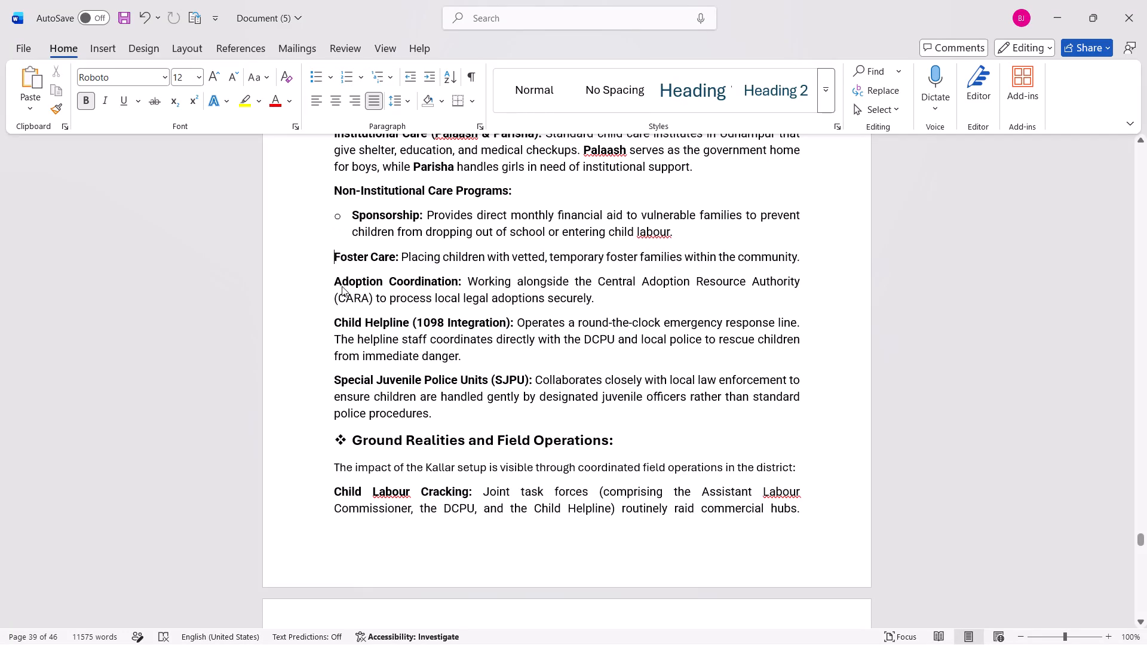
{"action": "left_click", "coordinate": [334, 287]}
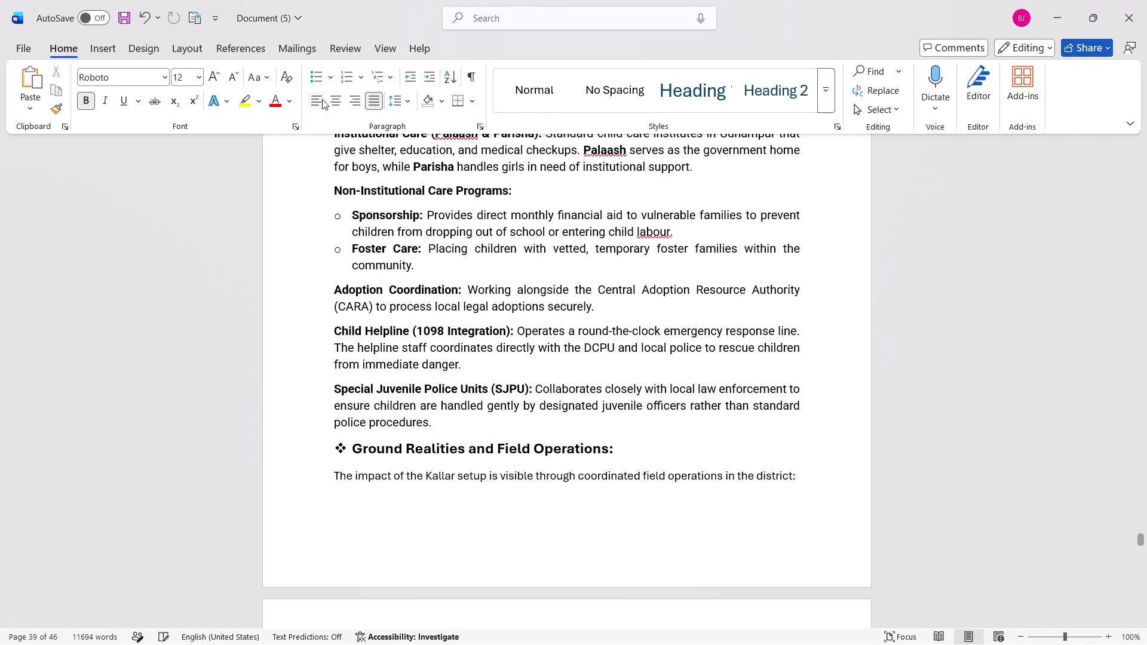
{"action": "left_click", "coordinate": [328, 77]}
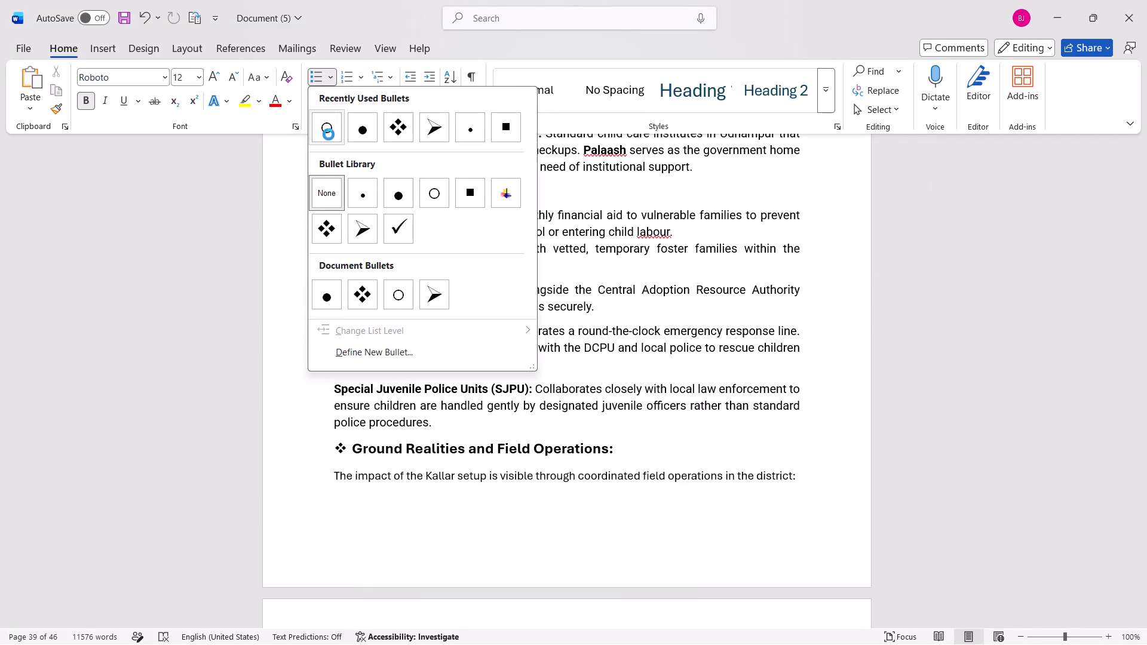
{"action": "left_click", "coordinate": [329, 134]}
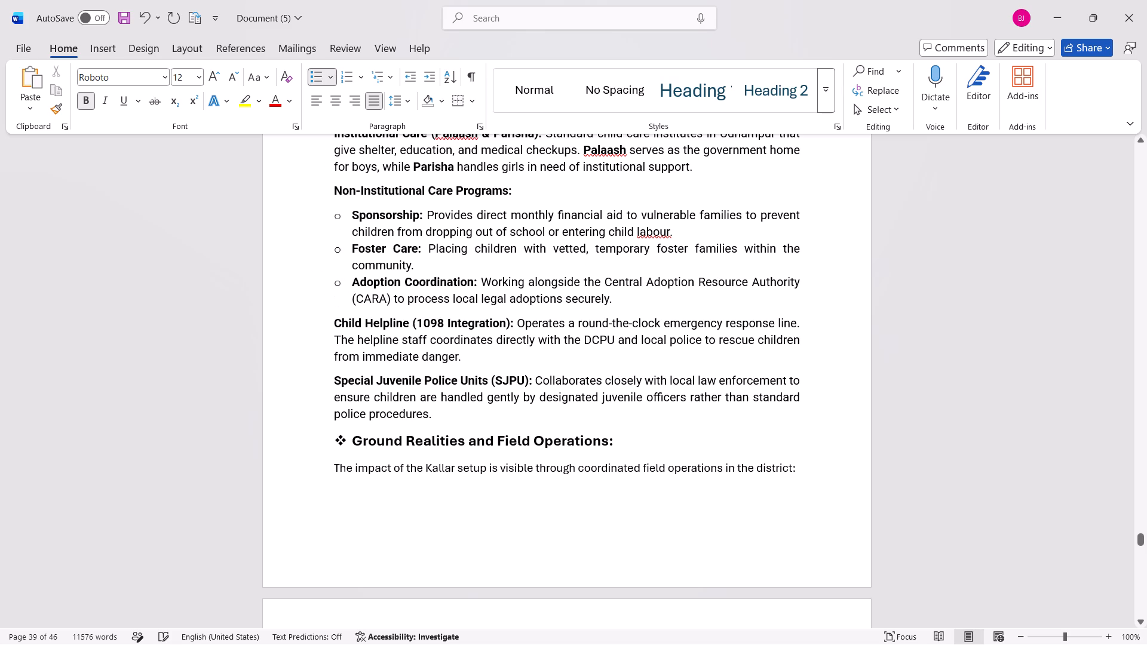
Apply the hollow circle bullet to the "Child Helpline (1098 Integration)" and "Special Juvenile Police Units (SJPU)" paragraphs.
{"action": "left_click", "coordinate": [335, 320]}
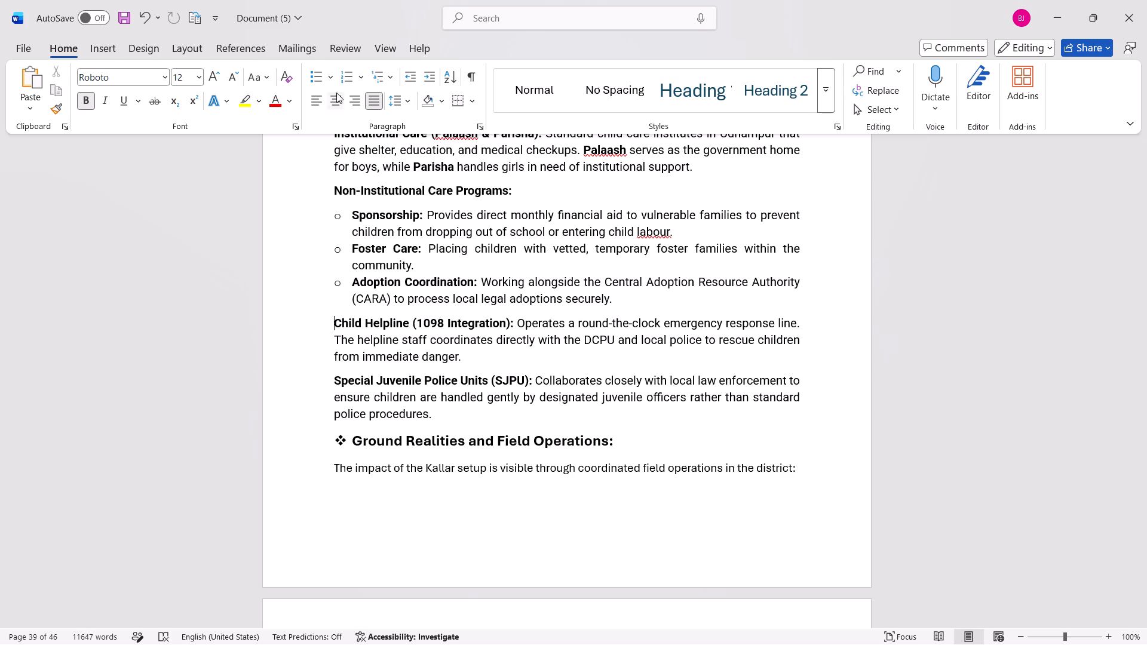
{"action": "left_click", "coordinate": [332, 81]}
{"action": "left_click", "coordinate": [329, 128]}
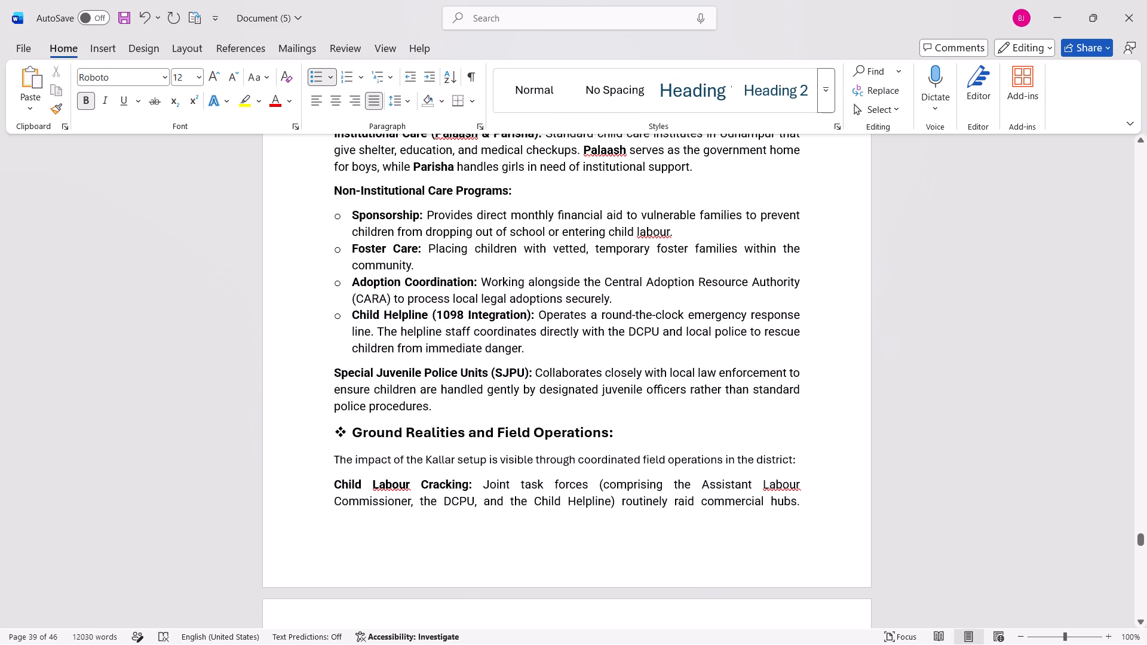
{"action": "left_click", "coordinate": [334, 367]}
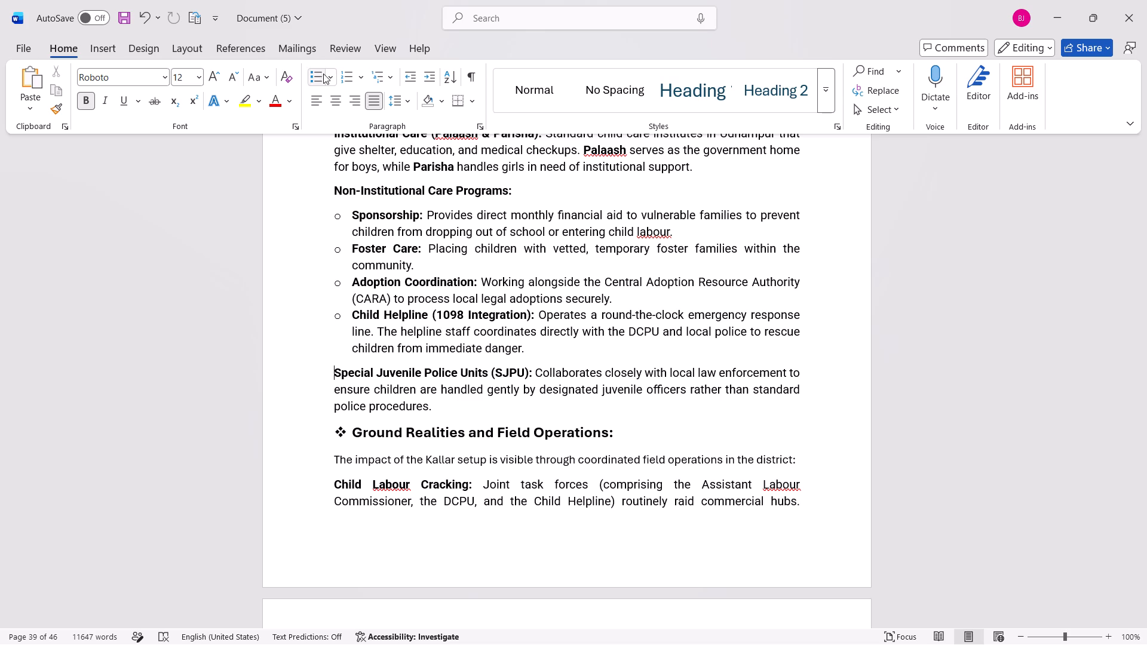
{"action": "left_click", "coordinate": [327, 78]}
{"action": "left_click", "coordinate": [323, 131]}
Review the bullets, spacing and page gaps from the "Key Officials & Committee Members in Udhampur" section through the "Awareness Programs" paragraph.
{"action": "scroll", "coordinate": [334, 365], "scroll_direction": "down", "scroll_amount": 1}
{"action": "scroll", "coordinate": [334, 365], "scroll_direction": "up", "scroll_amount": 2}
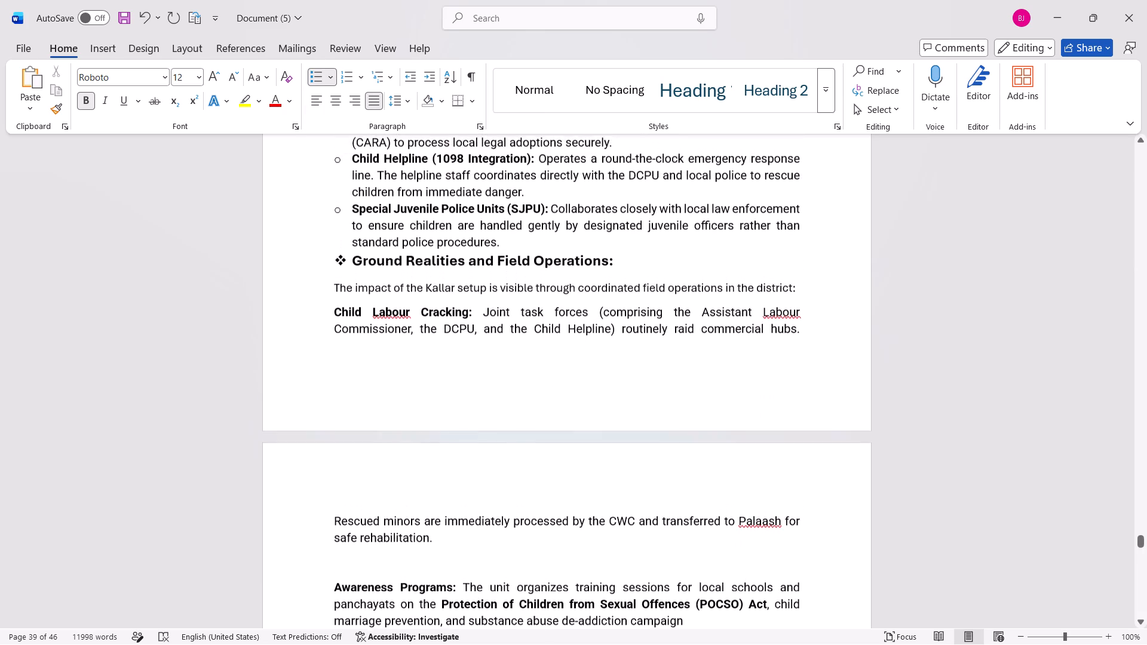
{"action": "scroll", "coordinate": [334, 365], "scroll_direction": "up", "scroll_amount": 4}
{"action": "scroll", "coordinate": [334, 365], "scroll_direction": "right", "scroll_amount": 1}
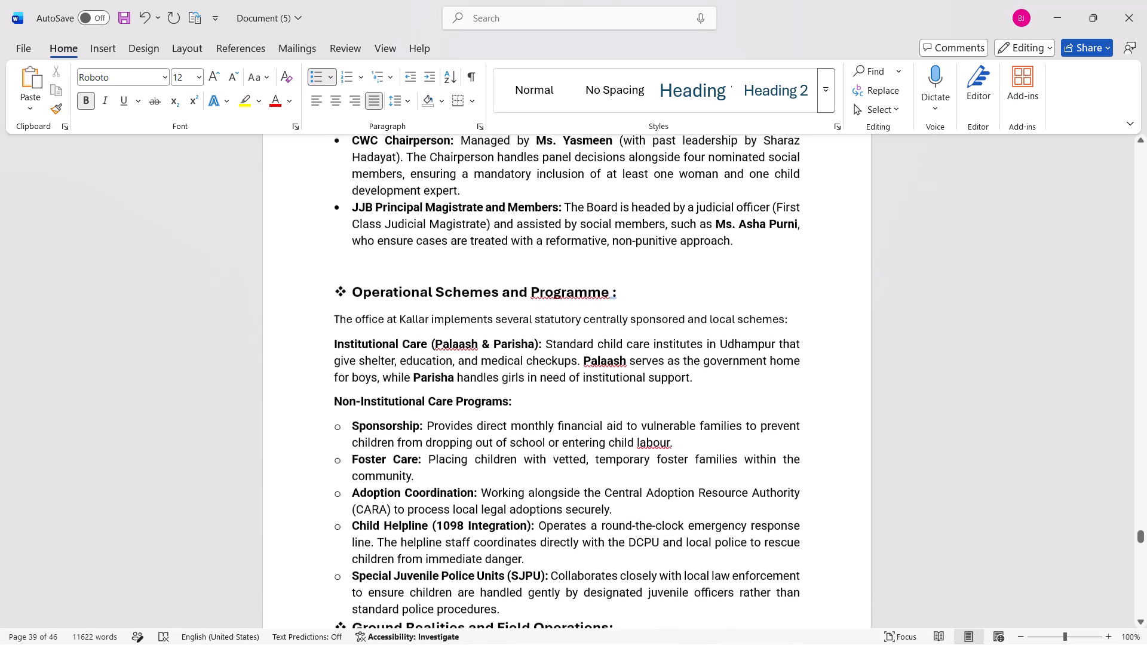
{"action": "scroll", "coordinate": [334, 365], "scroll_direction": "right", "scroll_amount": 1}
{"action": "scroll", "coordinate": [334, 365], "scroll_direction": "down", "scroll_amount": 1}
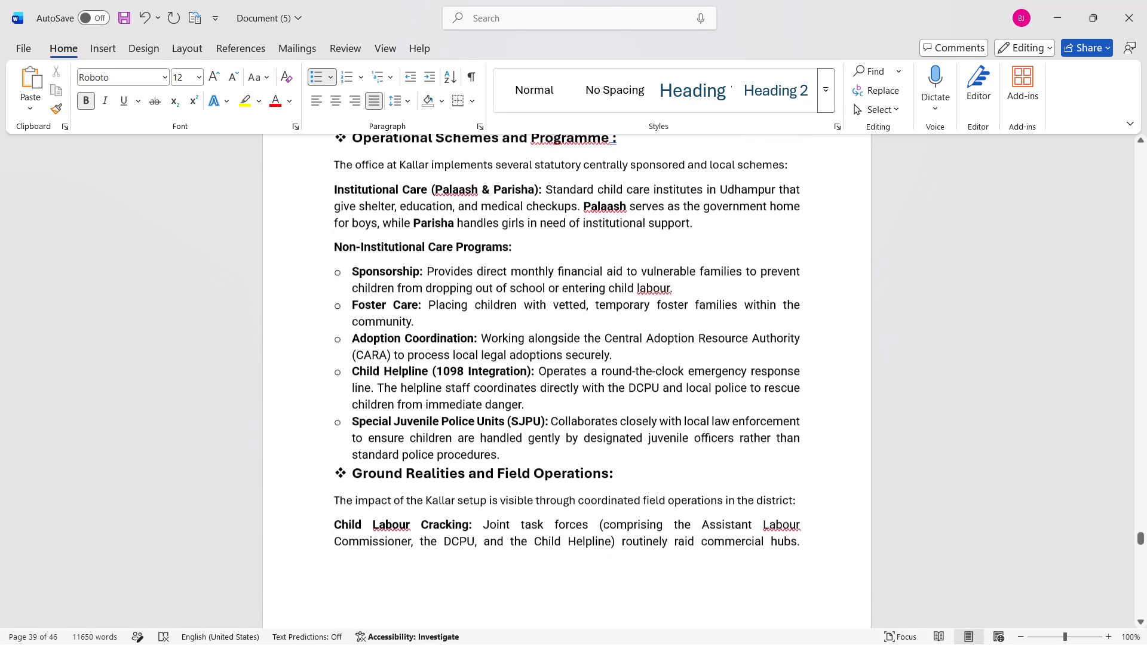
{"action": "scroll", "coordinate": [334, 365], "scroll_direction": "down", "scroll_amount": 3}
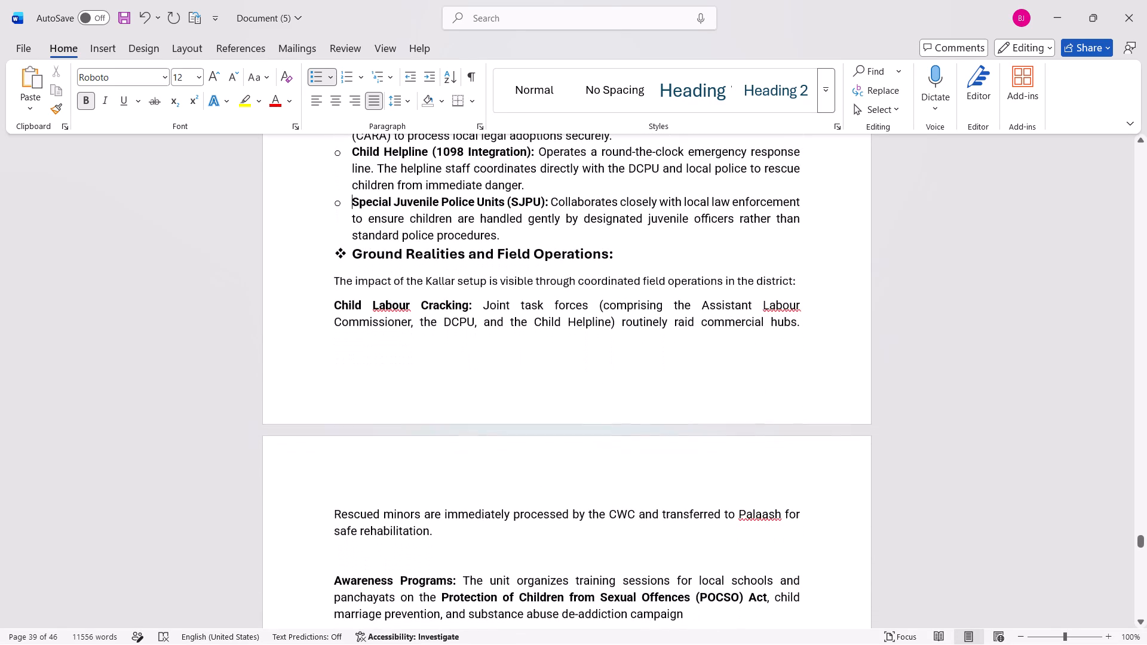
{"action": "scroll", "coordinate": [389, 447], "scroll_direction": "up", "scroll_amount": 1}
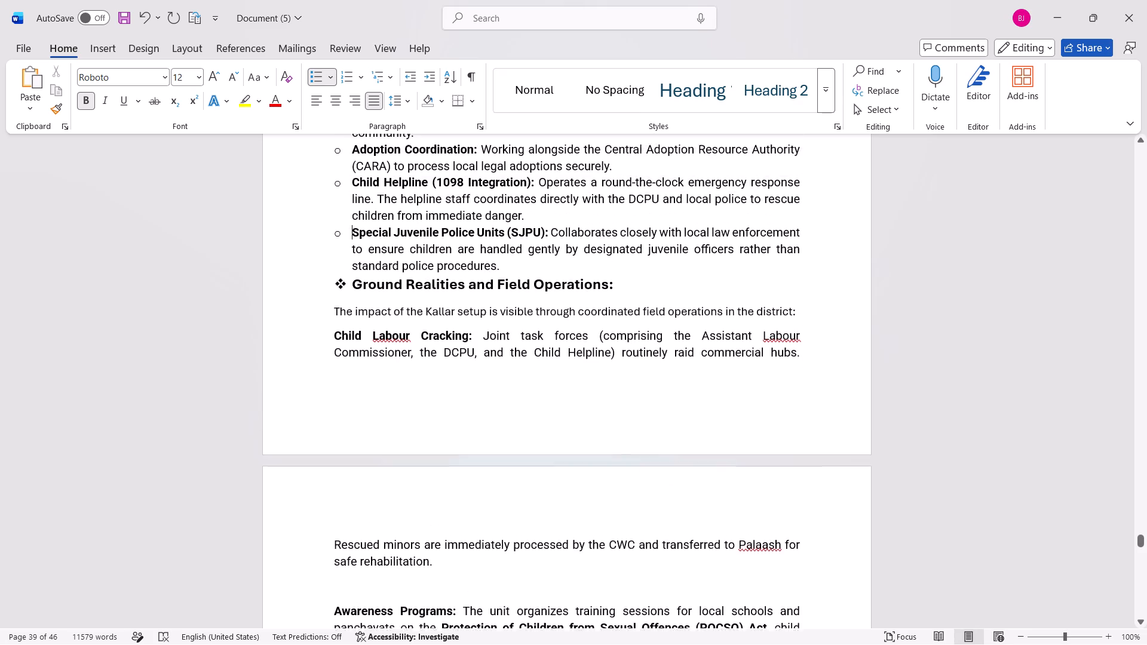
{"action": "scroll", "coordinate": [389, 447], "scroll_direction": "up", "scroll_amount": 3}
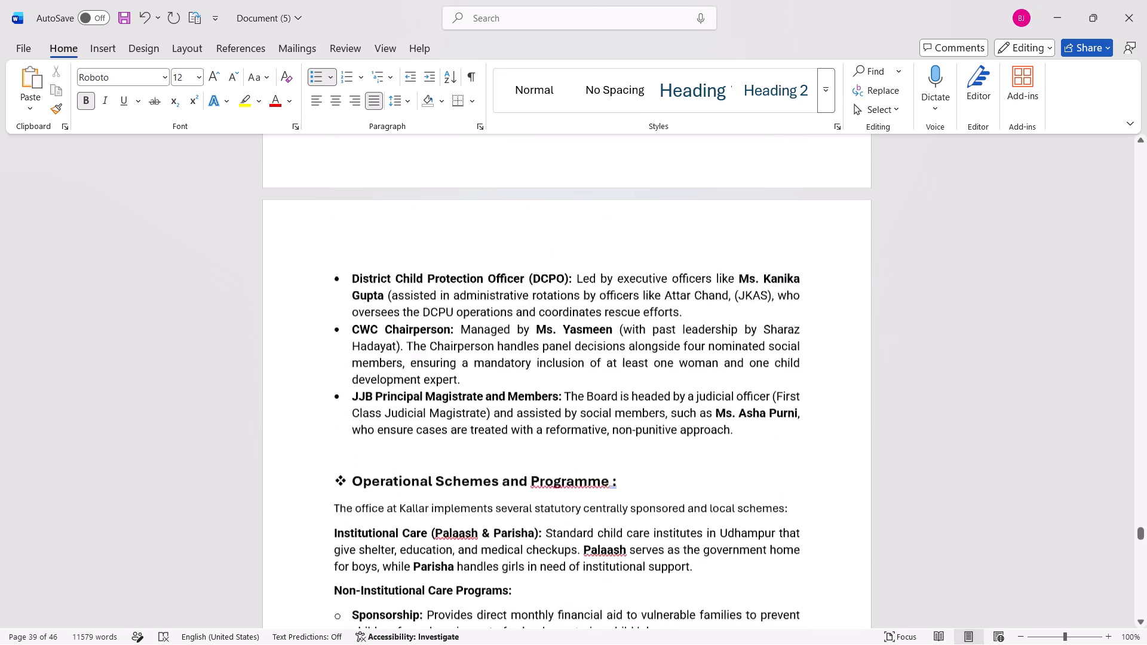
{"action": "scroll", "coordinate": [389, 447], "scroll_direction": "up", "scroll_amount": 2}
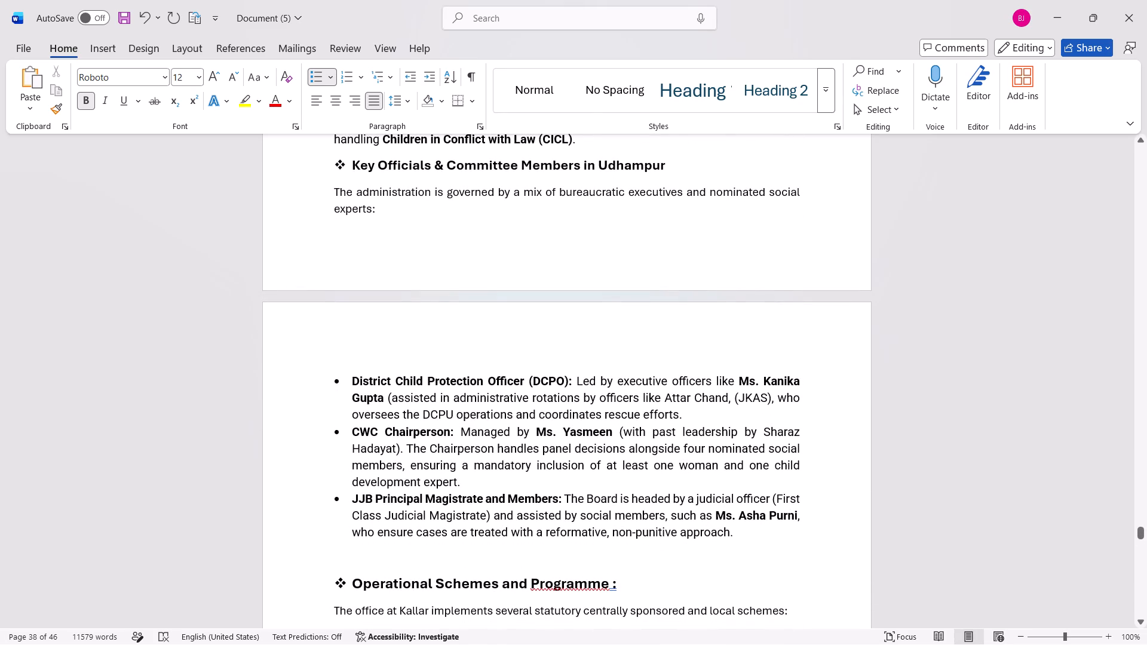
Set the font size of the three bulleted paragraphs from "District Child Protection Officer (DCPO)" to "JJB Principal Magistrate and Members" to 11.
{"action": "left_click_drag", "start_coordinate": [330, 375], "coordinate": [665, 525]}
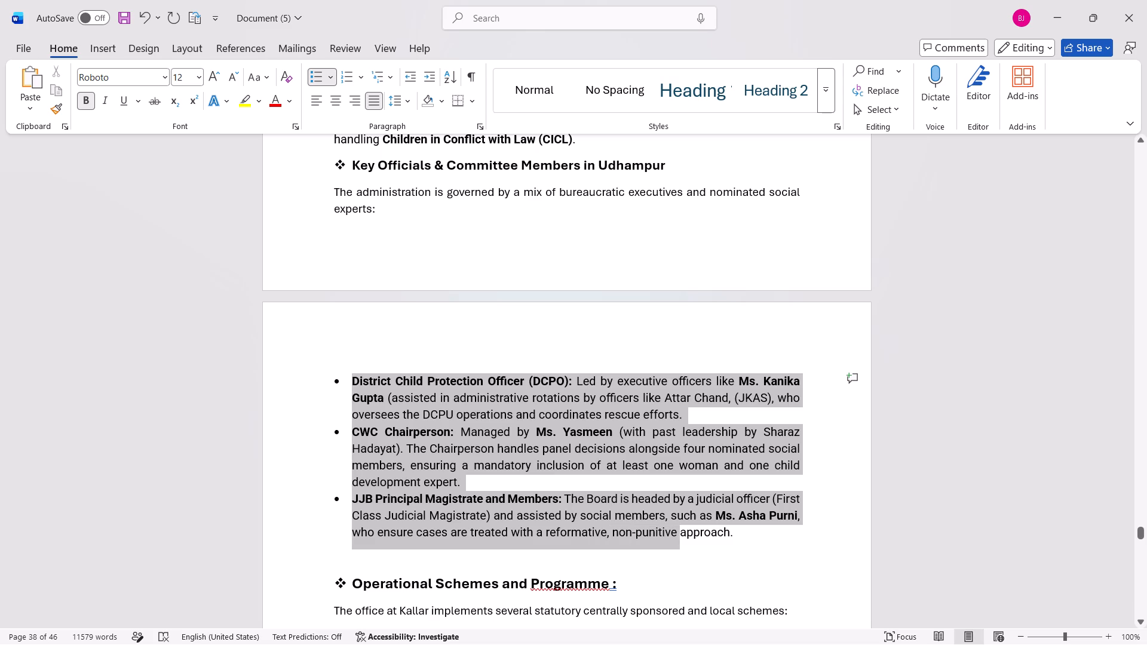
{"action": "left_click_drag", "start_coordinate": [665, 525], "coordinate": [851, 546]}
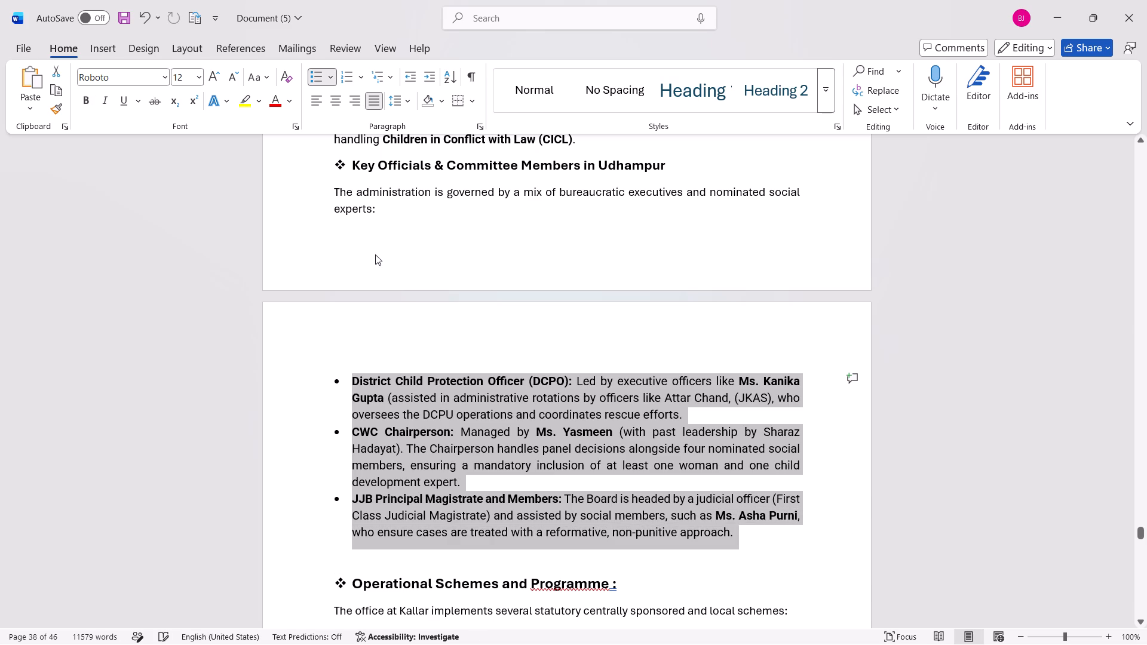
{"action": "left_click", "coordinate": [200, 81]}
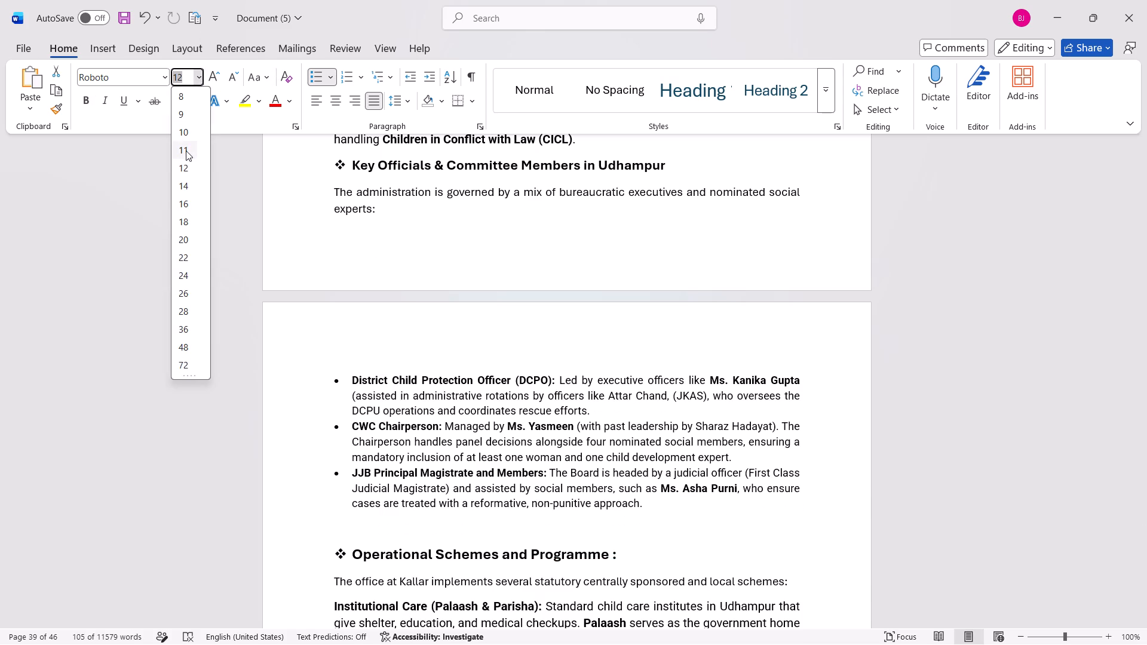
{"action": "left_click", "coordinate": [186, 150]}
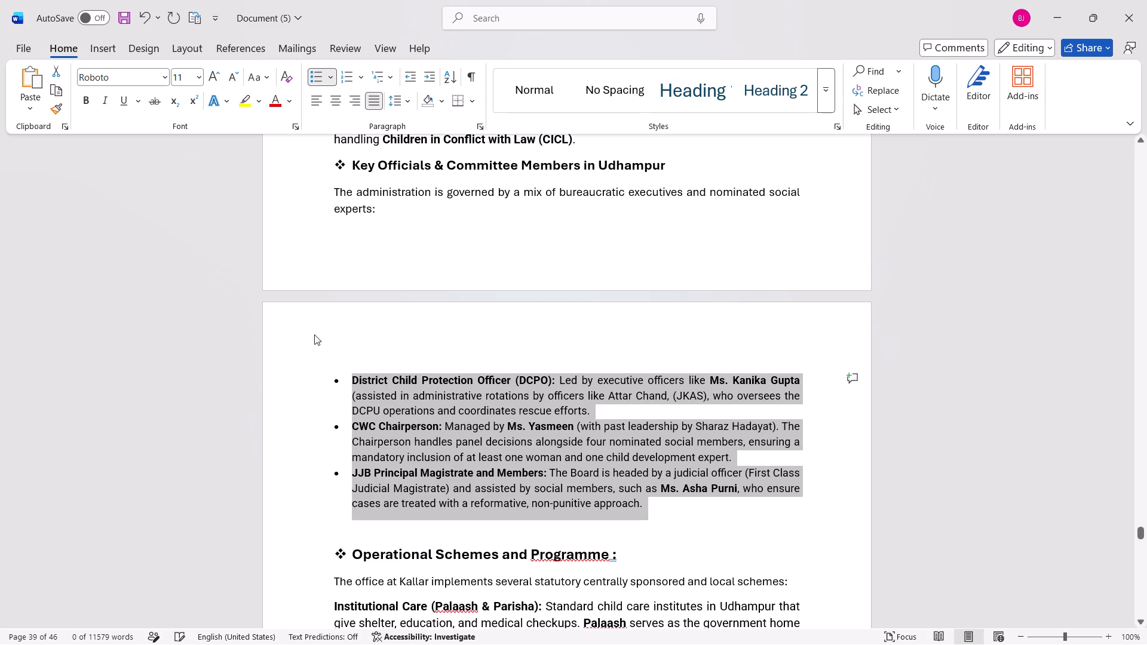
Remove the blank lines above "Source :(Census of India 2011)" and above the "296784 males and 258201 females" sentence around the demographic table.
{"action": "scroll", "coordinate": [330, 367], "scroll_direction": "down", "scroll_amount": 7}
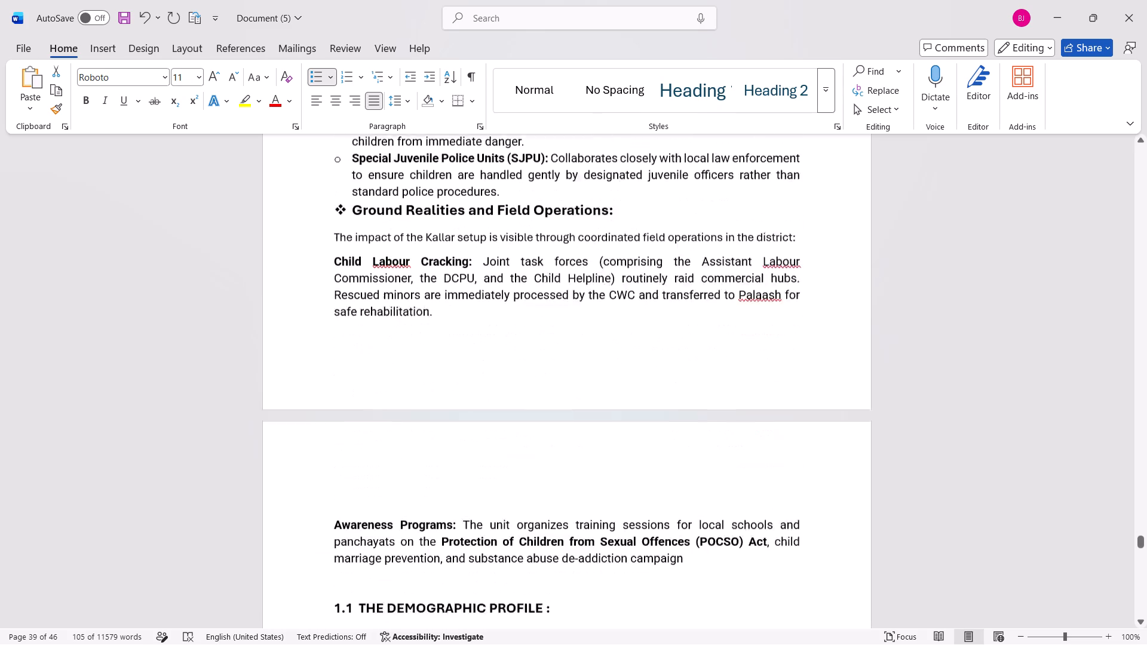
{"action": "scroll", "coordinate": [330, 367], "scroll_direction": "down", "scroll_amount": 2}
{"action": "scroll", "coordinate": [330, 367], "scroll_direction": "up", "scroll_amount": 2}
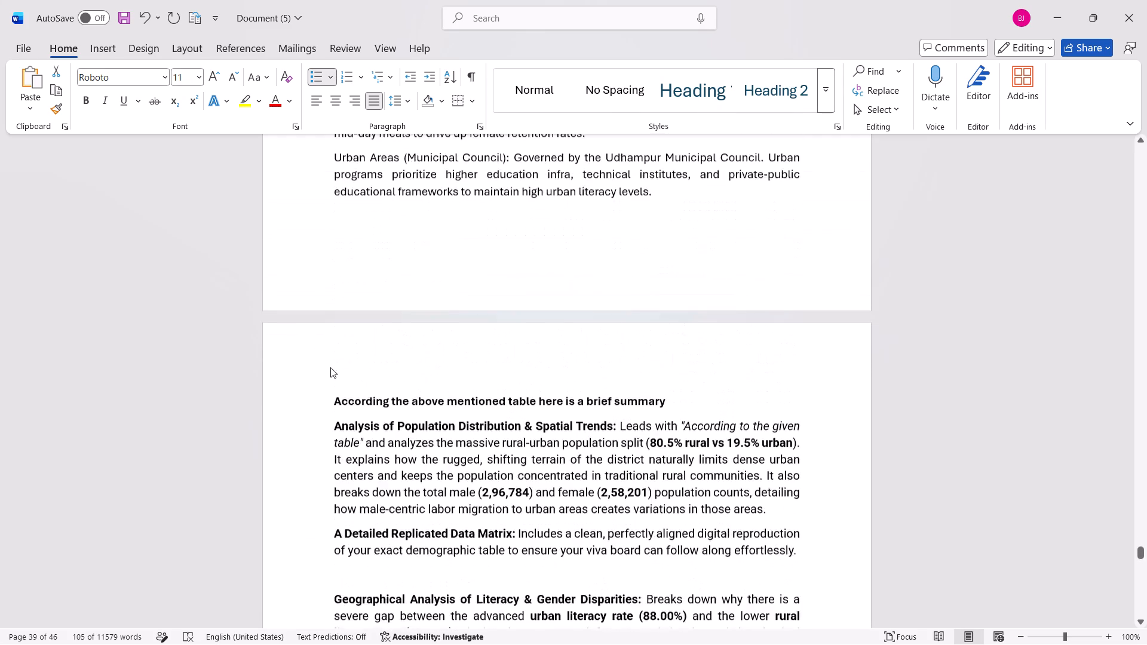
{"action": "scroll", "coordinate": [330, 367], "scroll_direction": "up", "scroll_amount": 3}
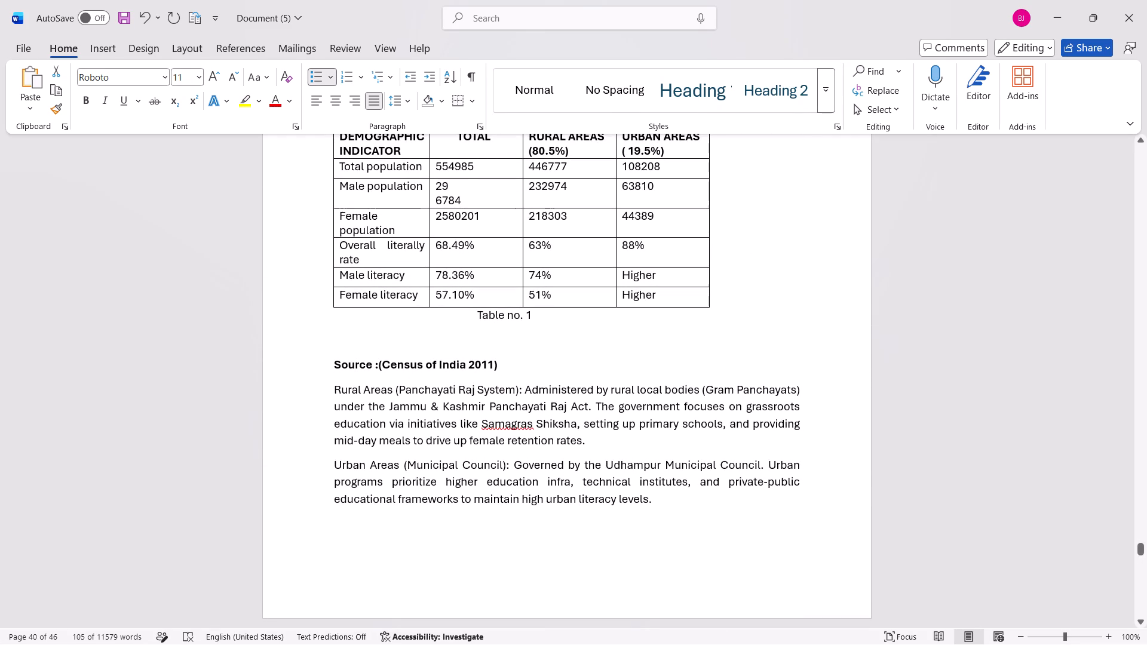
{"action": "left_click", "coordinate": [332, 364]}
{"action": "key", "text": "BackSpace"}
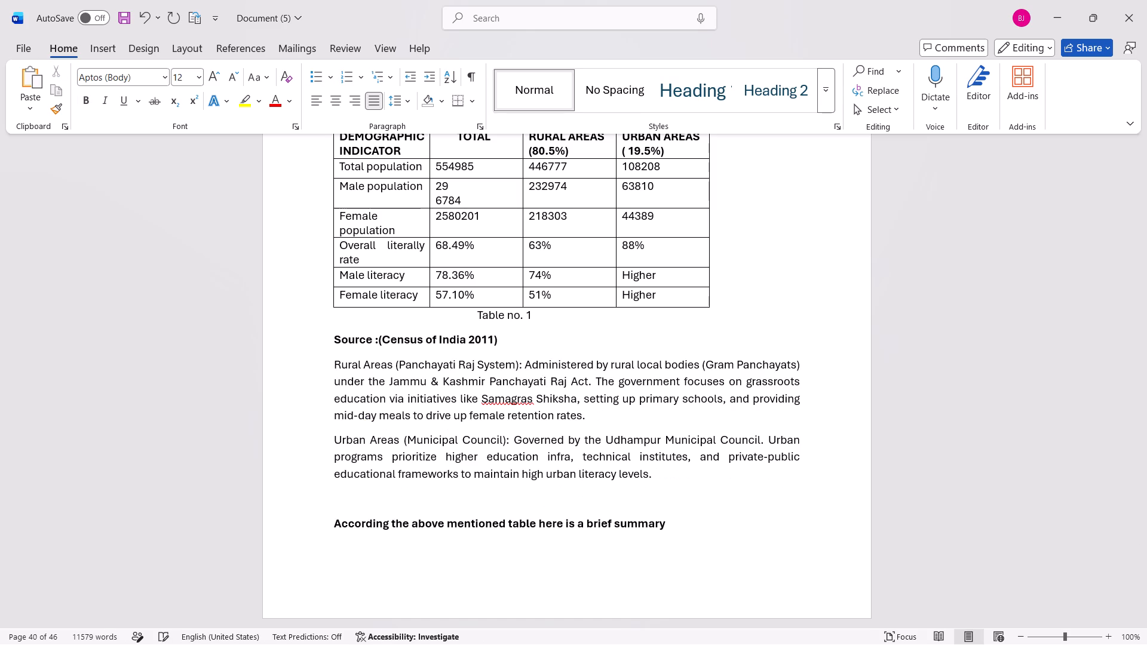
{"action": "scroll", "coordinate": [332, 364], "scroll_direction": "up", "scroll_amount": 2}
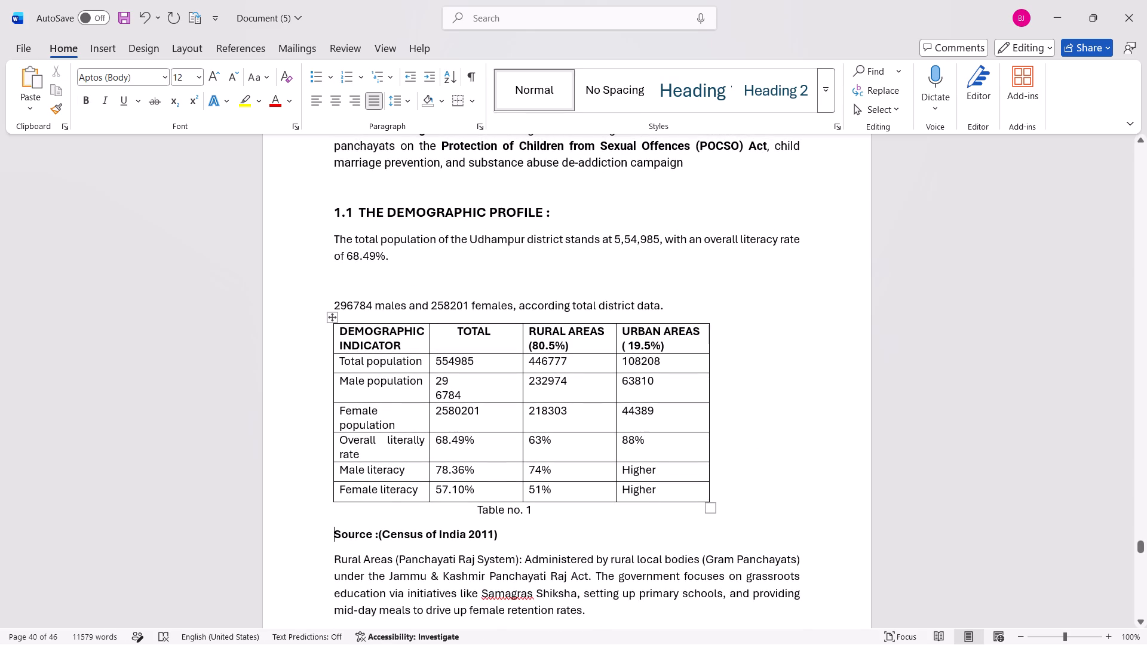
{"action": "left_click", "coordinate": [329, 300]}
{"action": "key", "text": "BackSpace"}
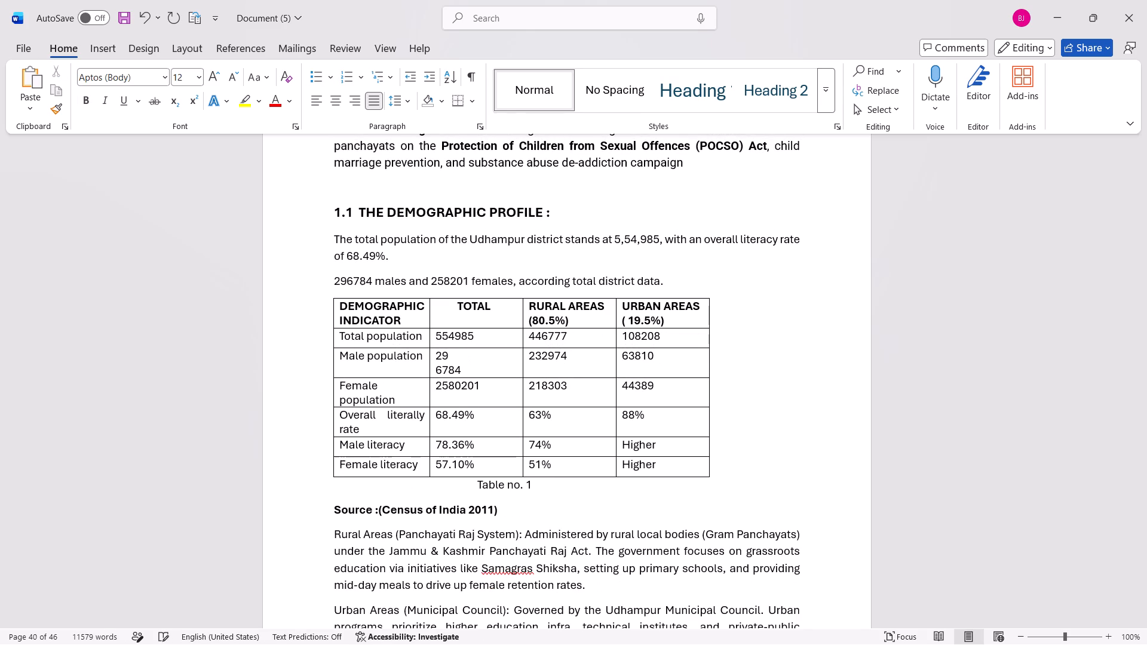
Apply the arrow bullet to the "According the above mentioned table here is a brief summary" line and decrease its indent by one level.
{"action": "scroll", "coordinate": [329, 300], "scroll_direction": "down", "scroll_amount": 4}
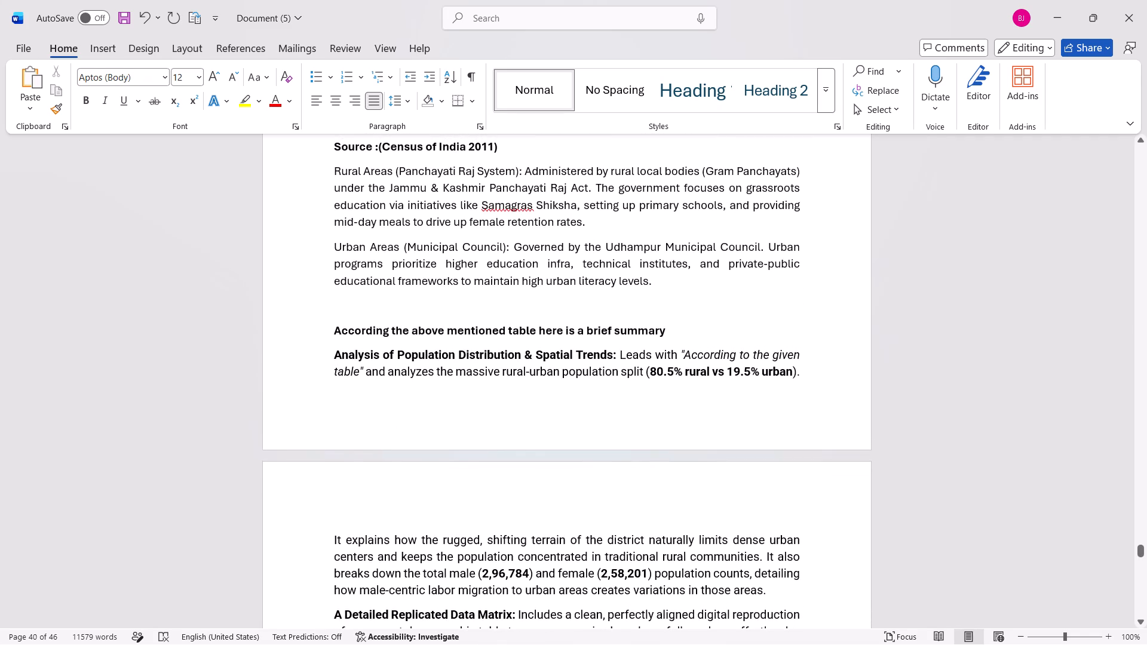
{"action": "left_click", "coordinate": [331, 328]}
{"action": "left_click", "coordinate": [333, 76]}
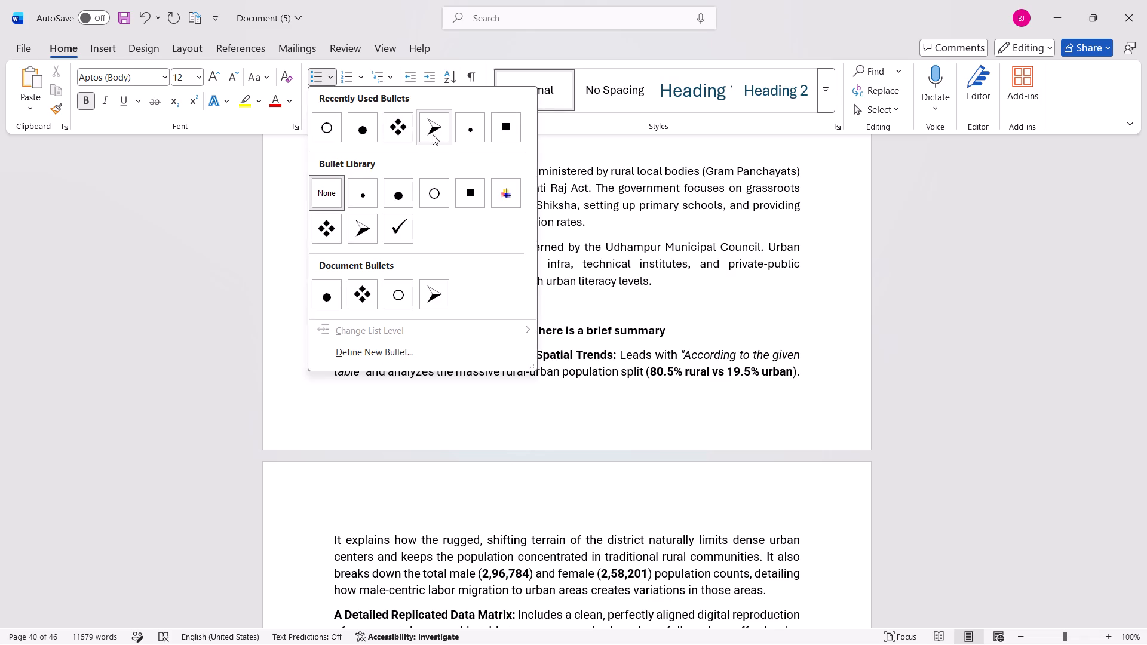
{"action": "left_click", "coordinate": [433, 134]}
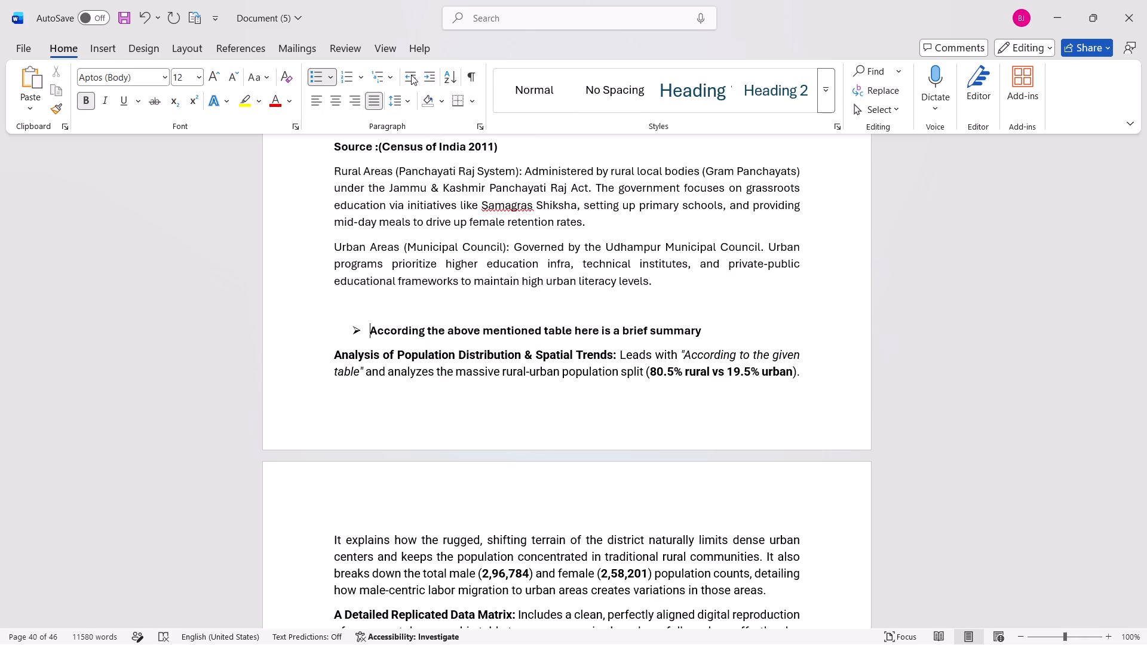
{"action": "left_click", "coordinate": [406, 74]}
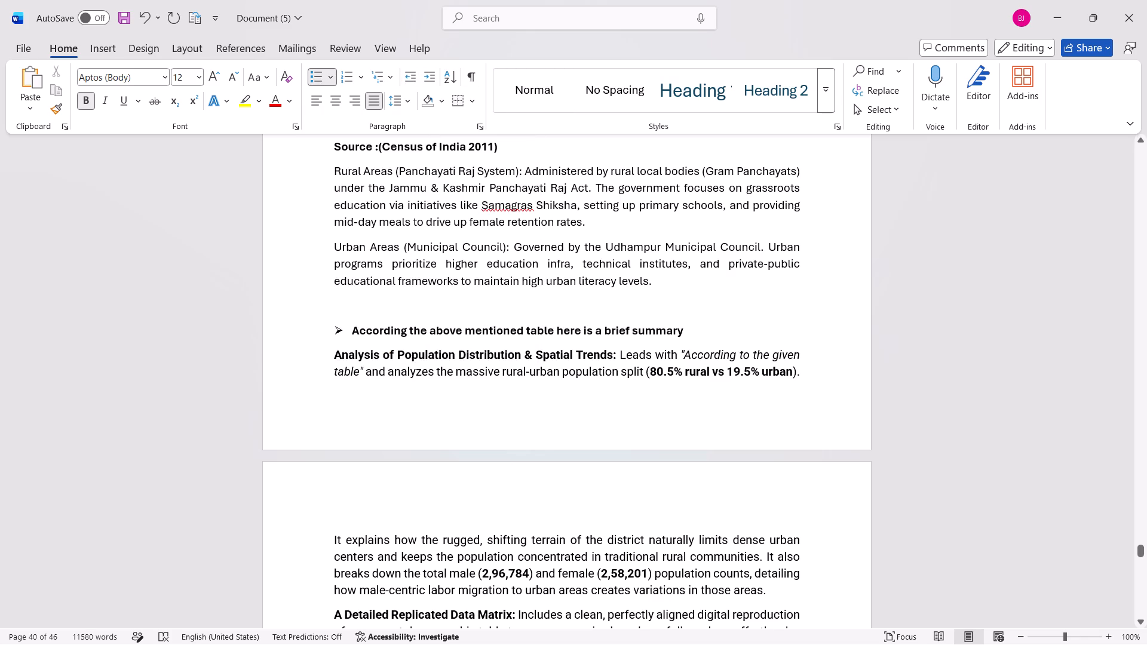
Add a colon at the end of the "According the above mentioned table here is a brief summary" line.
{"action": "left_click", "coordinate": [704, 330]}
{"action": "key", "text": "shift+colon"}
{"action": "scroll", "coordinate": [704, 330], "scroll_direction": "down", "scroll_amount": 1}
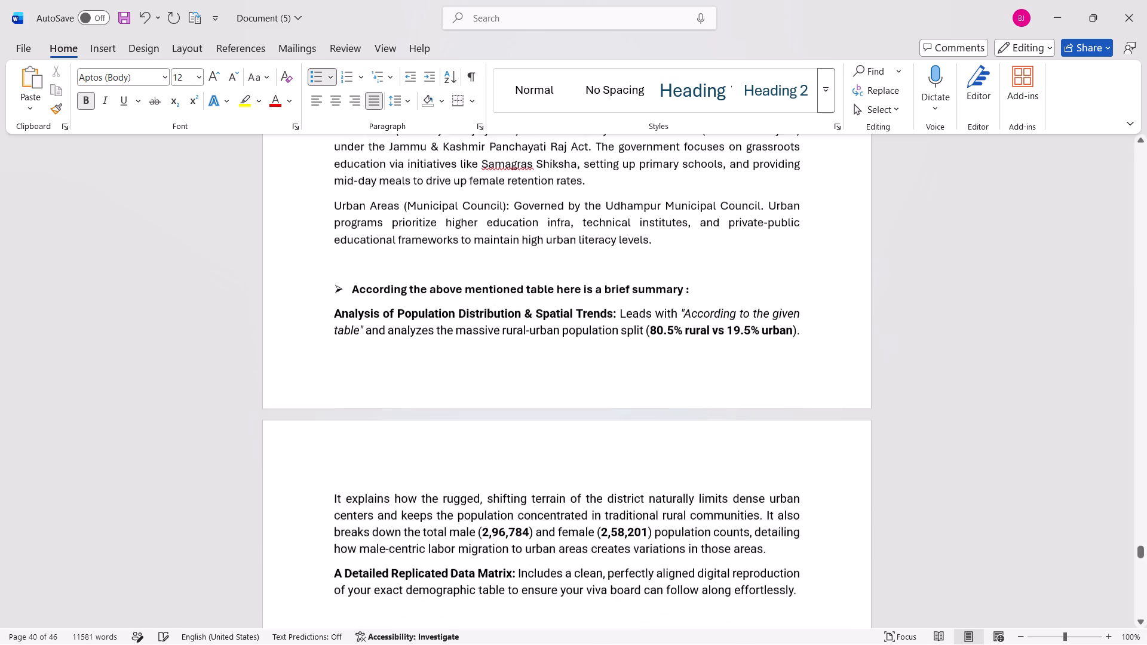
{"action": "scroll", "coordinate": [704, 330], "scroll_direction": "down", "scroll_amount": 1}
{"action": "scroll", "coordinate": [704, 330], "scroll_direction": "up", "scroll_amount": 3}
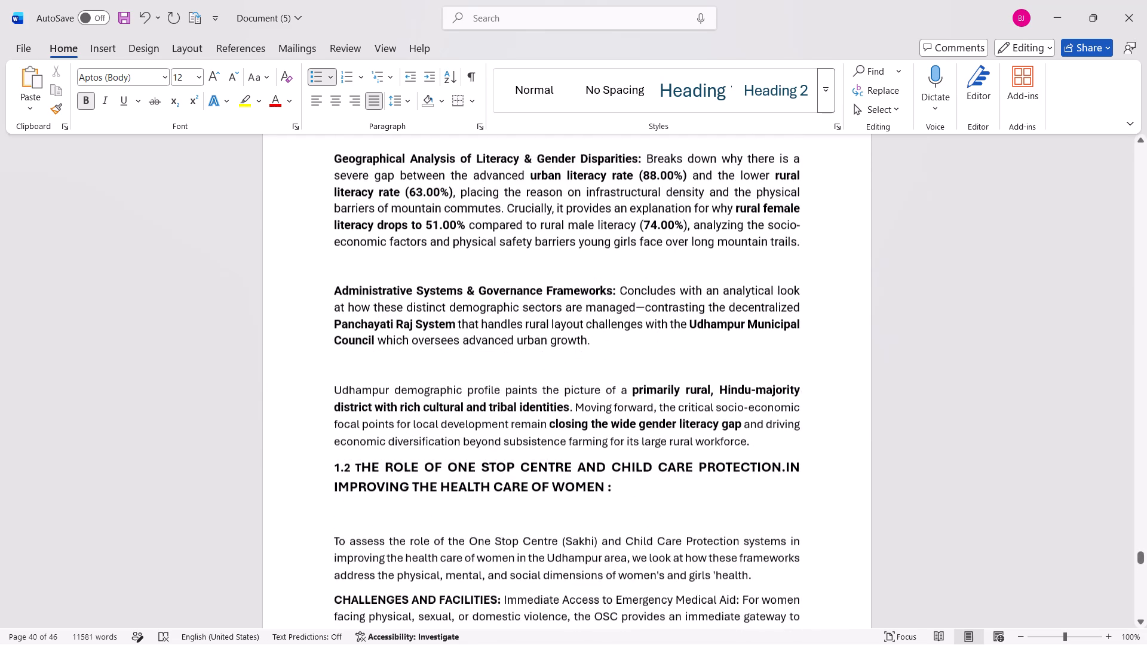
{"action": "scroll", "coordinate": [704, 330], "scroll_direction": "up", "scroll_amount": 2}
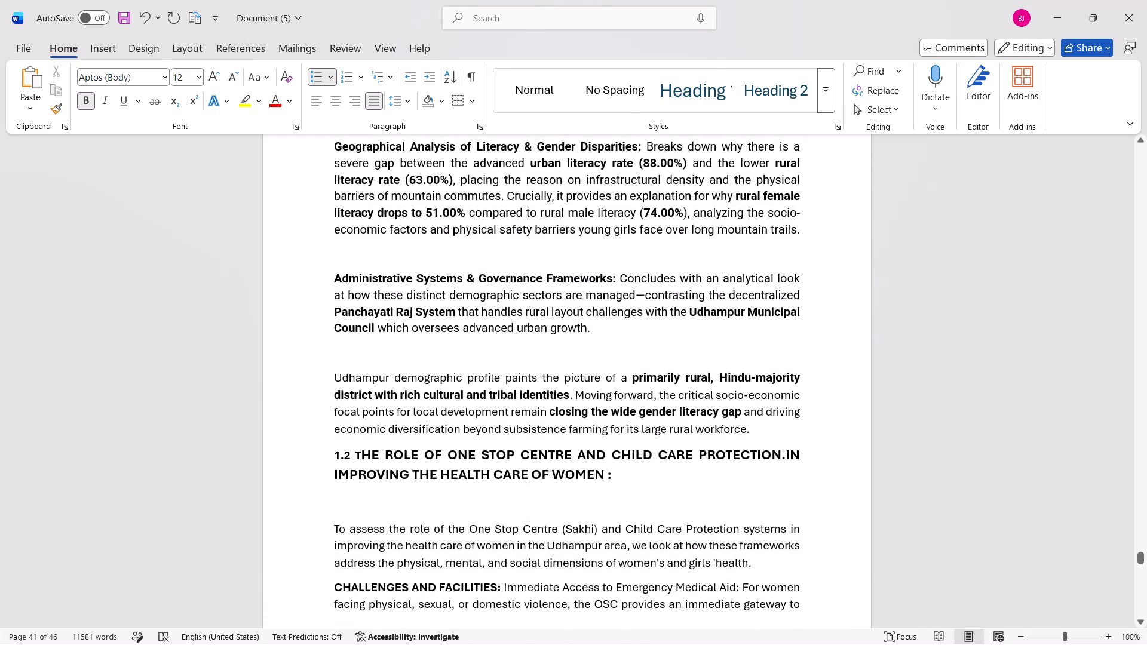
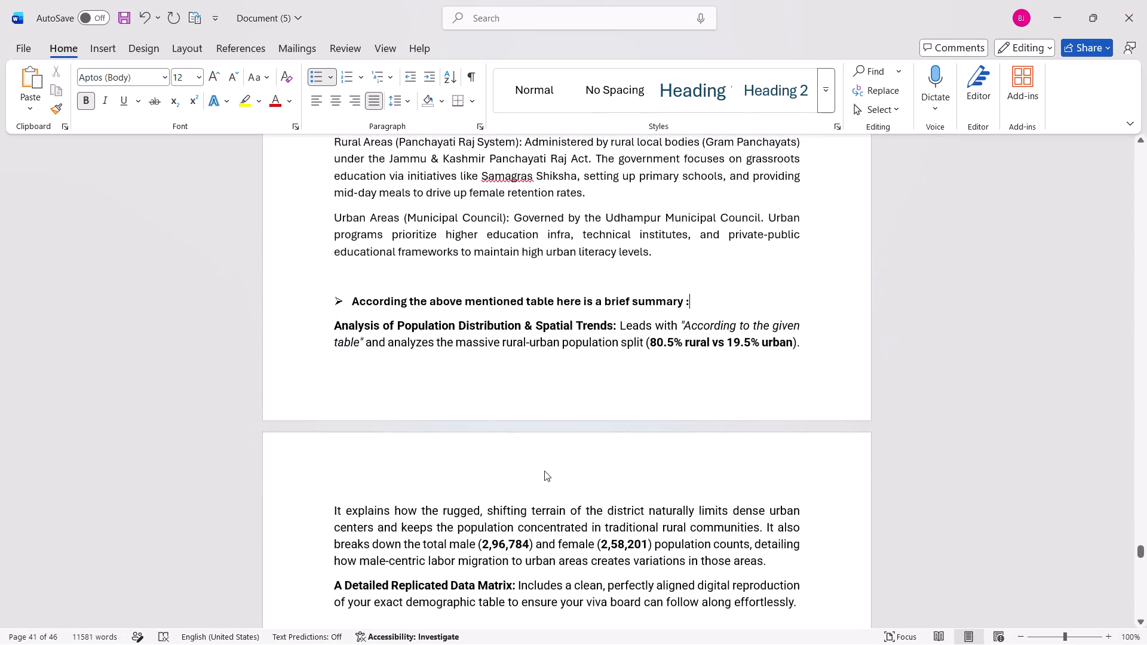
Remove the blank lines above the "Geographical Analysis of Literacy", "Administrative Systems" and "Udhampur demographic profile" paragraphs.
{"action": "scroll", "coordinate": [538, 476], "scroll_direction": "down", "scroll_amount": 2}
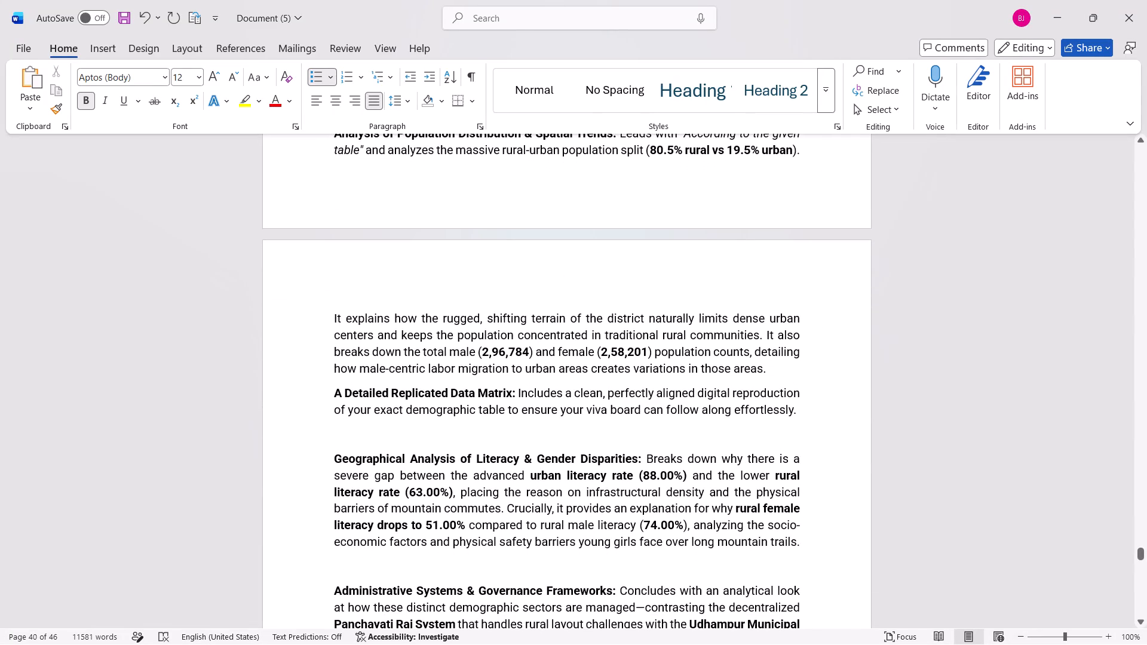
{"action": "left_click", "coordinate": [329, 457]}
{"action": "key", "text": "BackSpace"}
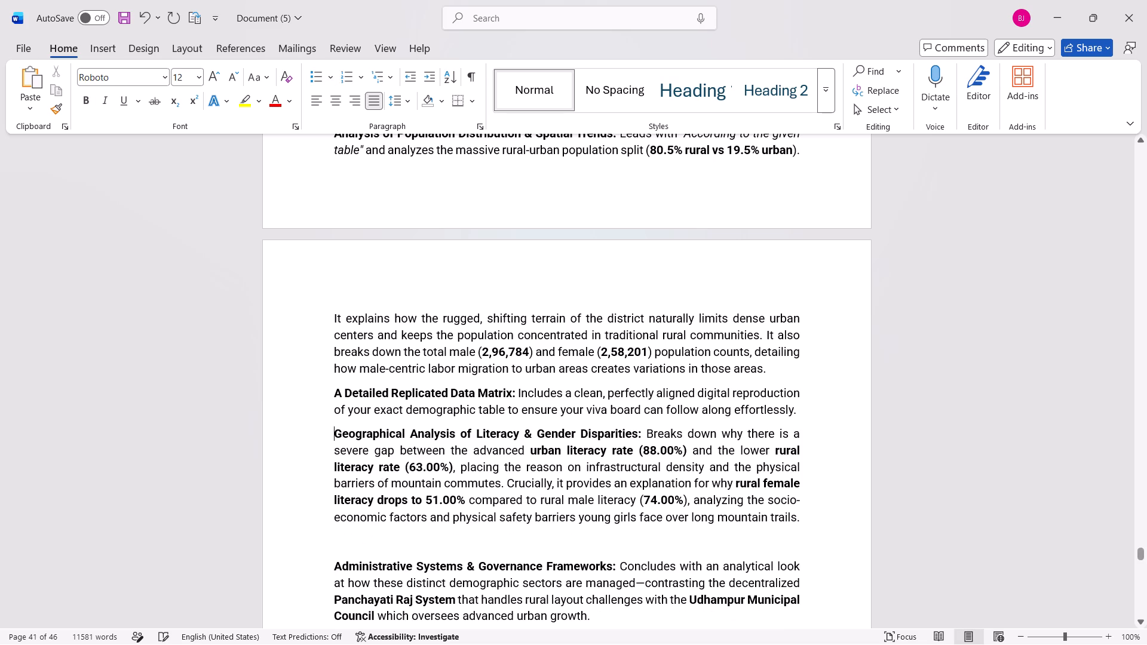
{"action": "left_click", "coordinate": [329, 564]}
{"action": "key", "text": "BackSpace"}
{"action": "scroll", "coordinate": [329, 564], "scroll_direction": "down", "scroll_amount": 1}
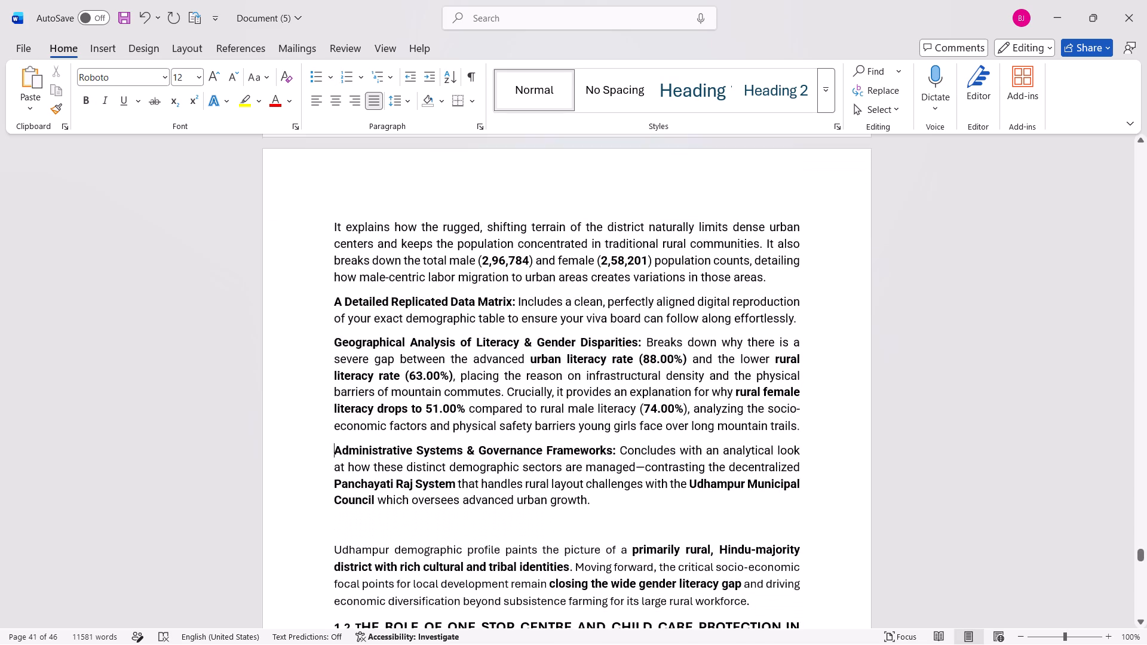
{"action": "scroll", "coordinate": [329, 564], "scroll_direction": "down", "scroll_amount": 1}
{"action": "scroll", "coordinate": [330, 578], "scroll_direction": "up", "scroll_amount": 3}
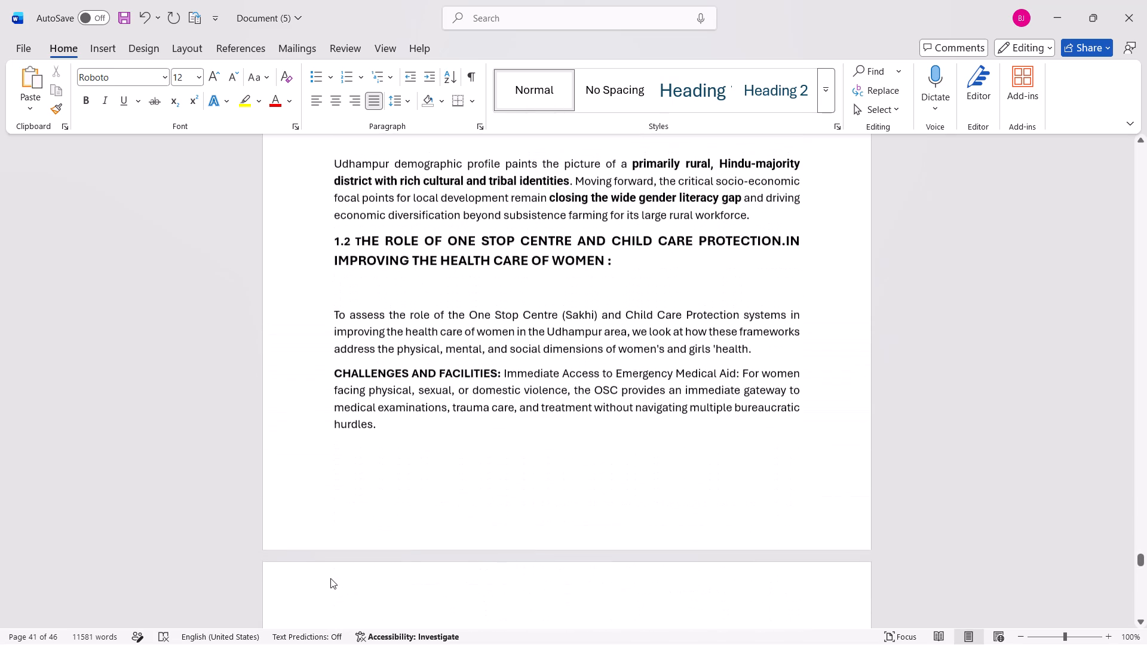
{"action": "scroll", "coordinate": [330, 578], "scroll_direction": "up", "scroll_amount": 3}
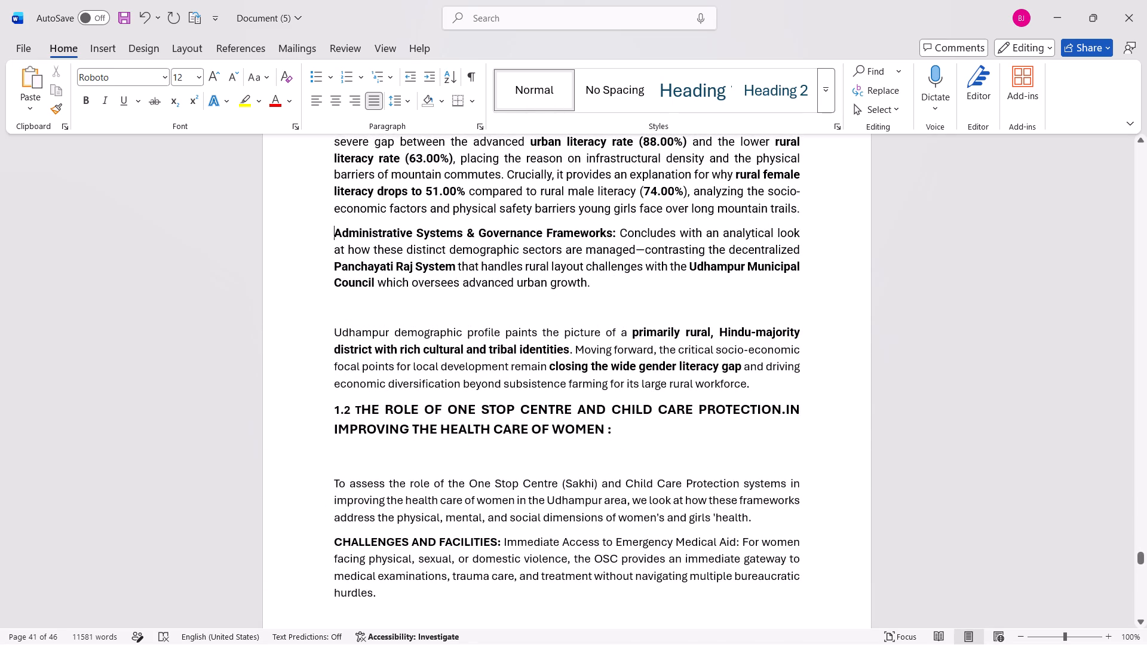
{"action": "left_click", "coordinate": [332, 333]}
{"action": "key", "text": "BackSpace"}
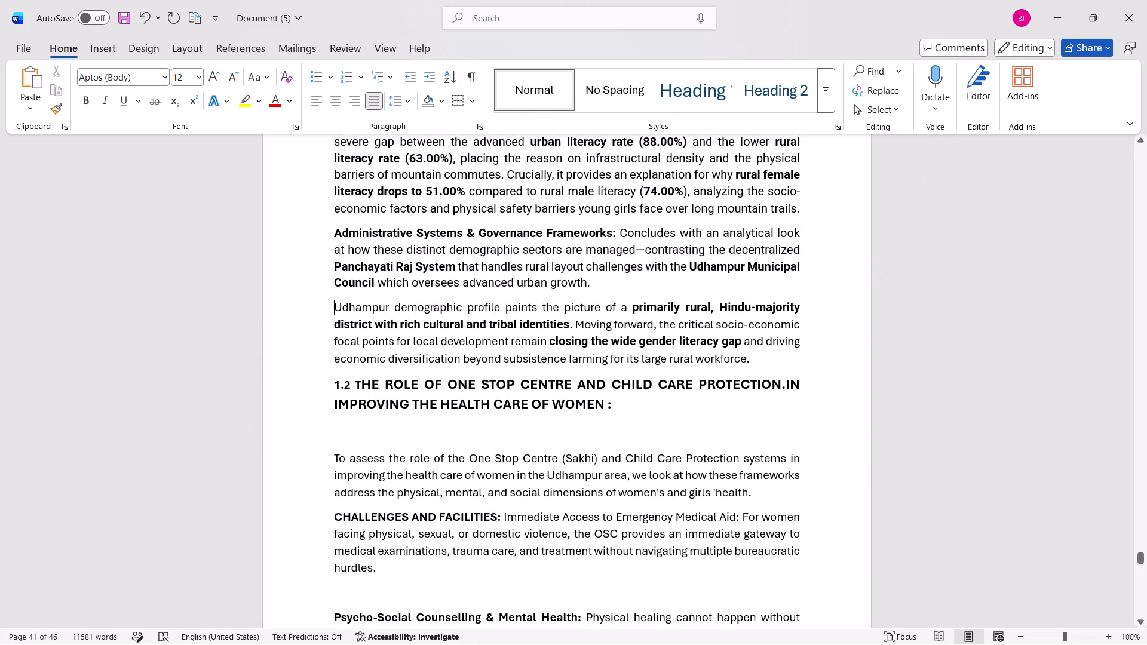
Insert a blank line above the 1.2 heading on the role of One Stop Centre and child care protection.
{"action": "left_click", "coordinate": [331, 386]}
{"action": "key", "text": "Return"}
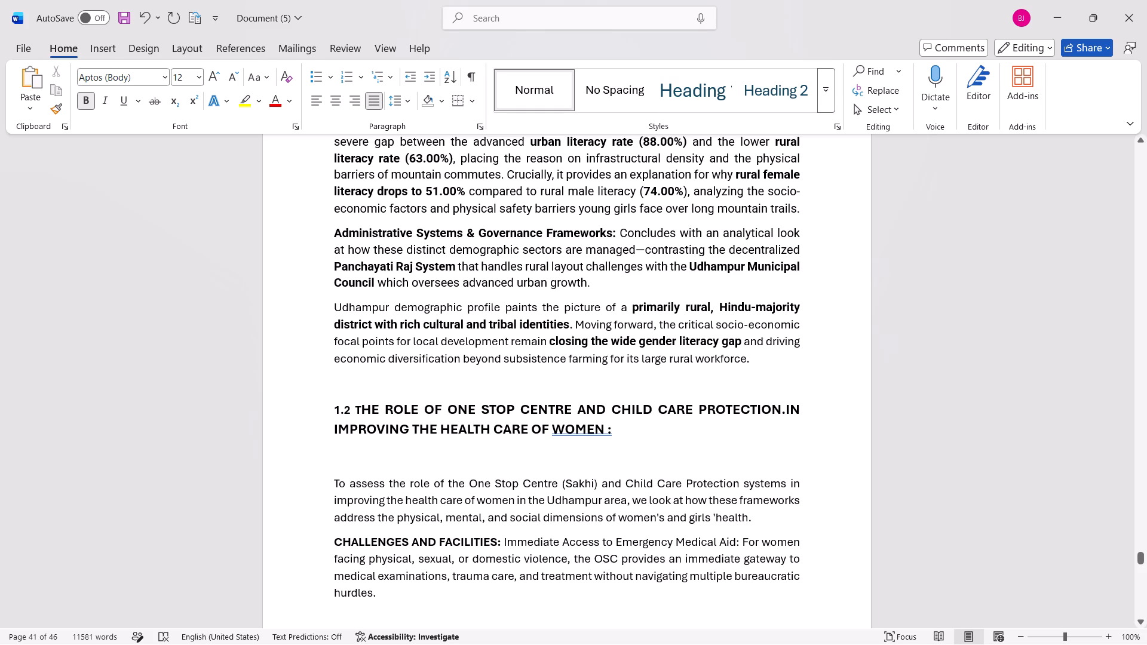
Set the font size of the number "1.2" in the One Stop Centre heading to 14.
{"action": "left_click", "coordinate": [358, 412]}
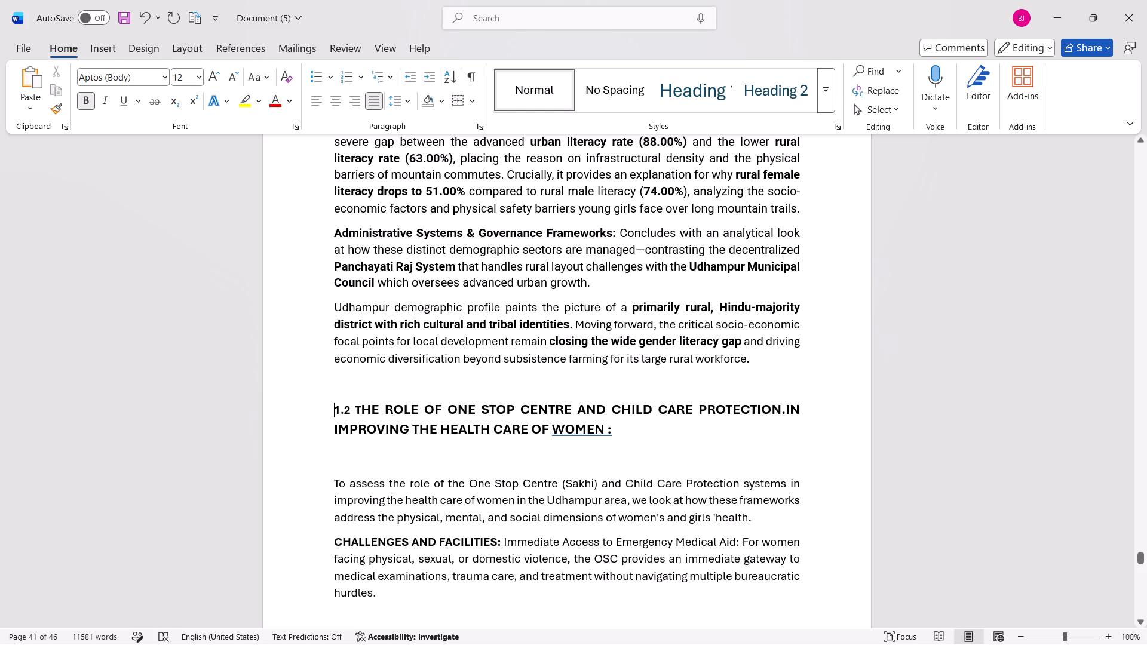
{"action": "left_click", "coordinate": [361, 409]}
{"action": "left_click_drag", "start_coordinate": [361, 409], "coordinate": [329, 410]}
{"action": "left_click_drag", "start_coordinate": [329, 410], "coordinate": [327, 410]}
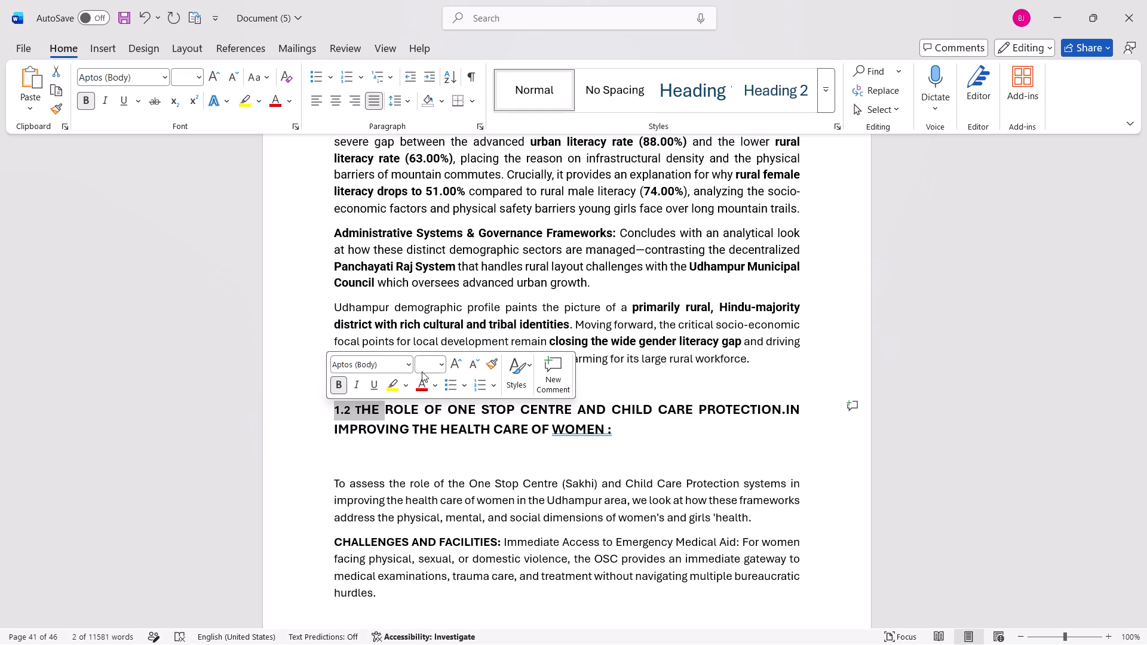
{"action": "left_click", "coordinate": [398, 408]}
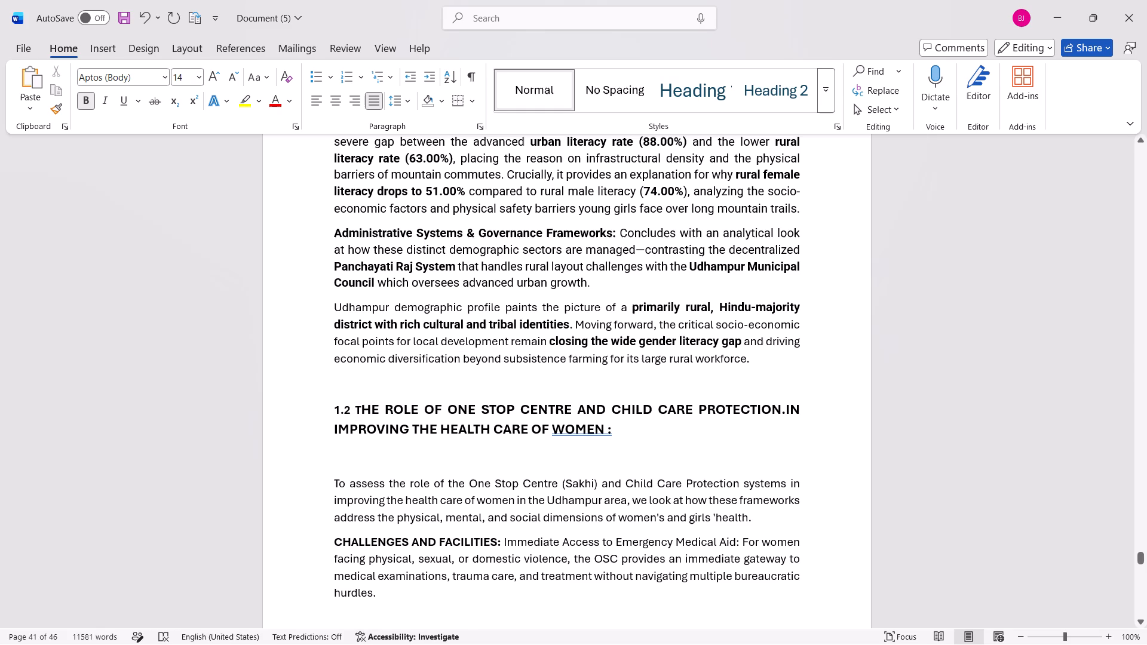
{"action": "left_click_drag", "start_coordinate": [358, 411], "coordinate": [334, 410]}
{"action": "left_click_drag", "start_coordinate": [334, 410], "coordinate": [334, 411]}
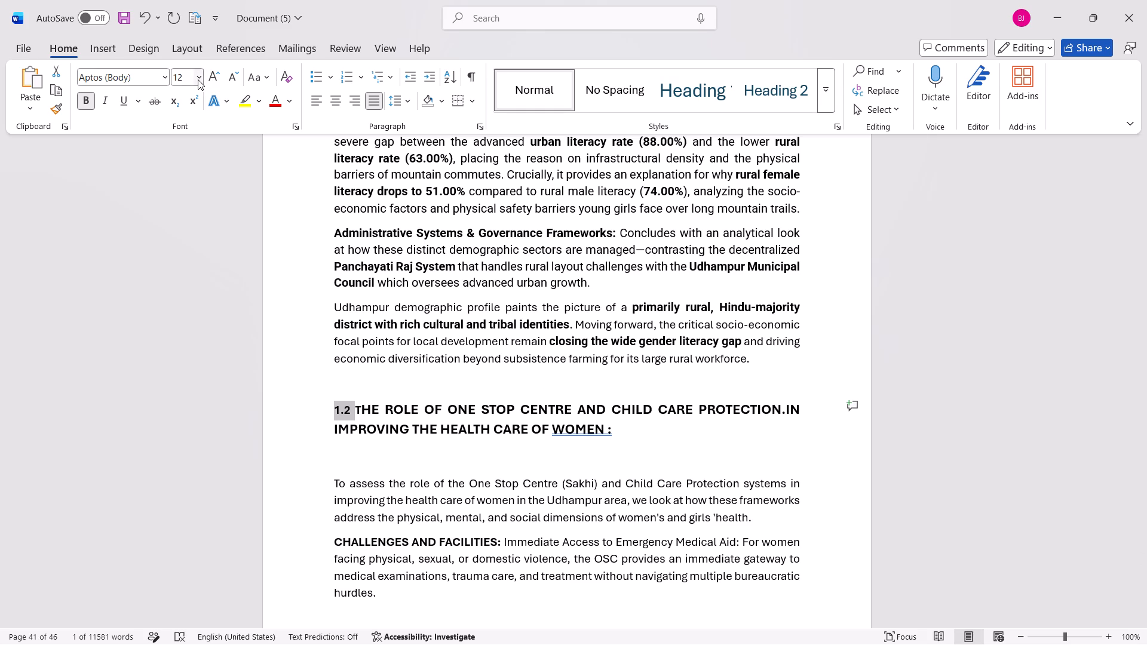
{"action": "left_click", "coordinate": [198, 79]}
{"action": "left_click", "coordinate": [186, 182]}
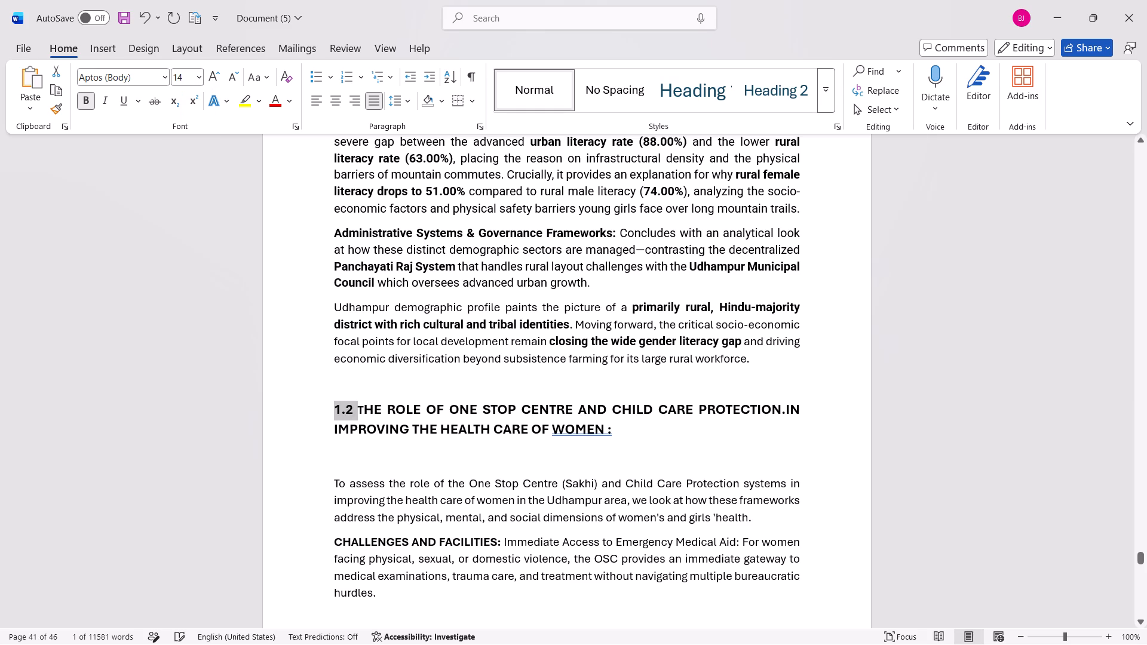
Replace the smaller first letter of "THE" in the 1.2 heading with a capital T at font size 14.
{"action": "left_click", "coordinate": [365, 410]}
{"action": "key", "text": "BackSpace"}
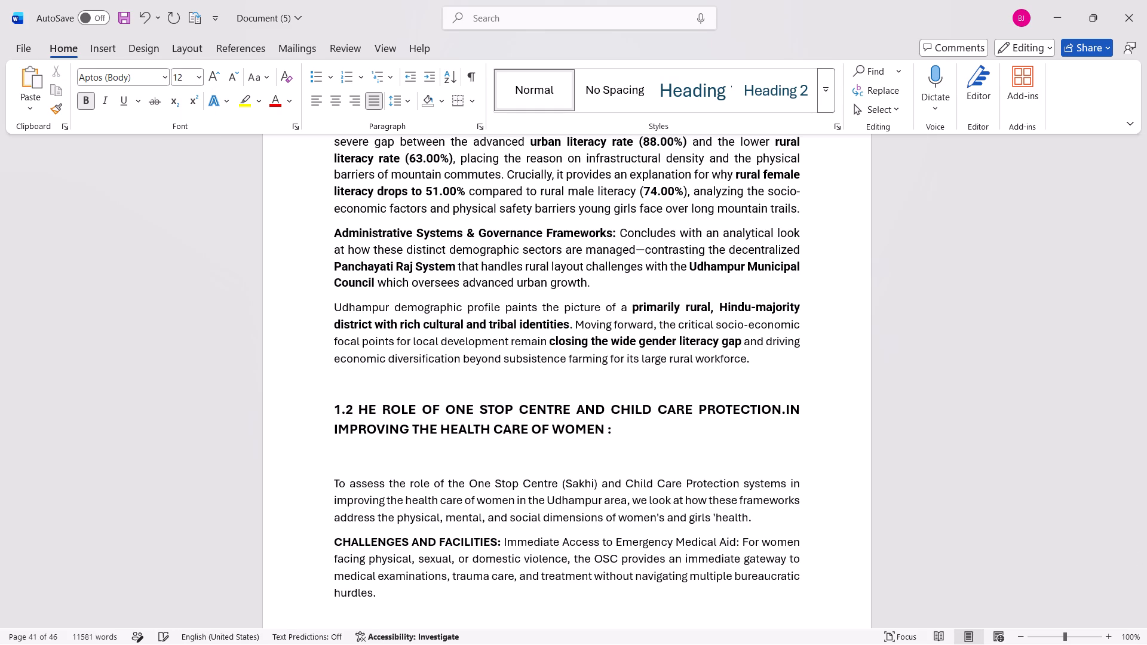
{"action": "key", "text": "shift+g"}
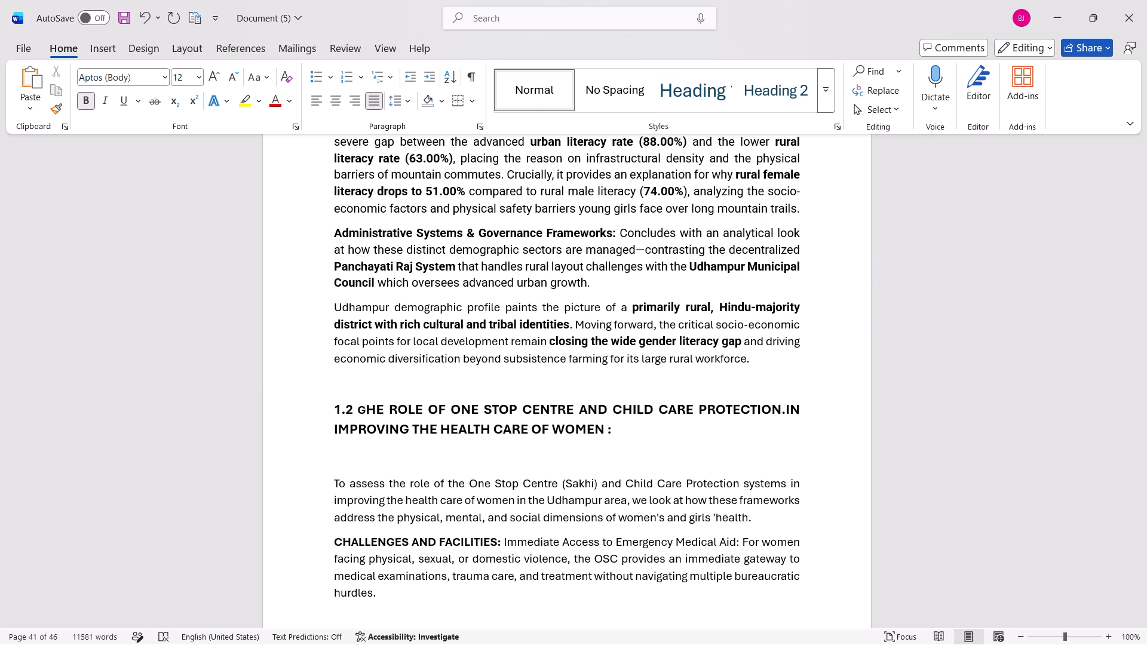
{"action": "key", "text": "BackSpace"}
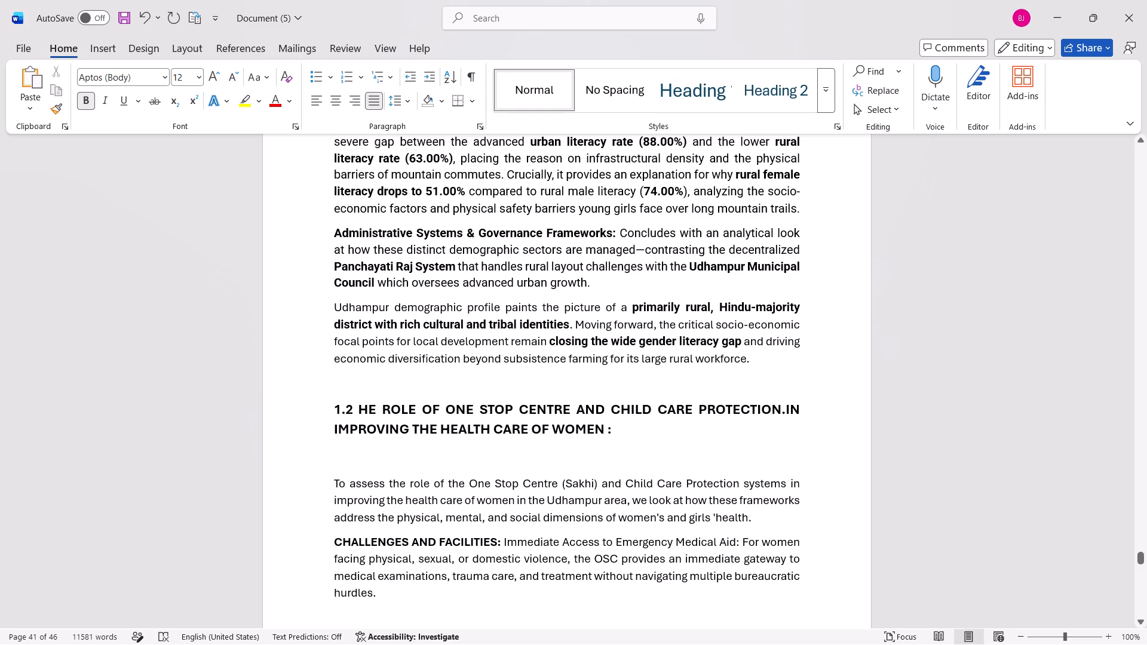
{"action": "left_click", "coordinate": [200, 81]}
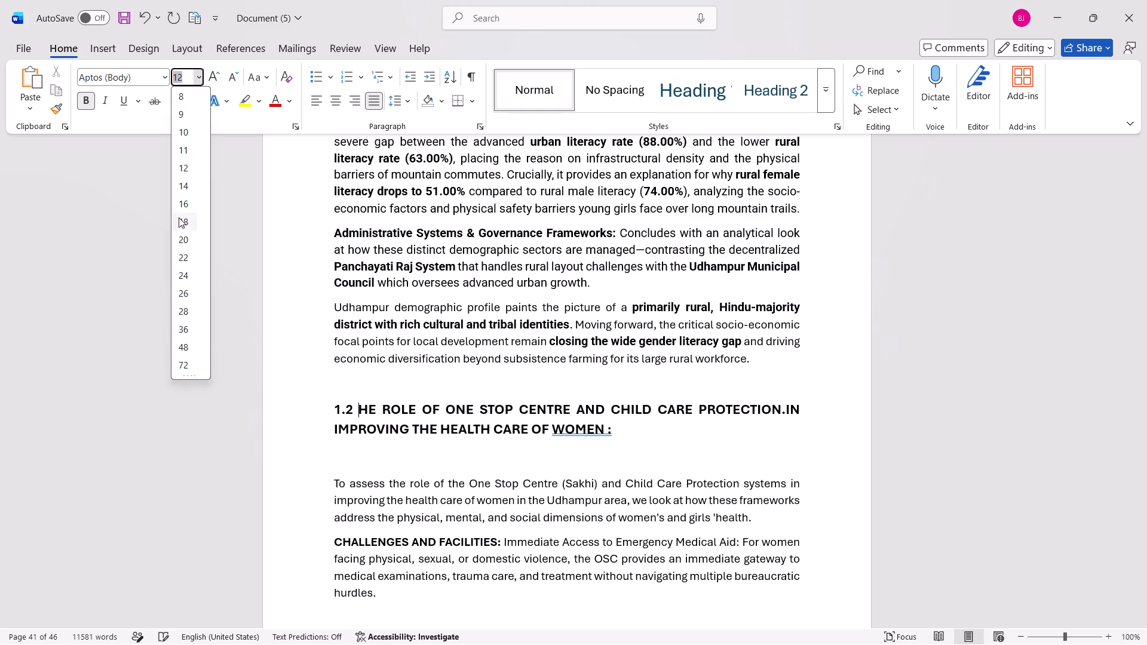
{"action": "left_click", "coordinate": [183, 179]}
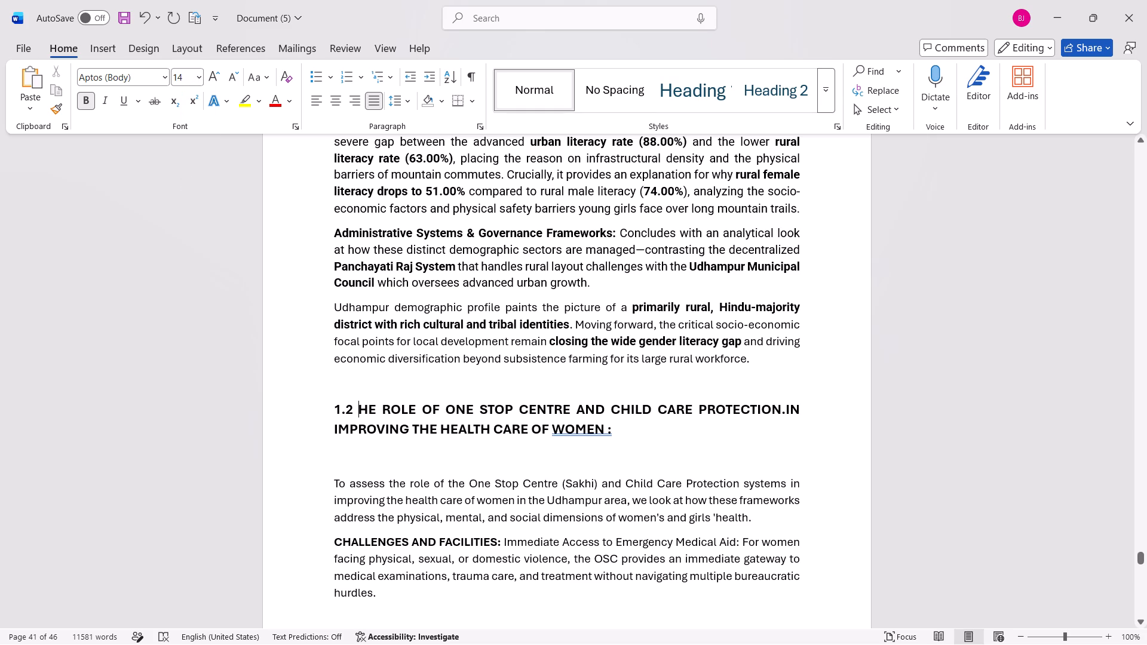
{"action": "key", "text": "shift+t"}
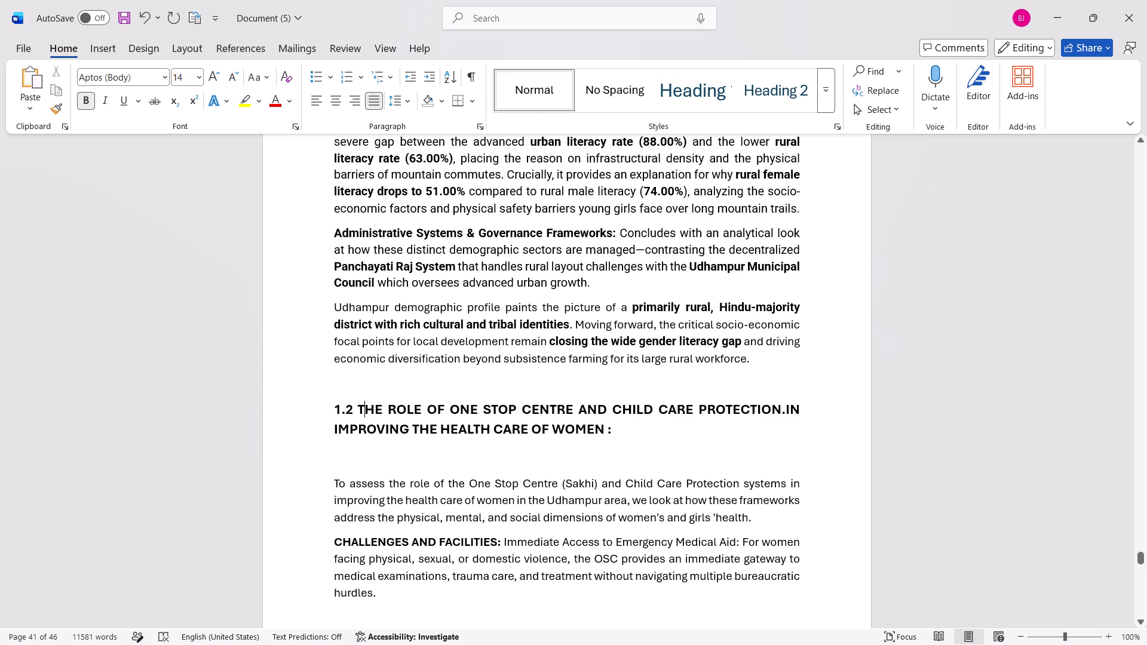
Remove the blank lines above the "To assess the role of the One Stop Centre" and "Psycho-Social Counselling & Mental Health" paragraphs.
{"action": "left_click", "coordinate": [332, 481]}
{"action": "key", "text": "BackSpace"}
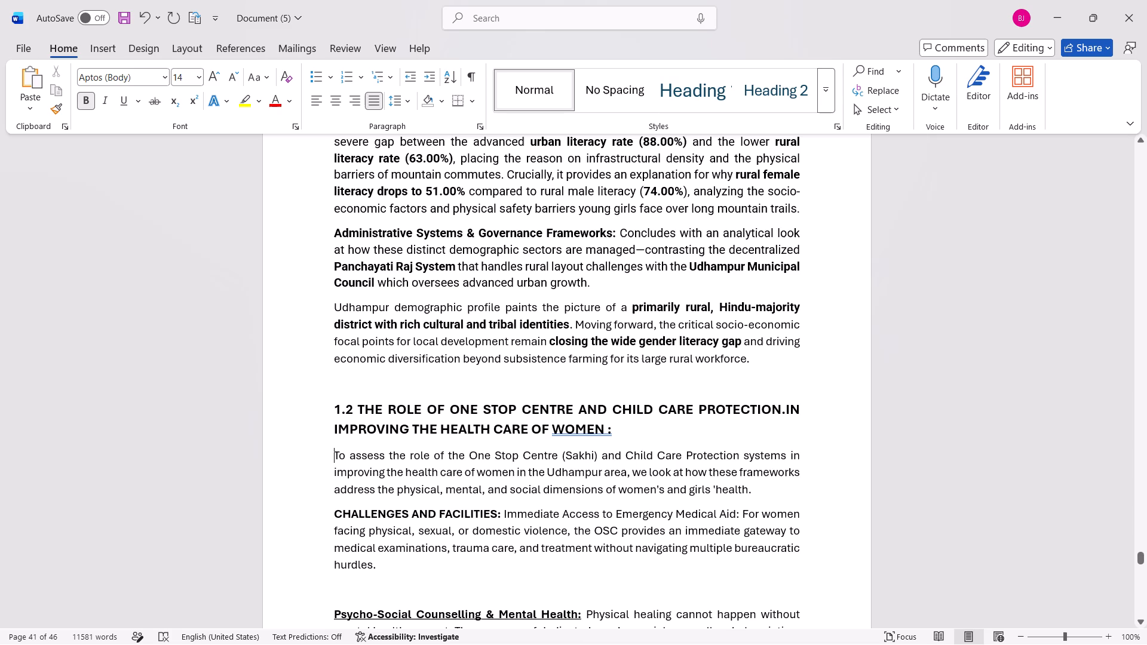
{"action": "scroll", "coordinate": [351, 597], "scroll_direction": "down", "scroll_amount": 1}
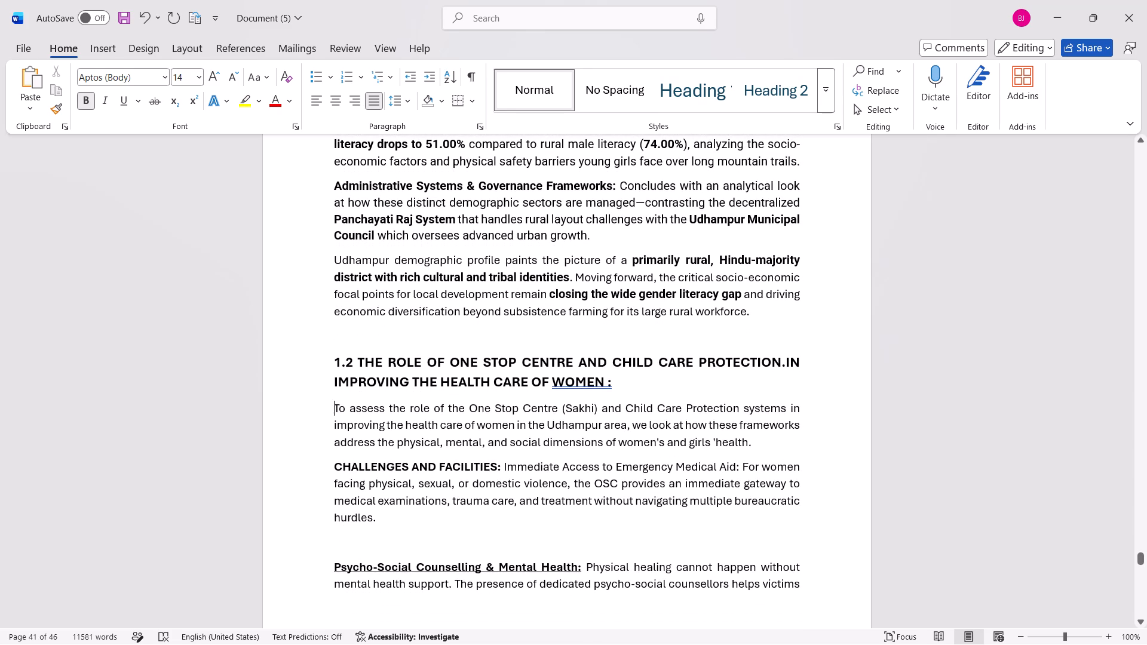
{"action": "left_click", "coordinate": [330, 566]}
{"action": "key", "text": "BackSpace"}
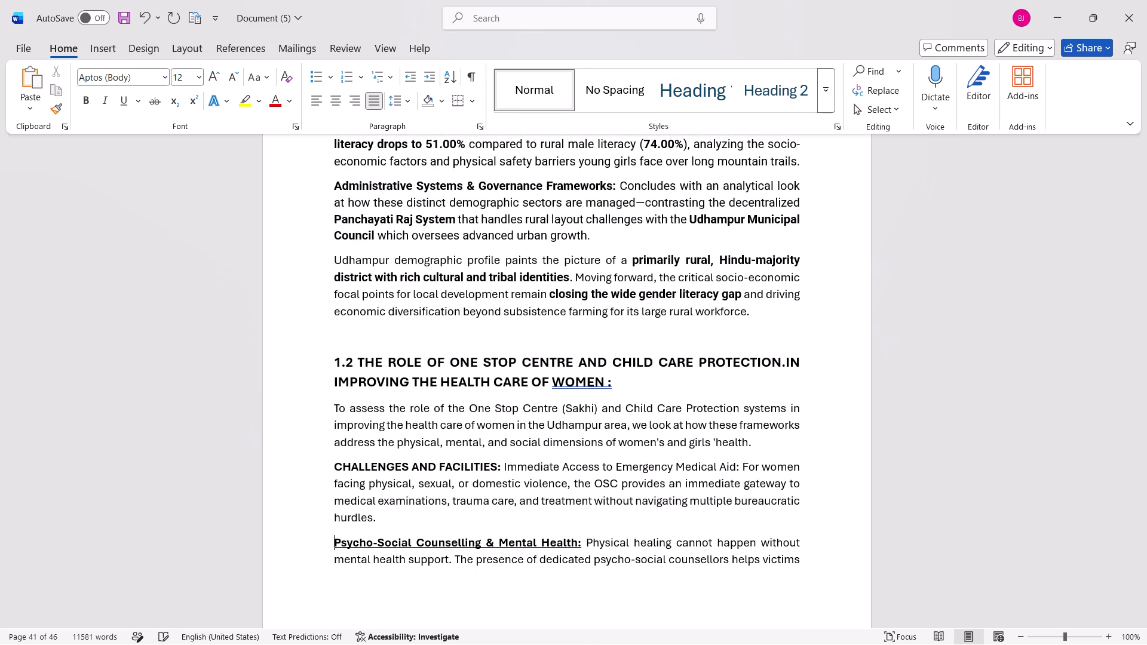
Replace the space between "victims" and "process severe trauma" in the Psycho-Social Counselling paragraph with a paragraph break.
{"action": "scroll", "coordinate": [330, 566], "scroll_direction": "down", "scroll_amount": 1}
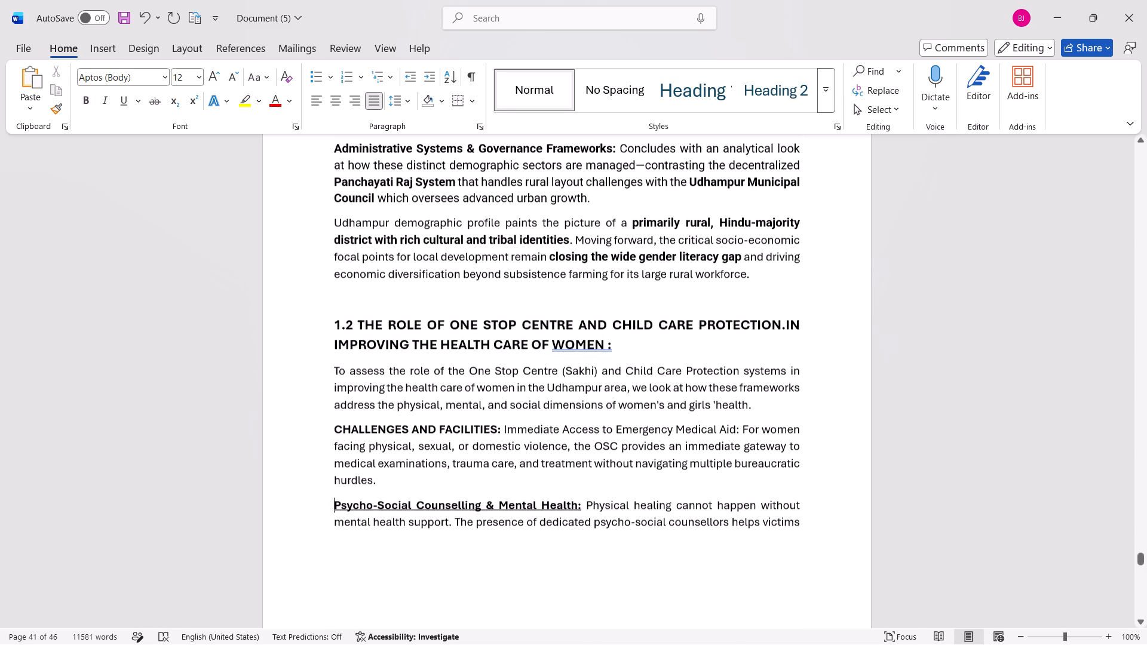
{"action": "scroll", "coordinate": [330, 566], "scroll_direction": "down", "scroll_amount": 2}
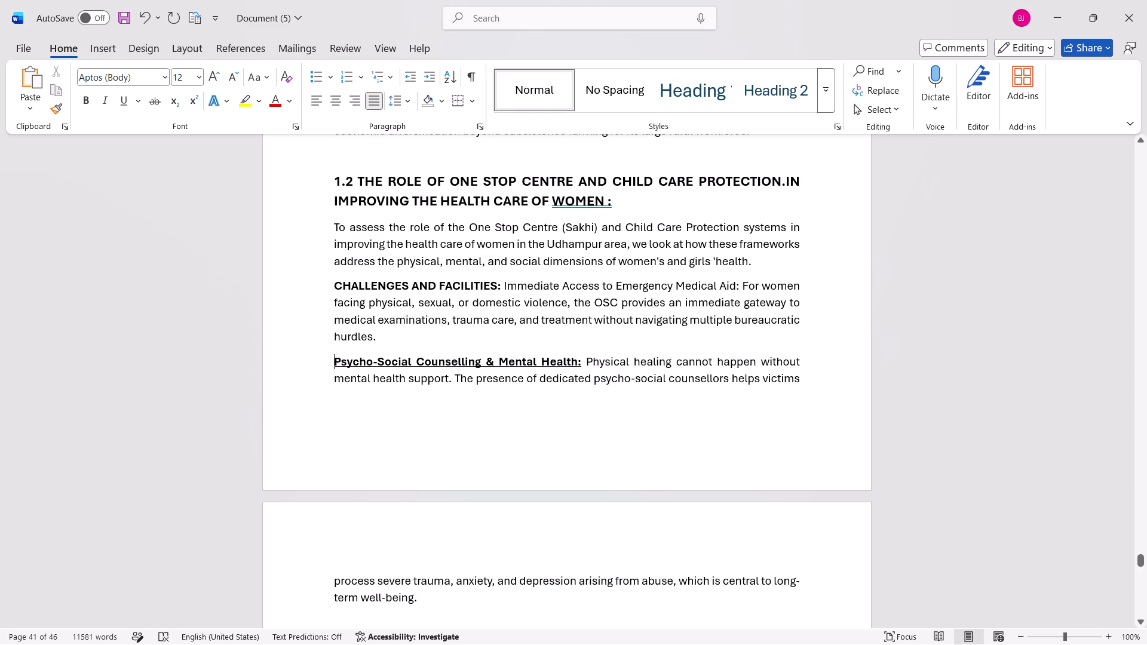
{"action": "left_click", "coordinate": [330, 578]}
{"action": "key", "text": "BackSpace"}
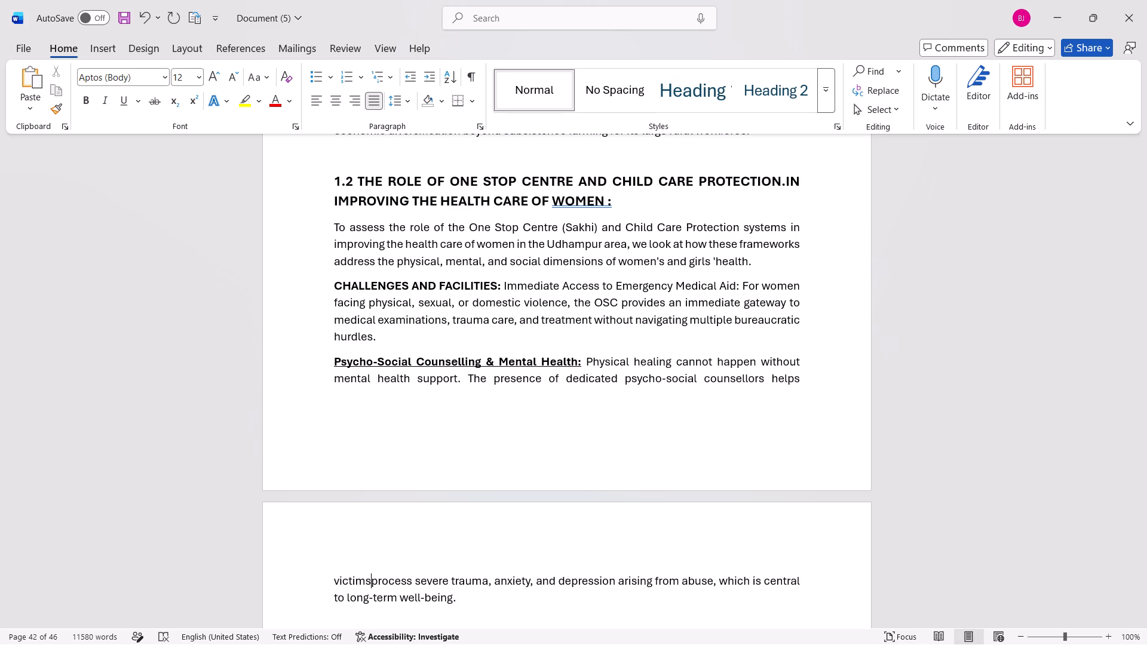
{"action": "key", "text": "Return"}
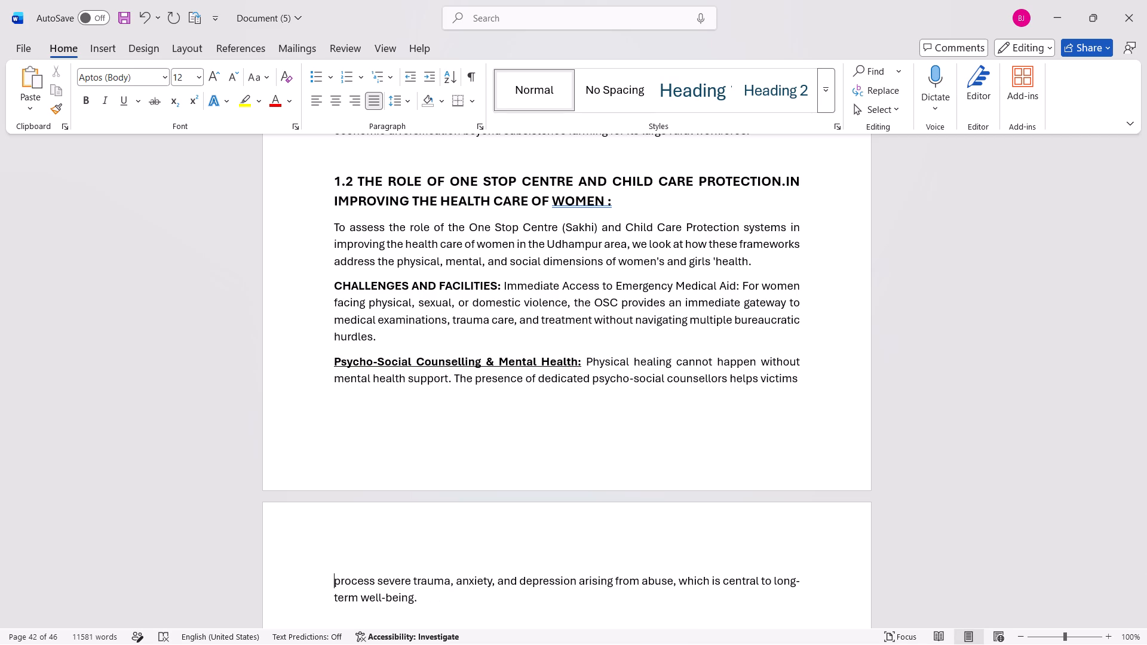
{"action": "key", "text": "BackSpace"}
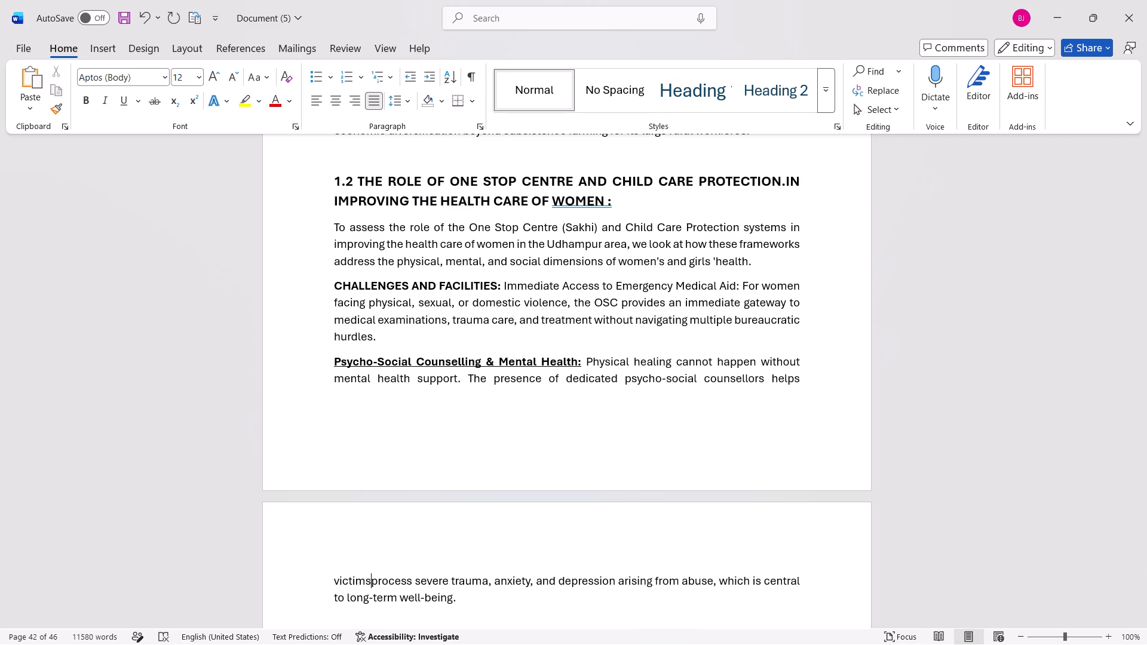
{"action": "key", "text": "Return"}
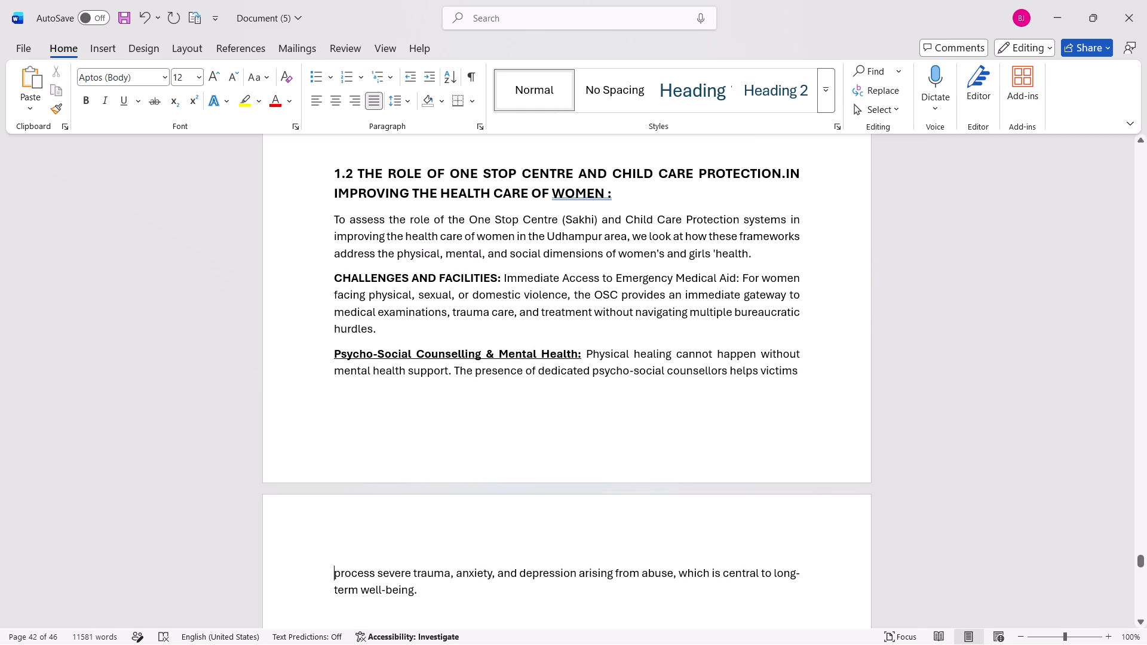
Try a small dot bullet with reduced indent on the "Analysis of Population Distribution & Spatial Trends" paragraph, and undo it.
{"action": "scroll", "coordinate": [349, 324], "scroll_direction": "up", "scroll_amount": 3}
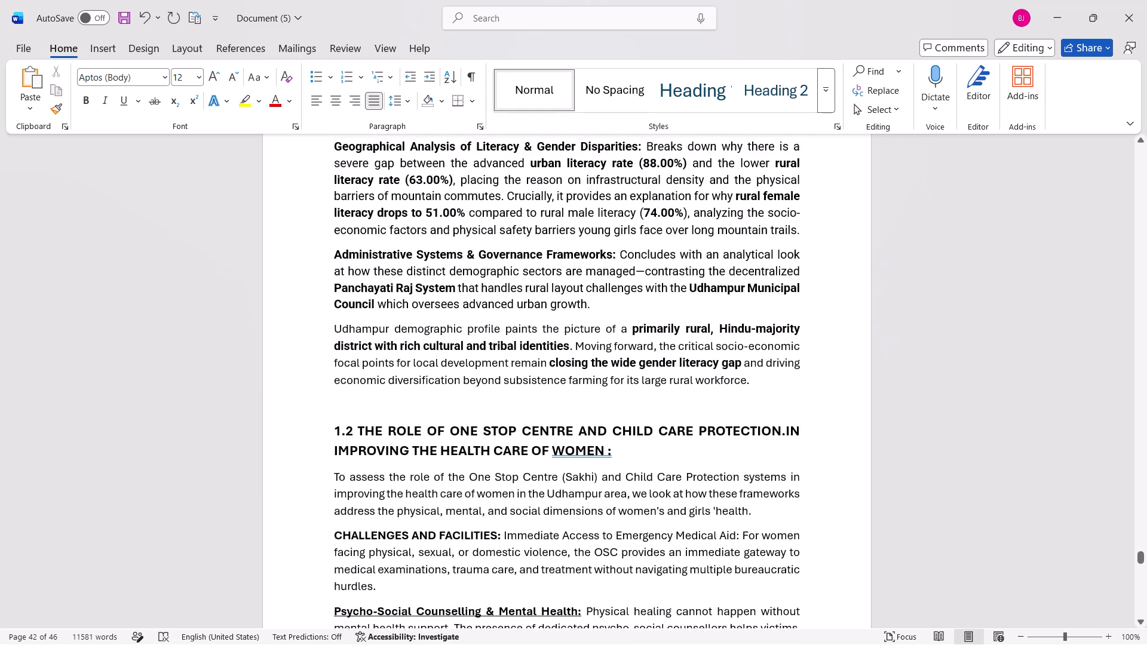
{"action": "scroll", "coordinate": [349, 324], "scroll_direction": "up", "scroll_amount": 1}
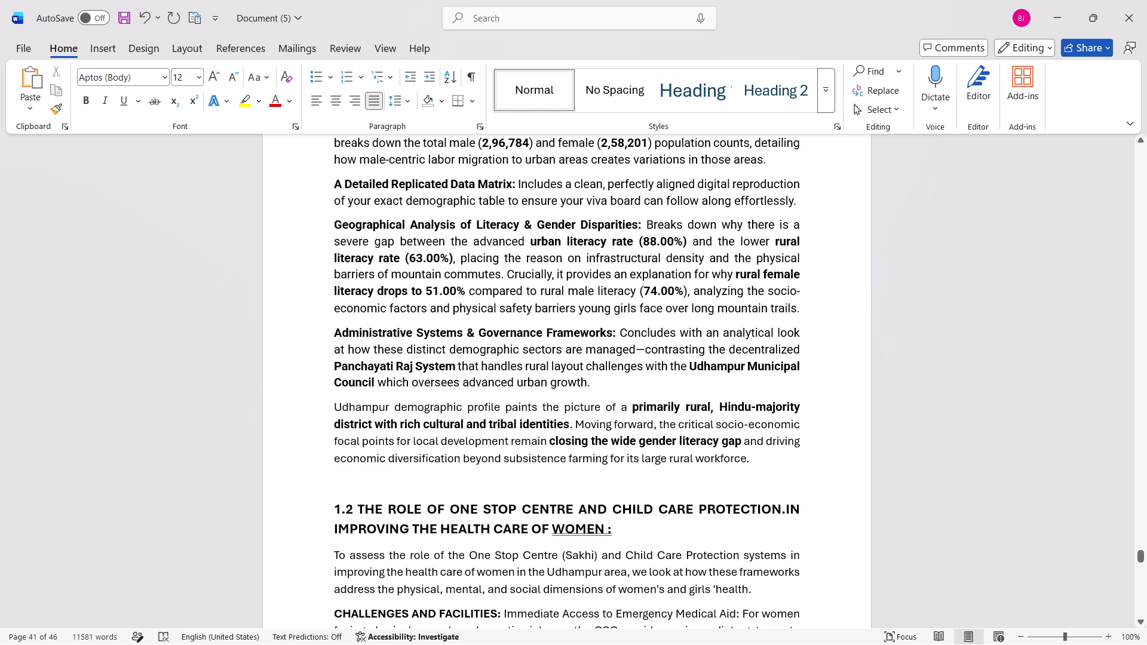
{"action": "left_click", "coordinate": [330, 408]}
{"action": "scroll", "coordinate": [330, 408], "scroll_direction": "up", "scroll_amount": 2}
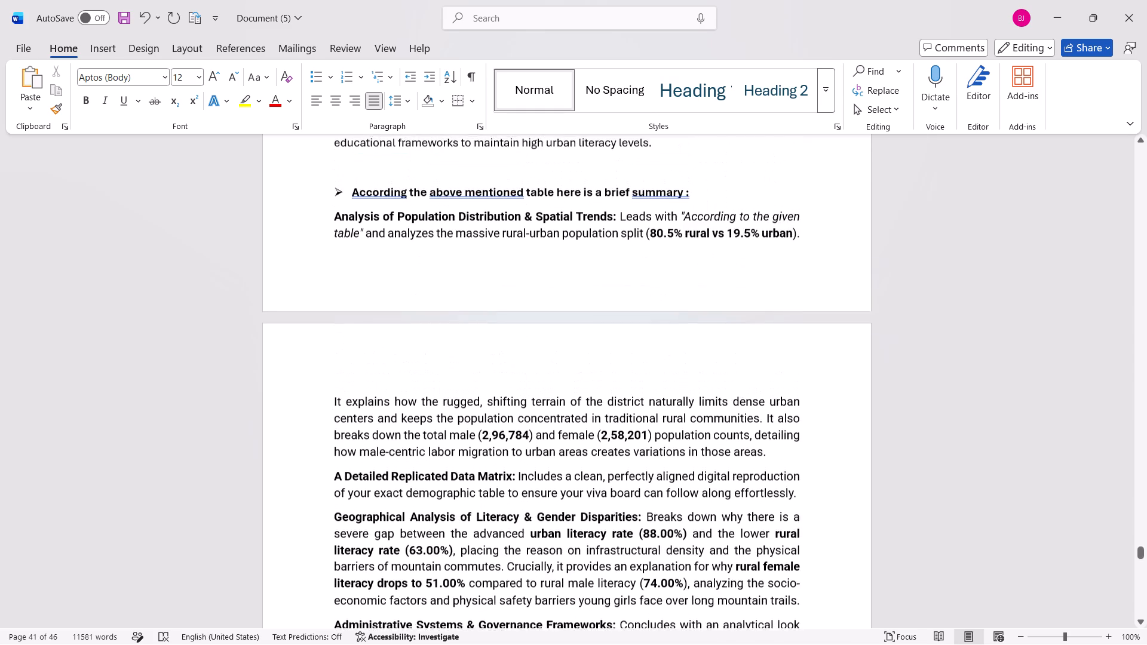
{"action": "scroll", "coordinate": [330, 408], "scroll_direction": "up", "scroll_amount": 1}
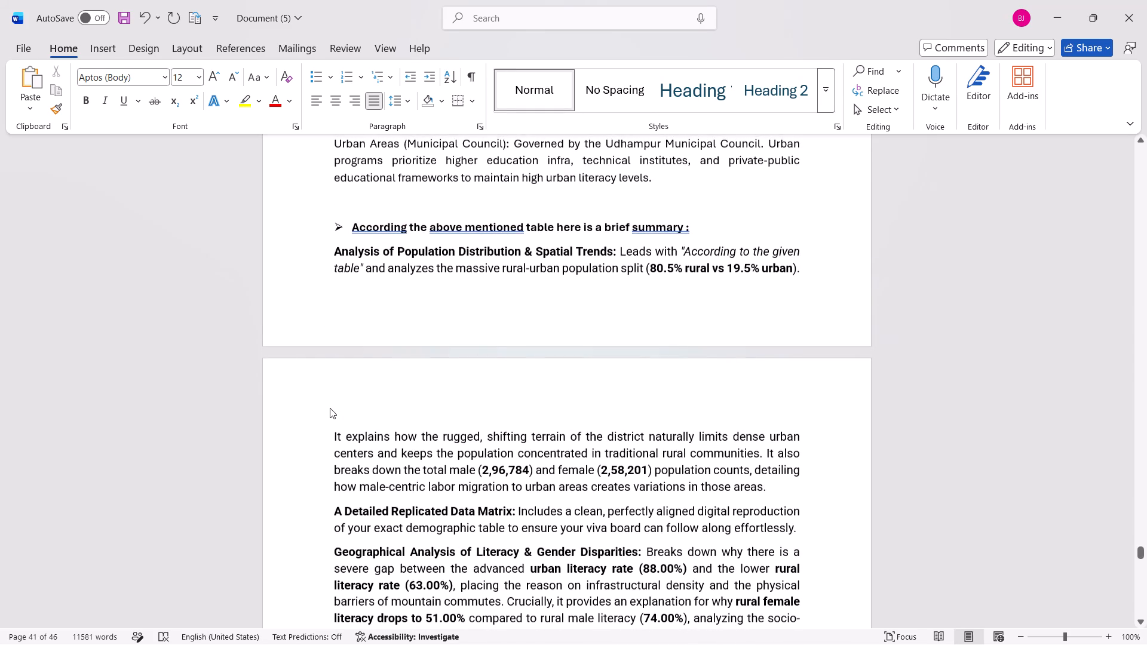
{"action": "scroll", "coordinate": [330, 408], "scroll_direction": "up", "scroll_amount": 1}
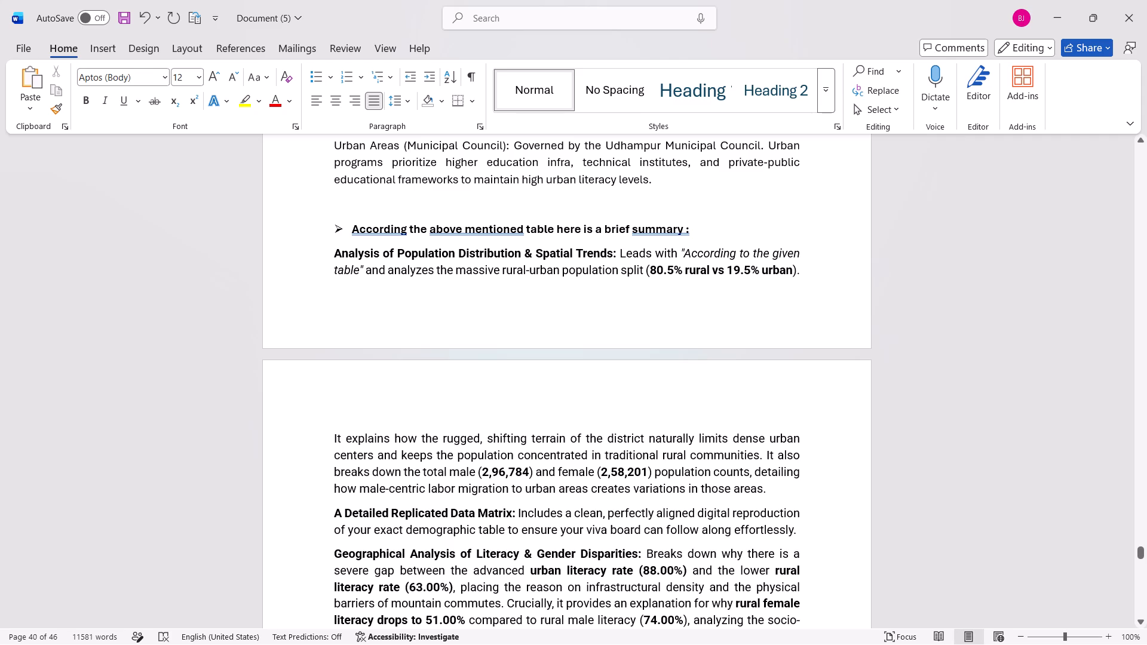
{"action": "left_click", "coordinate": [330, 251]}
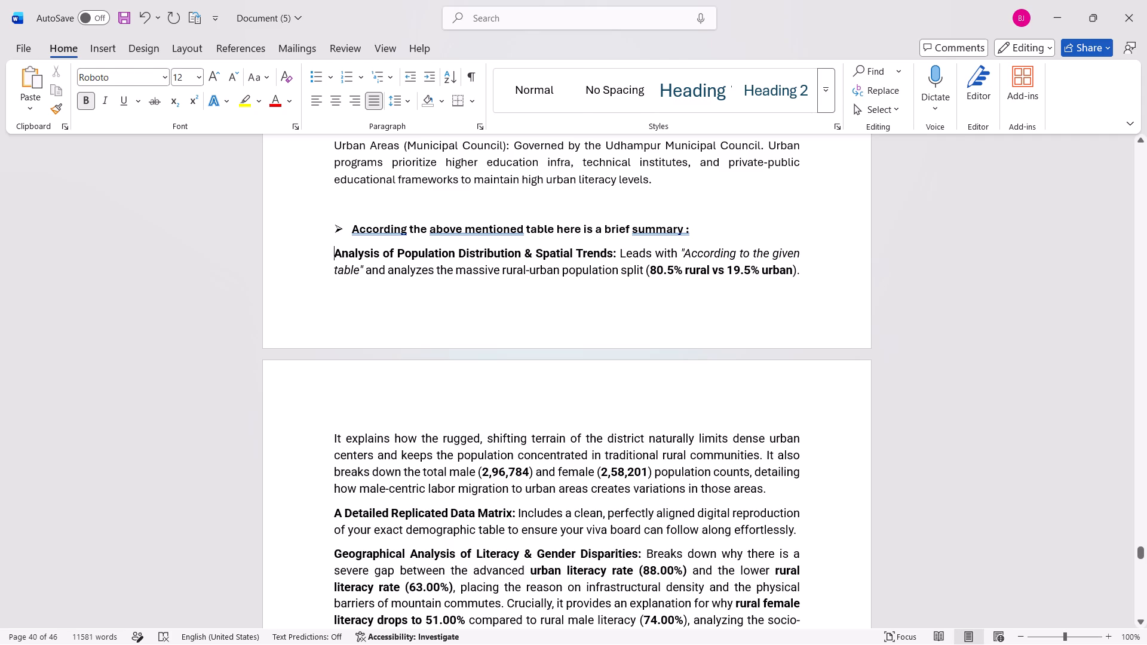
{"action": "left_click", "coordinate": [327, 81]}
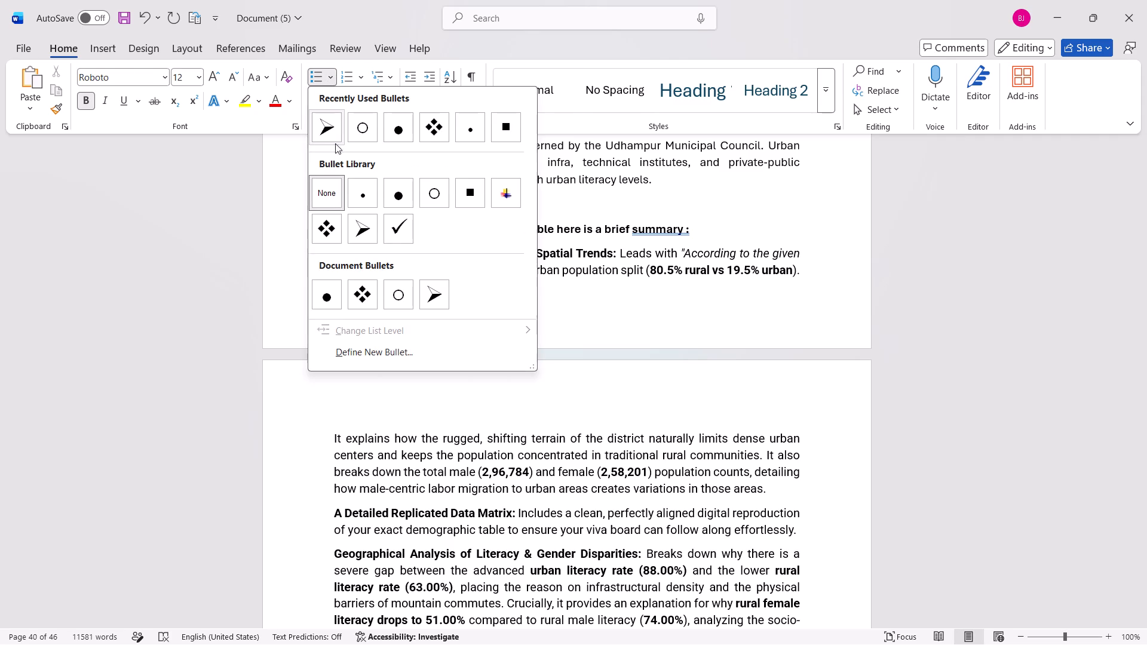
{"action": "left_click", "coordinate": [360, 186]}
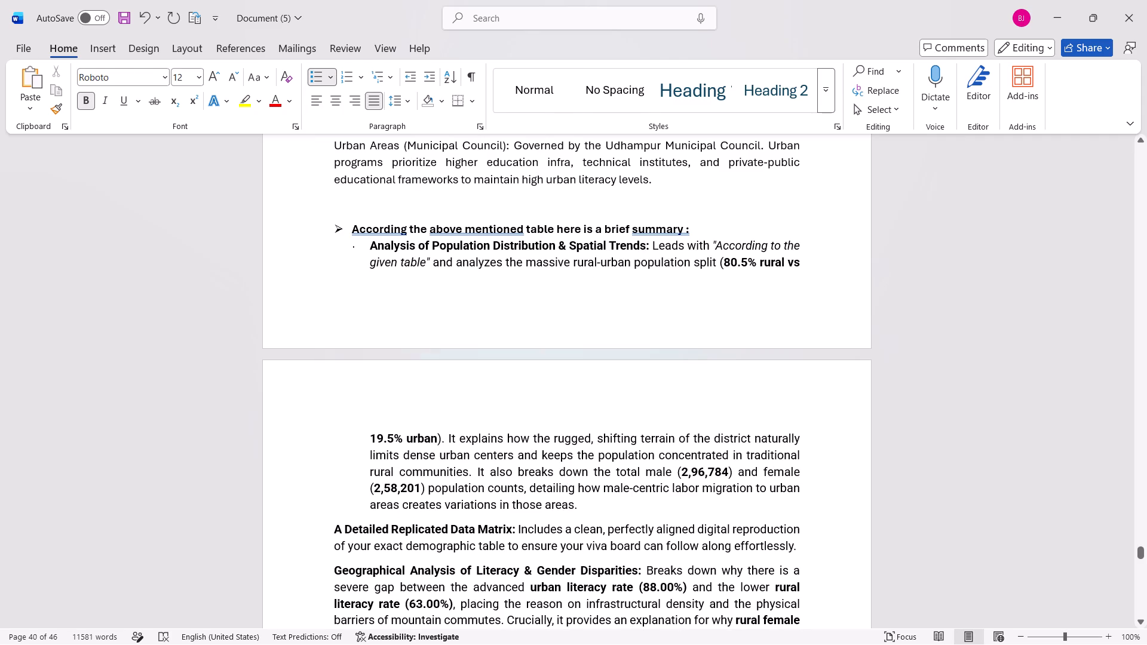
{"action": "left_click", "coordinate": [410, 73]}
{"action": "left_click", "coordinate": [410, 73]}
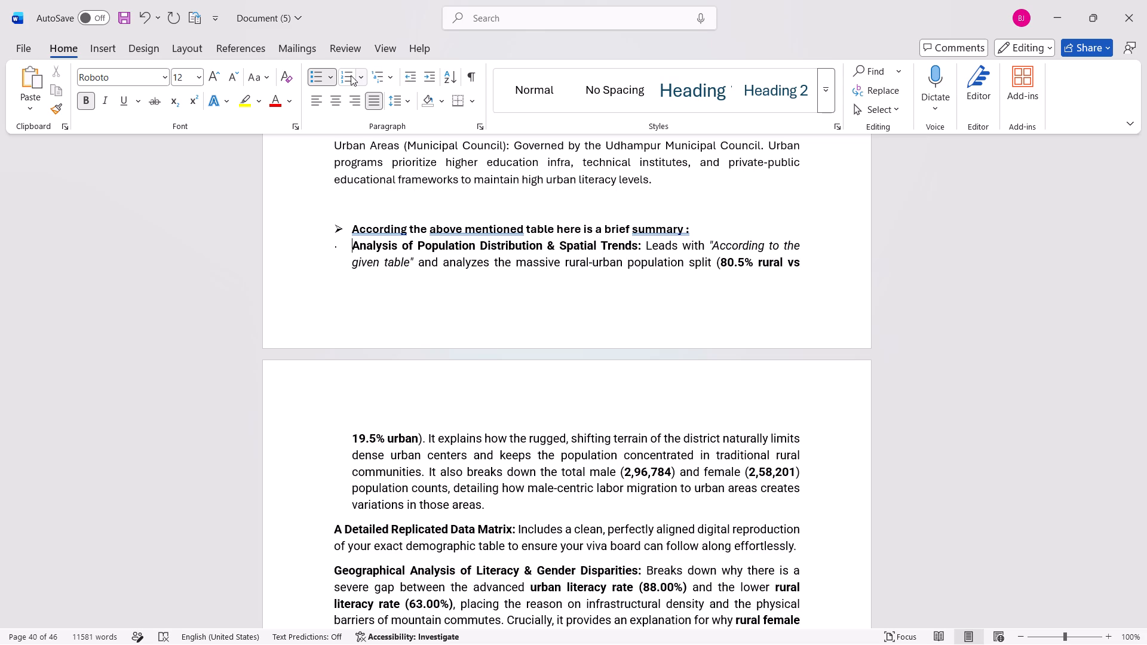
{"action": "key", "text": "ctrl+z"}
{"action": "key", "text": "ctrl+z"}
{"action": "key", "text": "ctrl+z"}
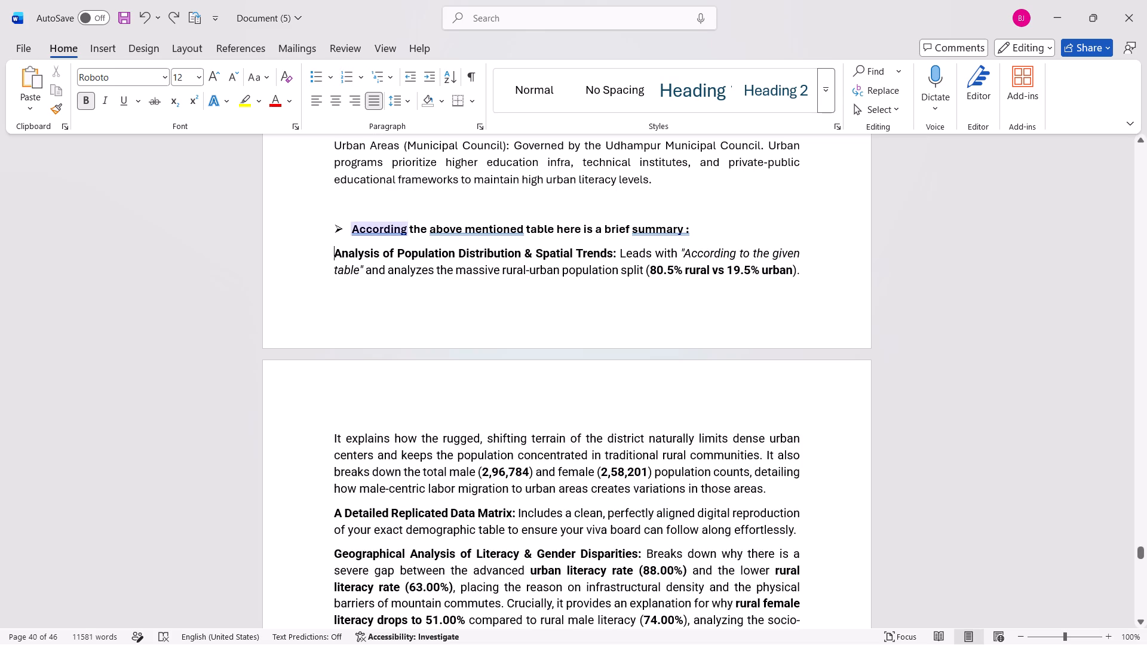
Remove the blank line above the "According the above mentioned table here is a brief summary" heading.
{"action": "left_click", "coordinate": [347, 214]}
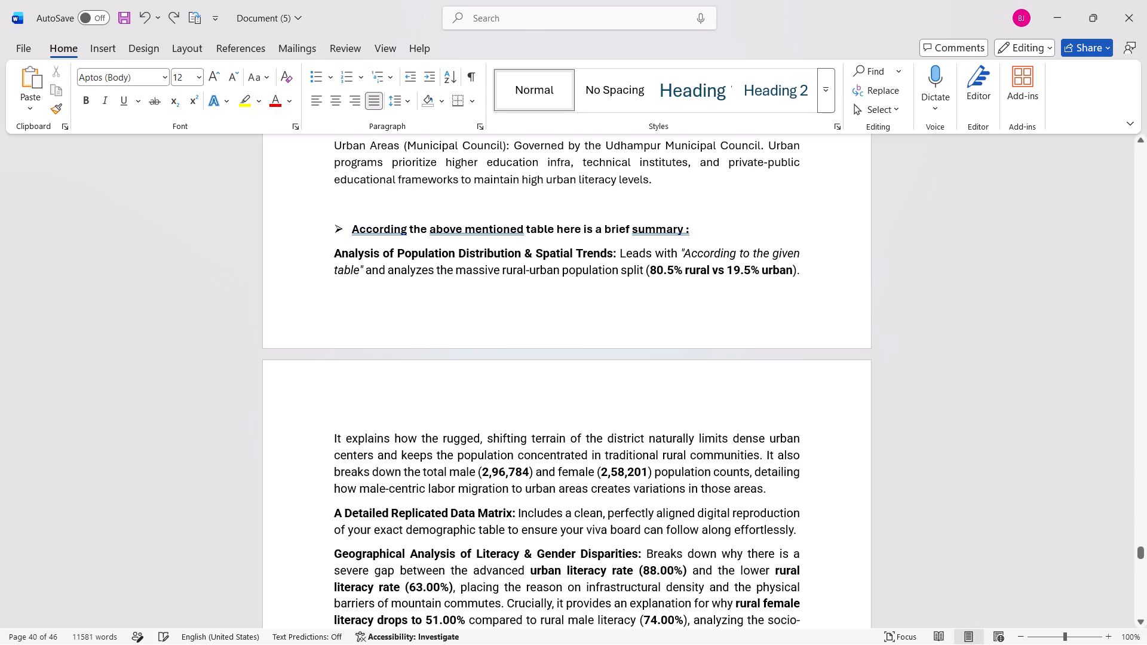
{"action": "key", "text": "BackSpace"}
Set the font size of the "According the above mentioned table here is a brief summary" heading to 14.
{"action": "scroll", "coordinate": [347, 214], "scroll_direction": "up", "scroll_amount": 1}
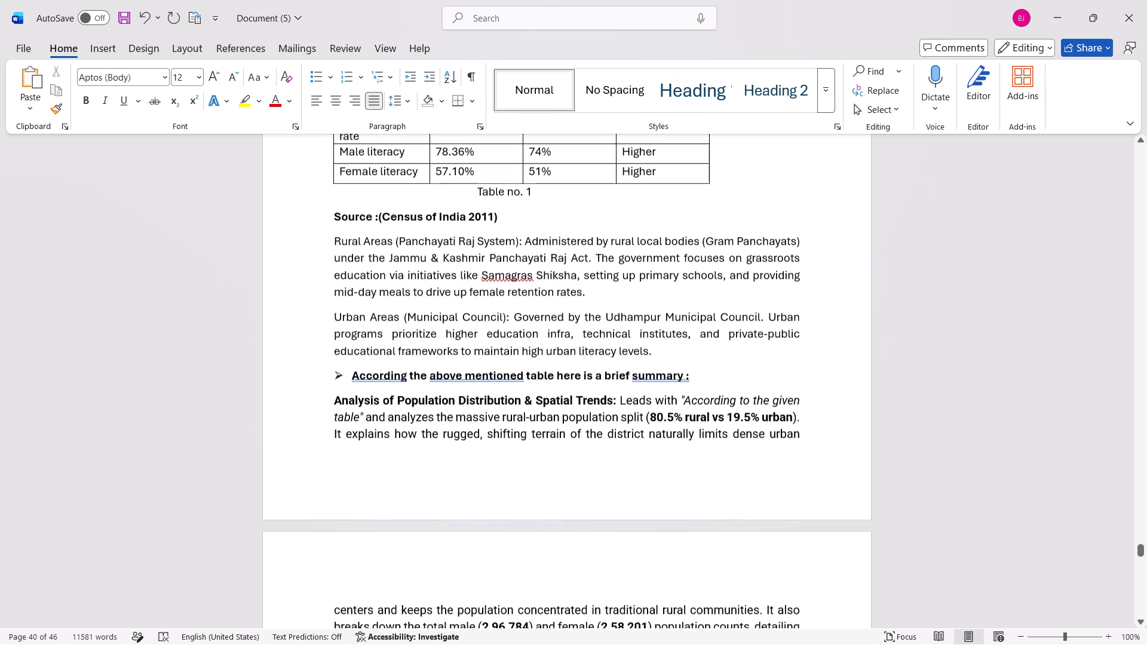
{"action": "scroll", "coordinate": [347, 214], "scroll_direction": "up", "scroll_amount": 1}
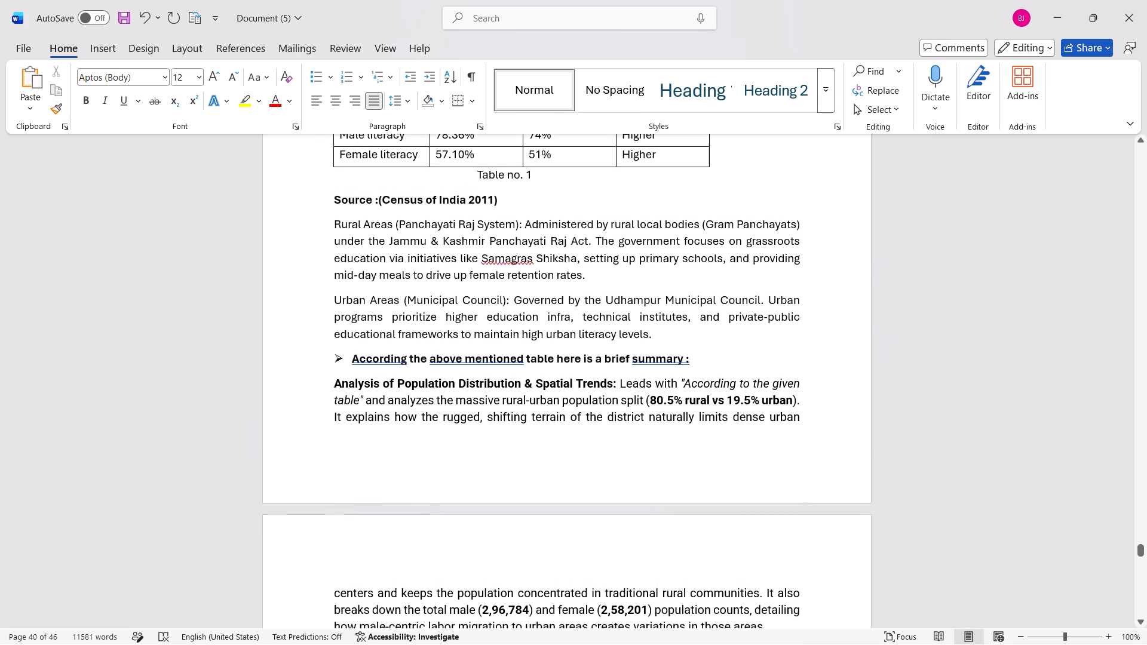
{"action": "scroll", "coordinate": [347, 214], "scroll_direction": "up", "scroll_amount": 1}
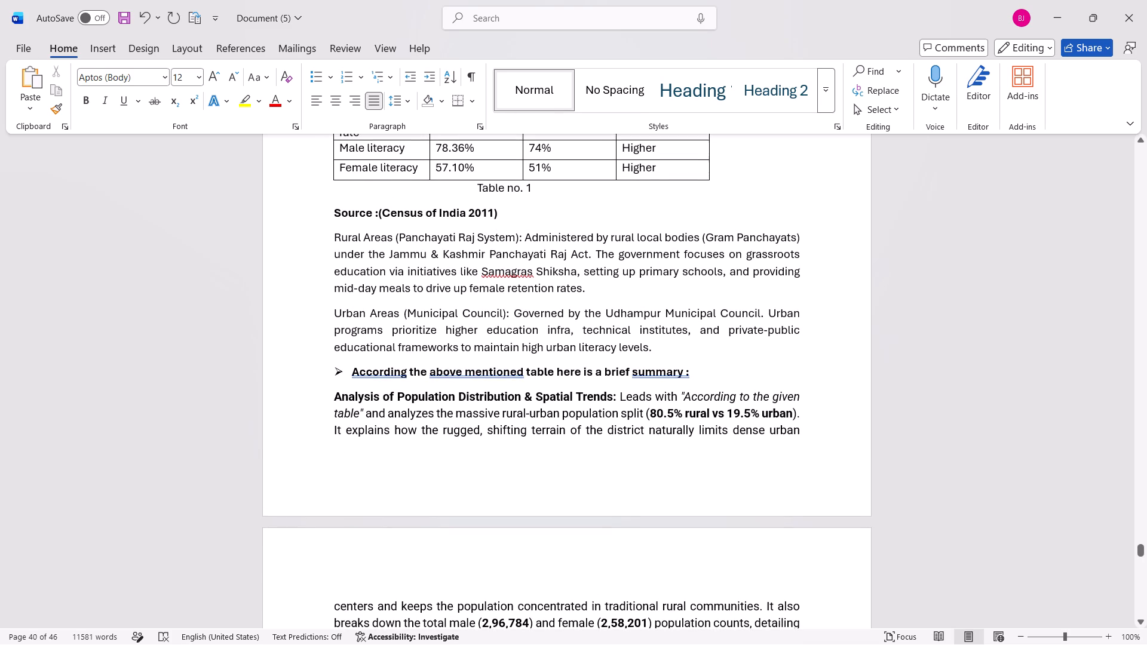
{"action": "left_click_drag", "start_coordinate": [707, 371], "coordinate": [591, 368]}
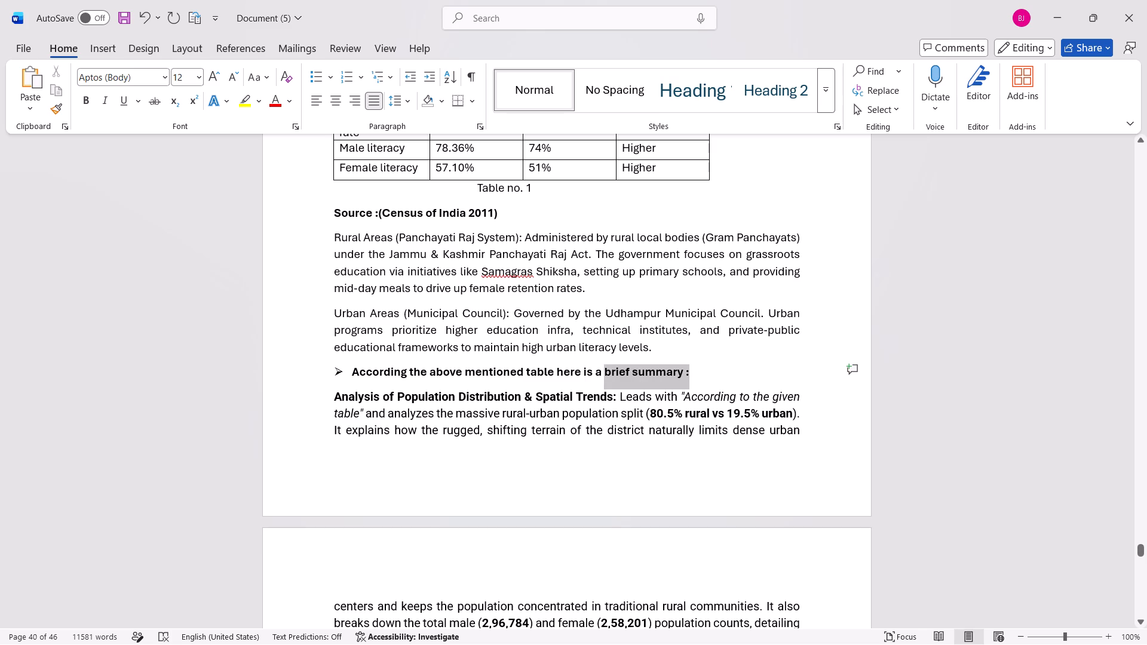
{"action": "left_click_drag", "start_coordinate": [591, 368], "coordinate": [348, 374]}
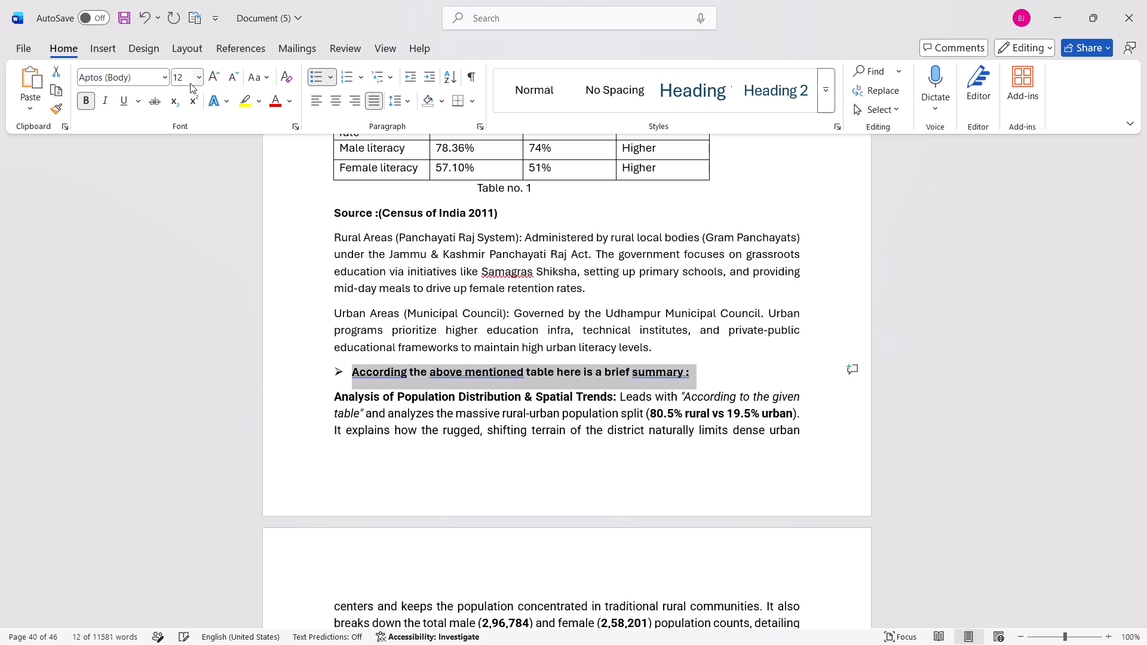
{"action": "left_click", "coordinate": [195, 81]}
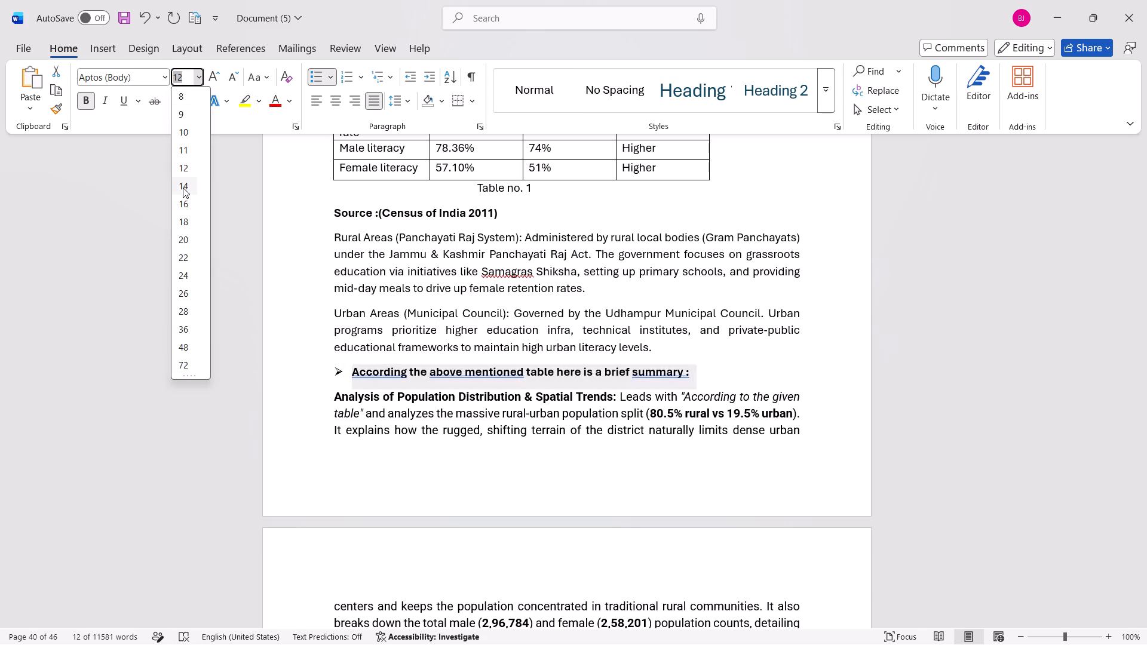
{"action": "left_click", "coordinate": [183, 188]}
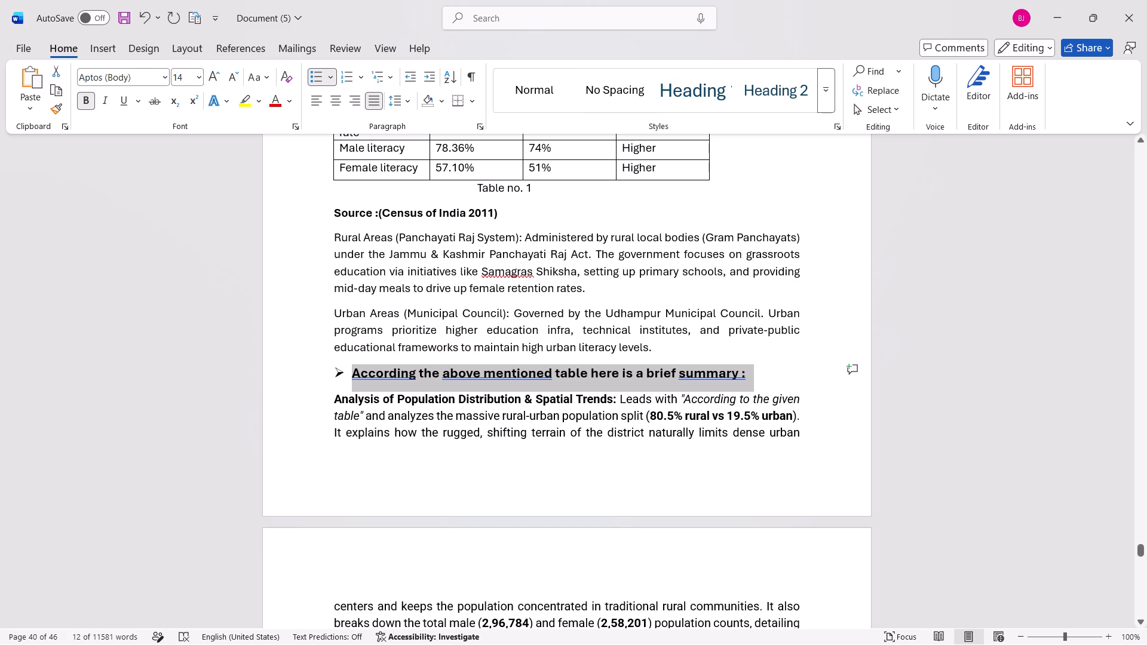
{"action": "left_click", "coordinate": [776, 354]}
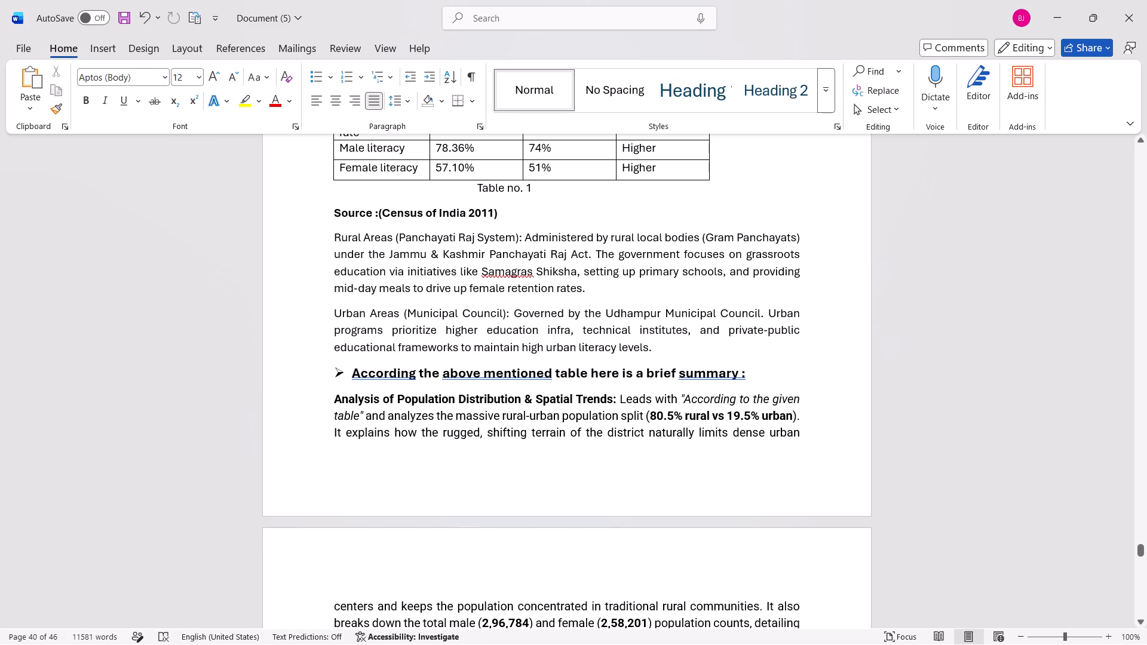
Rejoin the split Psycho-Social Counselling & Mental Health paragraph, with a single space between "victims" and "process severe trauma".
{"action": "scroll", "coordinate": [581, 408], "scroll_direction": "down", "scroll_amount": 3}
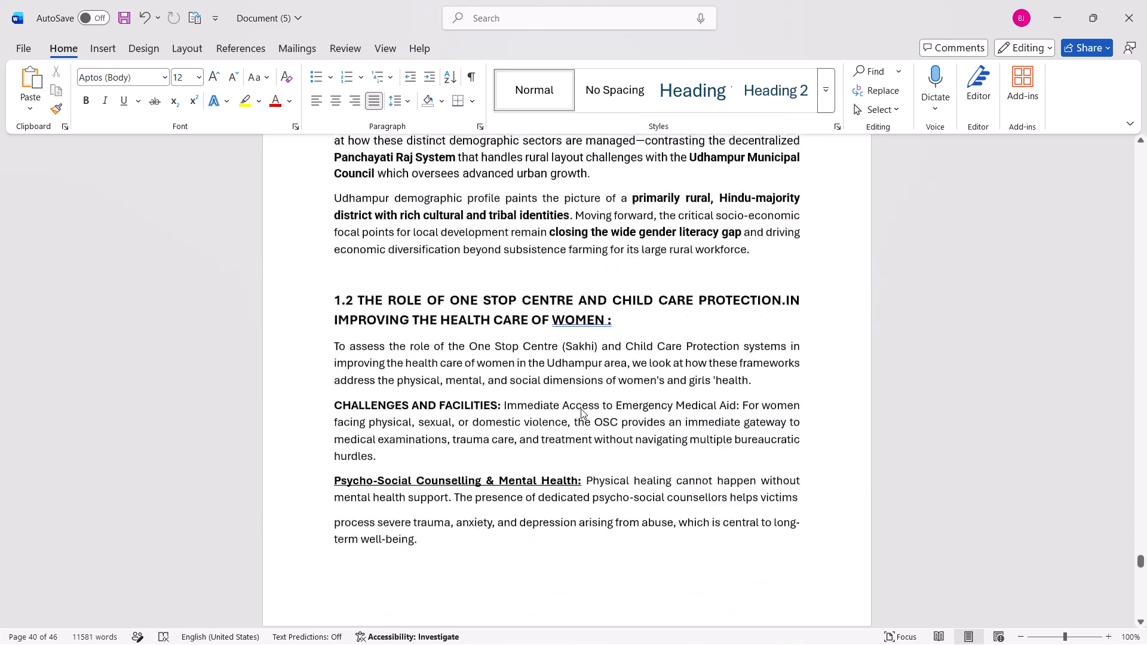
{"action": "scroll", "coordinate": [581, 408], "scroll_direction": "up", "scroll_amount": 4}
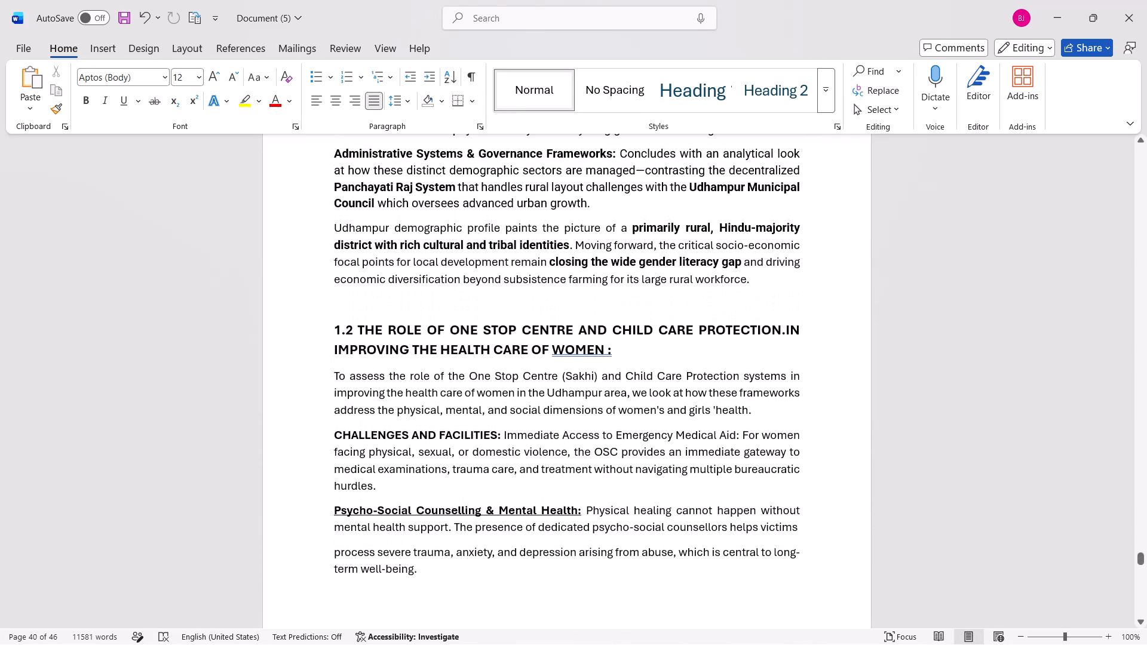
{"action": "scroll", "coordinate": [581, 408], "scroll_direction": "up", "scroll_amount": 1}
{"action": "scroll", "coordinate": [470, 348], "scroll_direction": "down", "scroll_amount": 1}
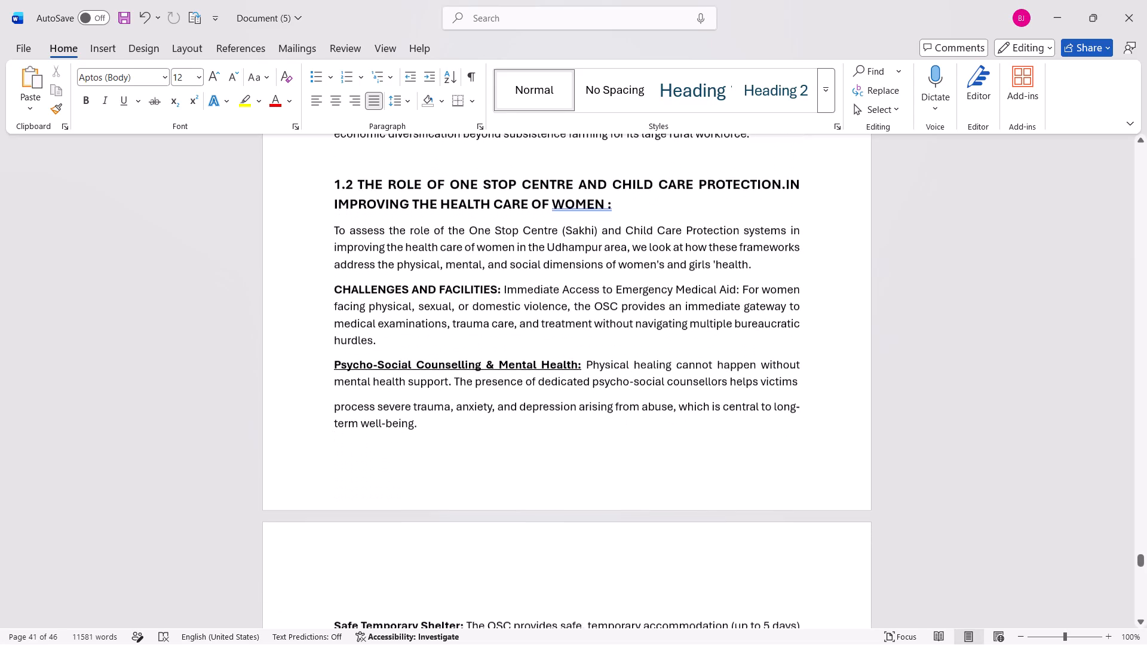
{"action": "scroll", "coordinate": [470, 348], "scroll_direction": "down", "scroll_amount": 1}
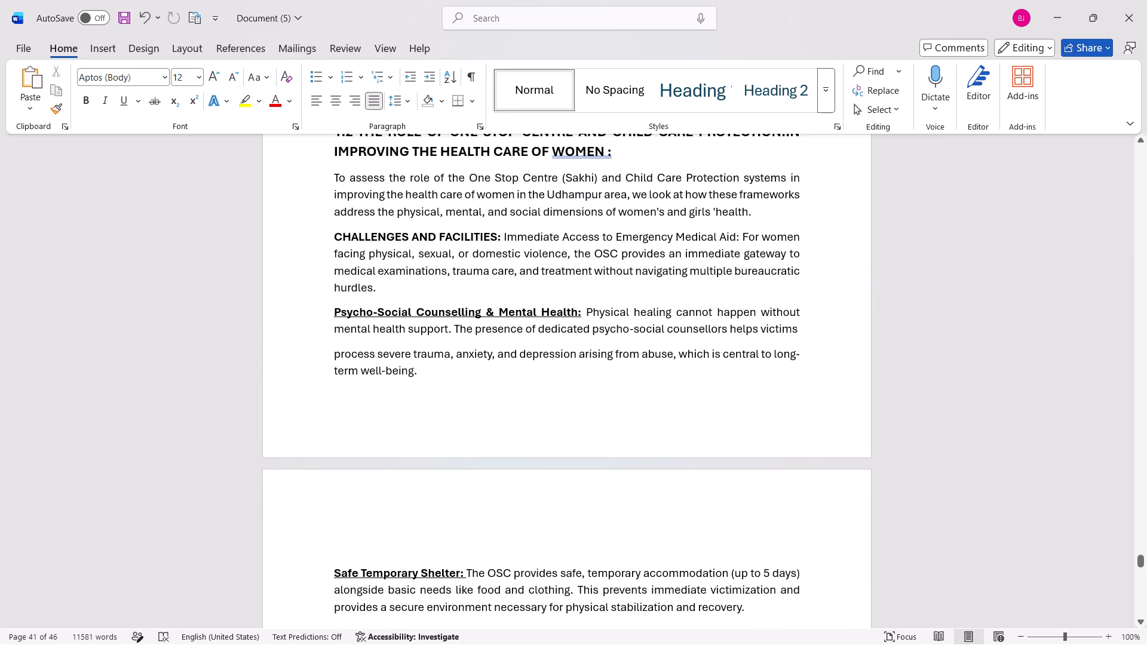
{"action": "left_click", "coordinate": [333, 348]}
{"action": "key", "text": "BackSpace"}
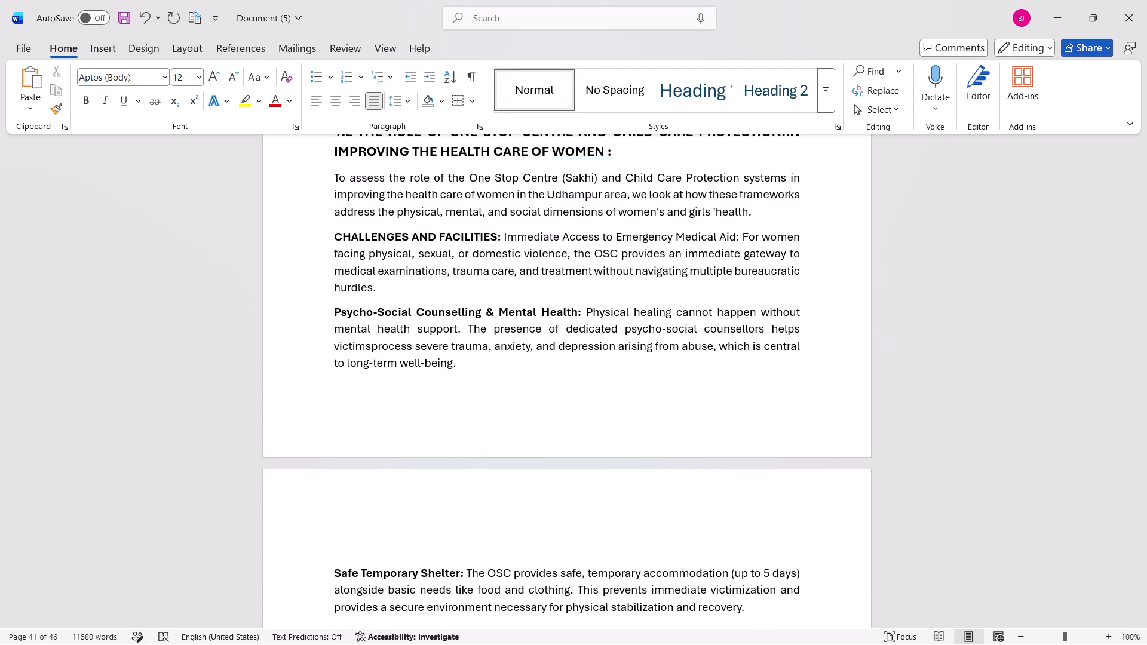
{"action": "key", "text": "Return"}
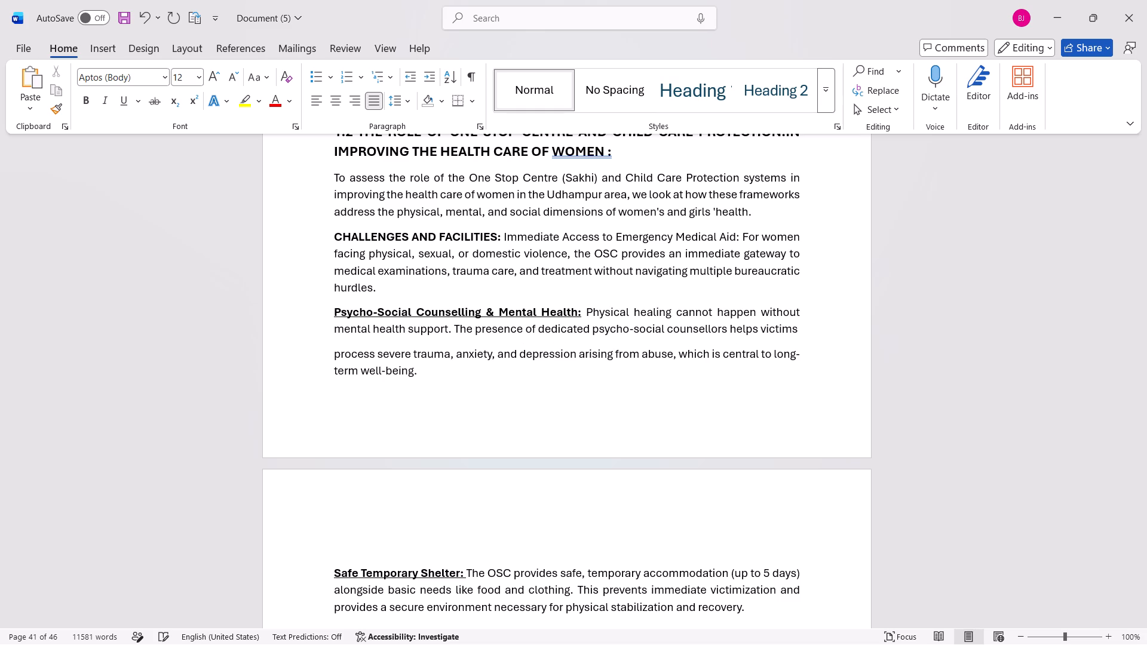
{"action": "key", "text": "BackSpace"}
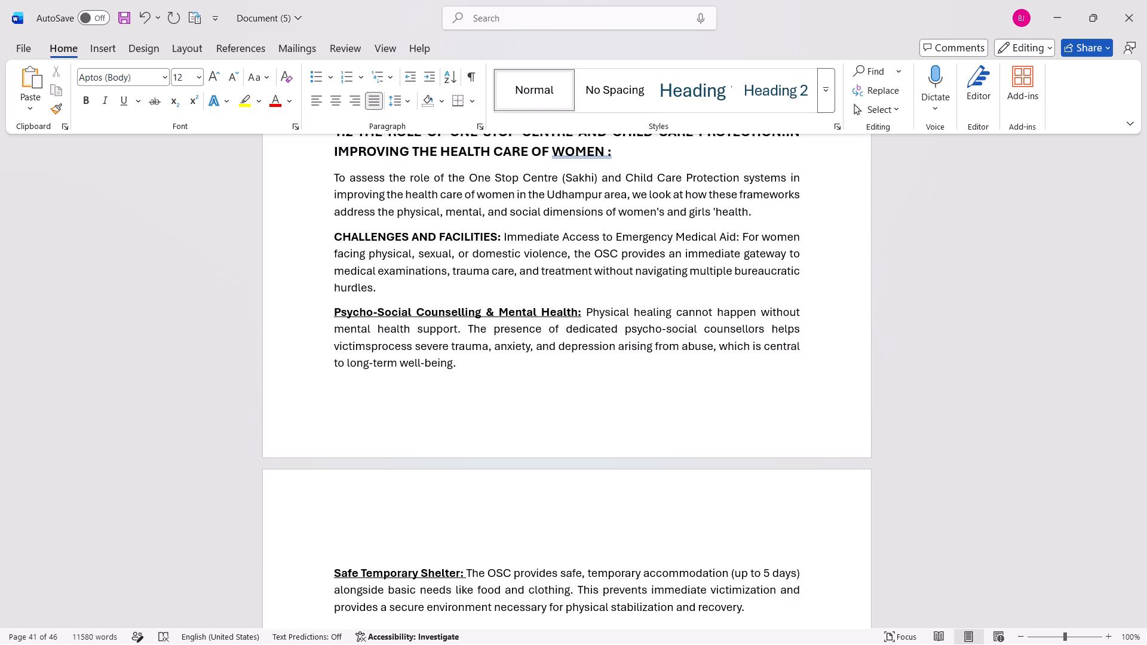
{"action": "key", "text": "period"}
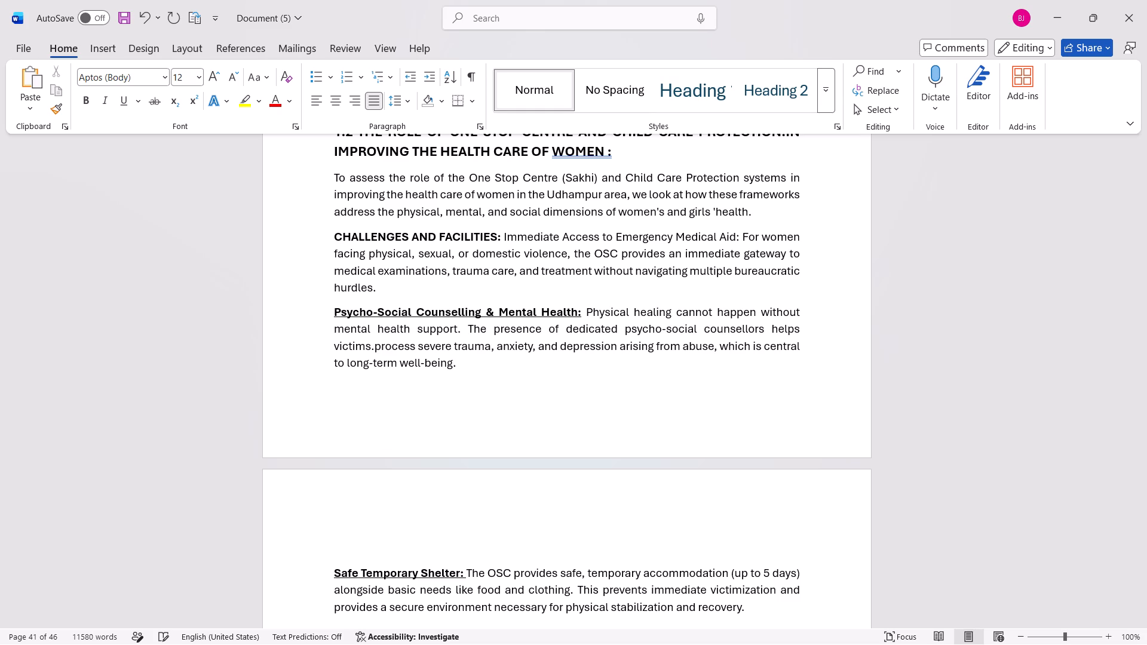
{"action": "key", "text": "BackSpace"}
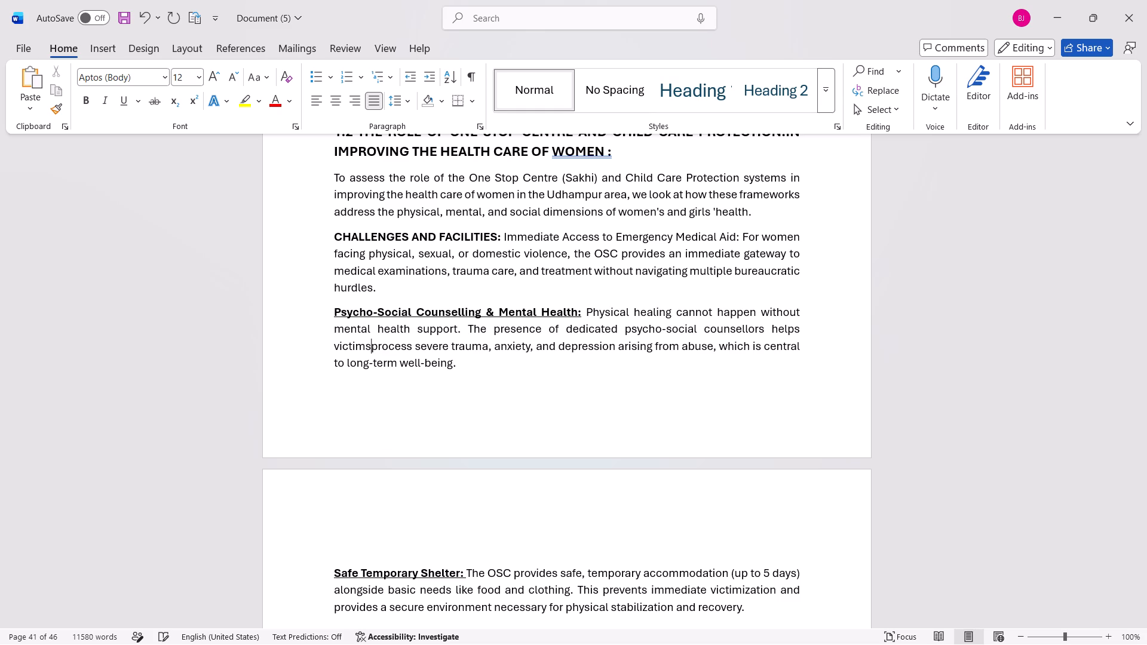
{"action": "key", "text": "Return"}
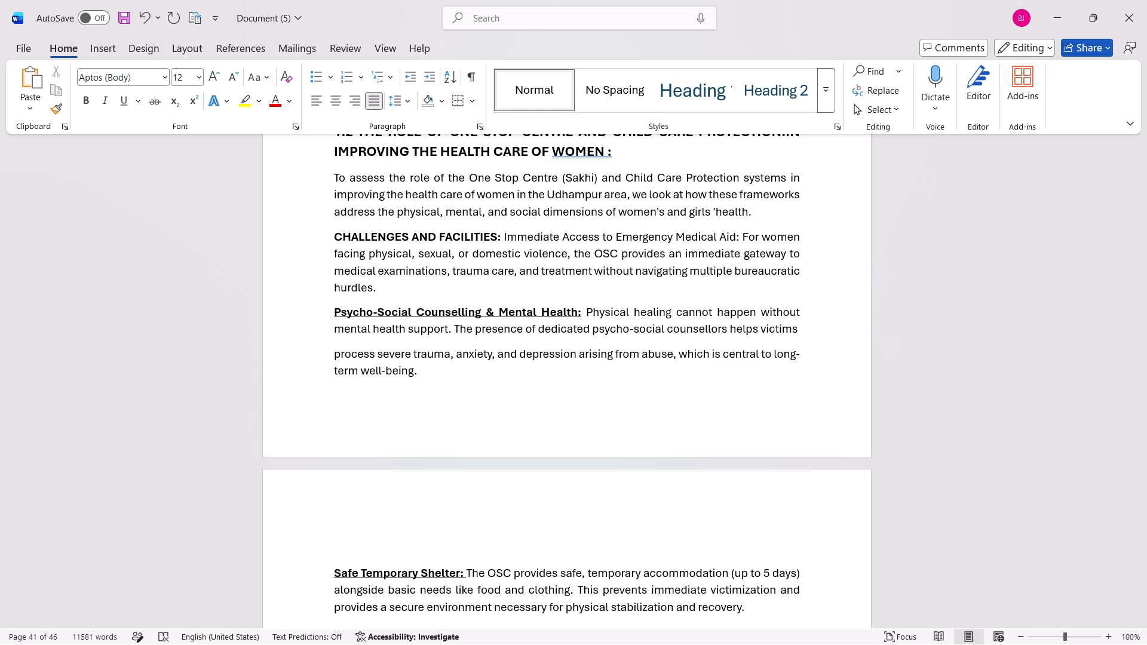
{"action": "key", "text": "BackSpace"}
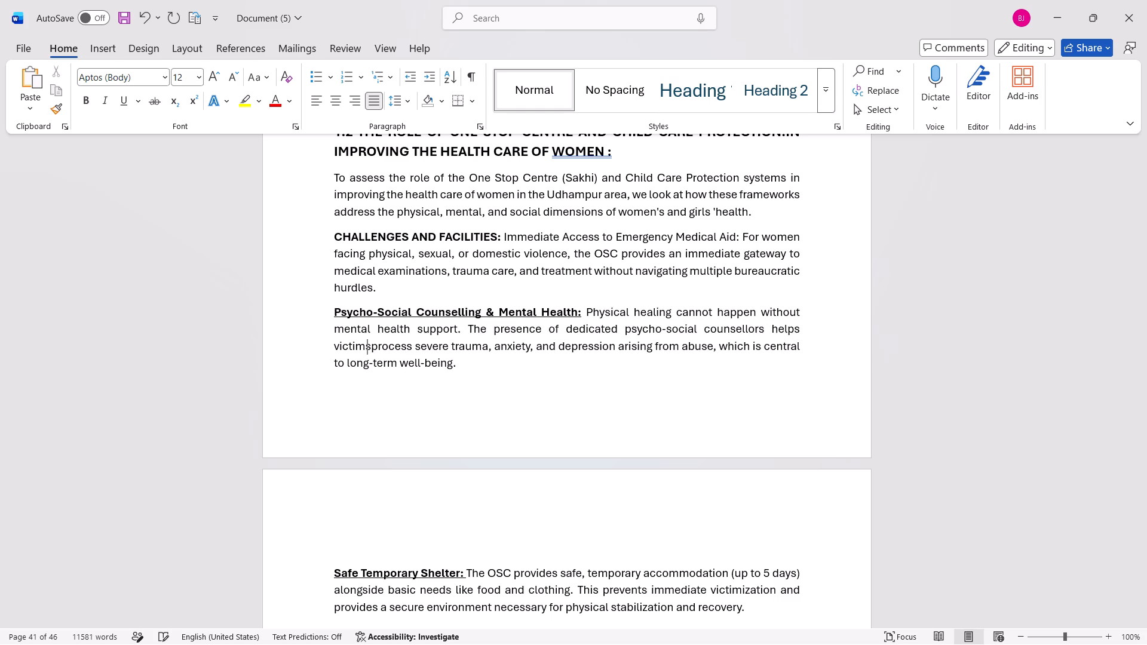
{"action": "key", "text": "space"}
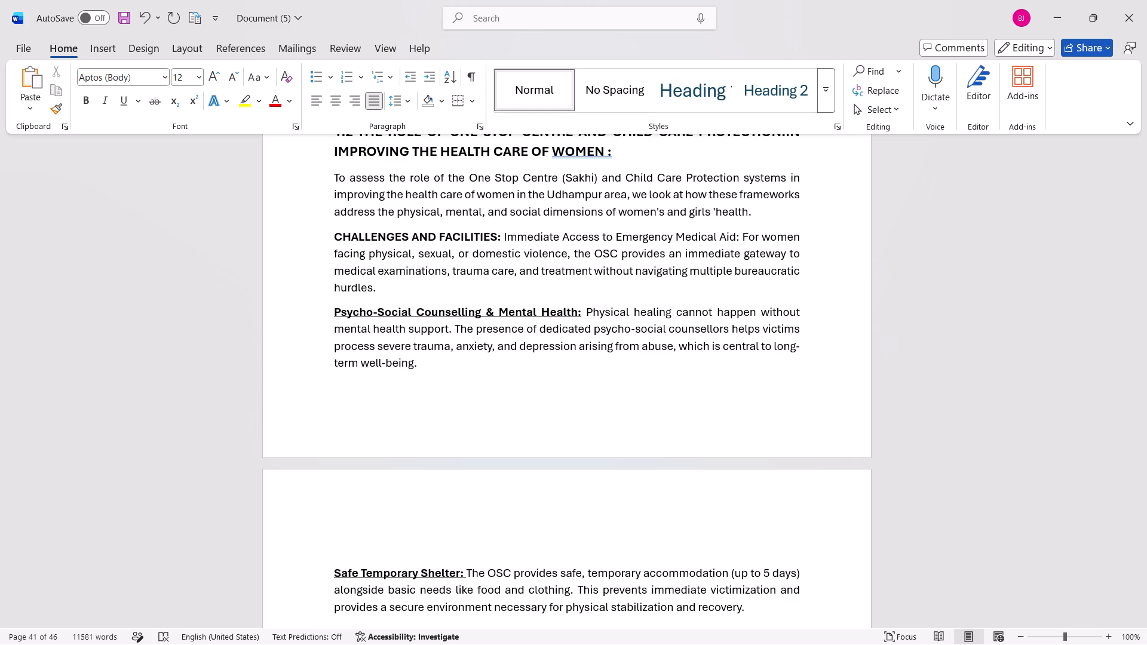
Remove the blank lines above the Safe Temporary Shelter and Convergence of Support Systems paragraphs, keeping each as its own paragraph.
{"action": "scroll", "coordinate": [333, 348], "scroll_direction": "down", "scroll_amount": 2}
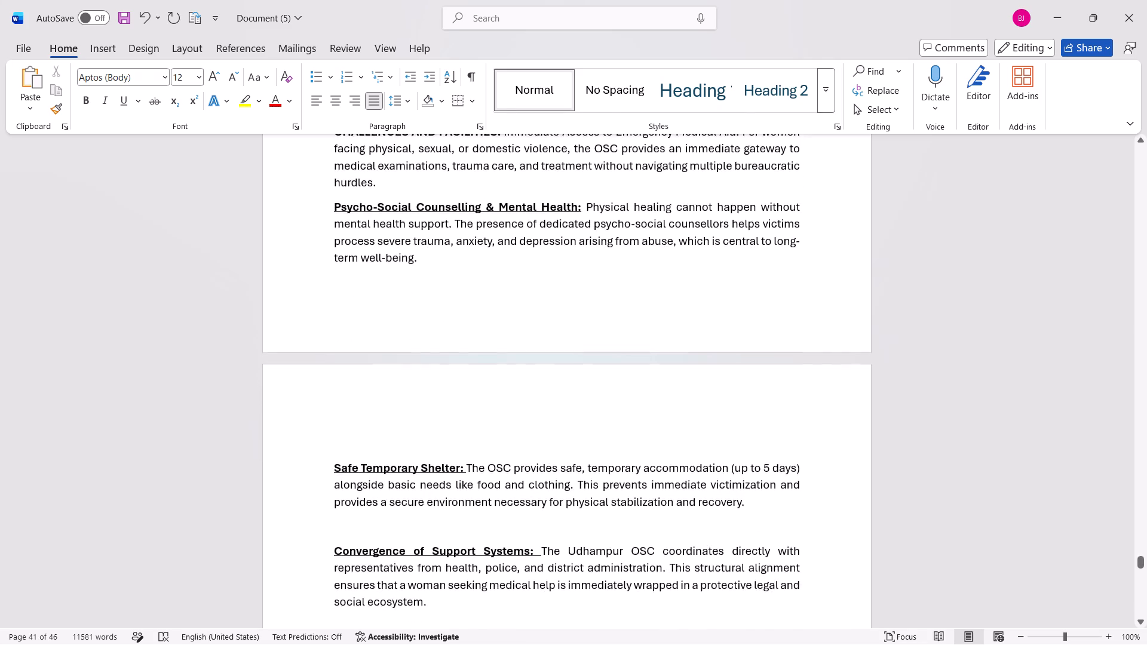
{"action": "scroll", "coordinate": [333, 348], "scroll_direction": "down", "scroll_amount": 1}
{"action": "left_click", "coordinate": [331, 349]}
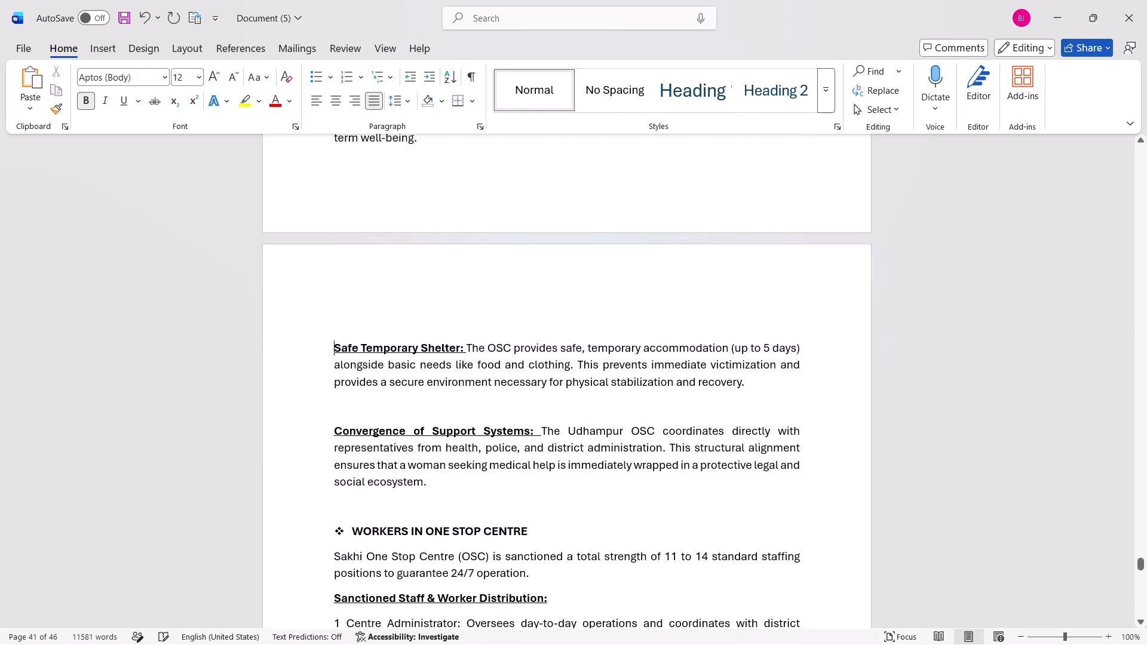
{"action": "key", "text": "BackSpace"}
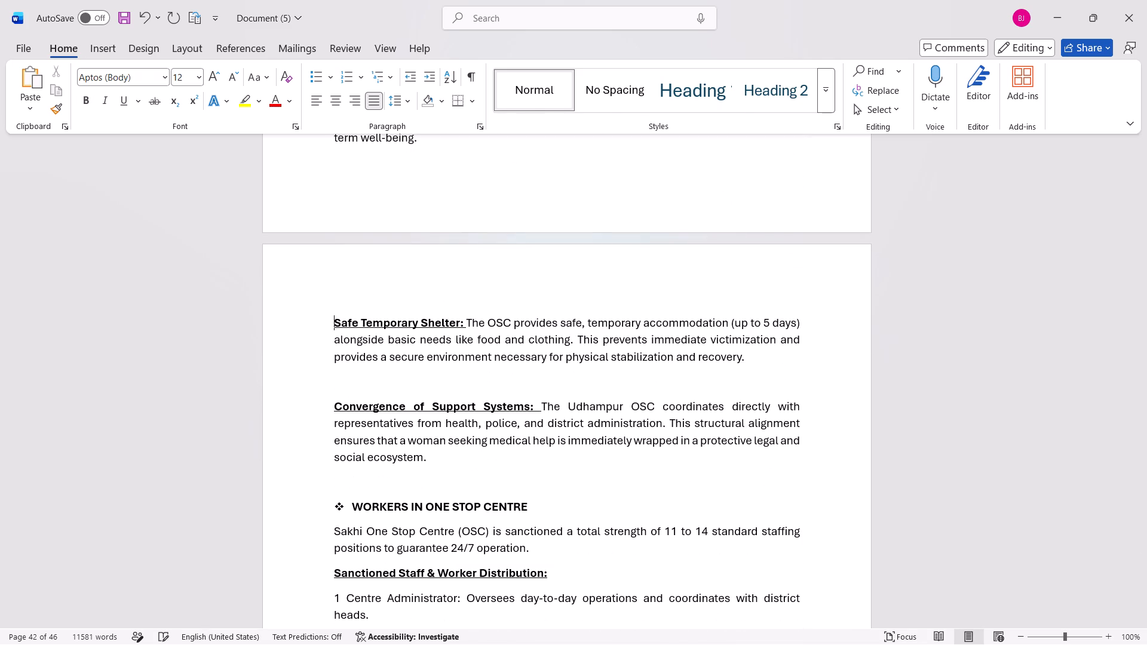
{"action": "key", "text": "BackSpace"}
{"action": "key", "text": "Return"}
{"action": "scroll", "coordinate": [331, 349], "scroll_direction": "down", "scroll_amount": 1}
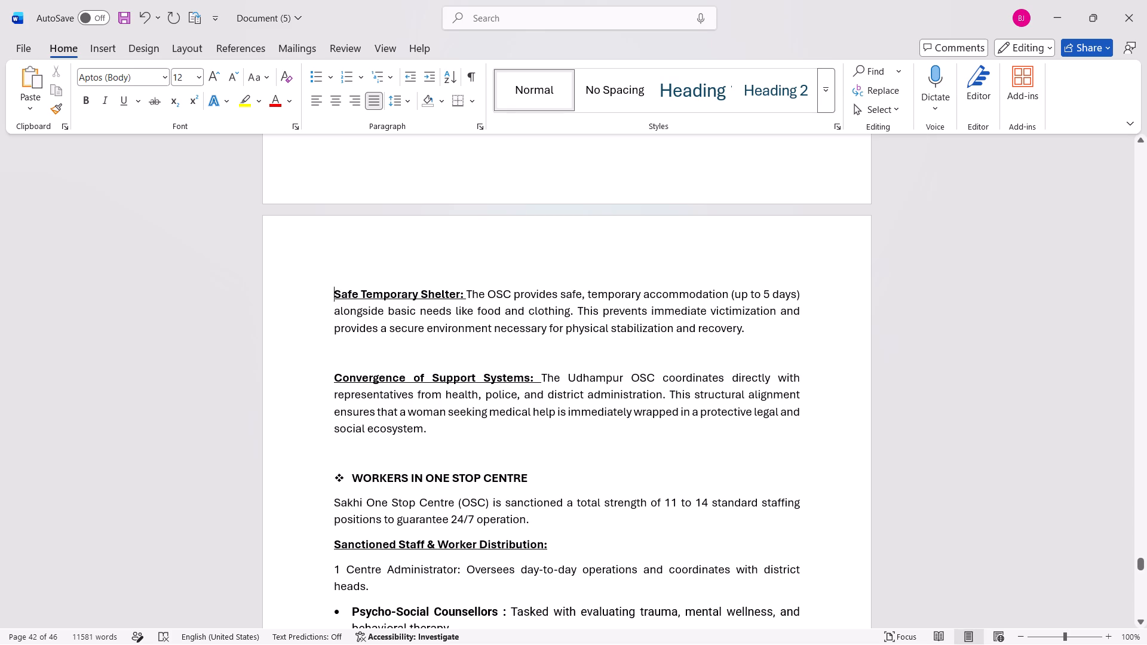
{"action": "left_click", "coordinate": [330, 377]}
{"action": "key", "text": "BackSpace"}
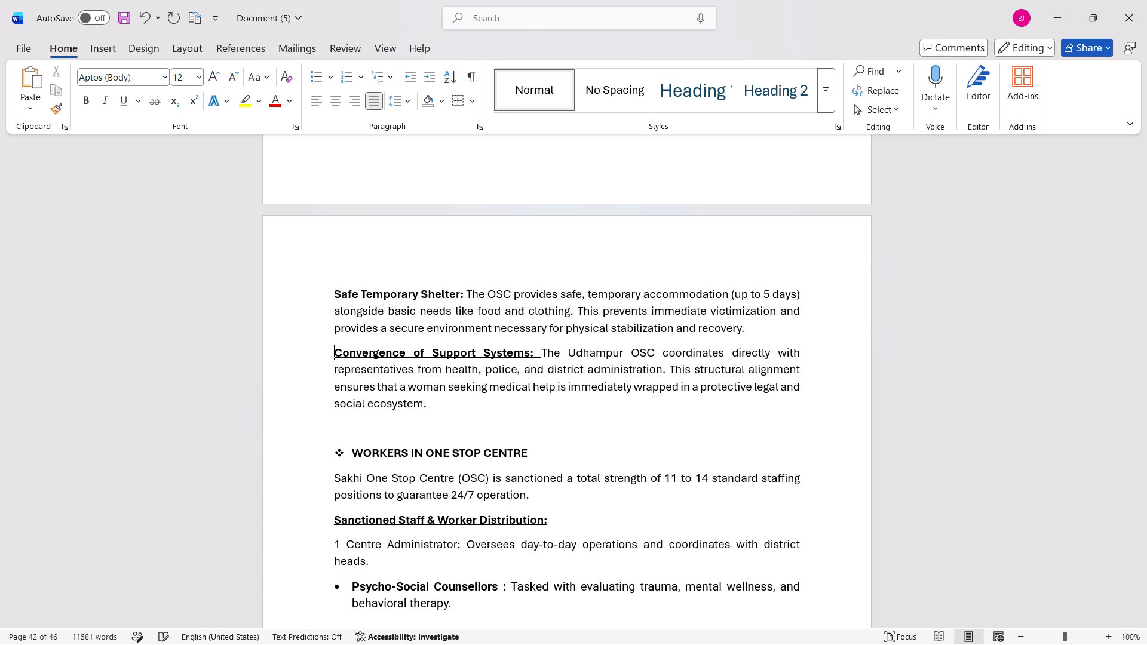
Remove the blank lines between the One Stop Centre staff bullets from Psycho-Social Counsellors through Security Guards / Night Guards.
{"action": "scroll", "coordinate": [330, 377], "scroll_direction": "down", "scroll_amount": 1}
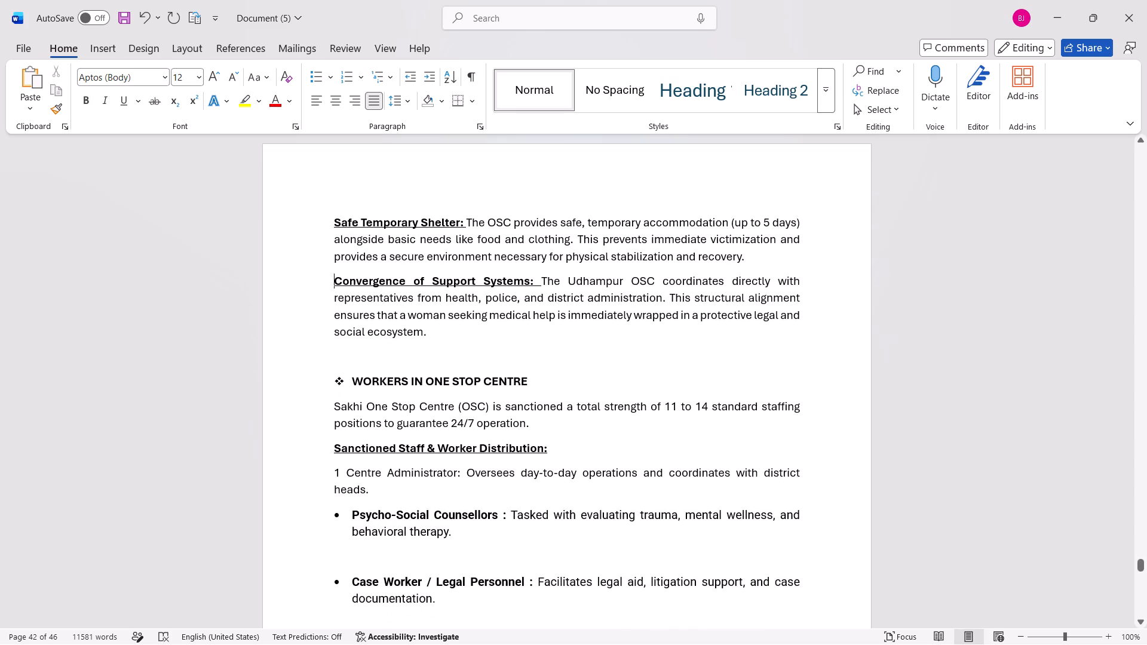
{"action": "scroll", "coordinate": [344, 403], "scroll_direction": "down", "scroll_amount": 2}
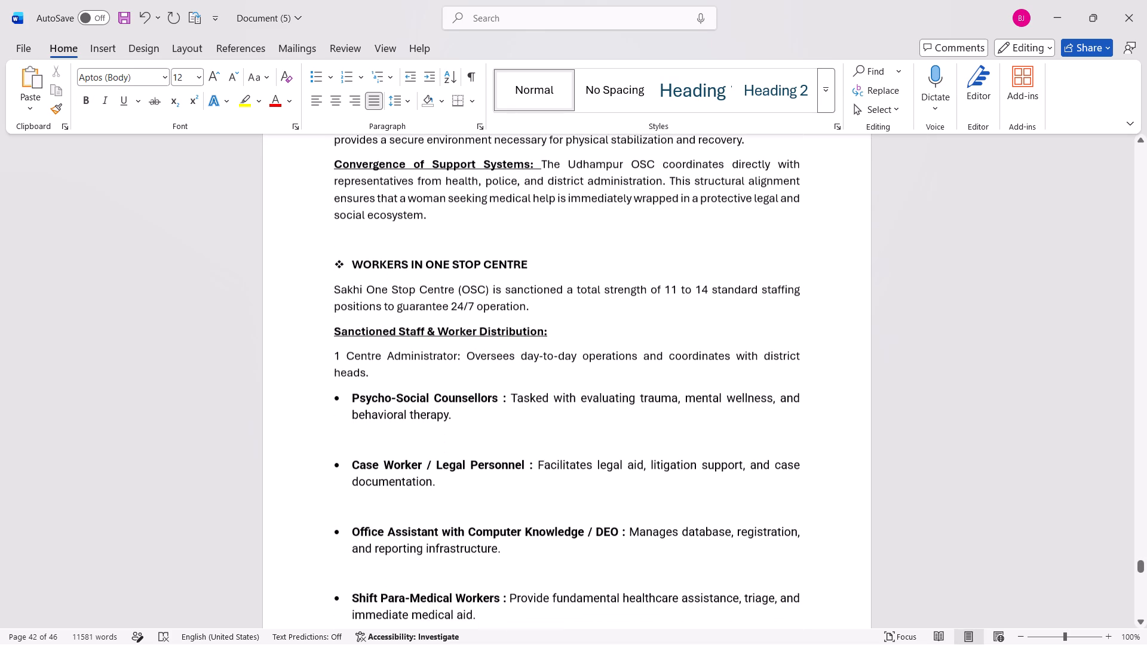
{"action": "left_click", "coordinate": [345, 450]}
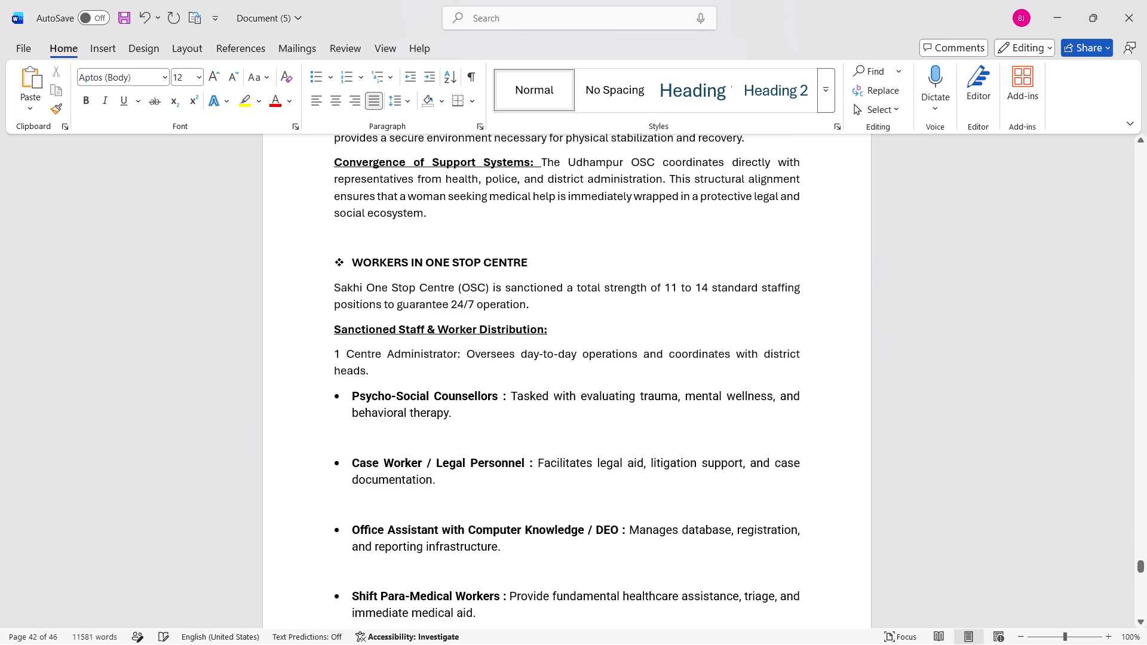
{"action": "key", "text": "BackSpace"}
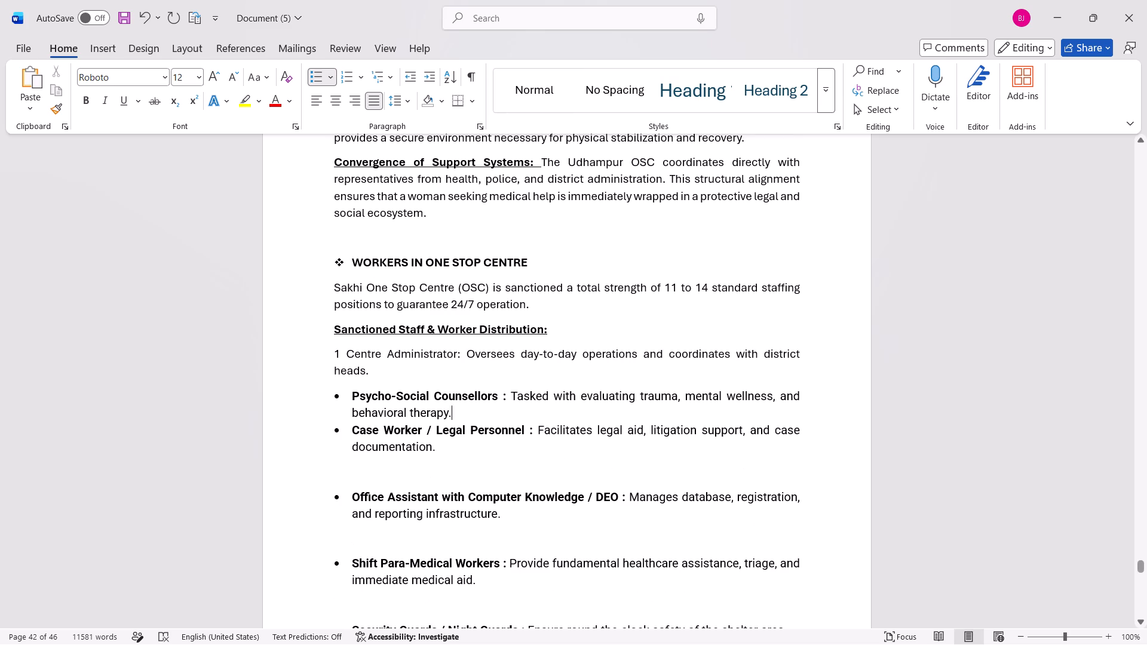
{"action": "left_click", "coordinate": [353, 484]}
{"action": "key", "text": "BackSpace"}
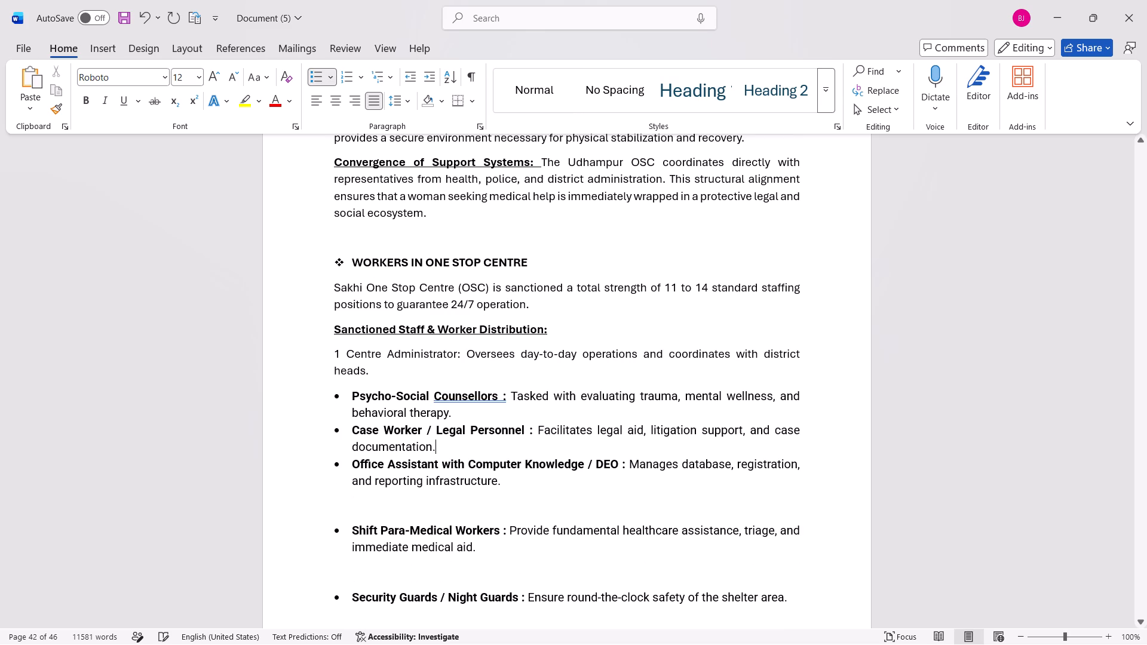
{"action": "left_click", "coordinate": [361, 511]}
{"action": "key", "text": "backslash"}
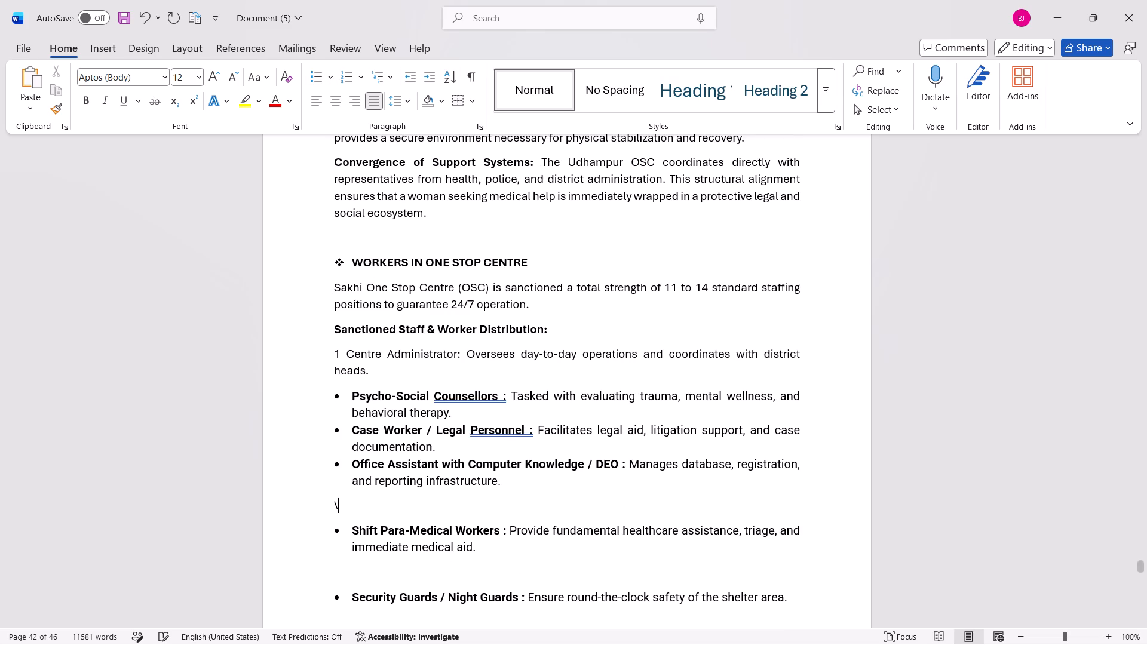
{"action": "key", "text": "BackSpace"}
{"action": "key", "text": "BackSpace"}
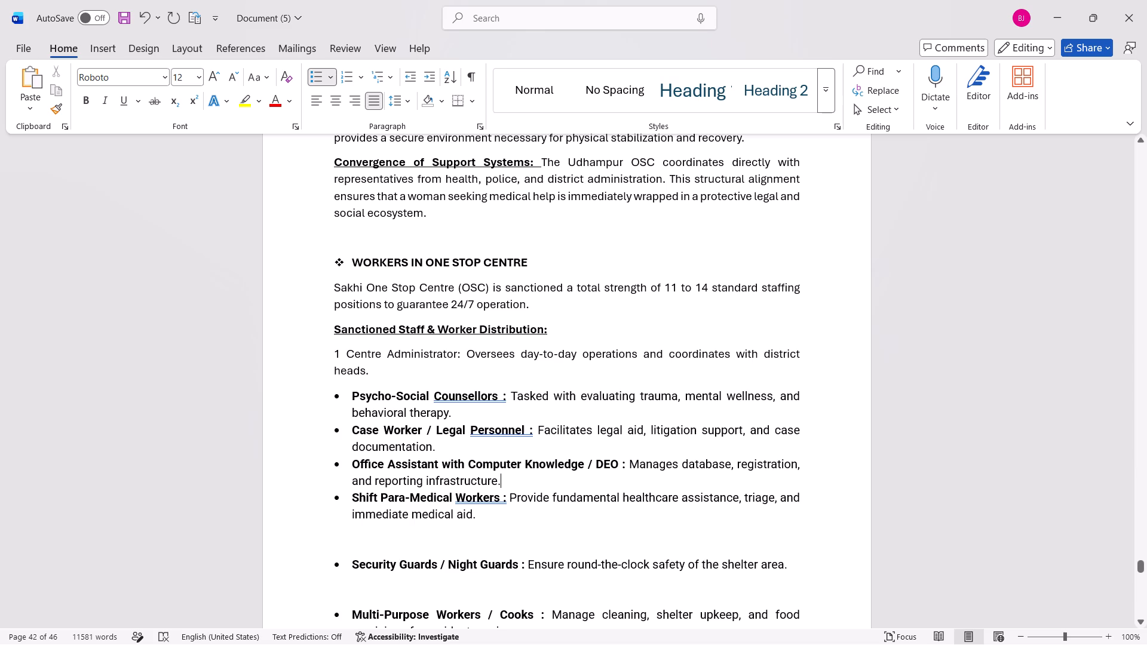
{"action": "left_click", "coordinate": [347, 549]}
{"action": "key", "text": "BackSpace"}
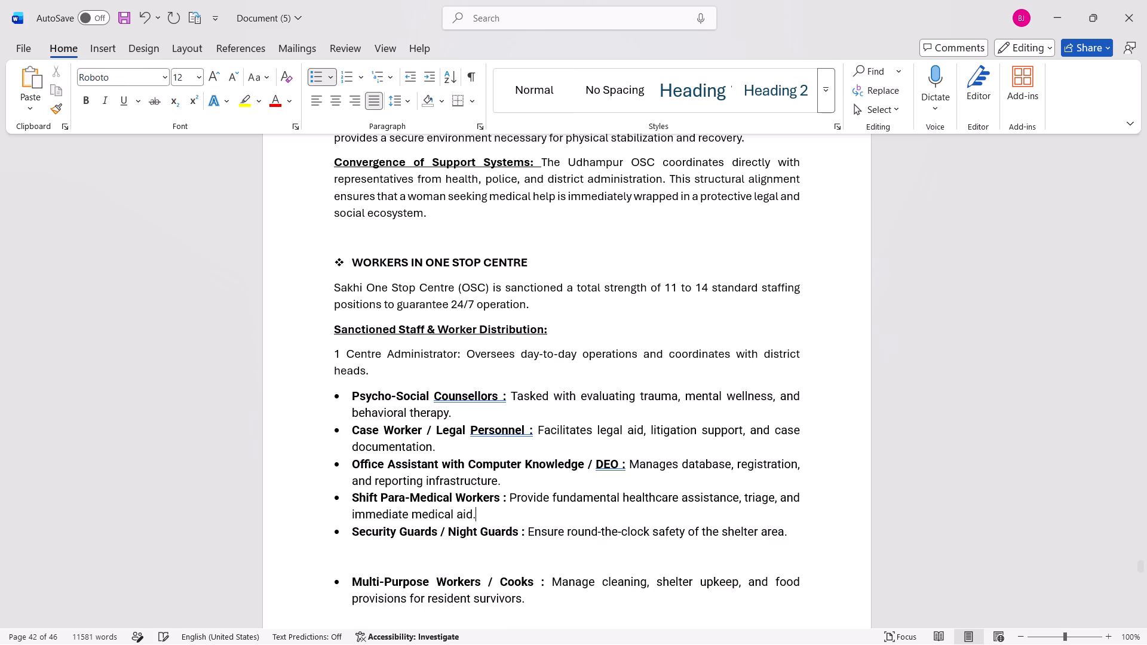
Remove the blank lines directly above and below the Multi-Purpose Workers / Cooks bullet in the staff list.
{"action": "scroll", "coordinate": [347, 549], "scroll_direction": "down", "scroll_amount": 1}
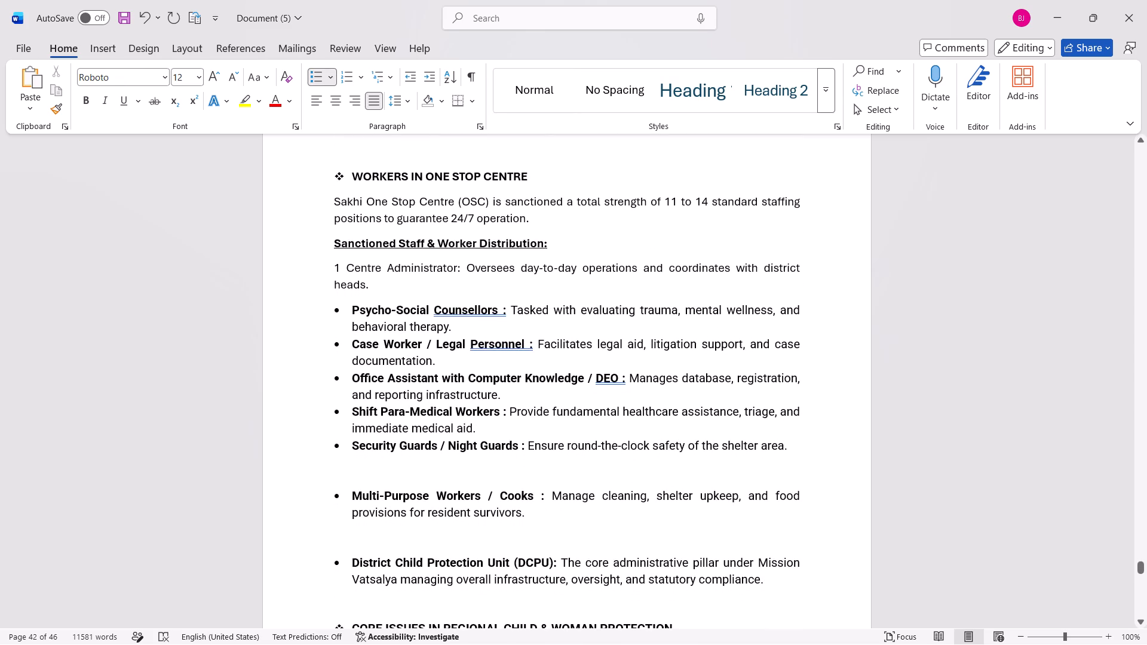
{"action": "left_click", "coordinate": [344, 486]}
{"action": "key", "text": "BackSpace"}
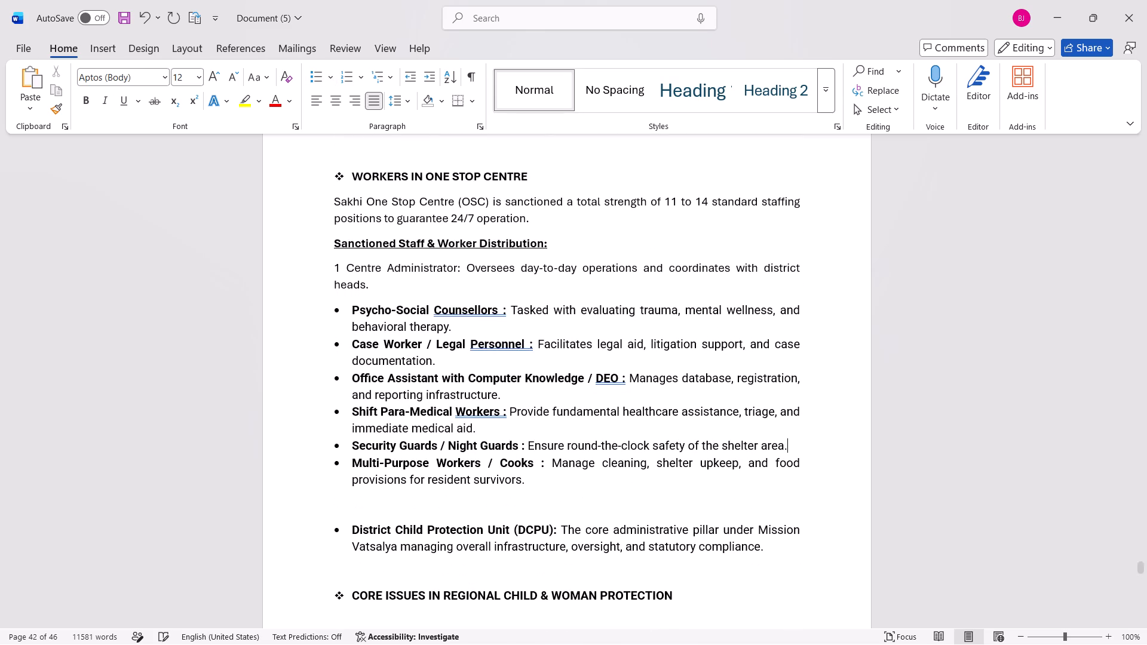
{"action": "left_click", "coordinate": [344, 511]}
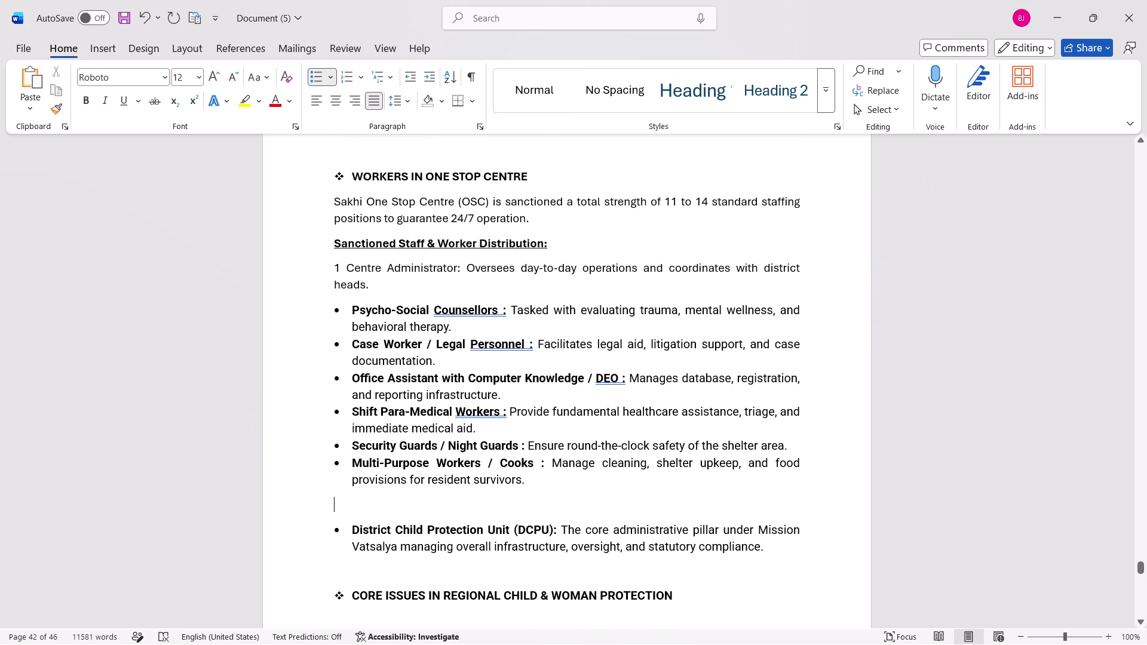
{"action": "key", "text": "BackSpace"}
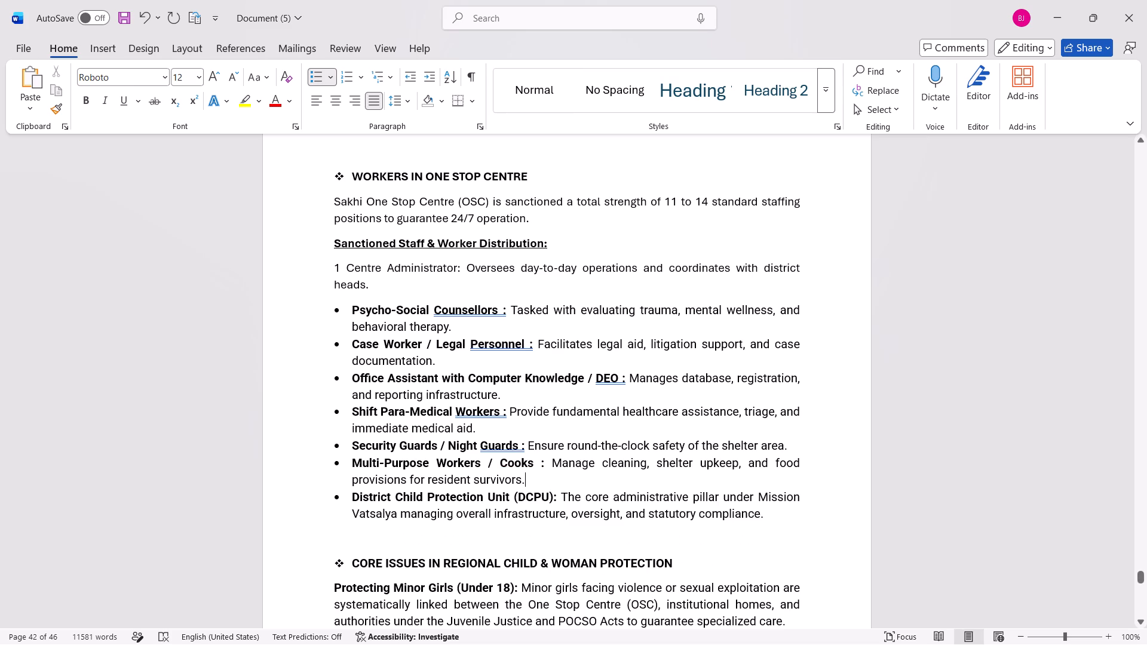
Review the spacing of the staff list and the Core Issues in Regional Child & Woman Protection section across the page break.
{"action": "scroll", "coordinate": [341, 562], "scroll_direction": "down", "scroll_amount": 3}
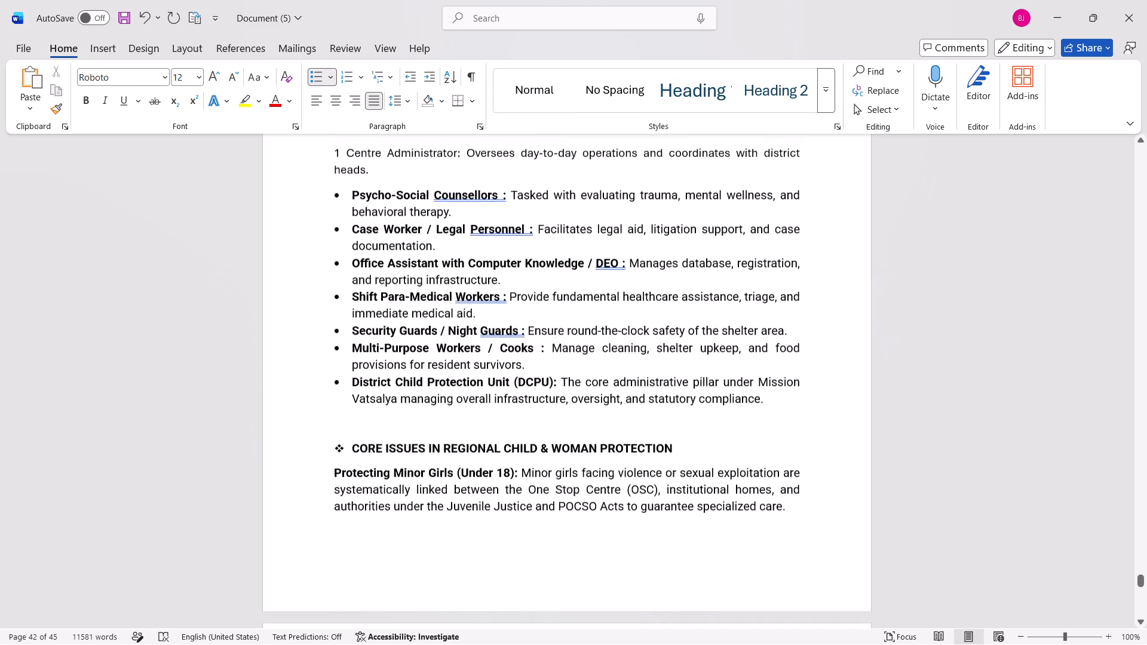
{"action": "scroll", "coordinate": [341, 562], "scroll_direction": "down", "scroll_amount": 1}
{"action": "scroll", "coordinate": [341, 562], "scroll_direction": "up", "scroll_amount": 5}
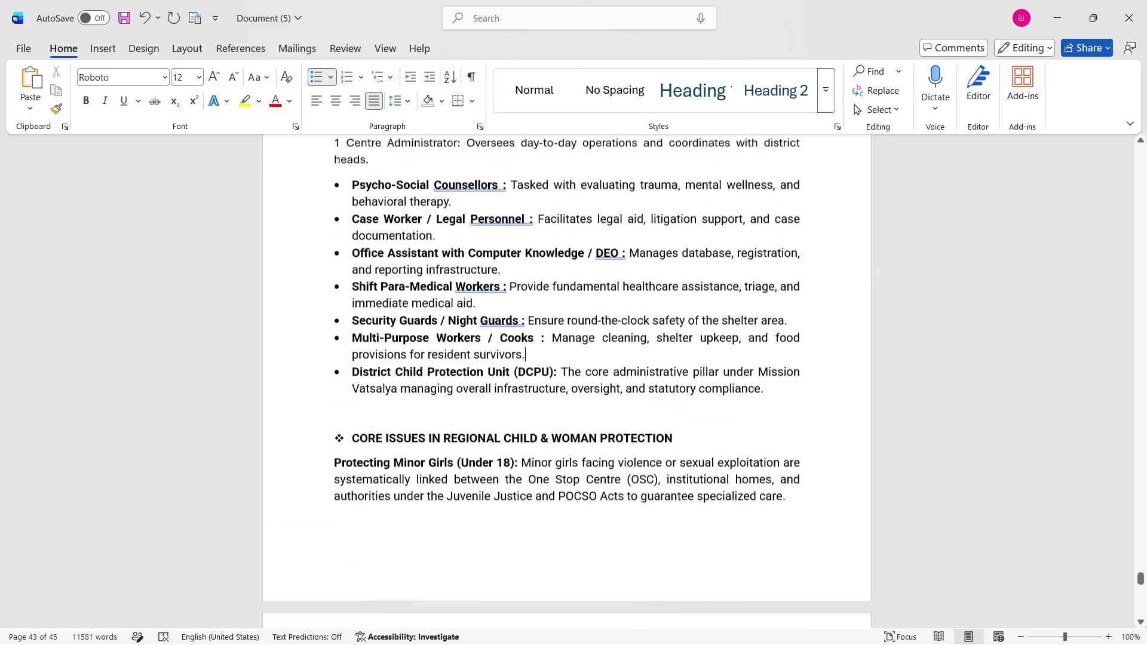
{"action": "scroll", "coordinate": [341, 562], "scroll_direction": "up", "scroll_amount": 1}
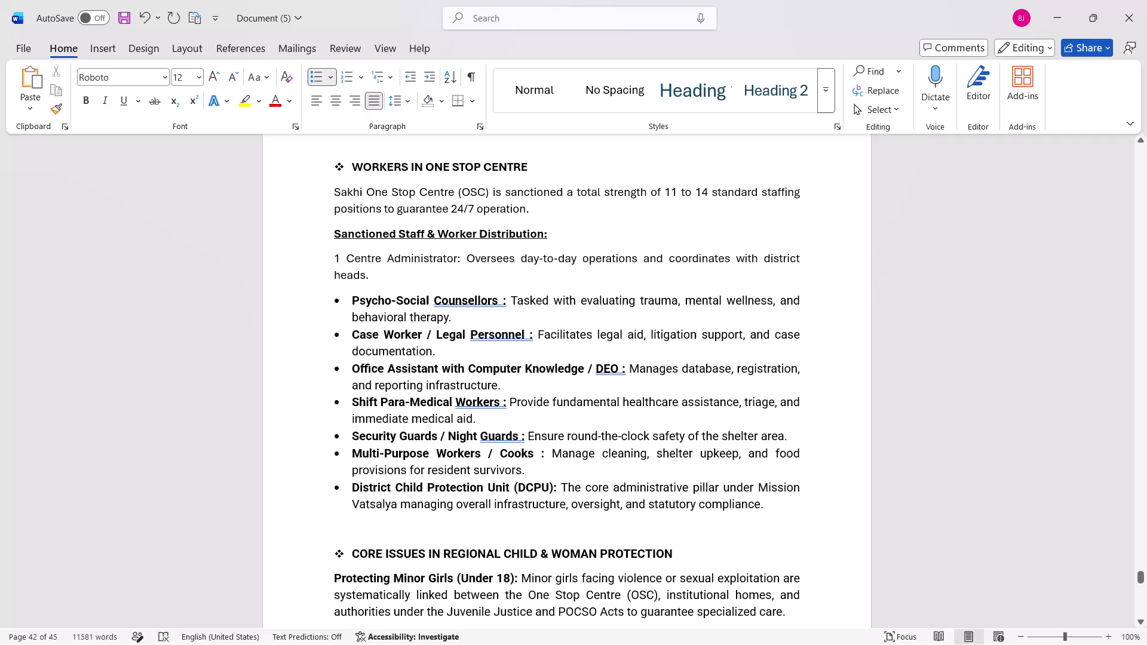
{"action": "scroll", "coordinate": [348, 416], "scroll_direction": "down", "scroll_amount": 1}
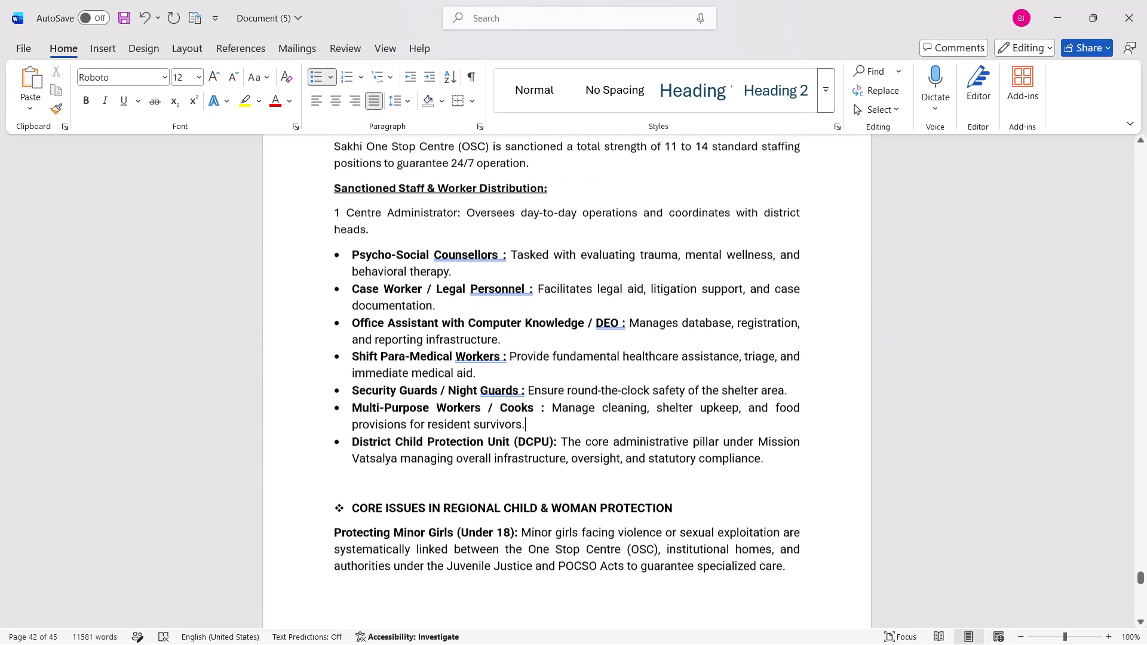
{"action": "scroll", "coordinate": [348, 416], "scroll_direction": "down", "scroll_amount": 1}
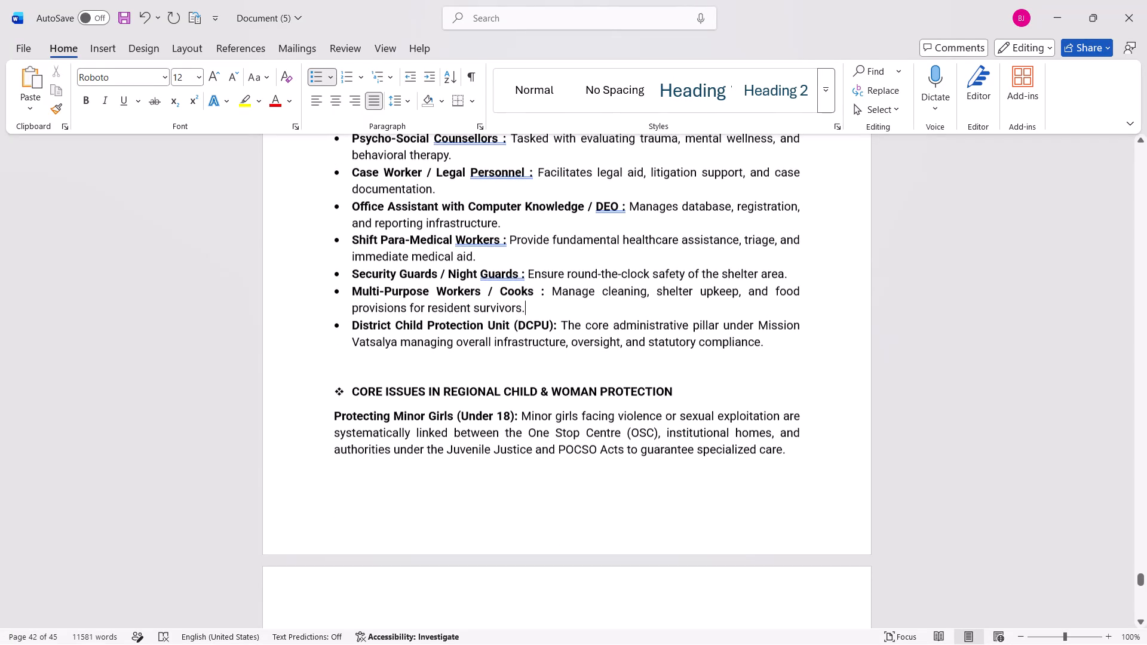
{"action": "scroll", "coordinate": [359, 378], "scroll_direction": "down", "scroll_amount": 1}
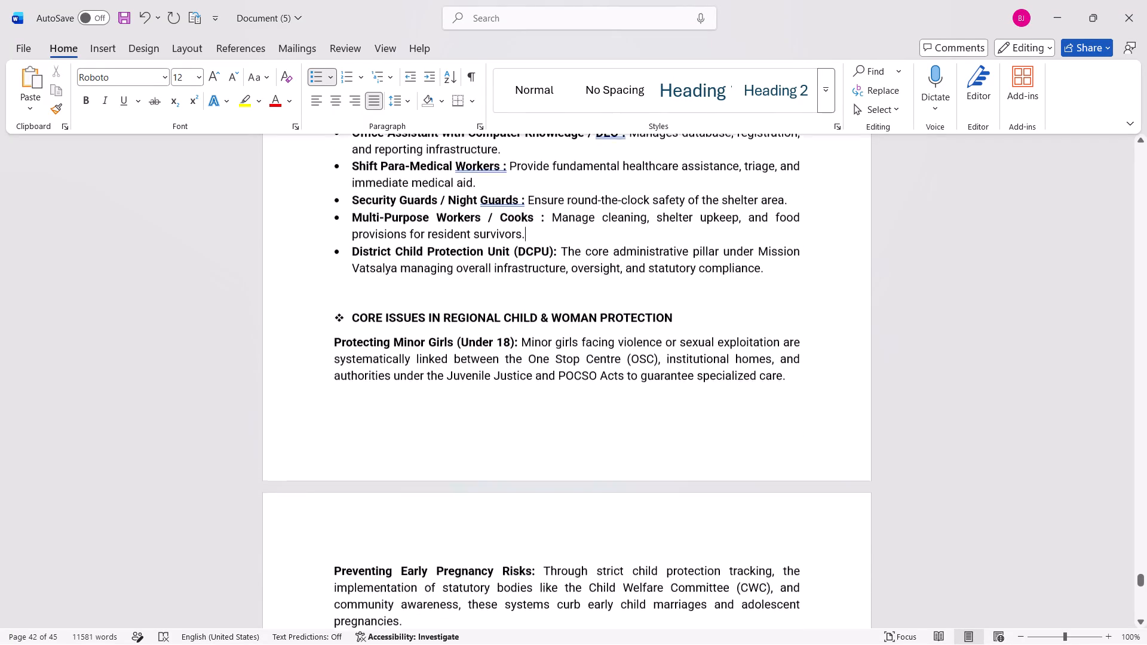
{"action": "scroll", "coordinate": [359, 378], "scroll_direction": "down", "scroll_amount": 3}
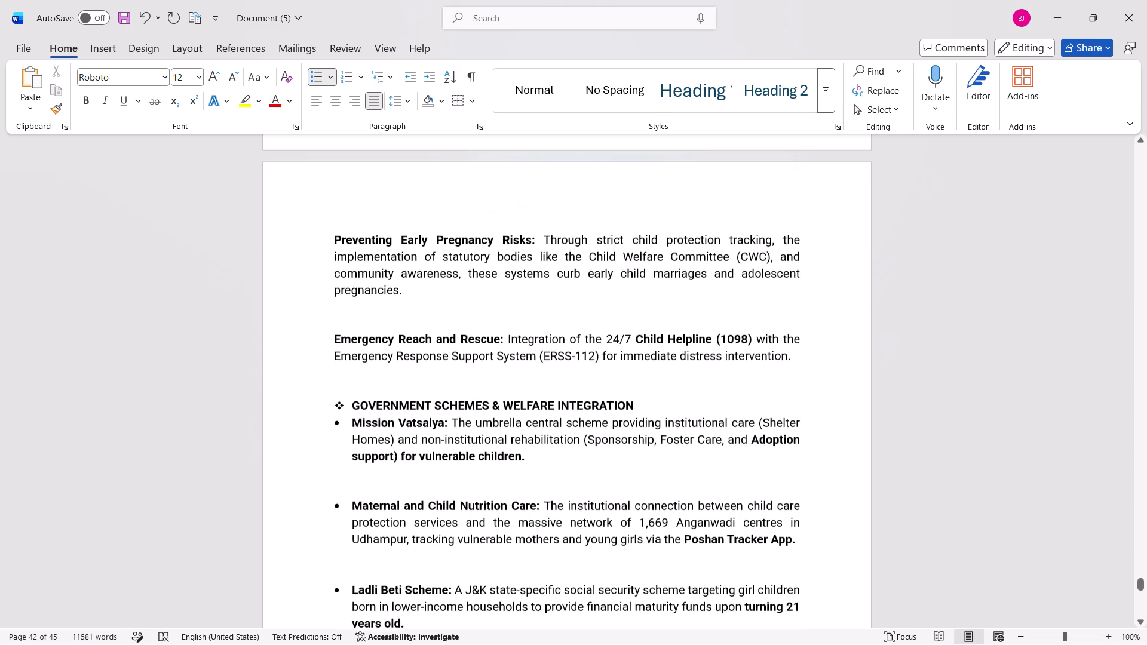
Remove the blank lines between the Government Schemes & Welfare Integration bullets, from Mission Vatsalya through Beti Bachao Beti Padhao.
{"action": "scroll", "coordinate": [359, 378], "scroll_direction": "down", "scroll_amount": 1}
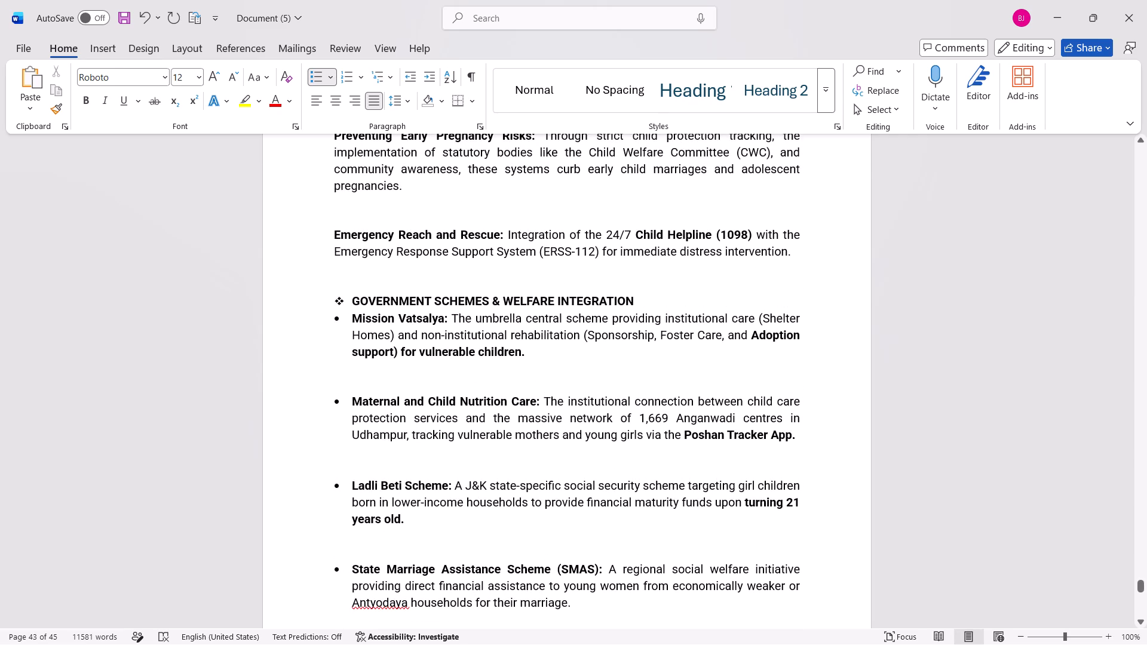
{"action": "left_click", "coordinate": [348, 387]}
{"action": "key", "text": "BackSpace"}
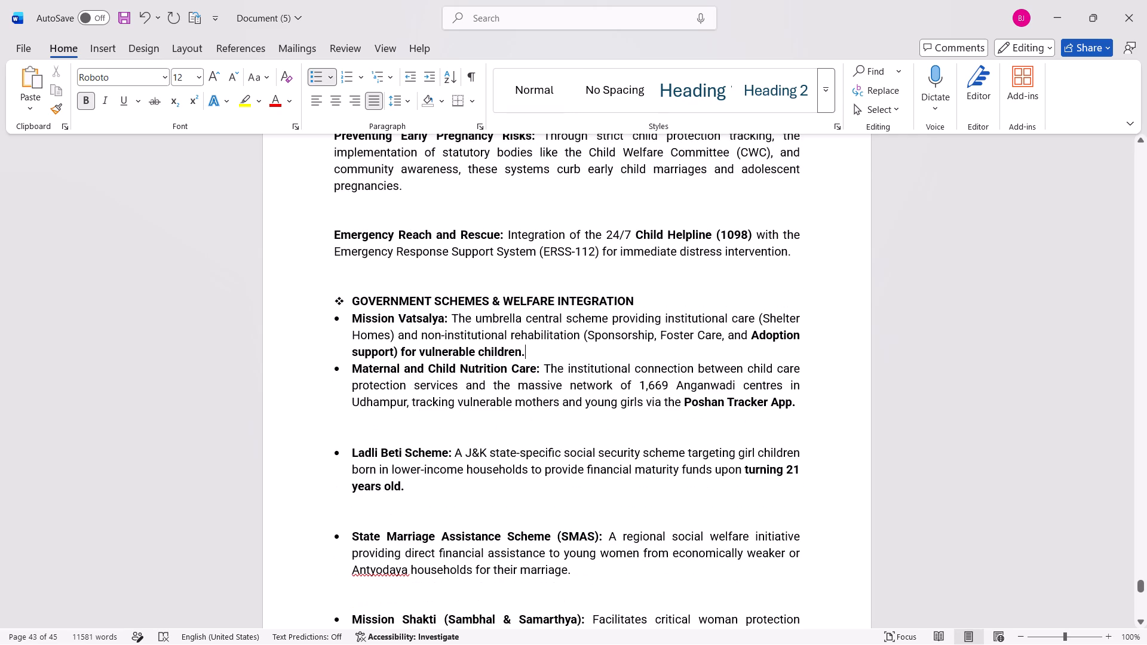
{"action": "left_click", "coordinate": [352, 442]}
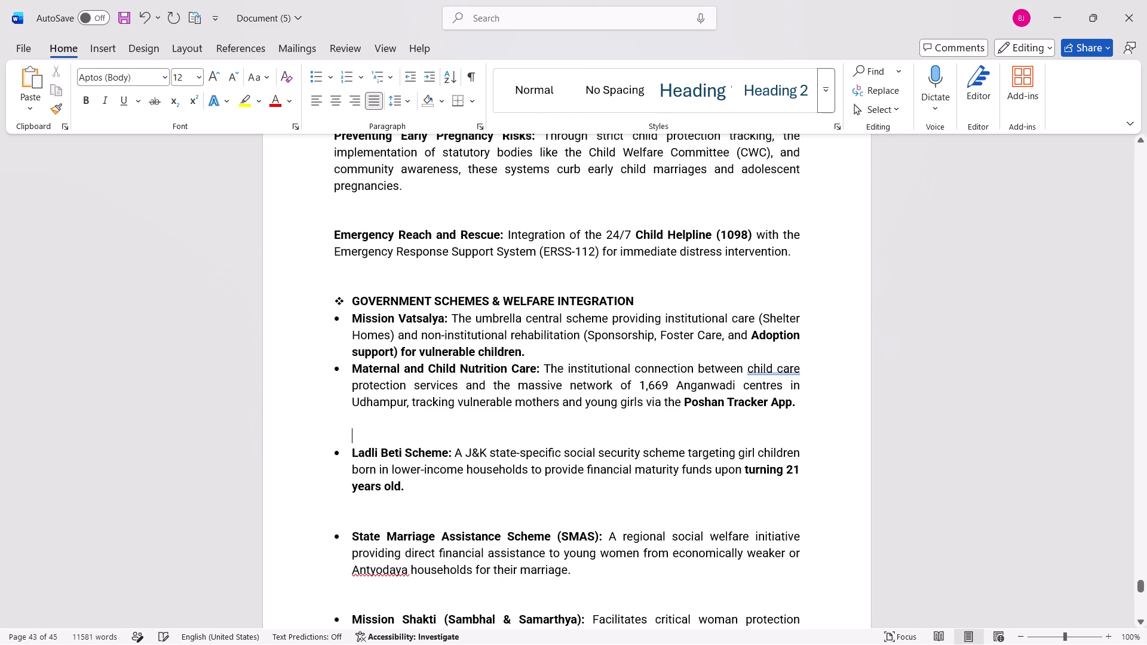
{"action": "key", "text": "BackSpace"}
{"action": "key", "text": "BackSpace"}
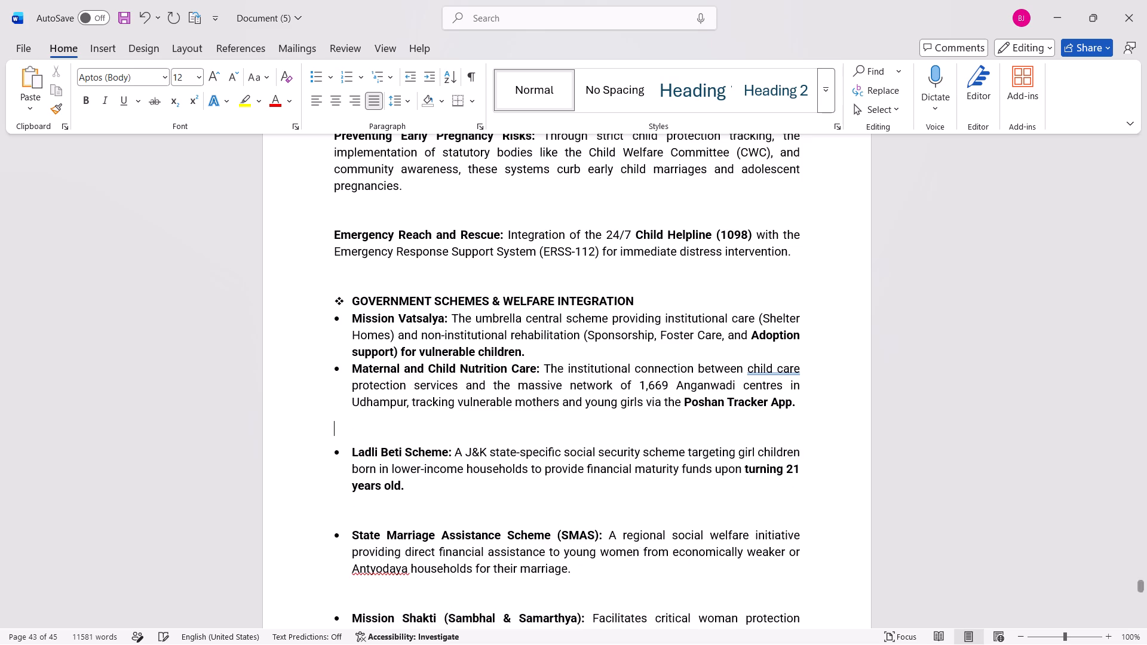
{"action": "key", "text": "BackSpace"}
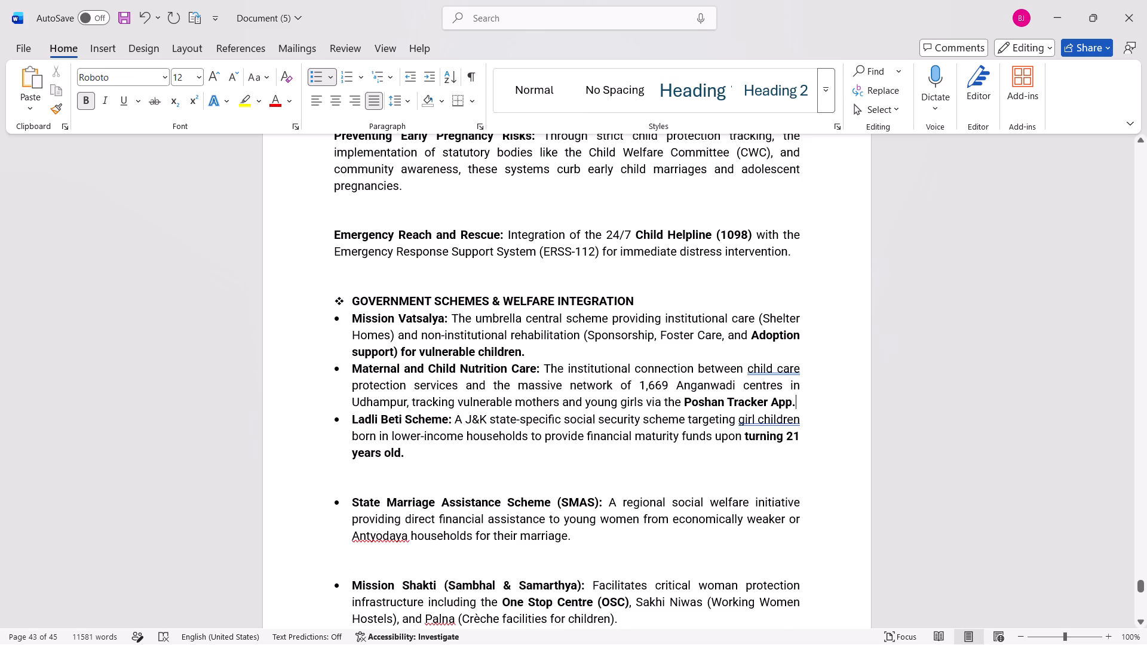
{"action": "left_click", "coordinate": [351, 484]}
{"action": "key", "text": "BackSpace"}
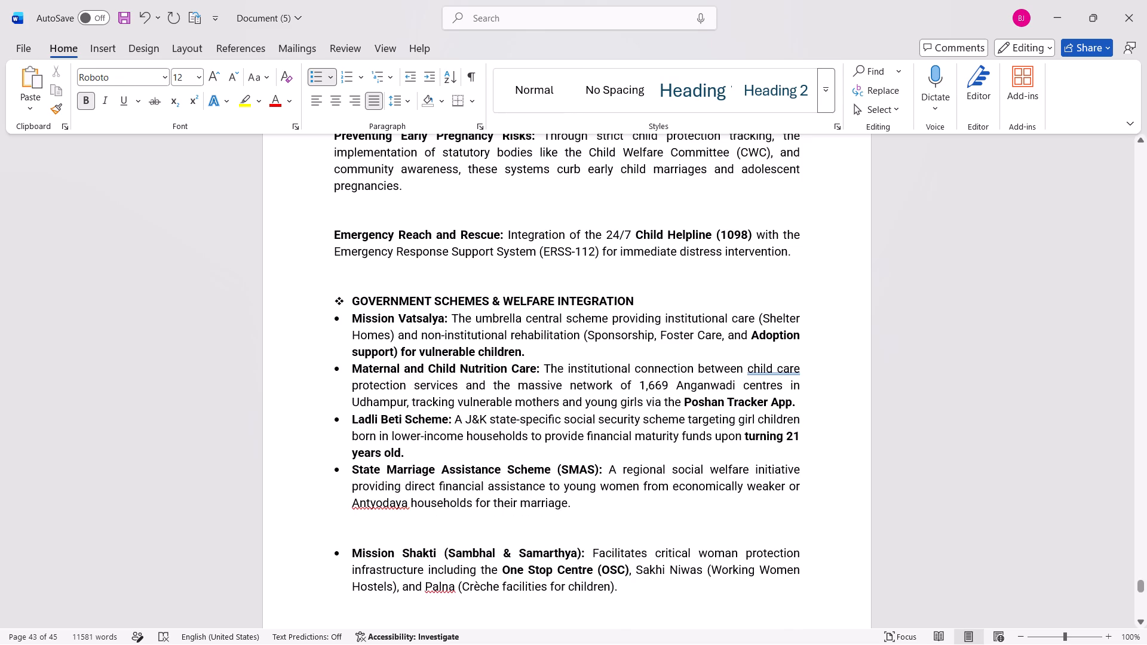
{"action": "left_click", "coordinate": [352, 535]}
{"action": "key", "text": "BackSpace"}
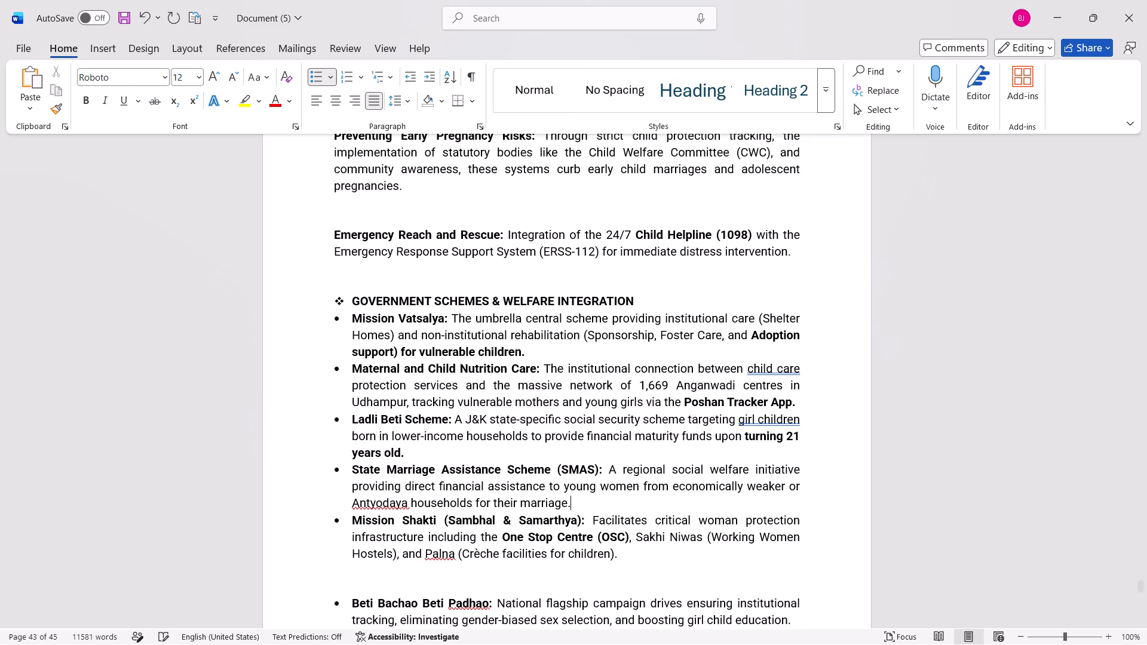
{"action": "left_click", "coordinate": [354, 595]}
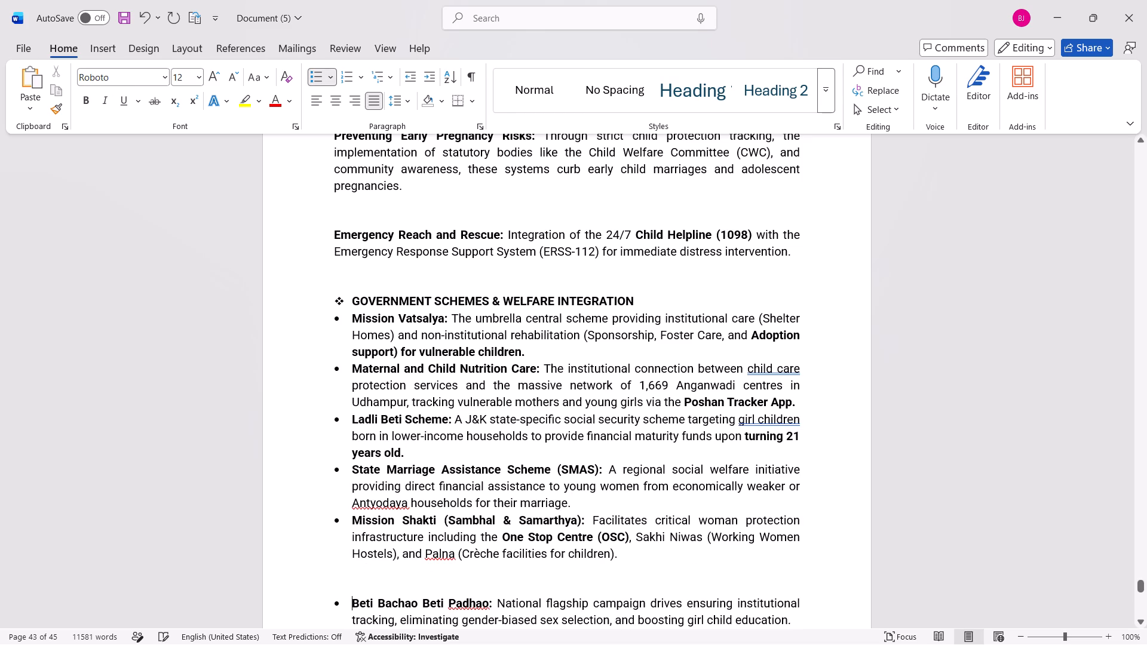
{"action": "left_click", "coordinate": [355, 585]}
{"action": "key", "text": "BackSpace"}
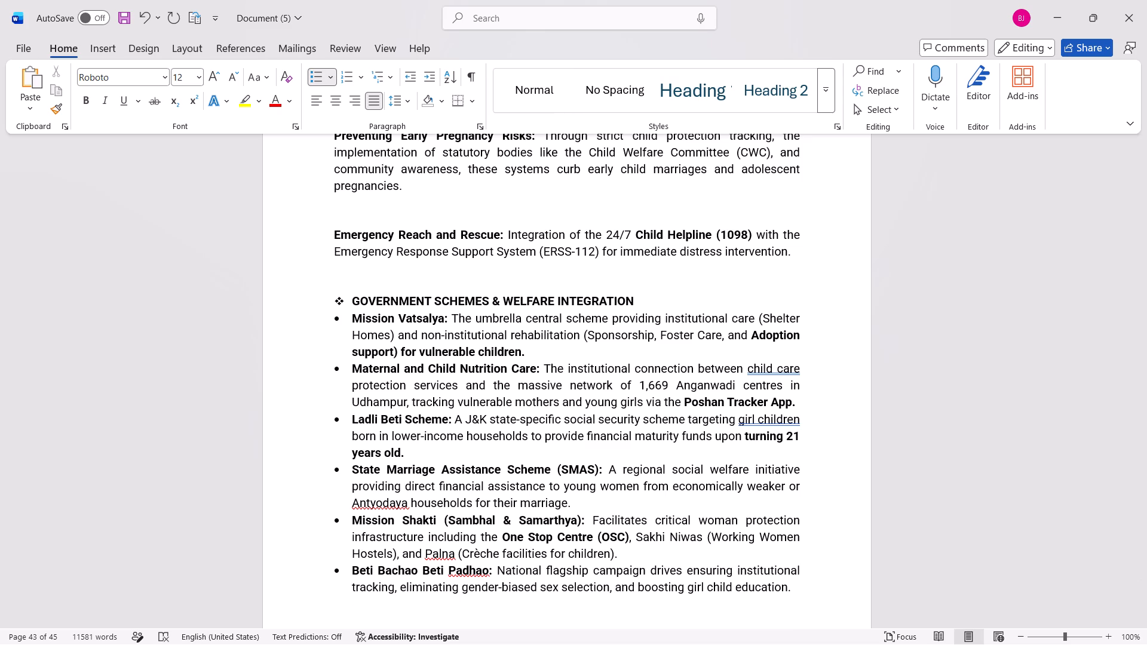
{"action": "scroll", "coordinate": [355, 585], "scroll_direction": "down", "scroll_amount": 1}
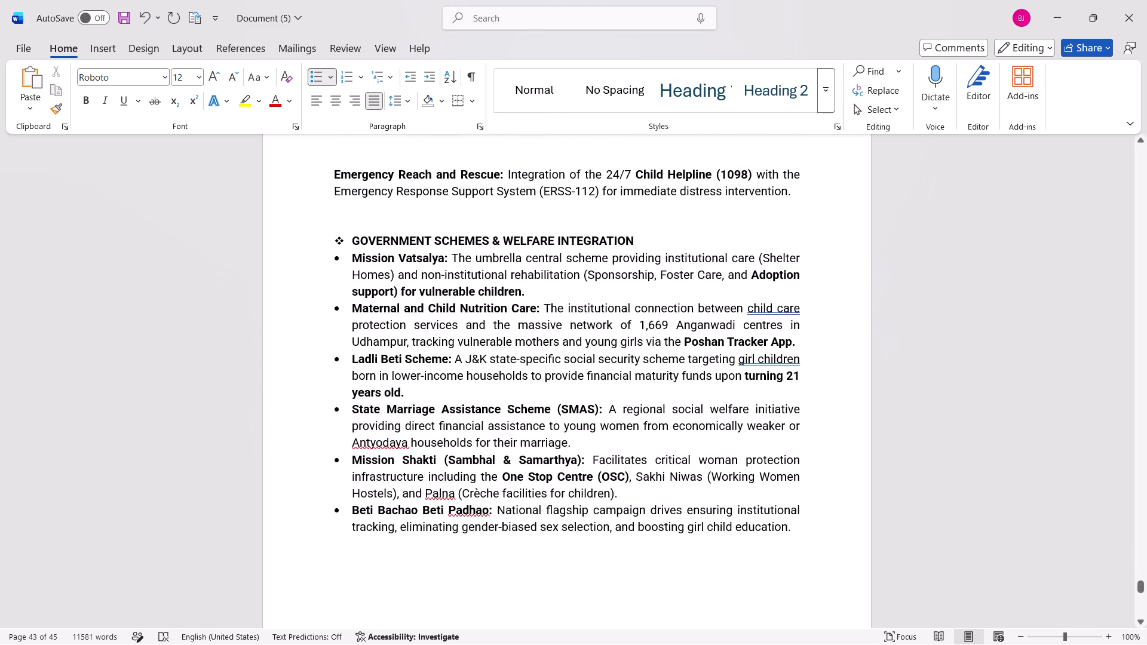
Add a space and colon after the Government Schemes & Welfare Integration heading and insert an unbulleted blank line below it.
{"action": "left_click", "coordinate": [643, 238]}
{"action": "key", "text": "space"}
{"action": "type", "text": ":"}
{"action": "key", "text": "Return"}
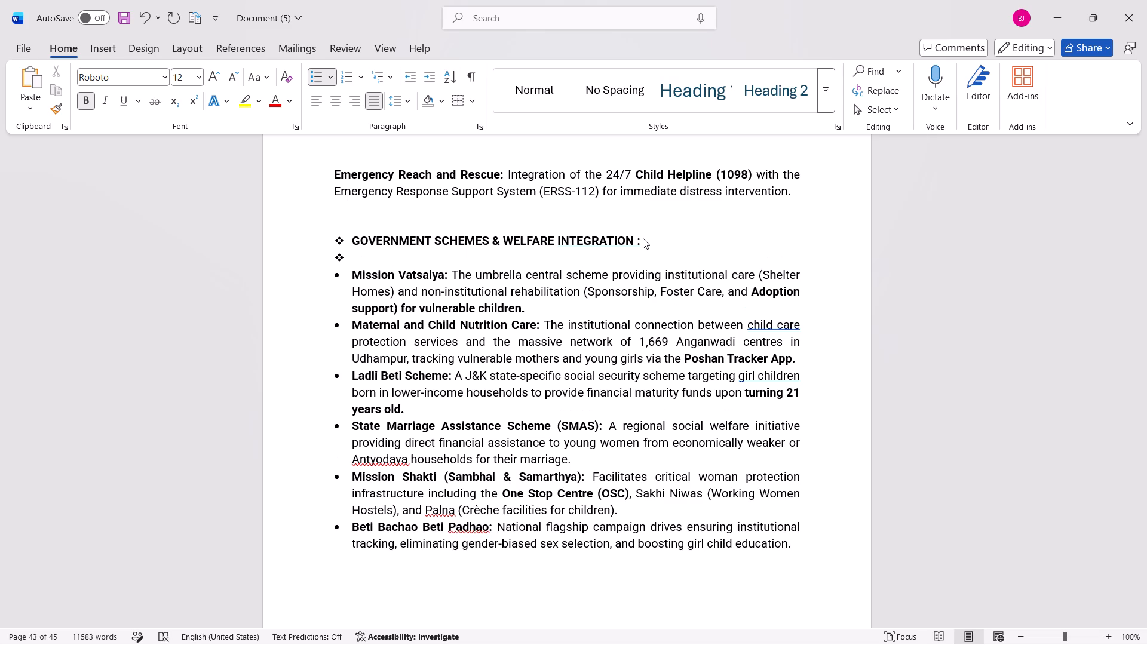
{"action": "key", "text": "BackSpace"}
Set the font size of the GOVERNMENT SCHEMES & WELFARE INTEGRATION heading to 14.
{"action": "scroll", "coordinate": [643, 238], "scroll_direction": "down", "scroll_amount": 1}
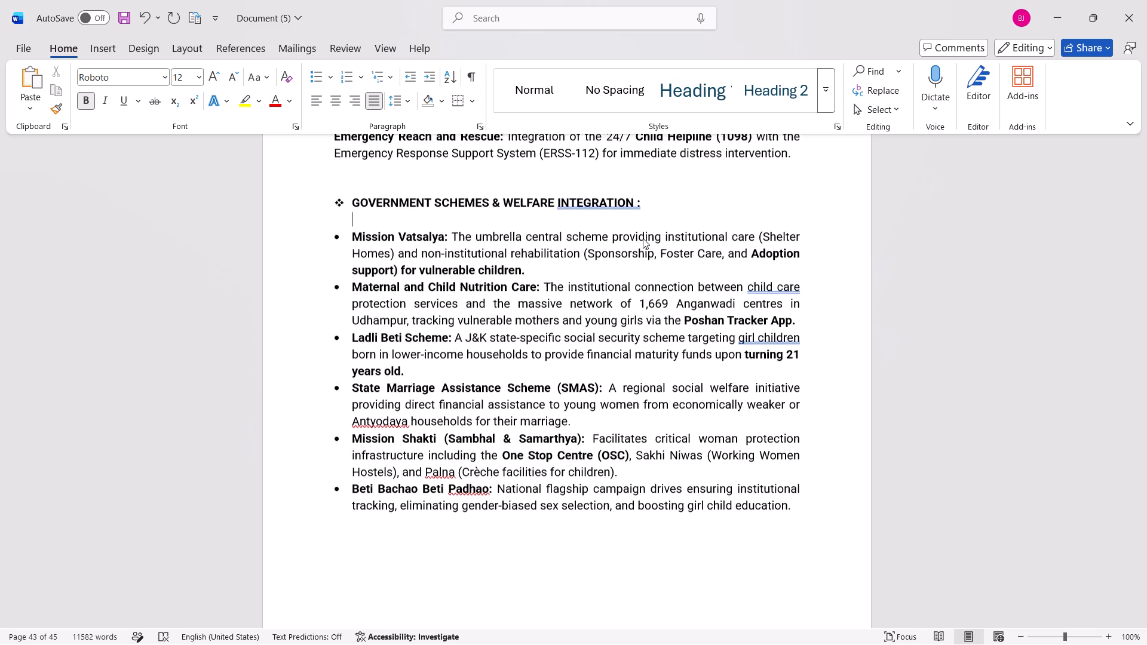
{"action": "scroll", "coordinate": [643, 238], "scroll_direction": "down", "scroll_amount": 1}
{"action": "scroll", "coordinate": [634, 322], "scroll_direction": "right", "scroll_amount": 1}
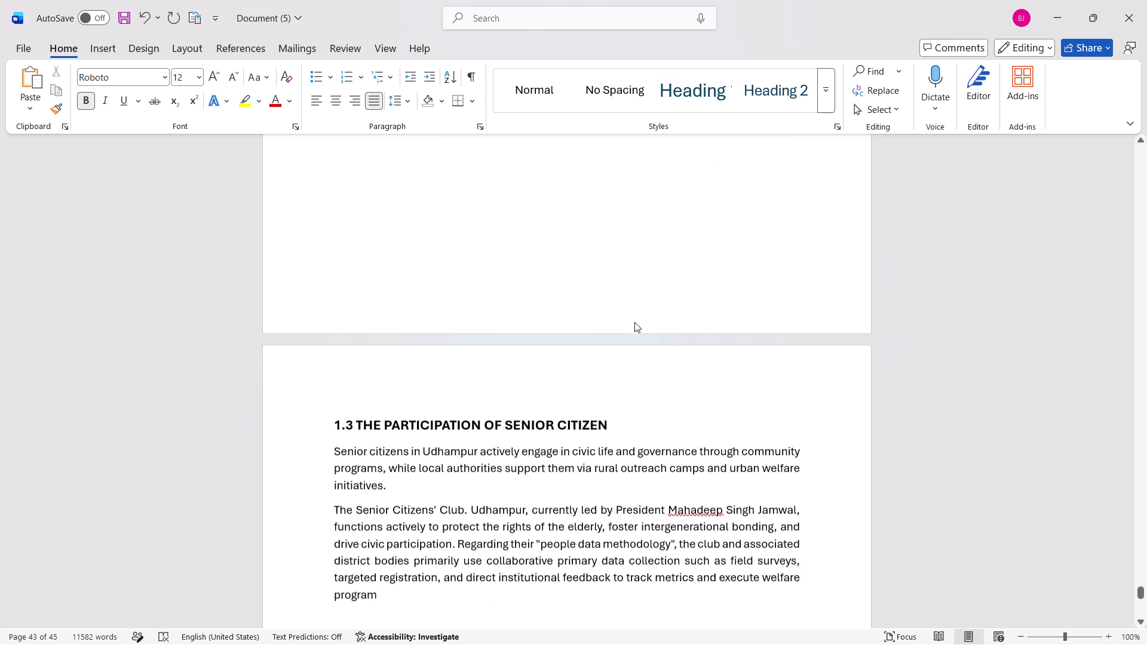
{"action": "scroll", "coordinate": [634, 322], "scroll_direction": "right", "scroll_amount": 1}
{"action": "scroll", "coordinate": [634, 322], "scroll_direction": "up", "scroll_amount": 1}
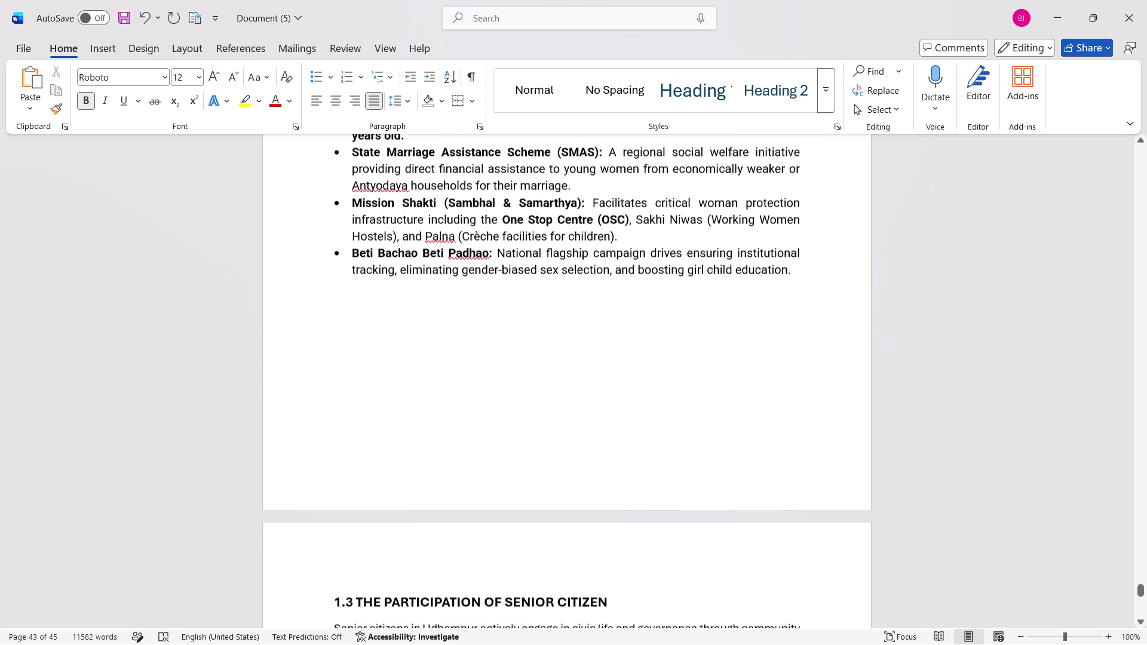
{"action": "scroll", "coordinate": [634, 322], "scroll_direction": "up", "scroll_amount": 1}
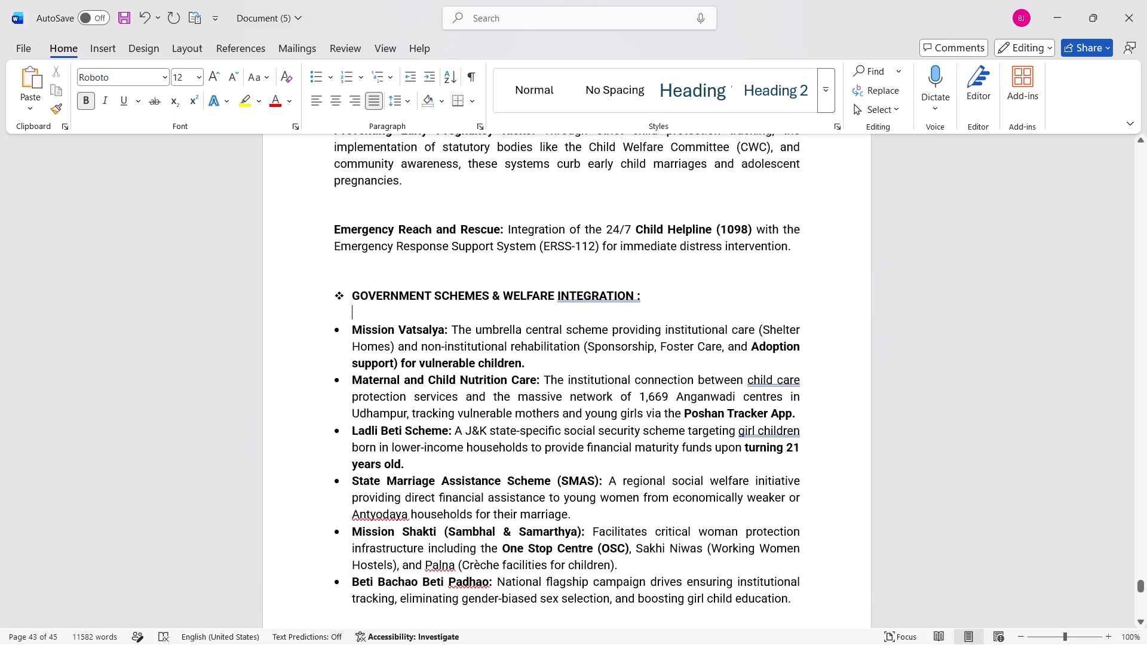
{"action": "scroll", "coordinate": [634, 322], "scroll_direction": "up", "scroll_amount": 2}
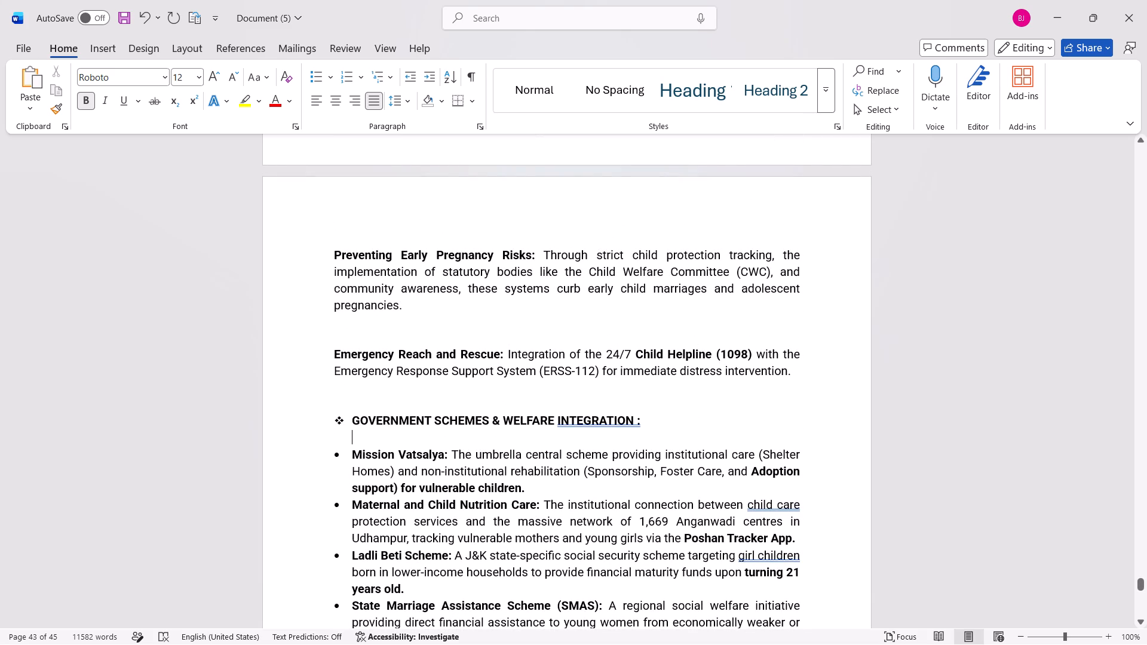
{"action": "left_click_drag", "start_coordinate": [332, 417], "coordinate": [615, 414]}
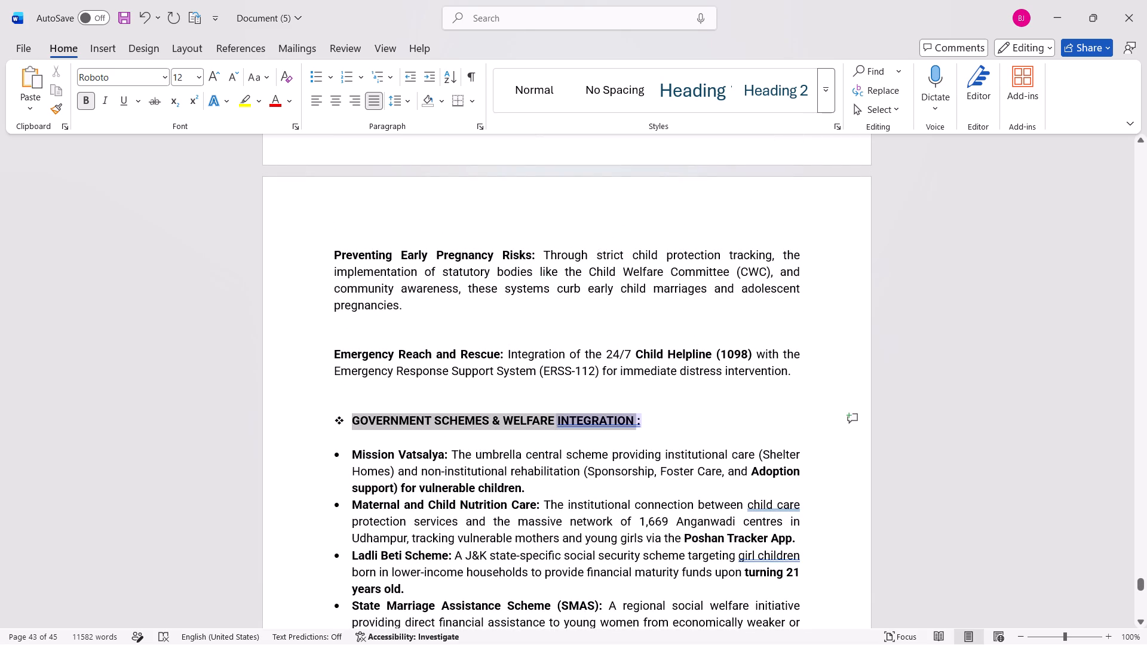
{"action": "left_click_drag", "start_coordinate": [615, 414], "coordinate": [648, 415]}
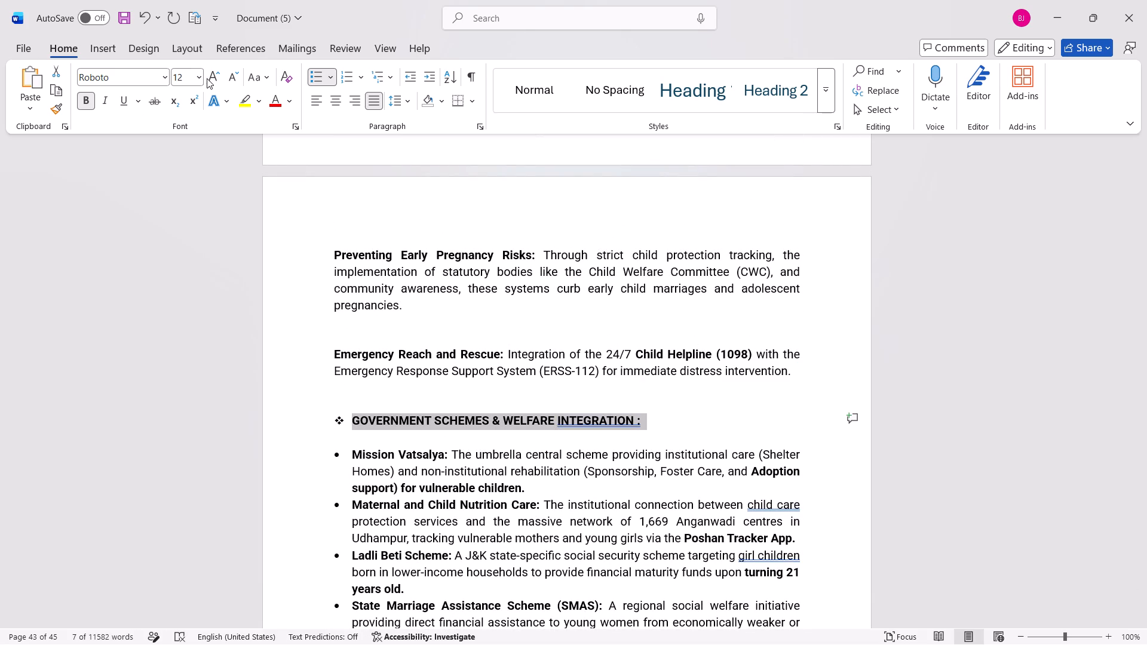
{"action": "left_click", "coordinate": [199, 75]}
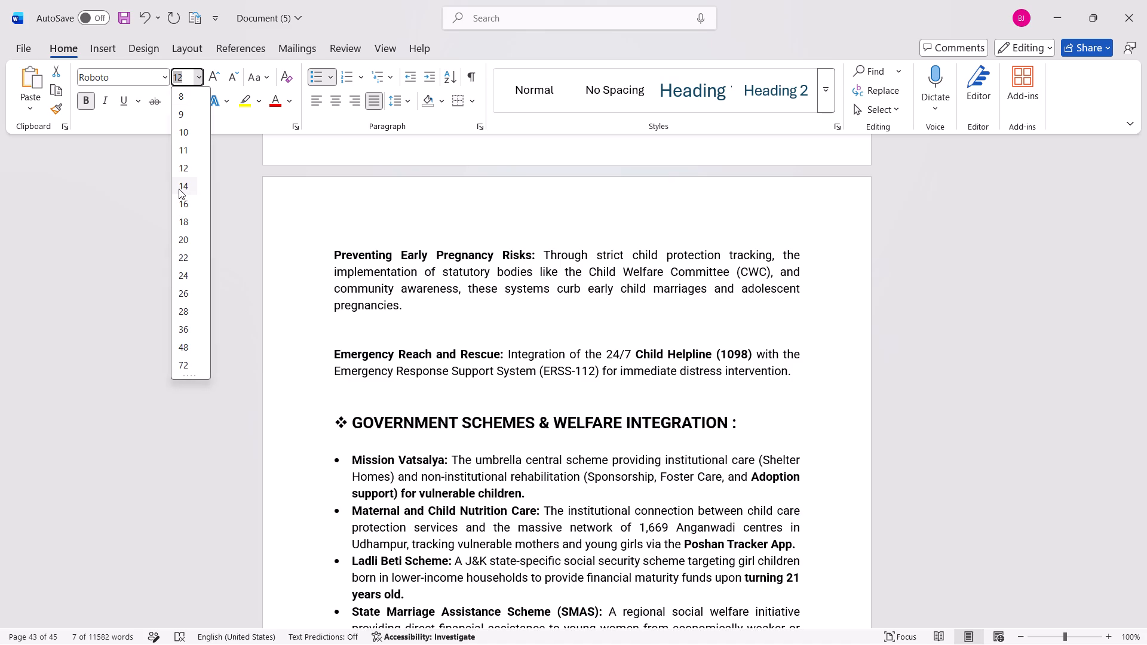
{"action": "left_click", "coordinate": [179, 189]}
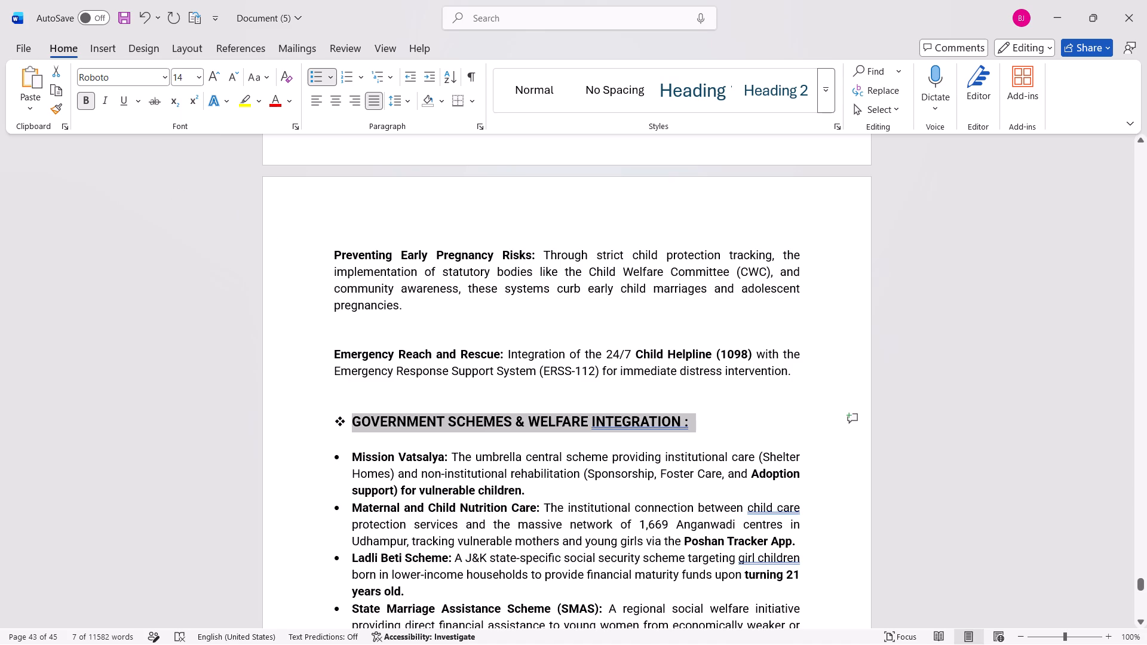
Review the layout and spacing of section 1.3 The Participation of Senior Citizen and its subsections against the government schemes page.
{"action": "scroll", "coordinate": [694, 441], "scroll_direction": "down", "scroll_amount": 6}
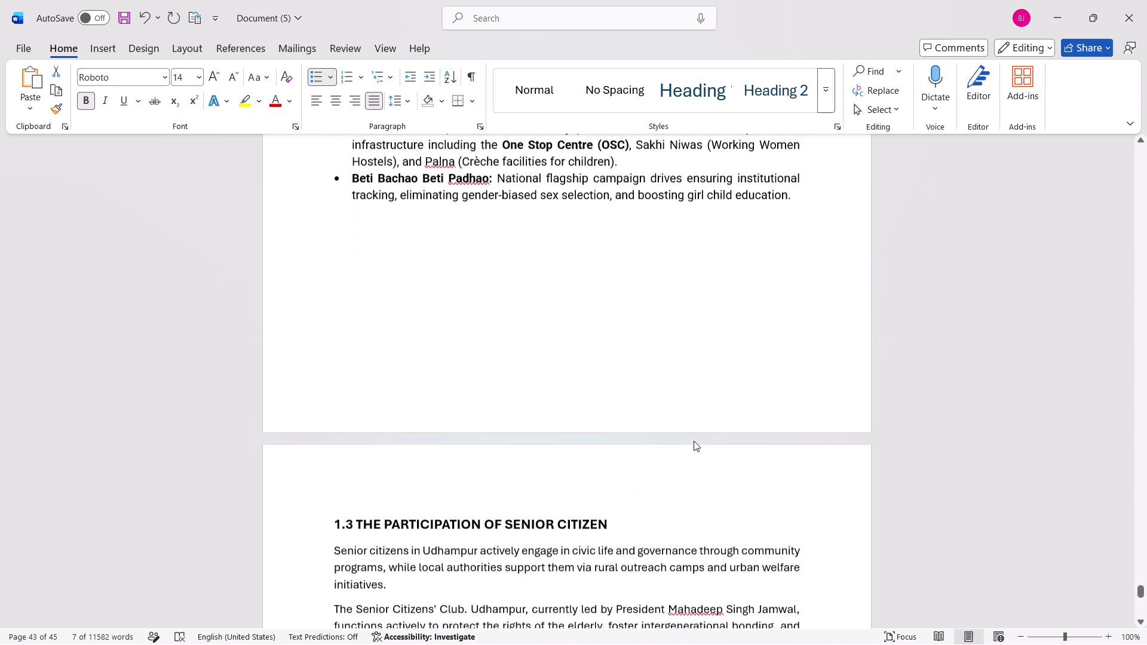
{"action": "scroll", "coordinate": [694, 441], "scroll_direction": "down", "scroll_amount": 3}
{"action": "scroll", "coordinate": [694, 441], "scroll_direction": "up", "scroll_amount": 3}
{"action": "scroll", "coordinate": [694, 441], "scroll_direction": "right", "scroll_amount": 1}
{"action": "scroll", "coordinate": [694, 441], "scroll_direction": "up", "scroll_amount": 1}
{"action": "scroll", "coordinate": [694, 441], "scroll_direction": "right", "scroll_amount": 1}
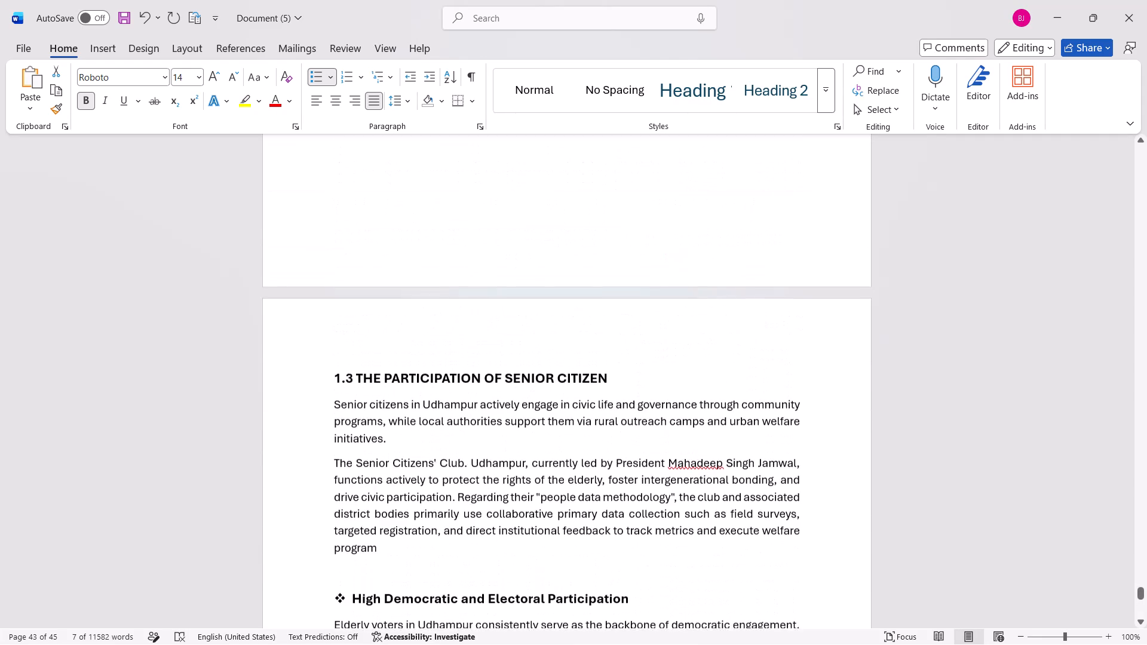
{"action": "scroll", "coordinate": [694, 441], "scroll_direction": "right", "scroll_amount": 1}
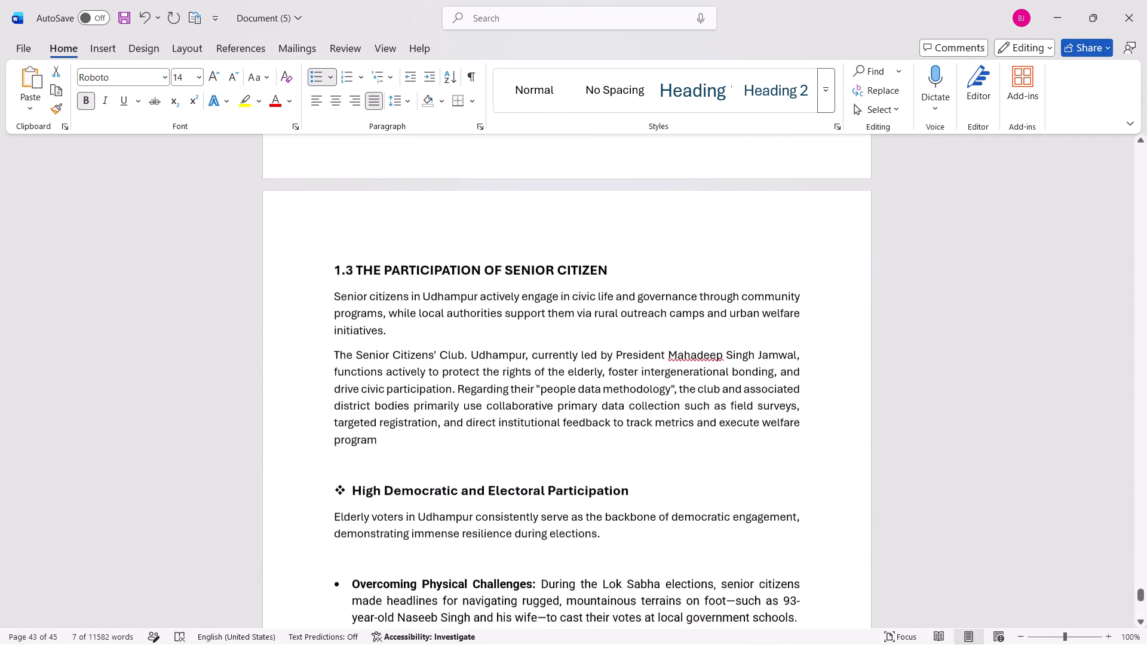
{"action": "scroll", "coordinate": [694, 441], "scroll_direction": "right", "scroll_amount": 1}
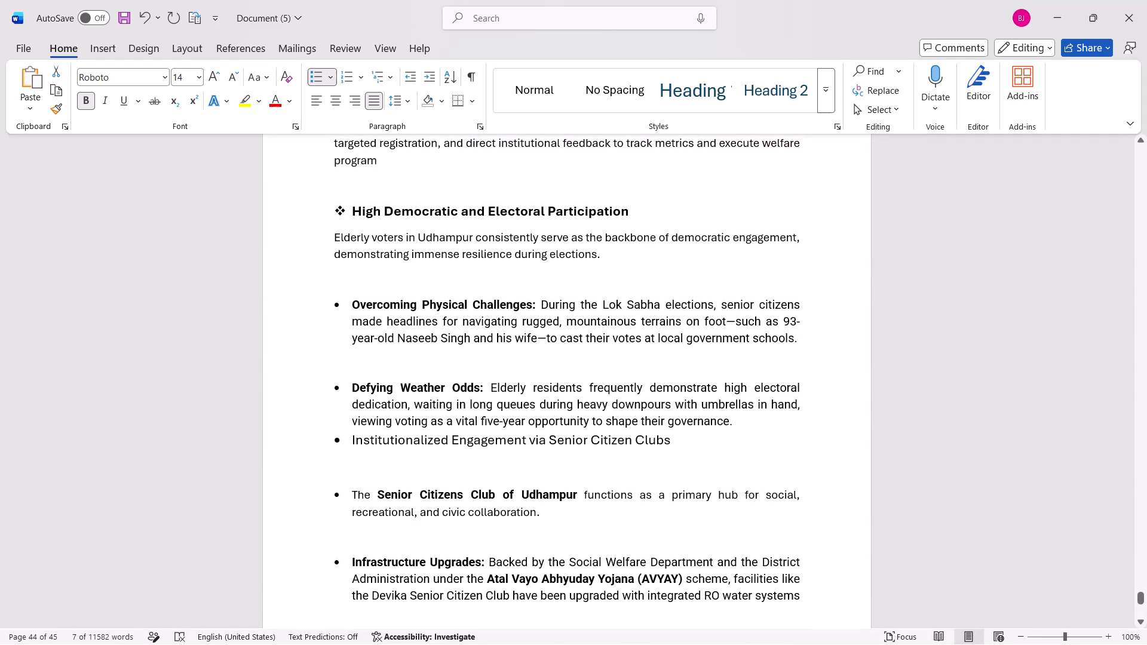
{"action": "scroll", "coordinate": [694, 441], "scroll_direction": "down", "scroll_amount": 5}
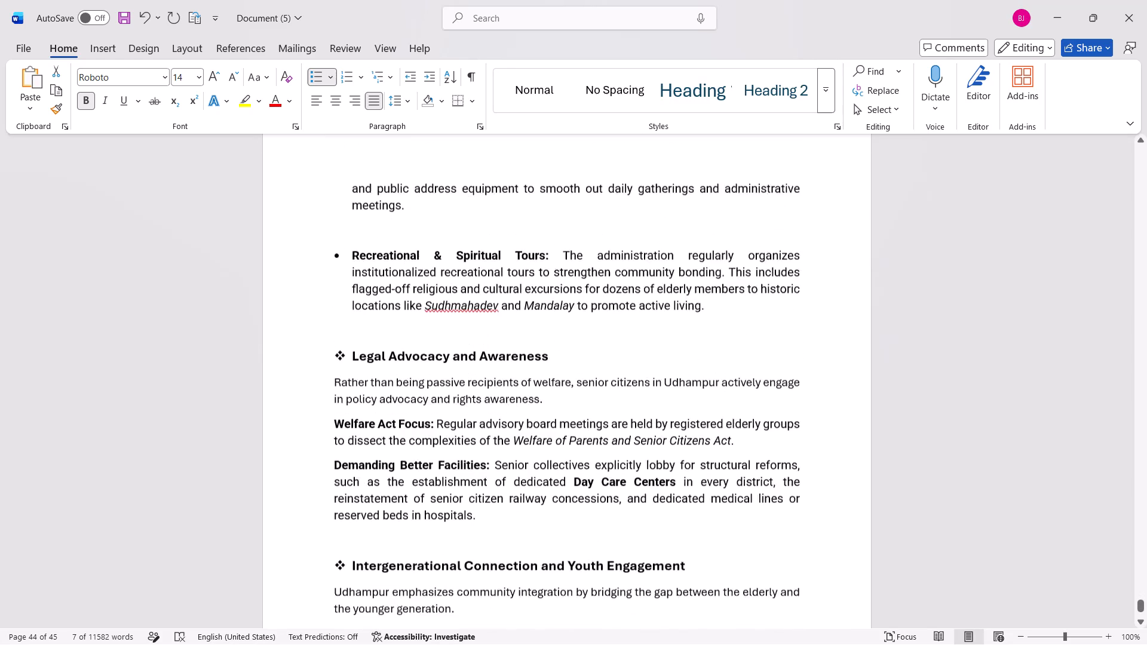
{"action": "scroll", "coordinate": [694, 441], "scroll_direction": "down", "scroll_amount": 4}
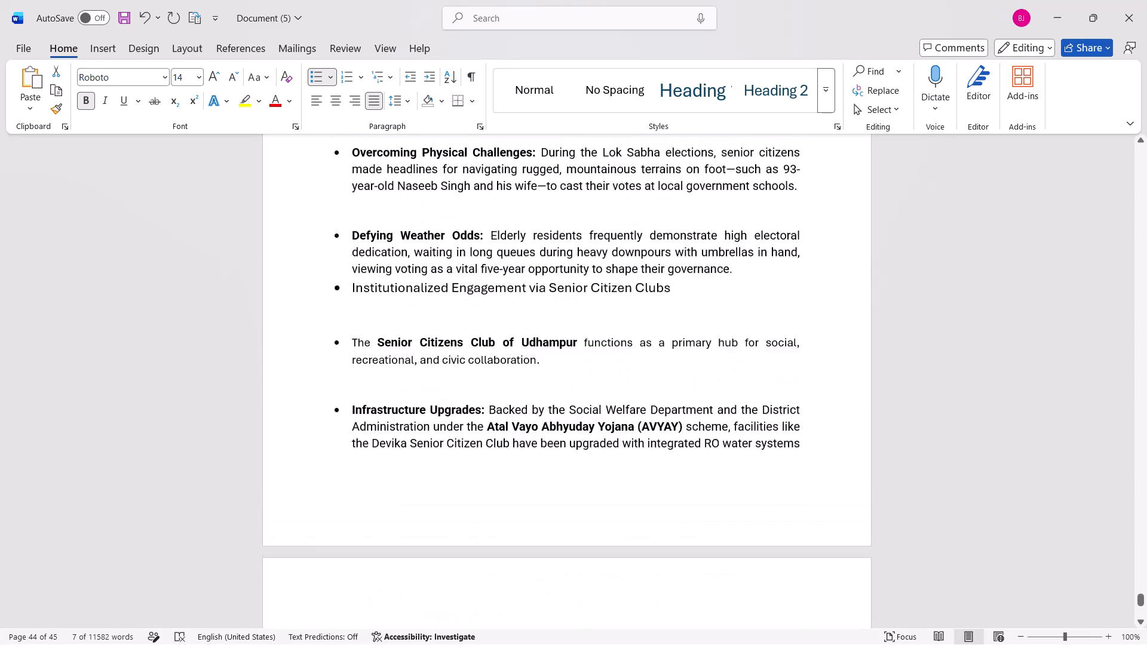
{"action": "scroll", "coordinate": [694, 441], "scroll_direction": "up", "scroll_amount": 7}
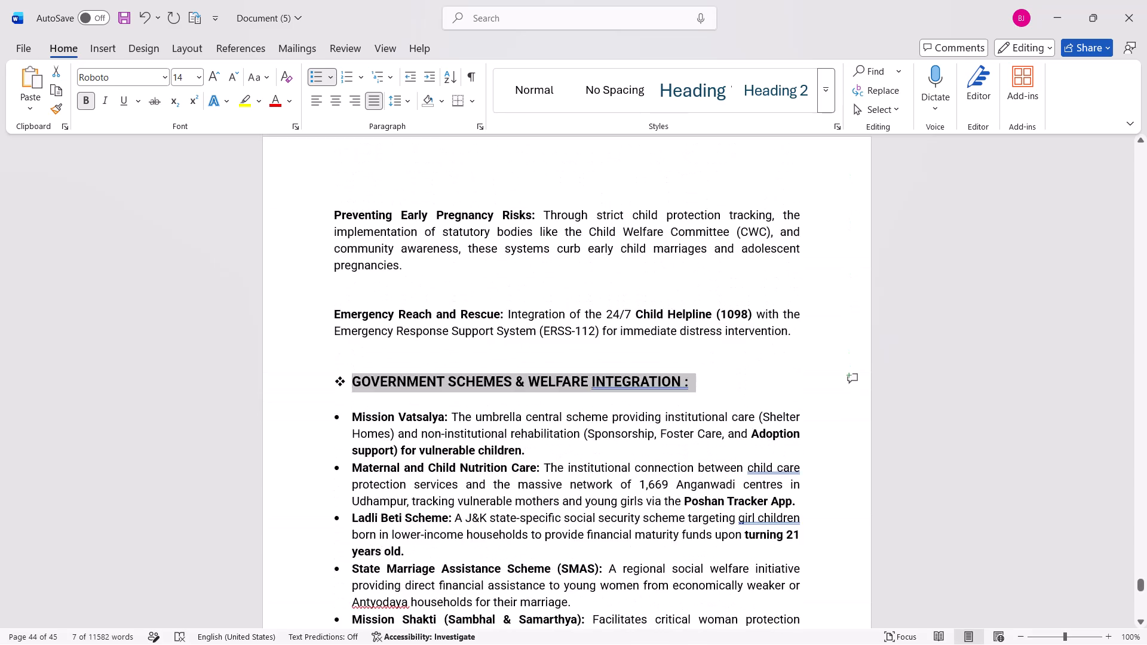
{"action": "scroll", "coordinate": [694, 441], "scroll_direction": "up", "scroll_amount": 1}
Insert an unbulleted blank line between the Mission Vatsalya and Maternal and Child Nutrition Care bullets.
{"action": "left_click", "coordinate": [559, 343]}
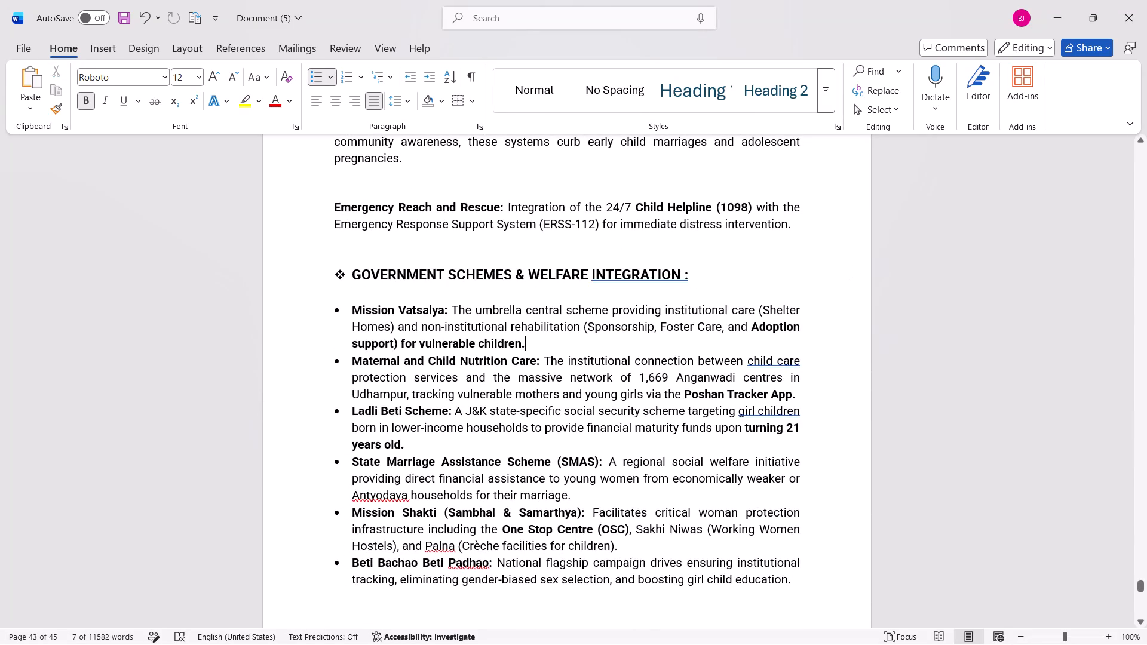
{"action": "key", "text": "Return"}
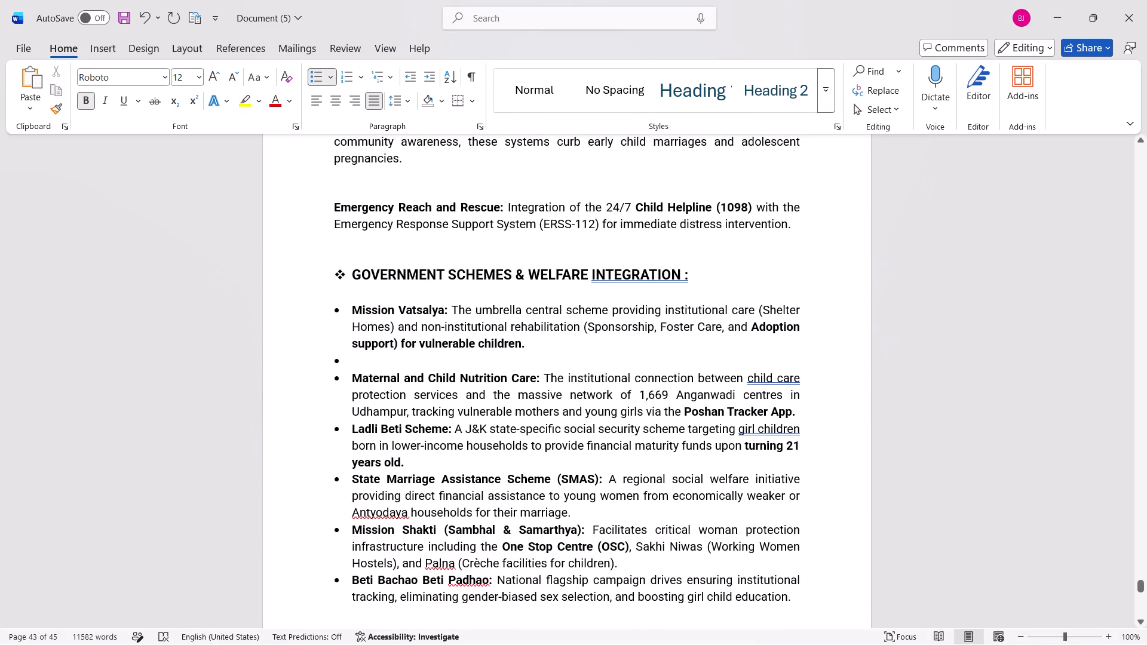
{"action": "key", "text": "BackSpace"}
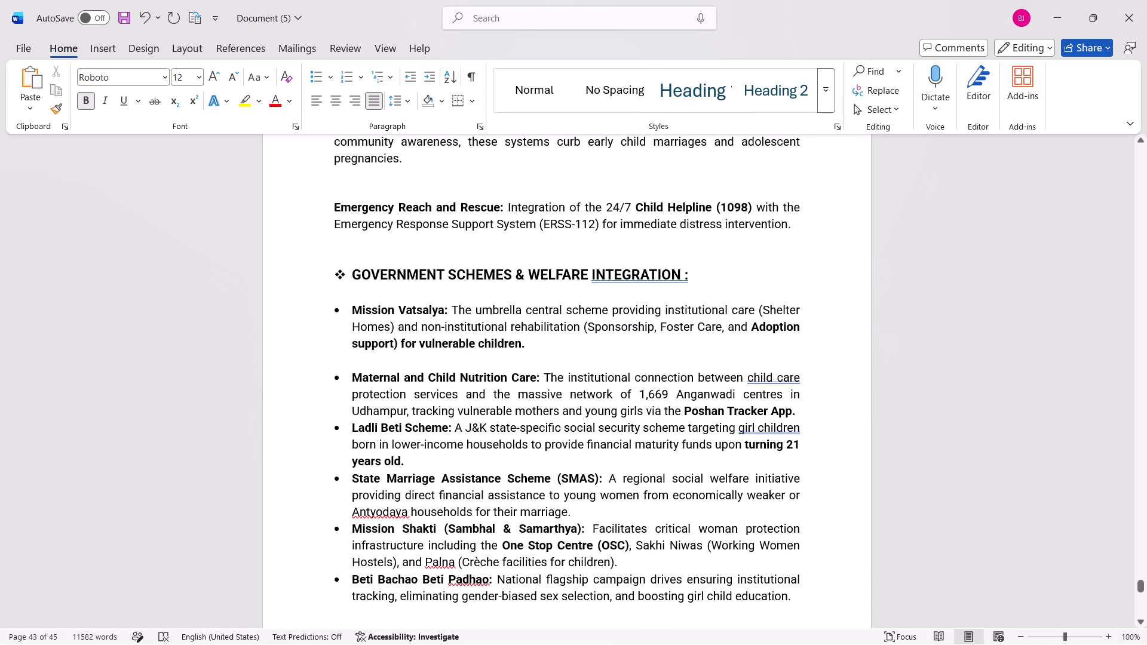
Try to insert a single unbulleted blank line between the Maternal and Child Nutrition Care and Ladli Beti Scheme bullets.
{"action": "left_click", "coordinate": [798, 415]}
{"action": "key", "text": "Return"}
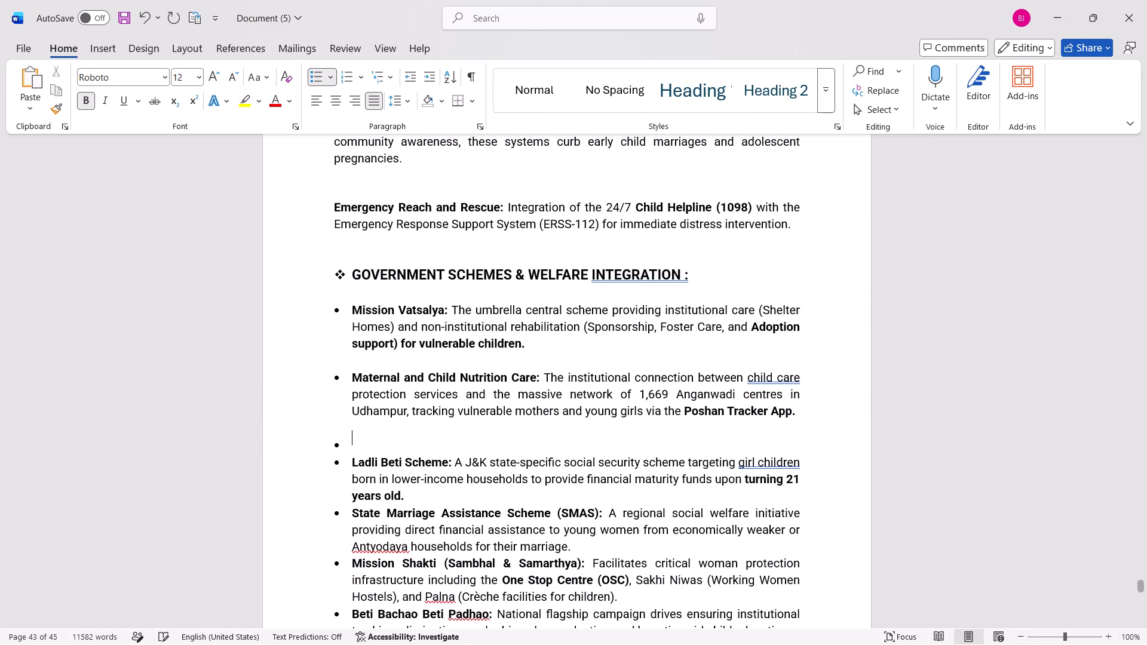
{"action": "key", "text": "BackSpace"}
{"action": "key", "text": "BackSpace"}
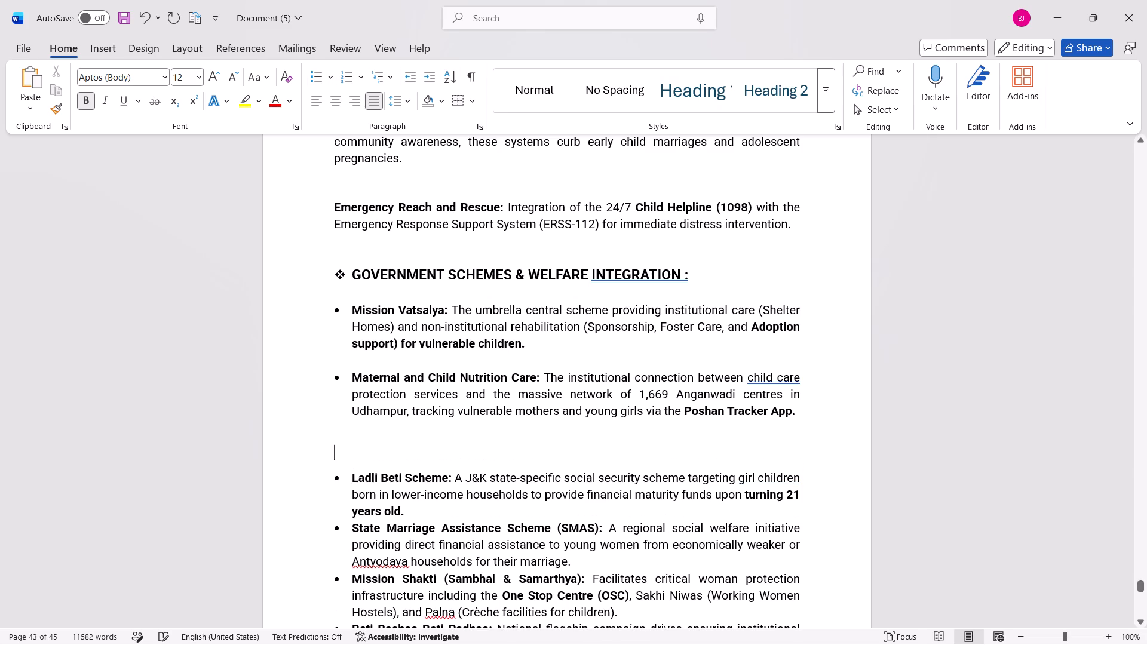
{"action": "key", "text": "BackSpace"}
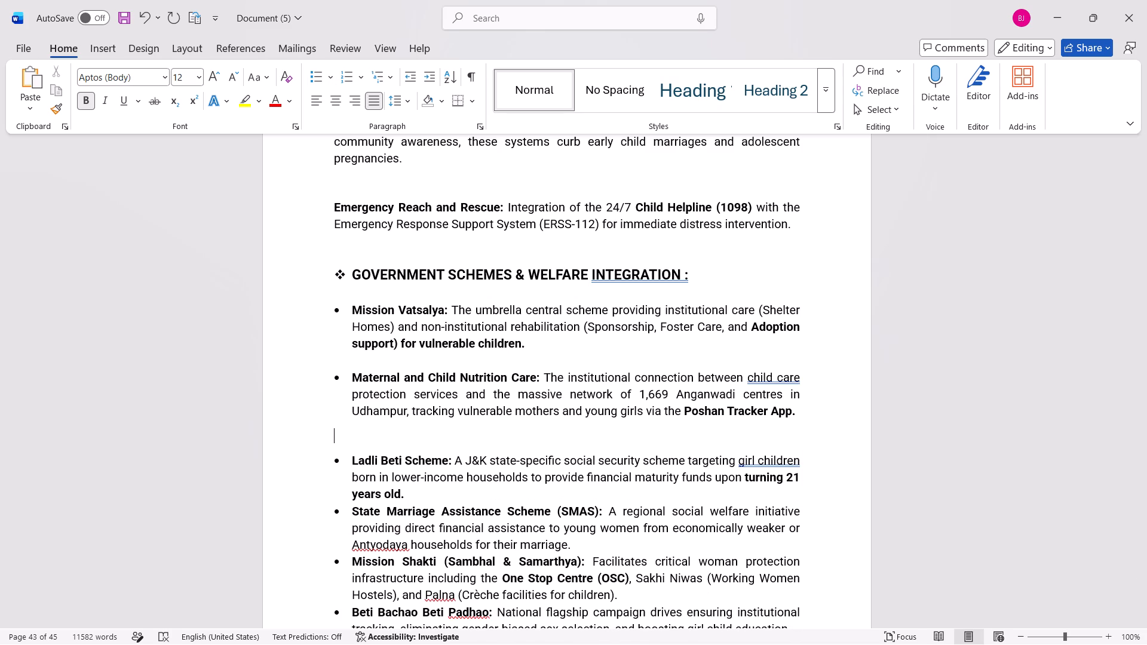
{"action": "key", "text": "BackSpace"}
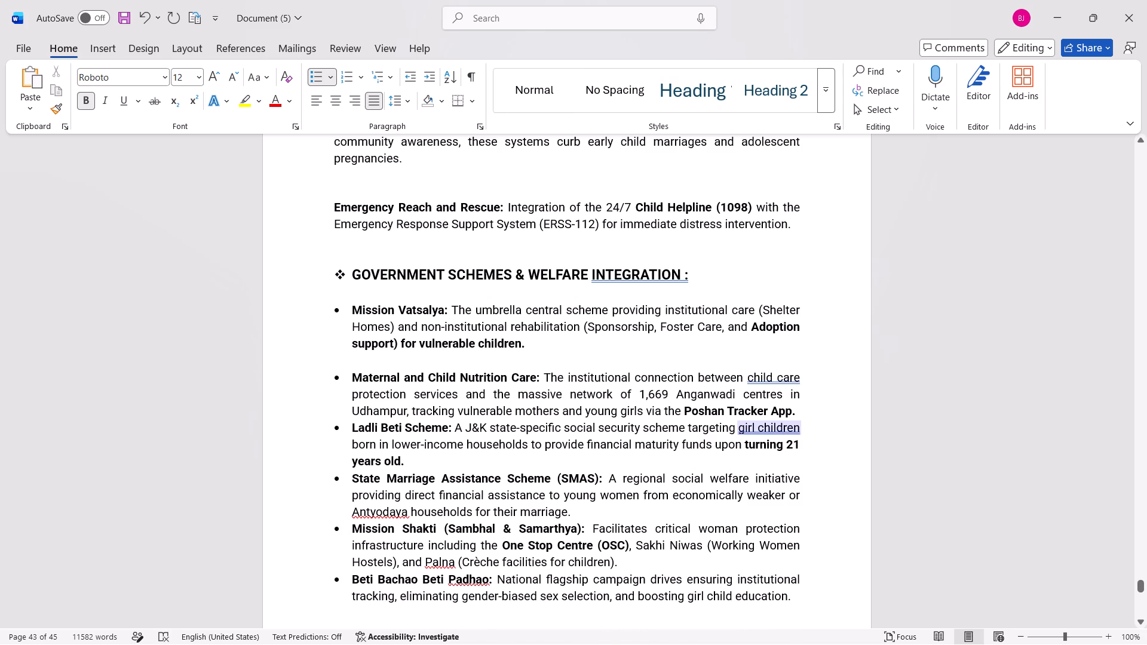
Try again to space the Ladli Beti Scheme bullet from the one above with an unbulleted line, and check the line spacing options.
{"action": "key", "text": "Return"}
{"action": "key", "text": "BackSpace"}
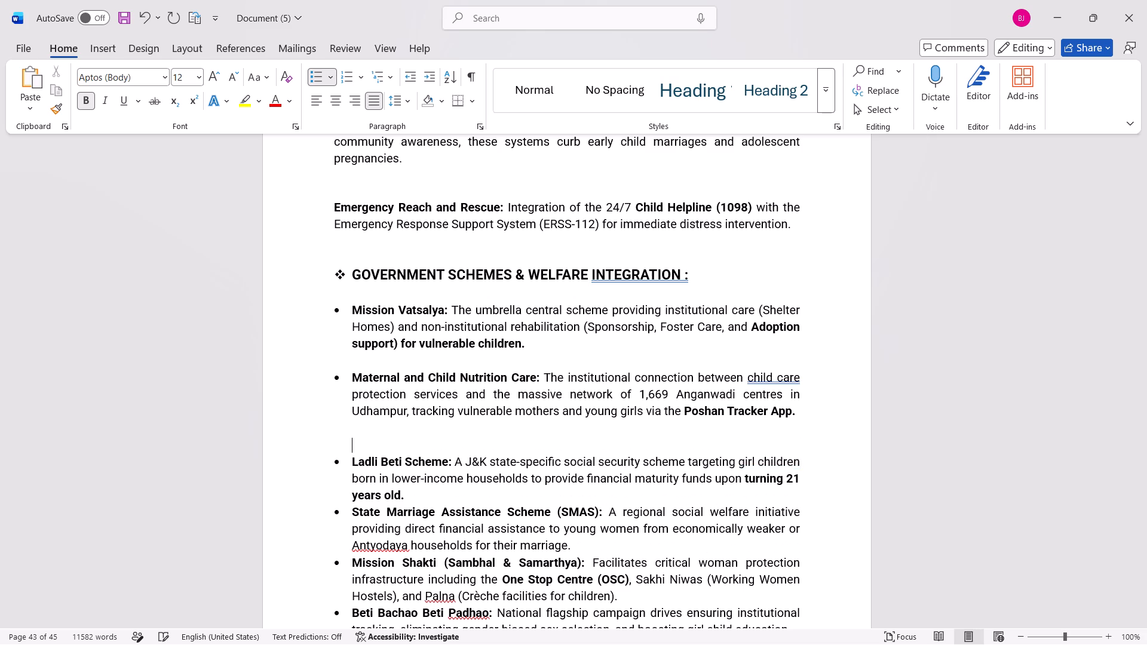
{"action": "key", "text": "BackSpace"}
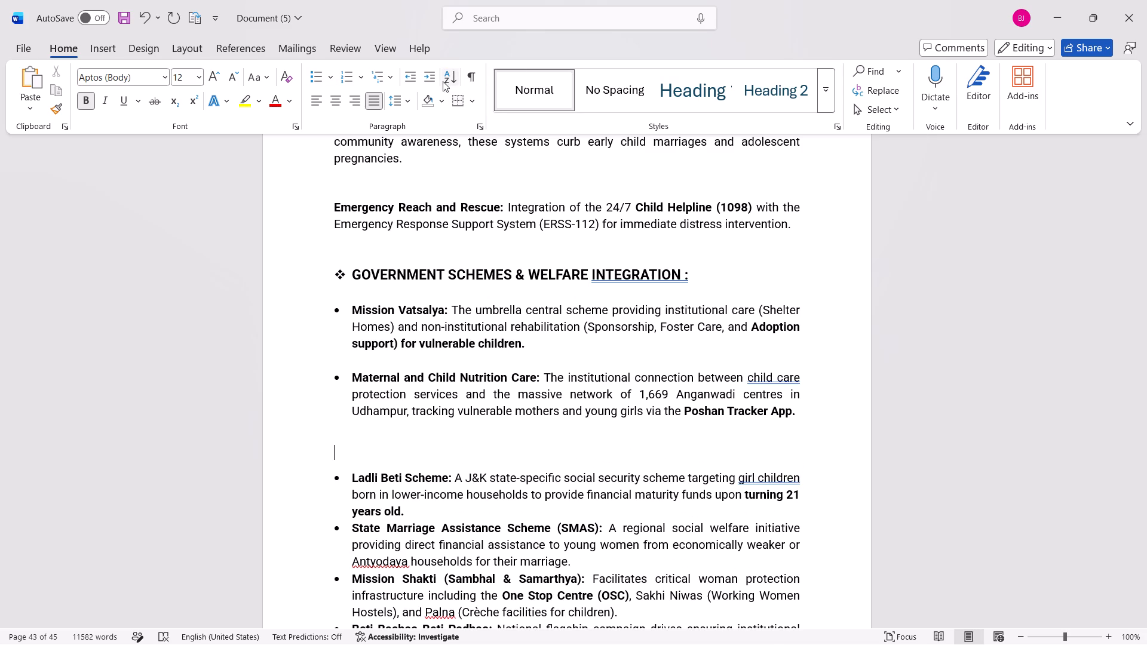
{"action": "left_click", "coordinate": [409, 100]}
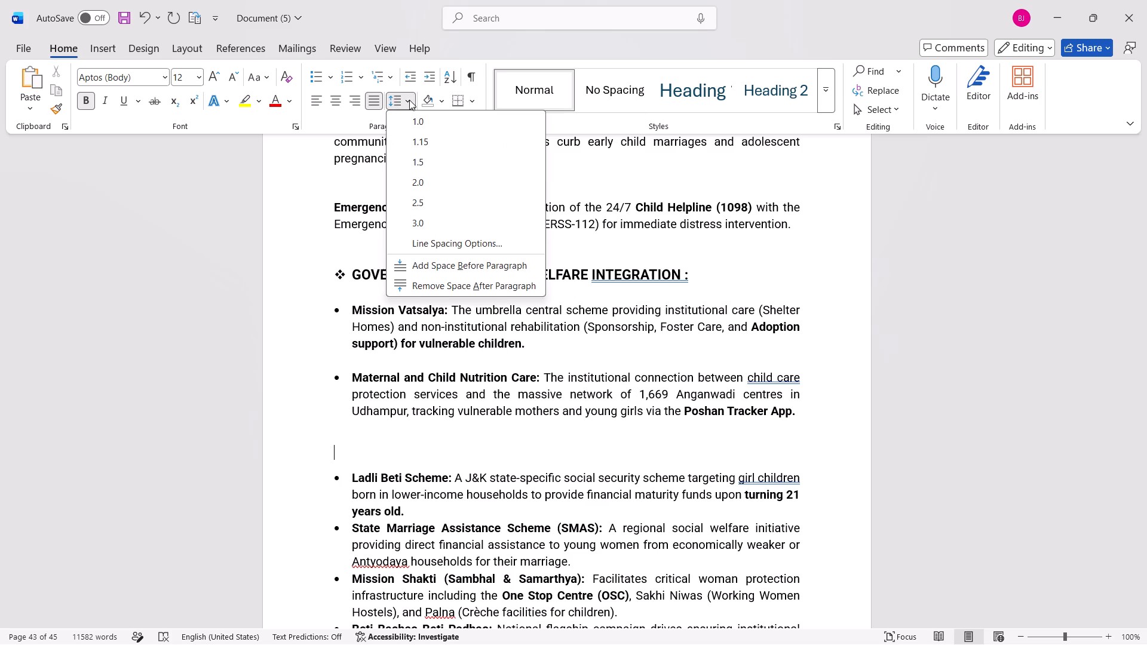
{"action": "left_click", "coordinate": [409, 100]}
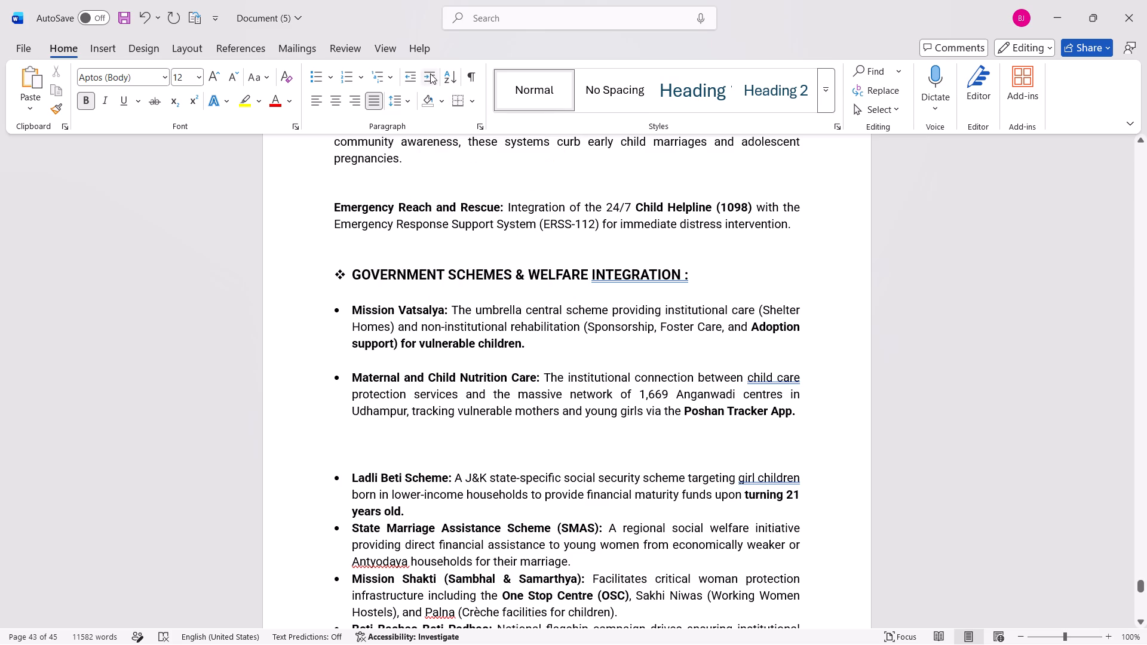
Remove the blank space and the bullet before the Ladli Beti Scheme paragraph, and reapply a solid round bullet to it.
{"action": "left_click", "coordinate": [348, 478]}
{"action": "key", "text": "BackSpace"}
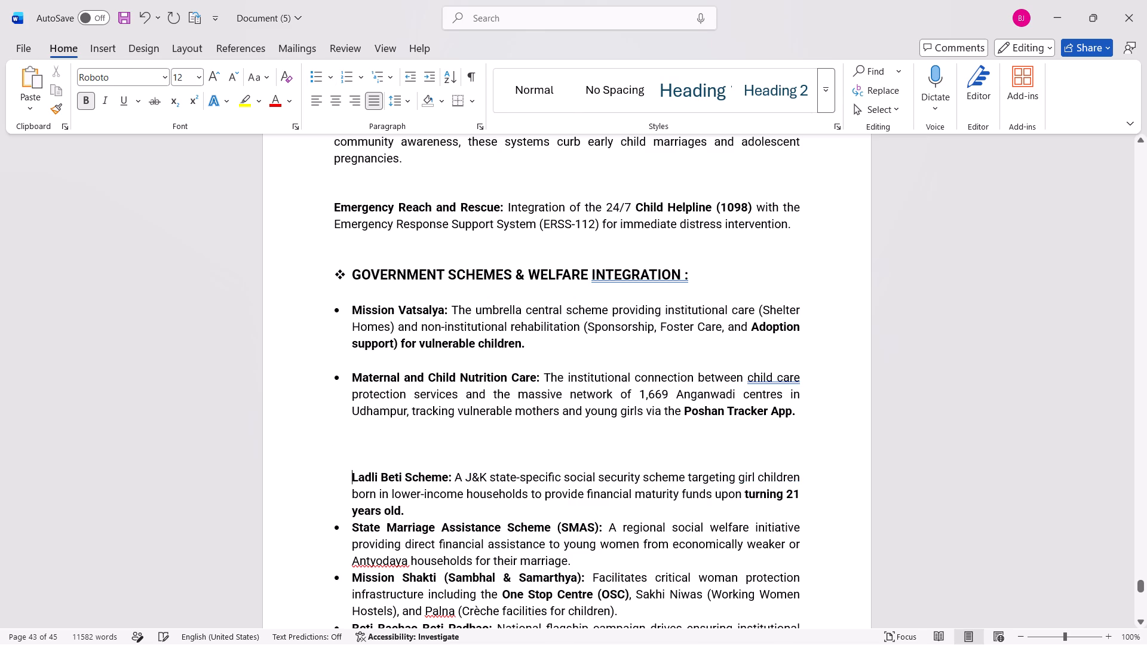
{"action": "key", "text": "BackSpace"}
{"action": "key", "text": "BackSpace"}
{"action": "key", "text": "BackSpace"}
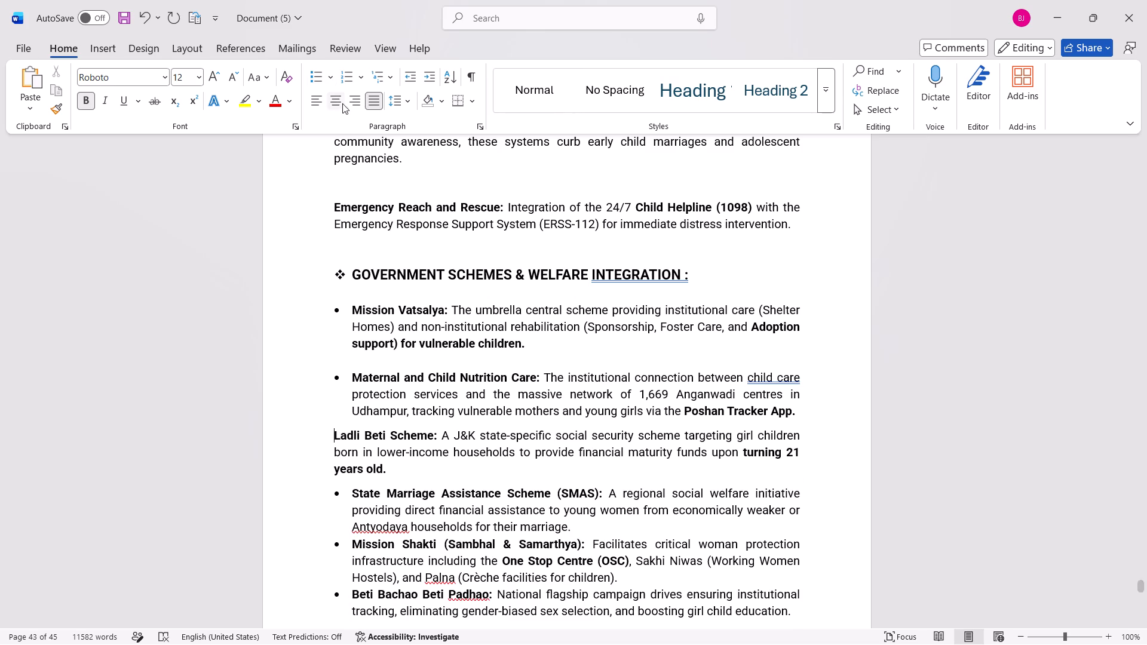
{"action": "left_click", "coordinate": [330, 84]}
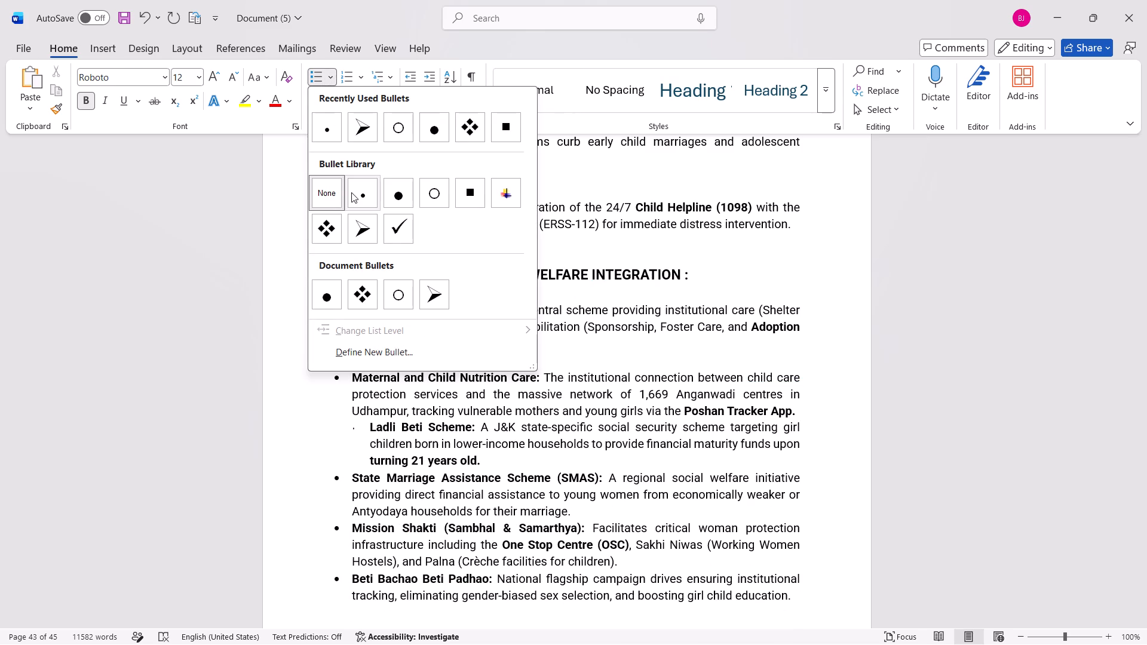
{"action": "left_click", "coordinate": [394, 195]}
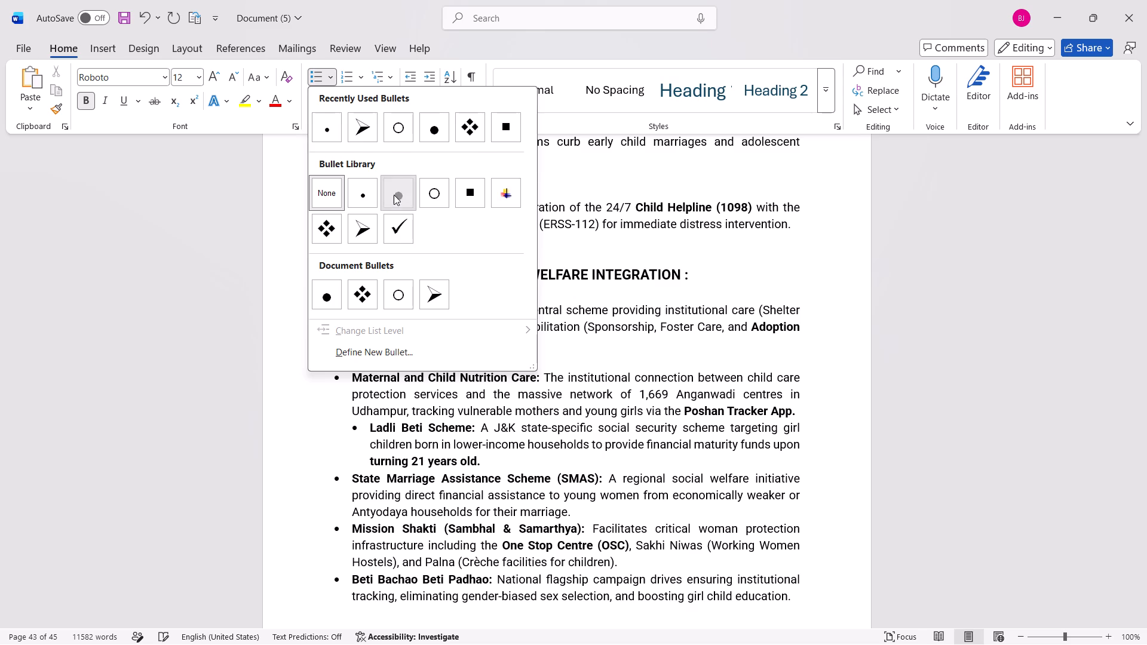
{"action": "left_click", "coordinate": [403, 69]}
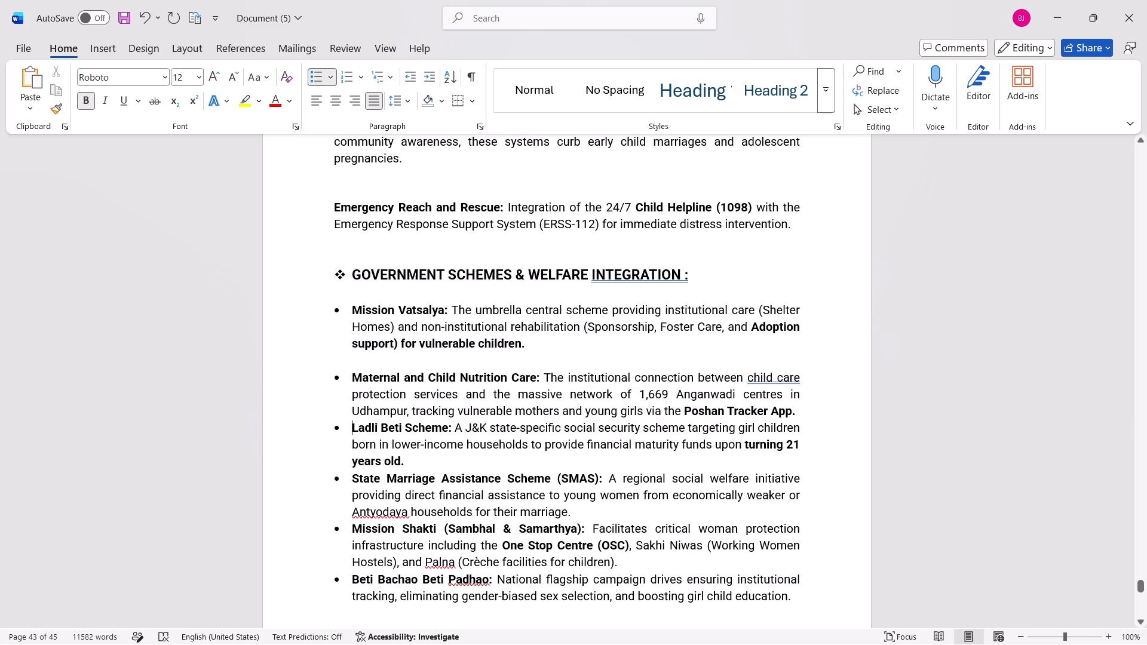
Insert an unbulleted blank line after the Maternal and Child Nutrition Care bullet, above Ladli Beti Scheme.
{"action": "left_click", "coordinate": [804, 419]}
{"action": "key", "text": "Return"}
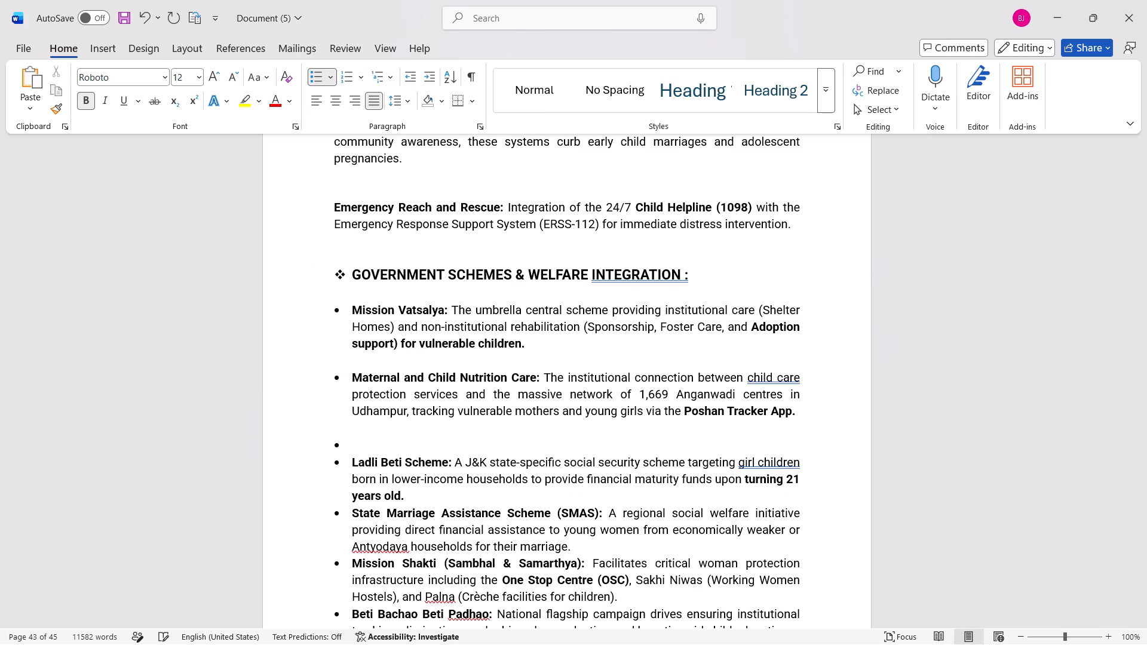
{"action": "key", "text": "BackSpace"}
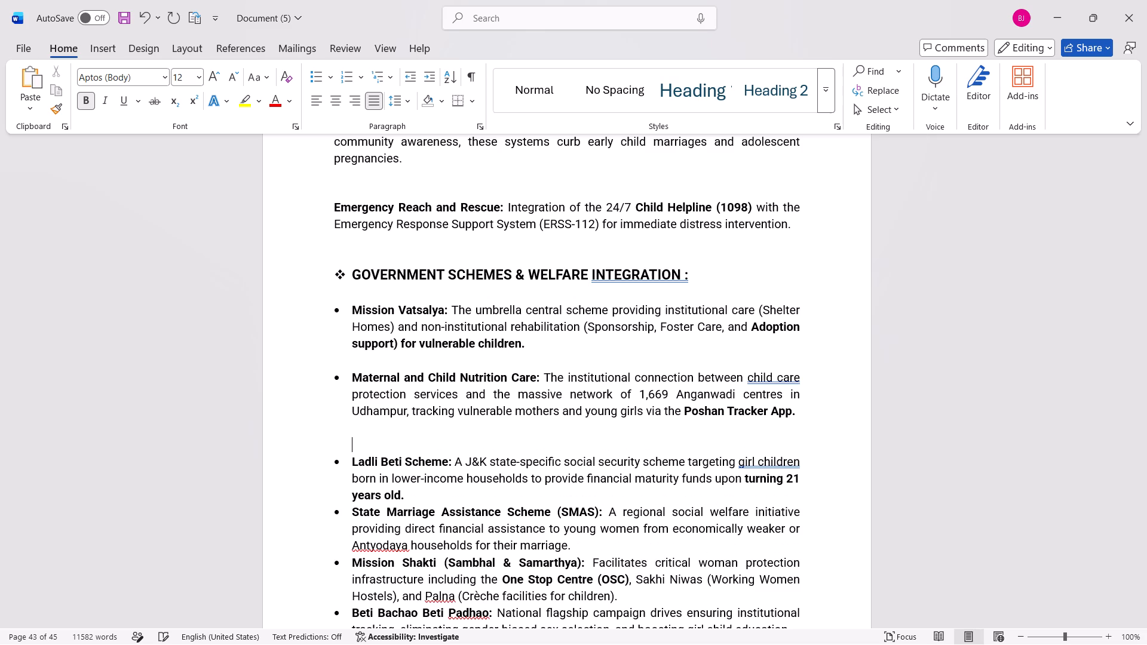
Remove the blank lines above the Ladli Beti Scheme paragraph together with its bullet.
{"action": "key", "text": "BackSpace"}
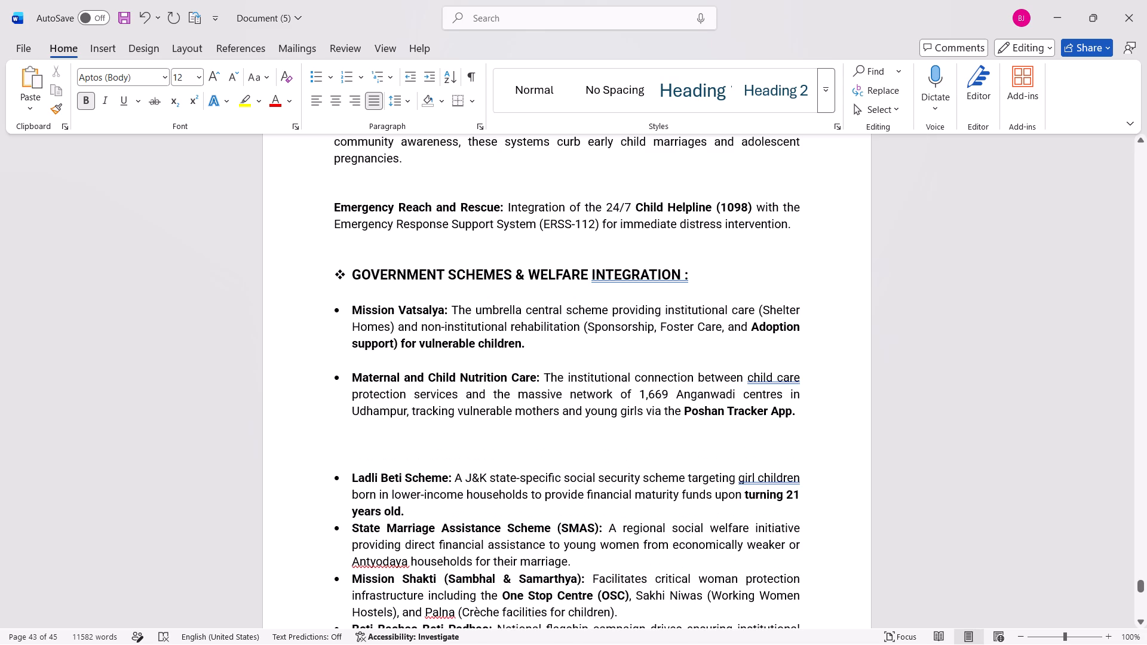
{"action": "left_click", "coordinate": [348, 477]}
{"action": "key", "text": "BackSpace"}
{"action": "key", "text": "BackSpace"}
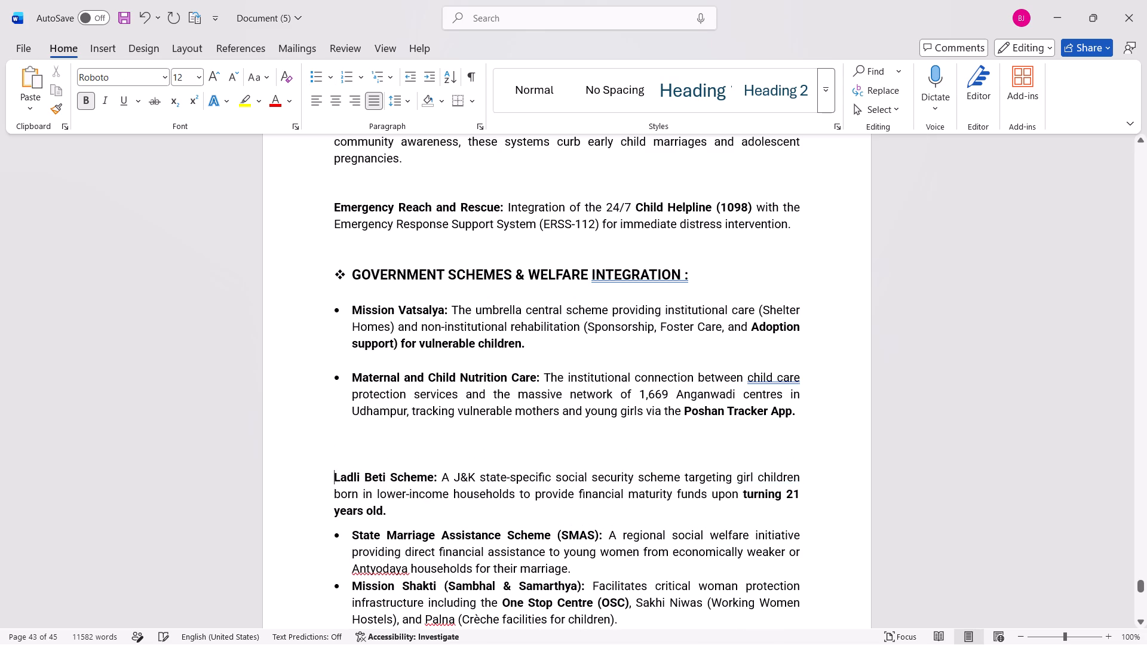
{"action": "key", "text": "BackSpace"}
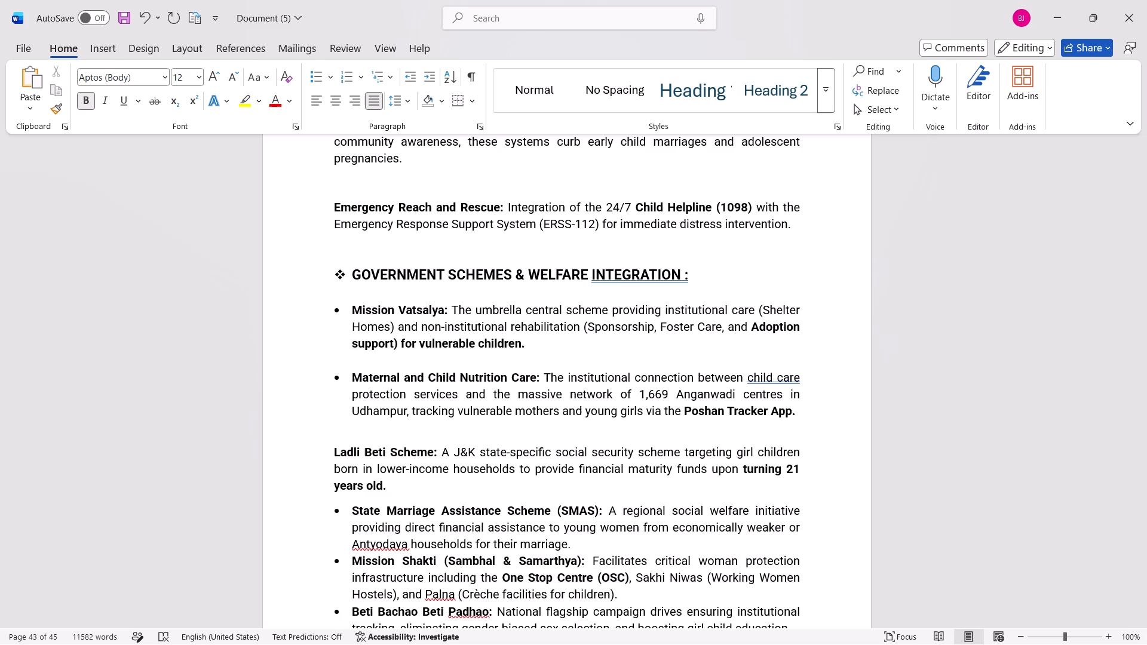
{"action": "key", "text": "BackSpace"}
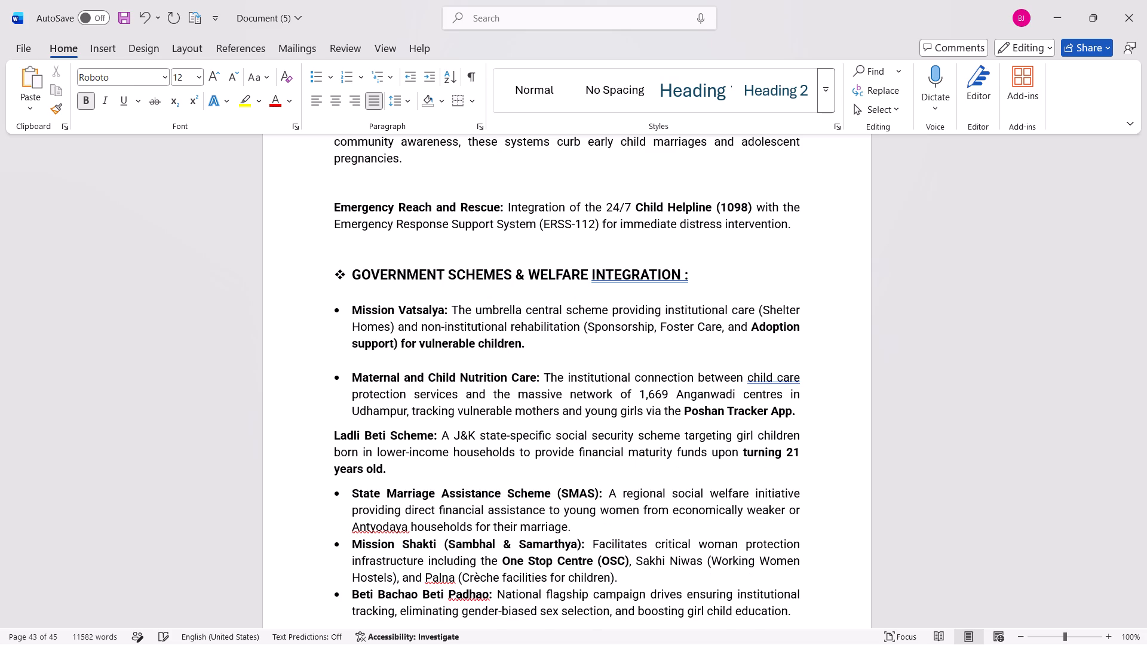
{"action": "key", "text": "Return"}
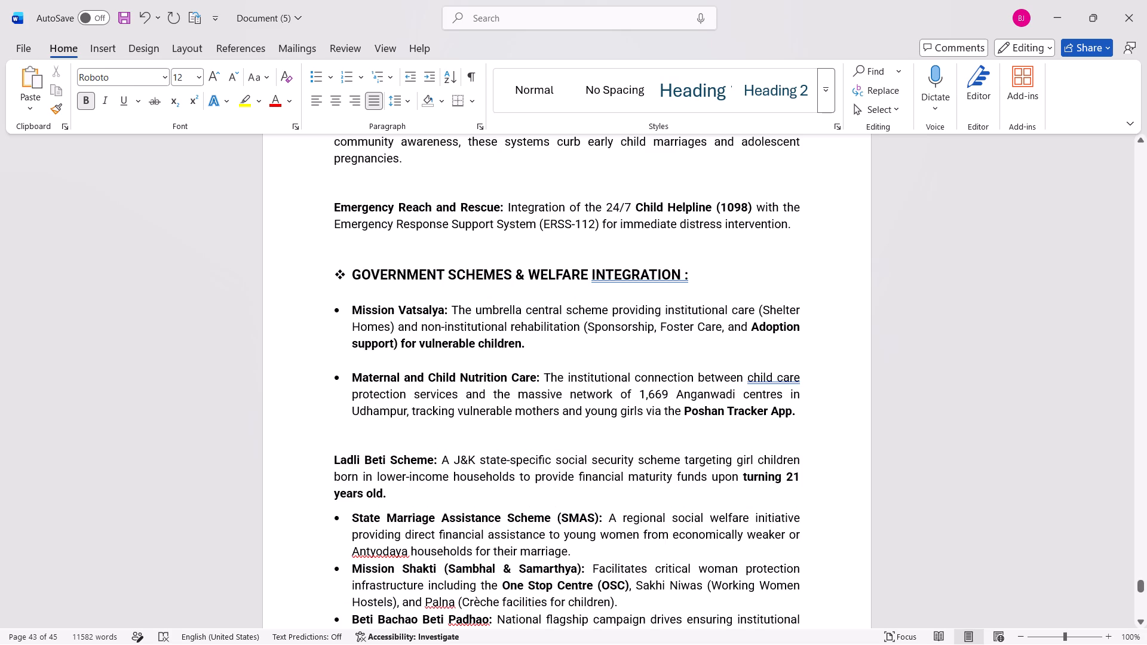
{"action": "key", "text": "BackSpace"}
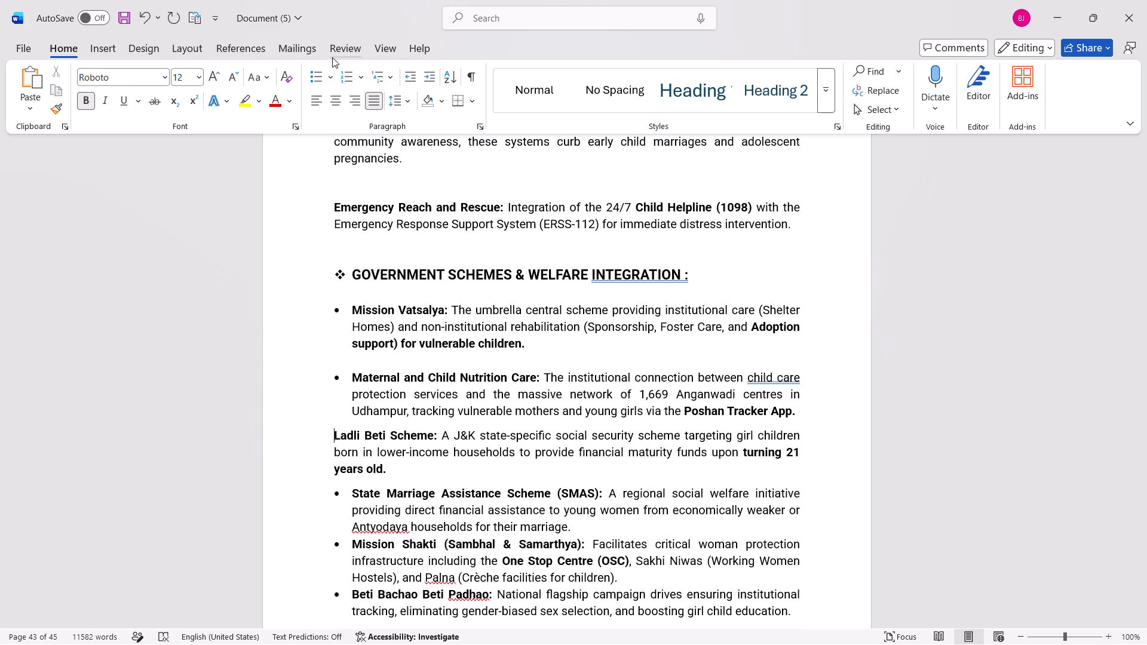
Reapply a solid round bullet to the Ladli Beti Scheme paragraph and decrease its indent to match the other scheme bullets.
{"action": "left_click", "coordinate": [329, 78]}
{"action": "left_click", "coordinate": [330, 134]}
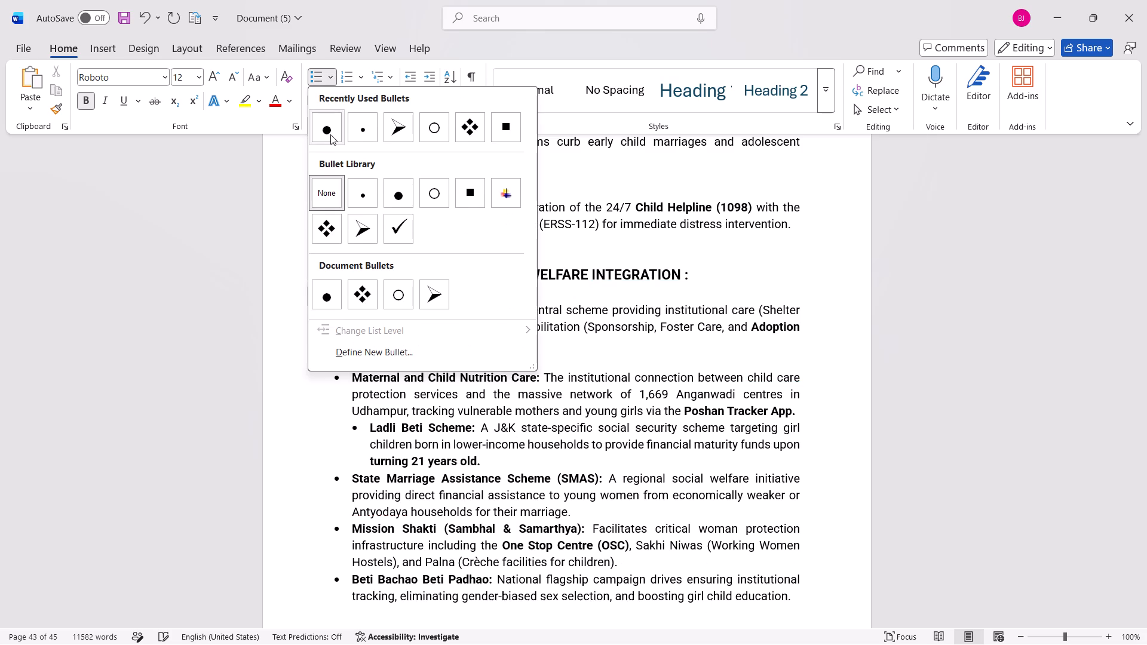
{"action": "left_click", "coordinate": [411, 73]}
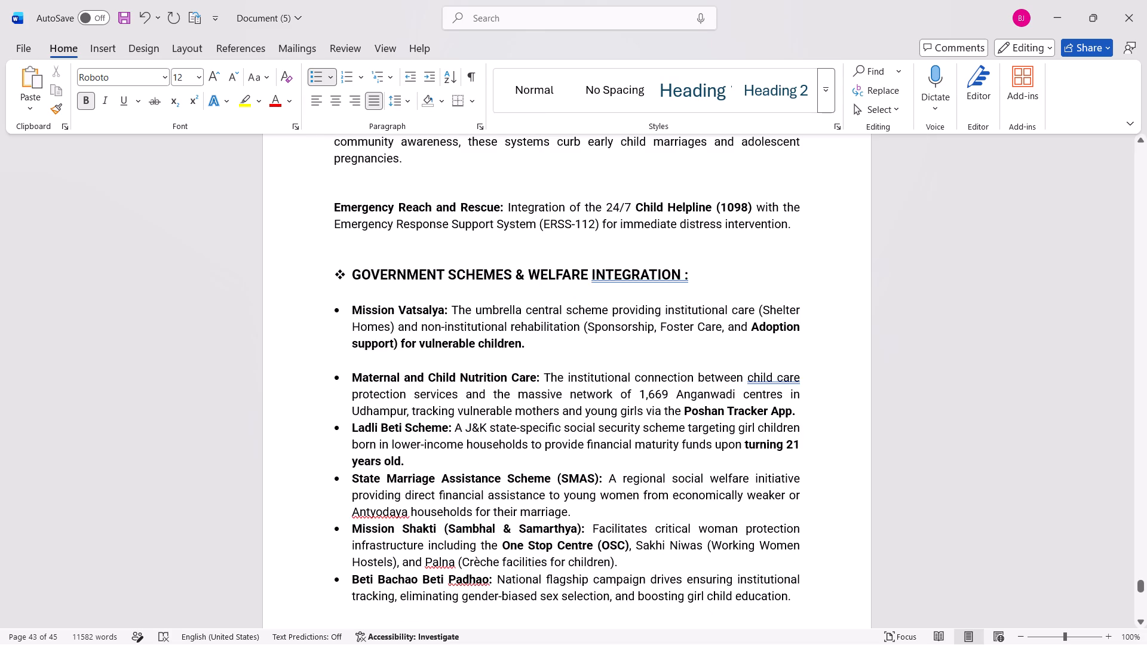
Add a new line after the Ladli Beti Scheme bullet, above State Marriage Assistance Scheme.
{"action": "left_click", "coordinate": [471, 462]}
{"action": "key", "text": "Return"}
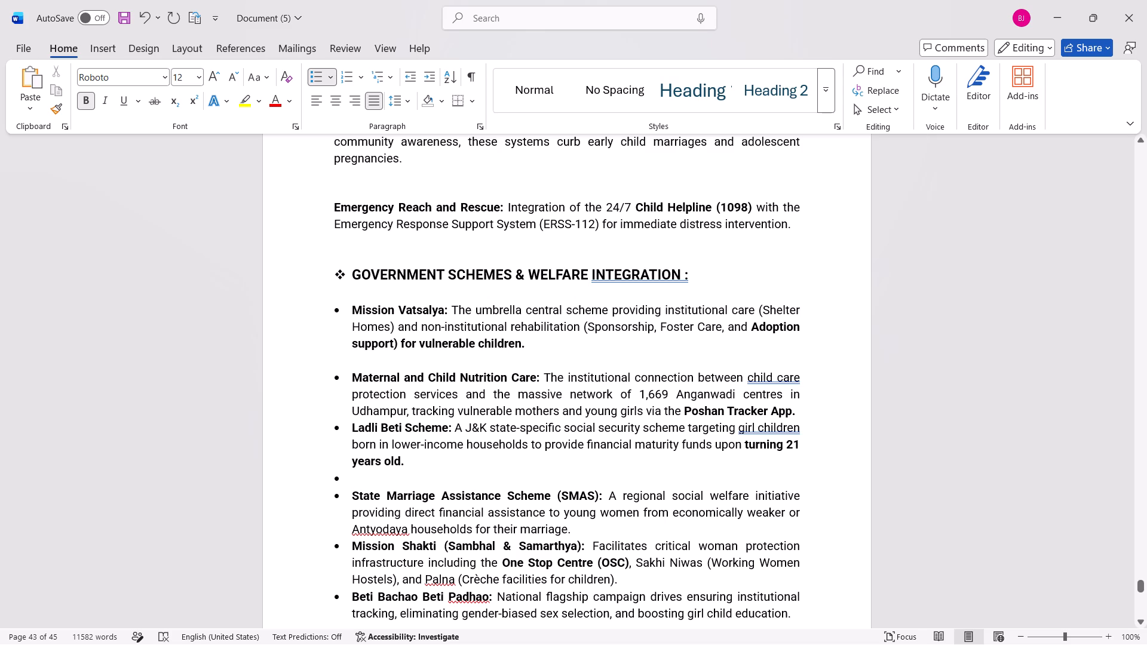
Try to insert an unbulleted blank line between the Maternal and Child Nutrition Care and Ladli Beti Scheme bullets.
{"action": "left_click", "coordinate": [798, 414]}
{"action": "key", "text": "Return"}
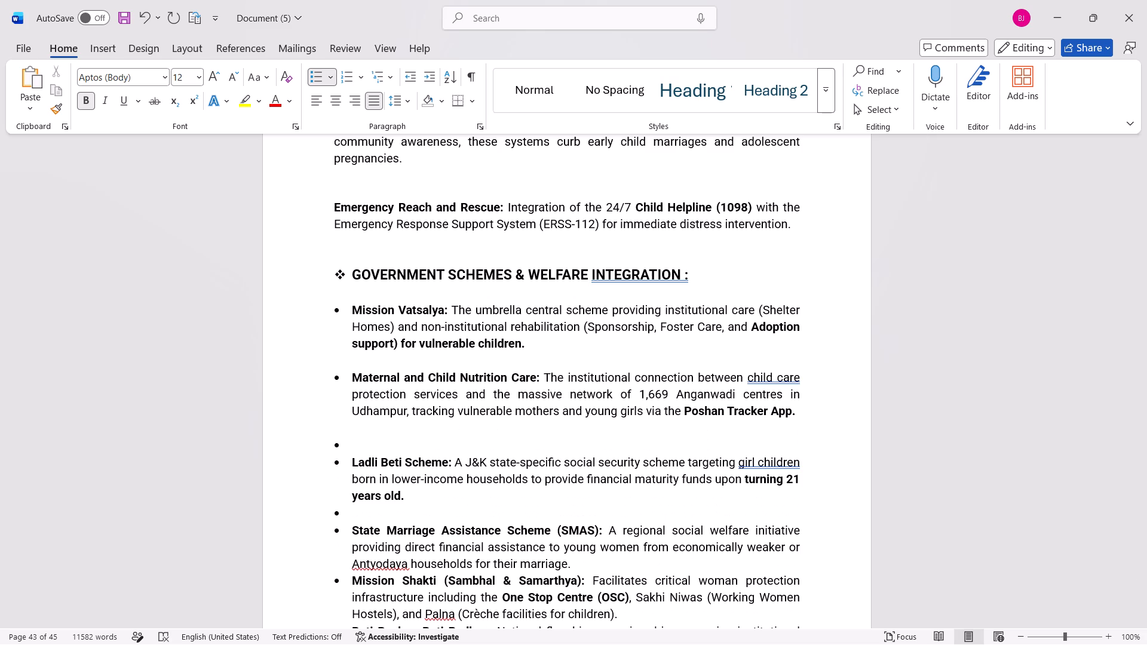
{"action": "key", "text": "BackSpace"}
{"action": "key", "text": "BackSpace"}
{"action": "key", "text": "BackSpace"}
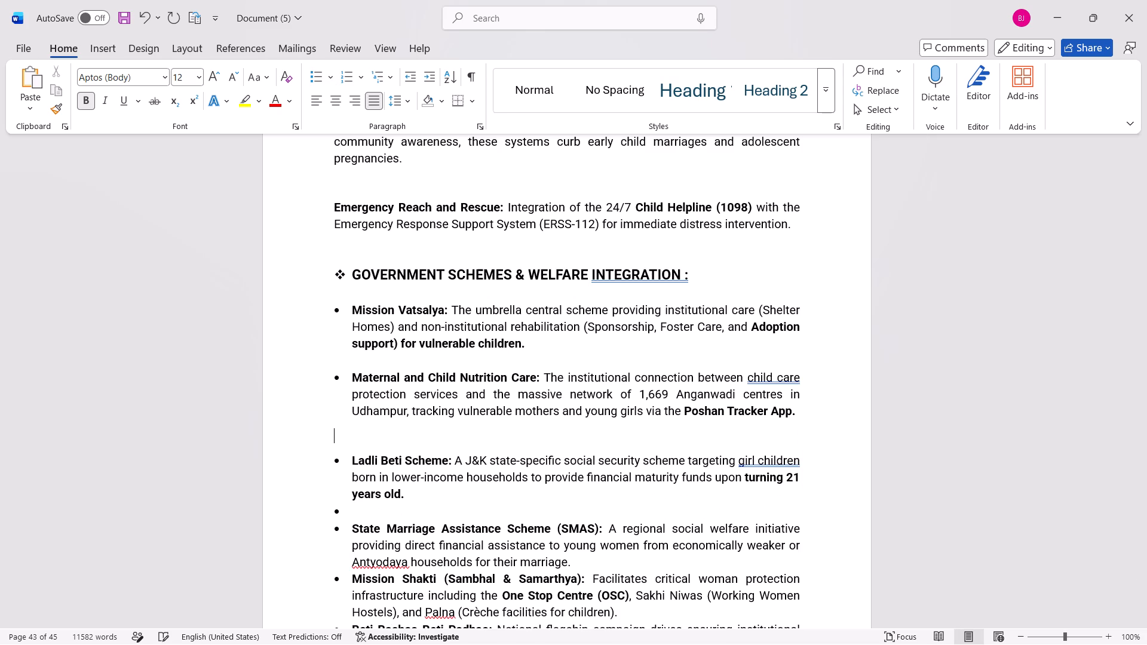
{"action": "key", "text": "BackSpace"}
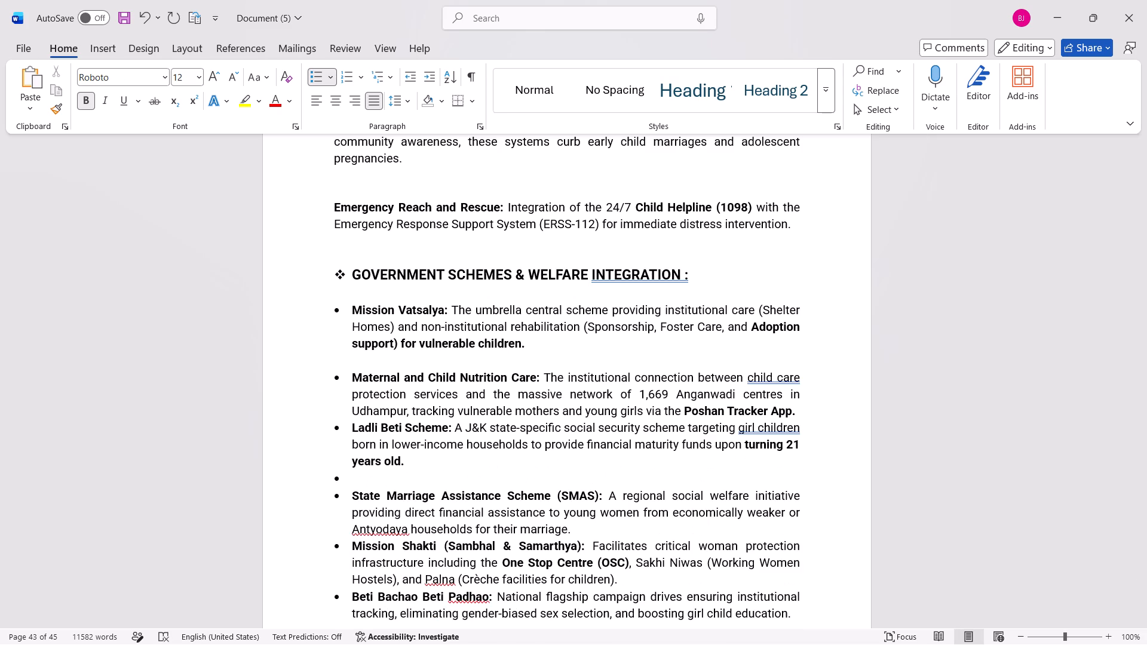
Remove the bullet from the empty line between Ladli Beti Scheme and State Marriage Assistance Scheme.
{"action": "left_click", "coordinate": [781, 475]}
{"action": "key", "text": "BackSpace"}
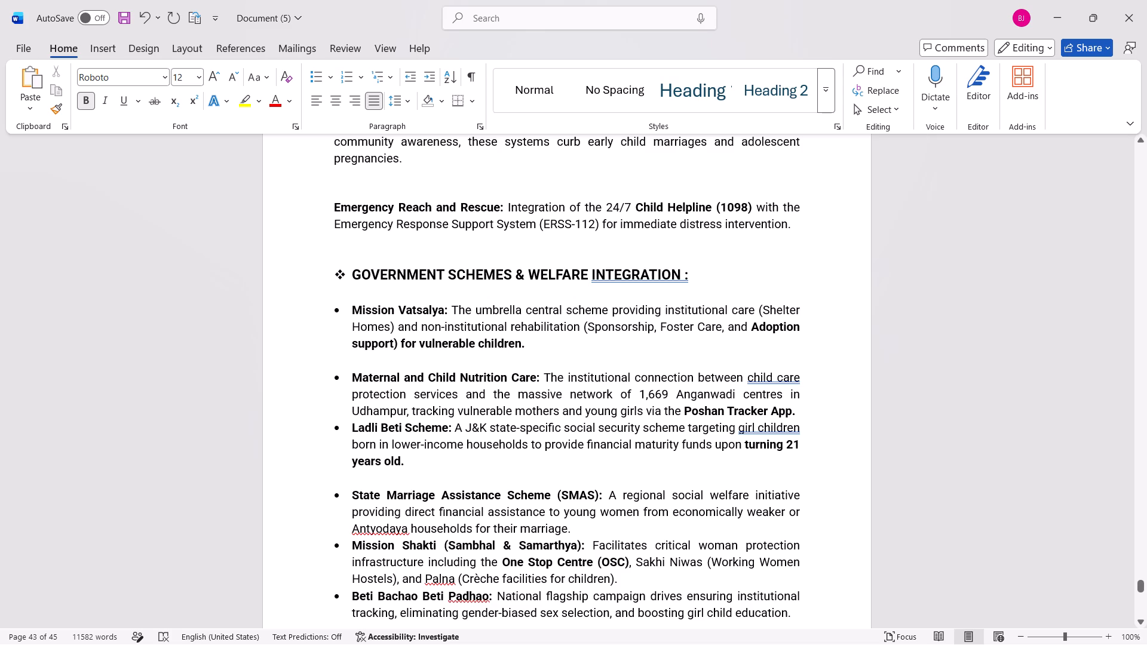
Insert an unbulleted blank line after the State Marriage Assistance Scheme bullet, above Mission Shakti.
{"action": "left_click", "coordinate": [613, 532]}
{"action": "key", "text": "Return"}
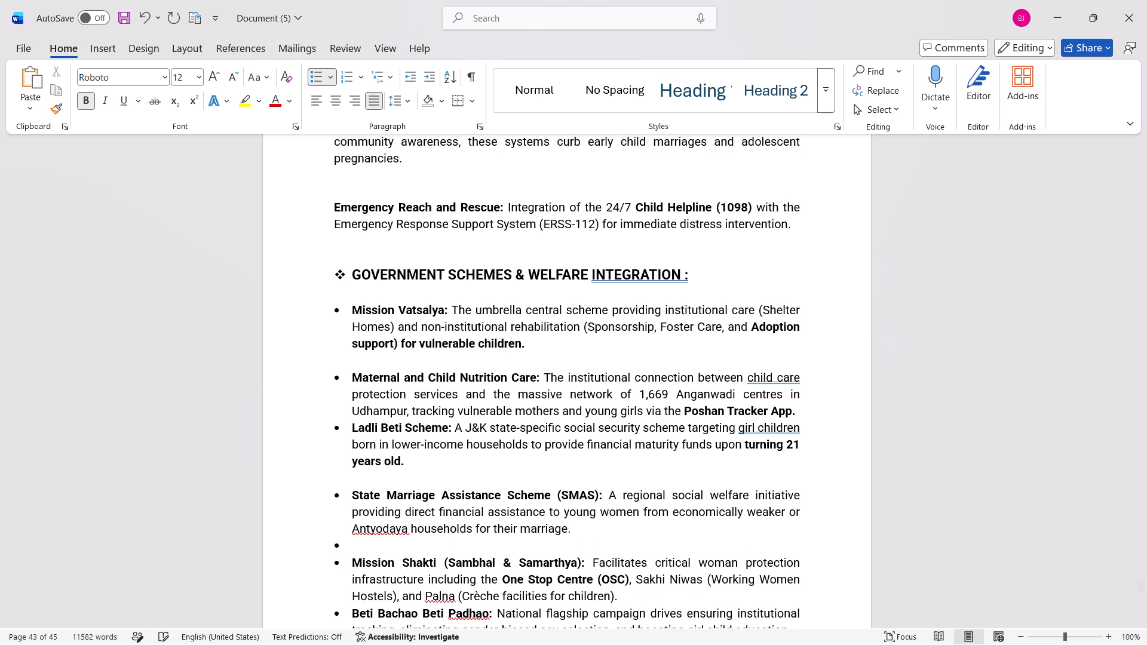
{"action": "key", "text": "BackSpace"}
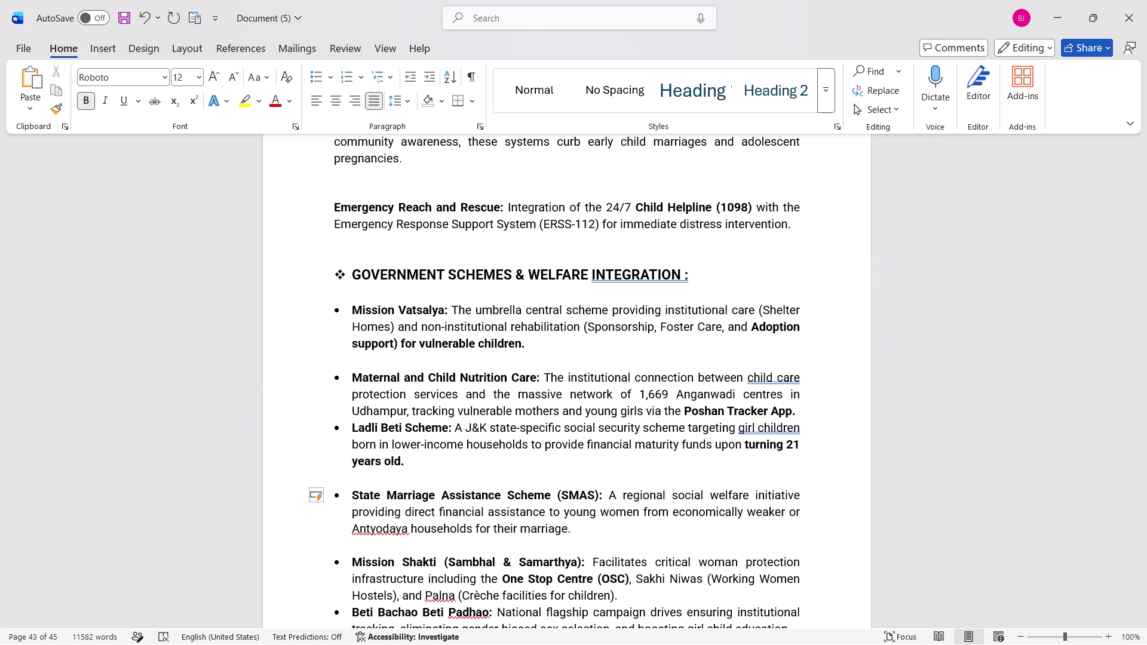
Insert an unbulleted blank line after the Mission Shakti bullet, above Beti Bachao Beti Padhao.
{"action": "scroll", "coordinate": [613, 532], "scroll_direction": "down", "scroll_amount": 1}
{"action": "left_click", "coordinate": [652, 487]}
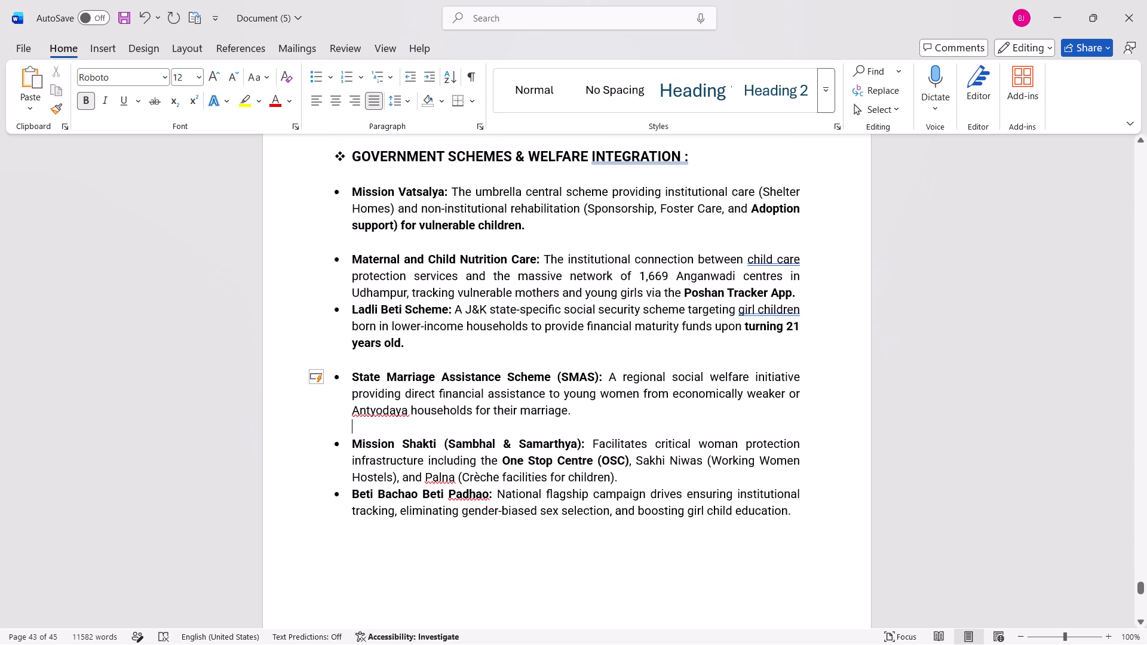
{"action": "left_click", "coordinate": [637, 480]}
{"action": "key", "text": "Return"}
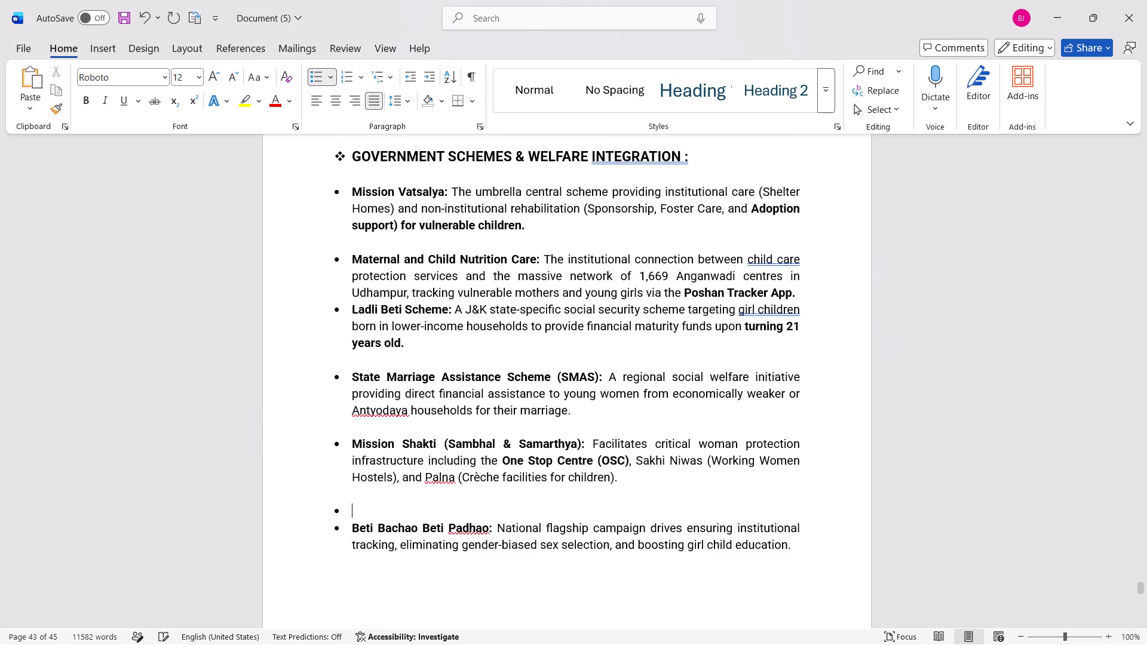
{"action": "key", "text": "BackSpace"}
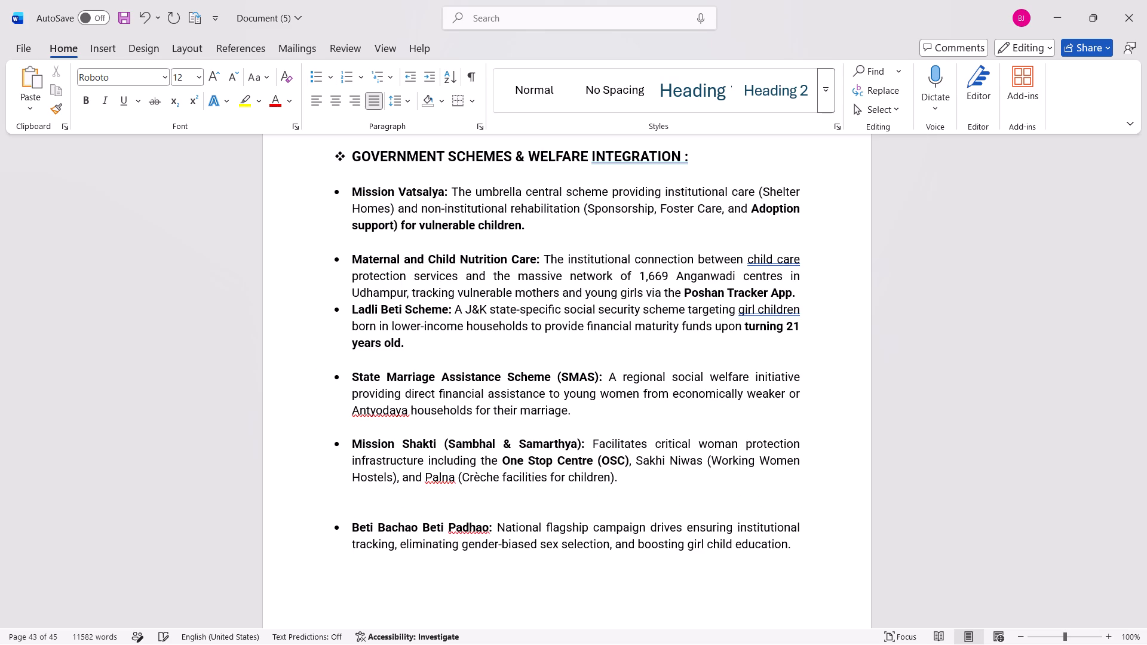
{"action": "key", "text": "BackSpace"}
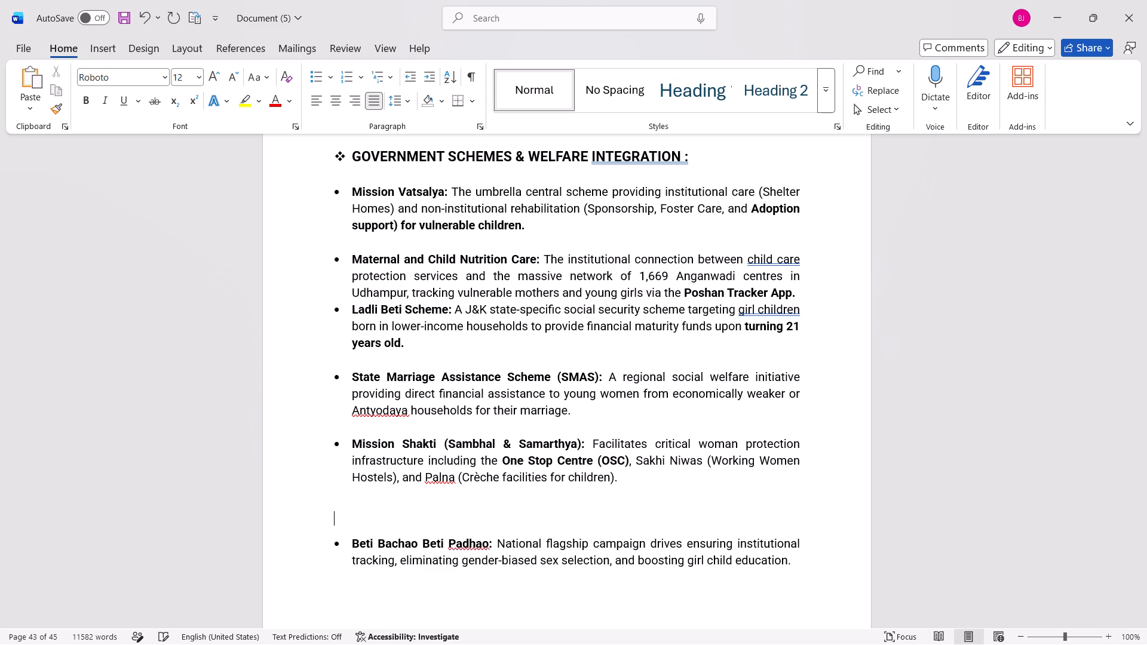
{"action": "key", "text": "BackSpace"}
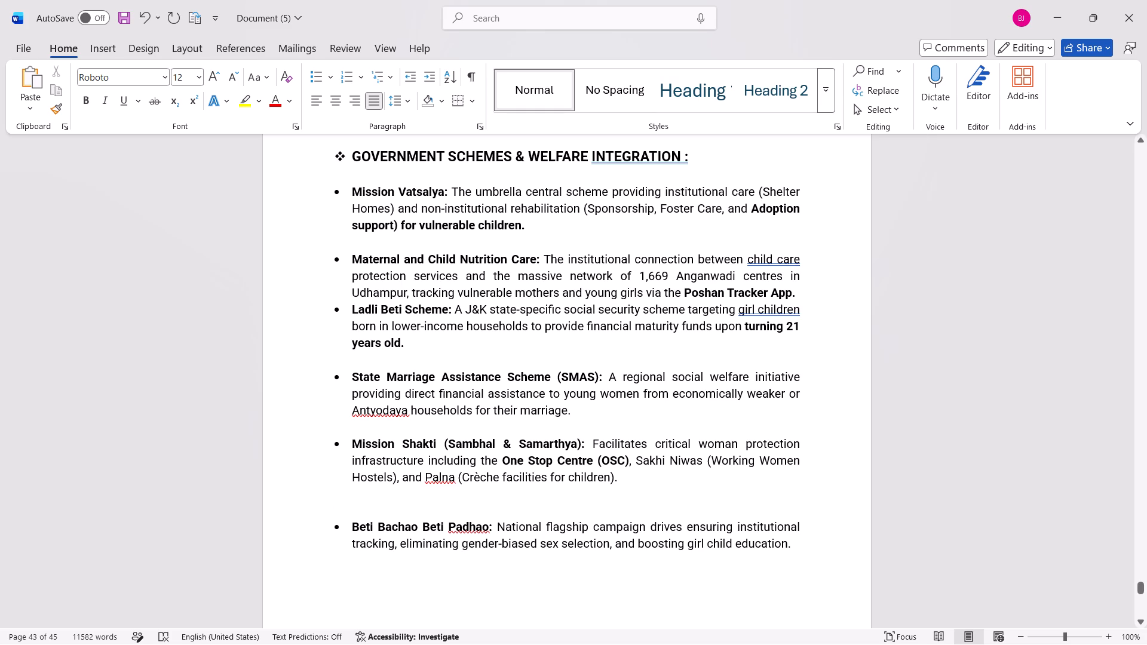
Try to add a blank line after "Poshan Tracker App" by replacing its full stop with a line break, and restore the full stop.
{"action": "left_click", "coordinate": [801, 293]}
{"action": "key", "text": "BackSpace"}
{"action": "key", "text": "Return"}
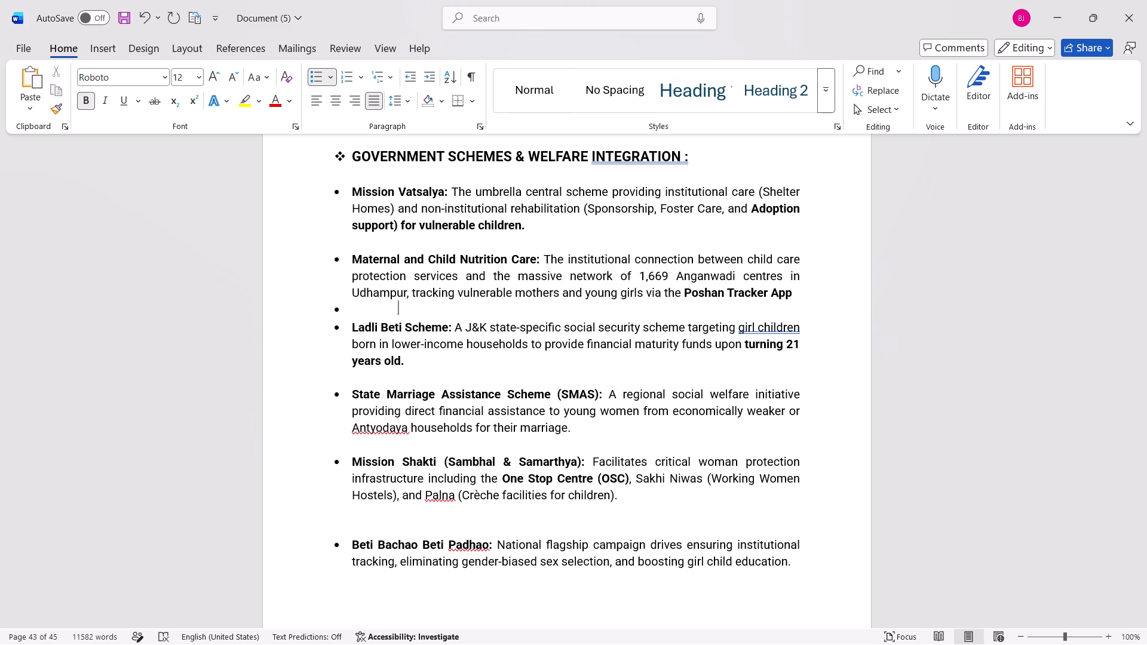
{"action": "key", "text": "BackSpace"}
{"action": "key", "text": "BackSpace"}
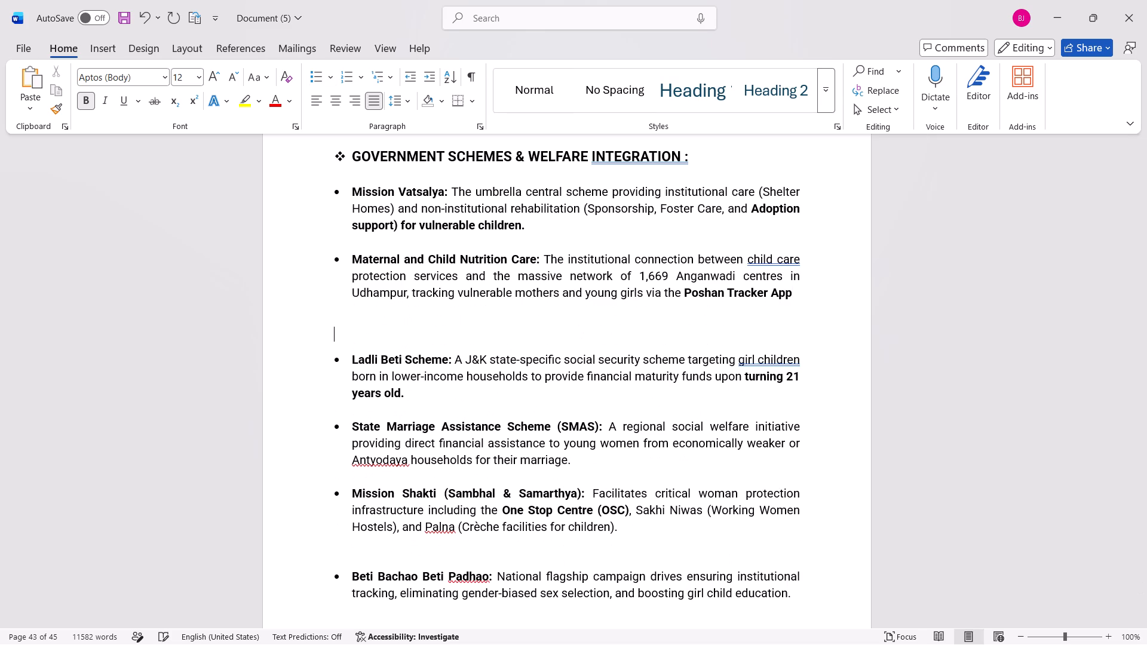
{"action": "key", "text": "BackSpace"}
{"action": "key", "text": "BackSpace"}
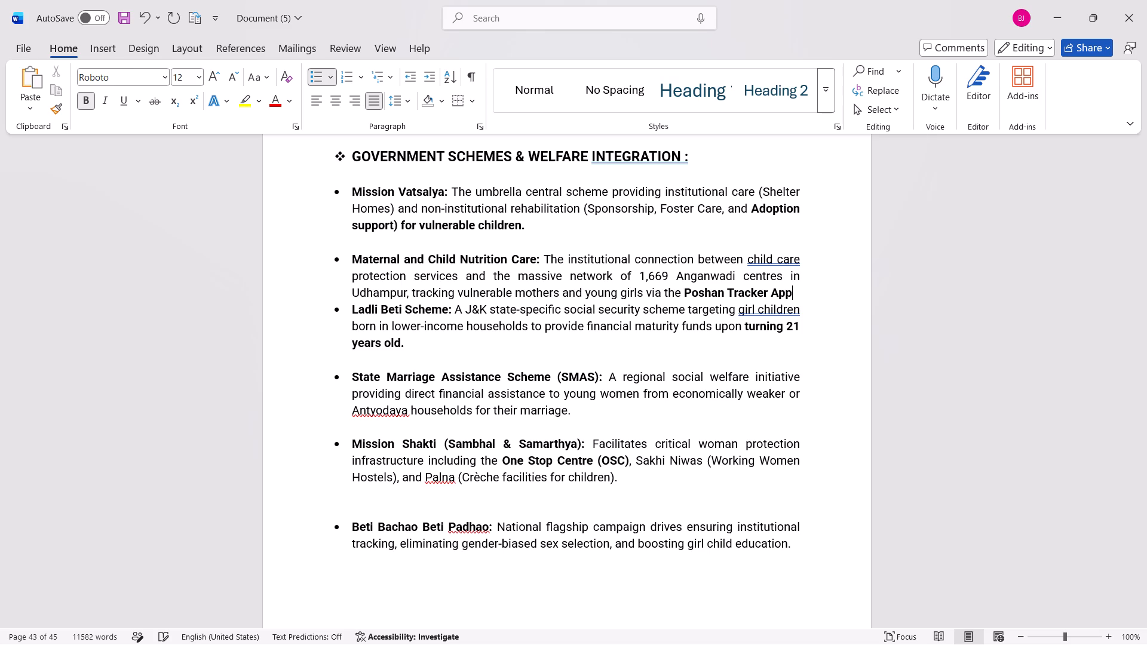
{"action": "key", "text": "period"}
Insert an unbulleted blank line directly before the Ladli Beti Scheme bullet.
{"action": "left_click", "coordinate": [346, 301]}
{"action": "left_click", "coordinate": [350, 315]}
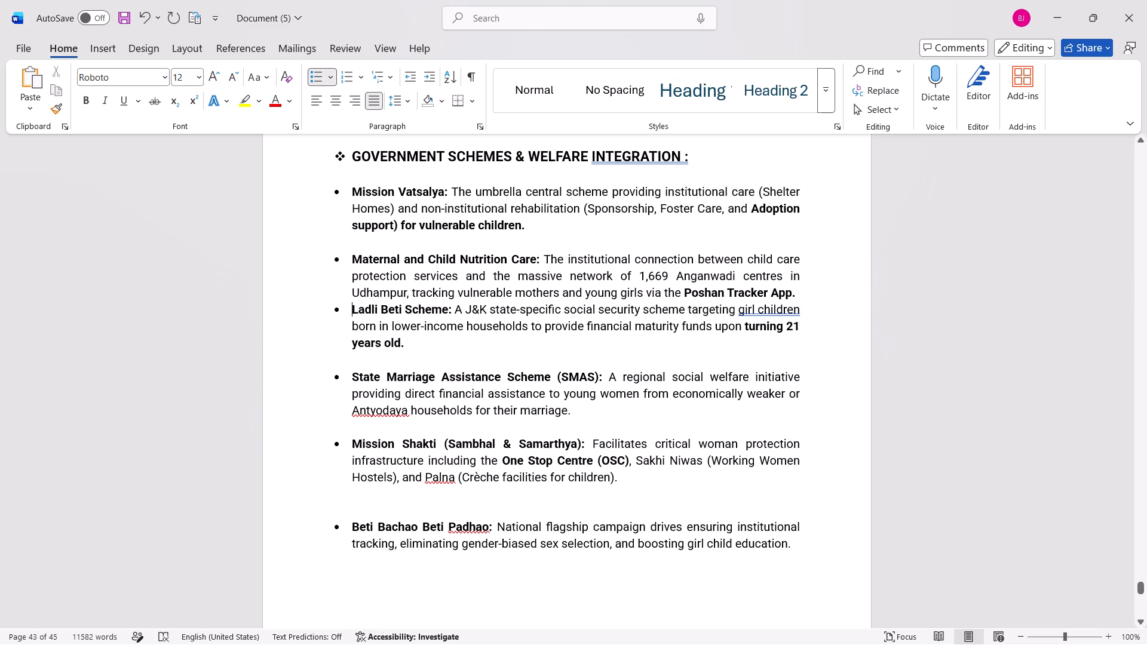
{"action": "key", "text": "Return"}
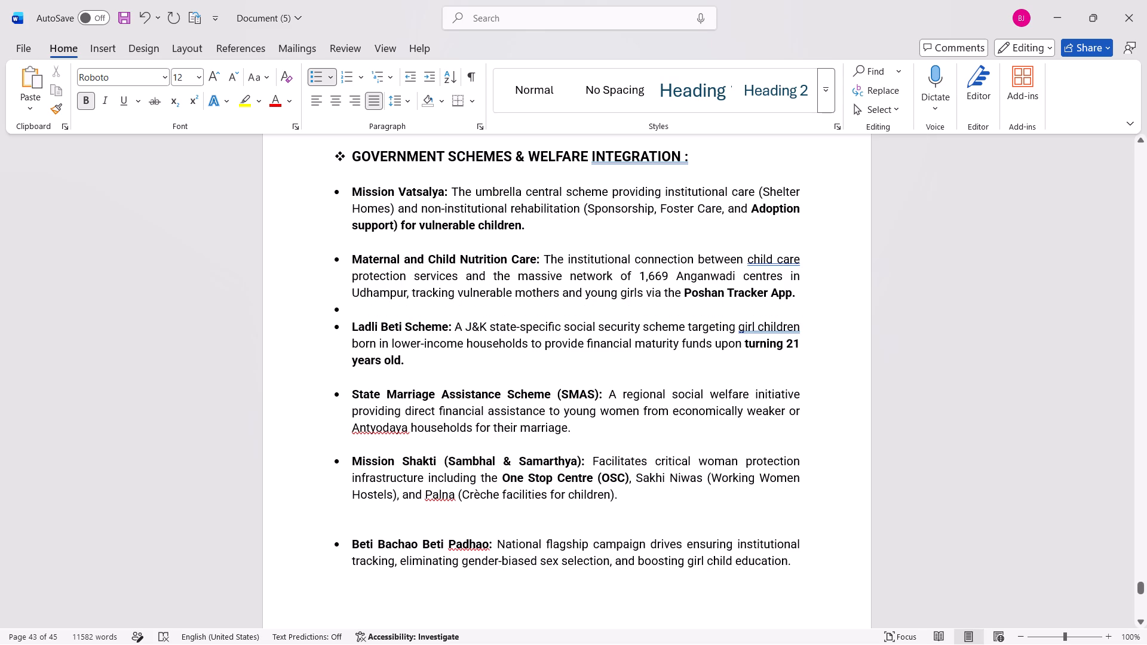
{"action": "left_click", "coordinate": [390, 315]}
{"action": "key", "text": "BackSpace"}
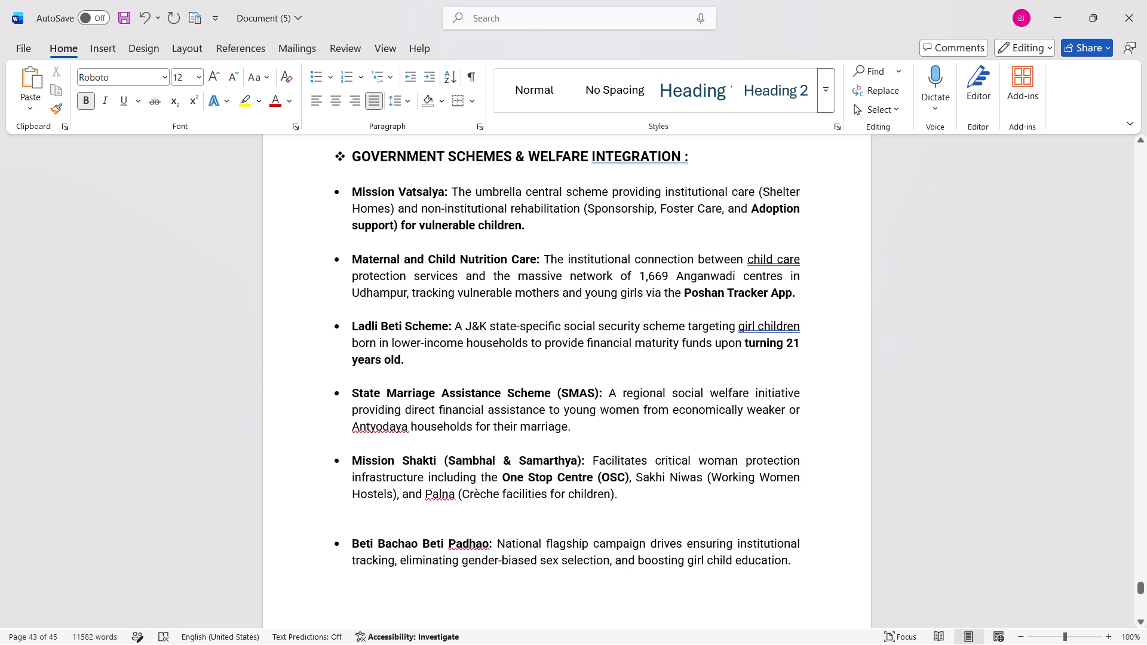
Remove the gap above the Beti Bachao Beti Padhao item and reapply its solid round bullet.
{"action": "scroll", "coordinate": [419, 375], "scroll_direction": "down", "scroll_amount": 1}
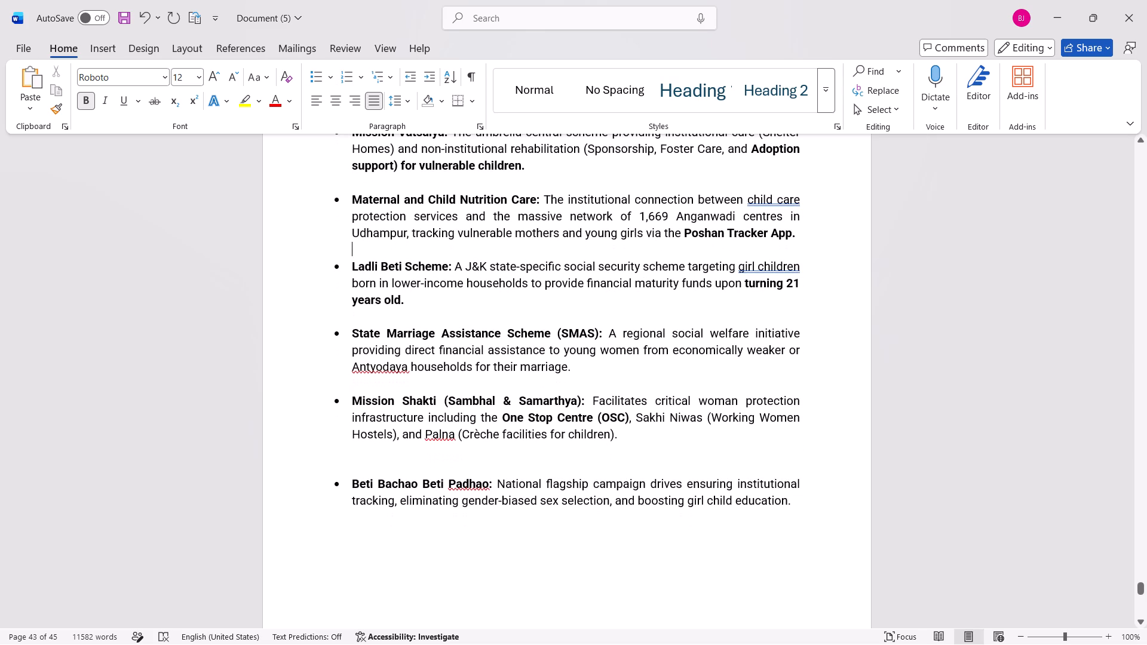
{"action": "left_click", "coordinate": [348, 484]}
{"action": "key", "text": "BackSpace"}
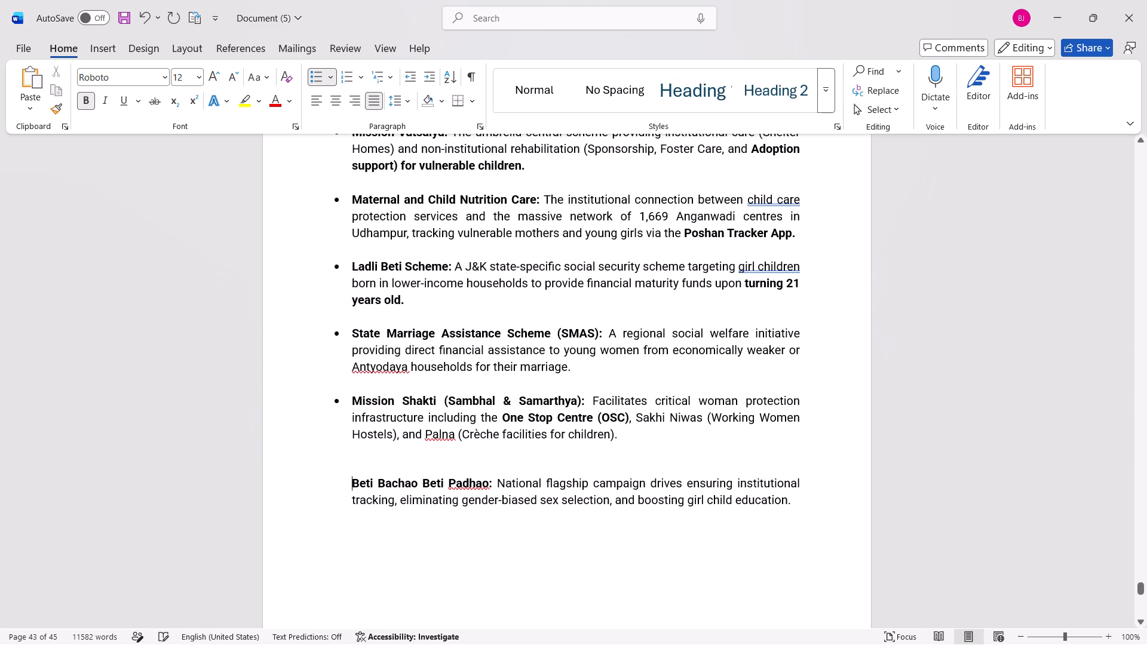
{"action": "key", "text": "BackSpace"}
{"action": "key", "text": "BackSpace"}
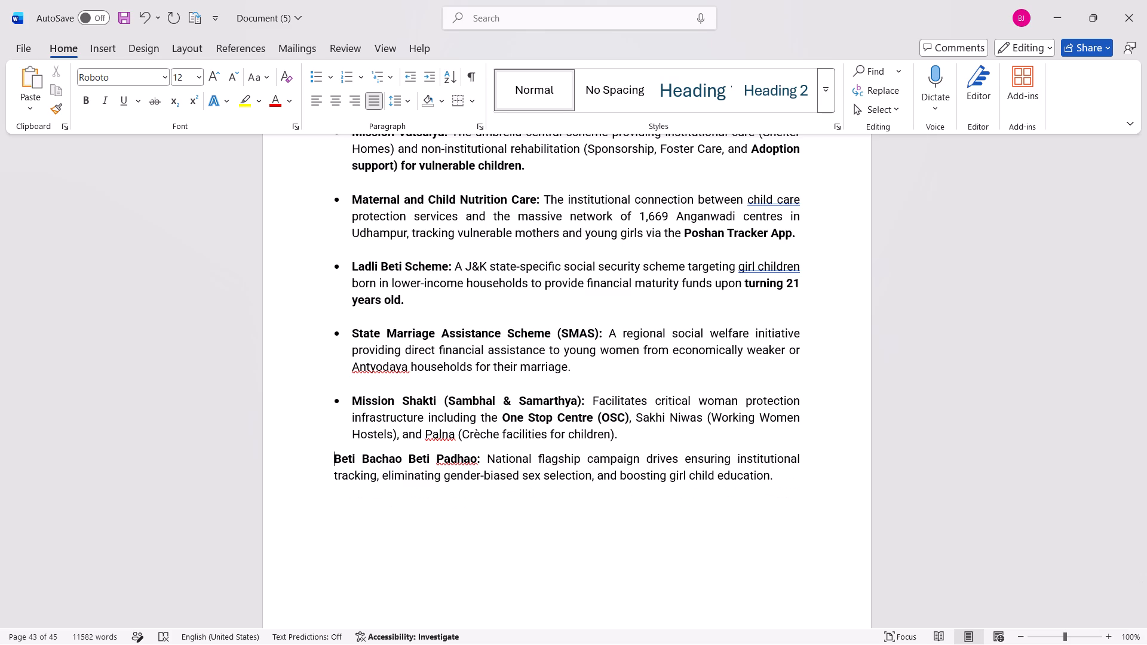
{"action": "left_click", "coordinate": [334, 82]}
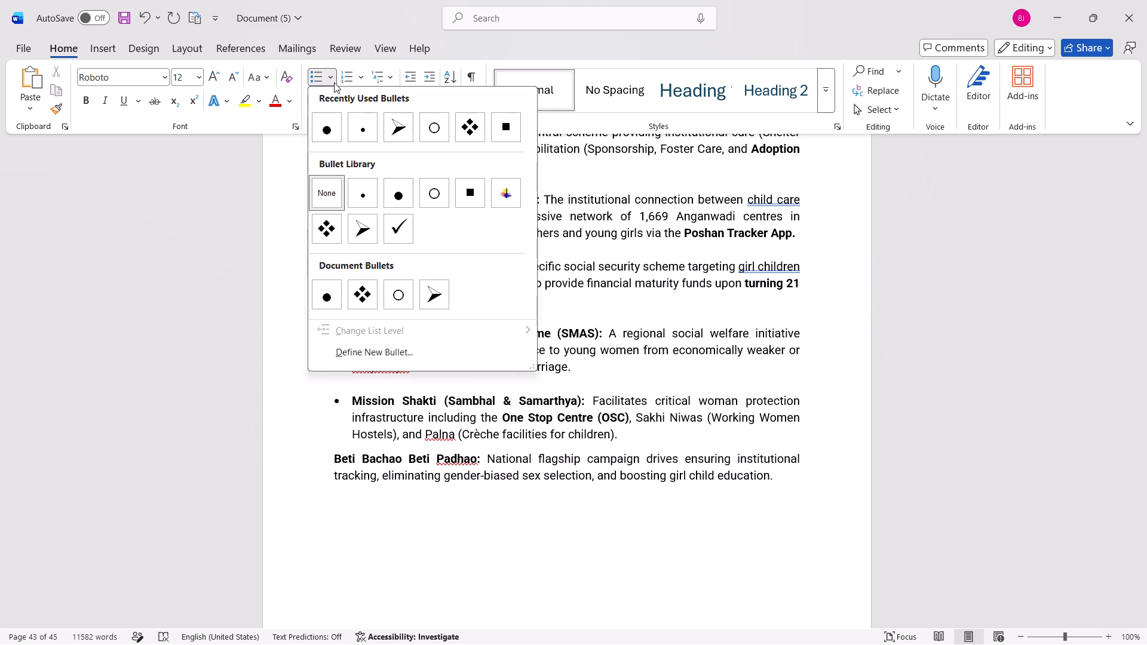
{"action": "left_click", "coordinate": [317, 122]}
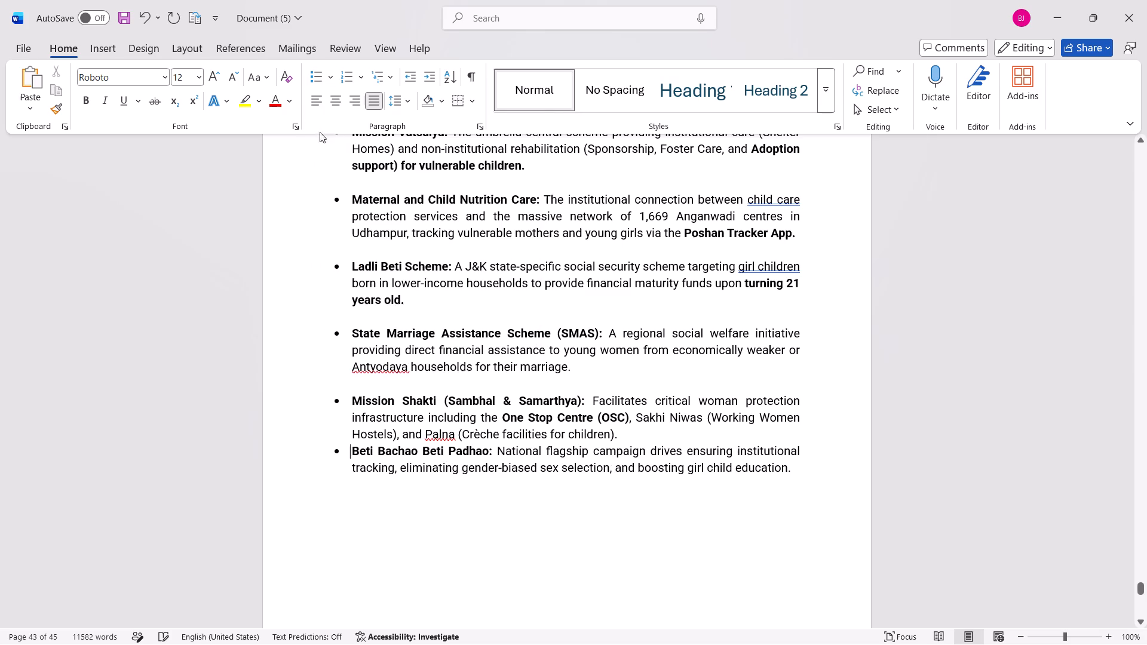
Insert one unbulleted blank line between the Mission Shakti and Beti Bachao Beti Padhao items, restoring the latter's solid round bullet without extra spacing.
{"action": "left_click", "coordinate": [631, 440]}
{"action": "key", "text": "Return"}
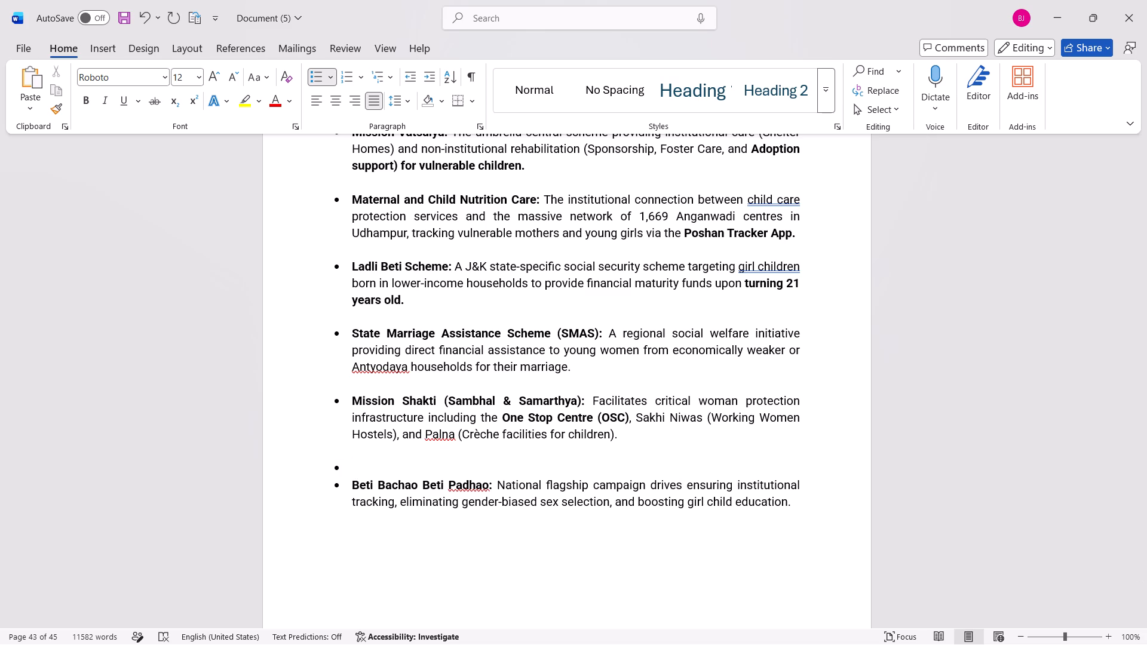
{"action": "key", "text": "BackSpace"}
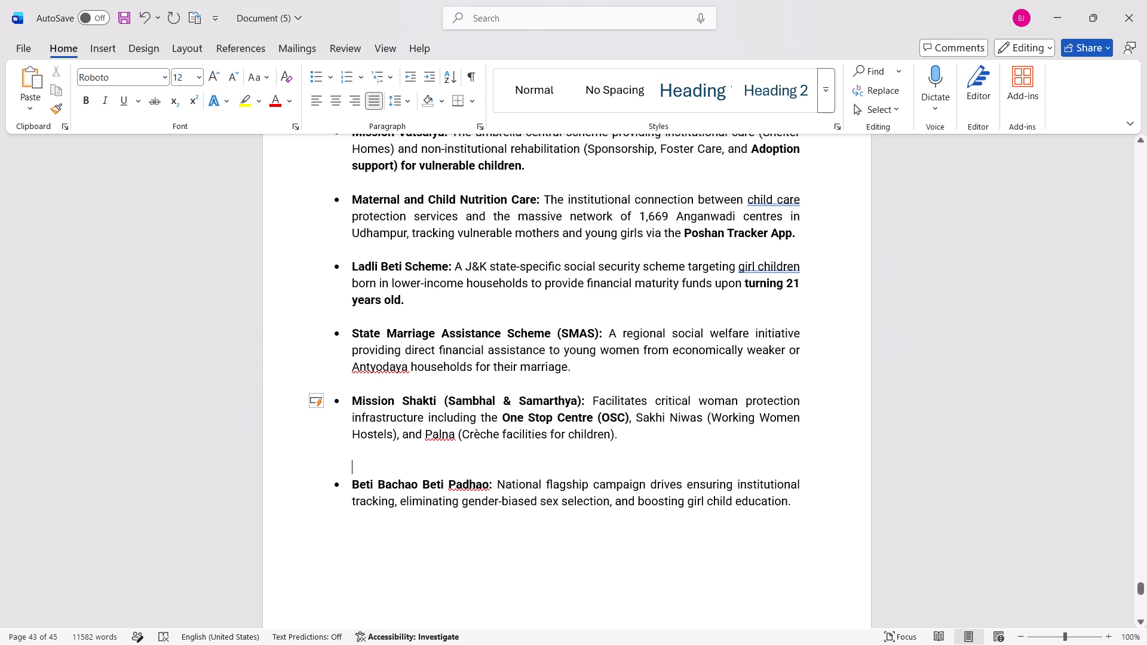
{"action": "left_click", "coordinate": [346, 483]}
{"action": "key", "text": "BackSpace"}
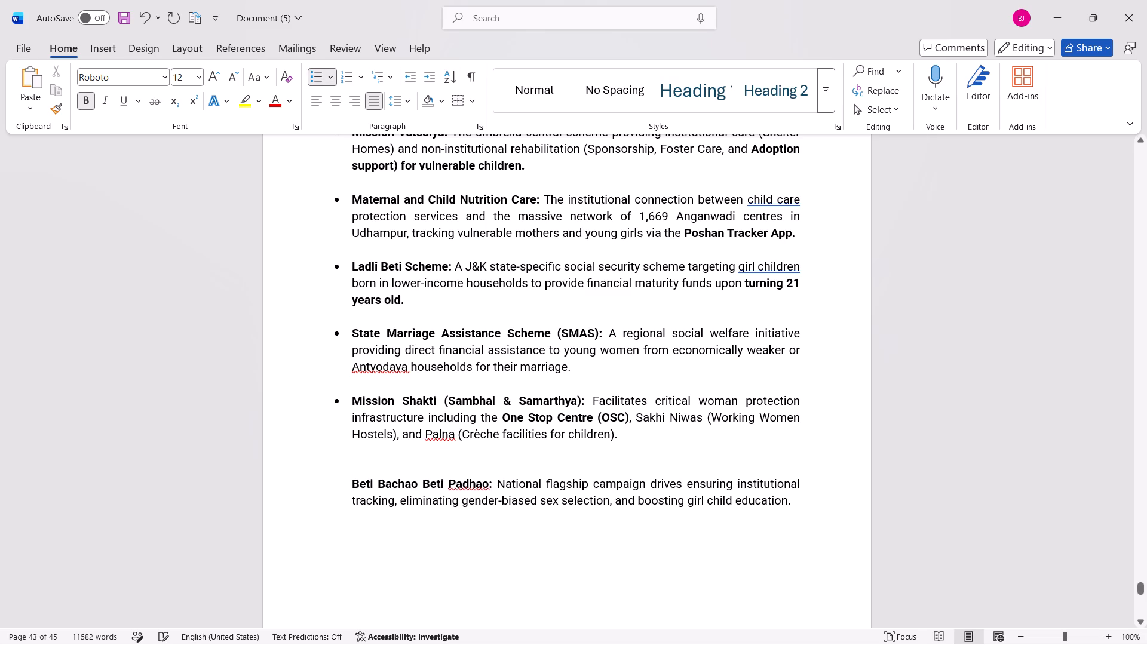
{"action": "key", "text": "BackSpace"}
{"action": "key", "text": "BackSpace"}
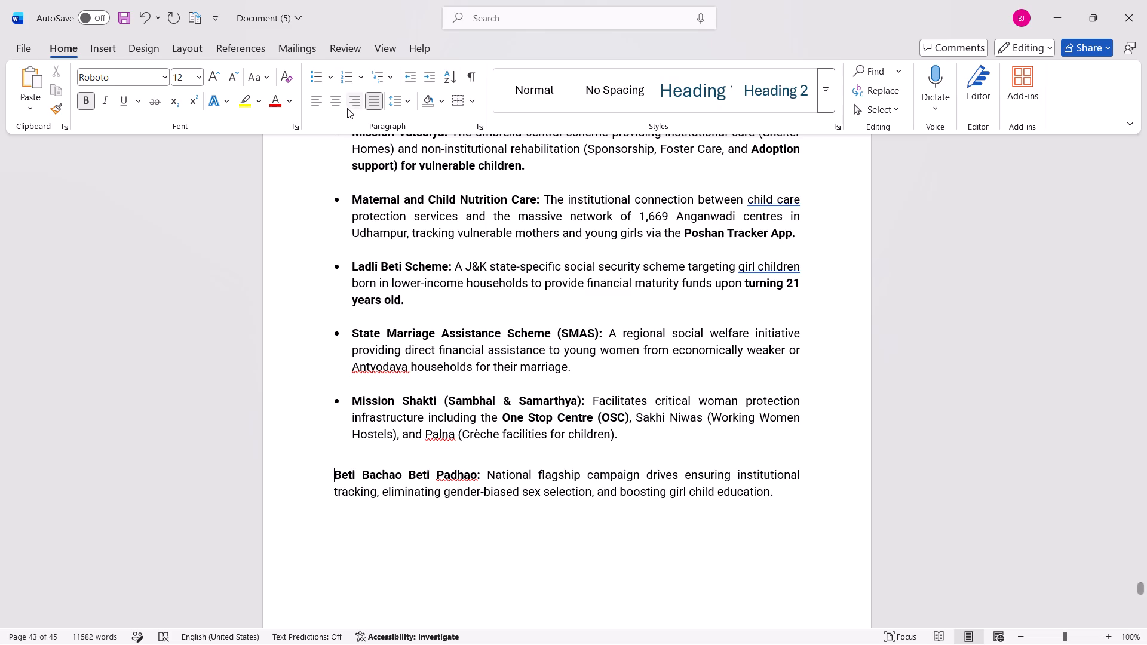
{"action": "left_click", "coordinate": [332, 81]}
{"action": "left_click", "coordinate": [319, 114]}
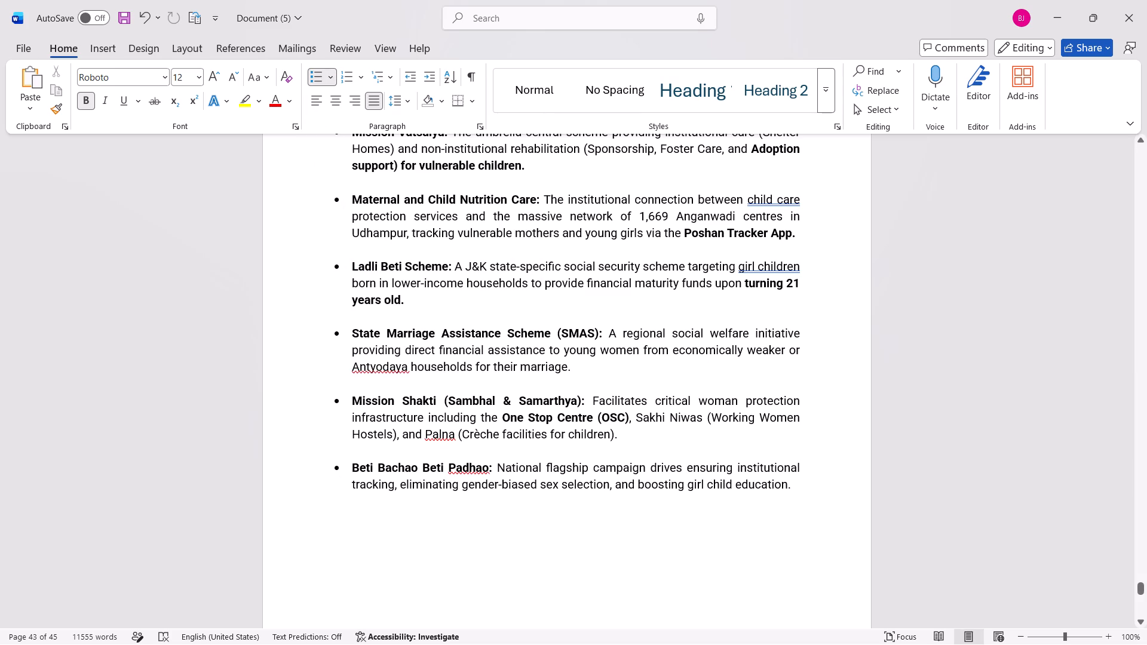
Delete the extra blank lines above the heading "1.3 THE PARTICIPATION OF SENIOR CITIZEN", keeping it at the start of its page.
{"action": "scroll", "coordinate": [452, 416], "scroll_direction": "up", "scroll_amount": 1}
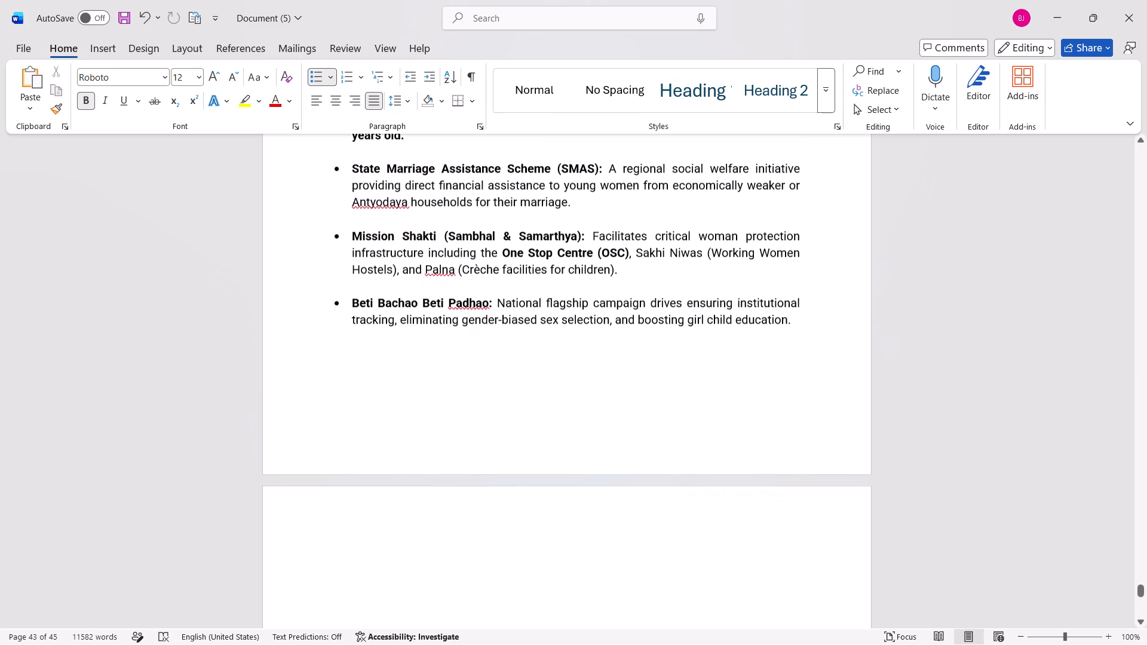
{"action": "scroll", "coordinate": [452, 416], "scroll_direction": "up", "scroll_amount": 1}
{"action": "scroll", "coordinate": [452, 416], "scroll_direction": "down", "scroll_amount": 3}
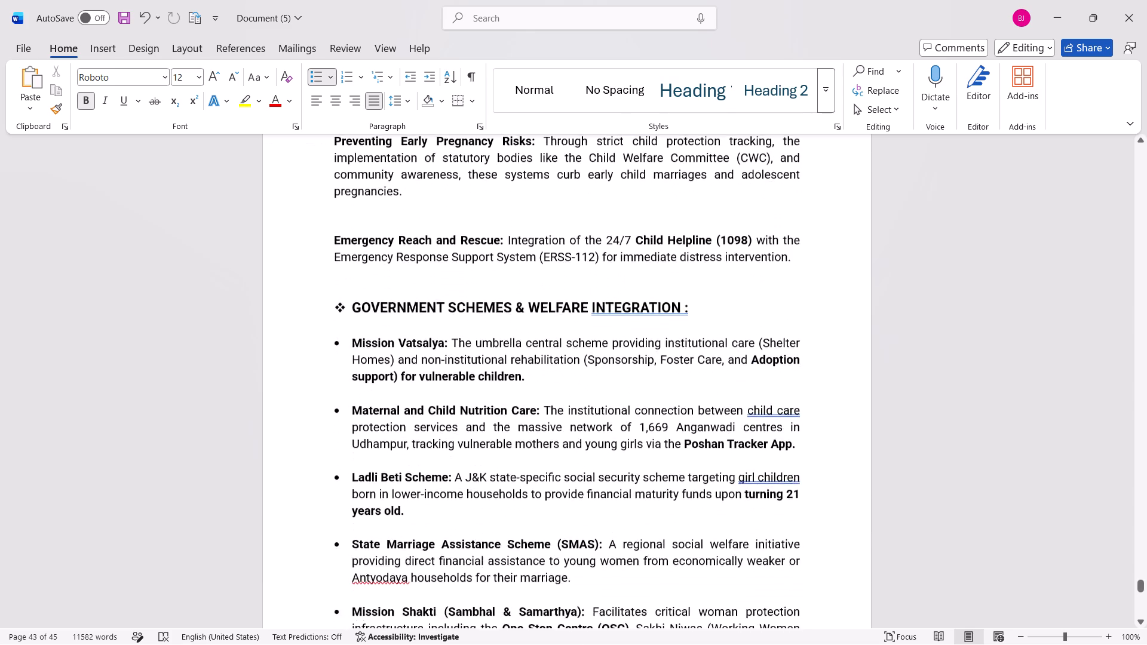
{"action": "scroll", "coordinate": [452, 416], "scroll_direction": "down", "scroll_amount": 5}
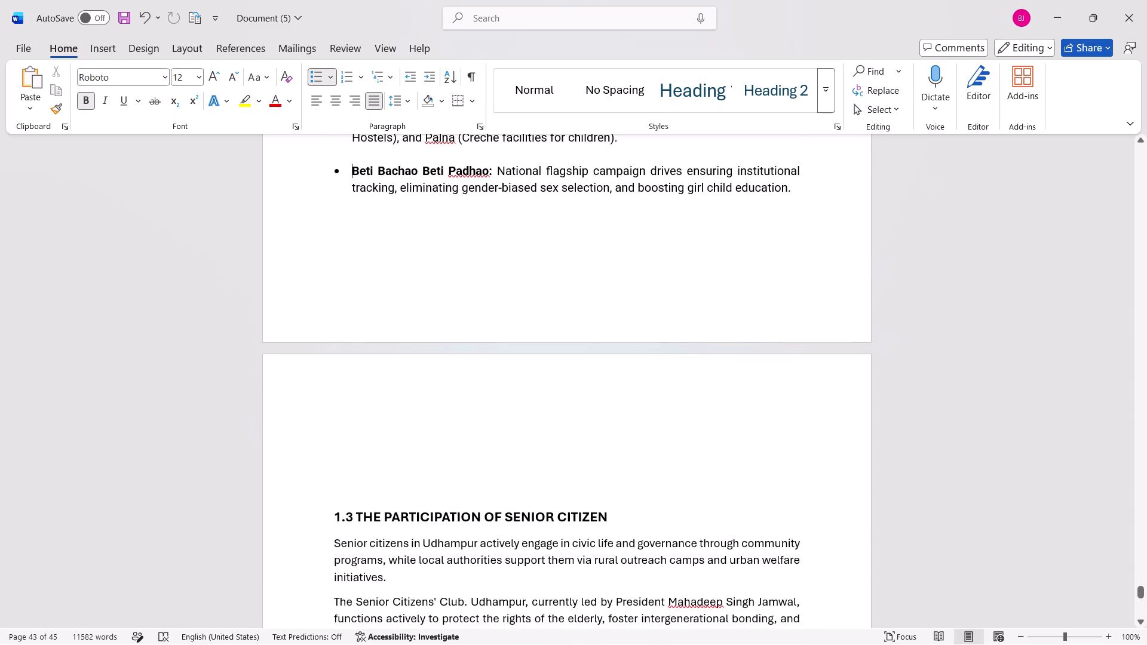
{"action": "left_click", "coordinate": [326, 517]}
{"action": "key", "text": "BackSpace"}
{"action": "key", "text": "BackSpace"}
{"action": "key", "text": "BackSpace"}
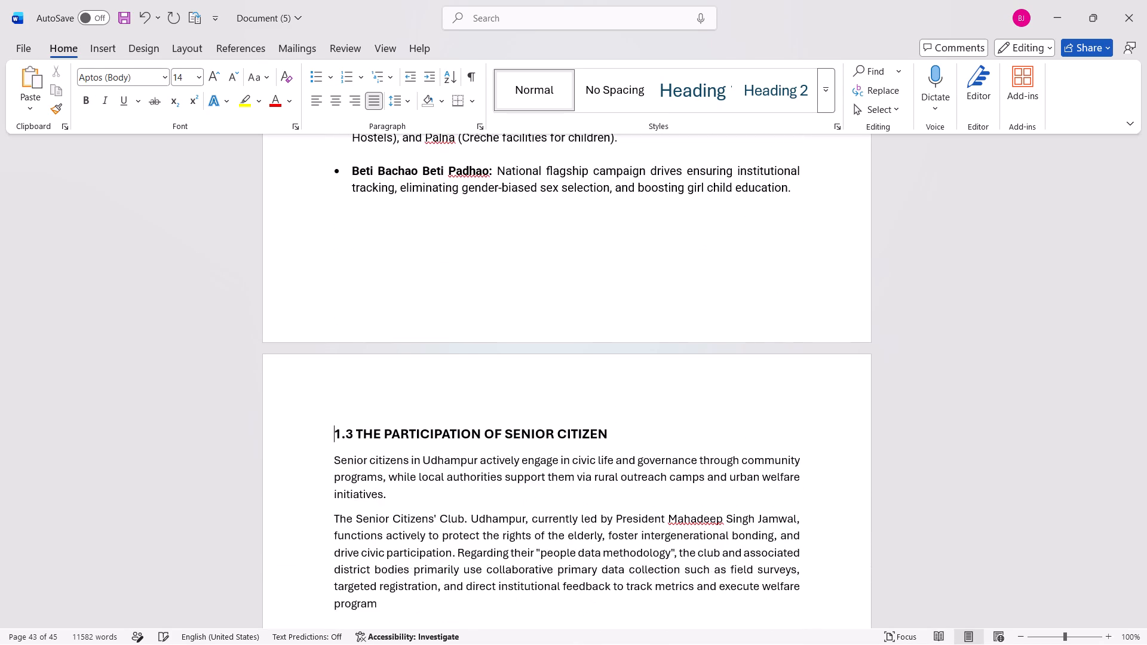
{"action": "key", "text": "BackSpace"}
{"action": "key", "text": "Return"}
Replace the wide gap between the Overcoming Physical Challenges and Defying Weather Odds bullets with a single unbulleted blank line.
{"action": "scroll", "coordinate": [326, 517], "scroll_direction": "down", "scroll_amount": 1}
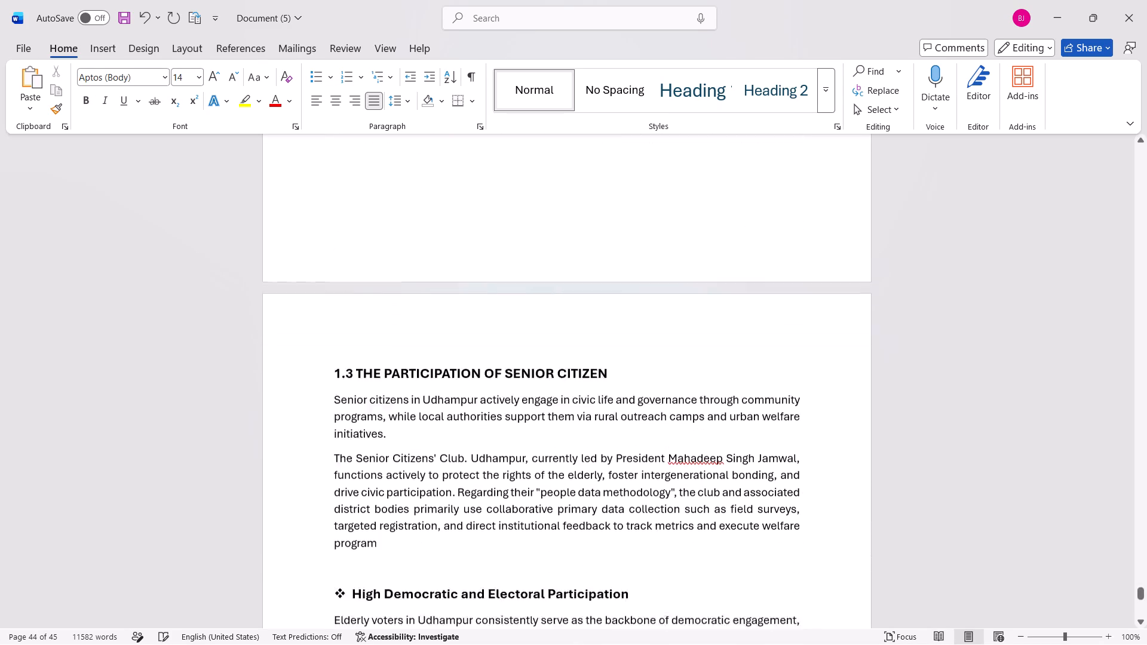
{"action": "scroll", "coordinate": [326, 517], "scroll_direction": "down", "scroll_amount": 4}
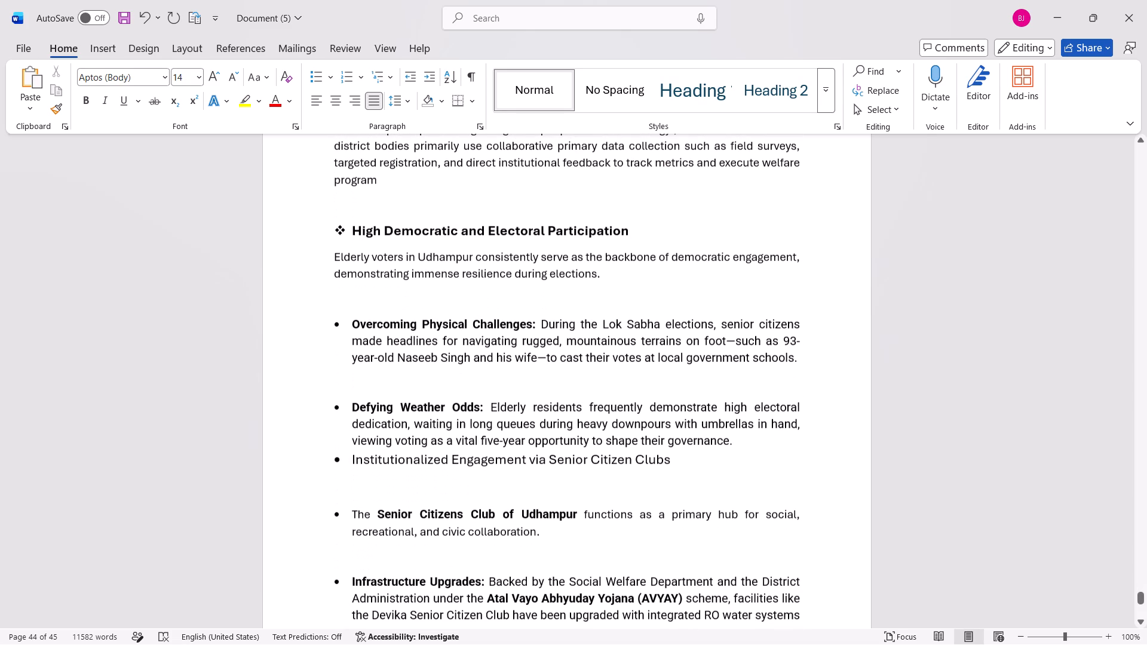
{"action": "left_click", "coordinate": [355, 386]}
{"action": "key", "text": "BackSpace"}
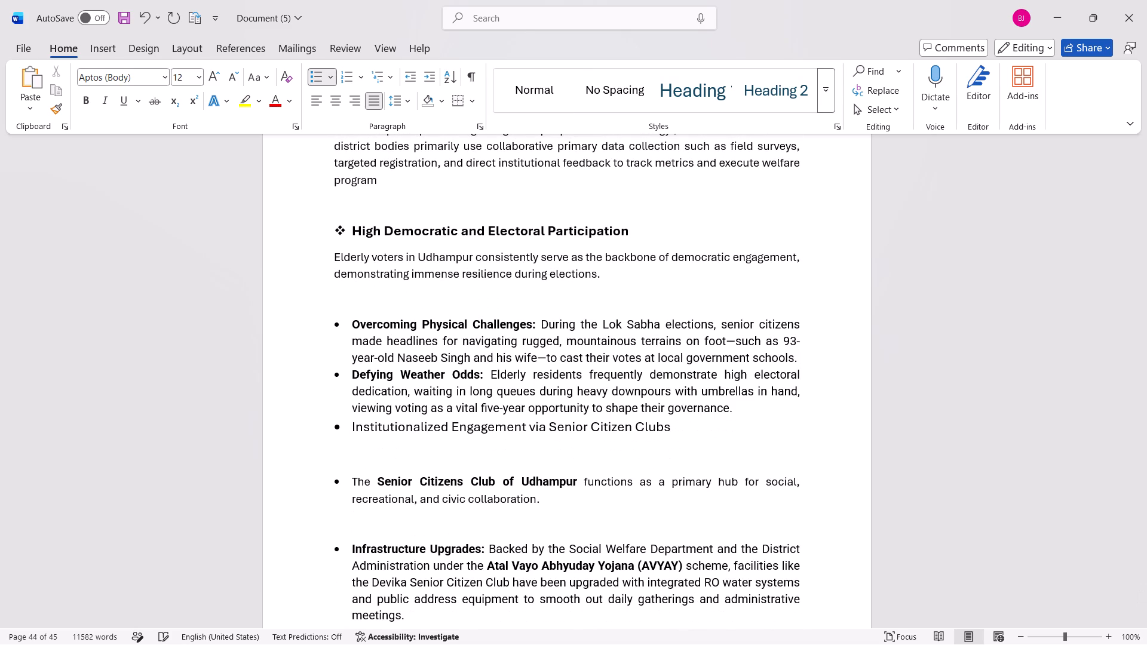
{"action": "key", "text": "Return"}
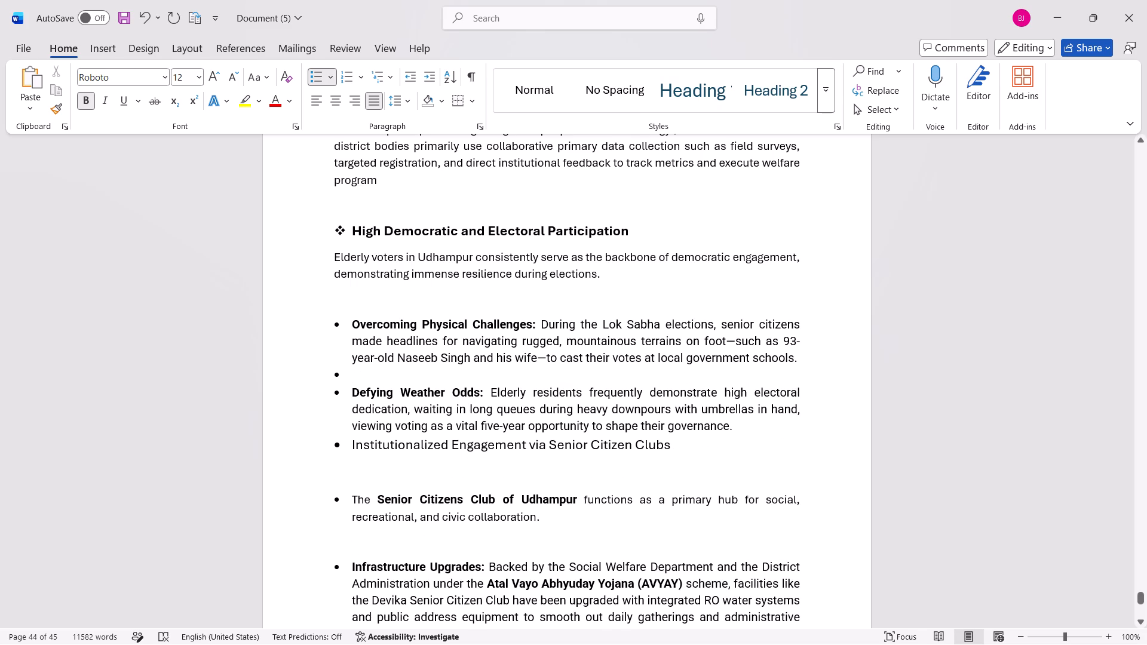
{"action": "key", "text": "BackSpace"}
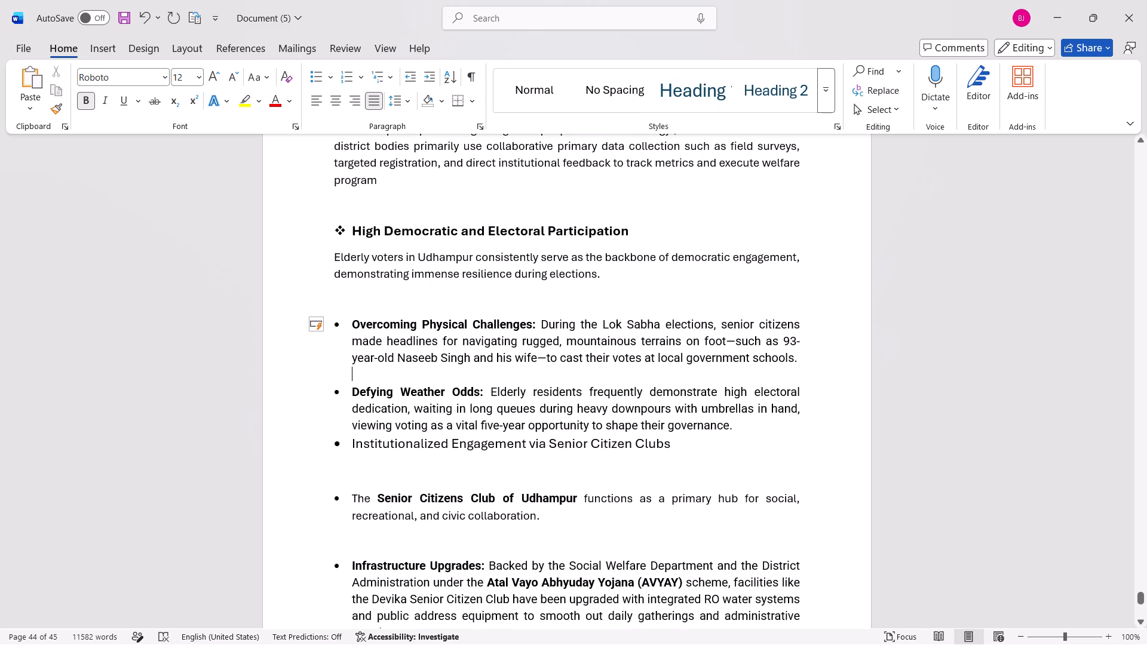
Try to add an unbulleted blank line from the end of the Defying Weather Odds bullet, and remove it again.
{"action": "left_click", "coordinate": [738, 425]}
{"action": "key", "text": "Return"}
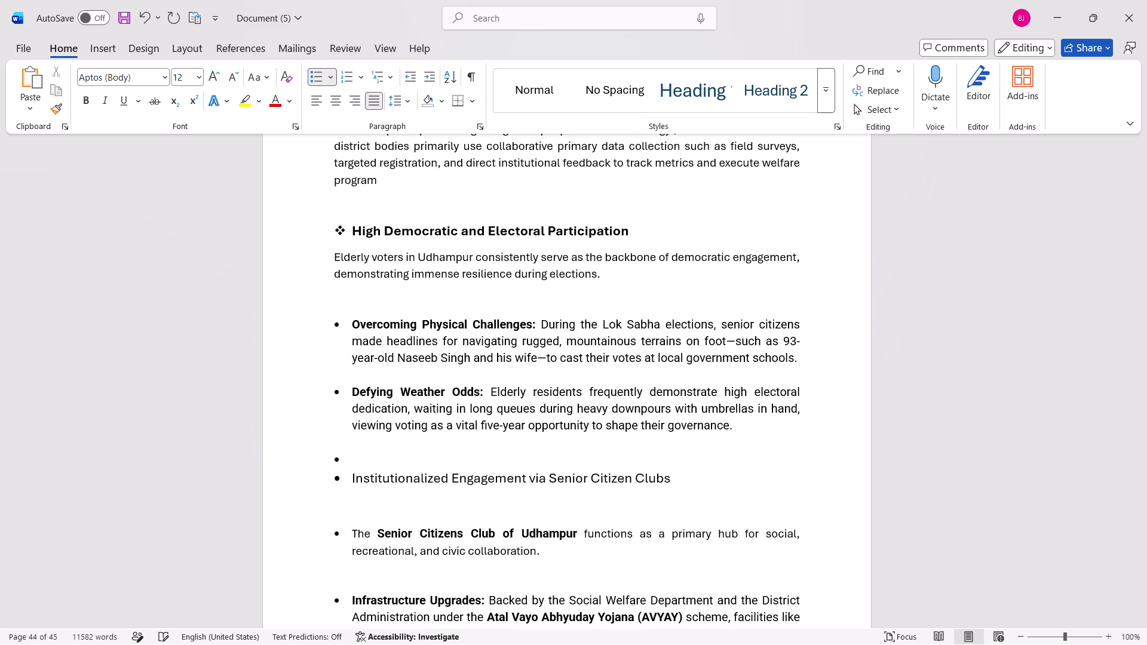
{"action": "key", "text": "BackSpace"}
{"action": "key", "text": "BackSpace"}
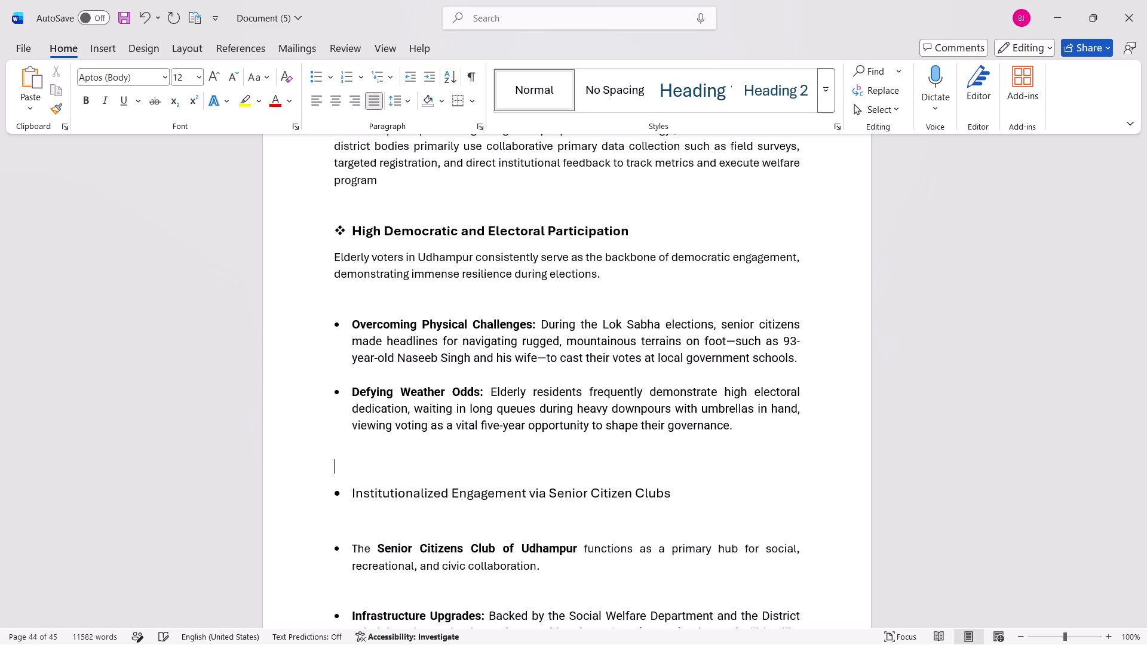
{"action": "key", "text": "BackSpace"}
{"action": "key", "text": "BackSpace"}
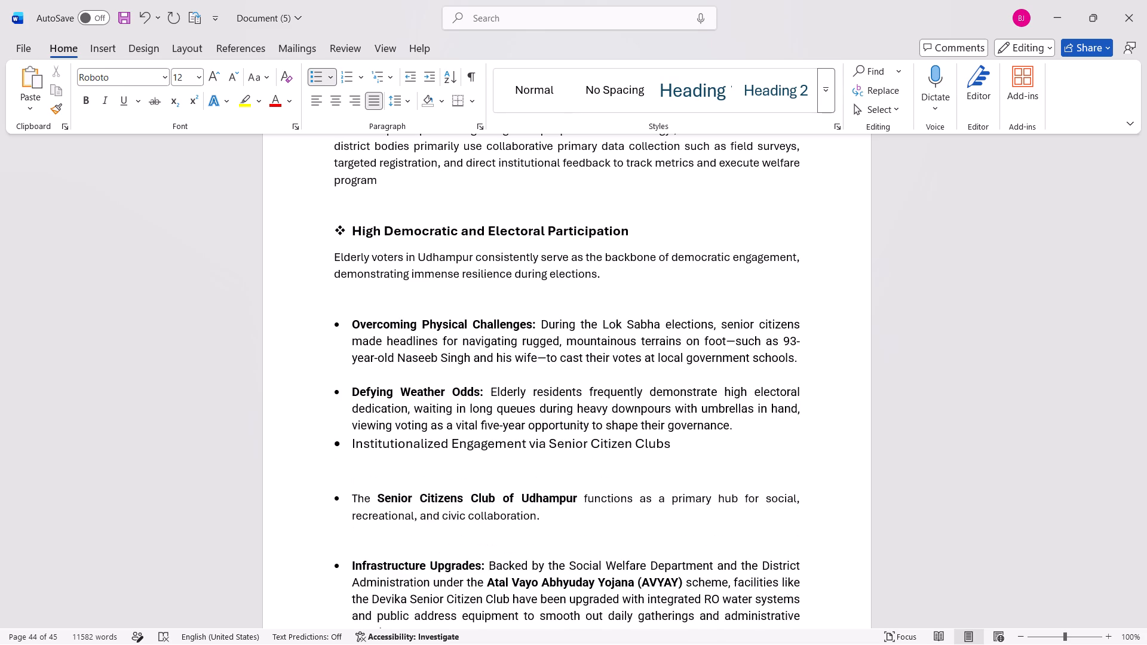
Insert an unbulleted blank line directly before the "Institutionalized Engagement via Senior Citizen Clubs" bullet.
{"action": "left_click", "coordinate": [351, 446]}
{"action": "key", "text": "Return"}
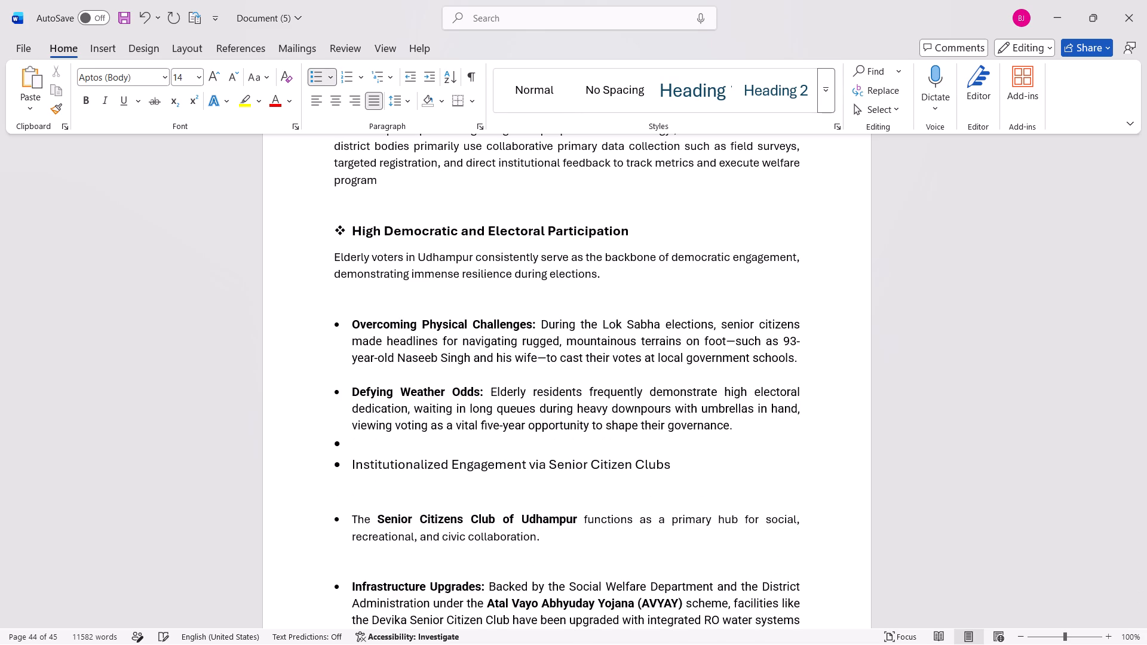
{"action": "left_click", "coordinate": [349, 443]}
{"action": "key", "text": "BackSpace"}
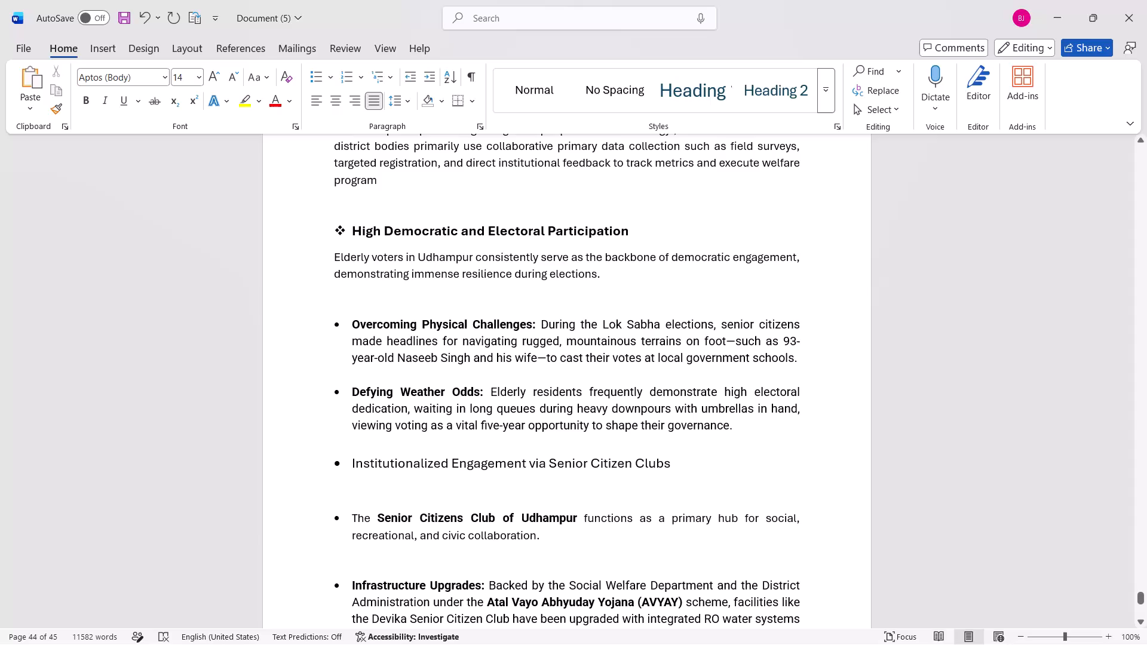
Replace the wide gap above the Senior Citizens Club of Udhampur item with one unbulleted blank line, reapplying the item's solid round bullet.
{"action": "left_click", "coordinate": [349, 518]}
{"action": "key", "text": "BackSpace"}
{"action": "key", "text": "BackSpace"}
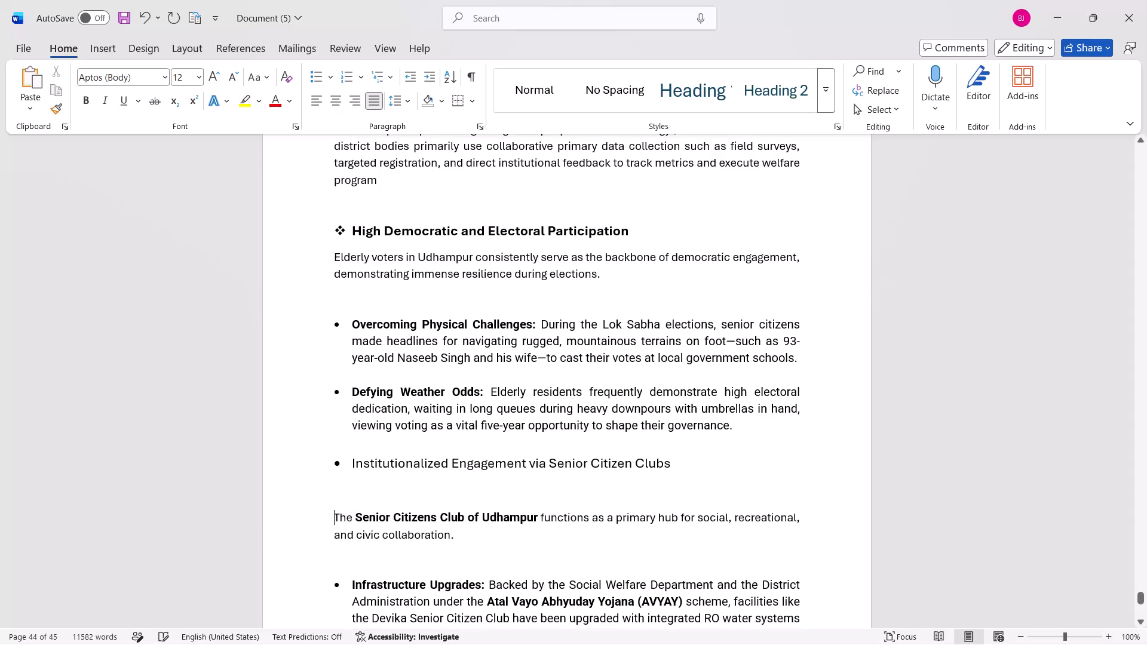
{"action": "key", "text": "BackSpace"}
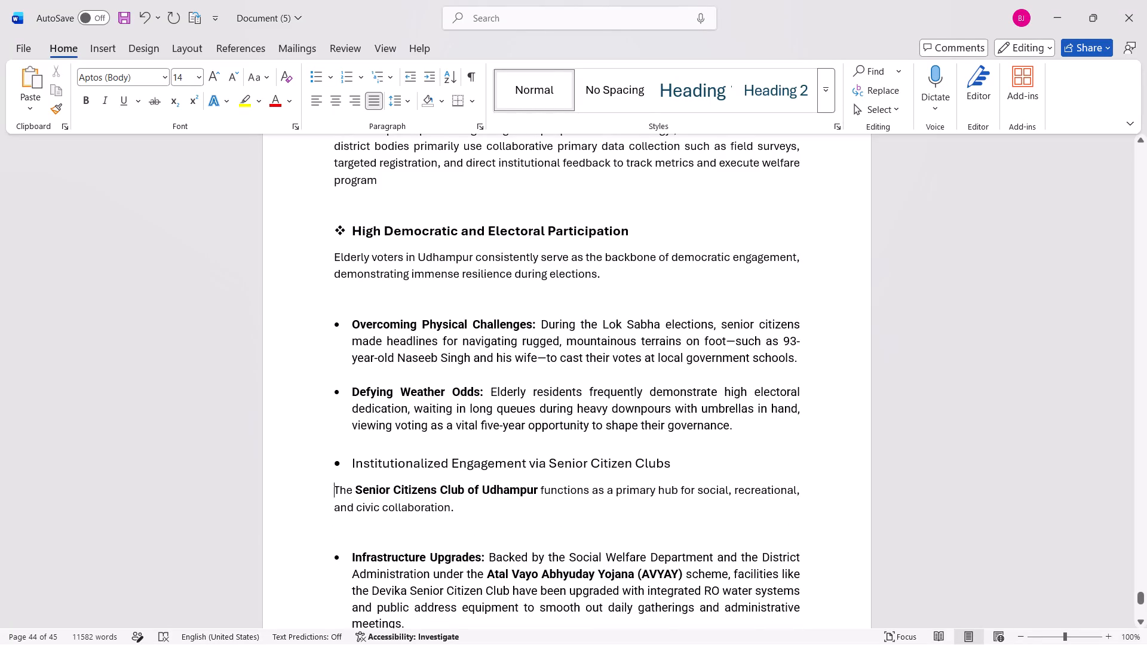
{"action": "left_click", "coordinate": [330, 79]}
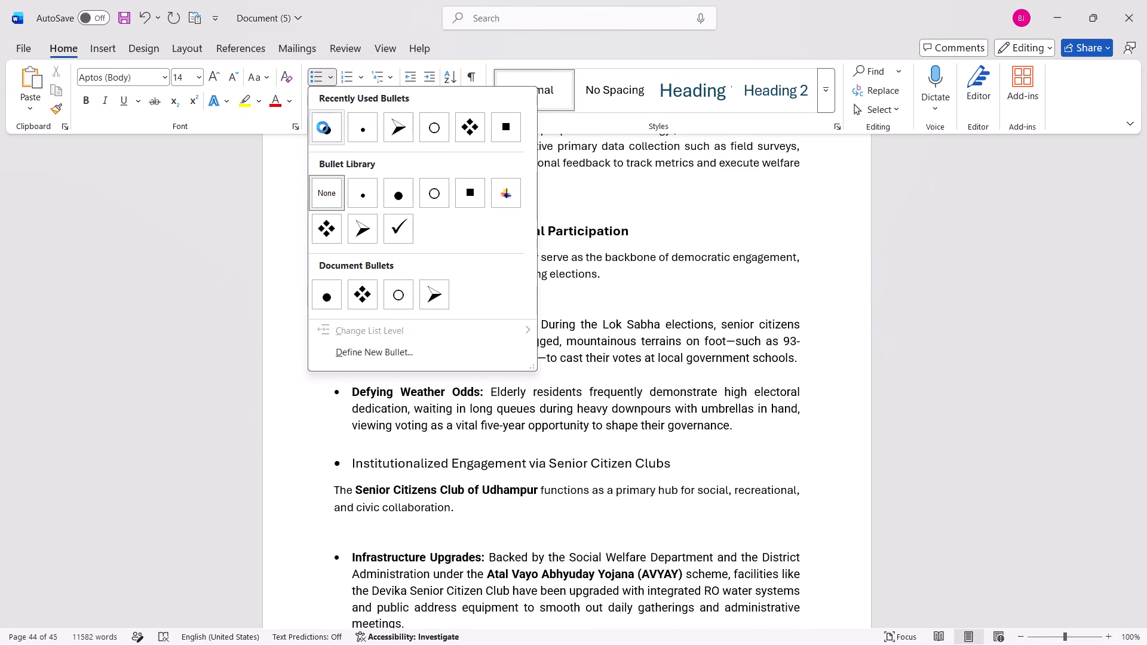
{"action": "left_click", "coordinate": [323, 127]}
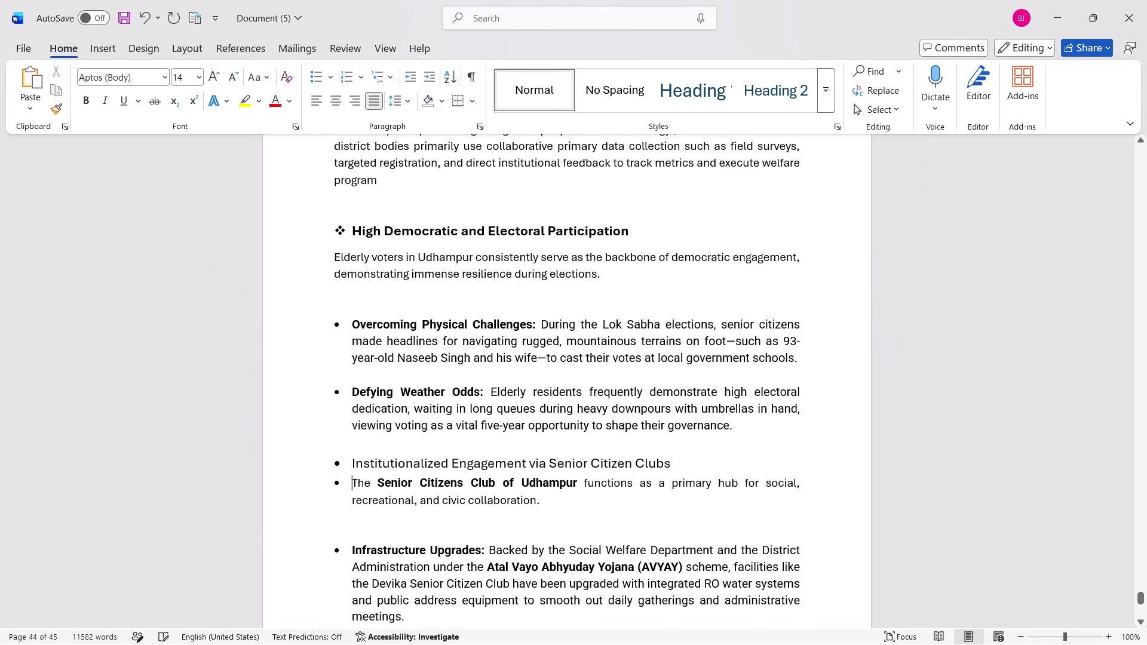
{"action": "key", "text": "Return"}
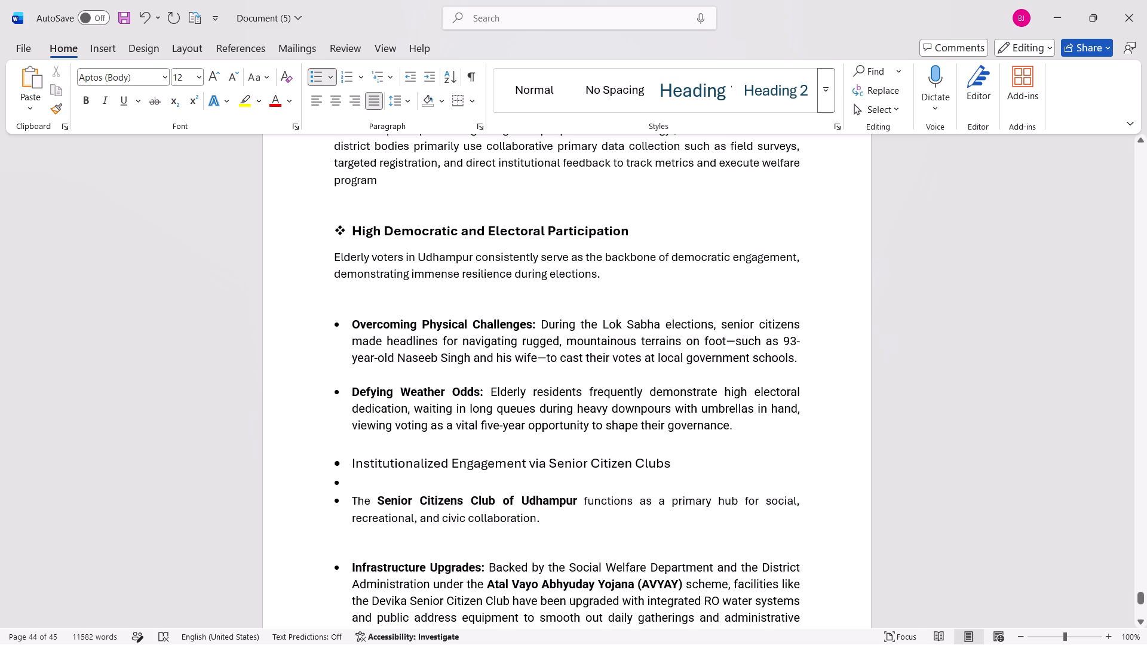
{"action": "left_click", "coordinate": [348, 492]}
{"action": "key", "text": "BackSpace"}
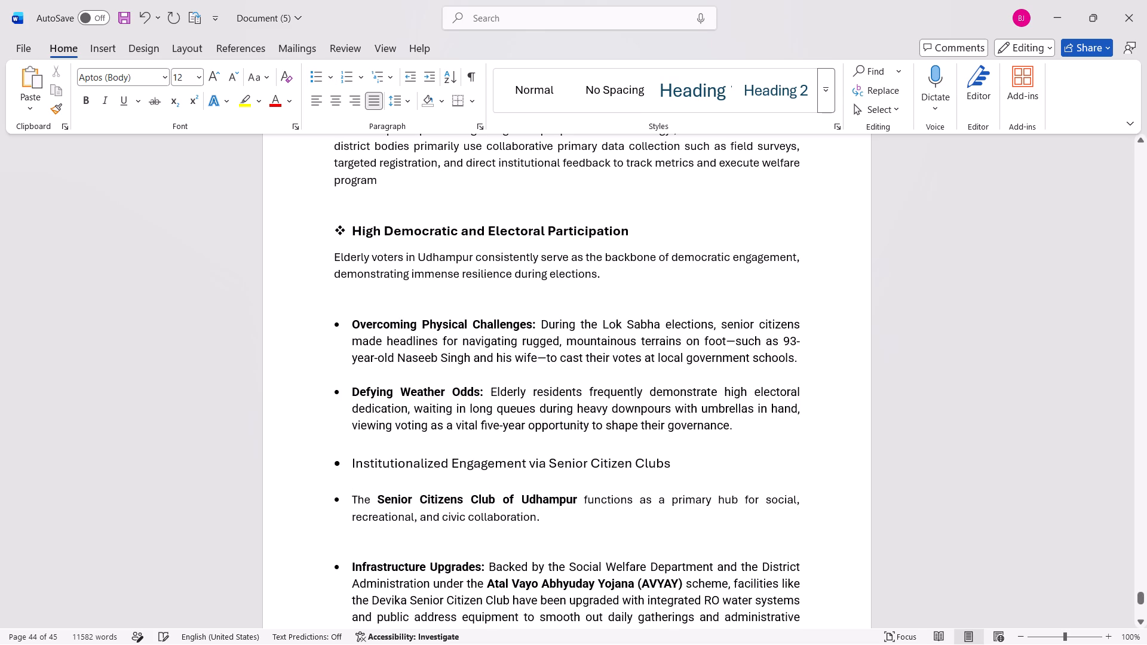
Remove the gap above the Infrastructure Upgrades item and reapply its solid round bullet.
{"action": "scroll", "coordinate": [348, 492], "scroll_direction": "down", "scroll_amount": 2}
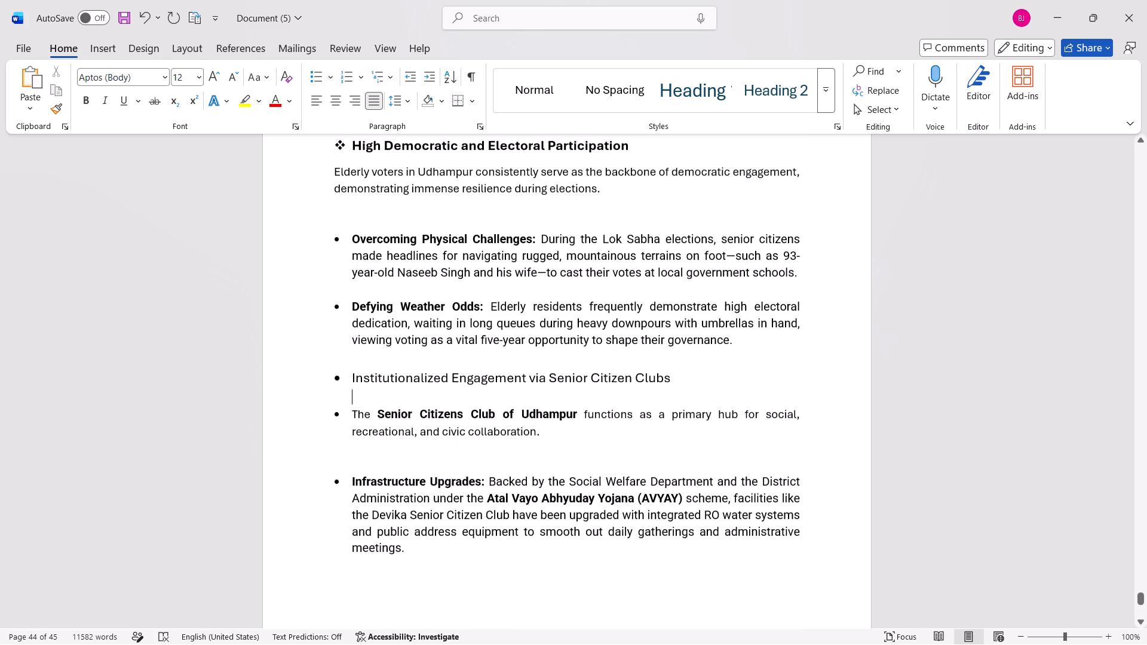
{"action": "left_click", "coordinate": [348, 487]}
{"action": "key", "text": "BackSpace"}
{"action": "key", "text": "BackSpace"}
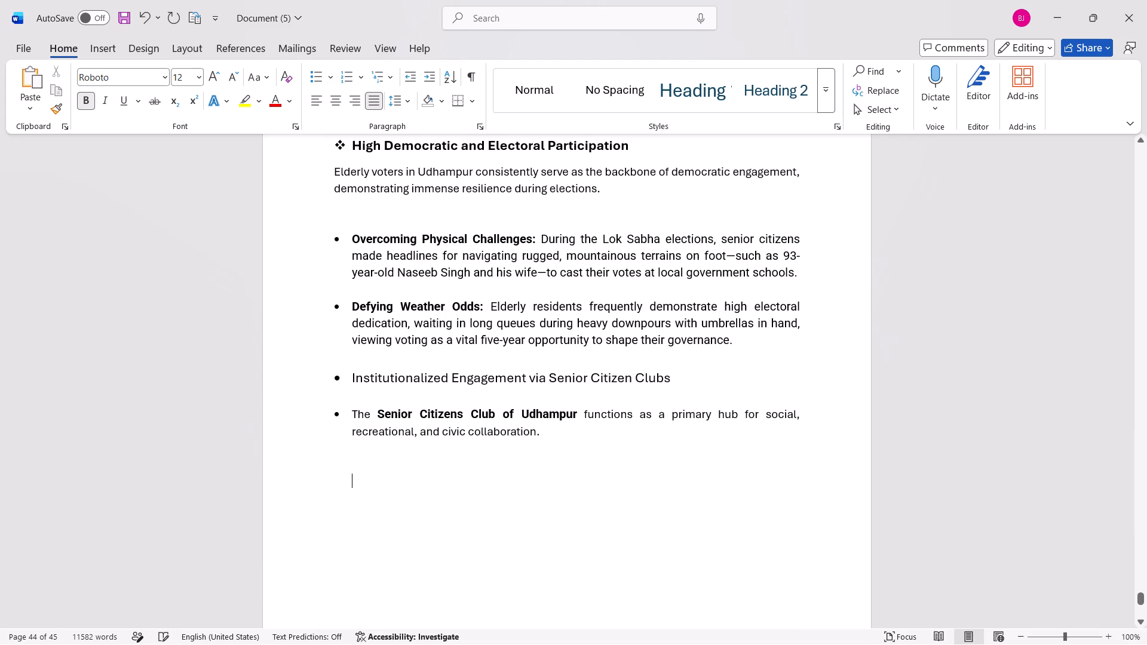
{"action": "key", "text": "BackSpace"}
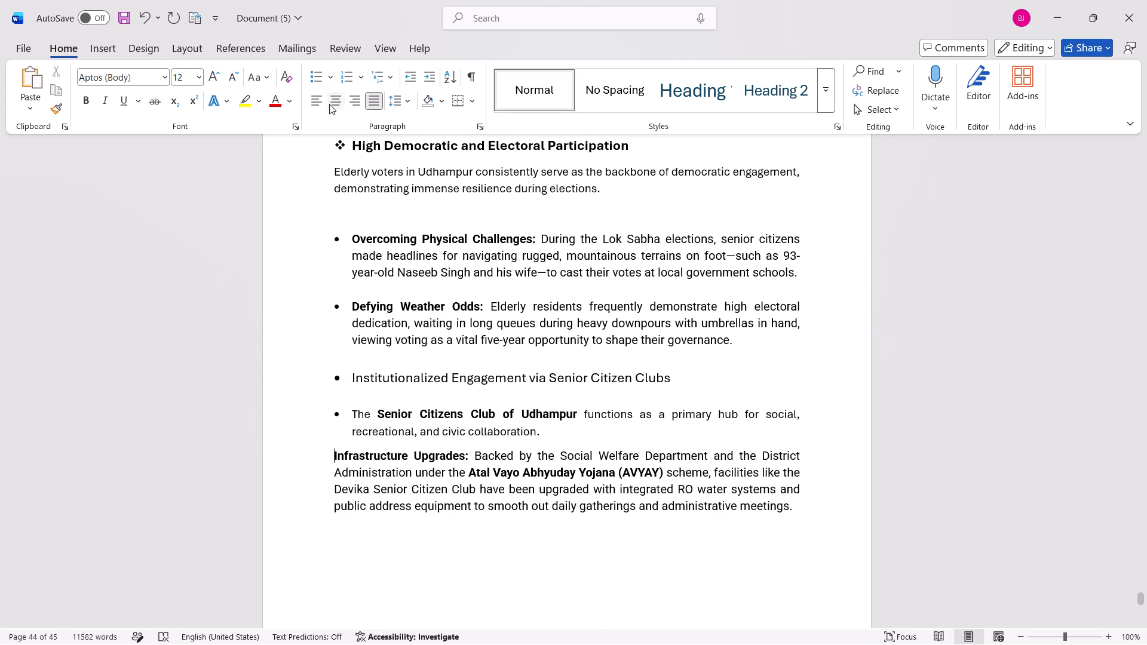
{"action": "left_click", "coordinate": [329, 83]}
{"action": "left_click", "coordinate": [329, 116]}
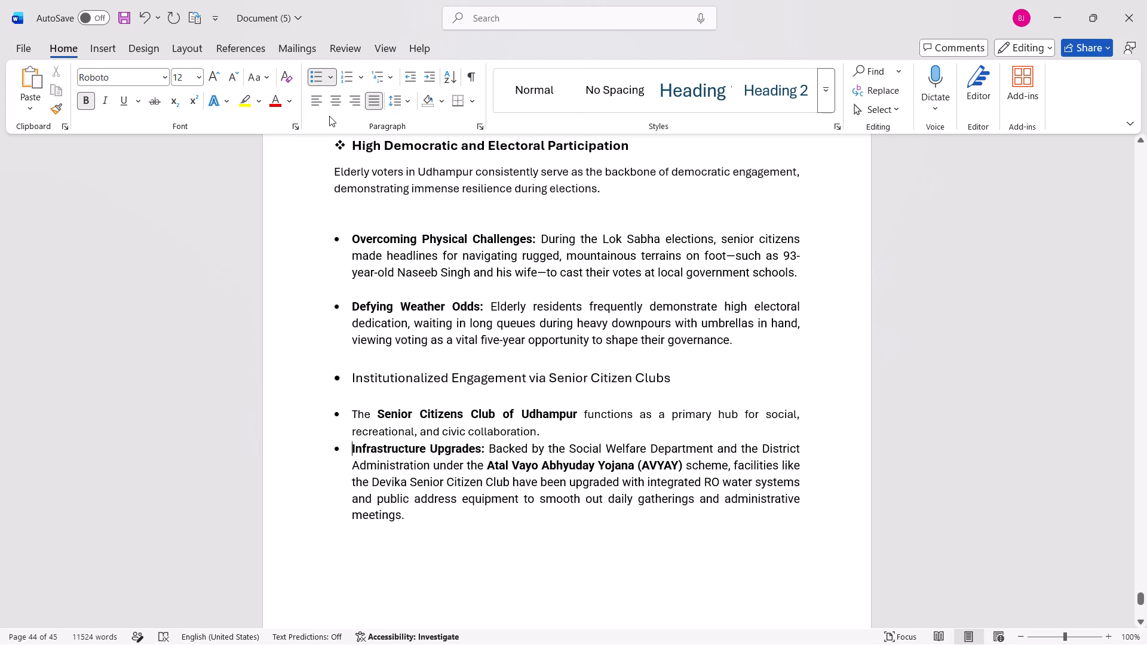
Insert an unbulleted blank line directly above the Infrastructure Upgrades bullet.
{"action": "key", "text": "Return"}
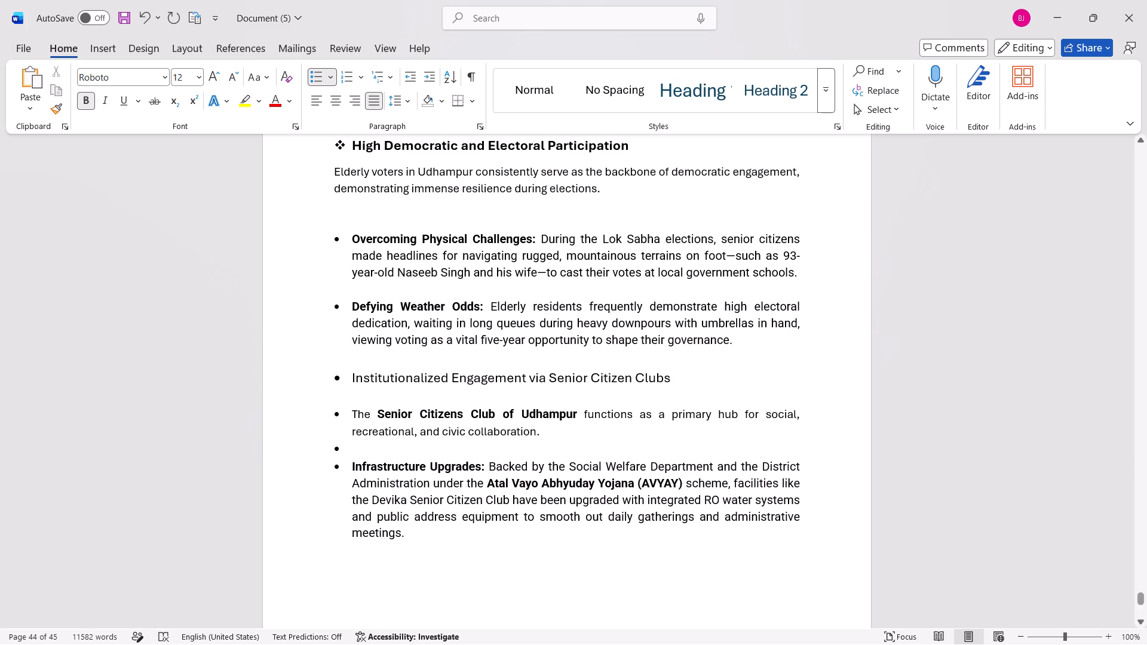
{"action": "left_click", "coordinate": [352, 447]}
{"action": "key", "text": "BackSpace"}
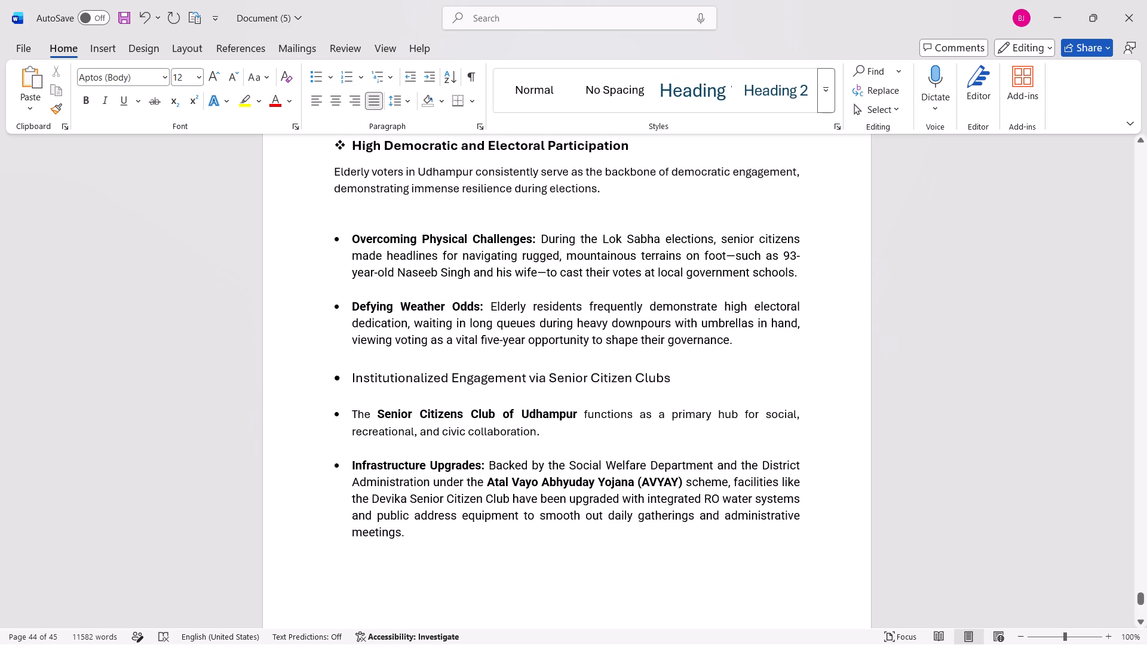
Delete the blank line above the Recreational & Spiritual Tours bullet at the start of page 45.
{"action": "scroll", "coordinate": [352, 447], "scroll_direction": "down", "scroll_amount": 2}
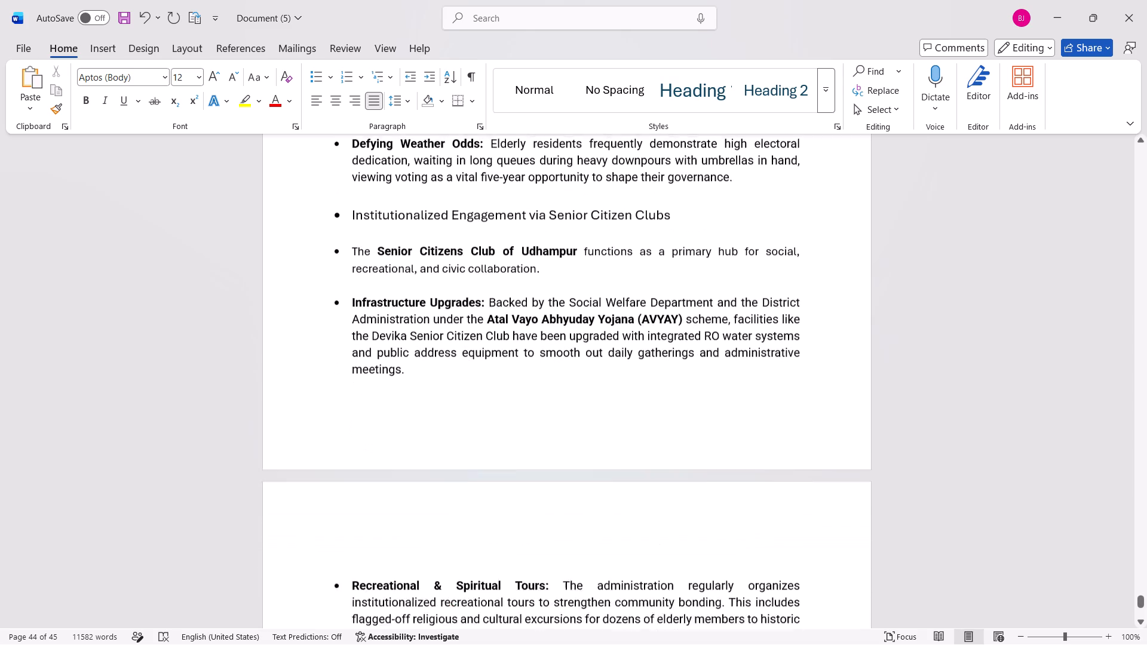
{"action": "scroll", "coordinate": [352, 447], "scroll_direction": "down", "scroll_amount": 1}
{"action": "left_click", "coordinate": [349, 439]}
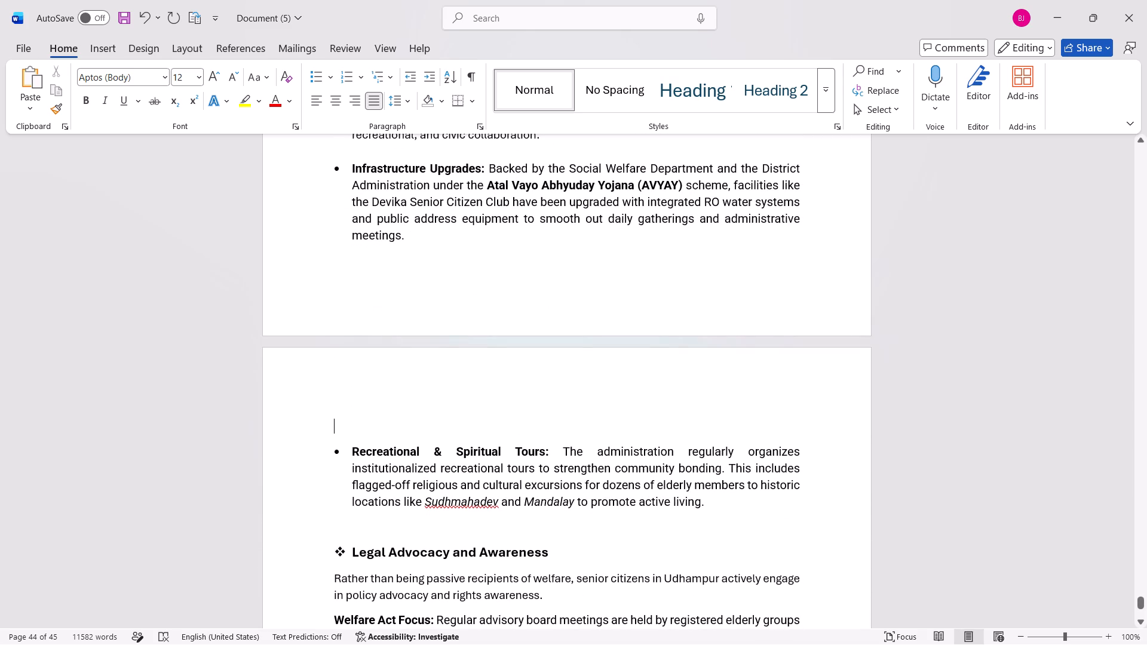
{"action": "key", "text": "BackSpace"}
{"action": "key", "text": "BackSpace"}
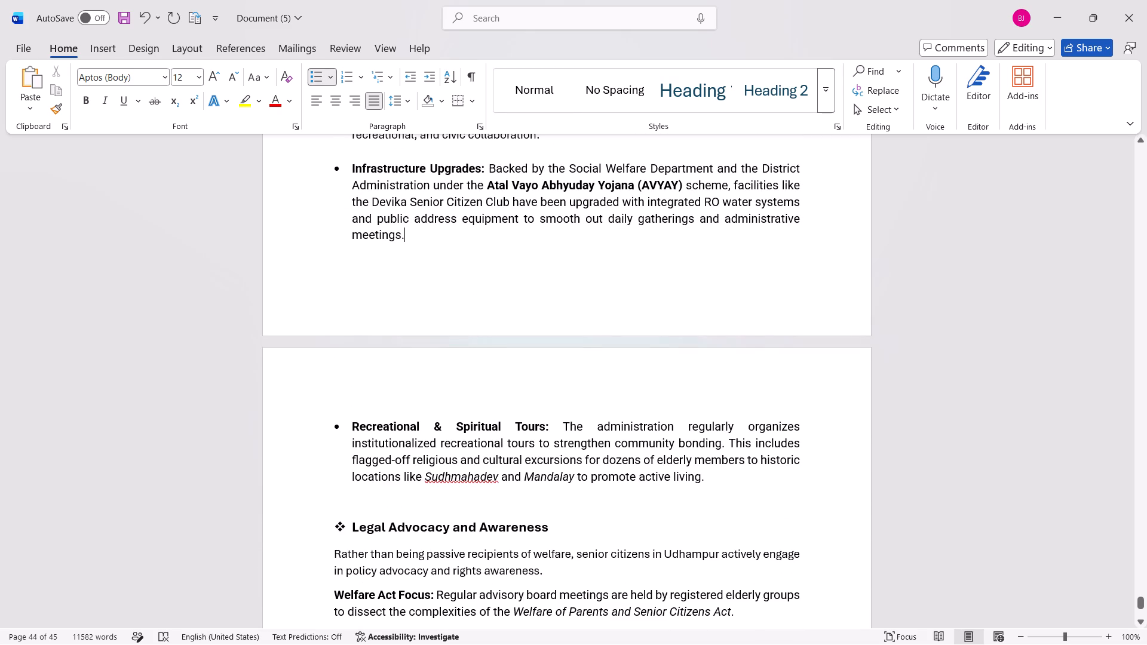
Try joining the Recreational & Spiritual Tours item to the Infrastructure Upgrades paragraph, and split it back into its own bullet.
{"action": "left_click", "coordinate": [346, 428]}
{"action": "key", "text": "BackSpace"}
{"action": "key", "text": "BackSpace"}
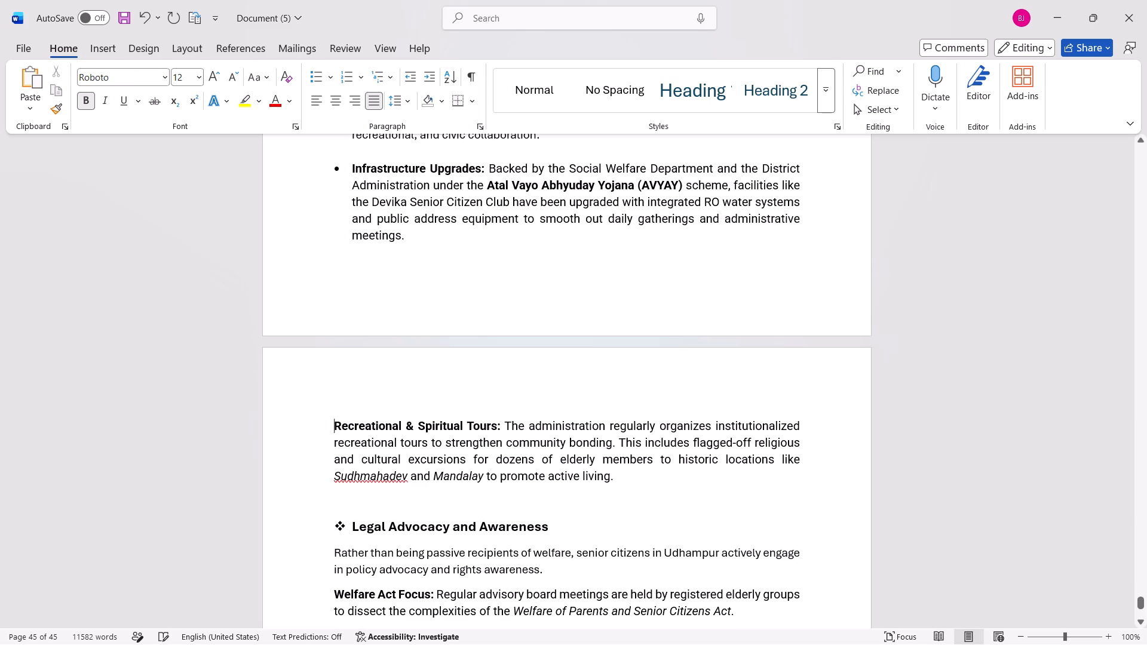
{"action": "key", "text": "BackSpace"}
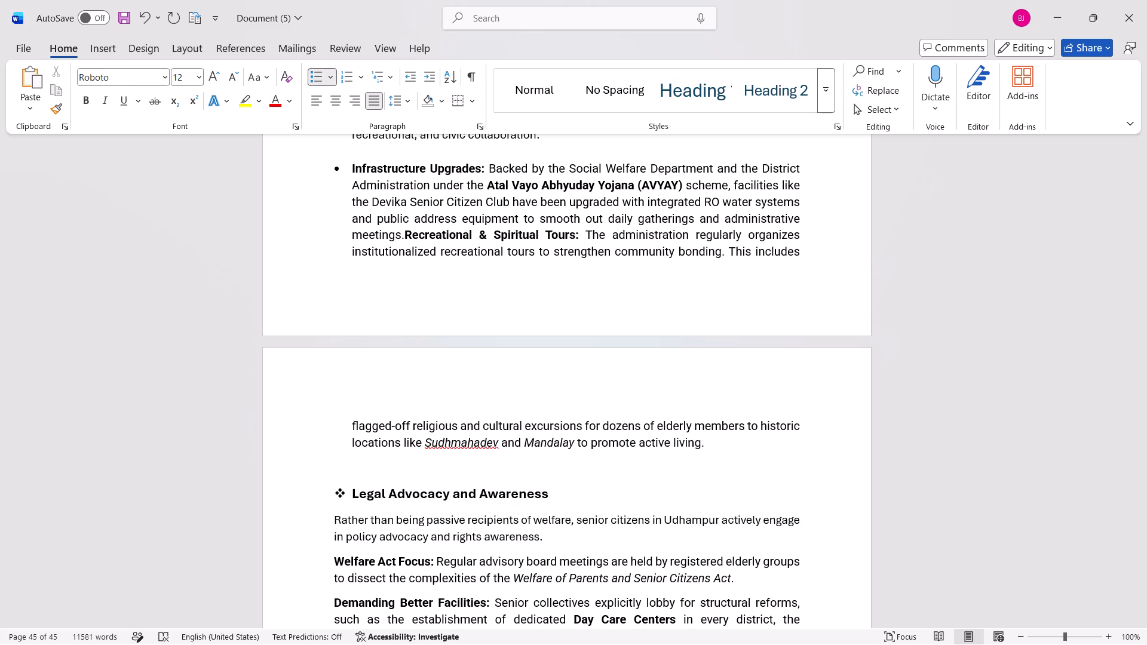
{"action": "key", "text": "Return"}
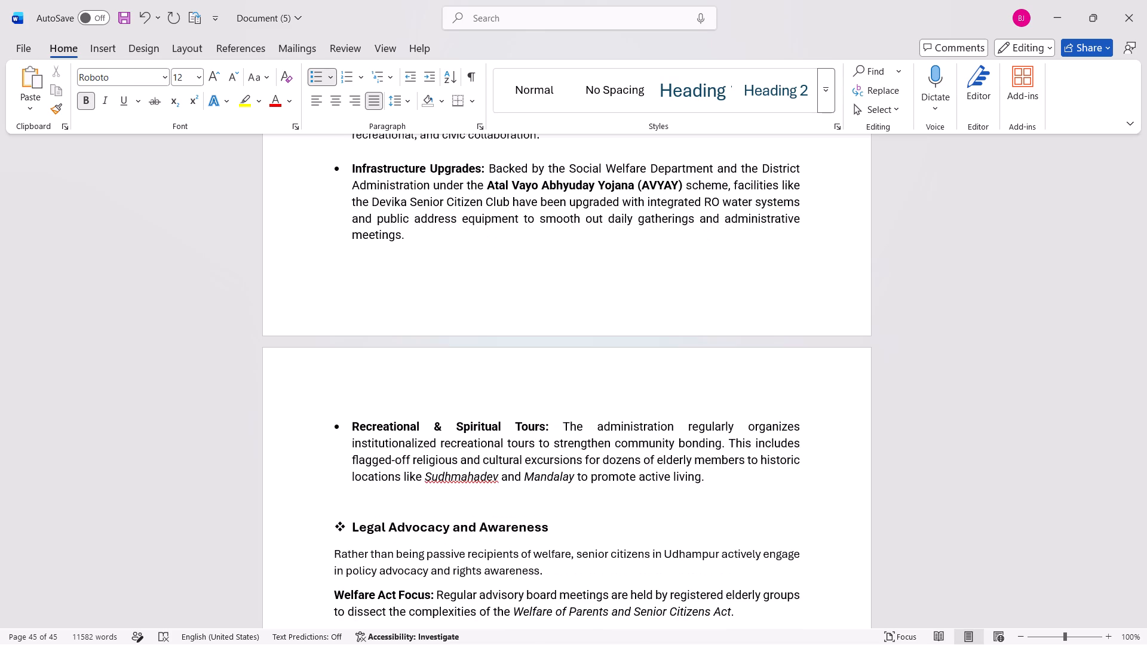
Add a space and a colon at the end of the "Legal Advocacy and Awareness" heading.
{"action": "scroll", "coordinate": [350, 389], "scroll_direction": "down", "scroll_amount": 1}
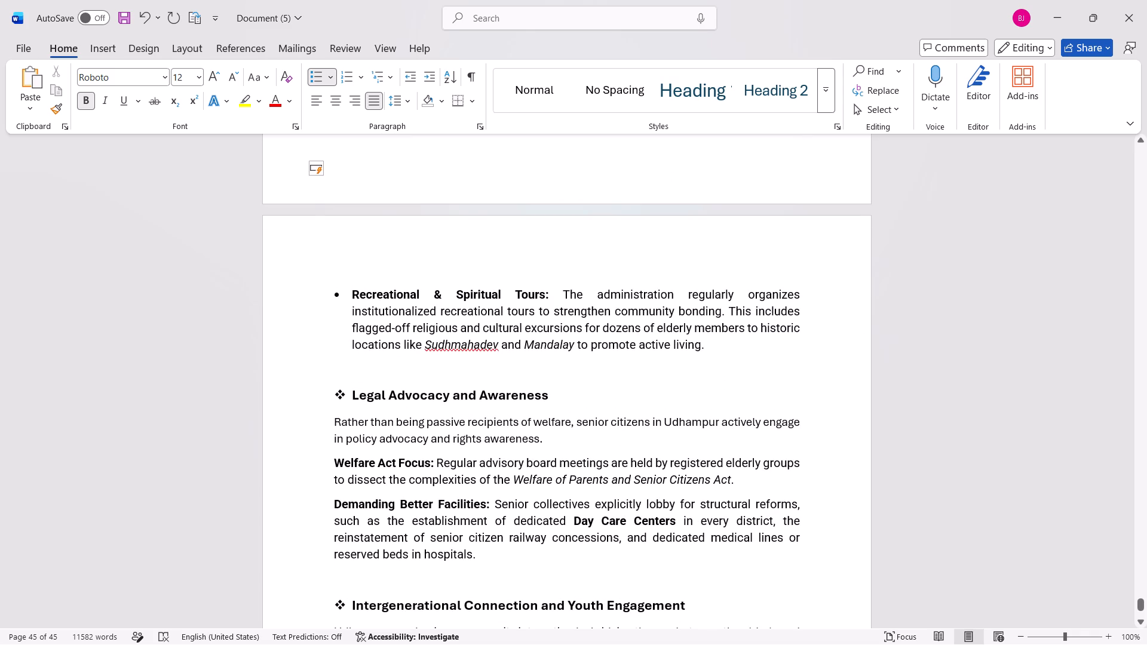
{"action": "scroll", "coordinate": [363, 379], "scroll_direction": "down", "scroll_amount": 2}
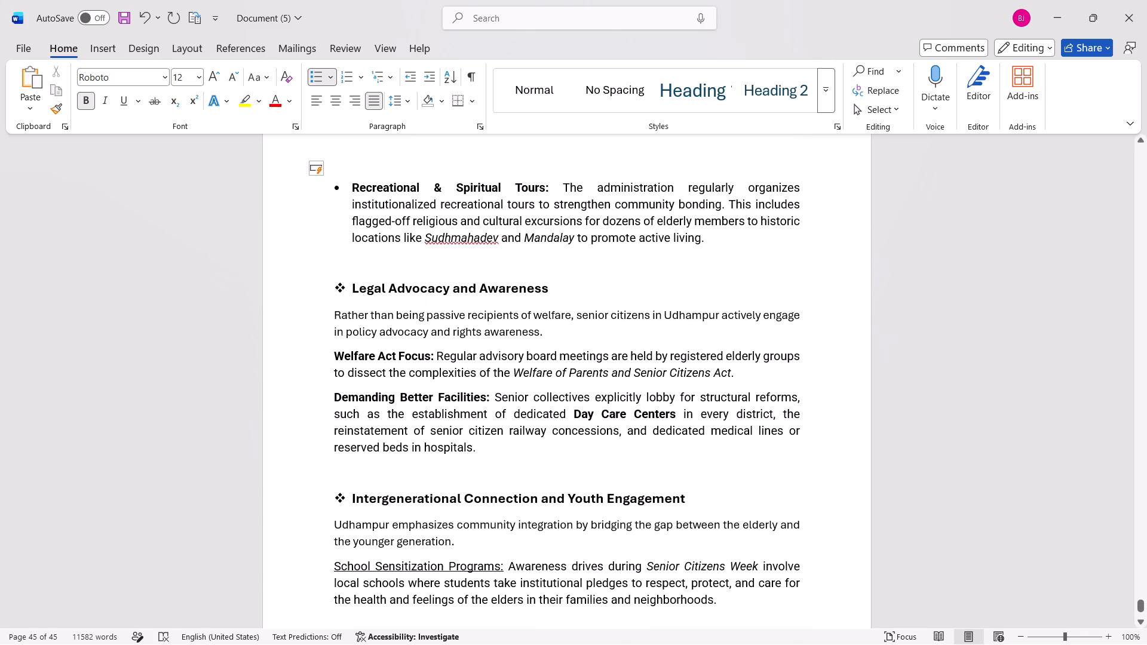
{"action": "left_click", "coordinate": [560, 287]}
{"action": "key", "text": "space"}
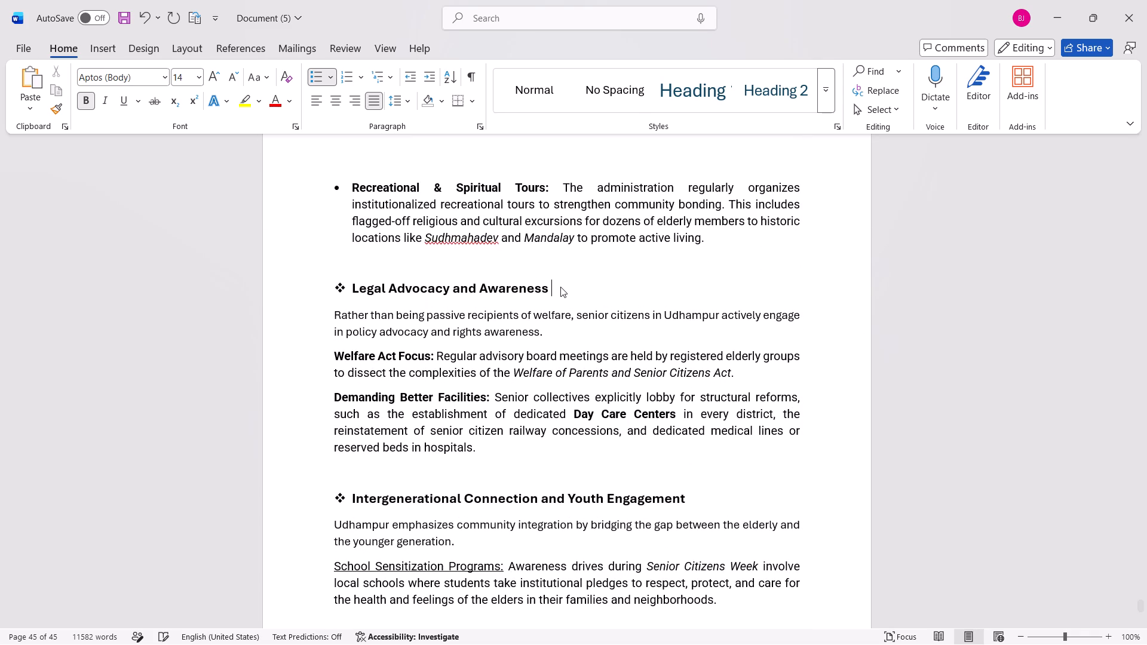
{"action": "key", "text": "shift+colon"}
Apply solid round bullets to the Welfare Act Focus and Demanding Better Facilities paragraphs, aligning both bullets with the left text margin.
{"action": "left_click", "coordinate": [332, 352]}
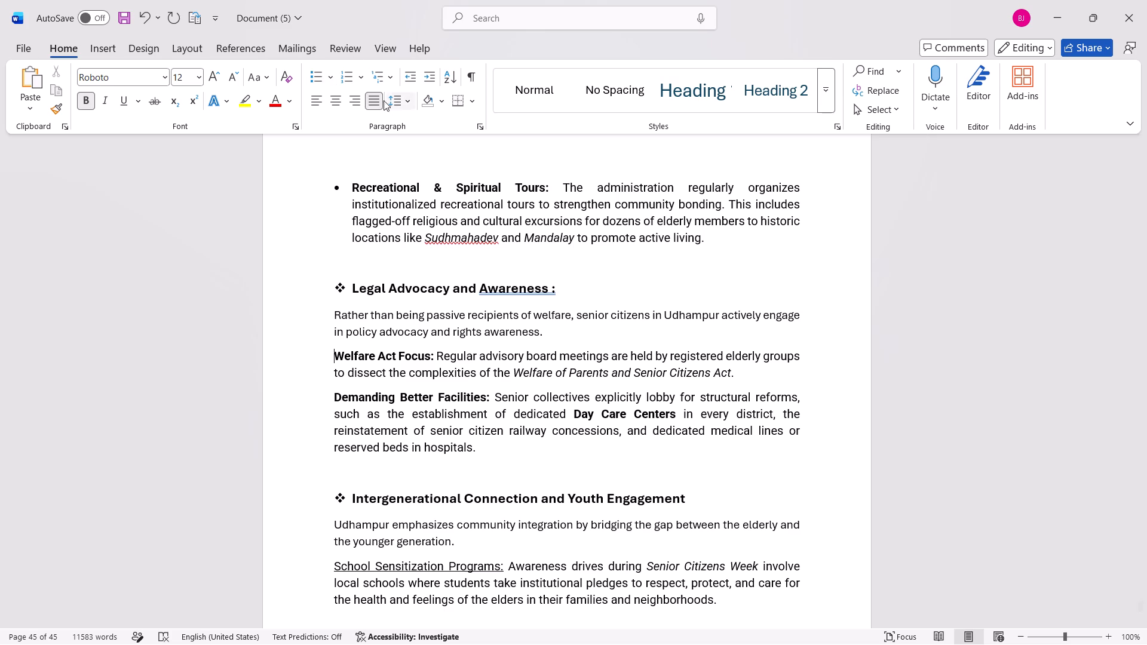
{"action": "left_click", "coordinate": [332, 78]}
{"action": "left_click", "coordinate": [320, 117]}
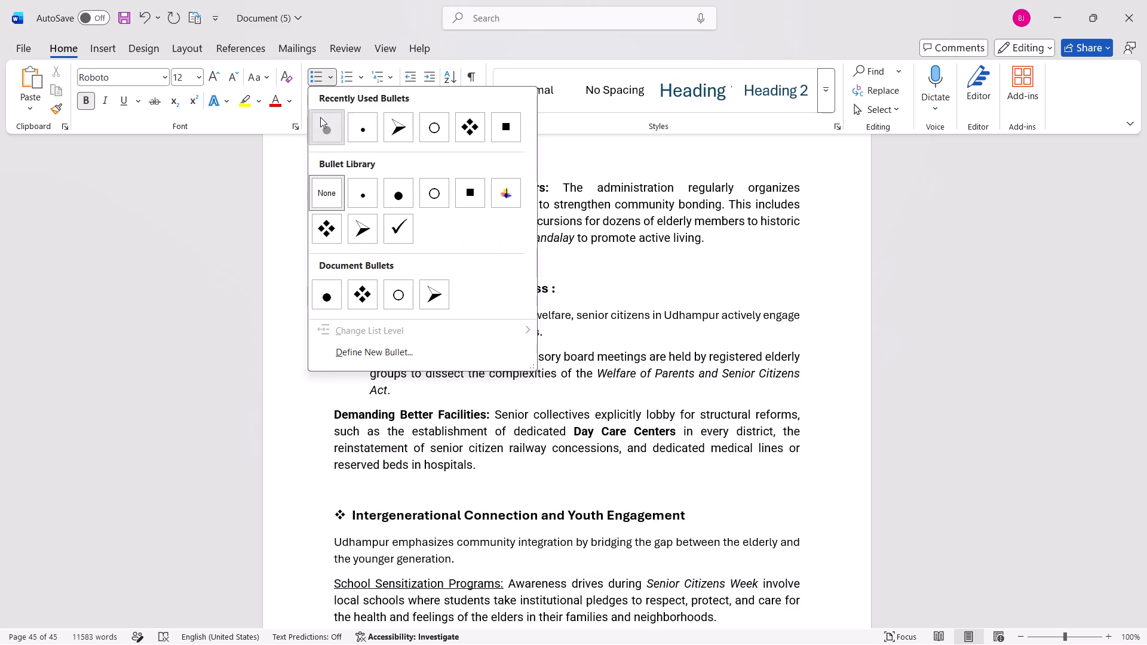
{"action": "left_click", "coordinate": [406, 69]}
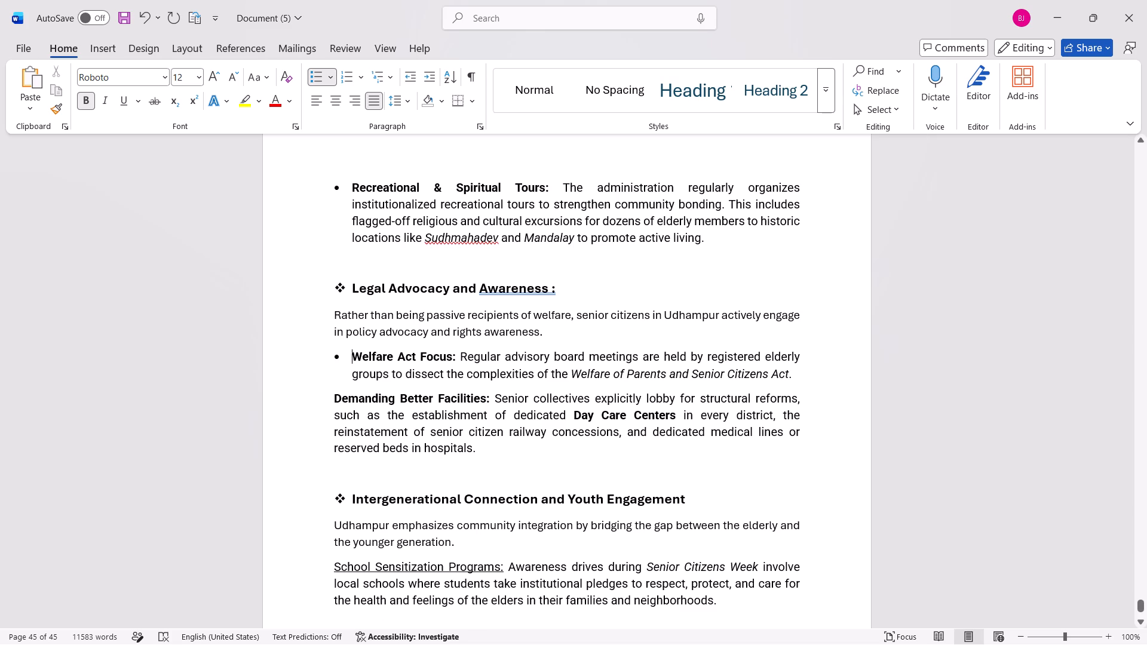
{"action": "left_click", "coordinate": [329, 401]}
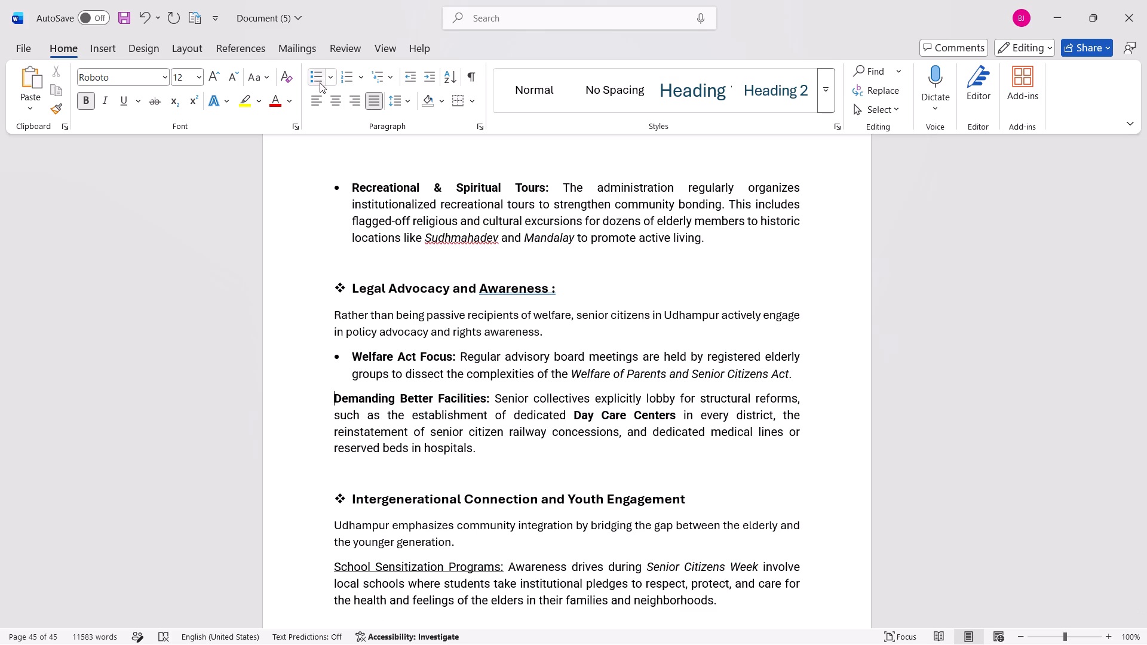
{"action": "left_click", "coordinate": [327, 81]}
{"action": "left_click", "coordinate": [321, 124]}
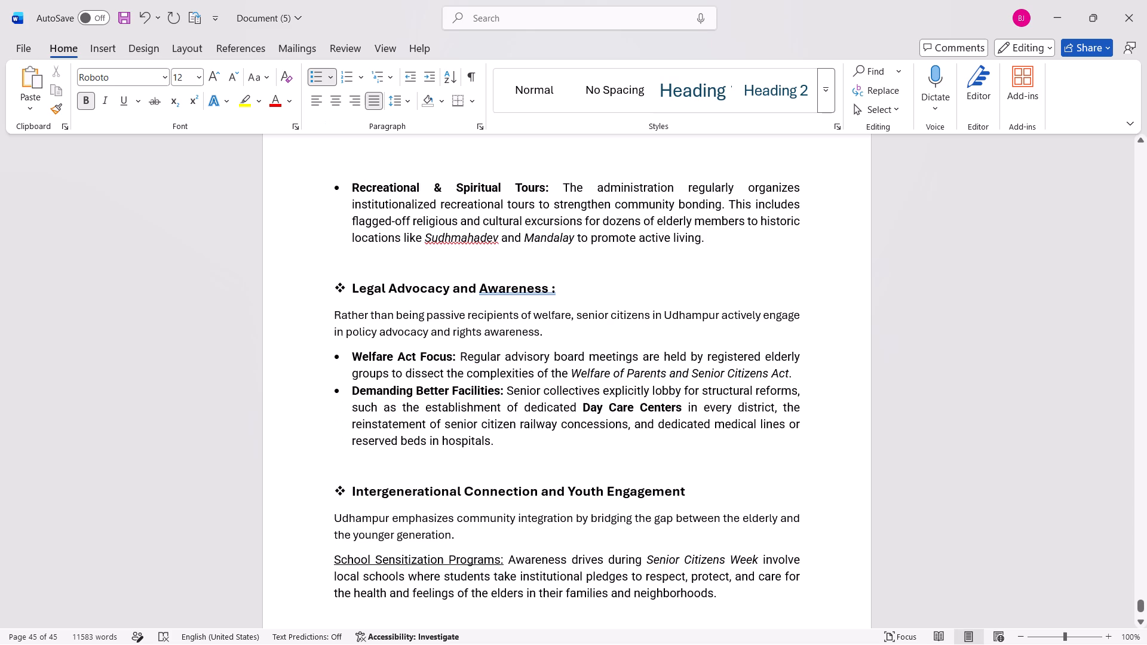
Add a space and a colon at the end of the "Intergenerational Connection and Youth Engagement" heading.
{"action": "scroll", "coordinate": [369, 205], "scroll_direction": "down", "scroll_amount": 2}
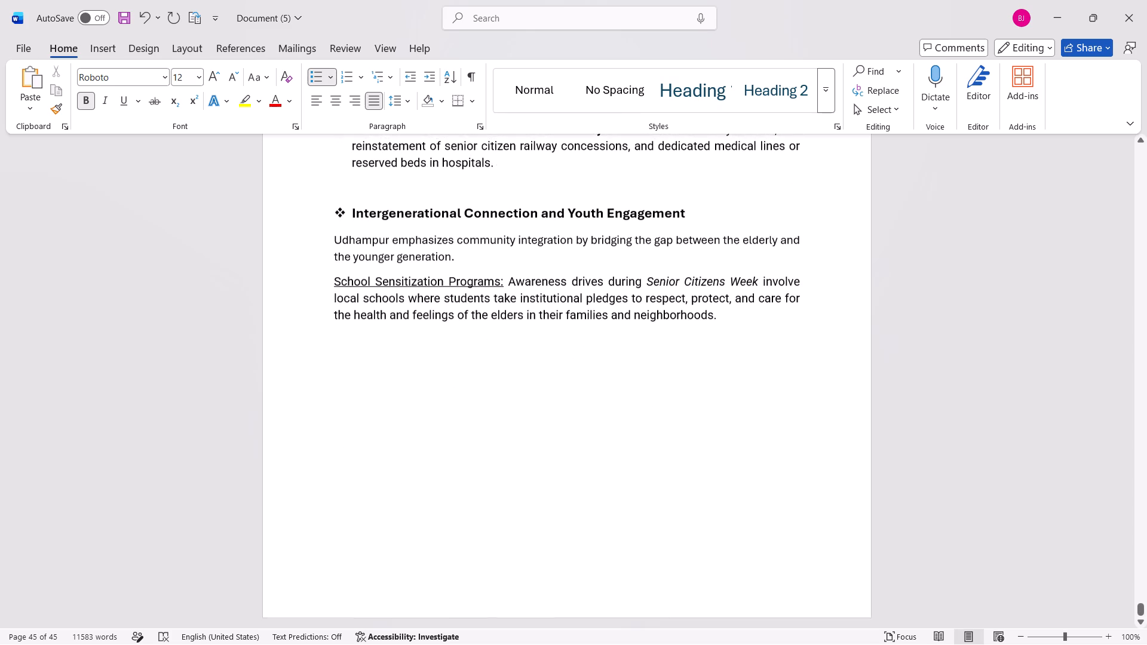
{"action": "scroll", "coordinate": [369, 205], "scroll_direction": "down", "scroll_amount": 1}
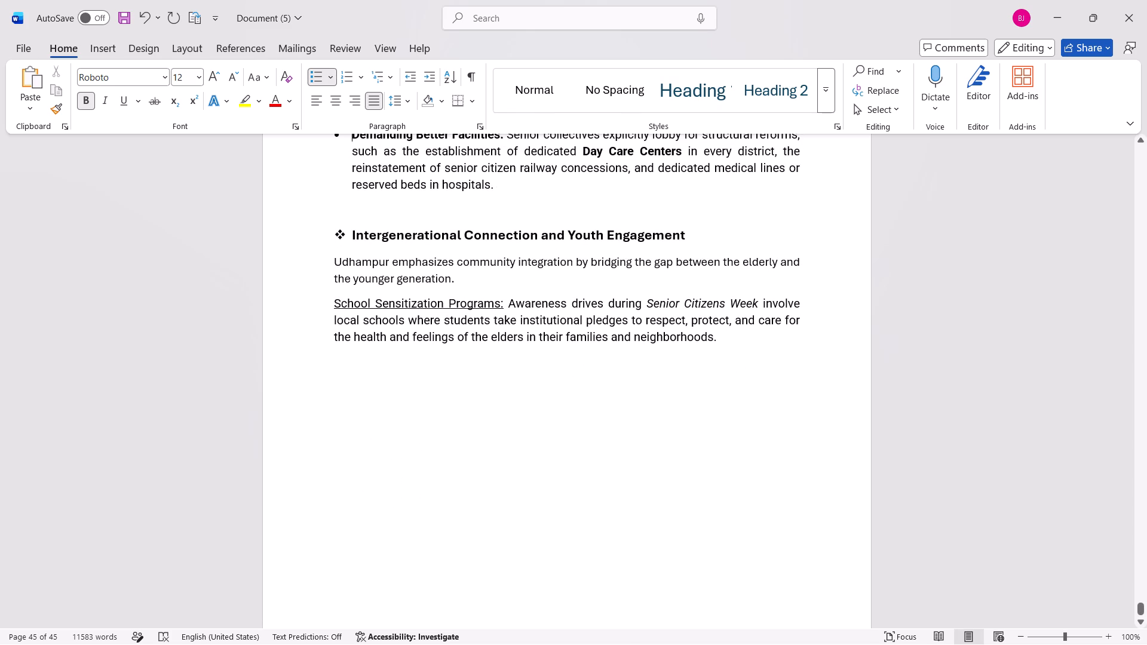
{"action": "left_click", "coordinate": [694, 234]}
{"action": "key", "text": "space"}
{"action": "key", "text": "shift+colon"}
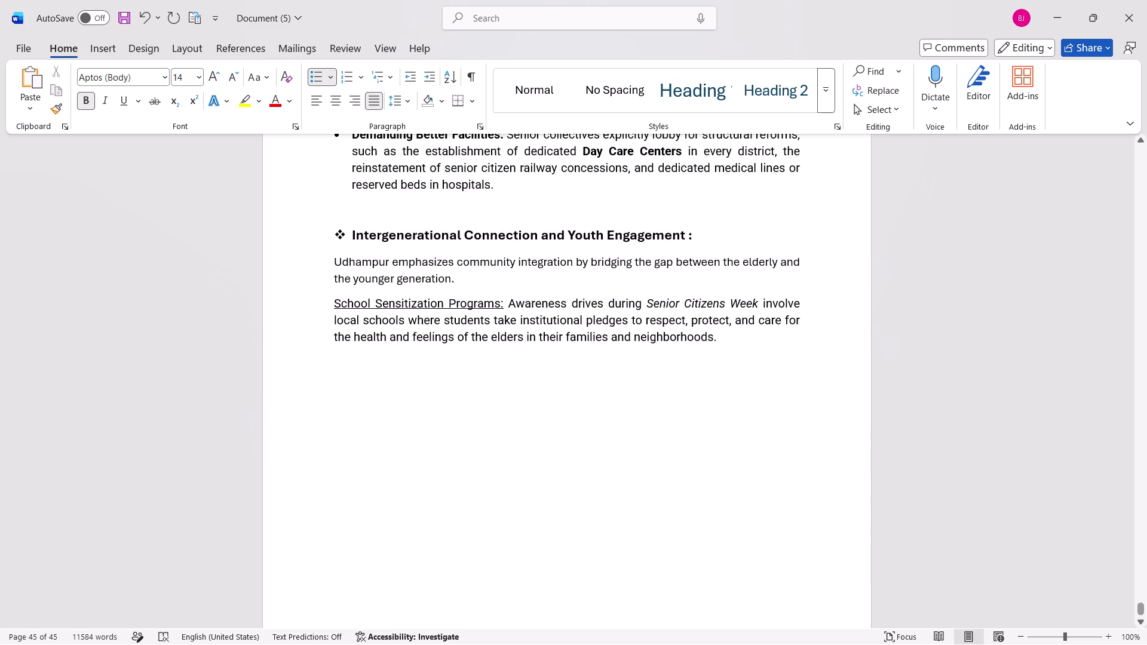
Turn on AutoSave for the document by uploading it to the personal OneDrive.
{"action": "scroll", "coordinate": [512, 265], "scroll_direction": "up", "scroll_amount": 5}
{"action": "scroll", "coordinate": [512, 265], "scroll_direction": "down", "scroll_amount": 15}
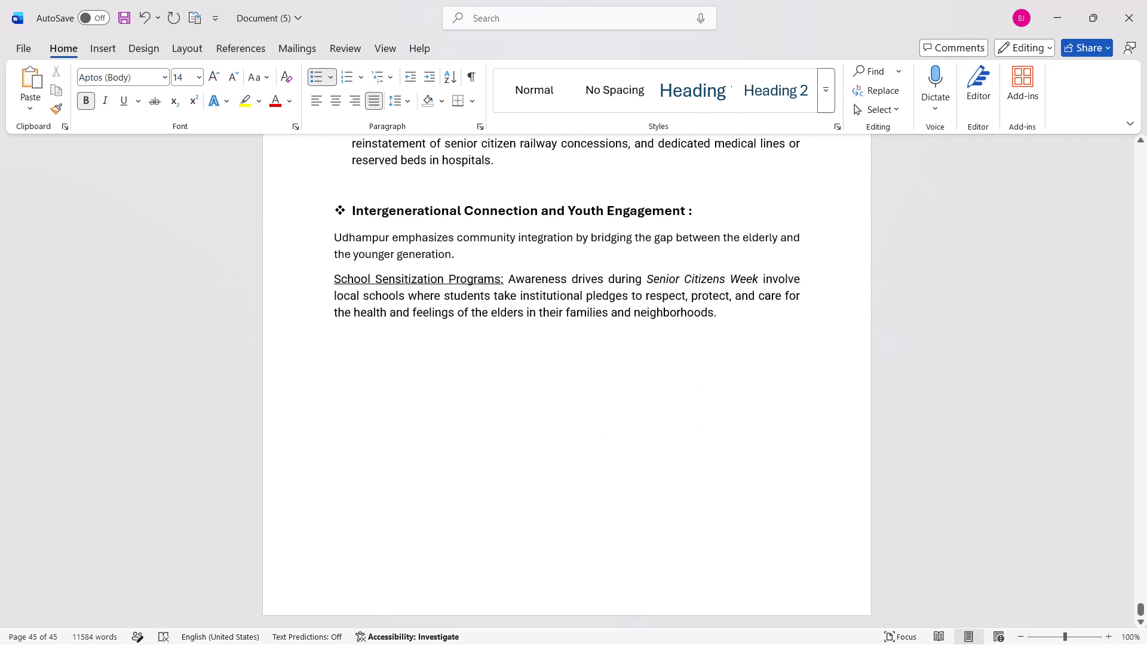
{"action": "left_click", "coordinate": [97, 16]}
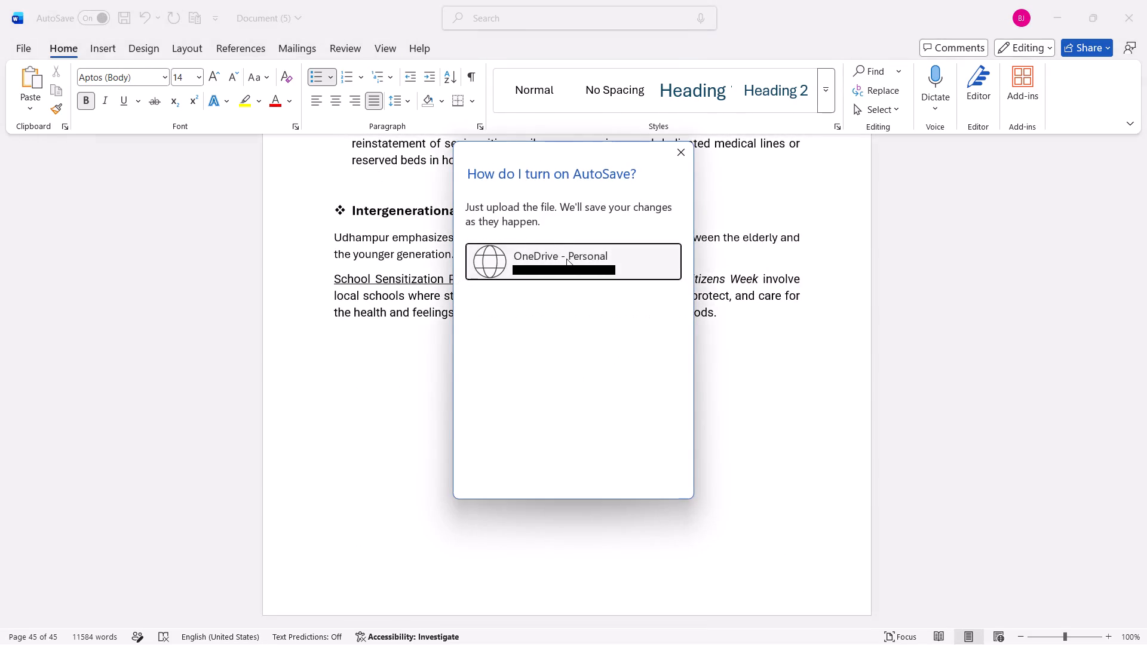
{"action": "left_click", "coordinate": [566, 260]}
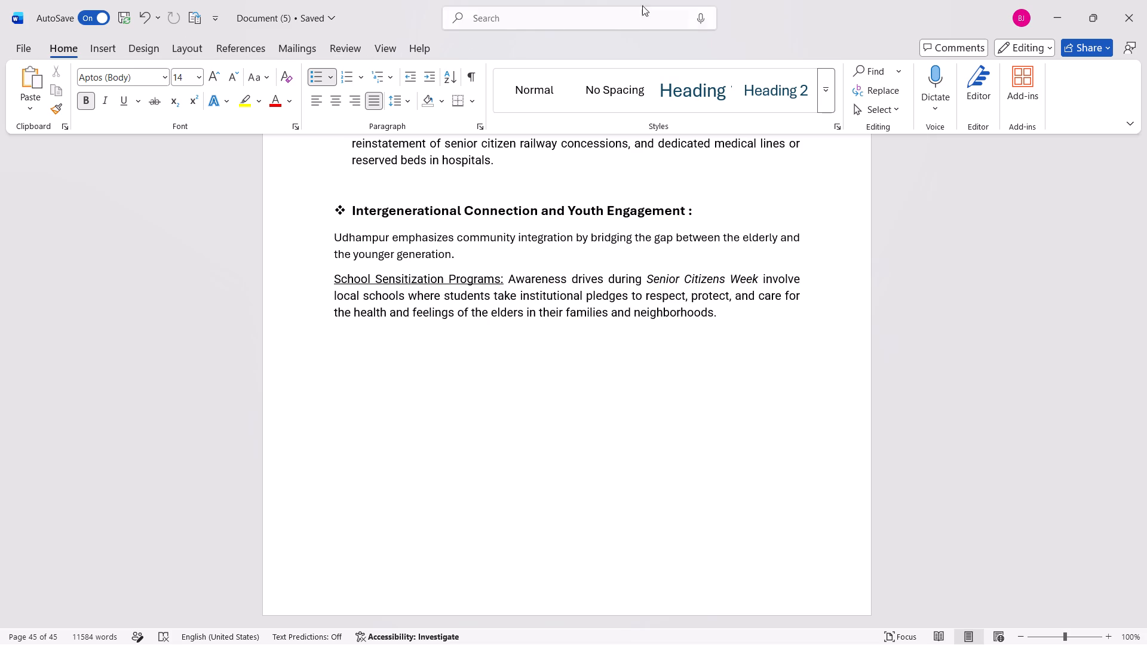
Minimize Word and open the personal OneDrive's Documents folder in File Explorer to locate the saved document.
{"action": "left_click", "coordinate": [1070, 53]}
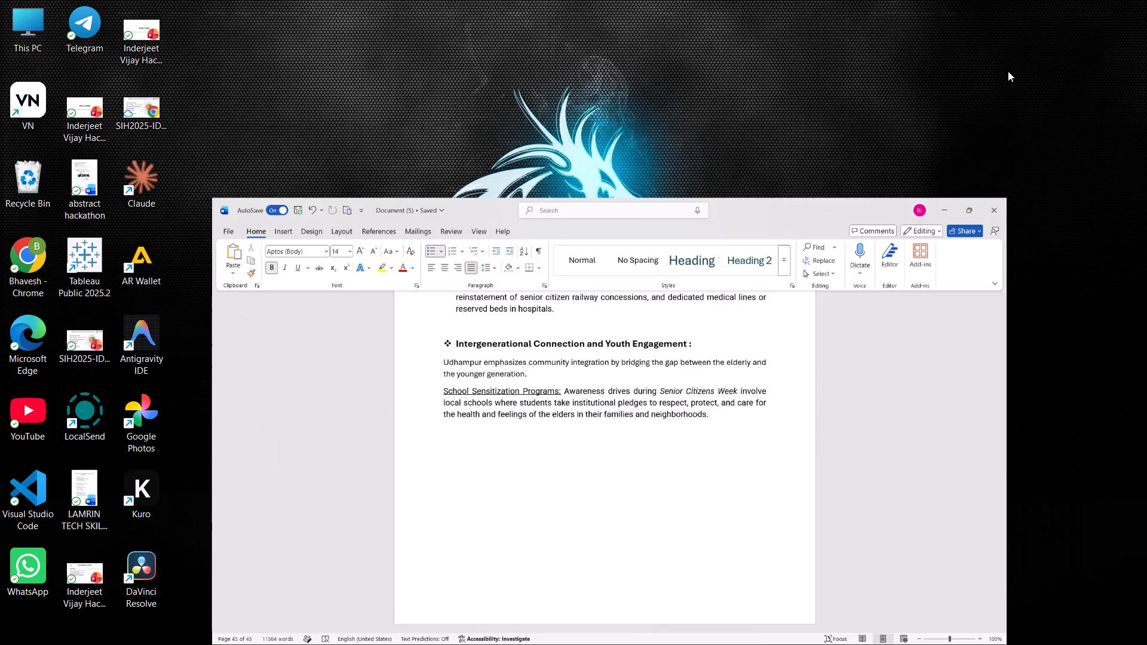
{"action": "double_click", "coordinate": [17, 48]}
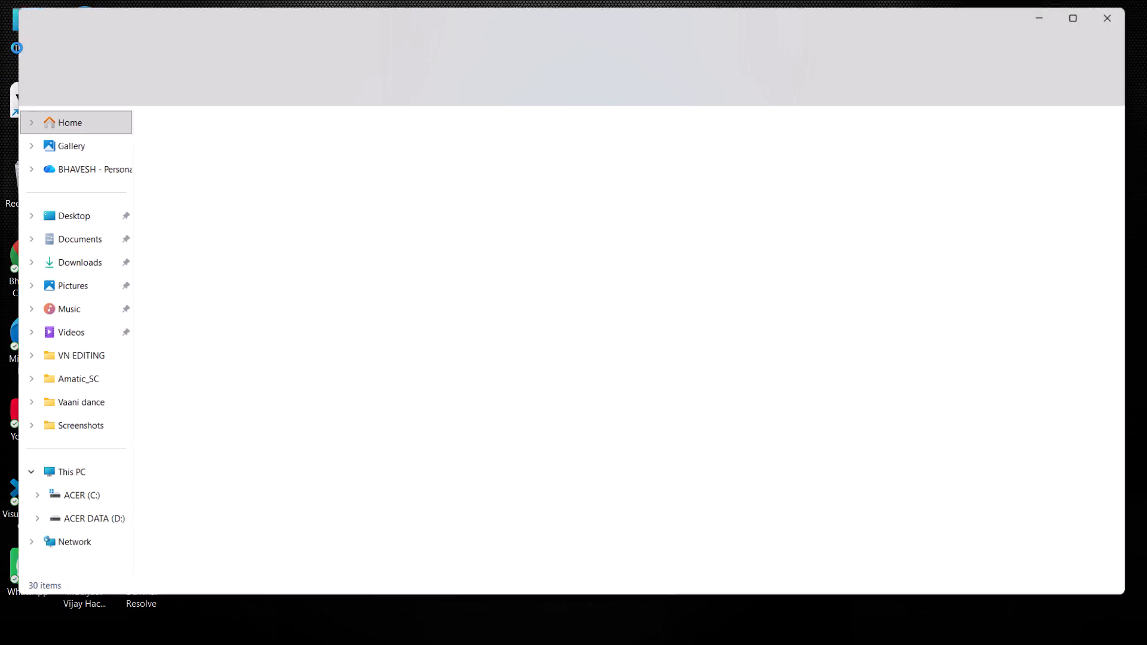
{"action": "left_click", "coordinate": [93, 257]}
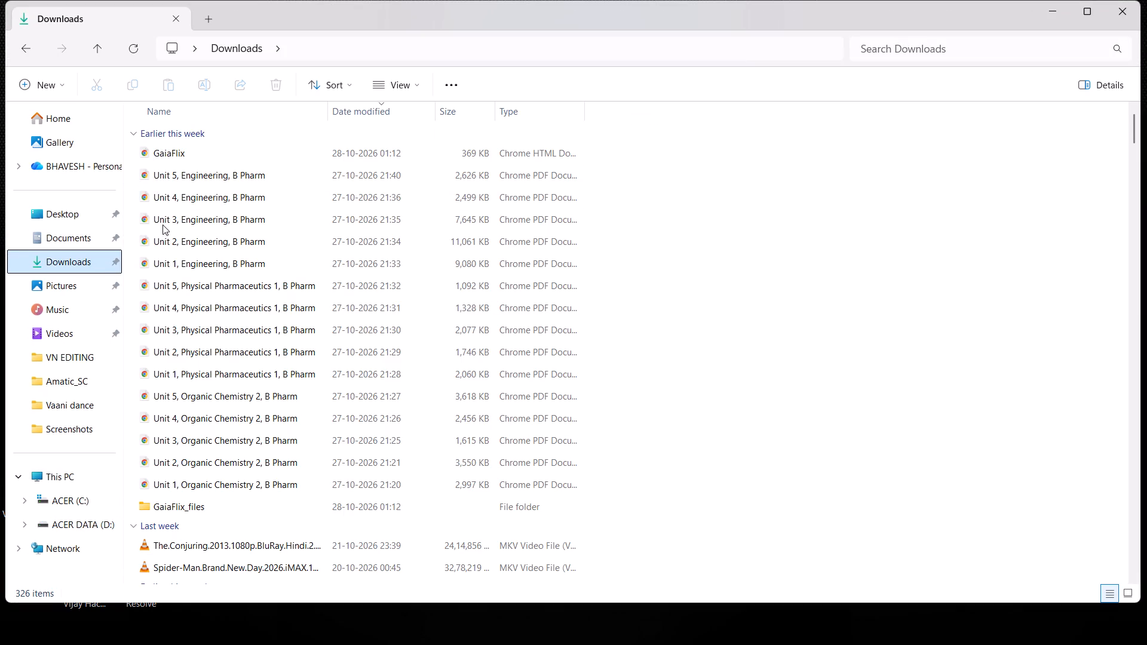
{"action": "left_click", "coordinate": [59, 172]}
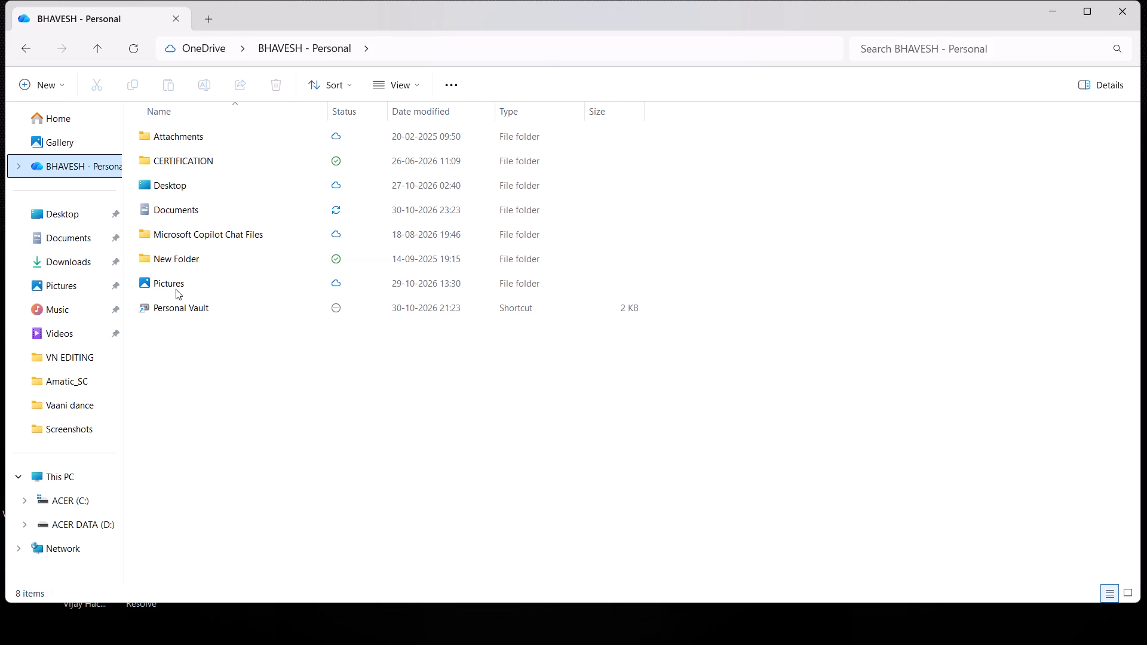
{"action": "double_click", "coordinate": [183, 201]}
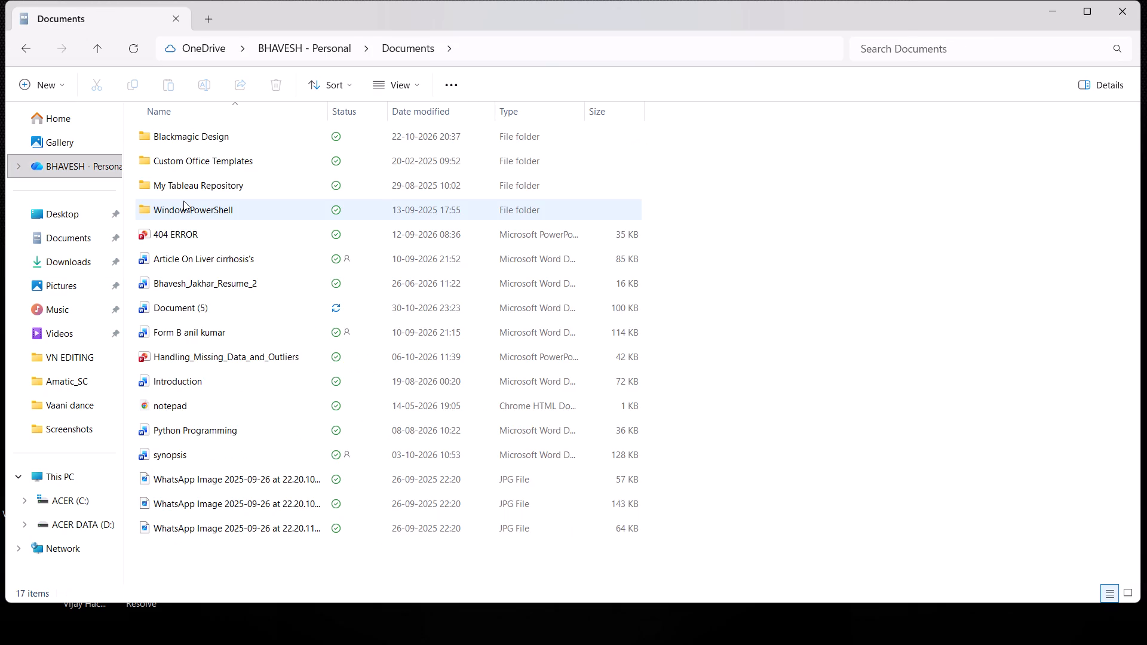
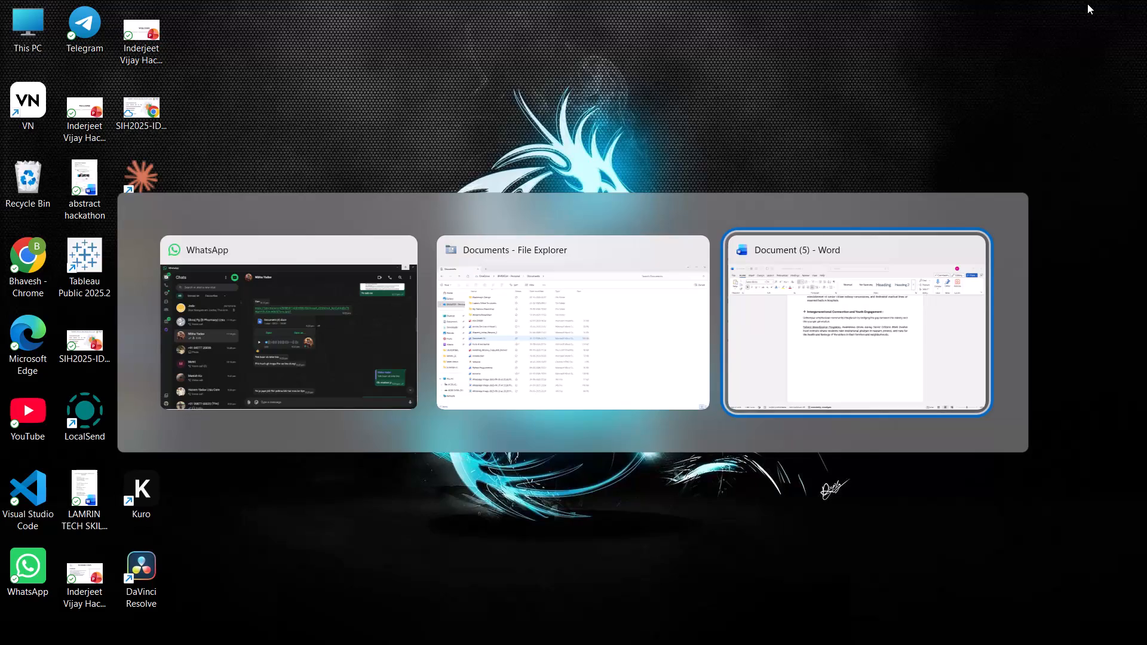
Close the File Explorer window showing the personal OneDrive's Documents folder.
{"action": "key", "text": "ctrl+w"}
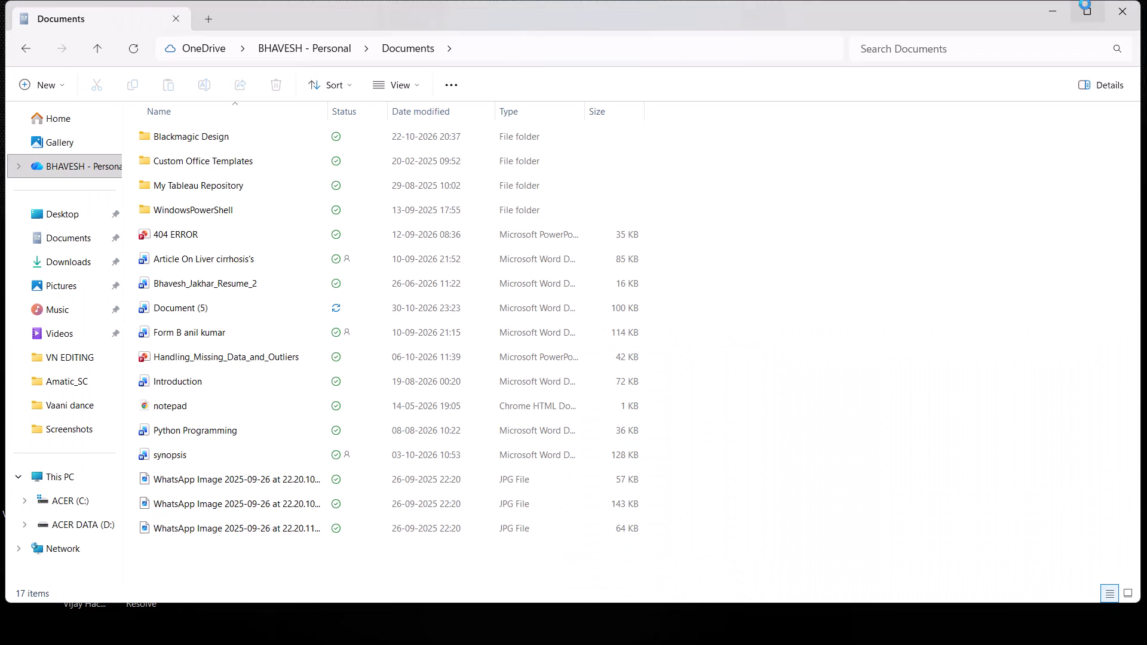
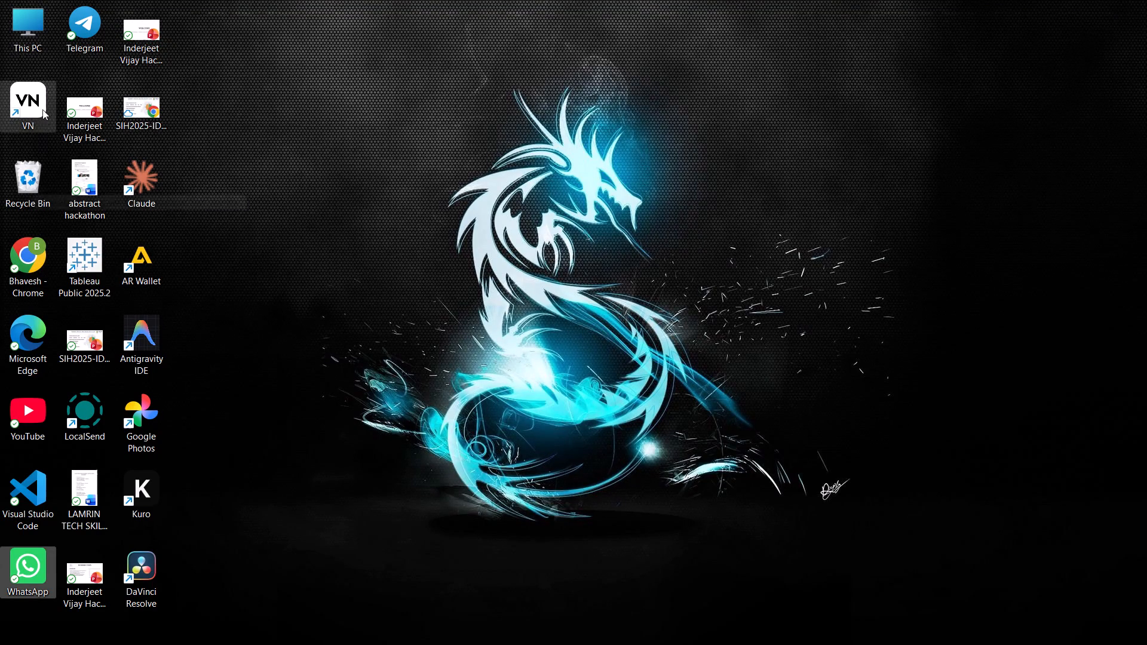
Open the Word document "Document (5)" from the personal OneDrive's Documents folder.
{"action": "double_click", "coordinate": [29, 23]}
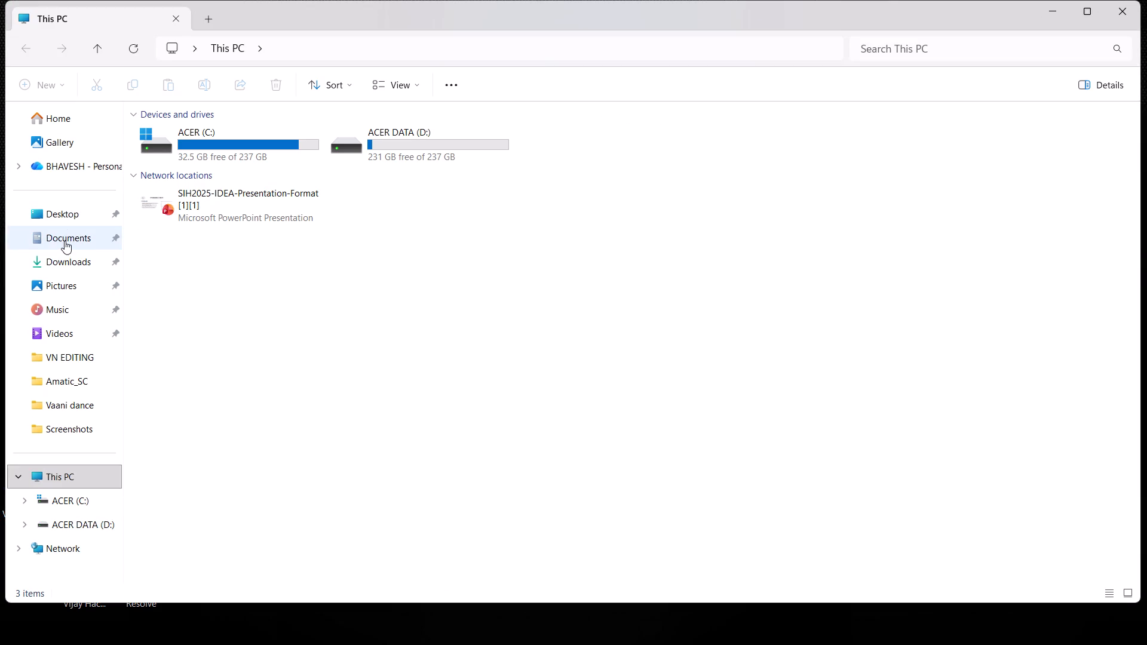
{"action": "left_click", "coordinate": [65, 241]}
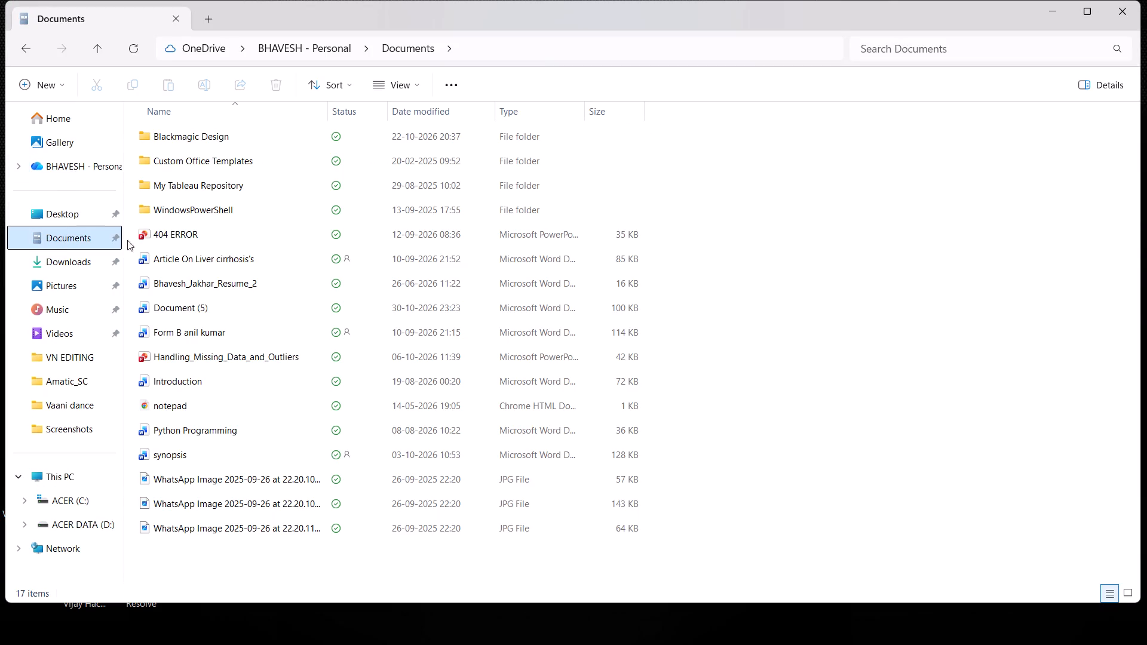
{"action": "double_click", "coordinate": [168, 305]}
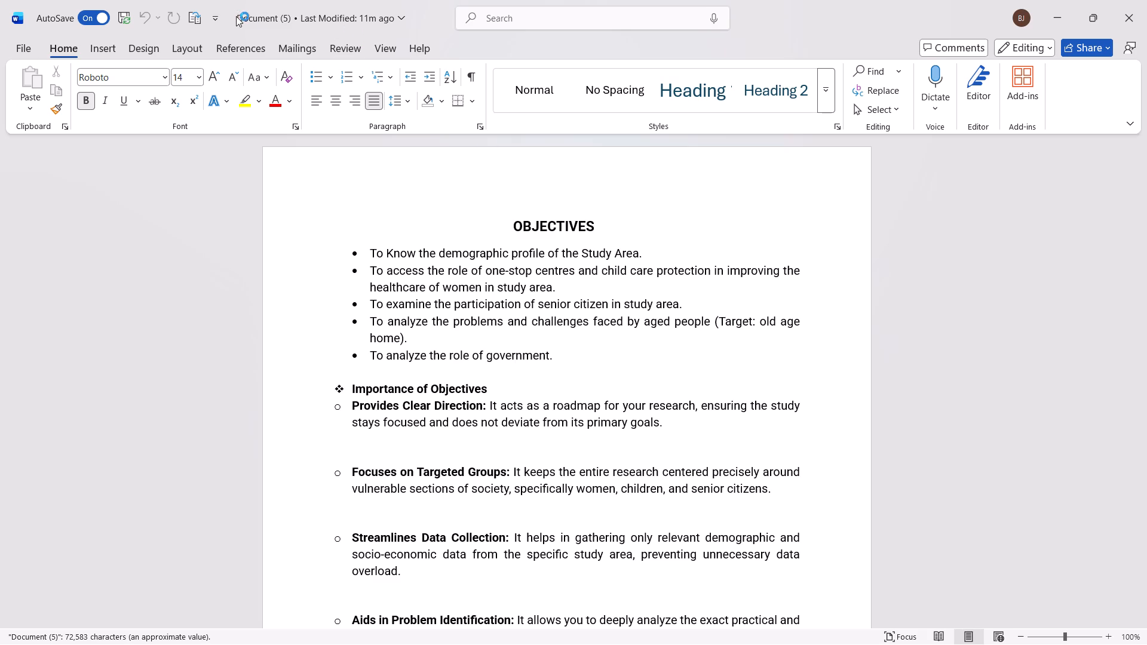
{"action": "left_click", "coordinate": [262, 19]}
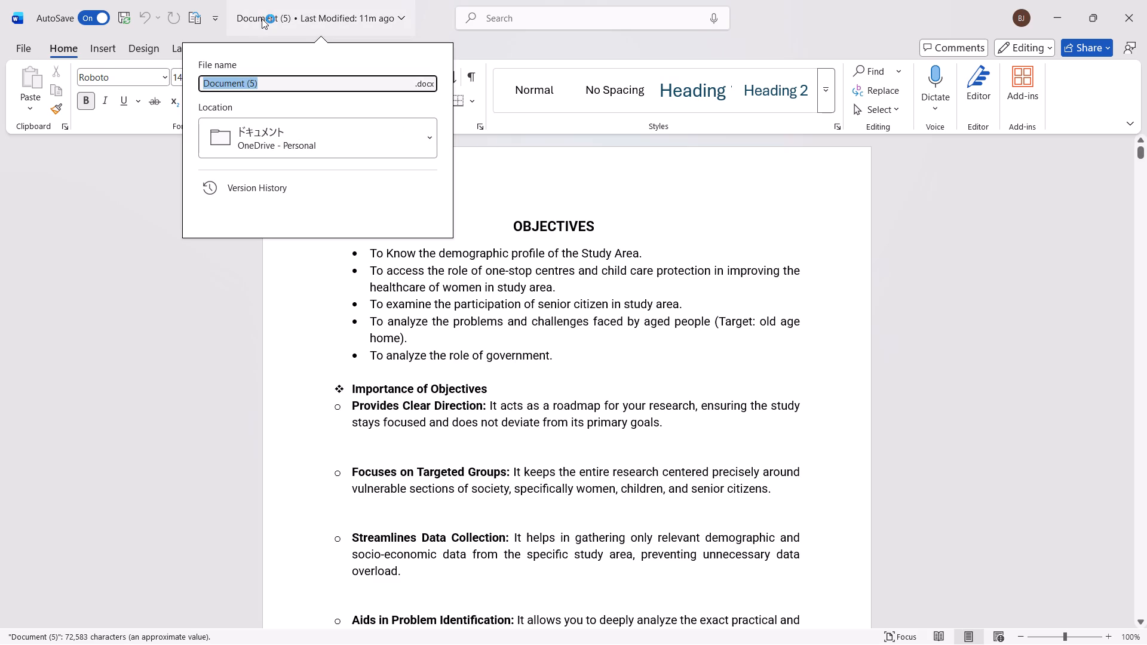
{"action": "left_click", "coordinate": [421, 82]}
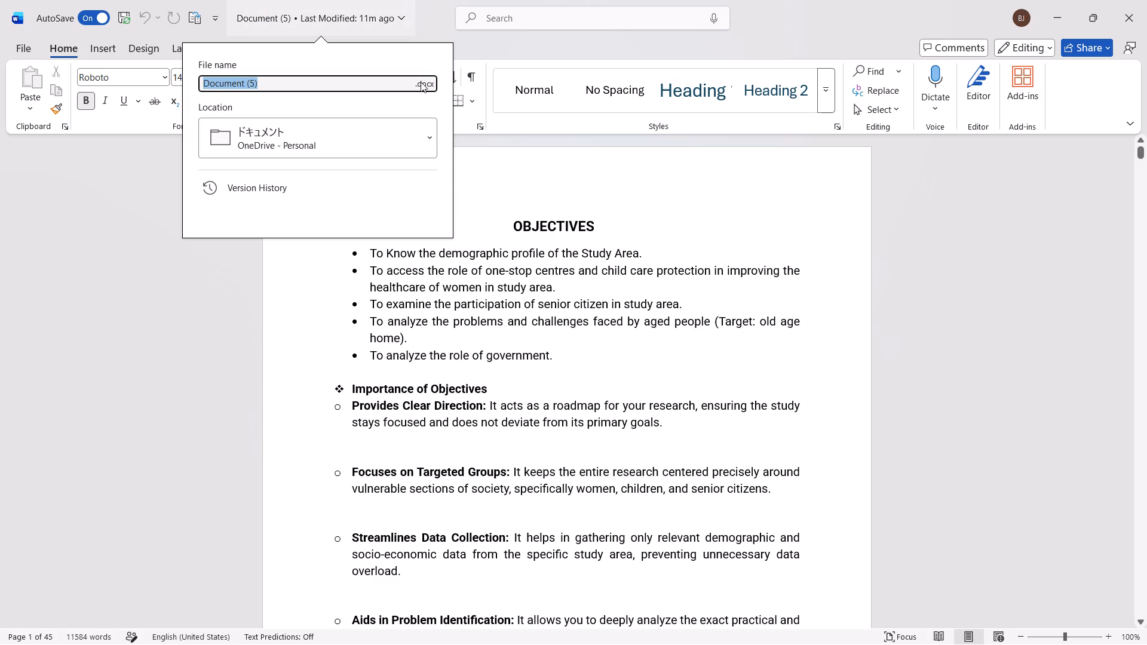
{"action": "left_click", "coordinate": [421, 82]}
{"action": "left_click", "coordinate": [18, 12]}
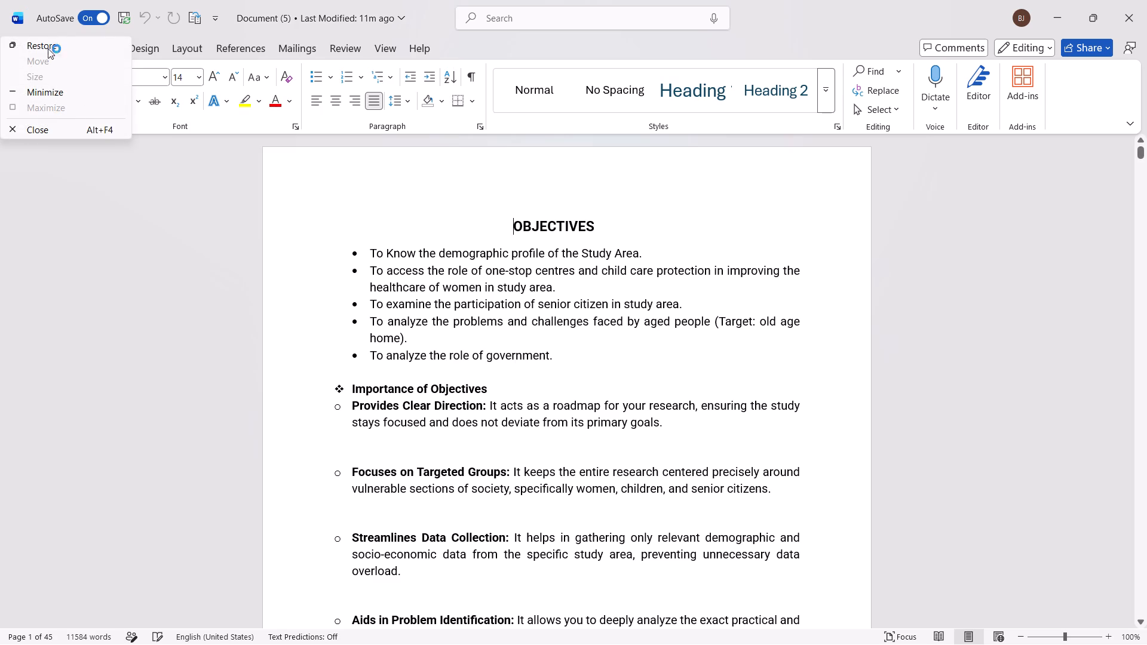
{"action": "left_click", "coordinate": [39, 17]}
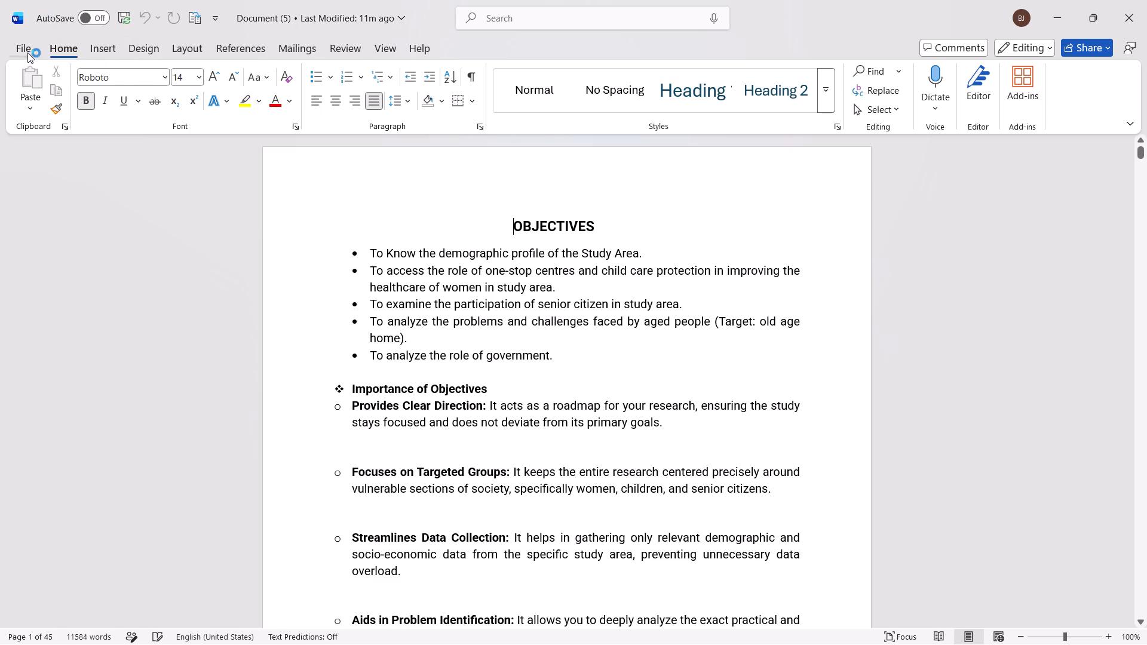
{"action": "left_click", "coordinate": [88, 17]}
Save a copy of the document as a PDF named Document (5) in the personal OneDrive's ドキュメント (Documents) folder.
{"action": "left_click", "coordinate": [23, 42]}
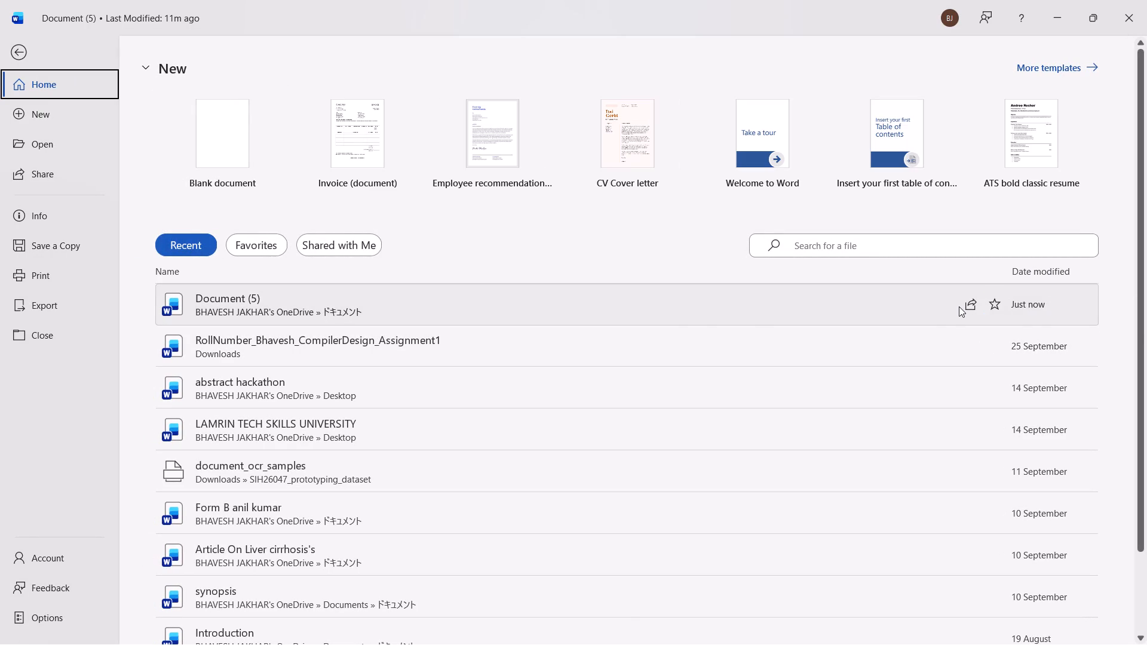
{"action": "left_click", "coordinate": [963, 305]}
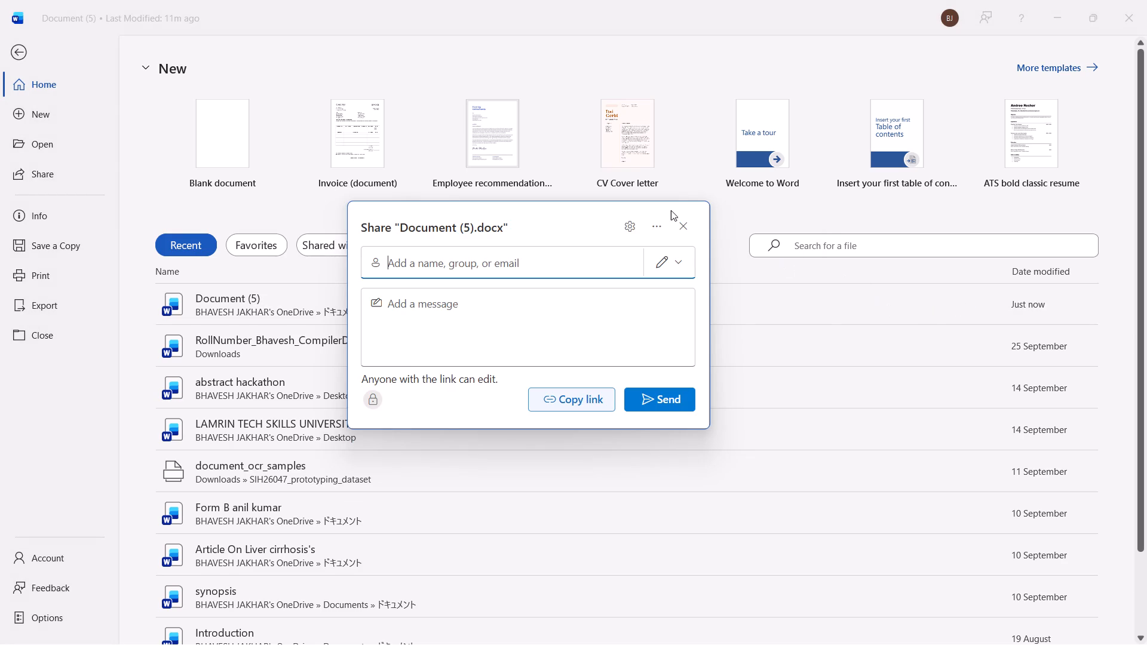
{"action": "left_click", "coordinate": [686, 225]}
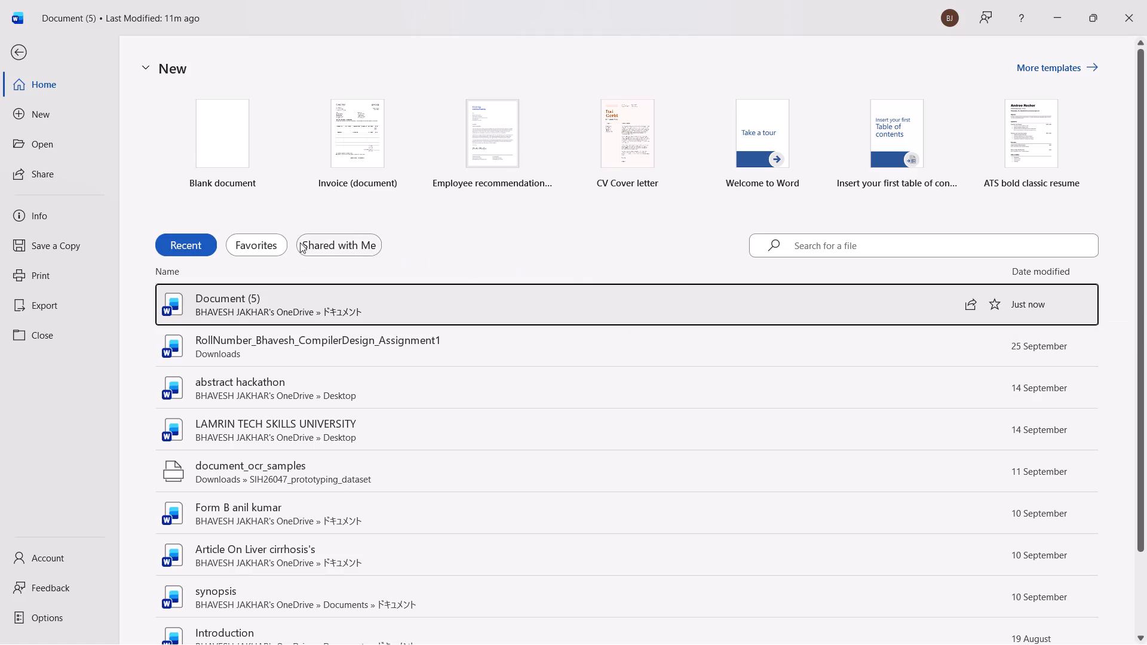
{"action": "left_click", "coordinate": [63, 243]}
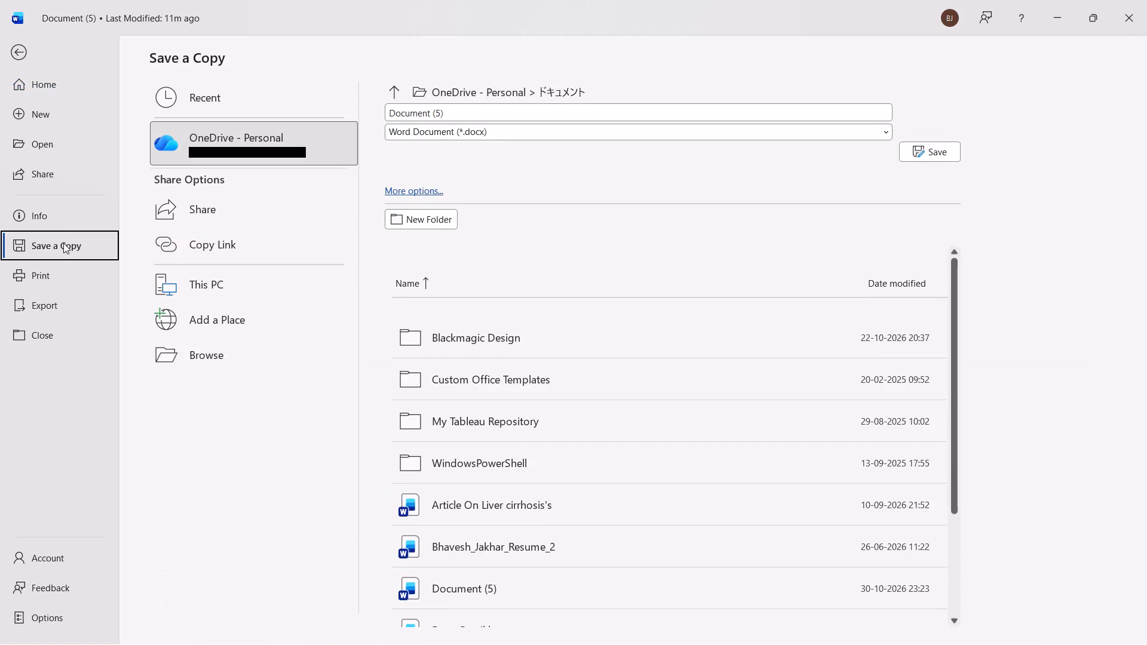
{"action": "left_click", "coordinate": [464, 134]}
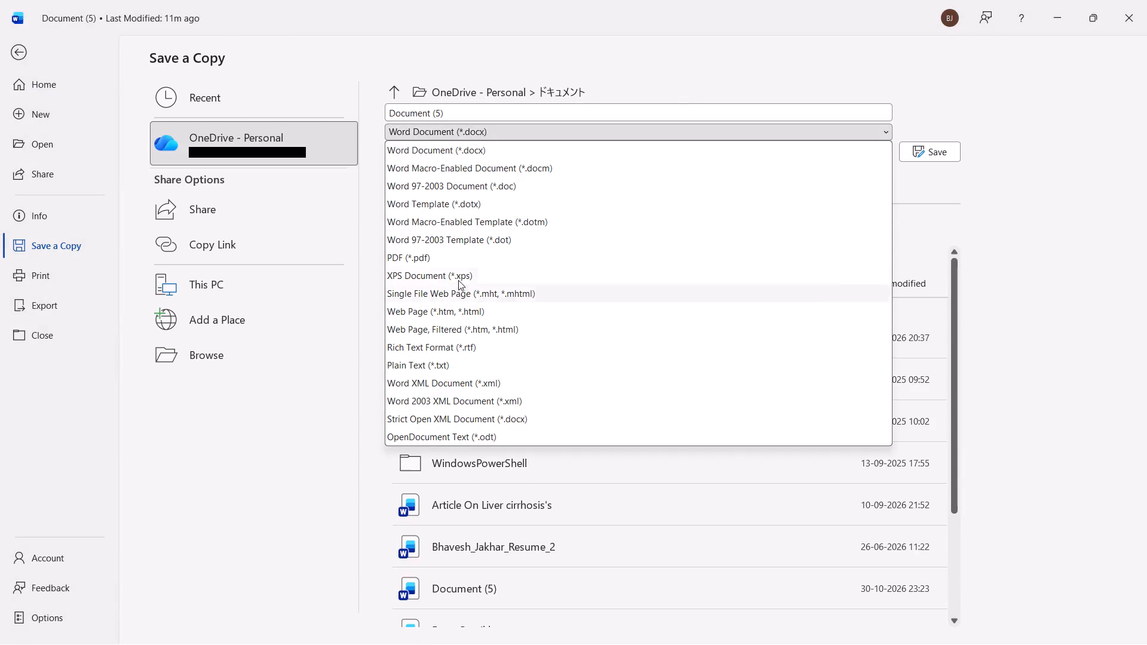
{"action": "left_click", "coordinate": [446, 250]}
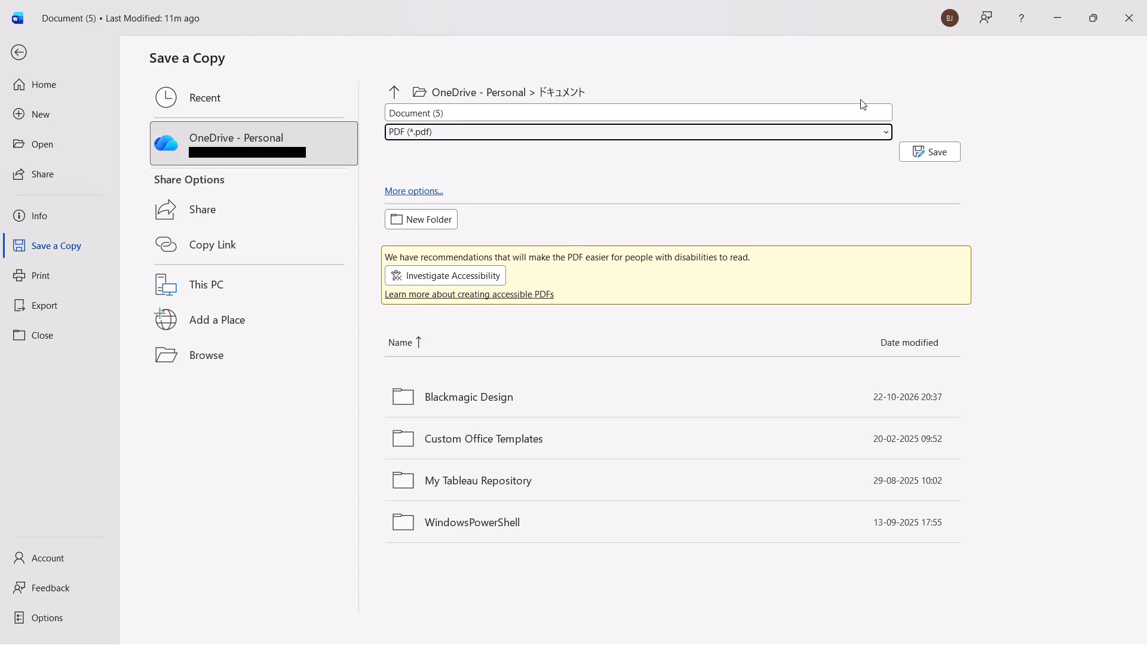
{"action": "left_click", "coordinate": [927, 154]}
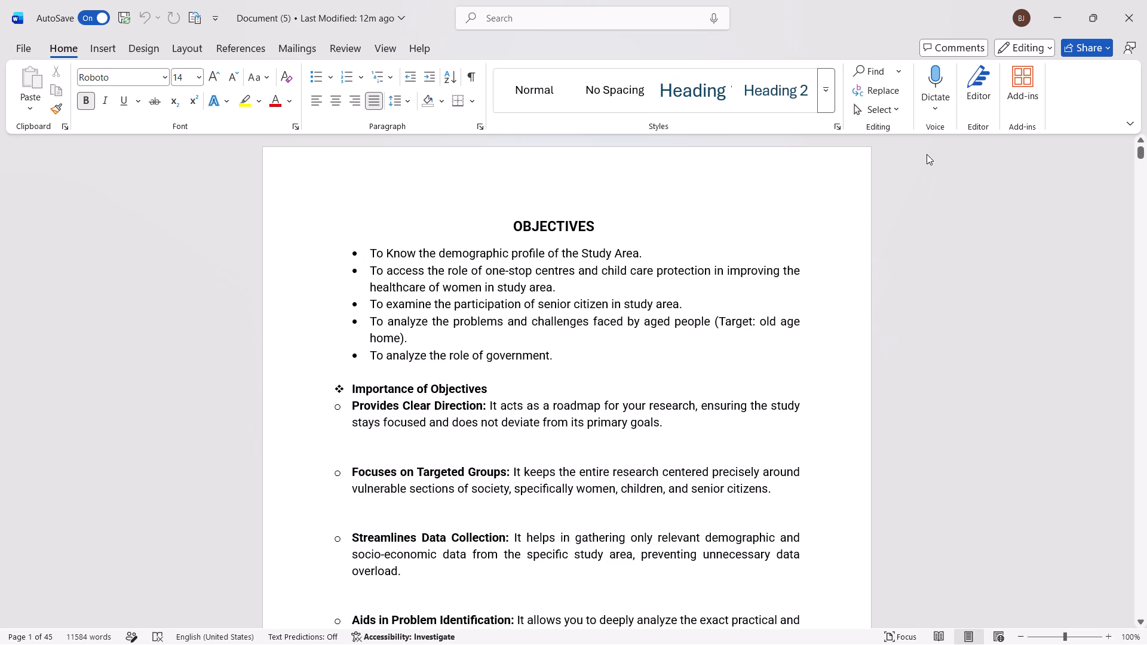
Switch to File Explorer, select the Document (5) PDF in the OneDrive Documents folder, and close the folder window.
{"action": "scroll", "coordinate": [927, 154], "scroll_direction": "left", "scroll_amount": 5}
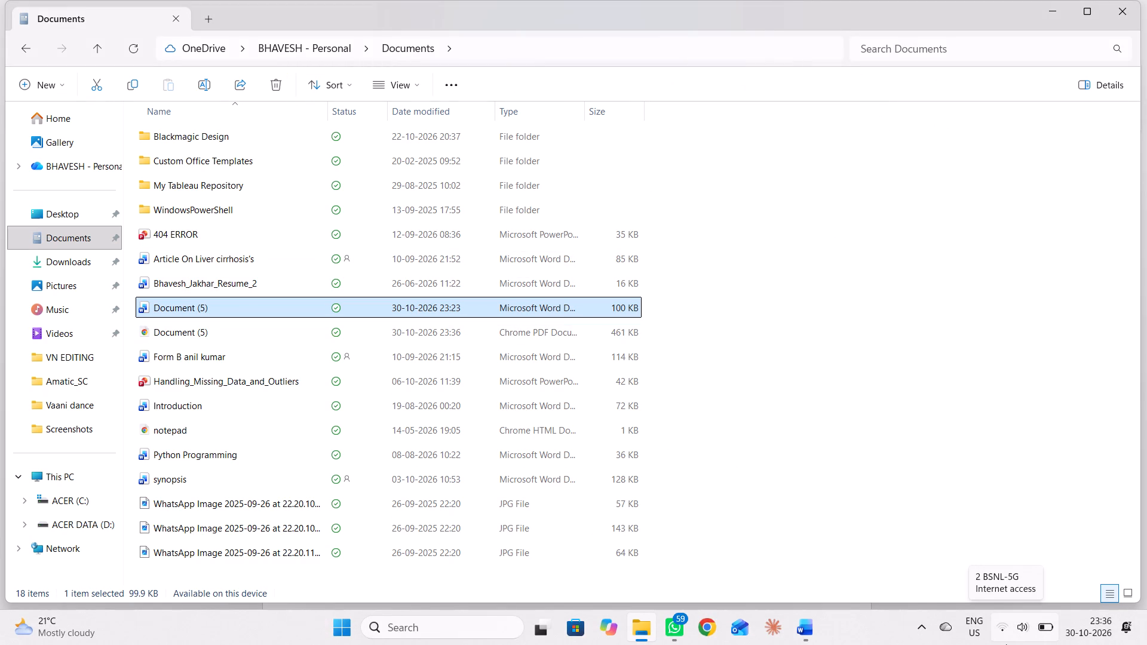
{"action": "left_click", "coordinate": [470, 340]}
{"action": "left_click", "coordinate": [1111, 5]}
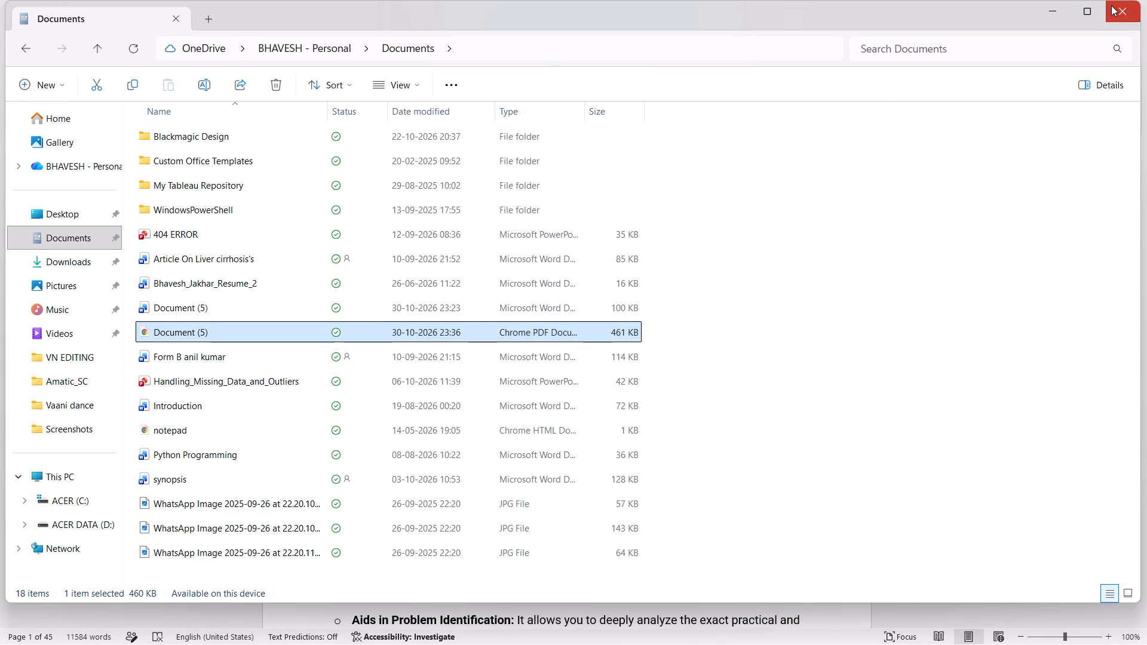
Close the Document (5) report and exit Word.
{"action": "left_click", "coordinate": [1133, 21]}
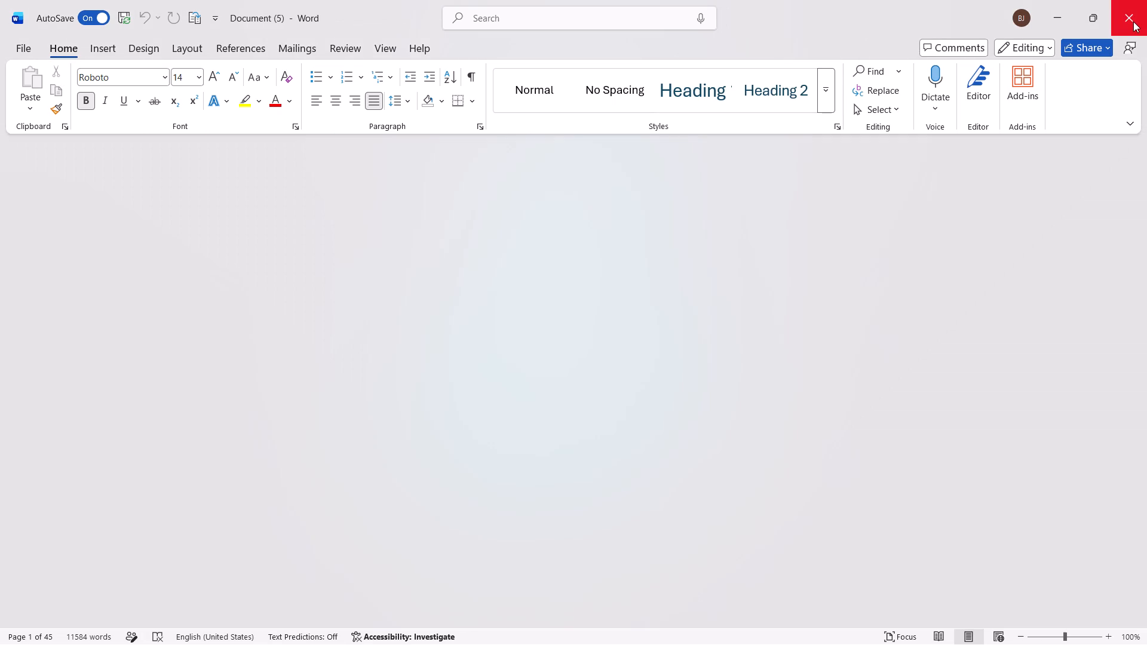
{"action": "left_click", "coordinate": [1133, 21]}
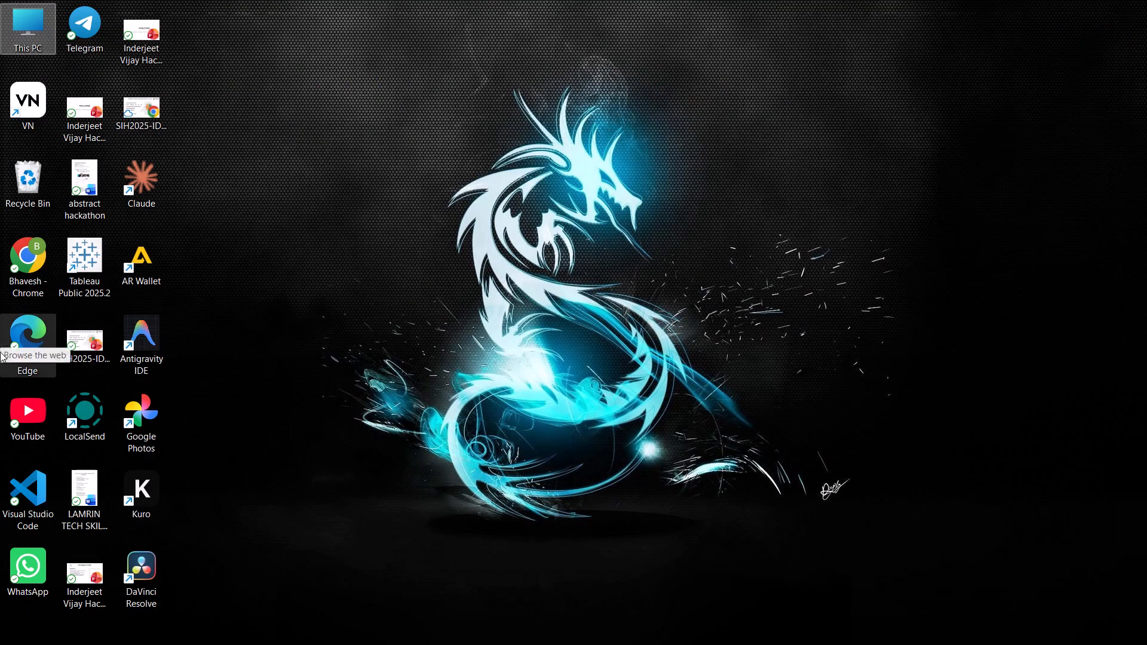
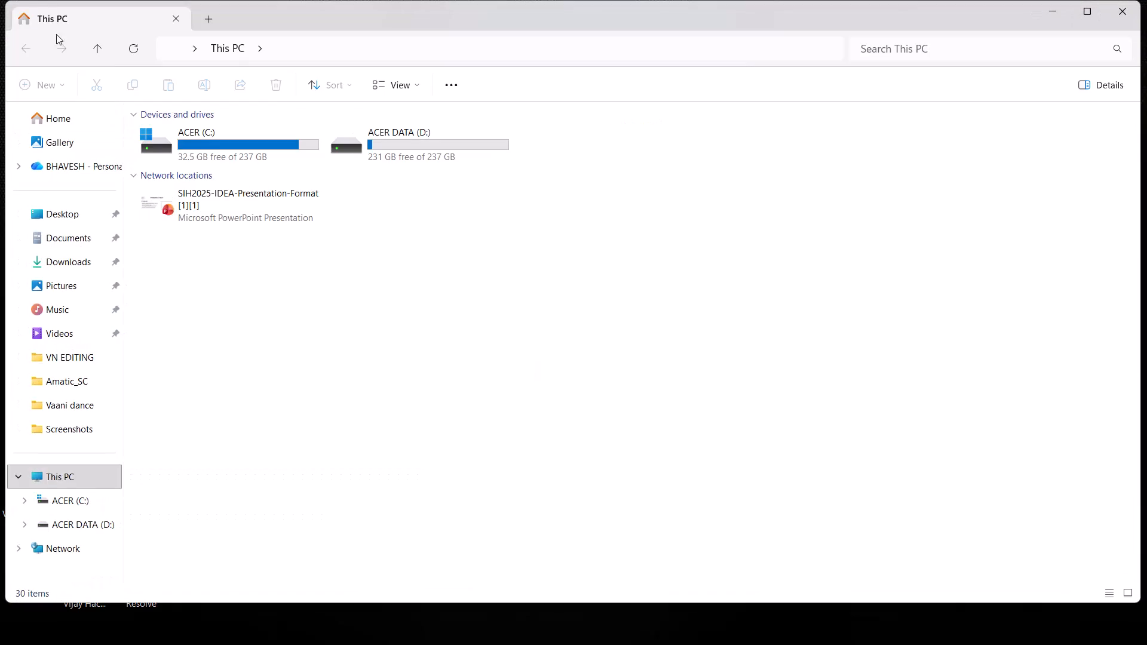
Close the open File Explorer window and reopen This PC from the desktop.
{"action": "left_click", "coordinate": [1115, 4]}
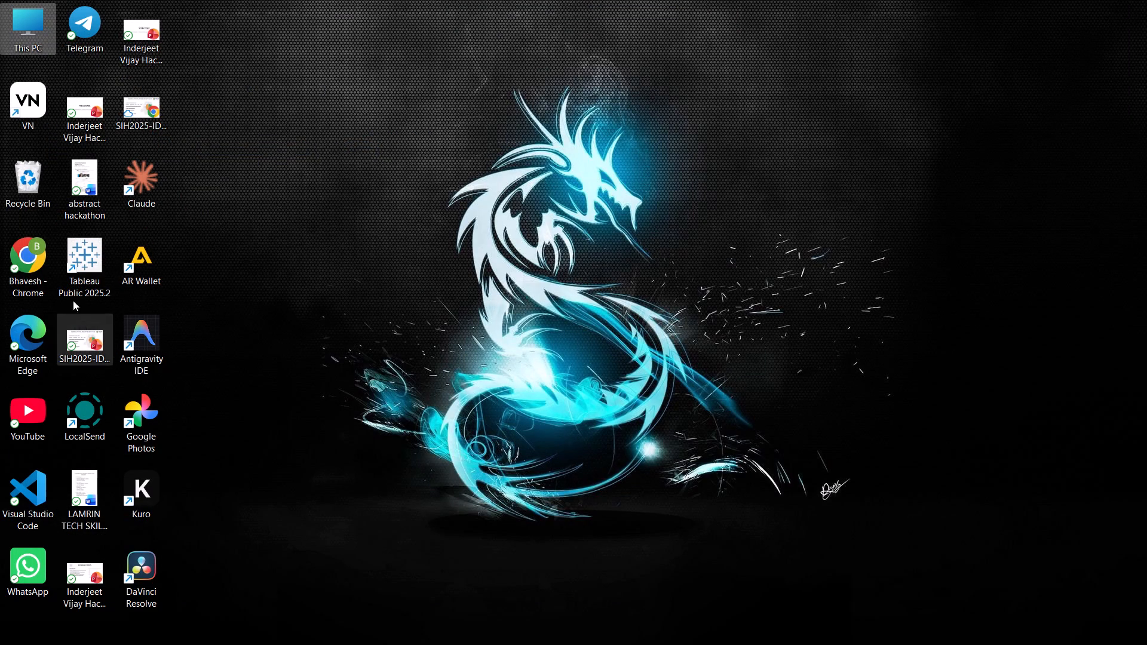
{"action": "double_click", "coordinate": [23, 45]}
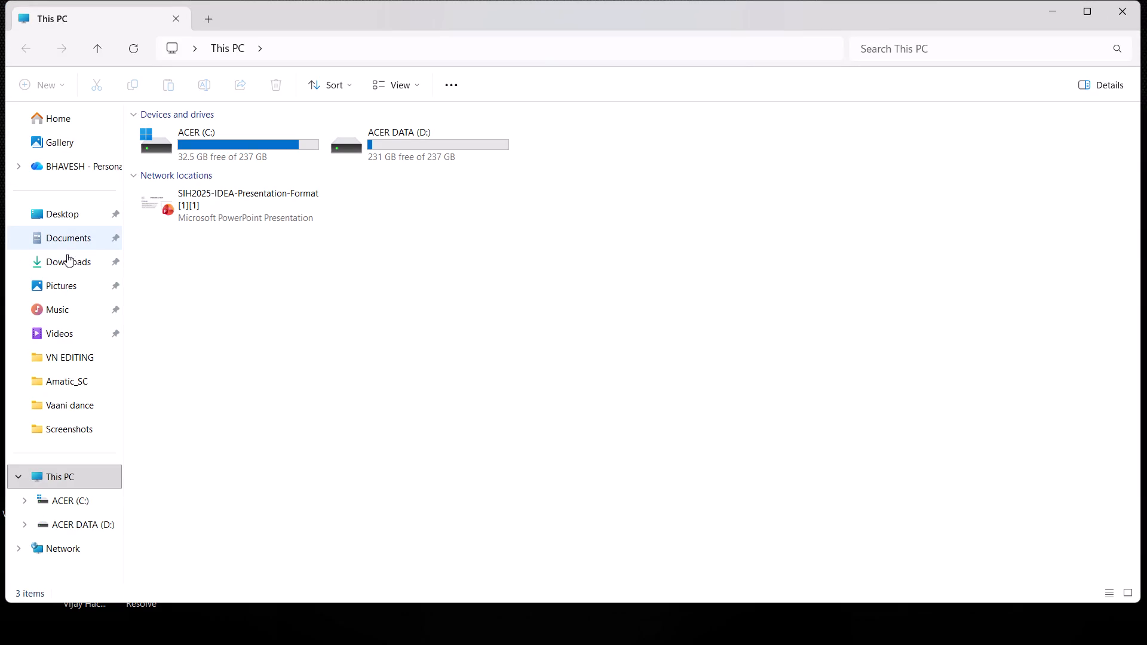
Open the Word file Document (5) from the OneDrive Documents folder.
{"action": "left_click", "coordinate": [70, 236]}
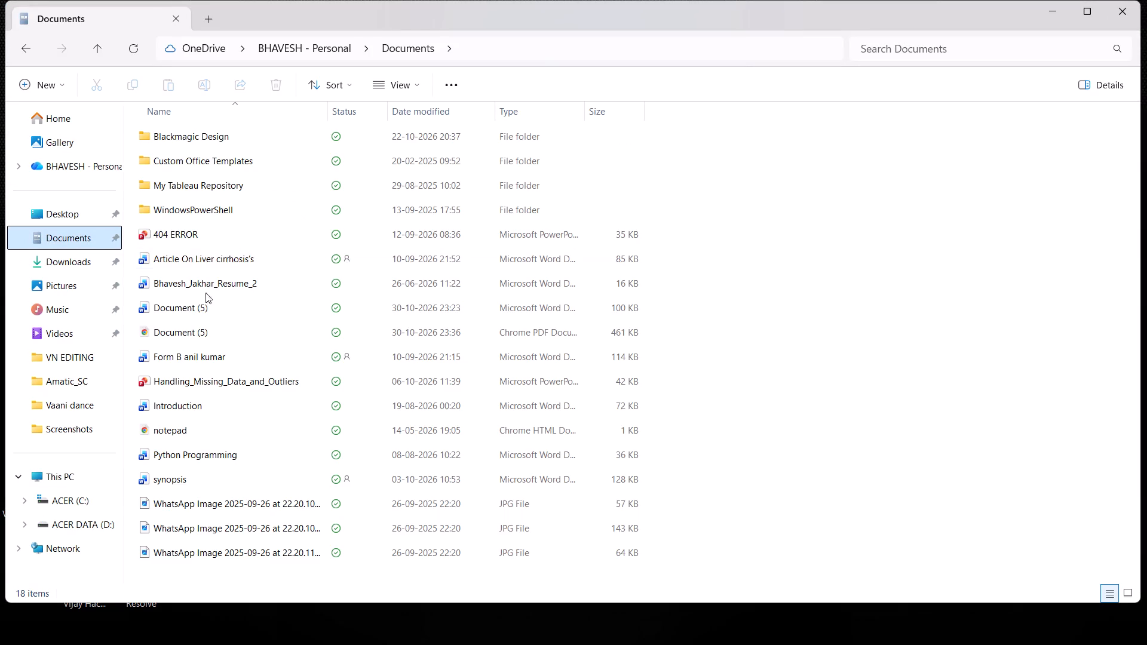
{"action": "double_click", "coordinate": [199, 317]}
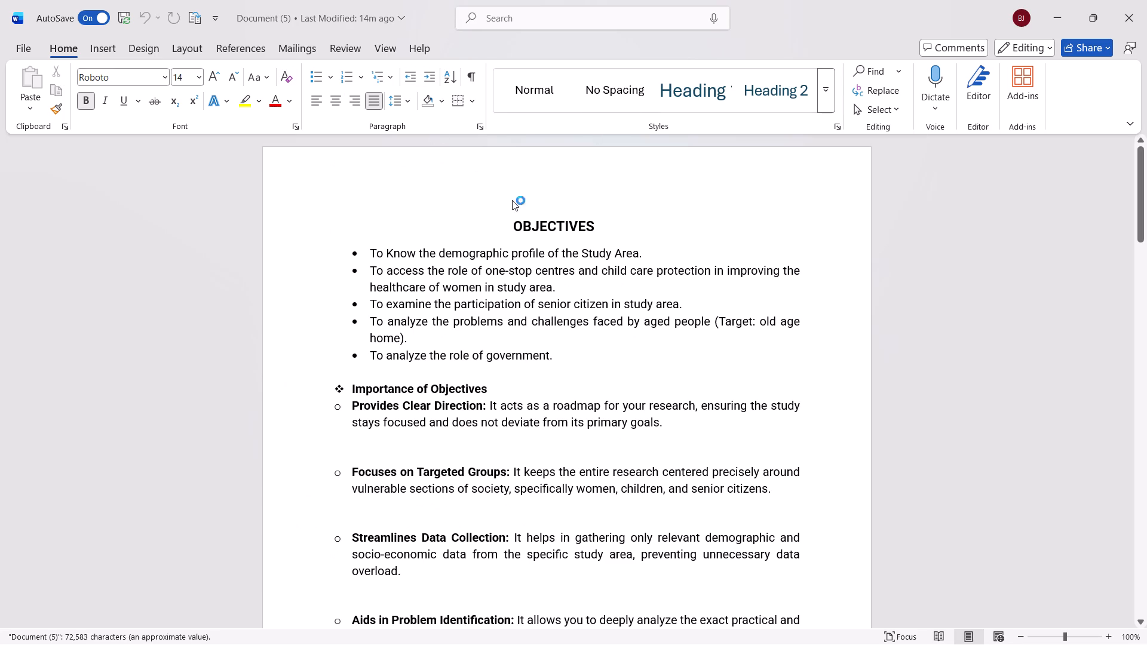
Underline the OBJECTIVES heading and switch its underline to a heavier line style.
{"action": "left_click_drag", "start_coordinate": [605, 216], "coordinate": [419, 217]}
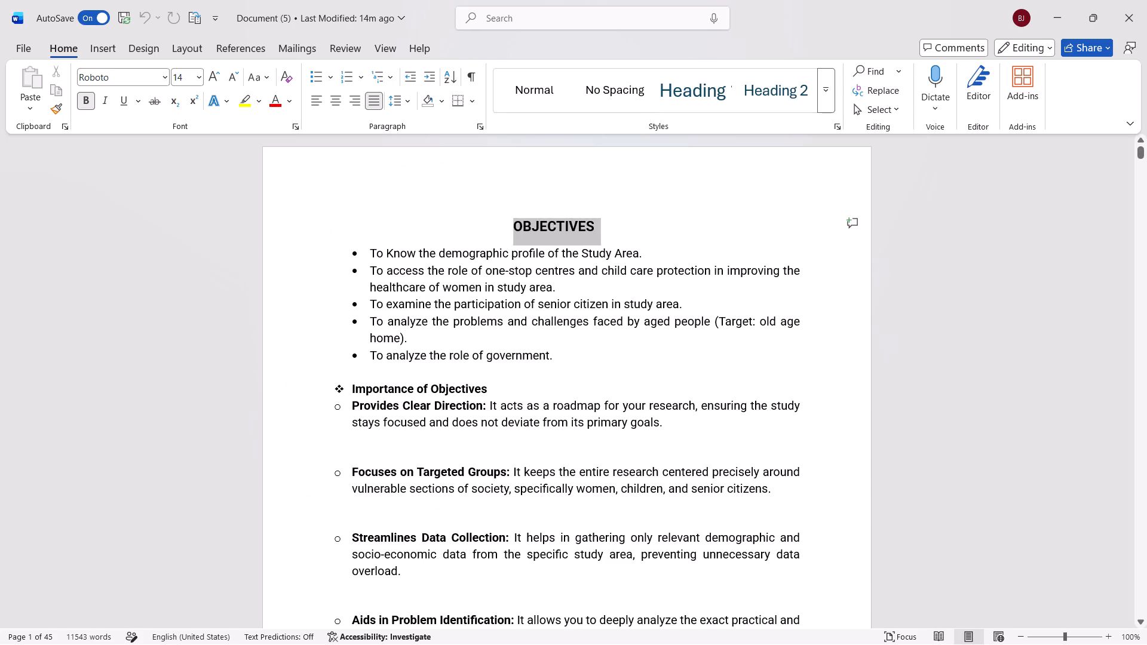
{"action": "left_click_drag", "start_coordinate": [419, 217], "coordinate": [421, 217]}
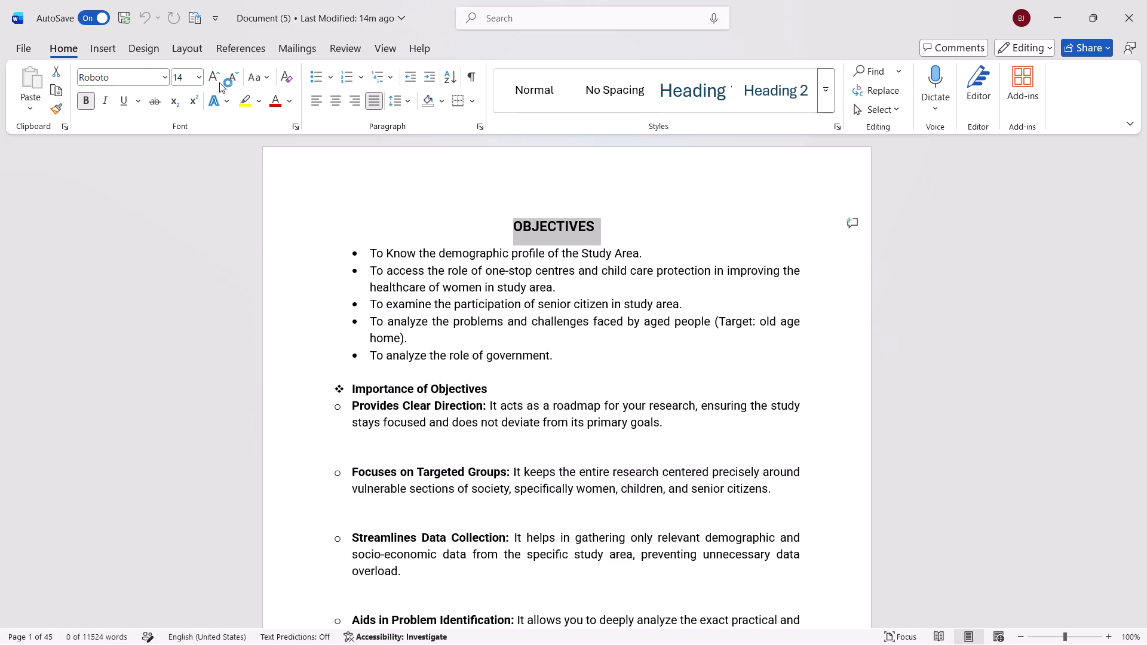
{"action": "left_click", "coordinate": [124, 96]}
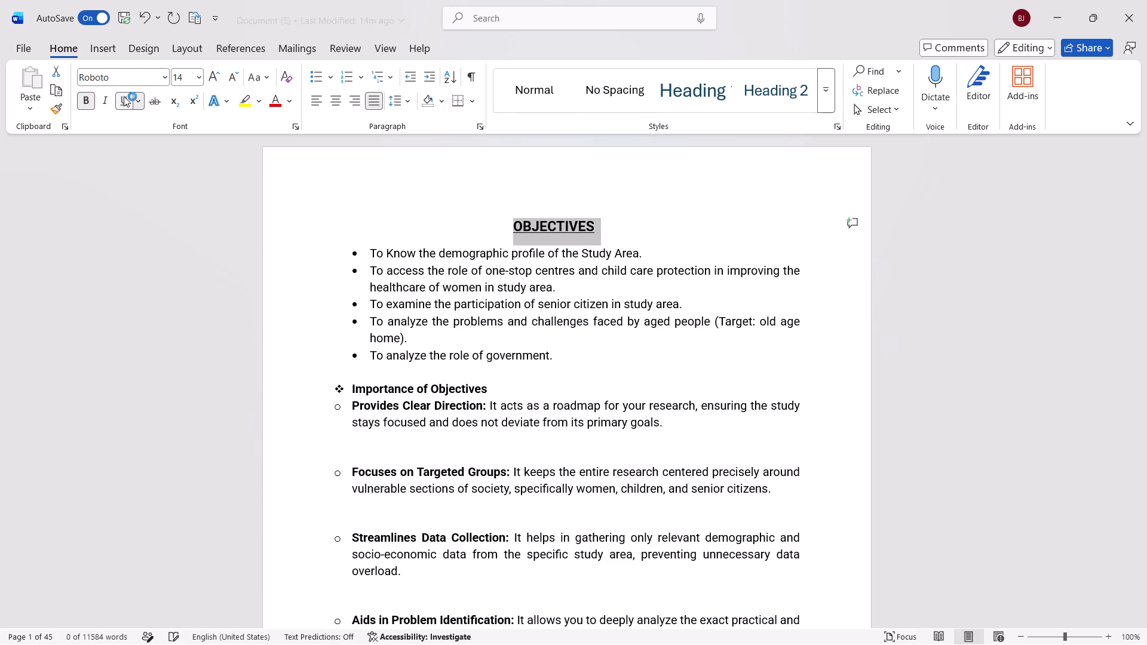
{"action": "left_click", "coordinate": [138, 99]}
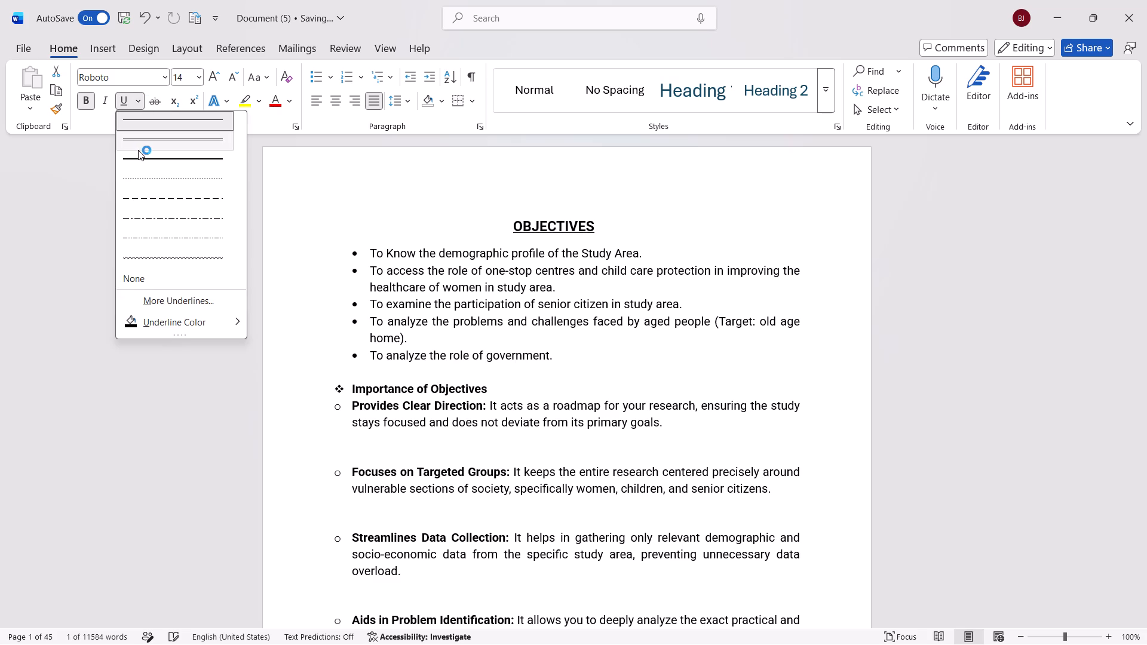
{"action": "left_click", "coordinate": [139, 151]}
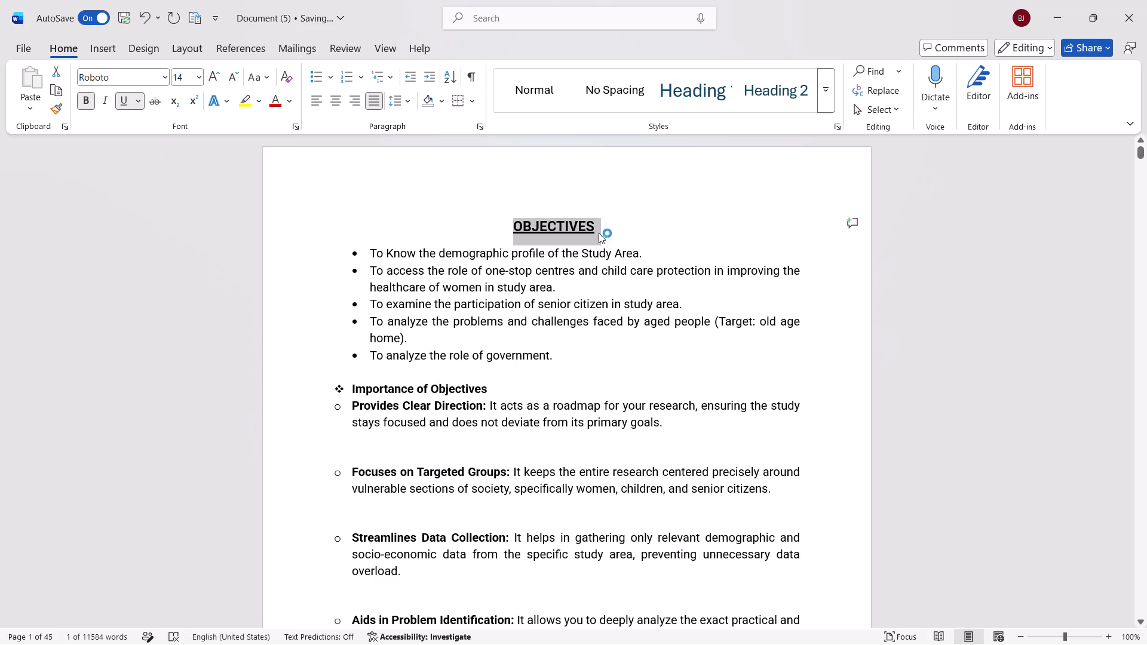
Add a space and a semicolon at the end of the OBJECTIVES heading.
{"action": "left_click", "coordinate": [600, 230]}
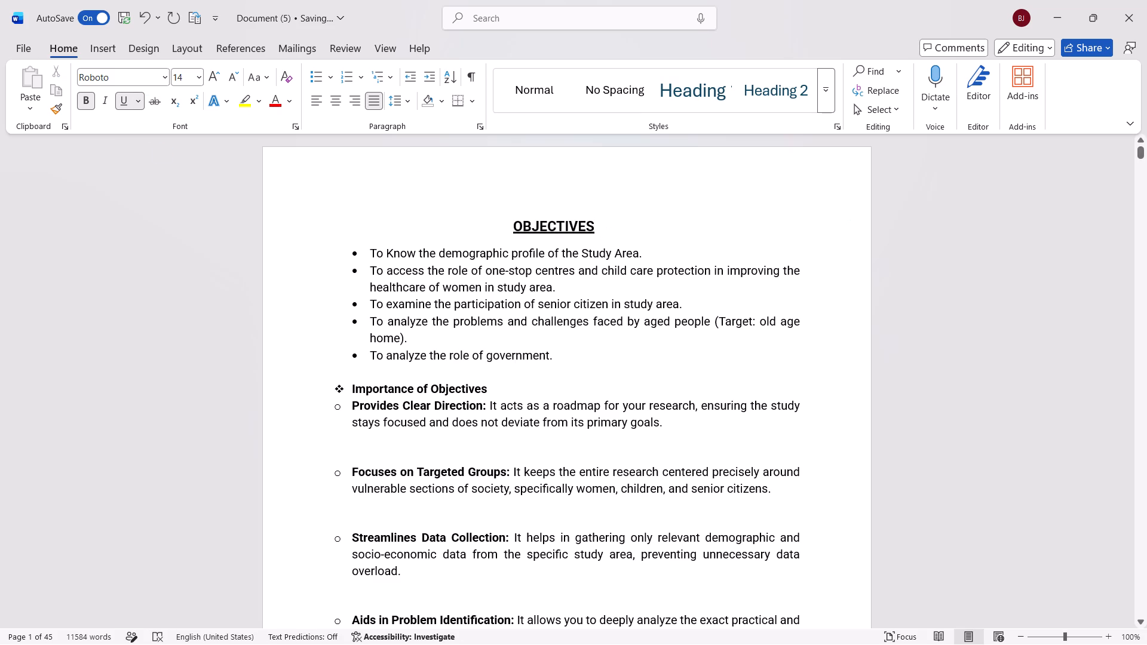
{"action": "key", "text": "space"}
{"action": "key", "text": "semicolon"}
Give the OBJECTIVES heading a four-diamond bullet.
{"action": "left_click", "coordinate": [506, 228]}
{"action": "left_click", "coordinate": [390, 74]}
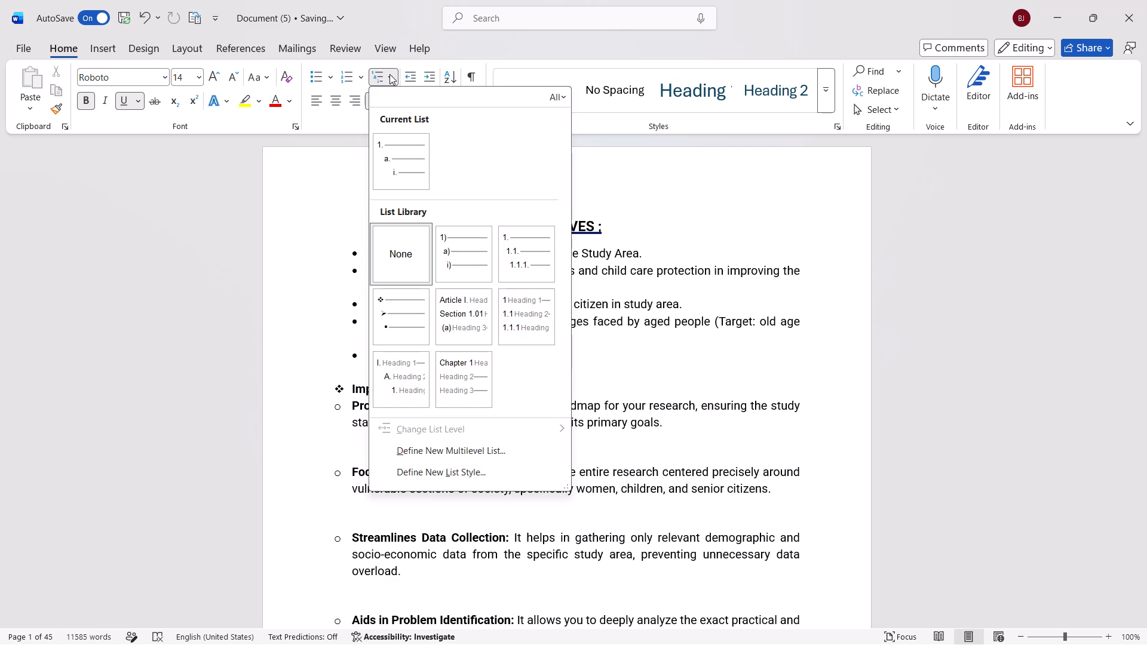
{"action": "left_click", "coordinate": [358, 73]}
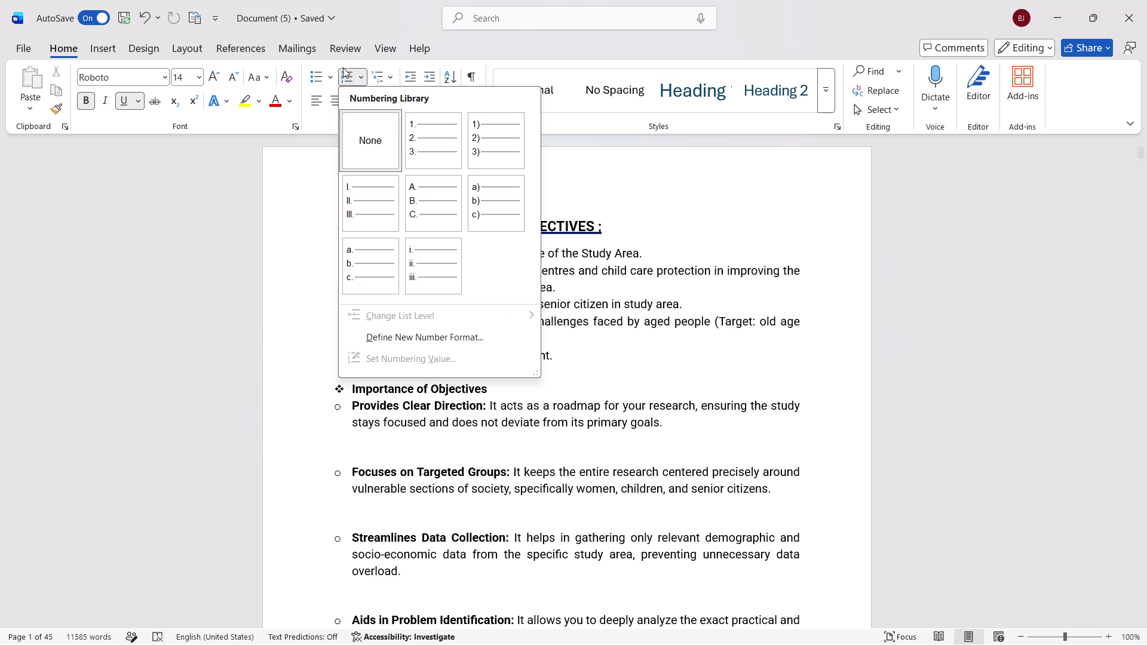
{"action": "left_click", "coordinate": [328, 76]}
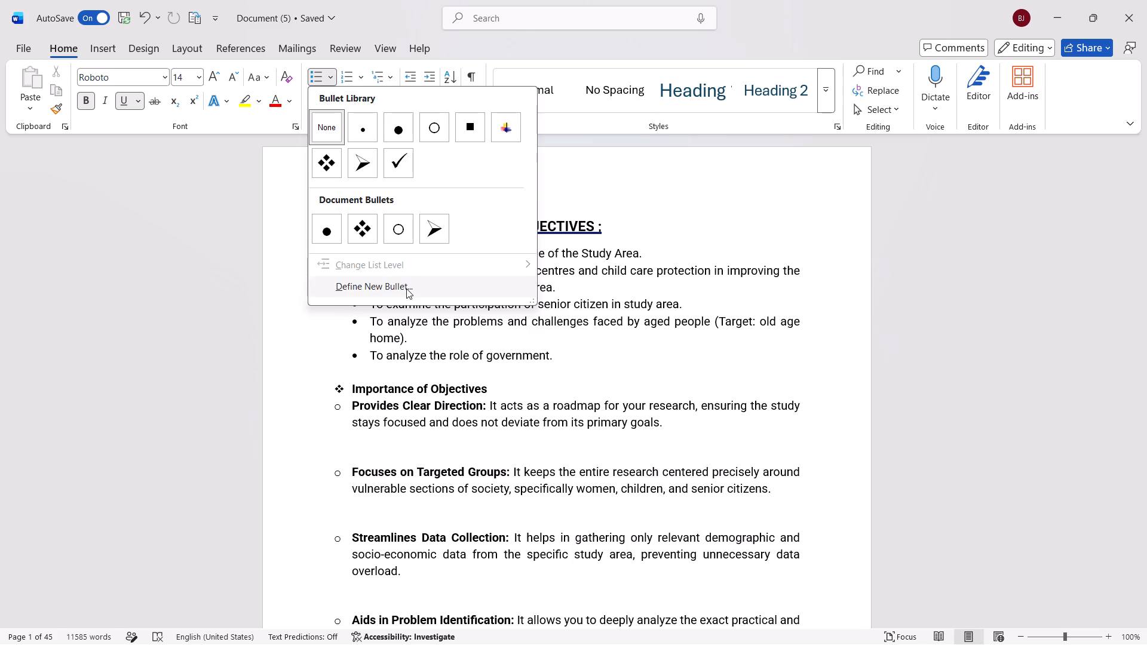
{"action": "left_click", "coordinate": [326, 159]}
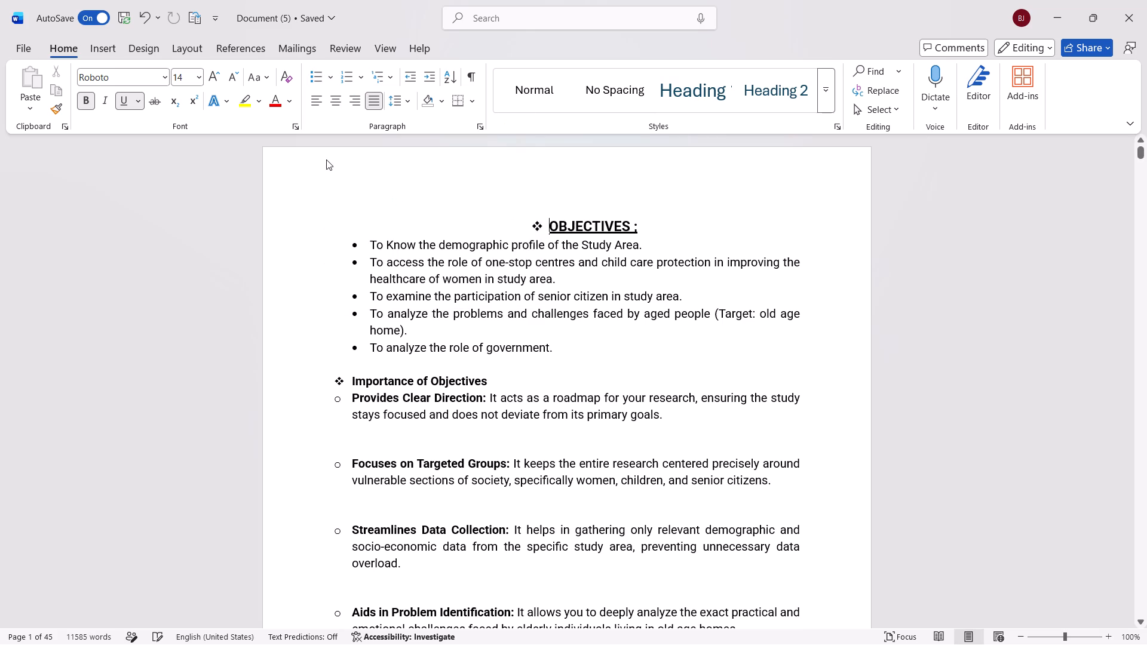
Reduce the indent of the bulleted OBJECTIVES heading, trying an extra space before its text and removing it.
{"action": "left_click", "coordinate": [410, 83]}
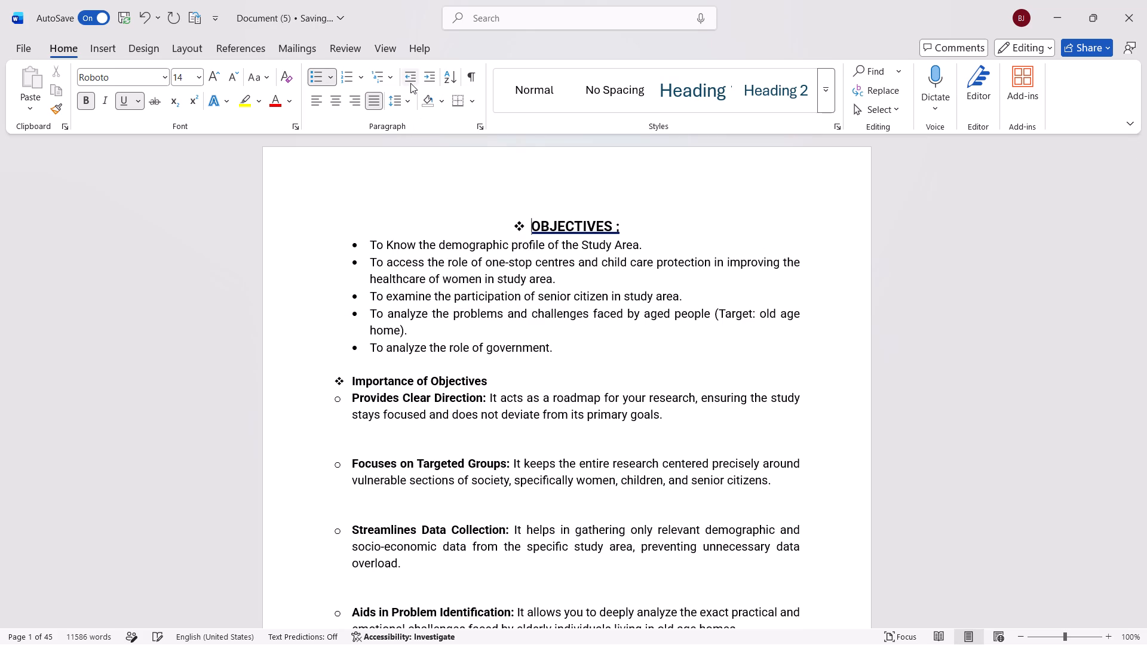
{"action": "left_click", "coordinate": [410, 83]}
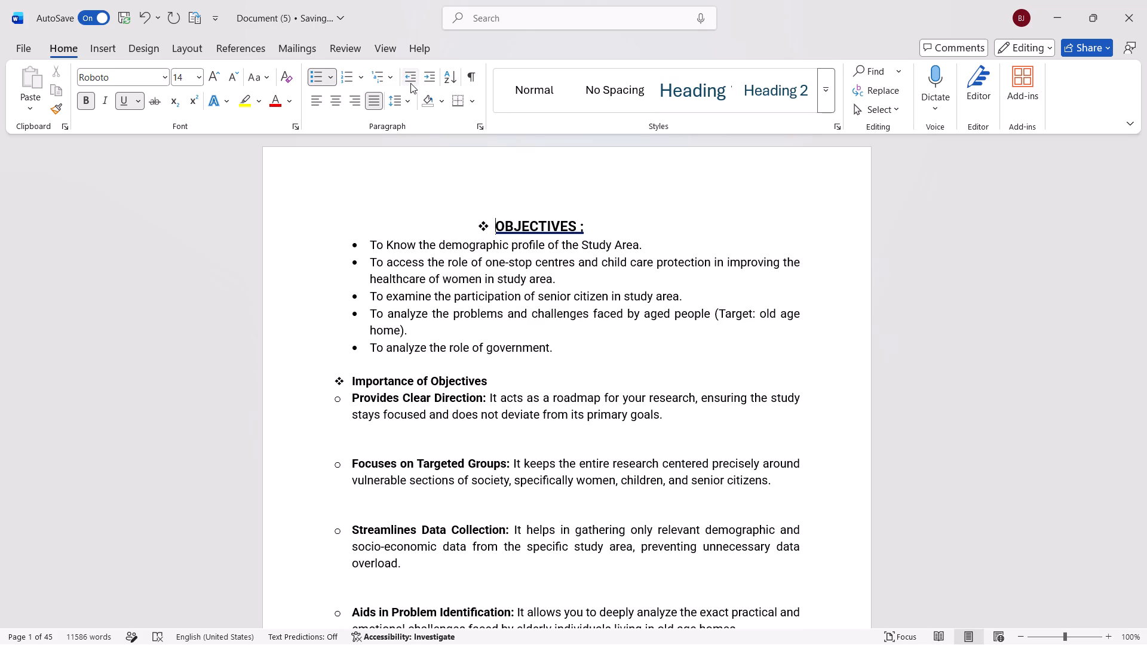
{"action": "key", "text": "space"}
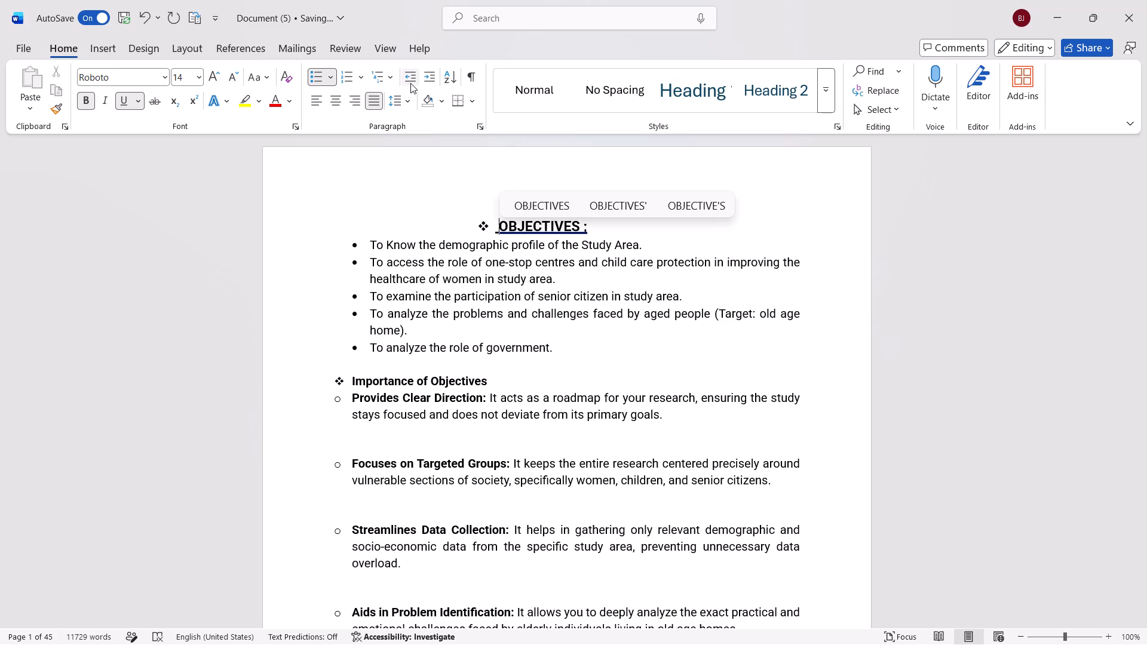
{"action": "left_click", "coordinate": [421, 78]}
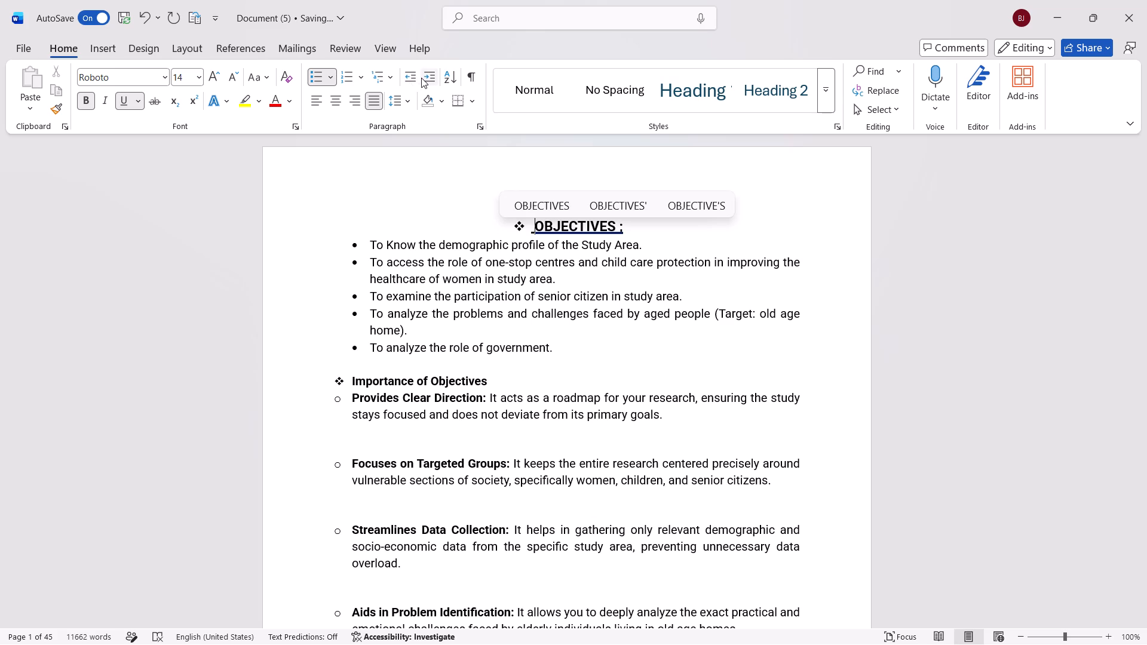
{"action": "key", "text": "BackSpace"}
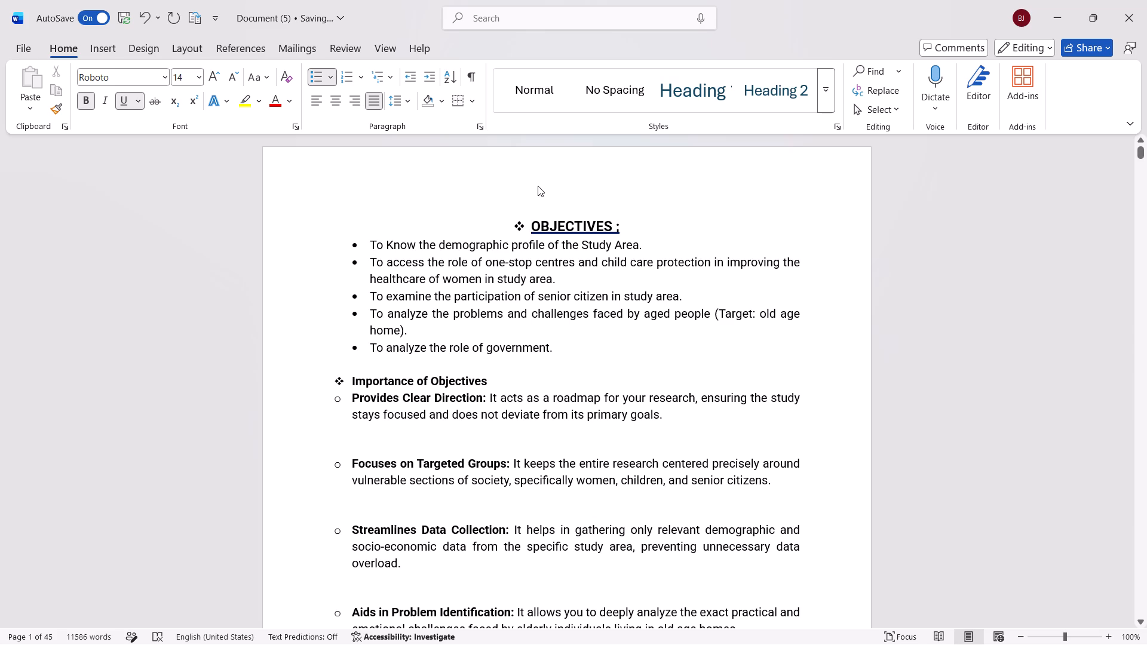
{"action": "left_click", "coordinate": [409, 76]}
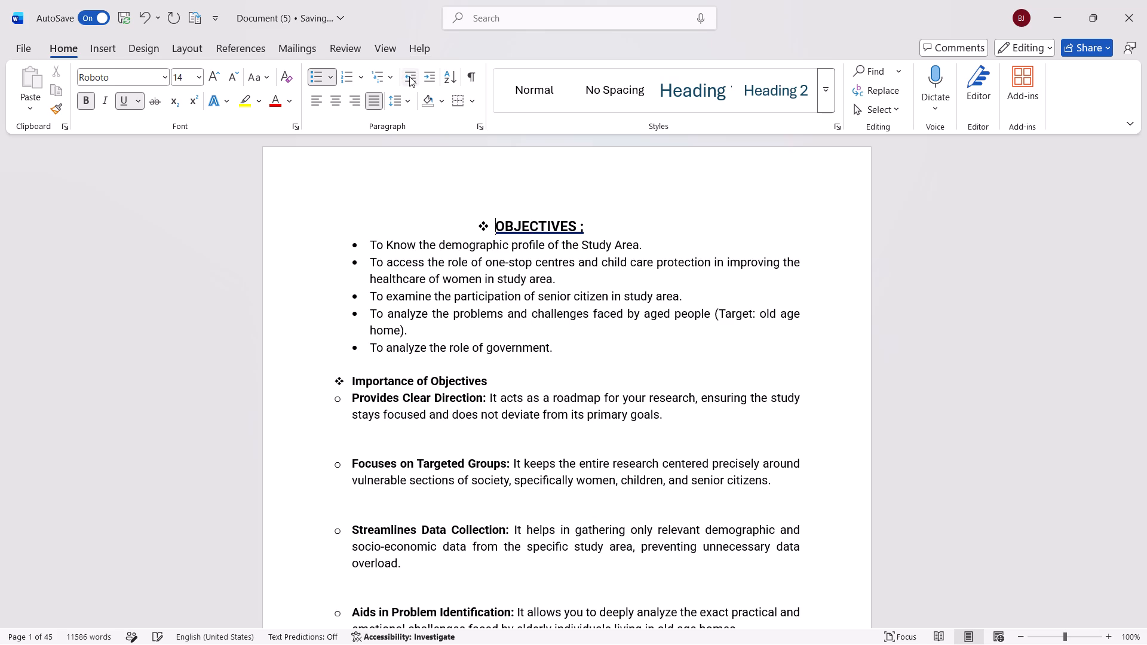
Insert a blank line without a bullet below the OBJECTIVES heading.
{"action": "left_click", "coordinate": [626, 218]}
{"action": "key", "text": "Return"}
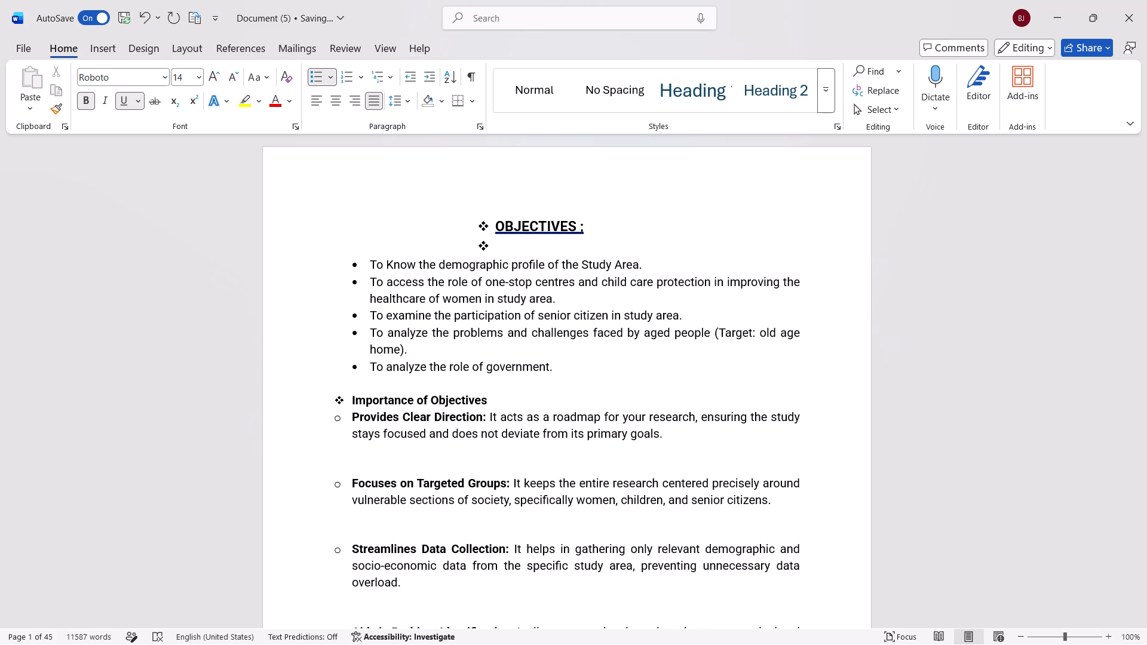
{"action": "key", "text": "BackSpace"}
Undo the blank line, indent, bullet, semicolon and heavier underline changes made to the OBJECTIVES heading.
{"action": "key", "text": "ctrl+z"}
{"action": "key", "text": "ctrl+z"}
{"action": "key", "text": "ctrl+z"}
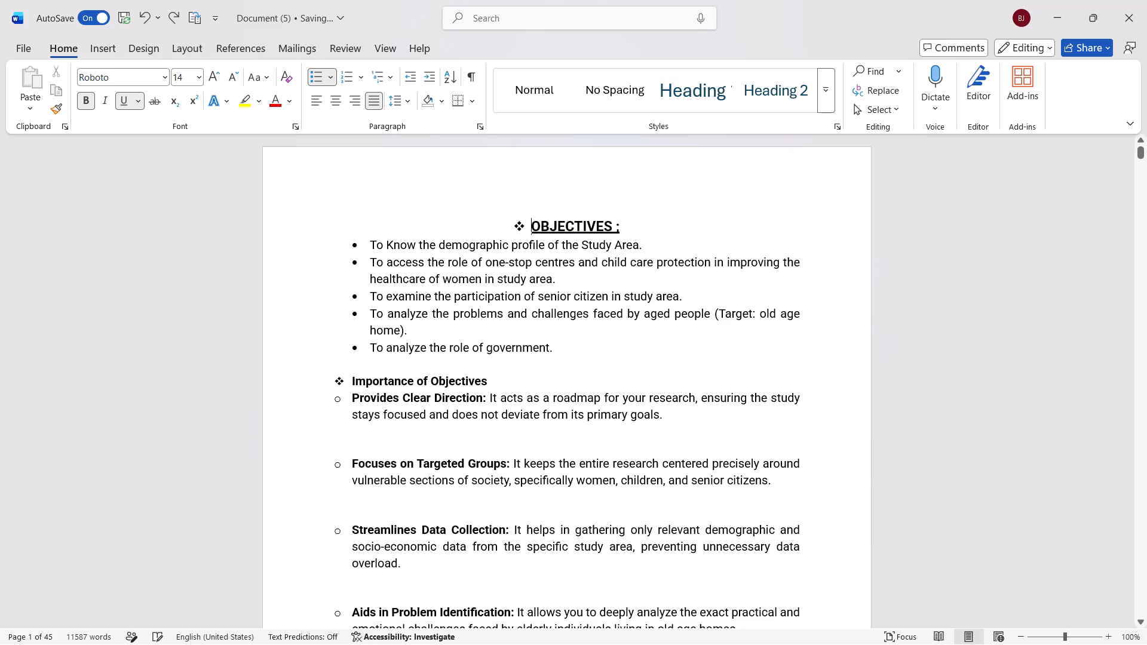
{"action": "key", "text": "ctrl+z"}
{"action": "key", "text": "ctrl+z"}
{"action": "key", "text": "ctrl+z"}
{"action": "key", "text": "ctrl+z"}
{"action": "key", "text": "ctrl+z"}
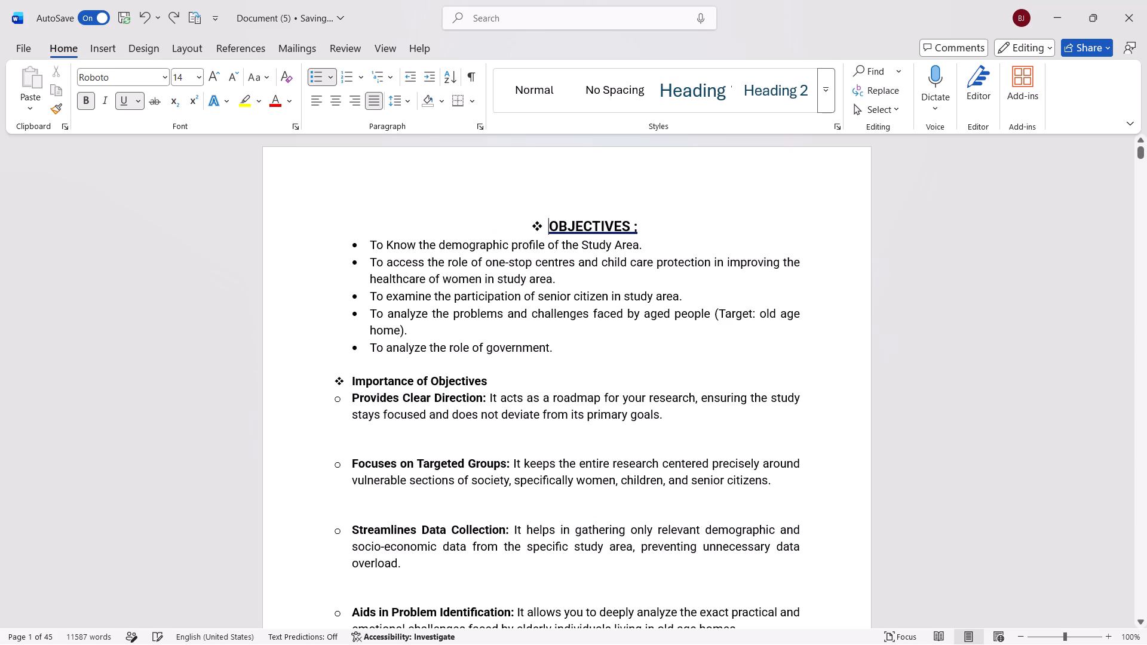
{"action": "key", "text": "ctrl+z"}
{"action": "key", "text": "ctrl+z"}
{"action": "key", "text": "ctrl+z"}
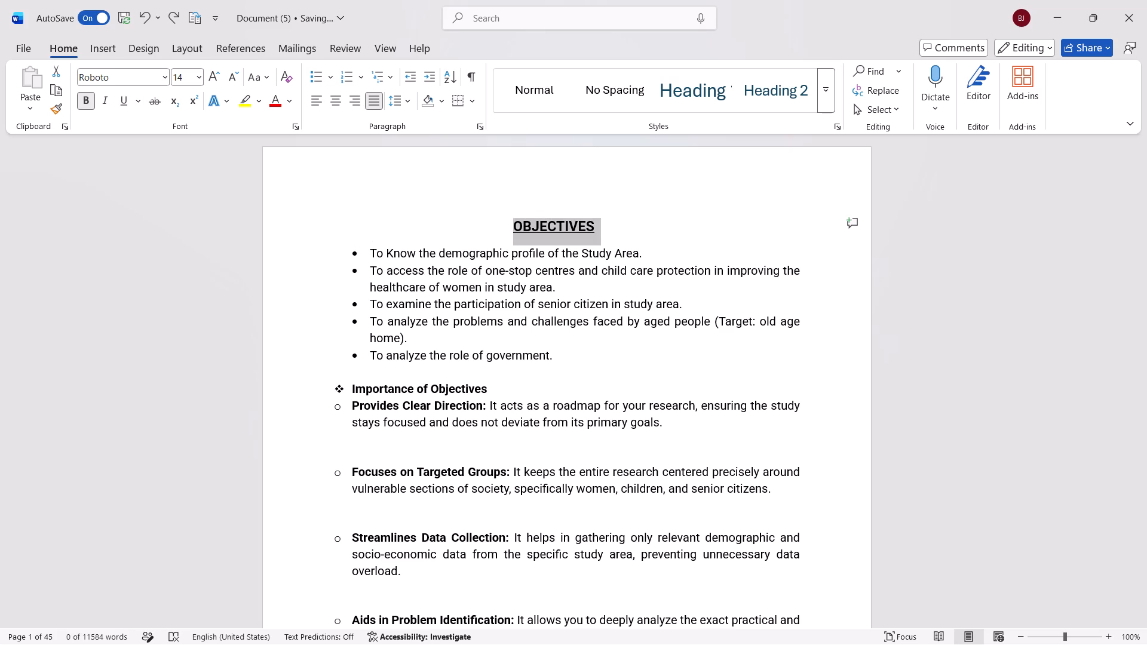
Apply the thick underline style to the OBJECTIVES heading on page 1.
{"action": "scroll", "coordinate": [467, 450], "scroll_direction": "down", "scroll_amount": 4}
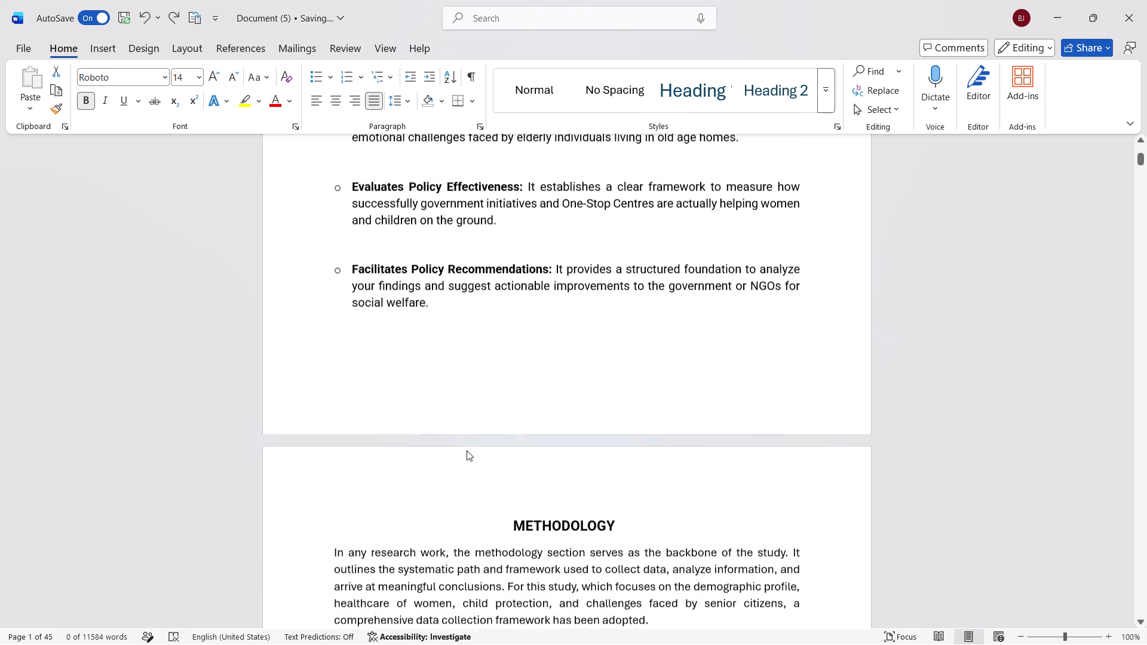
{"action": "scroll", "coordinate": [467, 450], "scroll_direction": "up", "scroll_amount": 3}
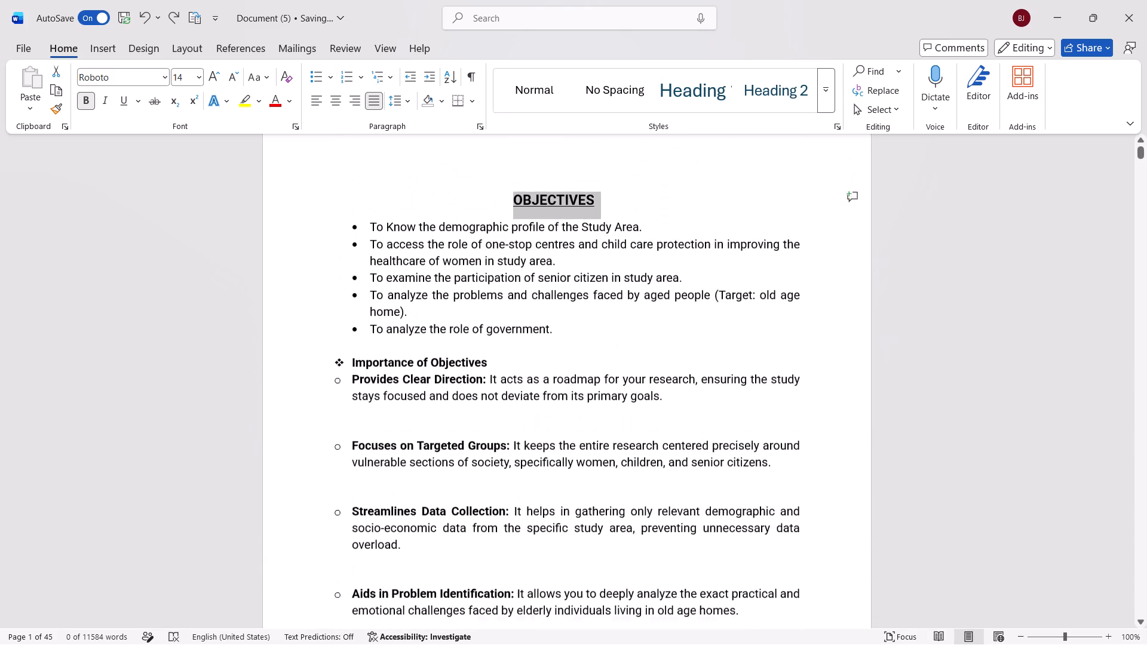
{"action": "scroll", "coordinate": [467, 450], "scroll_direction": "up", "scroll_amount": 1}
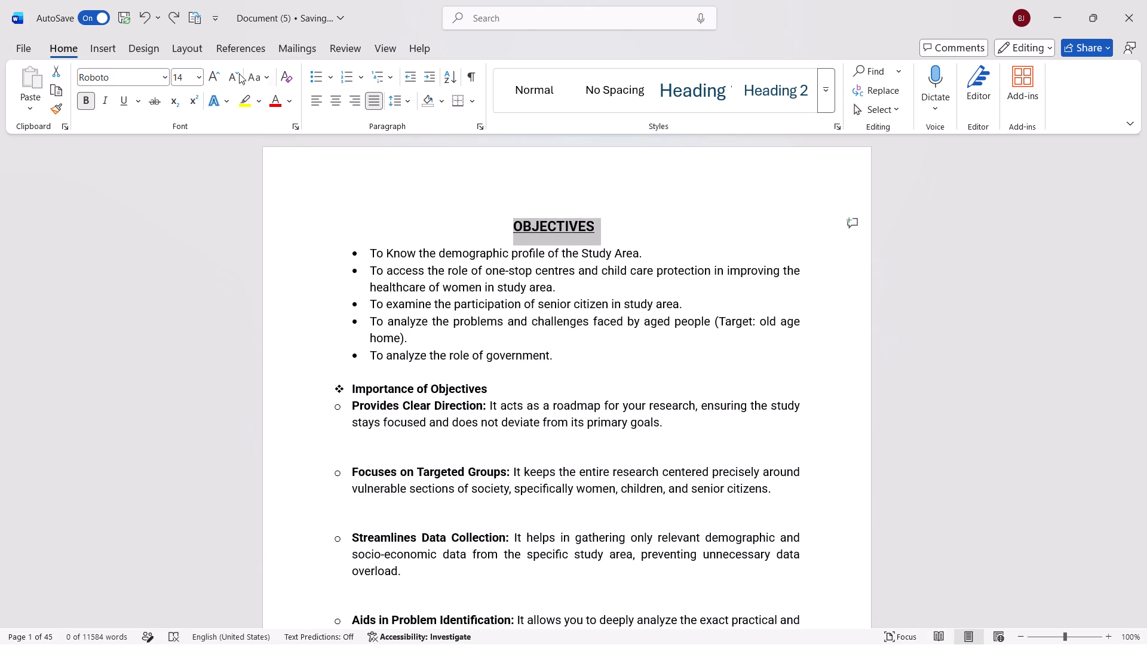
{"action": "left_click", "coordinate": [139, 98]}
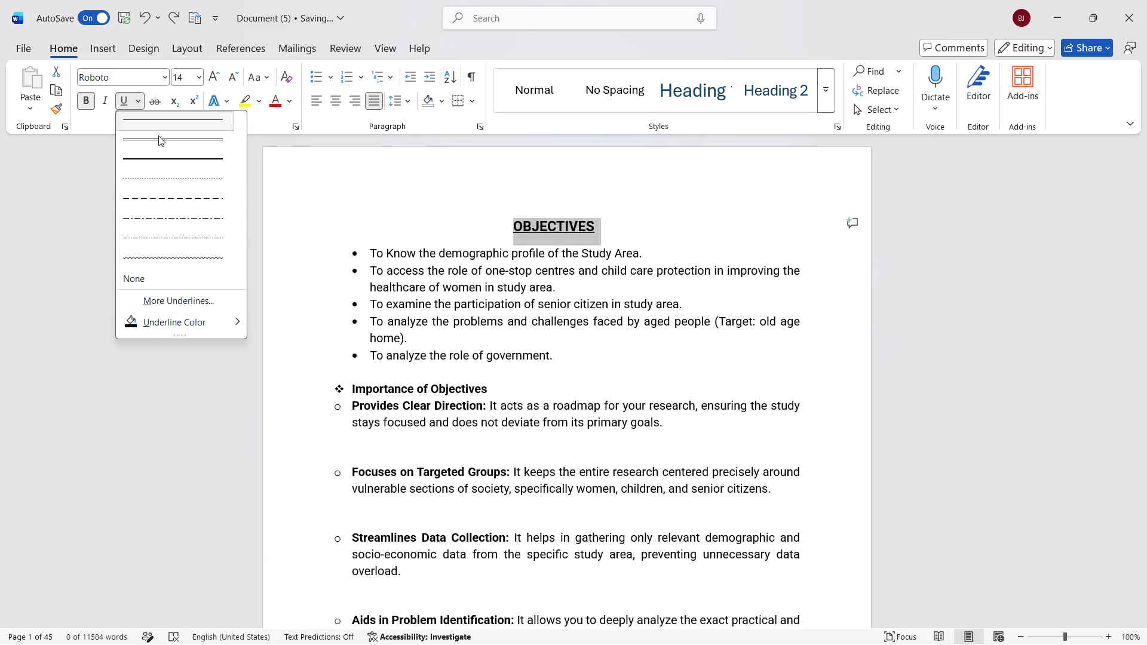
{"action": "left_click", "coordinate": [168, 160]}
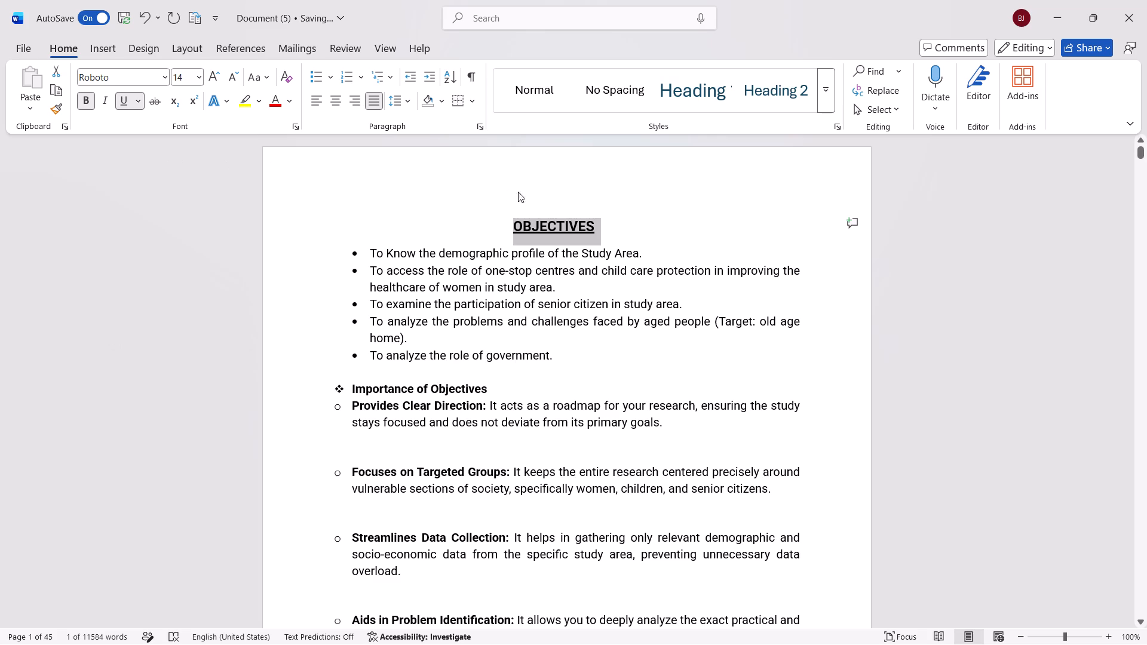
Add a space and a colon at the end of the OBJECTIVES heading.
{"action": "left_click", "coordinate": [605, 221]}
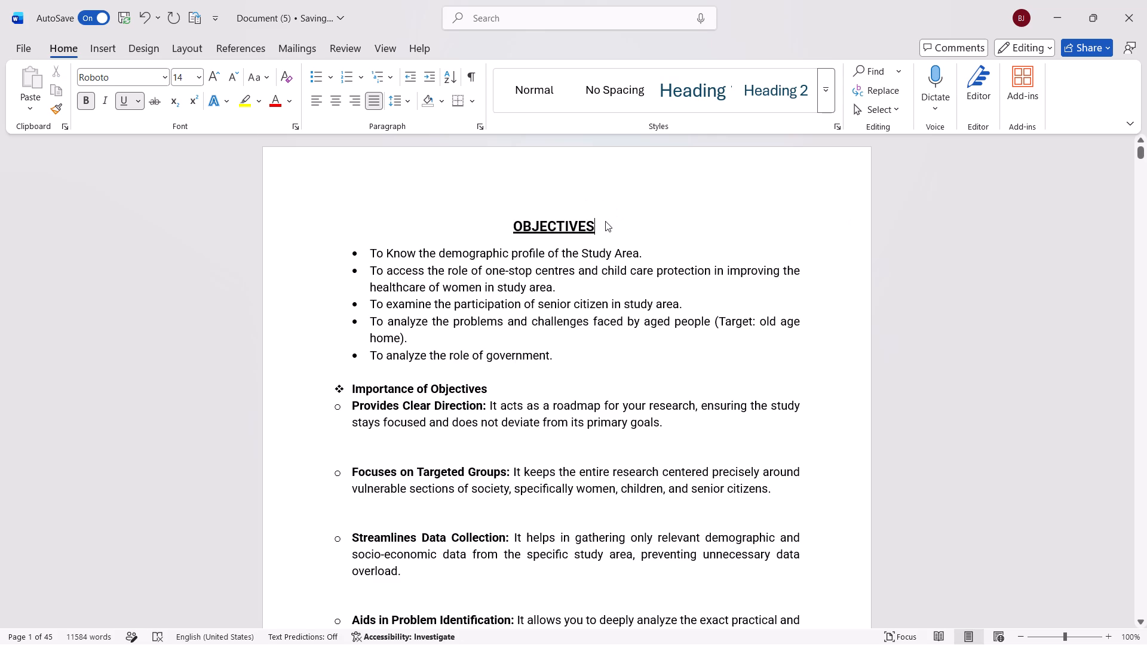
{"action": "key", "text": "space"}
{"action": "key", "text": "shift+colon"}
Remove the indent before the OBJECTIVES heading so it starts at the page's left margin.
{"action": "left_click", "coordinate": [505, 225]}
{"action": "key", "text": "BackSpace"}
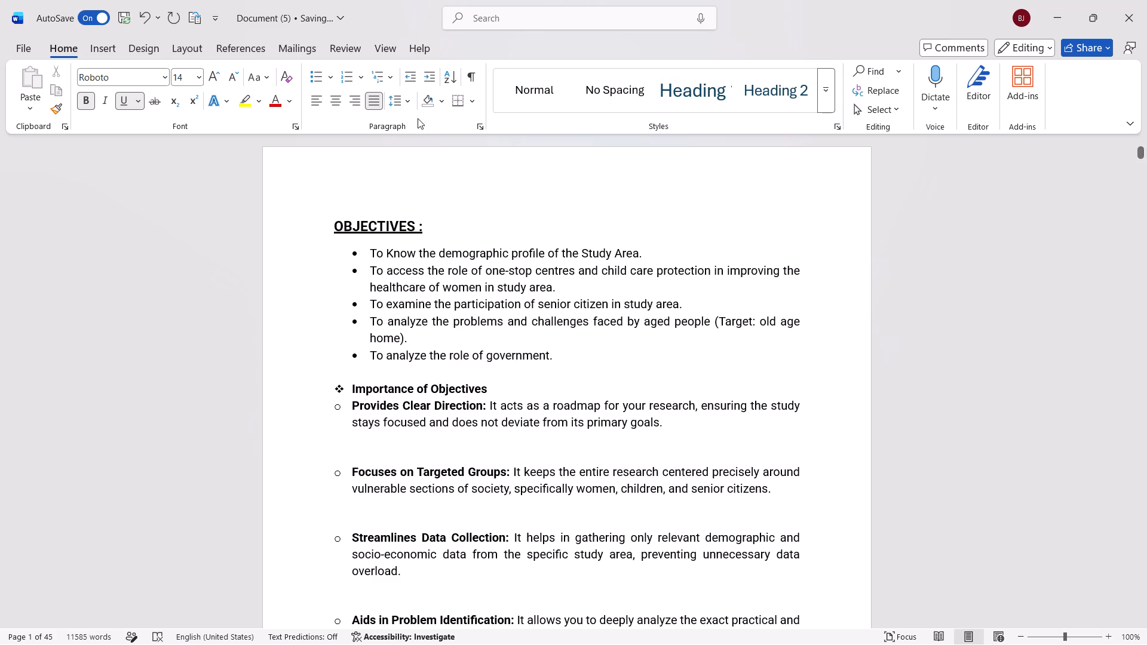
Add the four-diamond bullet to the OBJECTIVES heading on page 1.
{"action": "left_click", "coordinate": [335, 74]}
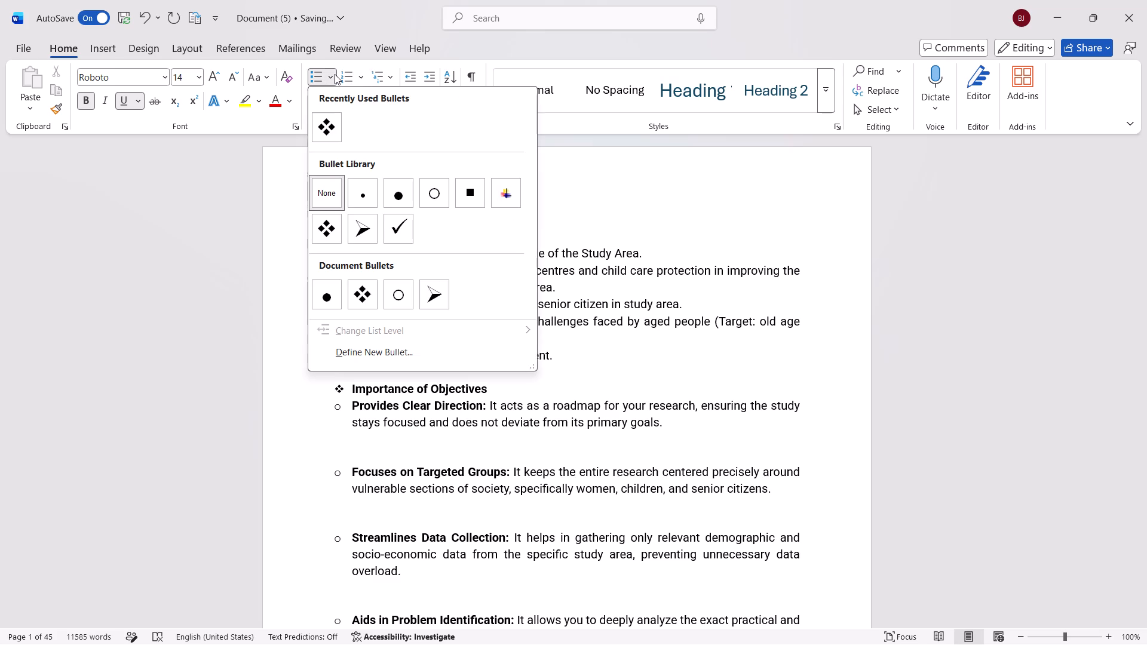
{"action": "left_click", "coordinate": [320, 133]}
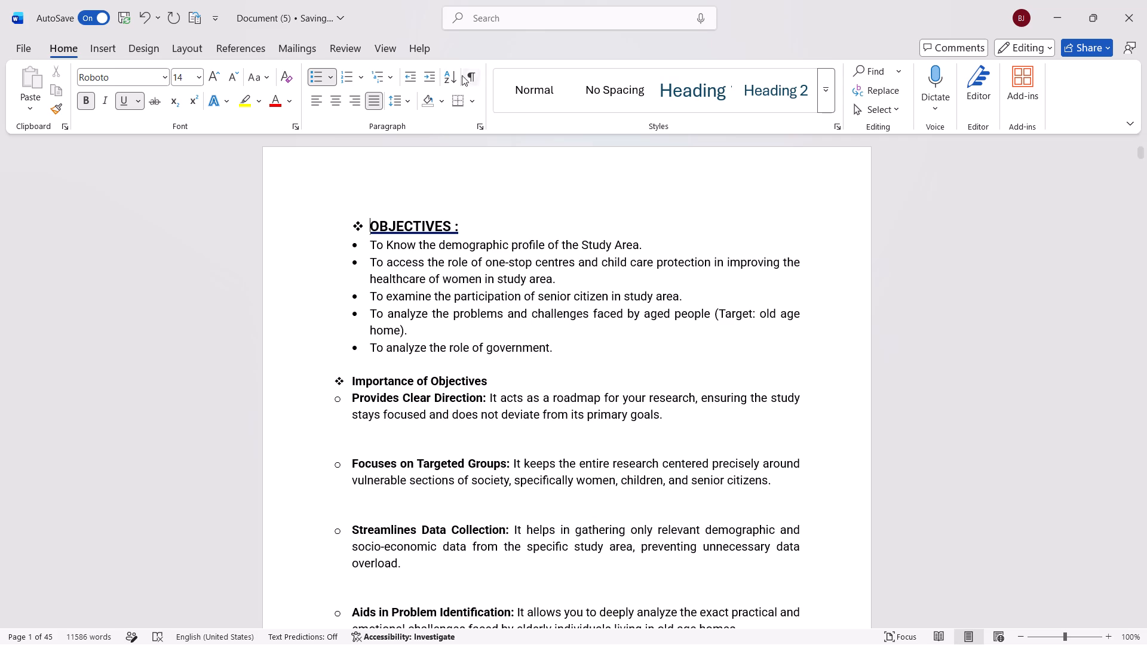
Indent the bulleted OBJECTIVES heading level by level until it sits near the centre of the line.
{"action": "left_click", "coordinate": [426, 77]}
{"action": "triple_click", "coordinate": [426, 77]}
{"action": "double_click", "coordinate": [426, 77]}
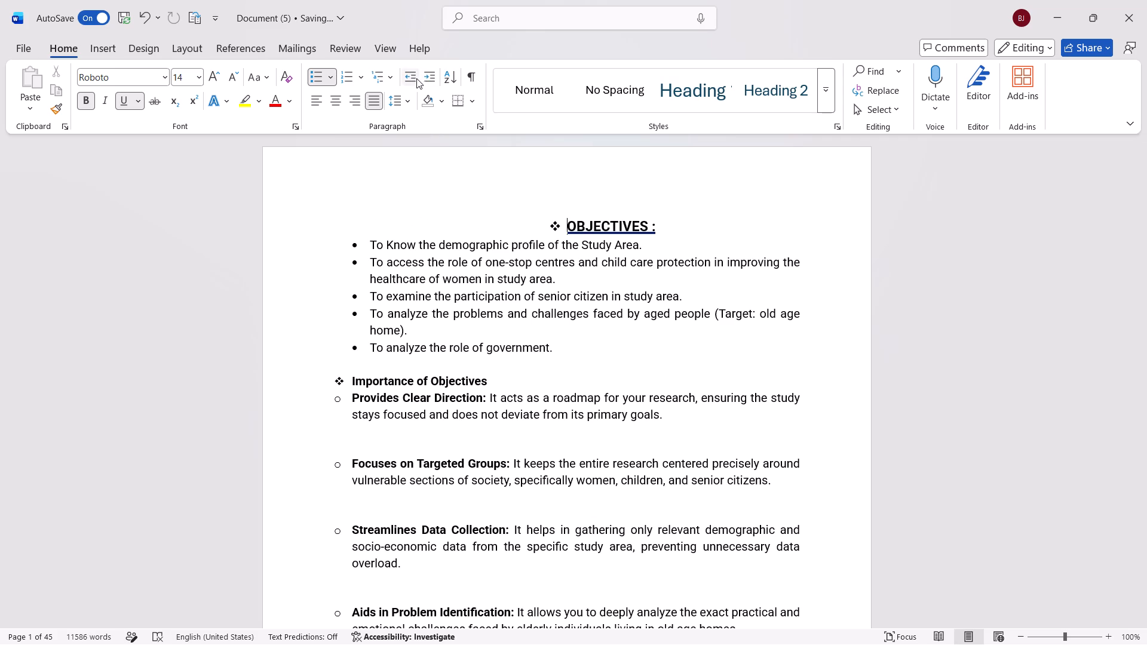
{"action": "left_click", "coordinate": [415, 78]}
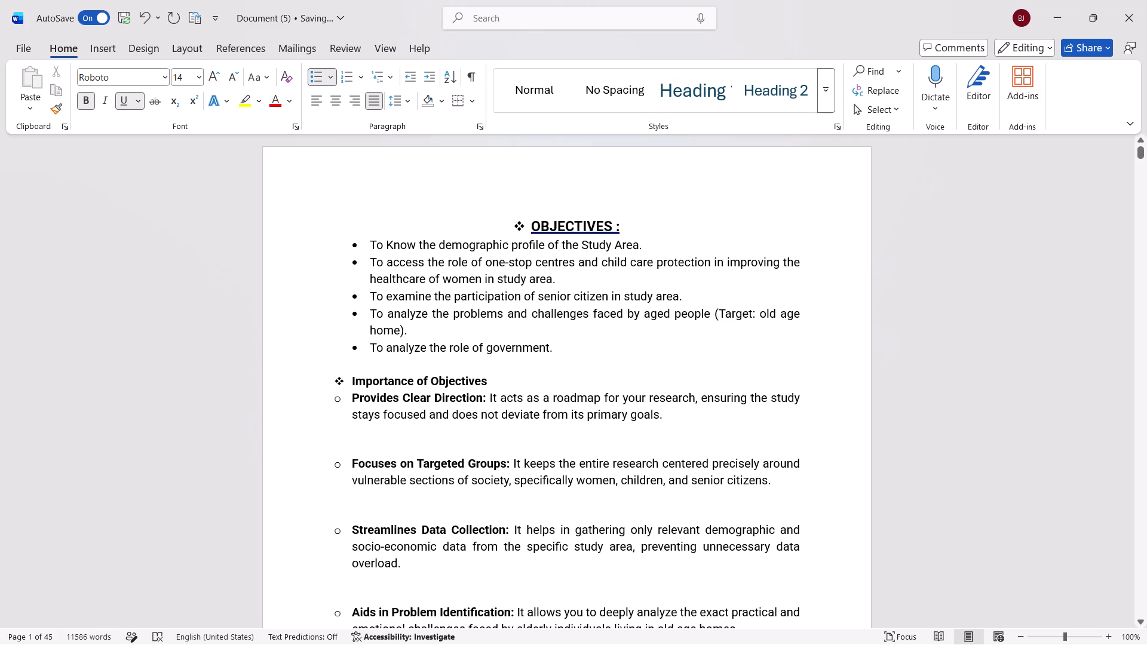
Insert an unbulleted blank line between the OBJECTIVES heading and the list of objectives.
{"action": "left_click", "coordinate": [635, 223]}
{"action": "key", "text": "Return"}
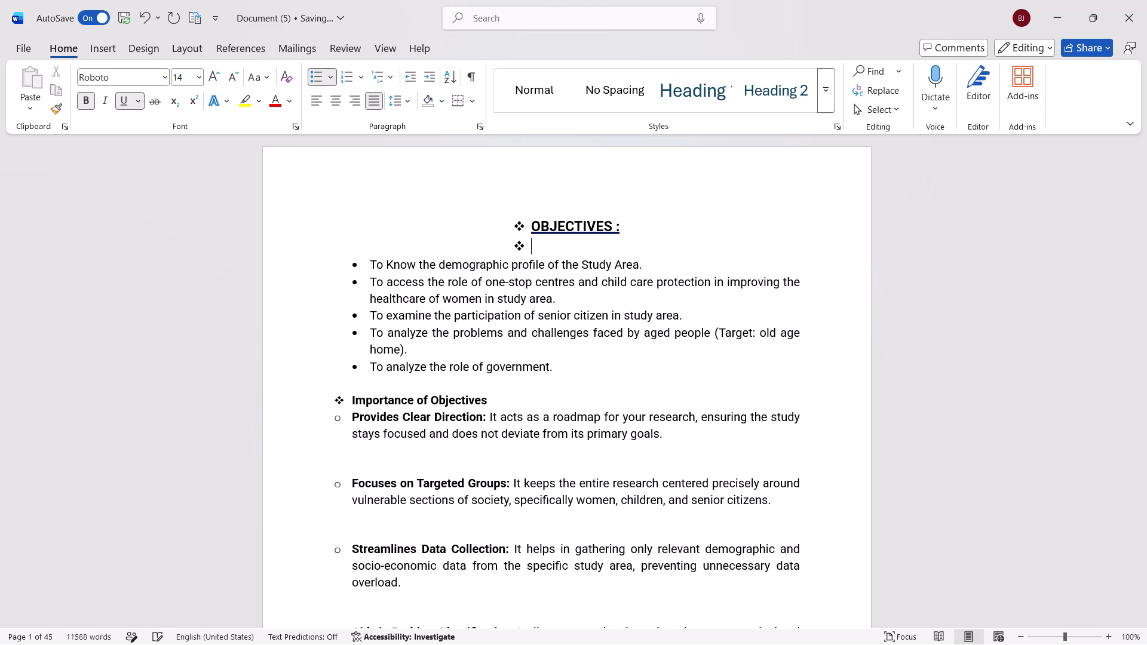
{"action": "key", "text": "BackSpace"}
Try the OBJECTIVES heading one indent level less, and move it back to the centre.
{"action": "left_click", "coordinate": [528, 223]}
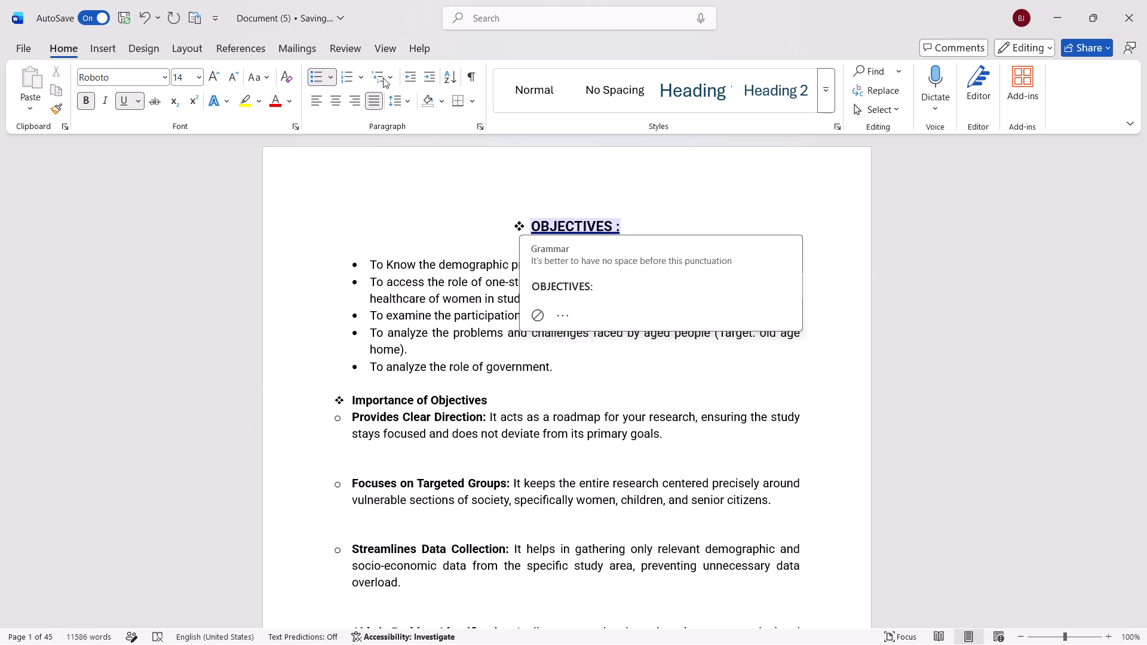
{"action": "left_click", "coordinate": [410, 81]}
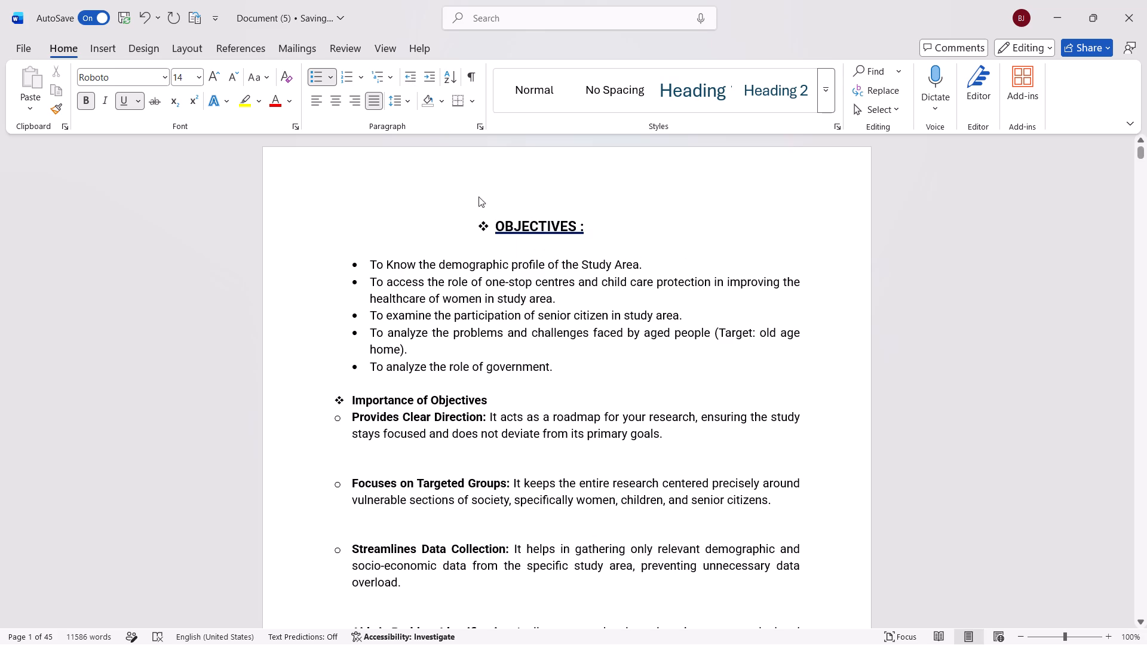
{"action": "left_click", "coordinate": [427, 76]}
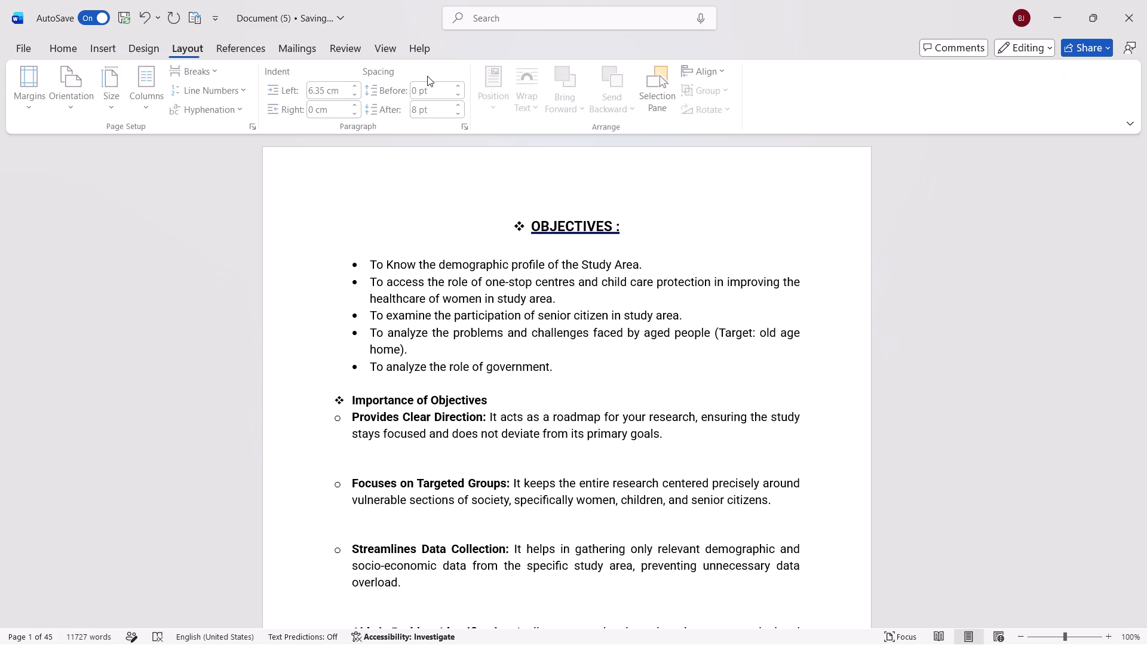
Examine the OBJECTIVES heading's placement and the layout of page 1 beside the METHODOLOGY page.
{"action": "scroll", "coordinate": [427, 76], "scroll_direction": "up", "scroll_amount": 1}
{"action": "scroll", "coordinate": [515, 280], "scroll_direction": "up", "scroll_amount": 1}
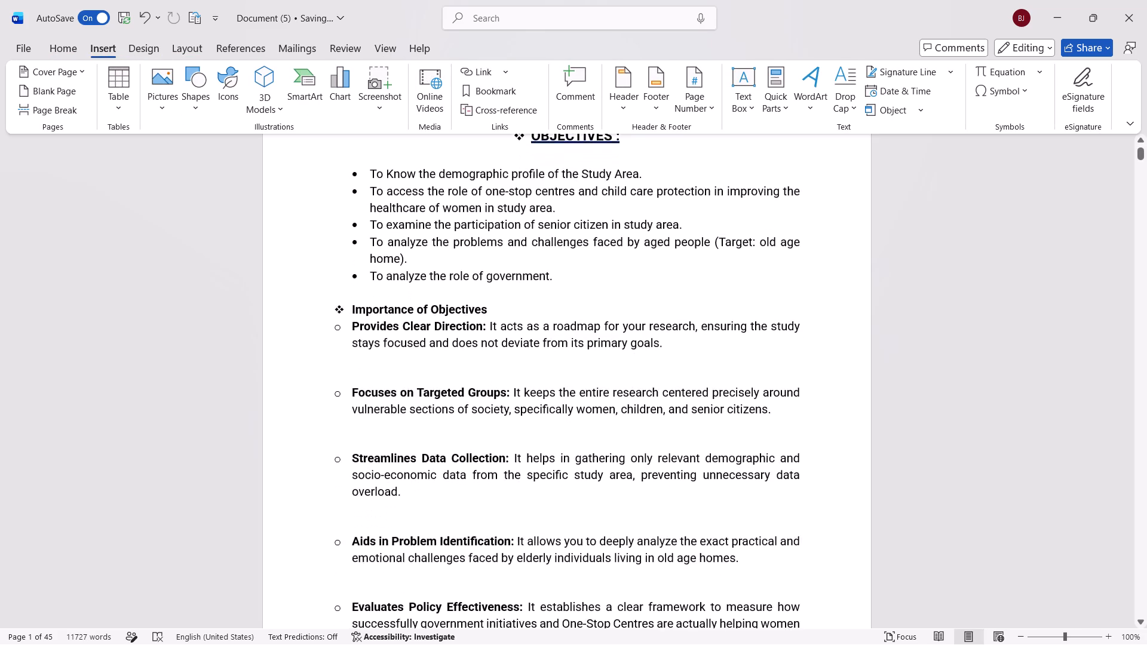
{"action": "scroll", "coordinate": [515, 280], "scroll_direction": "up", "scroll_amount": 1}
{"action": "scroll", "coordinate": [515, 280], "scroll_direction": "down", "scroll_amount": 1}
{"action": "scroll", "coordinate": [515, 280], "scroll_direction": "down", "scroll_amount": 1, "text": "ctrl"}
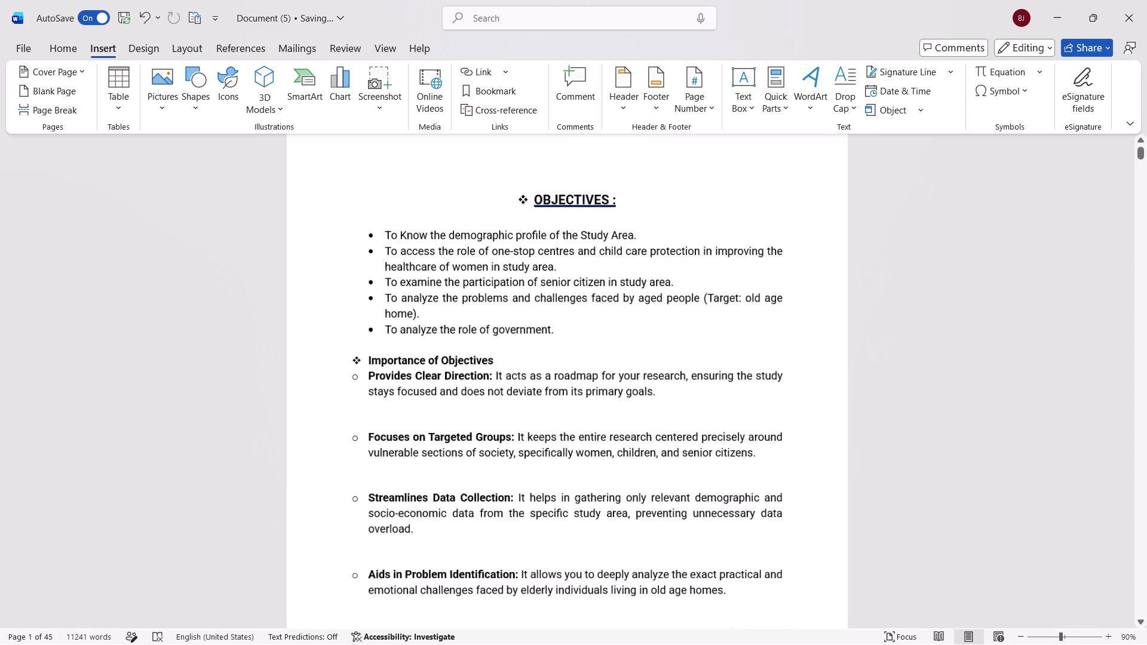
{"action": "scroll", "coordinate": [515, 280], "scroll_direction": "down", "scroll_amount": 4, "text": "ctrl"}
{"action": "scroll", "coordinate": [515, 280], "scroll_direction": "up", "scroll_amount": 2, "text": "ctrl"}
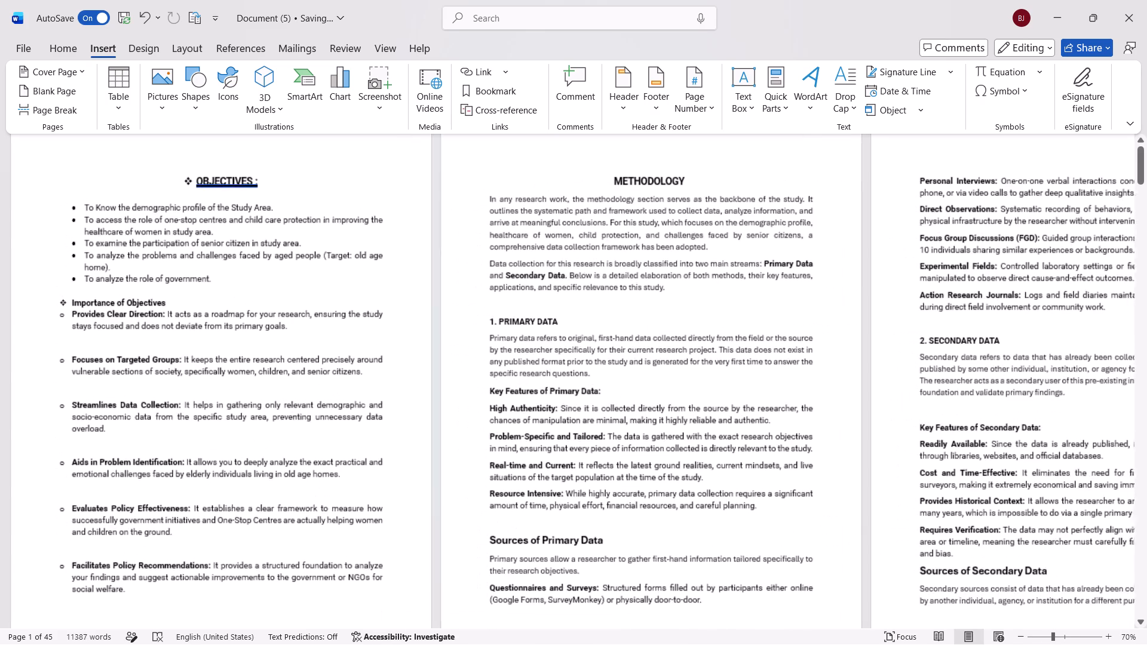
{"action": "scroll", "coordinate": [515, 280], "scroll_direction": "up", "scroll_amount": 2, "text": "ctrl"}
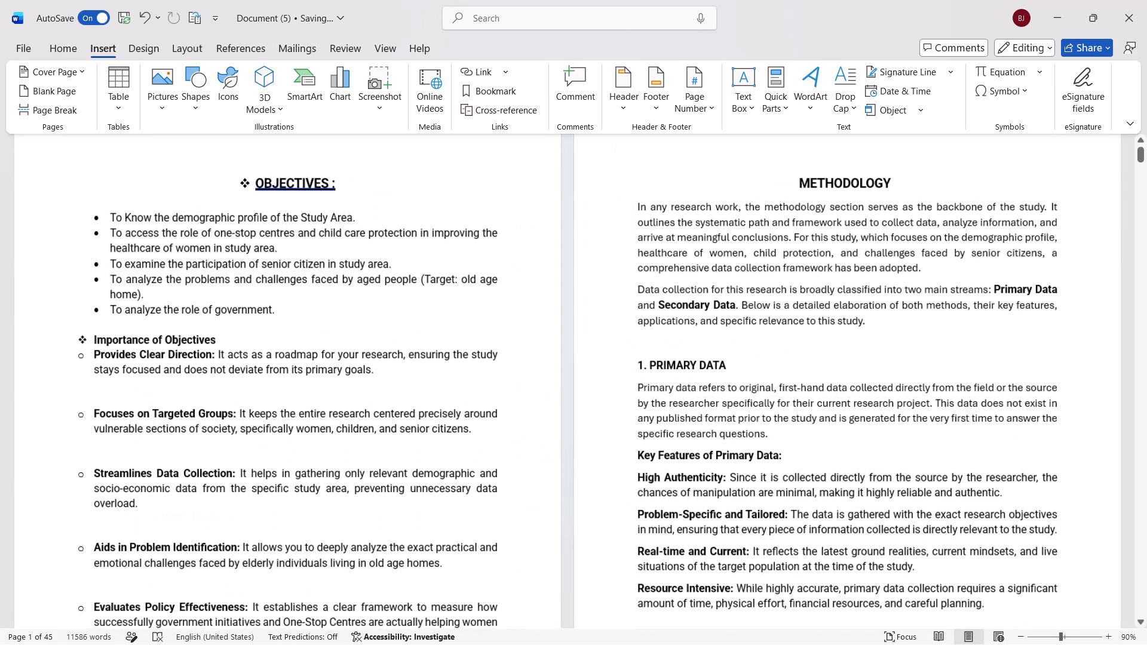
{"action": "scroll", "coordinate": [515, 280], "scroll_direction": "up", "scroll_amount": 3, "text": "ctrl"}
{"action": "scroll", "coordinate": [515, 280], "scroll_direction": "down", "scroll_amount": 2, "text": "ctrl"}
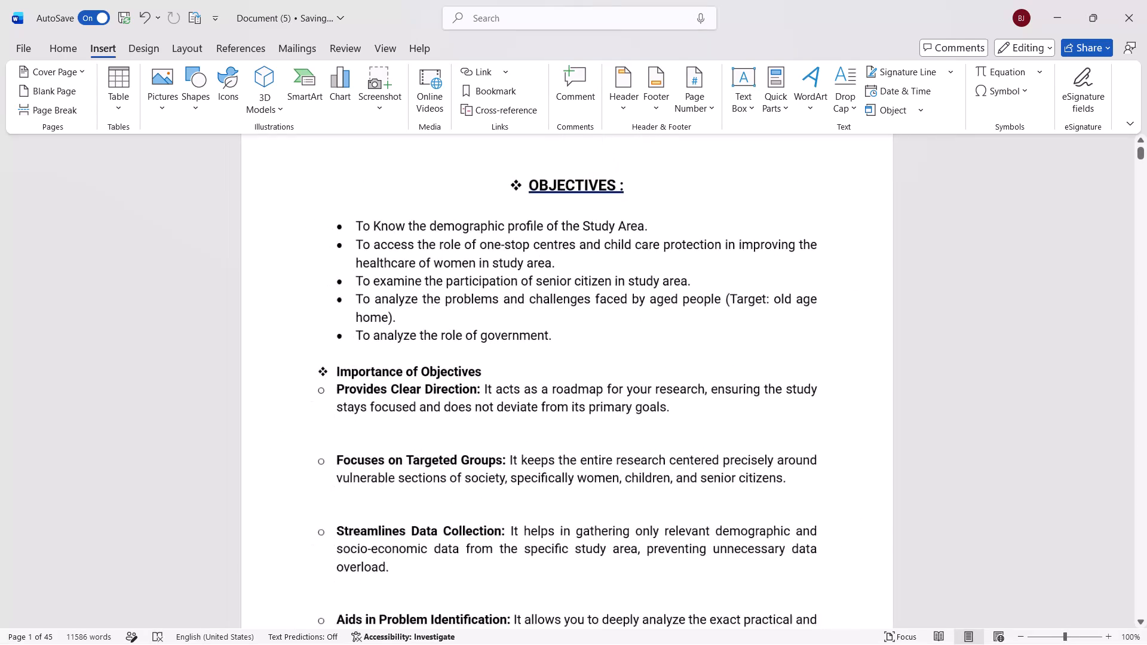
{"action": "scroll", "coordinate": [515, 280], "scroll_direction": "down", "scroll_amount": 3, "text": "ctrl"}
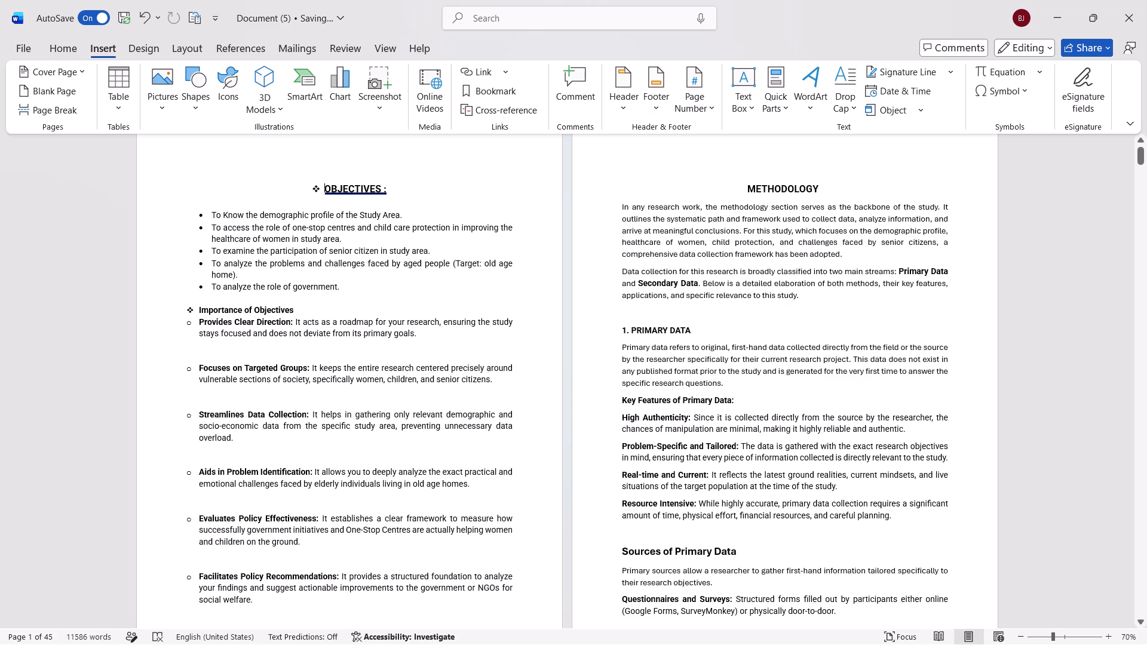
Decrease the indent of the five bulleted objectives below the OBJECTIVES heading by one level.
{"action": "left_click_drag", "start_coordinate": [195, 214], "coordinate": [344, 280]}
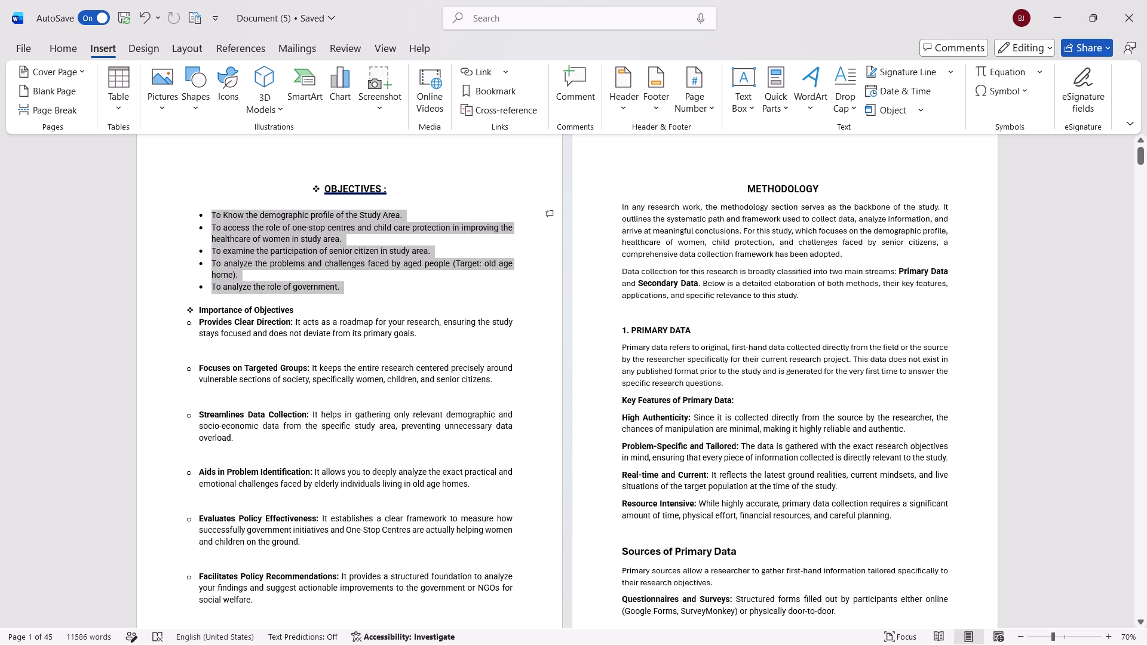
{"action": "left_click_drag", "start_coordinate": [344, 280], "coordinate": [348, 288]}
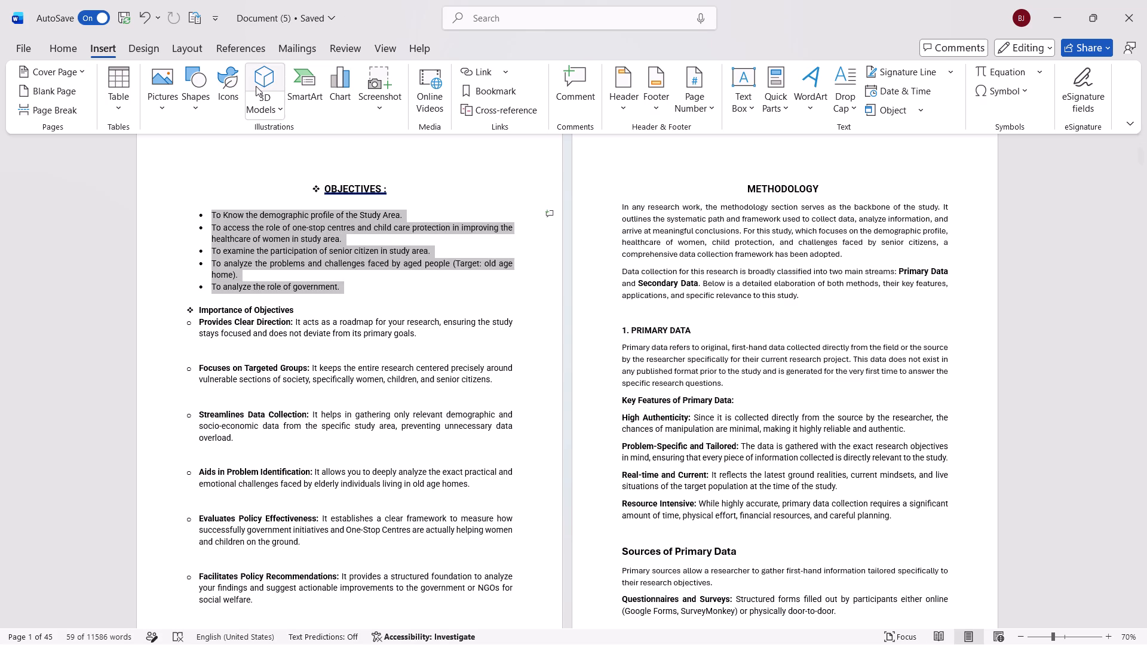
{"action": "left_click", "coordinate": [62, 46]}
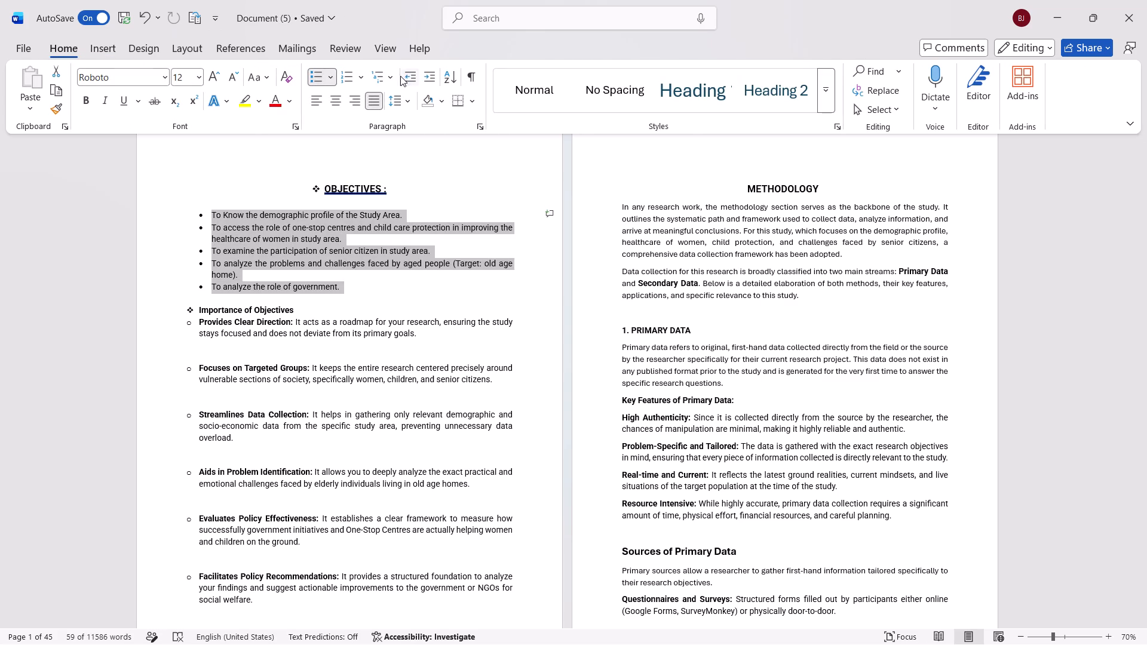
{"action": "left_click", "coordinate": [413, 72]}
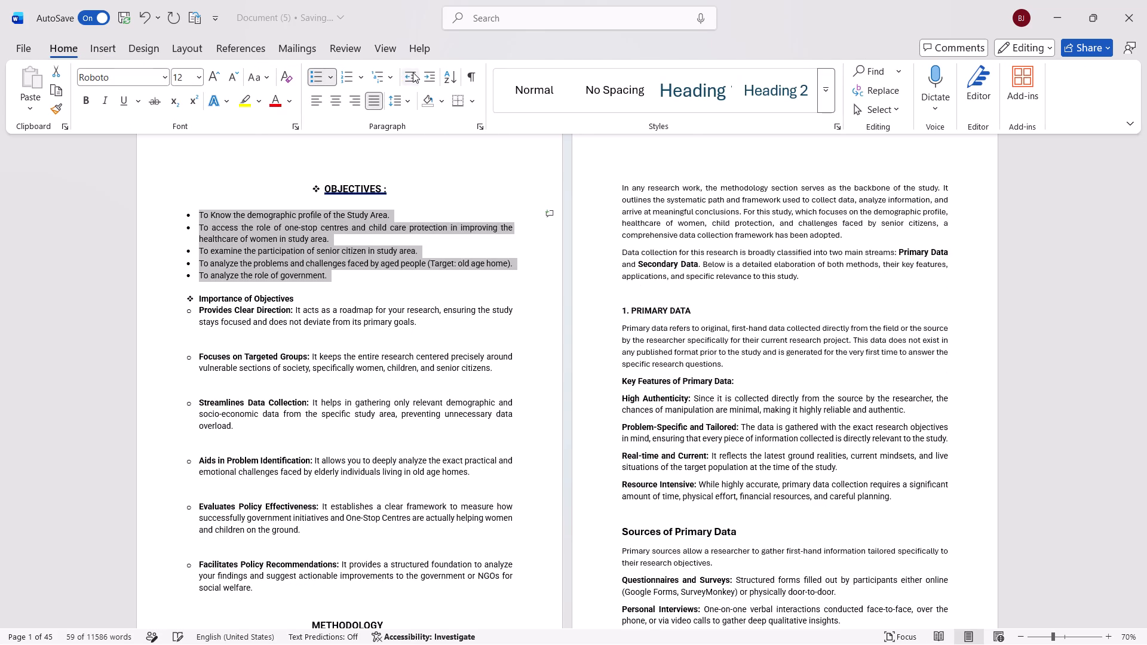
{"action": "left_click", "coordinate": [425, 202]}
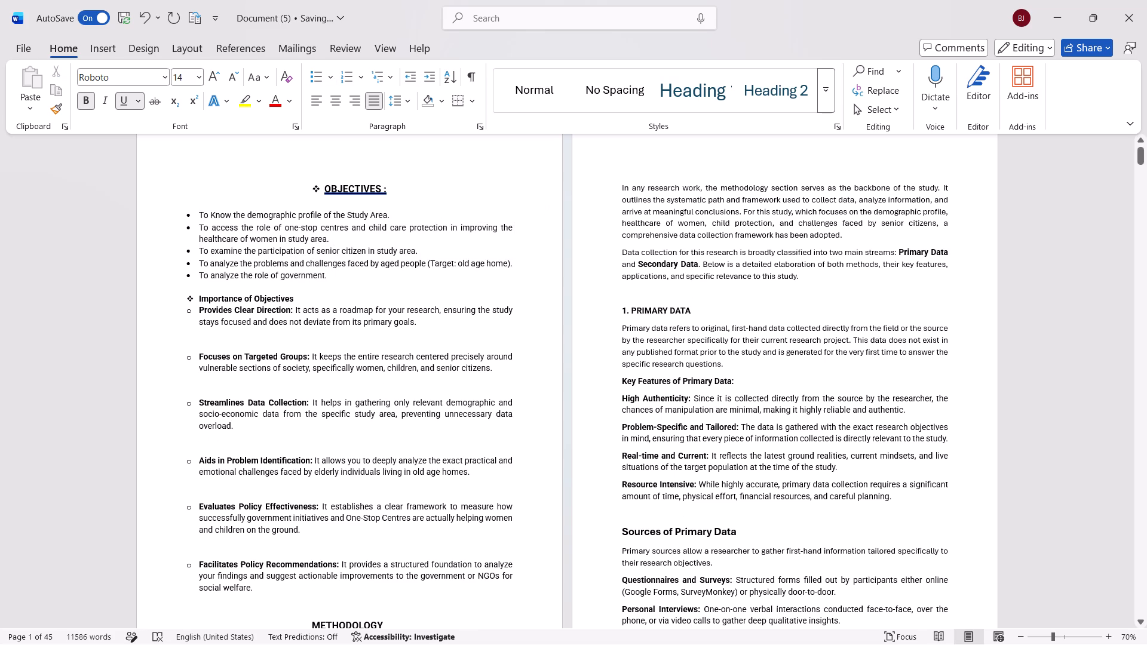
Add an empty bullet line after the Facilitates Policy Recommendations paragraph to push the METHODOLOGY heading onto page 2.
{"action": "left_click", "coordinate": [317, 591]}
{"action": "key", "text": "Return"}
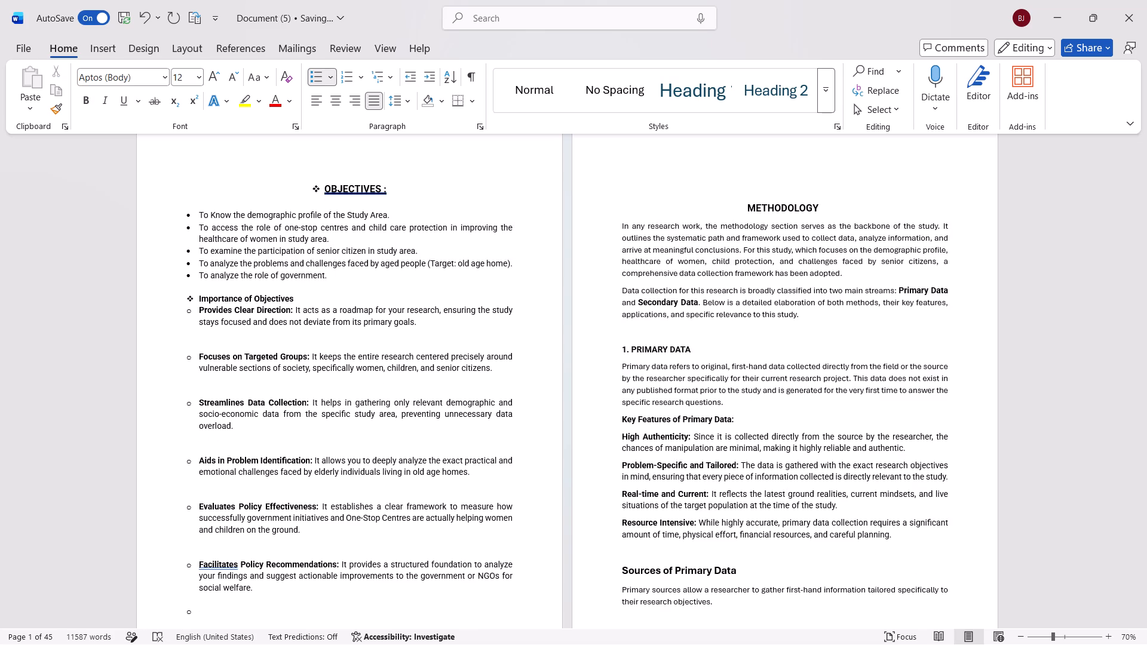
Delete the blank line above the METHODOLOGY heading at the start of page 2.
{"action": "left_click", "coordinate": [741, 205]}
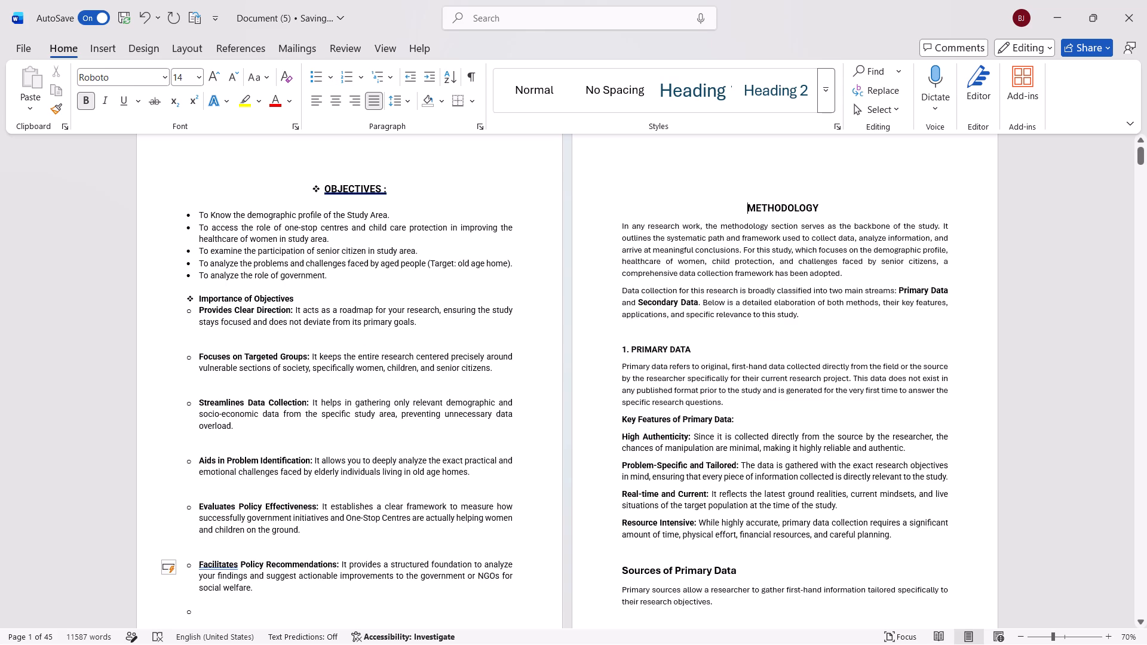
{"action": "key", "text": "BackSpace"}
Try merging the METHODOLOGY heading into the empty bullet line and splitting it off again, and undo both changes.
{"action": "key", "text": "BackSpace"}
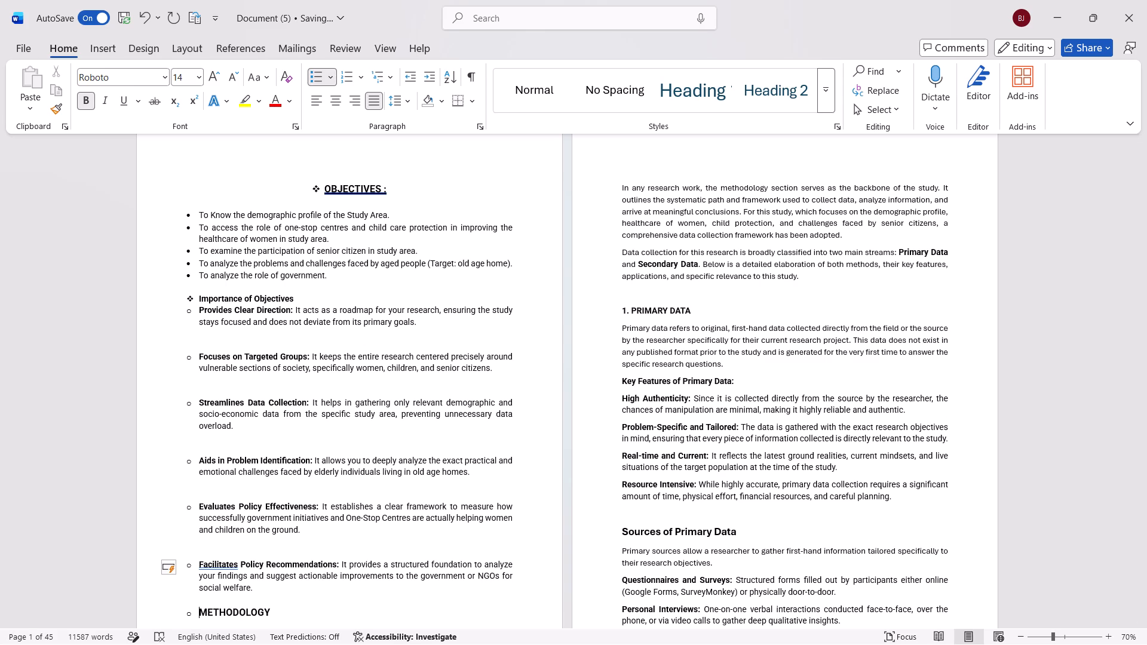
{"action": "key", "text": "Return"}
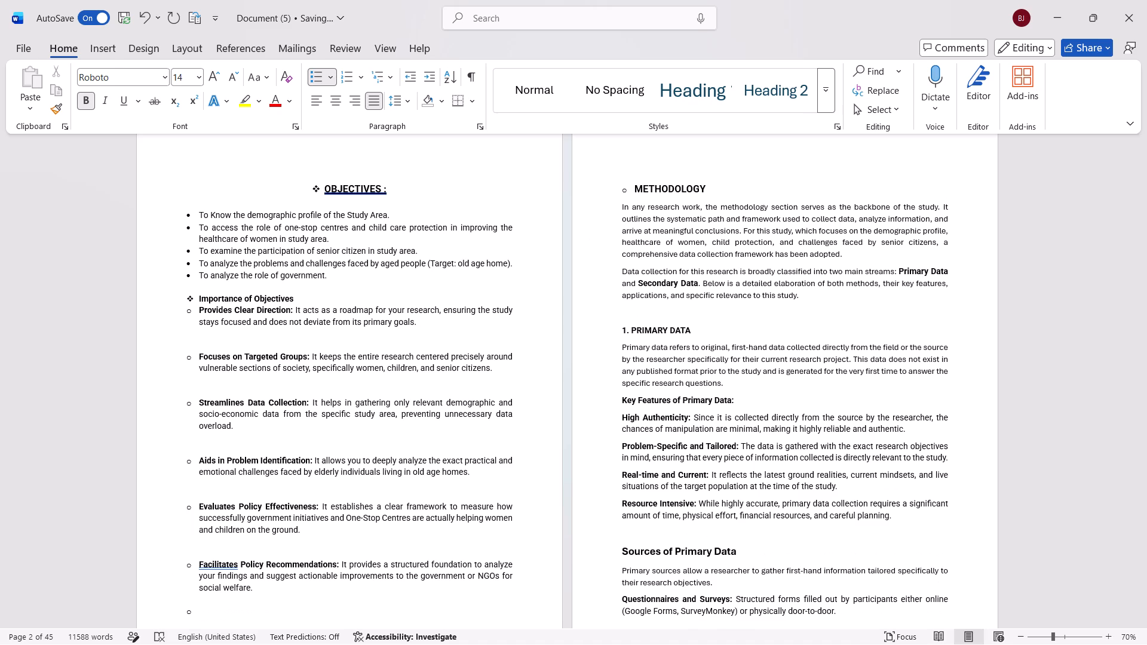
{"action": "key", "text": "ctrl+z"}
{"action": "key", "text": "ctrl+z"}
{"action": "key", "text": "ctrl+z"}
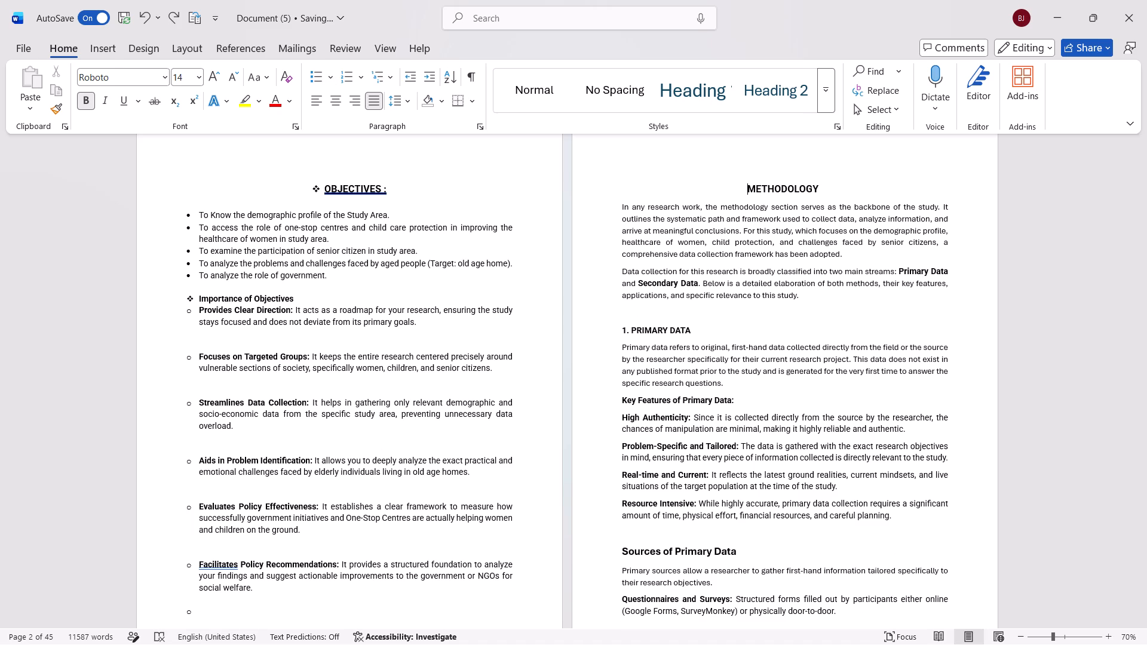
Add a colon at the end of the Importance of Objectives heading.
{"action": "left_click", "coordinate": [308, 295]}
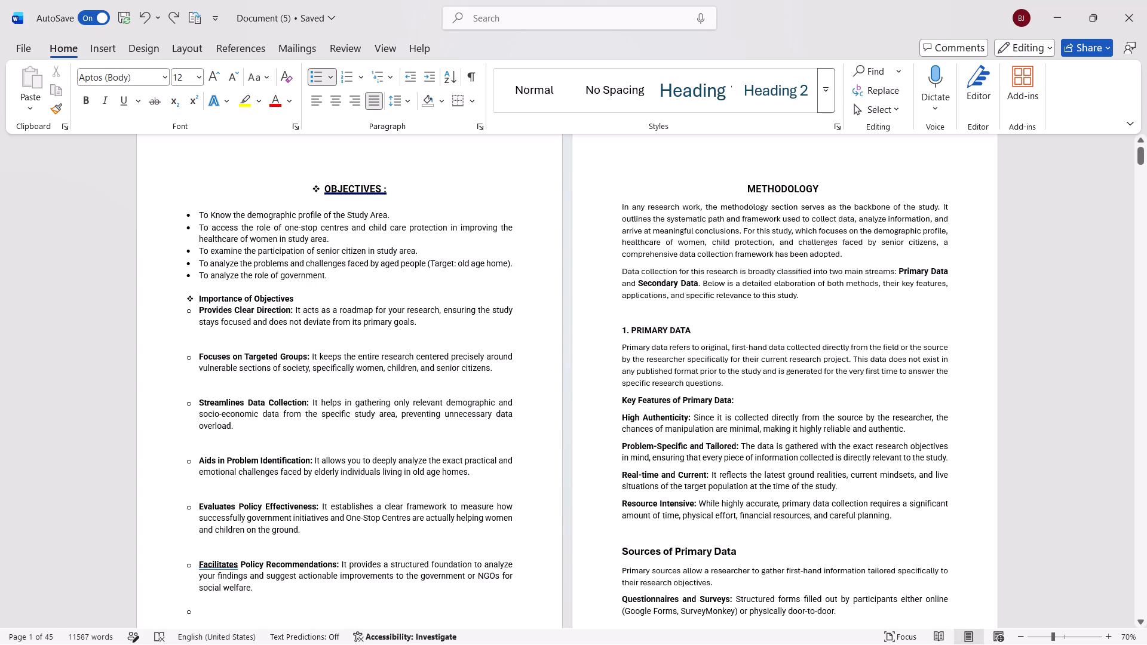
{"action": "key", "text": "shift+colon"}
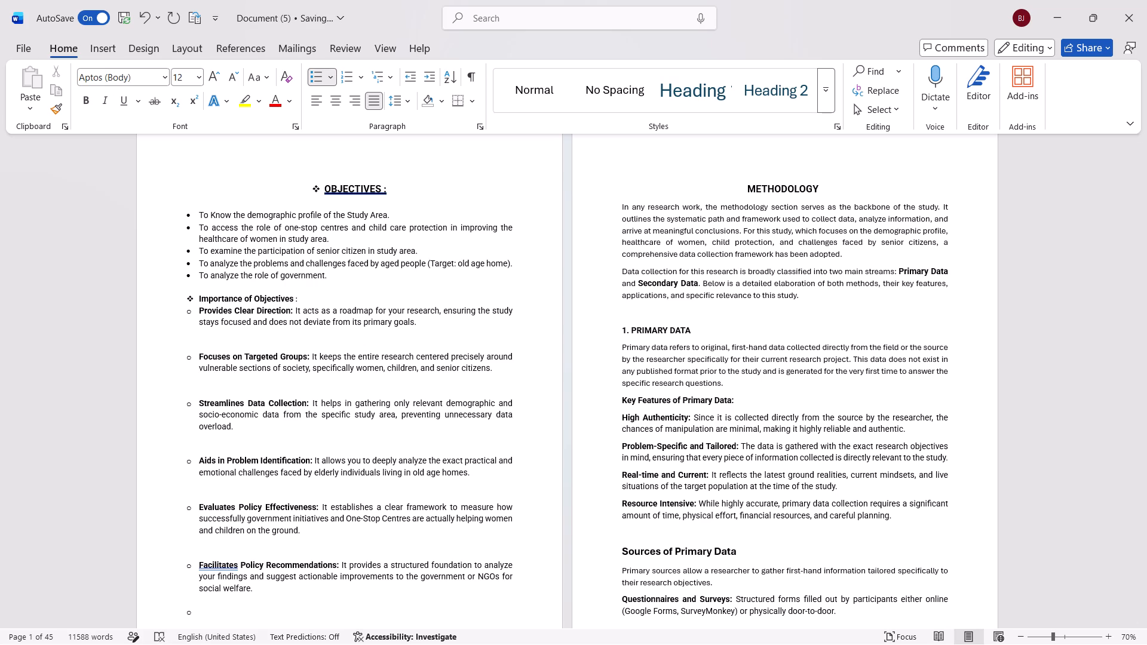
Insert an unbulleted blank line between the Importance of Objectives heading and the Provides Clear Direction item.
{"action": "key", "text": "Return"}
{"action": "key", "text": "BackSpace"}
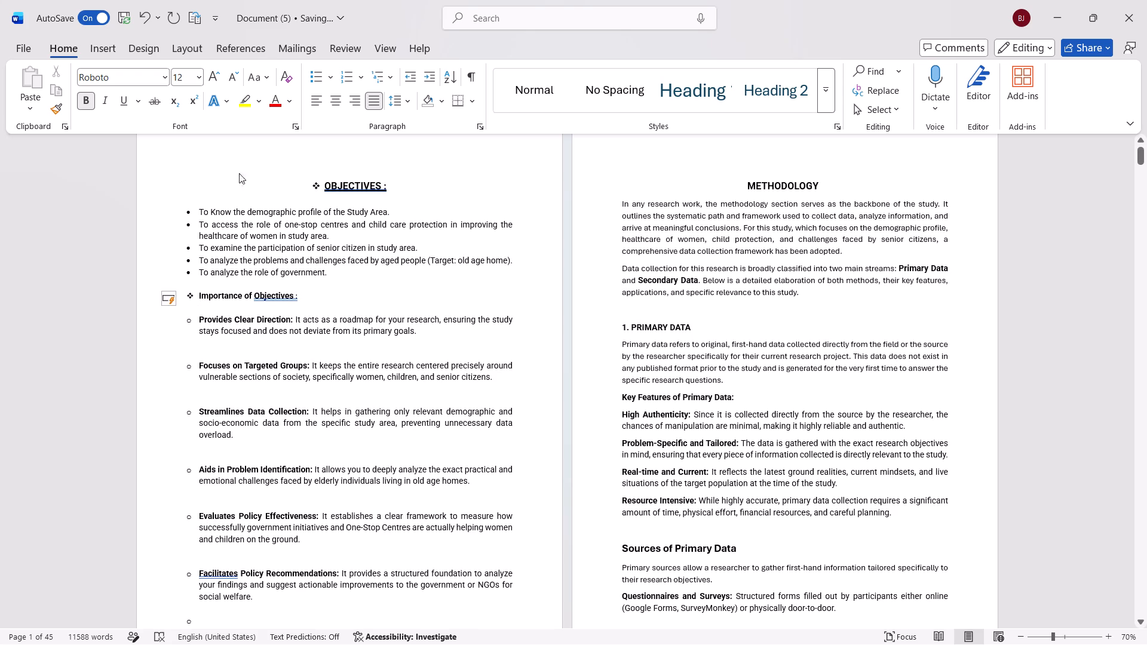
Examine the spacing and formatting of the OBJECTIVES and Importance of Objectives sections on page 1.
{"action": "left_click", "coordinate": [204, 177]}
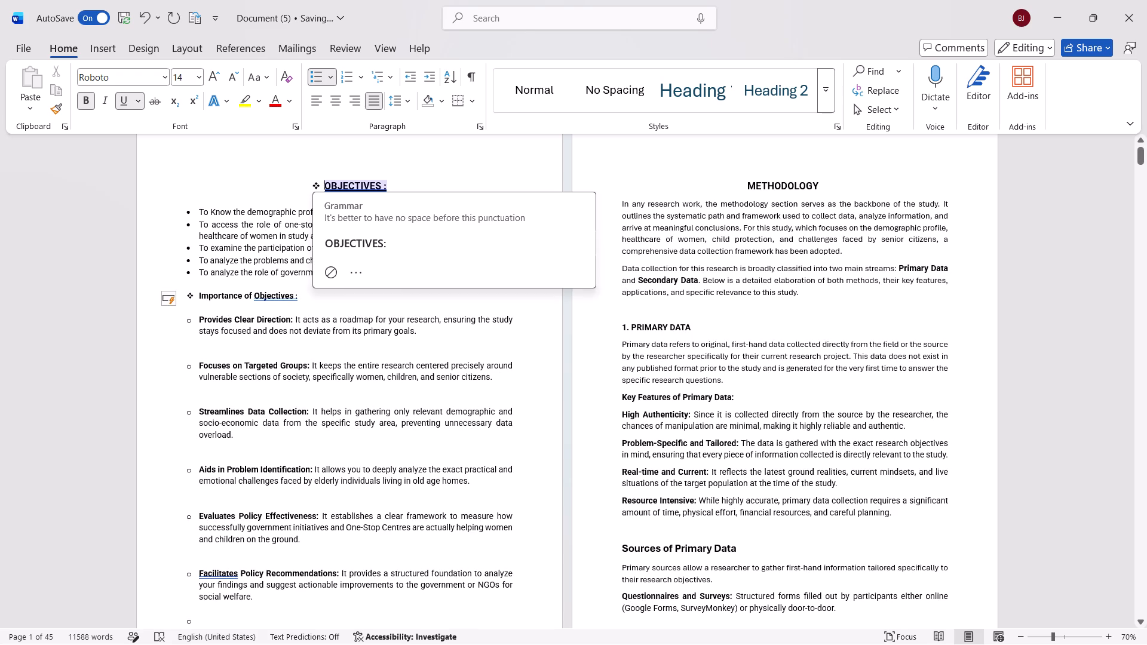
{"action": "left_click", "coordinate": [262, 186]}
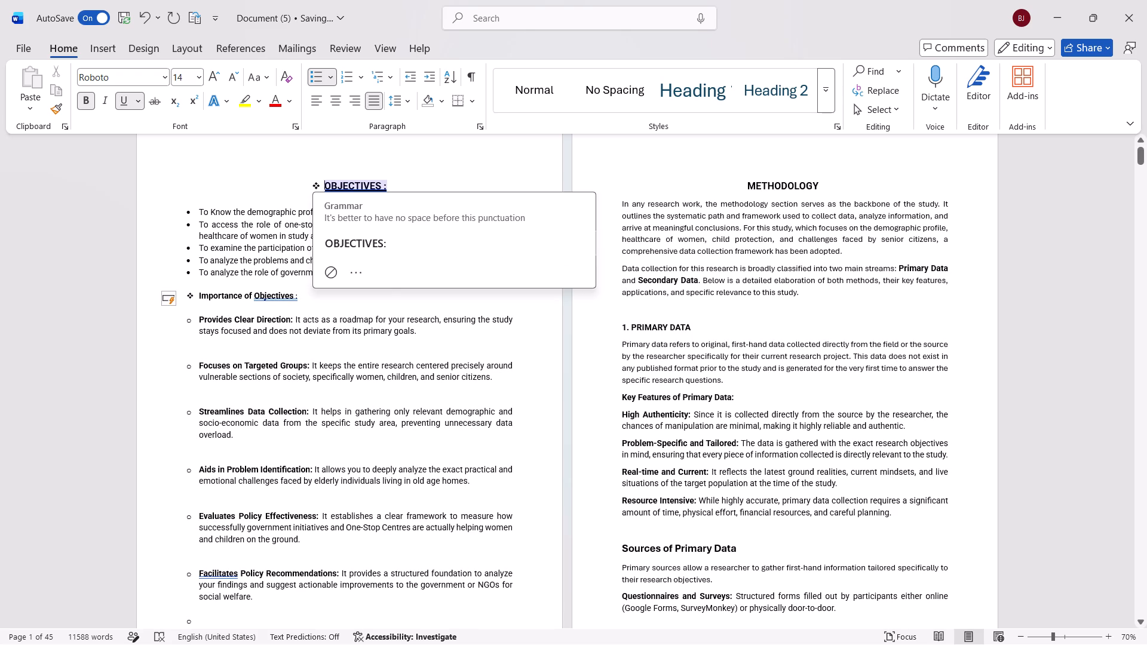
{"action": "left_click", "coordinate": [260, 287]}
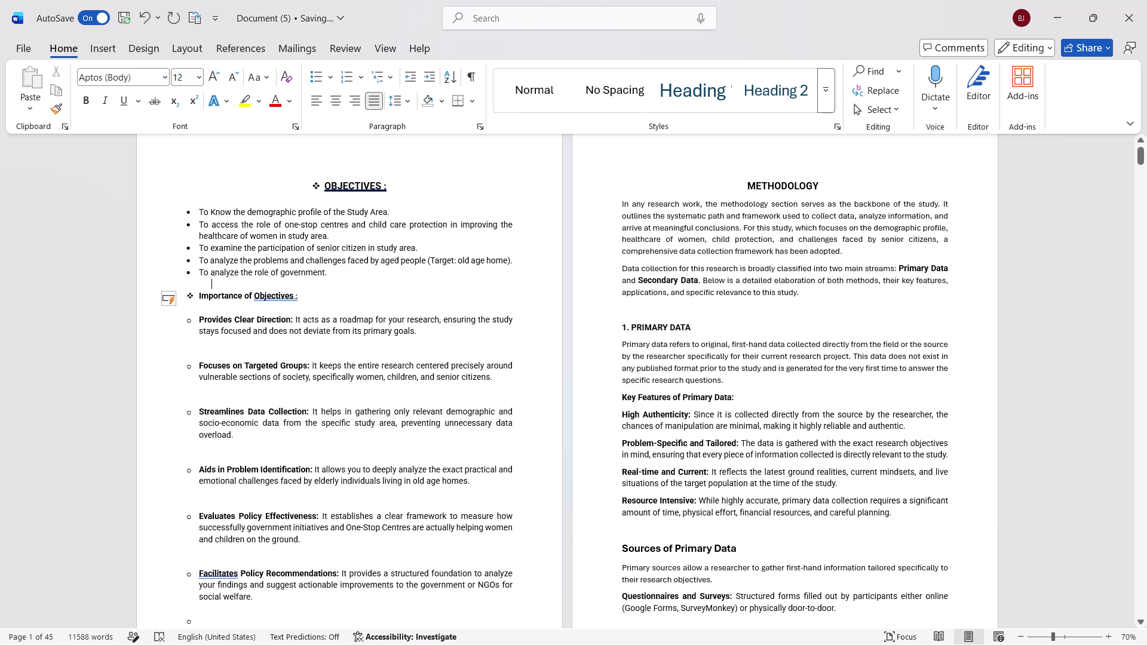
{"action": "scroll", "coordinate": [416, 258], "scroll_direction": "up", "scroll_amount": 5, "text": "ctrl"}
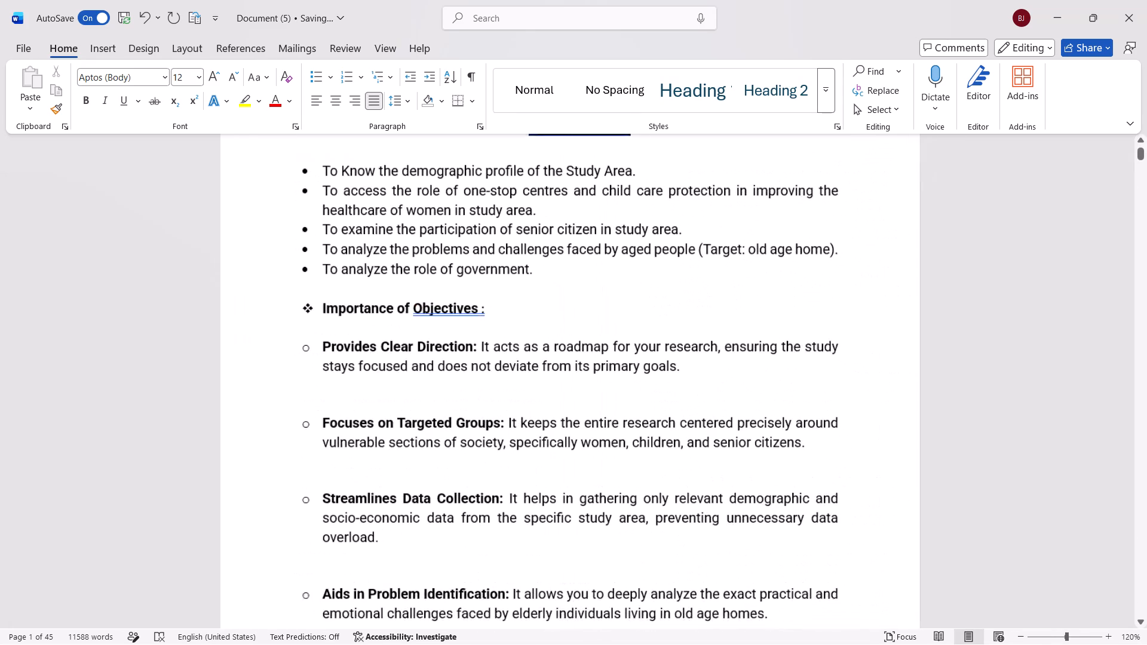
{"action": "scroll", "coordinate": [416, 258], "scroll_direction": "down", "scroll_amount": 1, "text": "ctrl"}
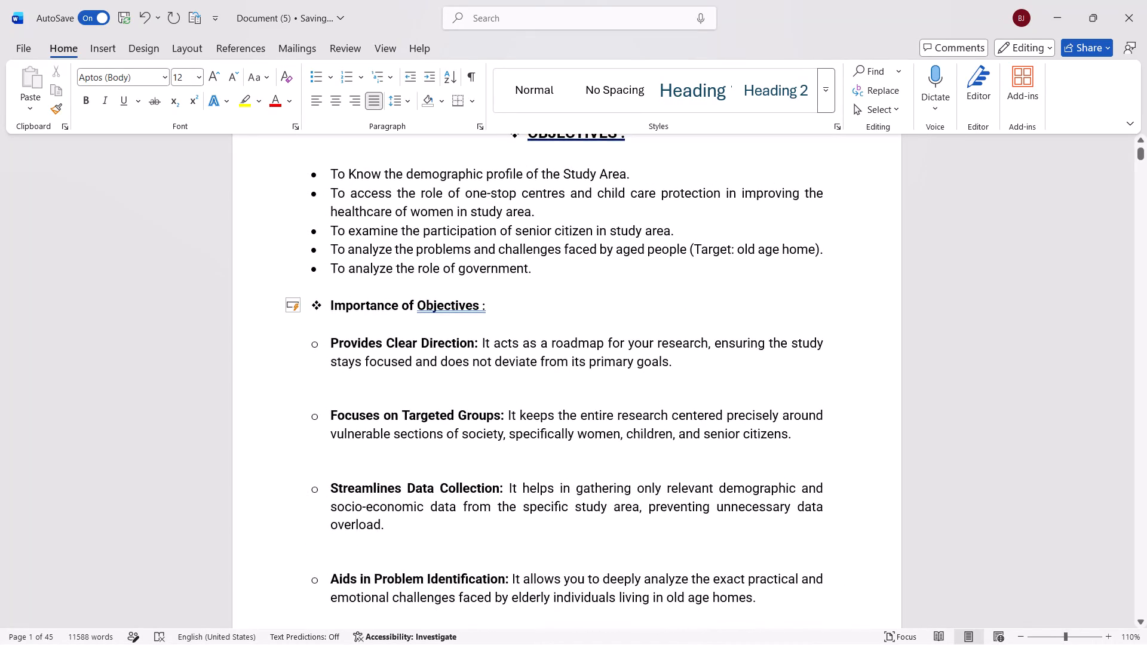
{"action": "scroll", "coordinate": [480, 259], "scroll_direction": "down", "scroll_amount": 1}
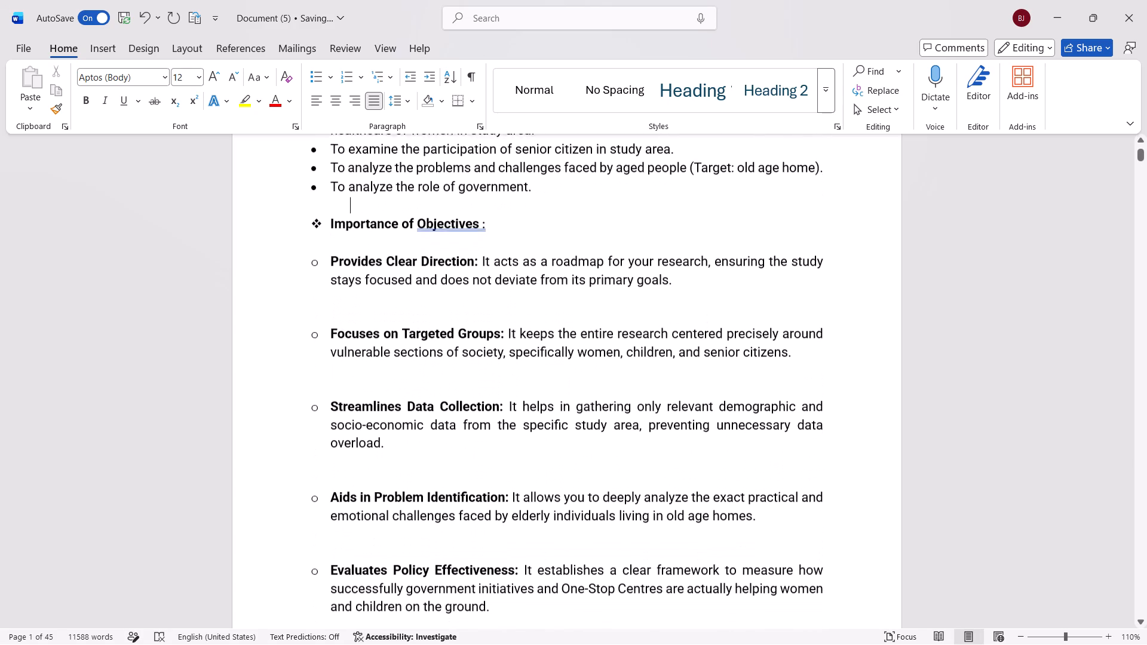
Remove the bullet from the empty line below the Facilitates Policy Recommendations item.
{"action": "scroll", "coordinate": [480, 259], "scroll_direction": "down", "scroll_amount": 3}
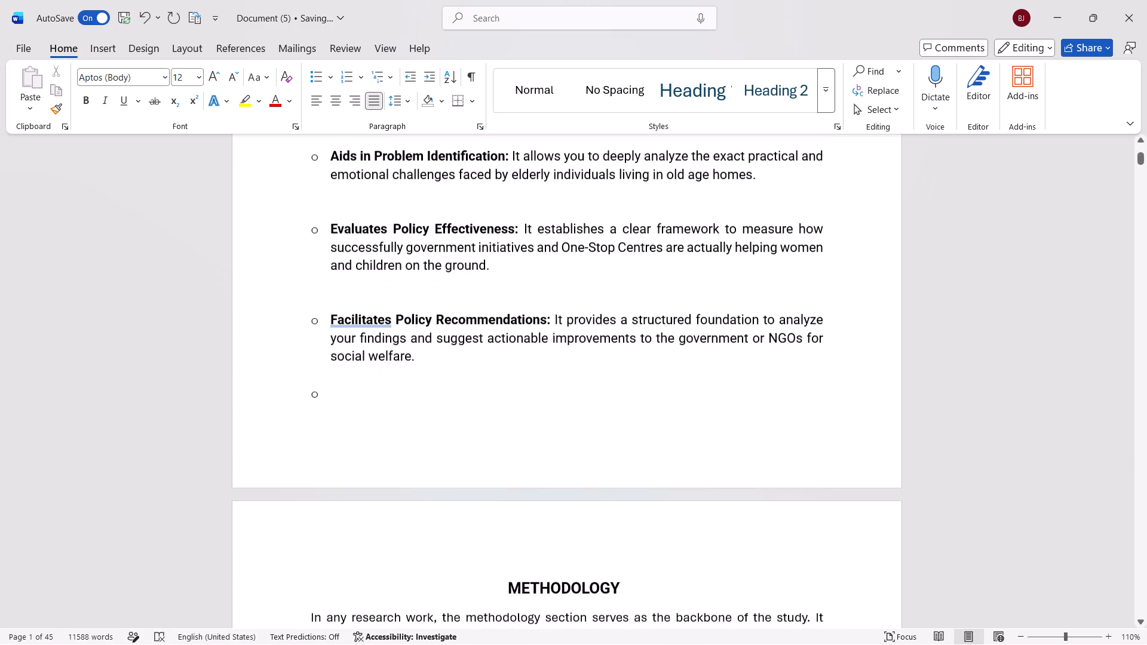
{"action": "left_click", "coordinate": [350, 400]}
{"action": "key", "text": "BackSpace"}
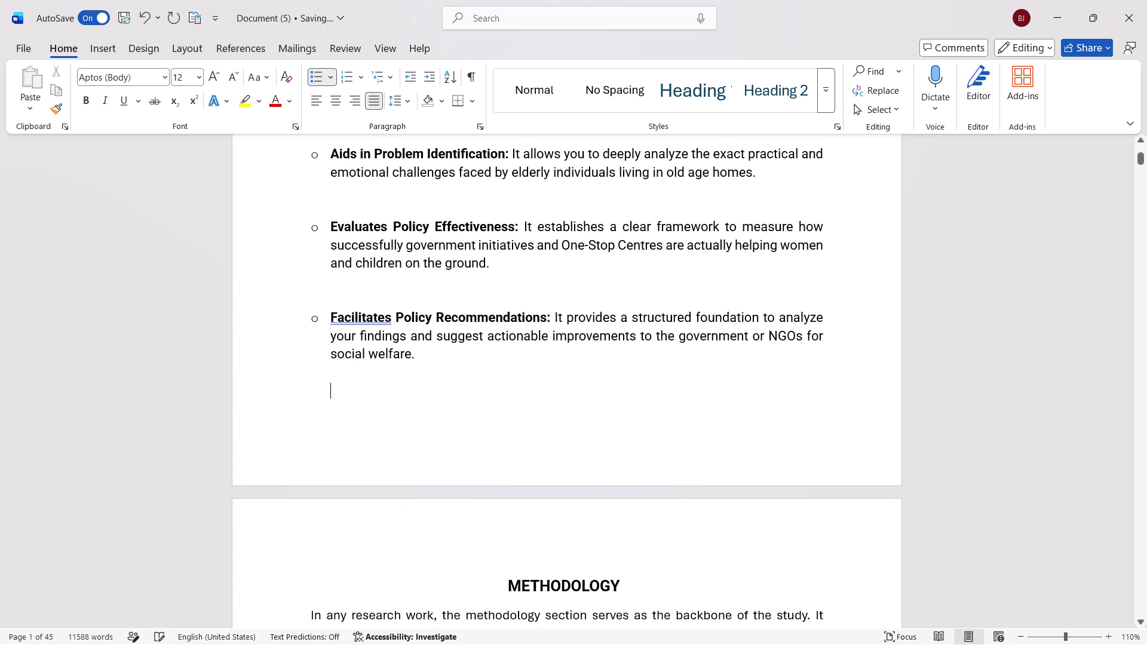
Underline the METHODOLOGY heading and add a colon at its end.
{"action": "scroll", "coordinate": [341, 357], "scroll_direction": "down", "scroll_amount": 1}
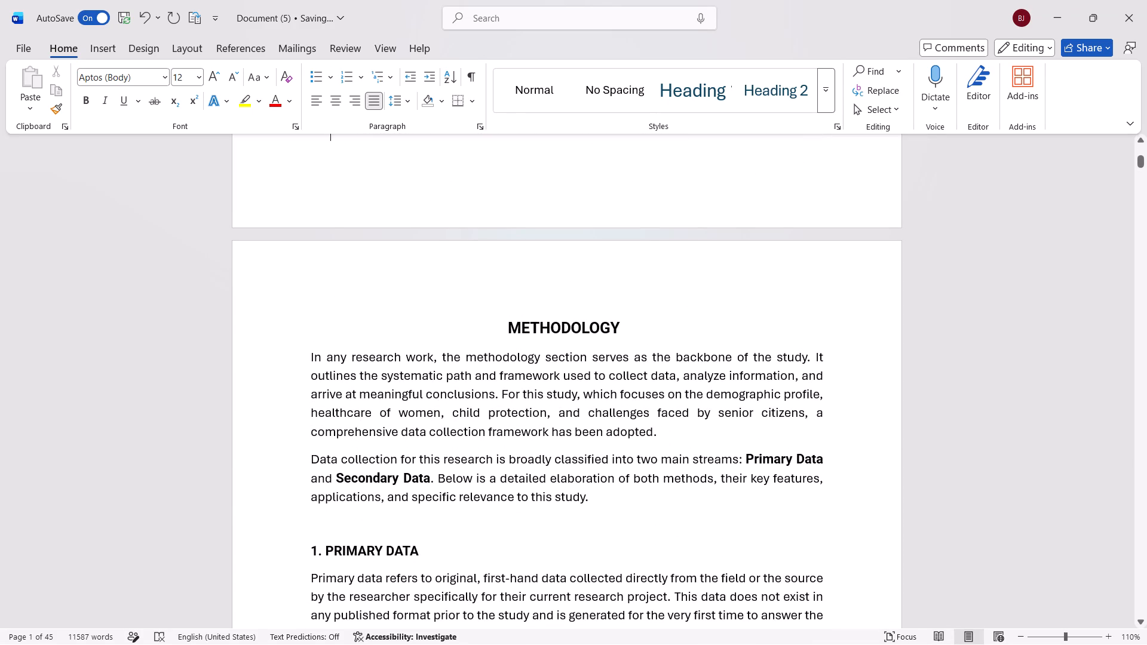
{"action": "left_click_drag", "start_coordinate": [633, 322], "coordinate": [482, 330]}
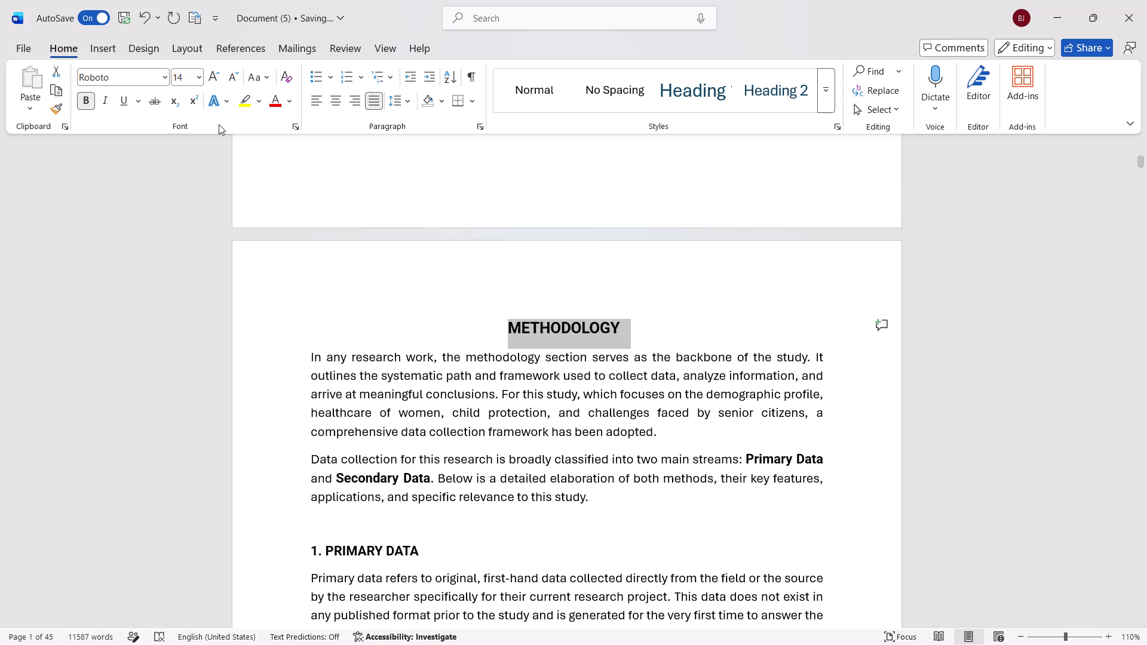
{"action": "left_click", "coordinate": [136, 102]}
{"action": "left_click", "coordinate": [158, 155]}
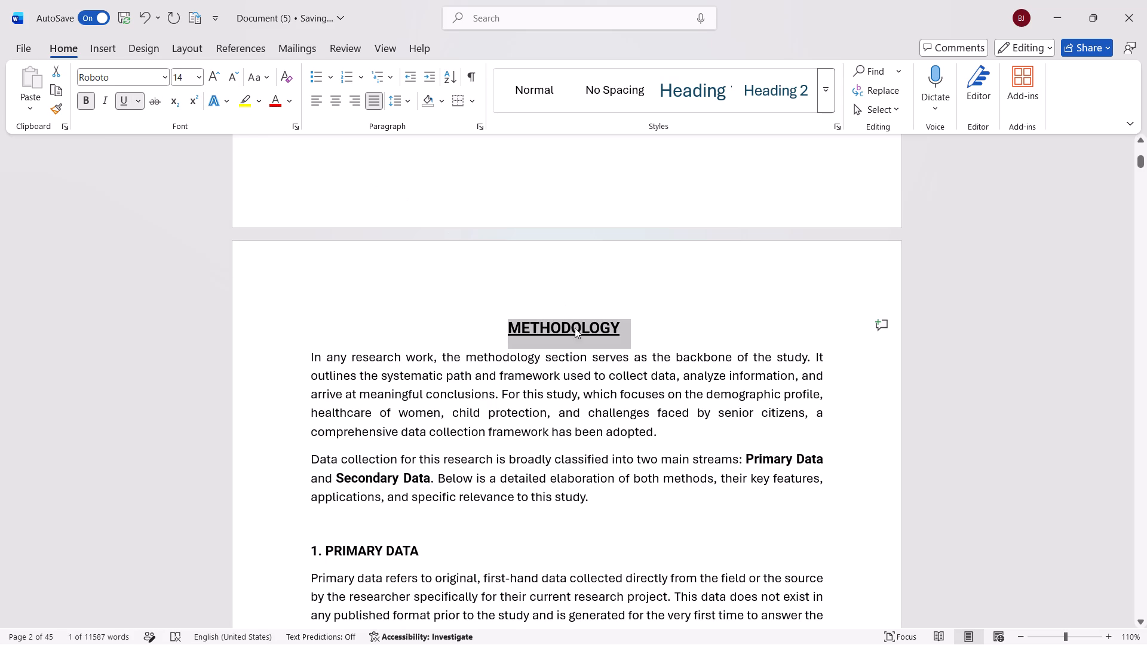
{"action": "left_click", "coordinate": [625, 333]}
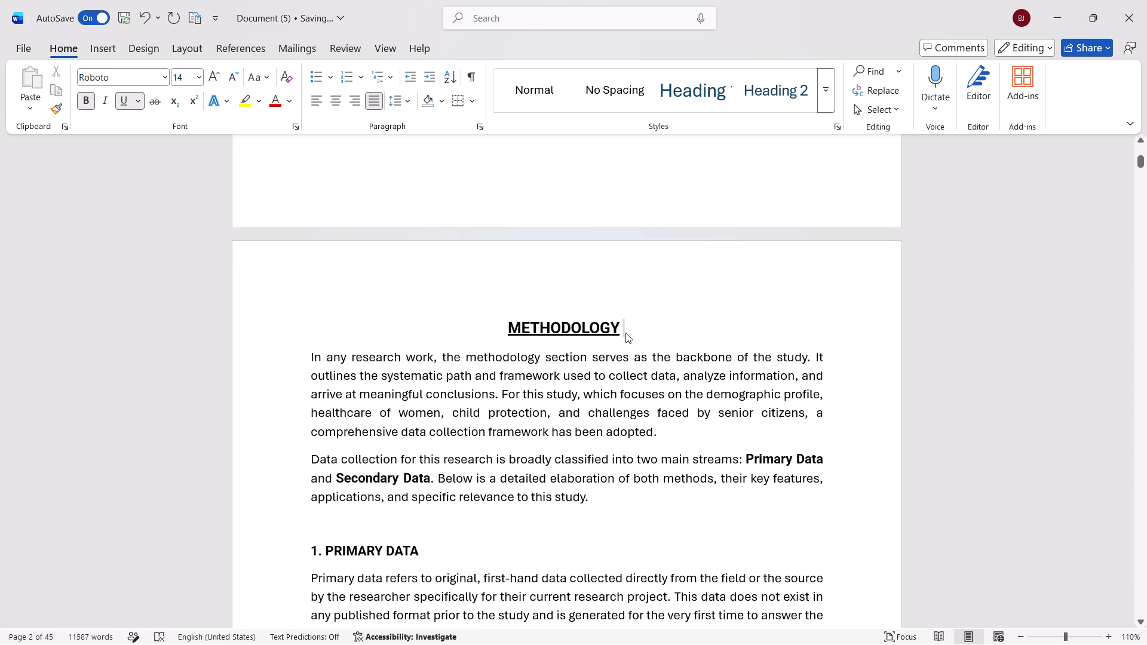
{"action": "key", "text": "shift+colon"}
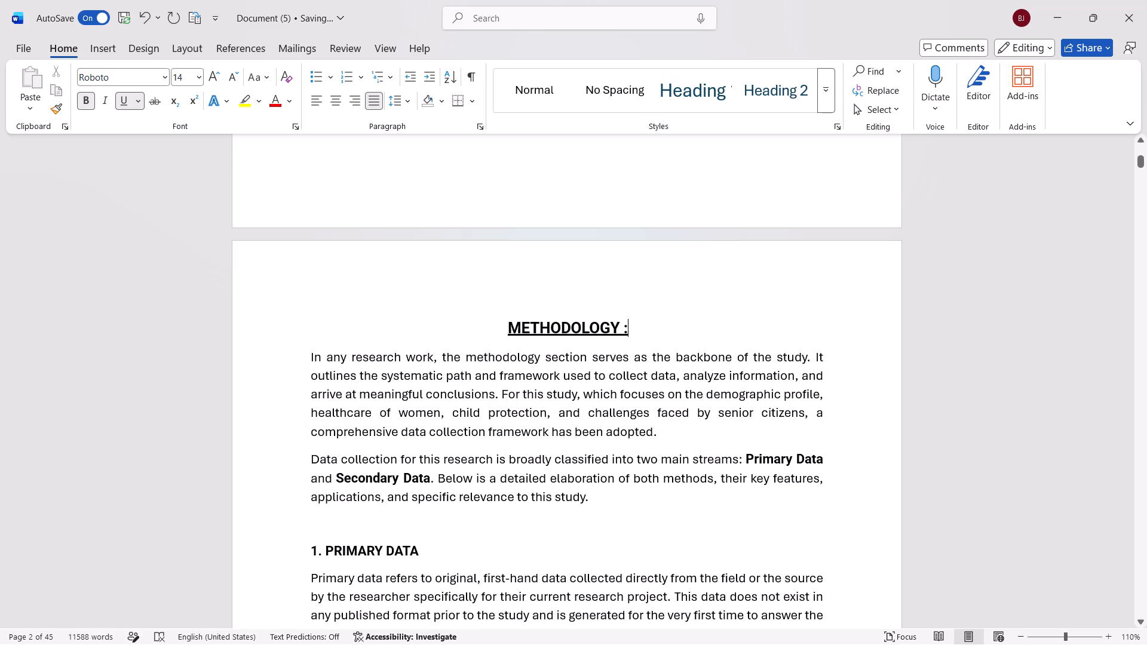
Apply the four-diamond bullet to the METHODOLOGY heading.
{"action": "left_click", "coordinate": [505, 322]}
{"action": "left_click", "coordinate": [332, 81]}
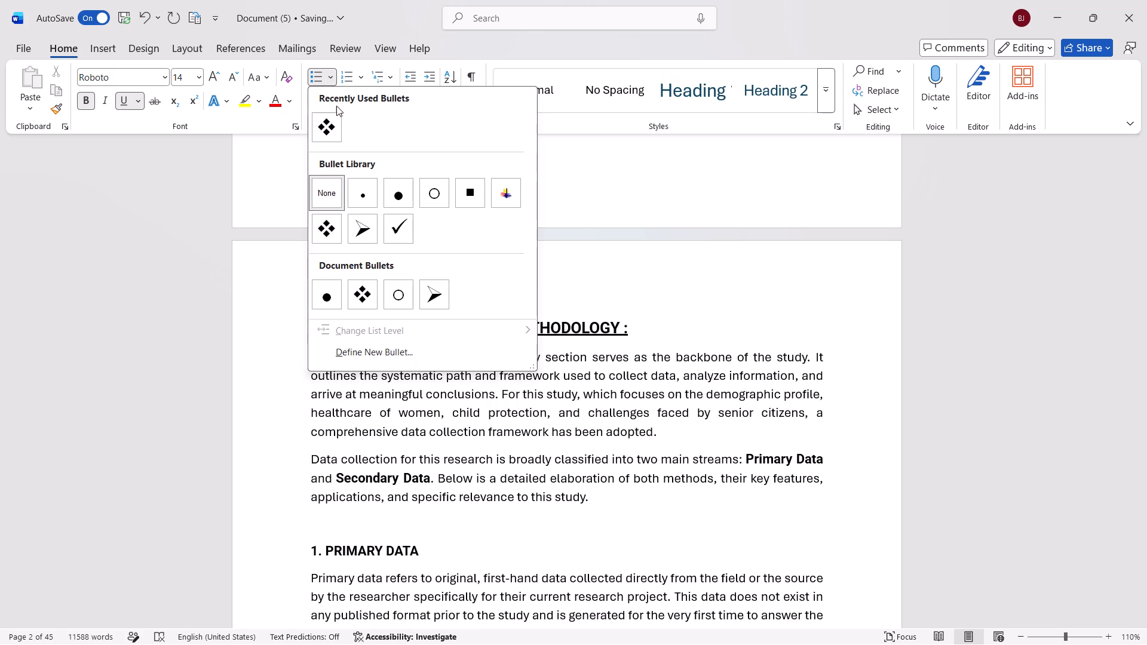
{"action": "left_click", "coordinate": [335, 116]}
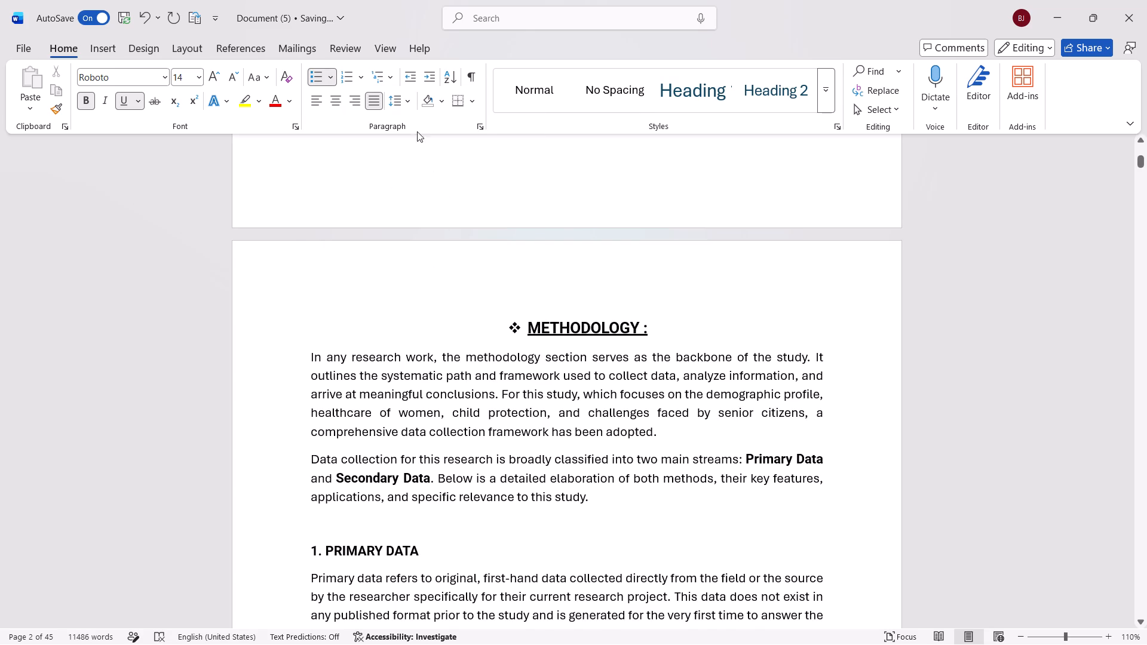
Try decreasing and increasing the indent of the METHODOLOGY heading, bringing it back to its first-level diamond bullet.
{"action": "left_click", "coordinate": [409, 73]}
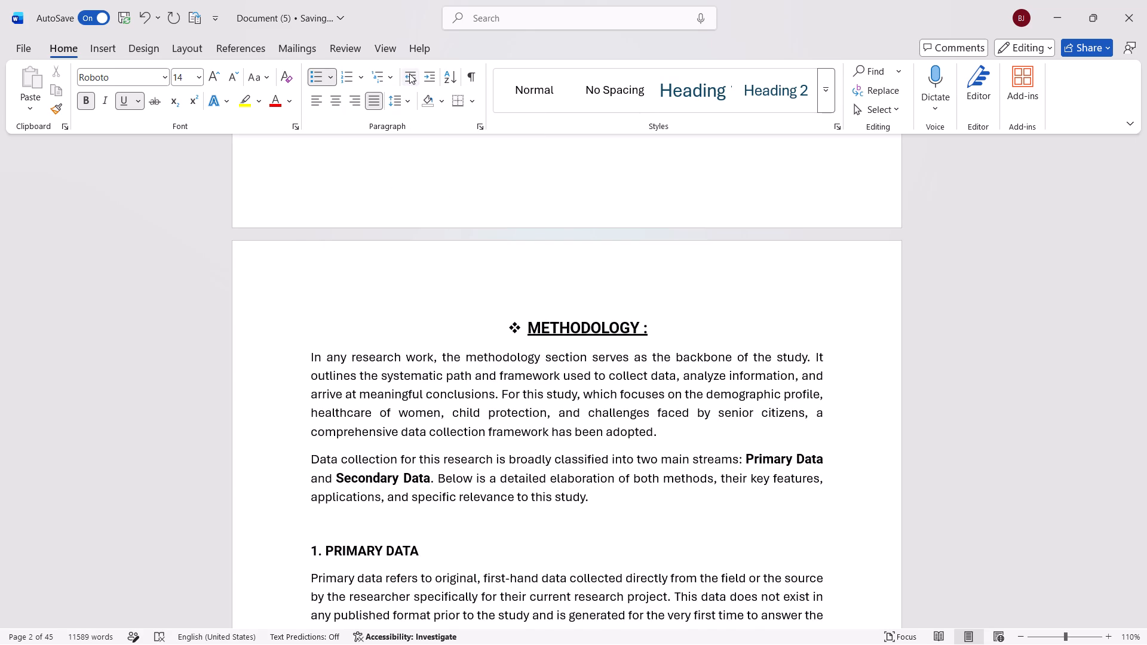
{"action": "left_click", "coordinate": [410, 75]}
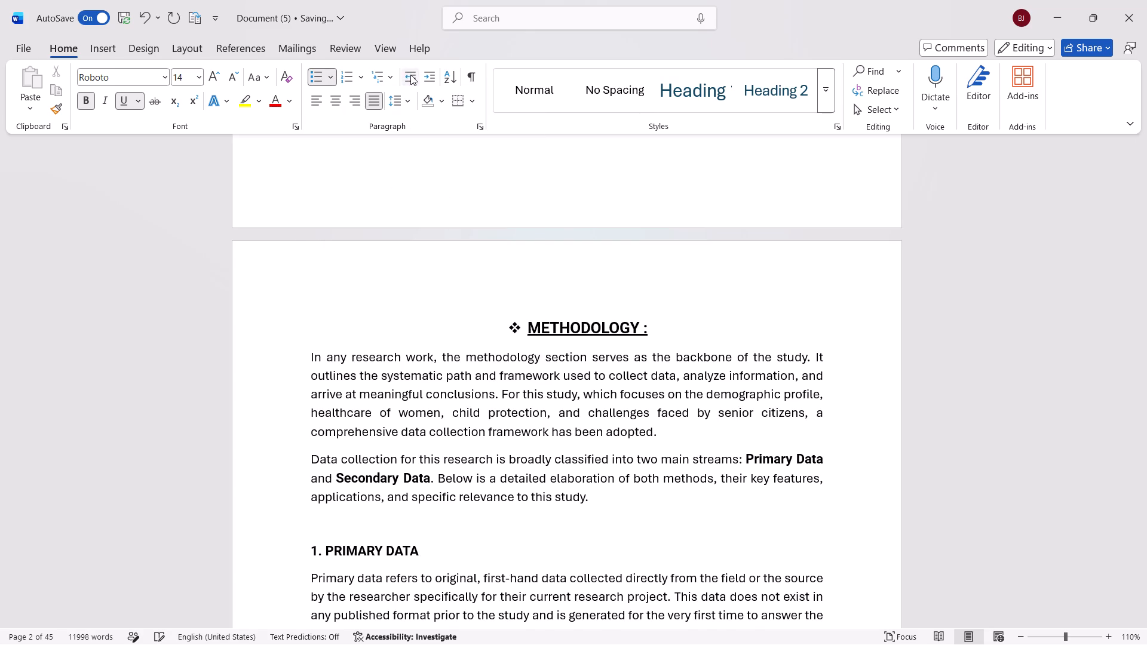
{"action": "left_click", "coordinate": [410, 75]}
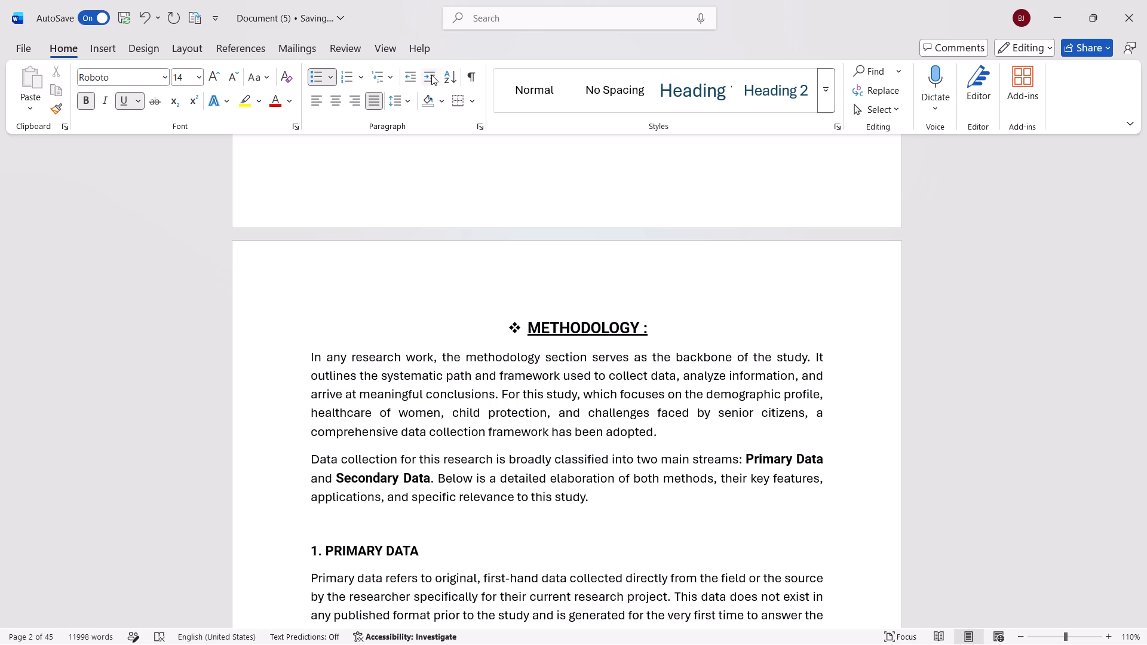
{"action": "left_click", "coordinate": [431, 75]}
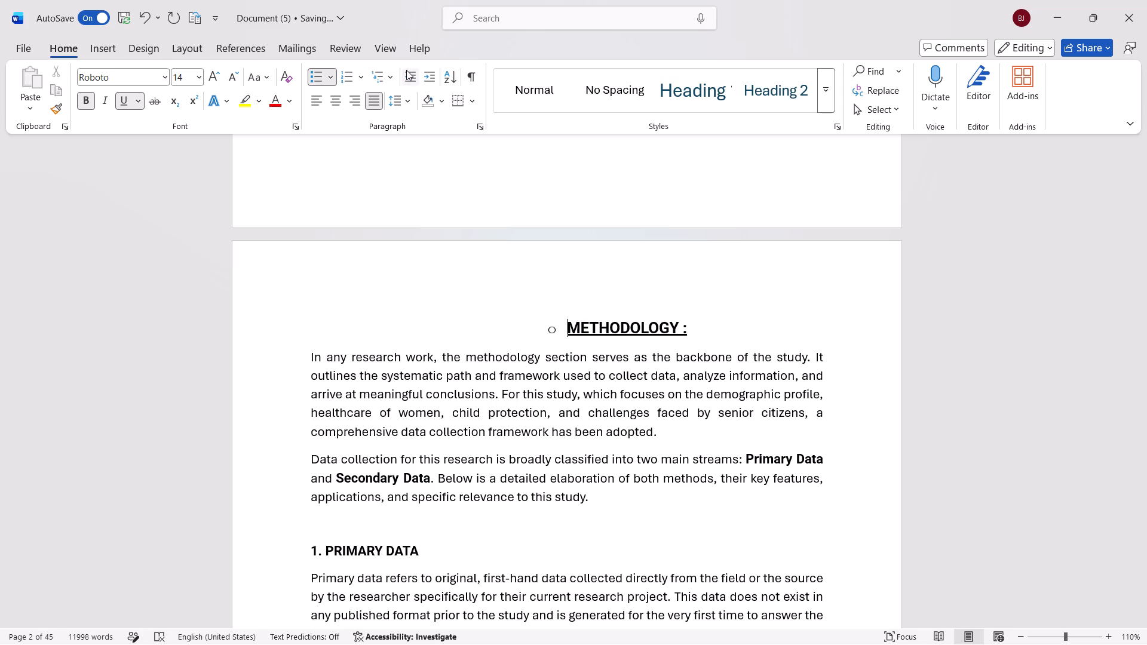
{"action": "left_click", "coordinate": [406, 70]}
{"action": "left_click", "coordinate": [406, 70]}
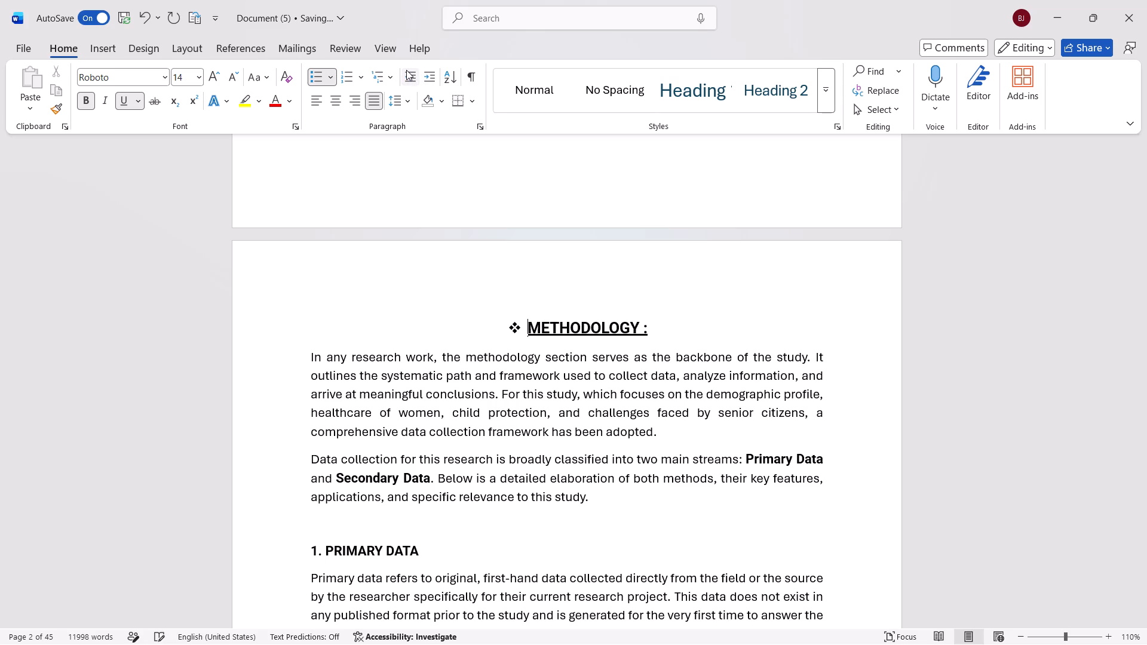
Give the first METHODOLOGY paragraph, starting "In any research work", an arrow bullet and decrease its indent one level.
{"action": "scroll", "coordinate": [476, 311], "scroll_direction": "down", "scroll_amount": 1}
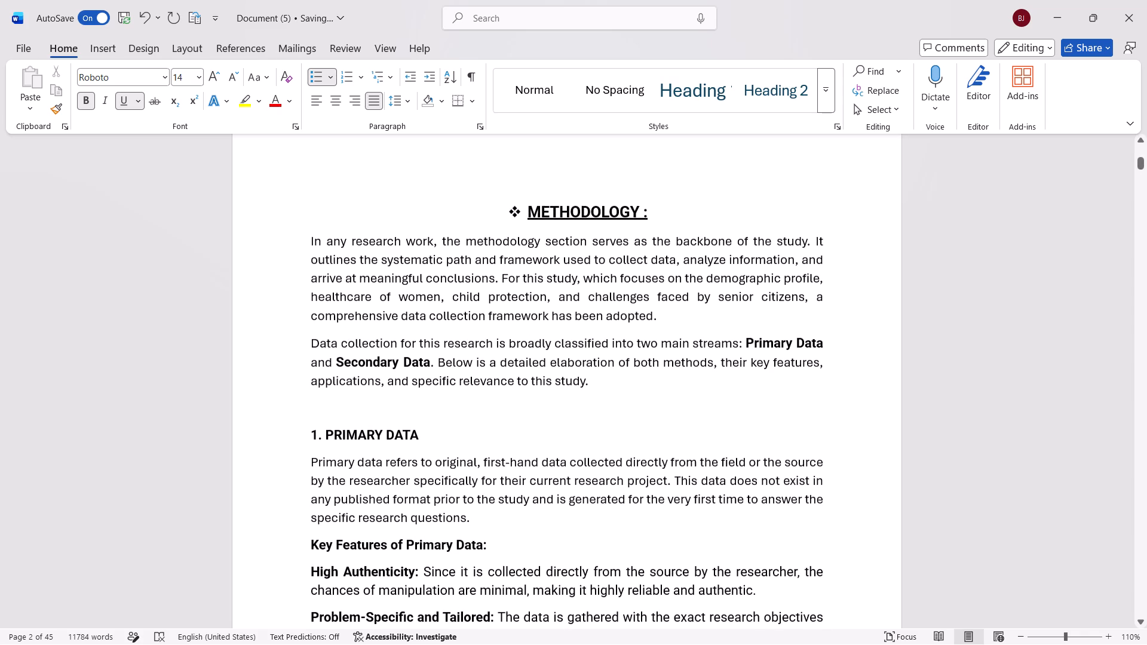
{"action": "left_click", "coordinate": [306, 245]}
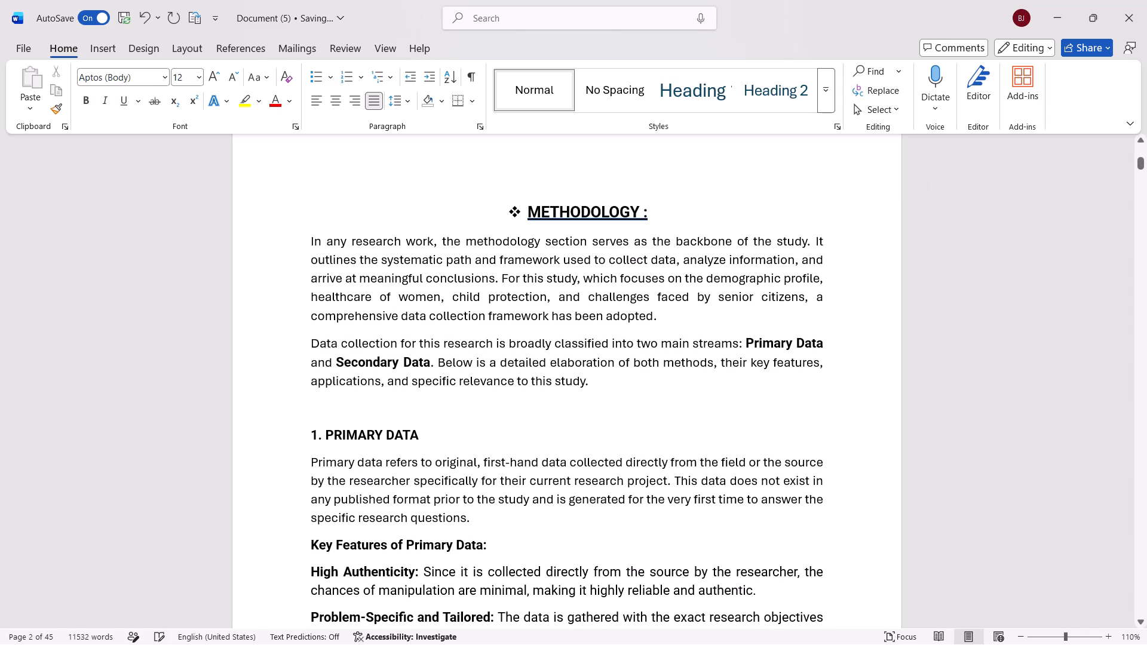
{"action": "left_click", "coordinate": [330, 77]}
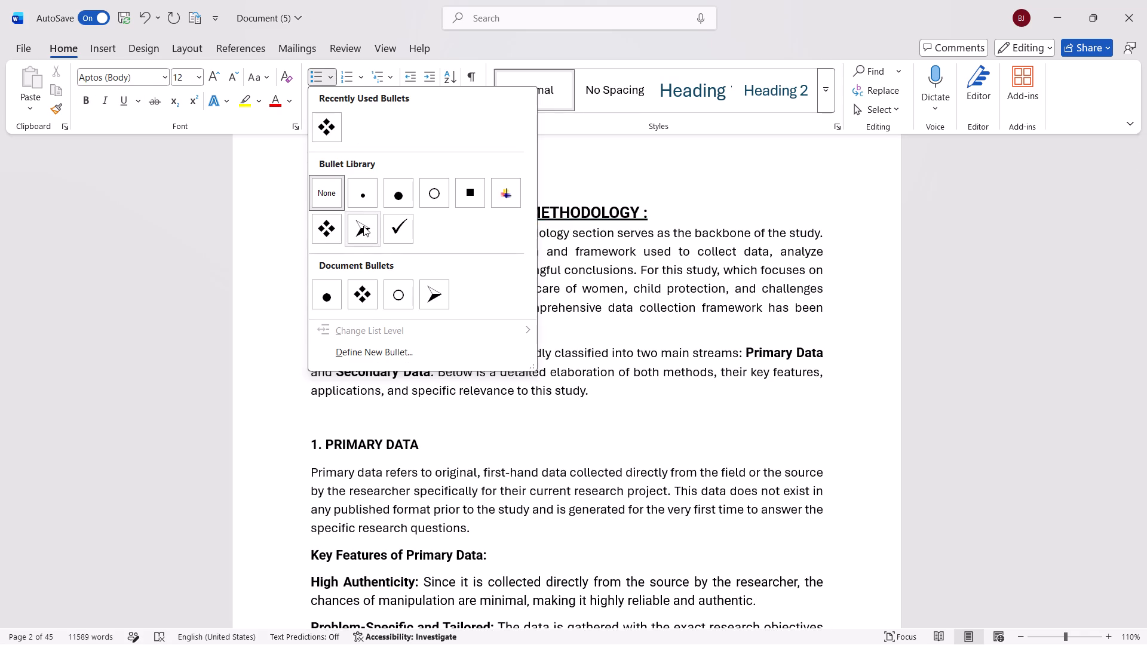
{"action": "left_click", "coordinate": [363, 226]}
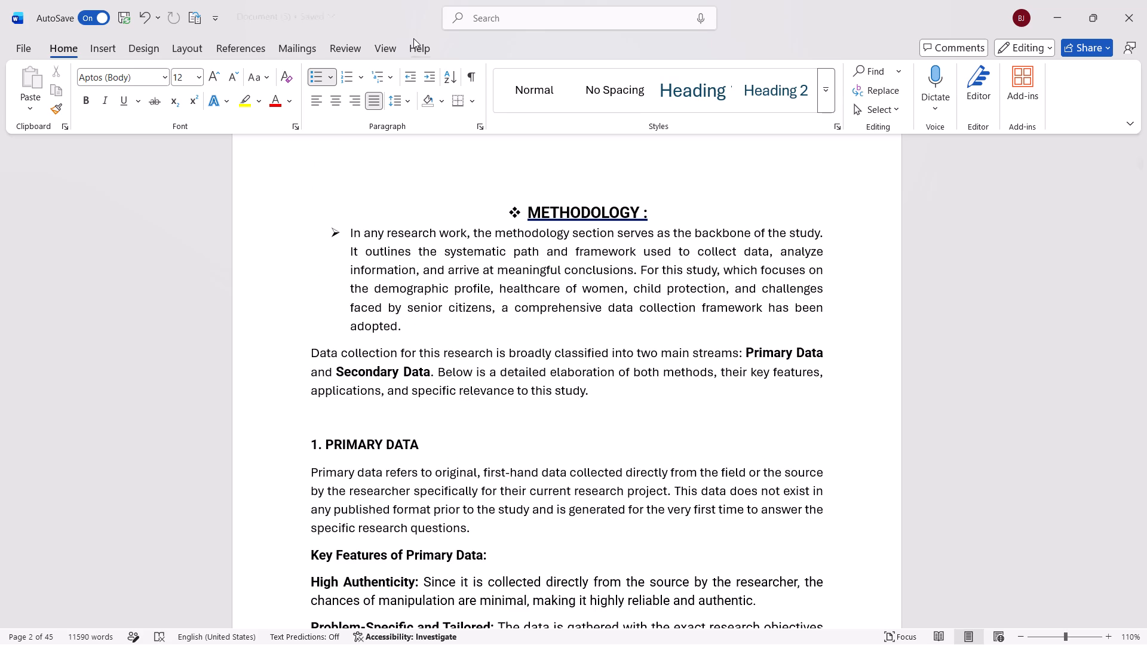
{"action": "left_click", "coordinate": [409, 70]}
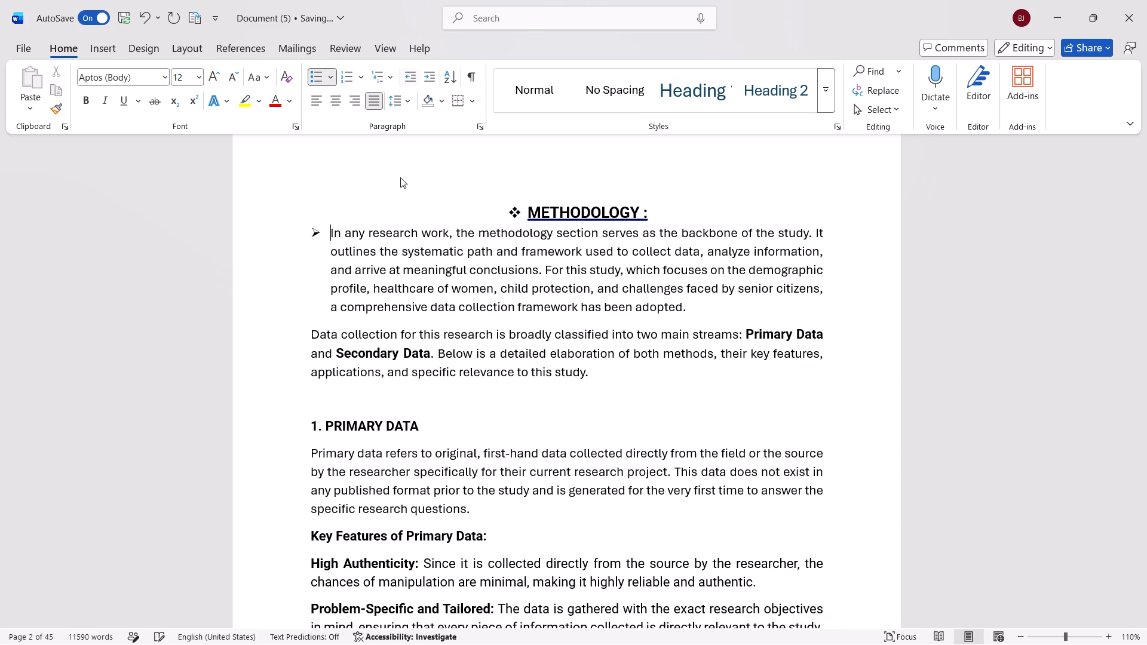
Apply the arrow bullet to the second METHODOLOGY paragraph, starting "Data collection for this research".
{"action": "left_click", "coordinate": [306, 334]}
{"action": "left_click", "coordinate": [332, 76]}
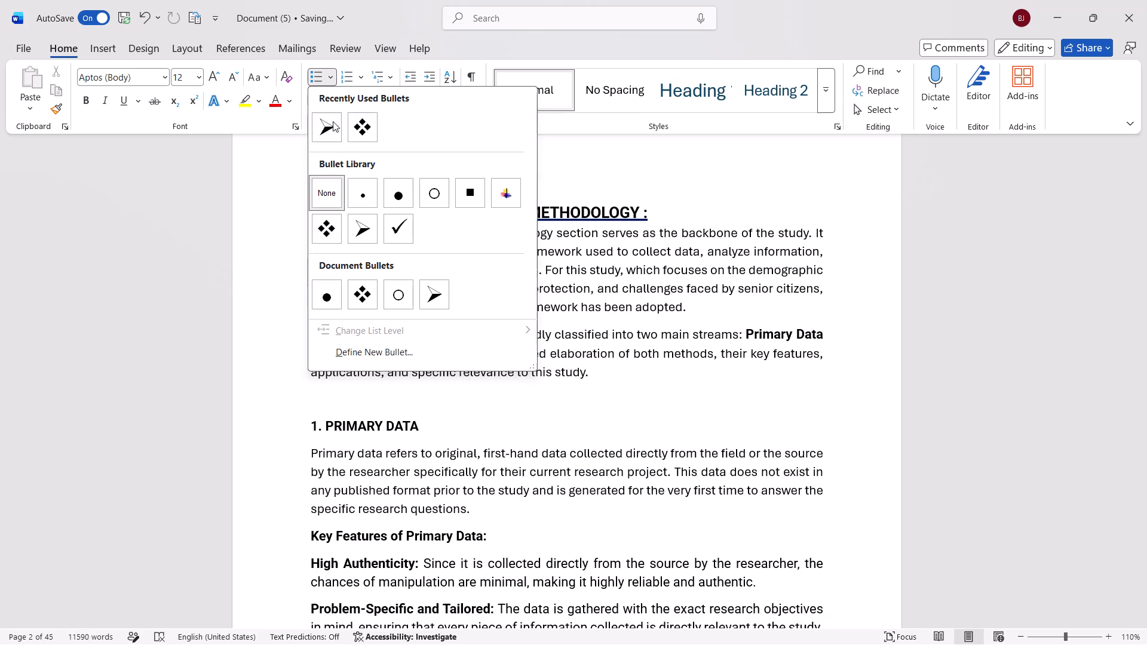
{"action": "left_click", "coordinate": [332, 137]}
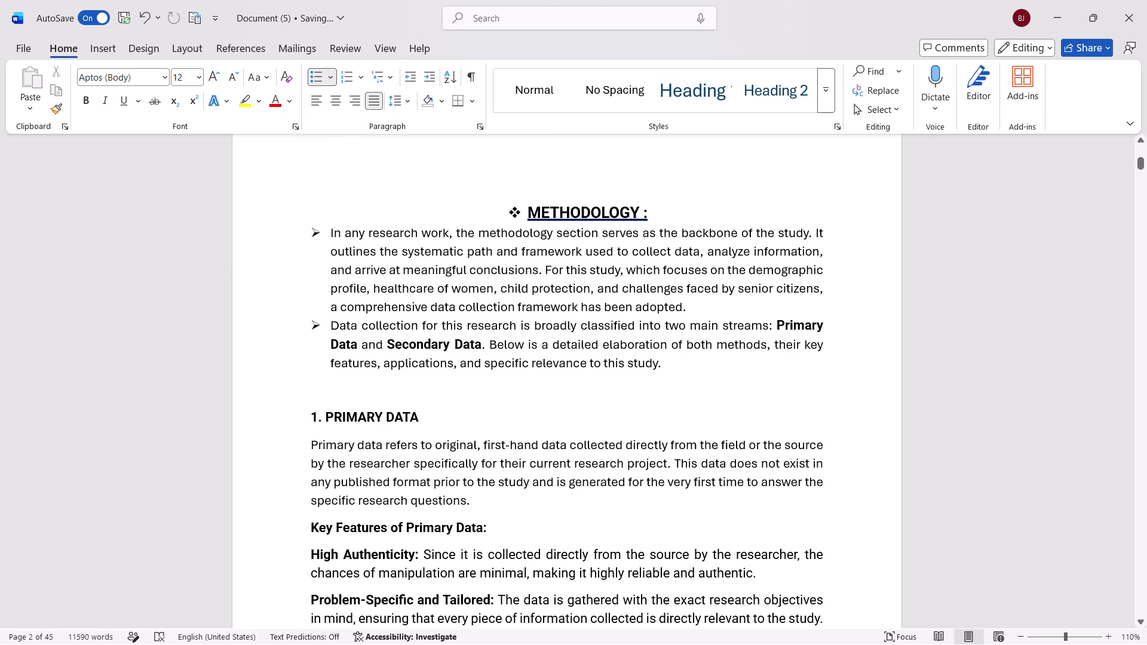
Insert an unbulleted blank line between the METHODOLOGY heading and its first arrow-bulleted paragraph.
{"action": "left_click", "coordinate": [662, 211]}
{"action": "key", "text": "Return"}
{"action": "key", "text": "BackSpace"}
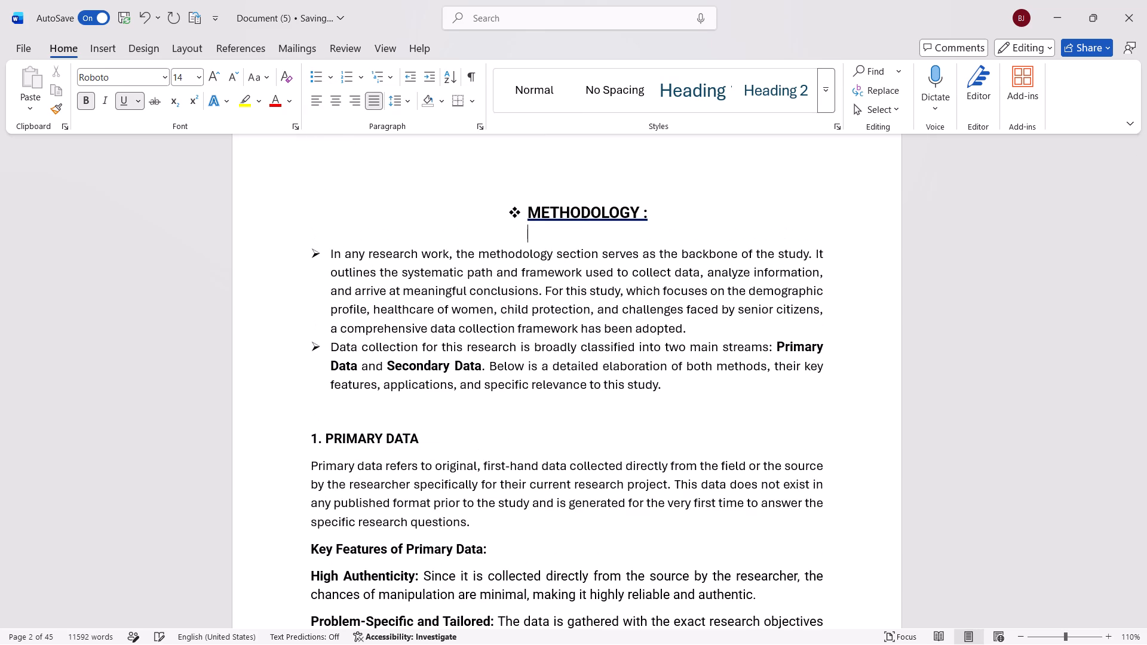
Give the Key Features of Primary Data heading a solid round bullet and decrease its indent one level.
{"action": "scroll", "coordinate": [662, 211], "scroll_direction": "down", "scroll_amount": 1}
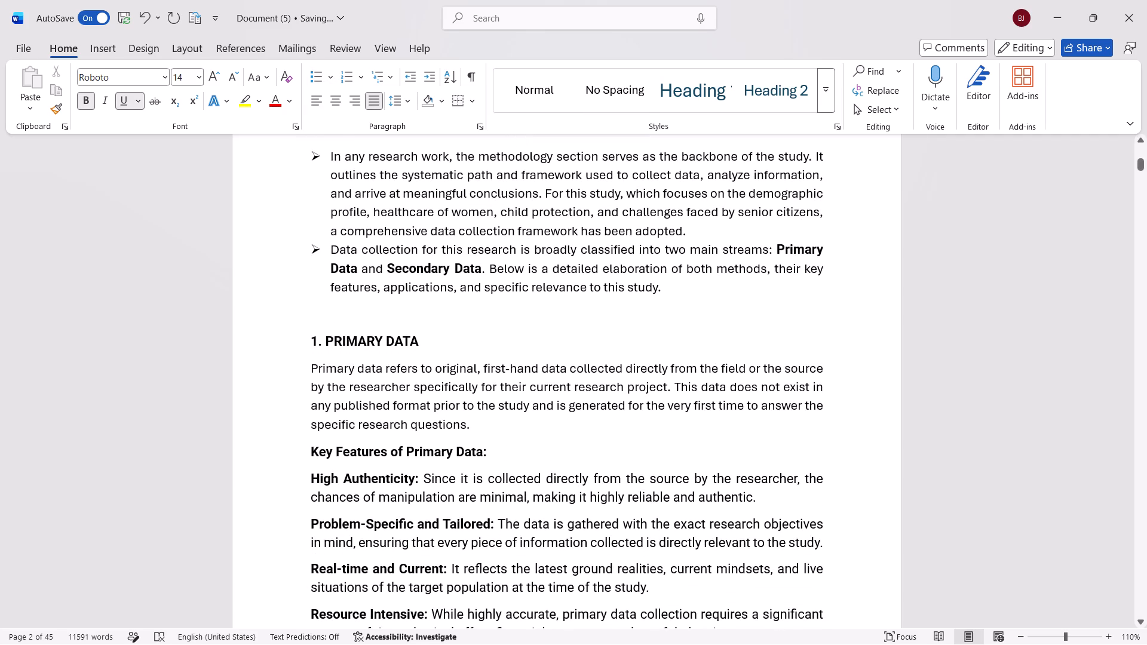
{"action": "scroll", "coordinate": [600, 364], "scroll_direction": "down", "scroll_amount": 1}
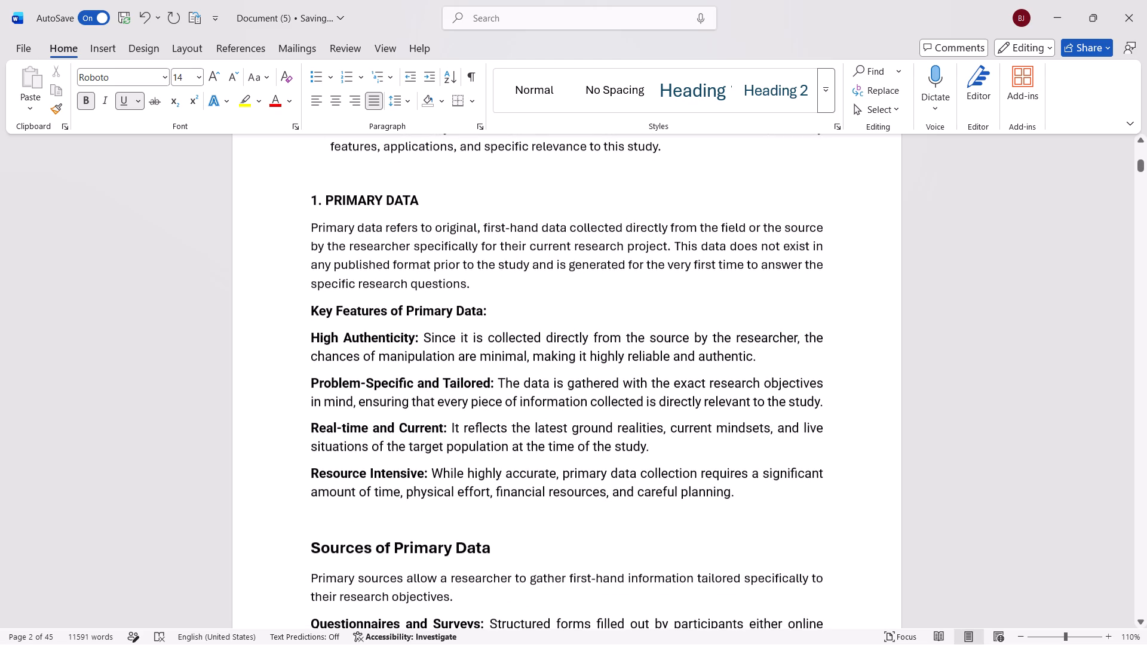
{"action": "left_click", "coordinate": [304, 303]}
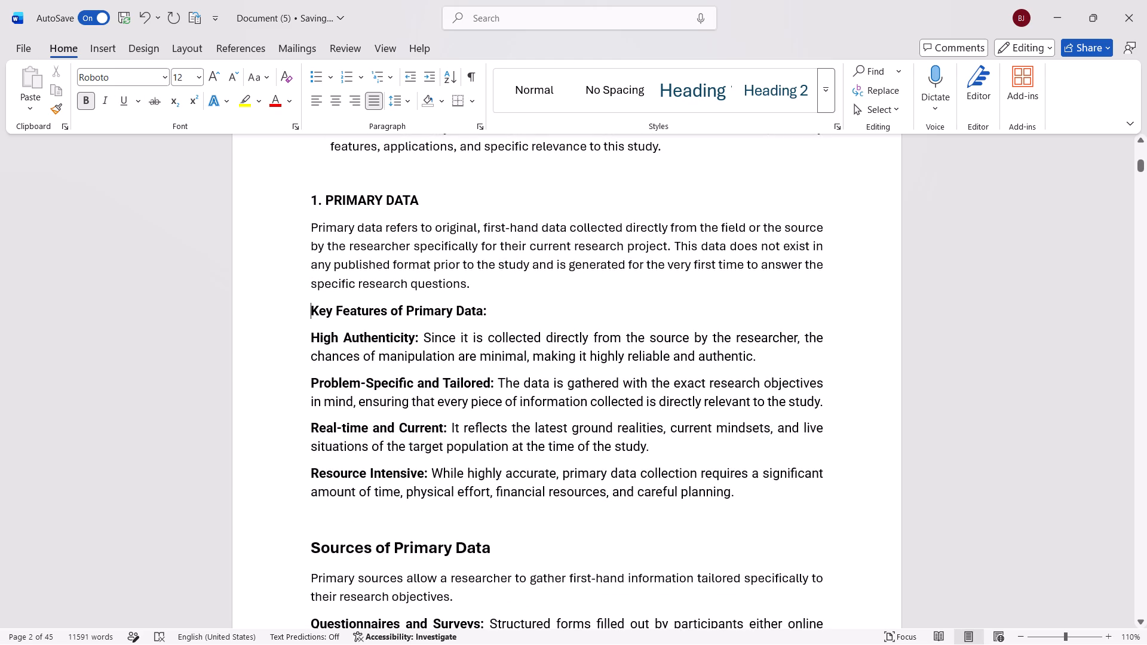
{"action": "left_click", "coordinate": [332, 79]}
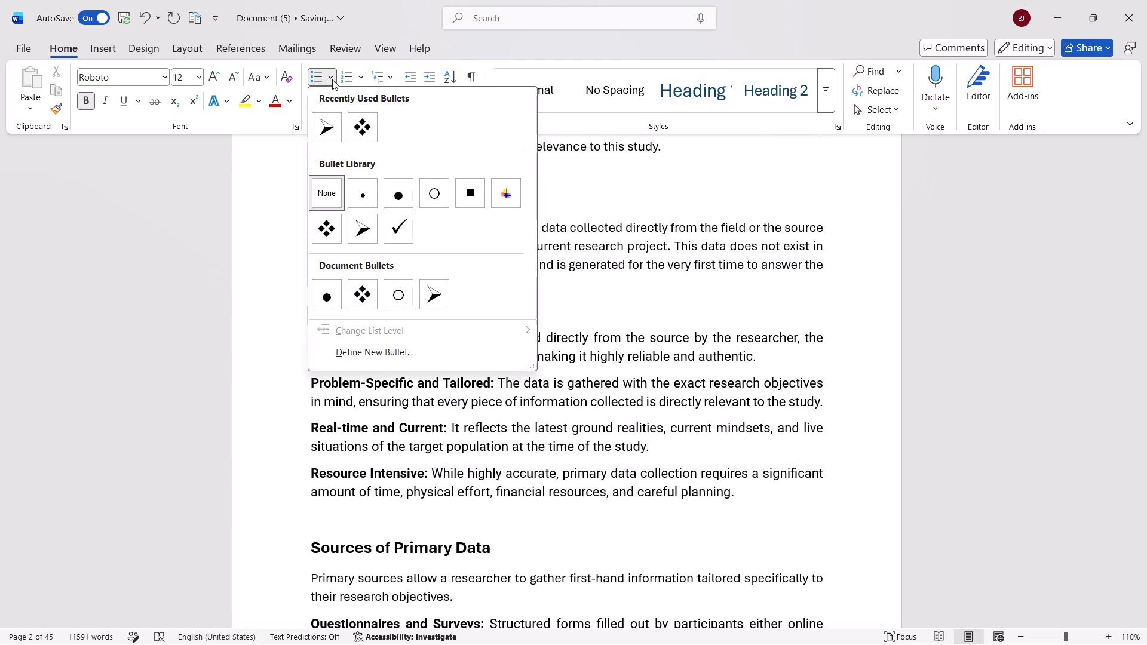
{"action": "left_click", "coordinate": [400, 195]}
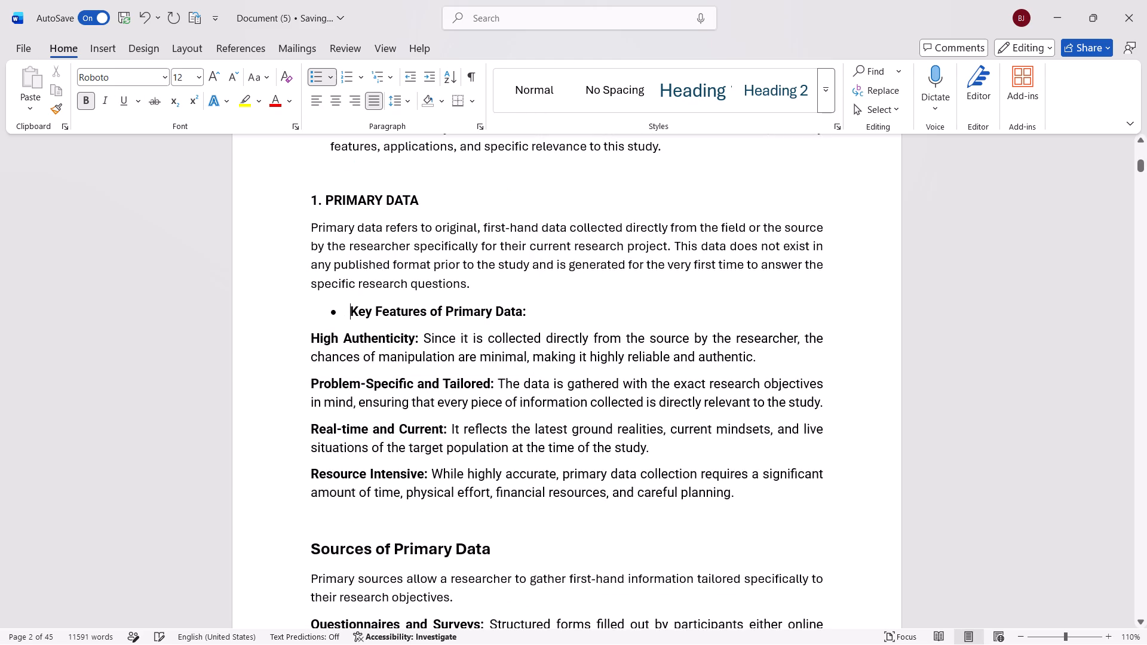
{"action": "left_click", "coordinate": [406, 81]}
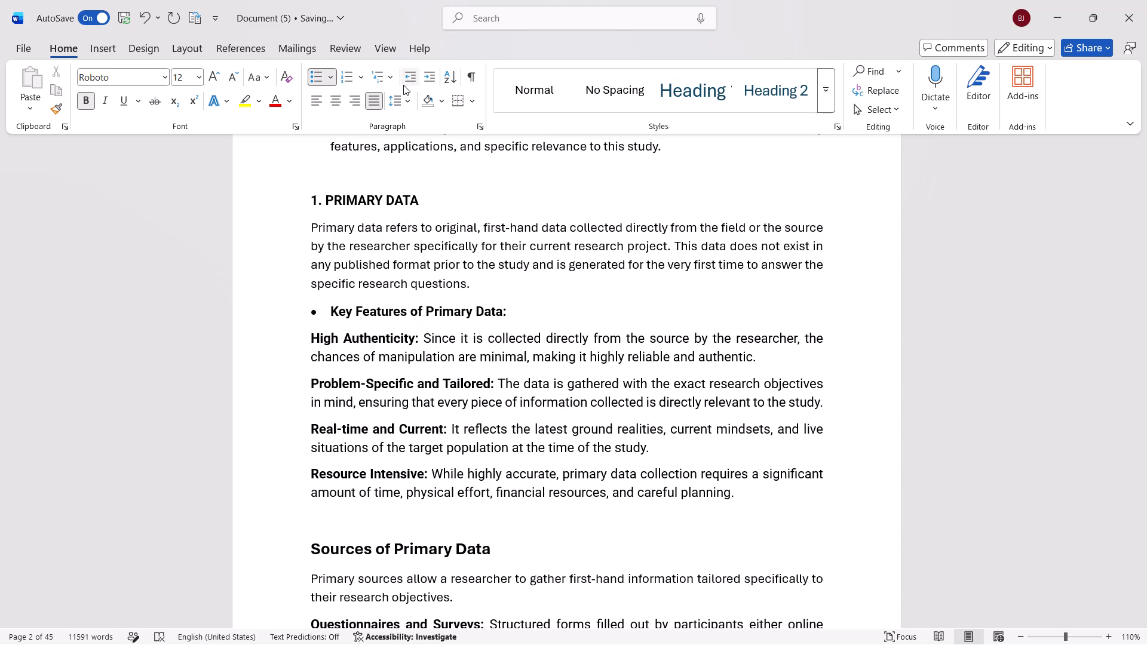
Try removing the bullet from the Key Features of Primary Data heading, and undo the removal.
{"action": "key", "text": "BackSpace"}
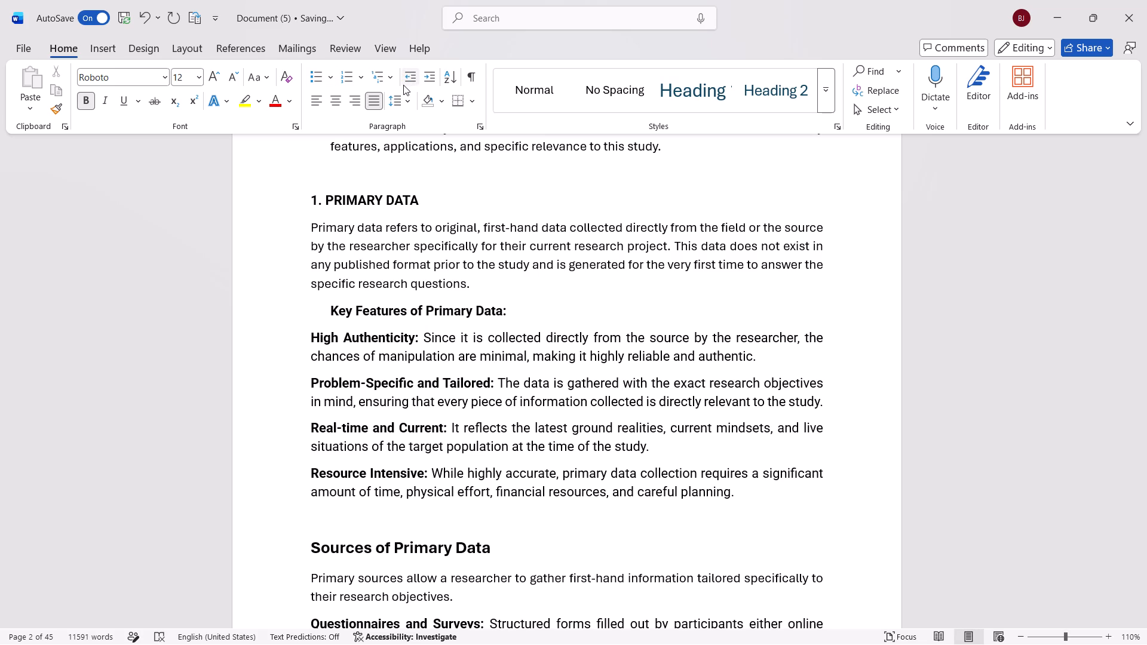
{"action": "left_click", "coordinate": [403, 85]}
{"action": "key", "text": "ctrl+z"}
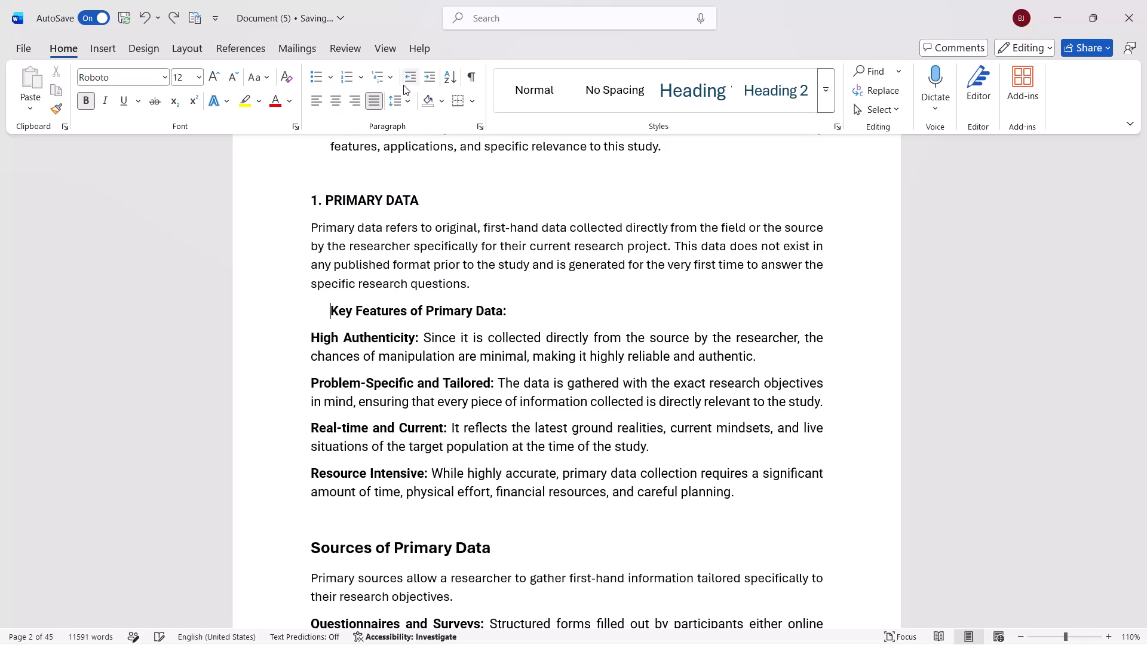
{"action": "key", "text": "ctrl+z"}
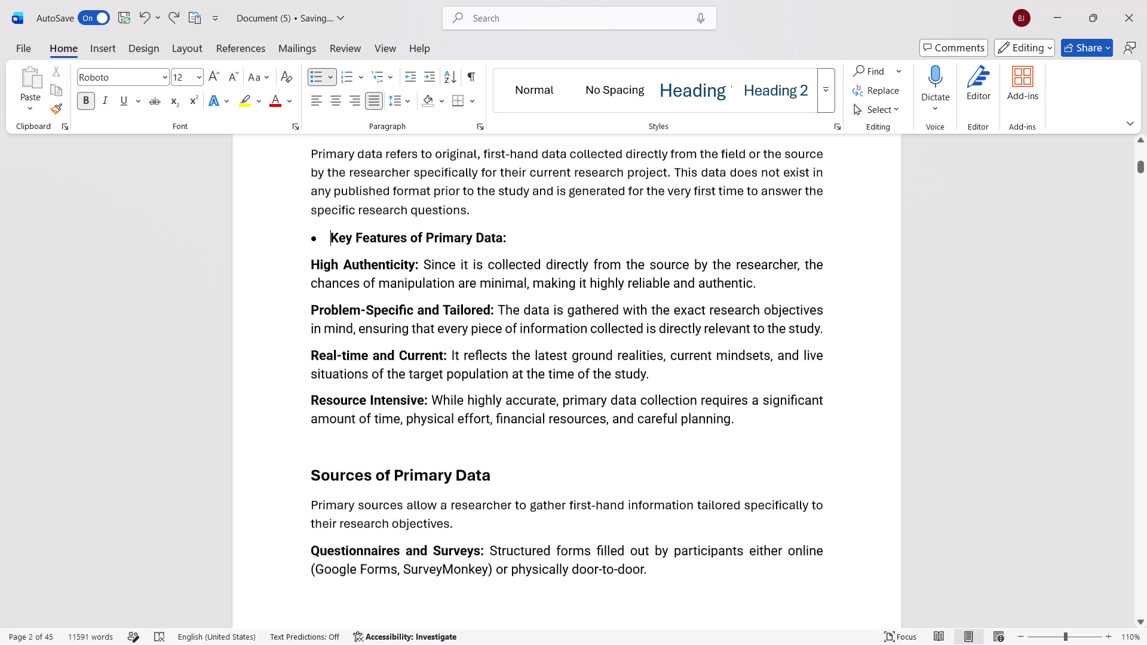
Underline the bulleted Key Features of Primary Data heading.
{"action": "left_click_drag", "start_coordinate": [519, 249], "coordinate": [332, 245]}
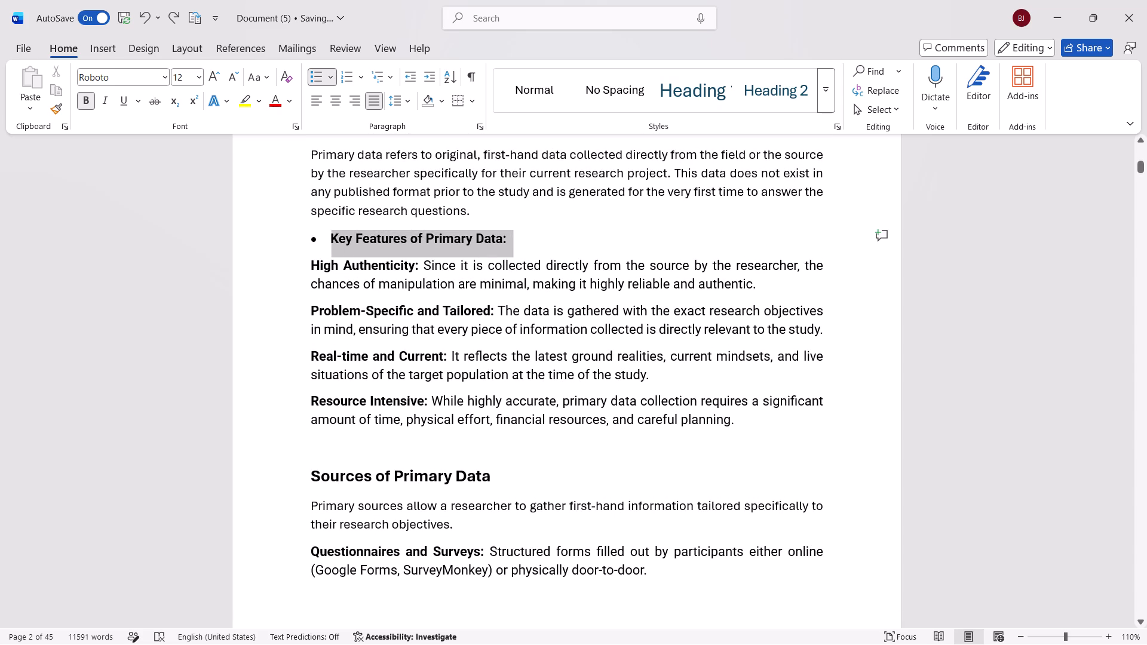
{"action": "left_click_drag", "start_coordinate": [332, 245], "coordinate": [331, 244]}
{"action": "left_click", "coordinate": [125, 100]}
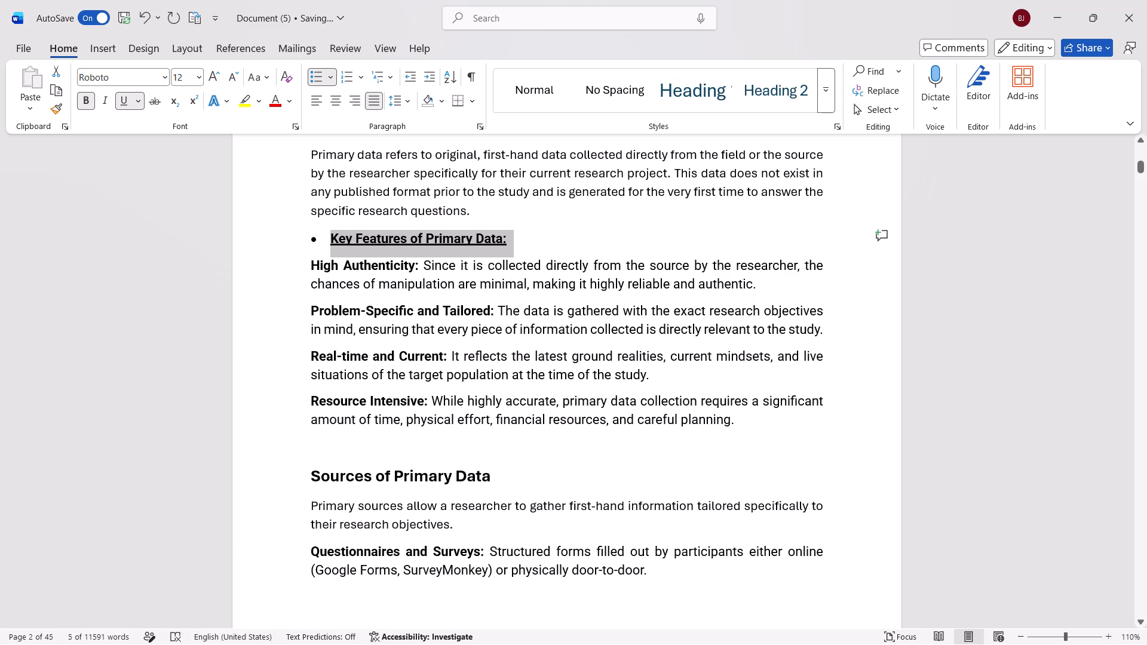
Apply a thick underline to the Sources of Primary Data heading.
{"action": "left_click_drag", "start_coordinate": [498, 473], "coordinate": [320, 473]}
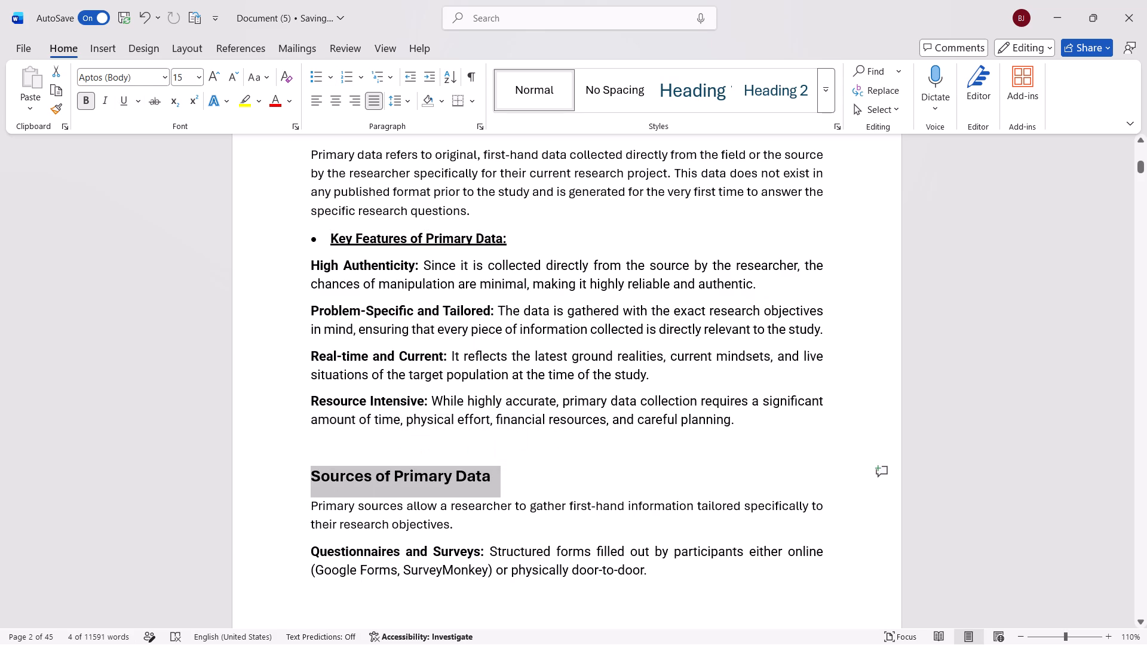
{"action": "left_click", "coordinate": [139, 98]}
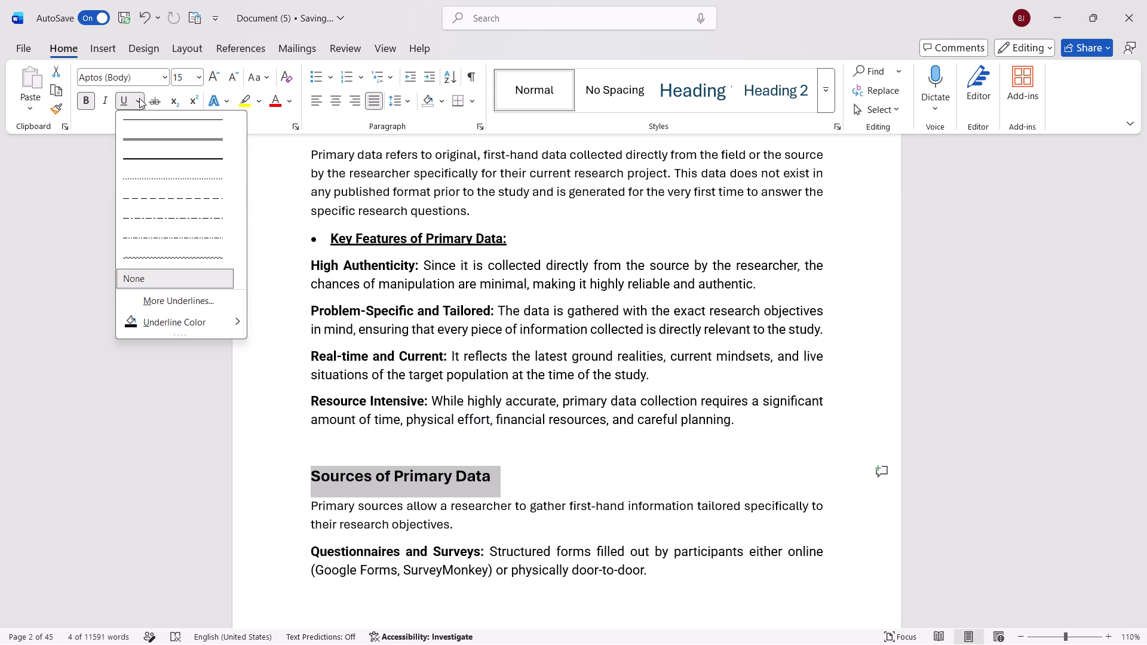
{"action": "left_click", "coordinate": [158, 162]}
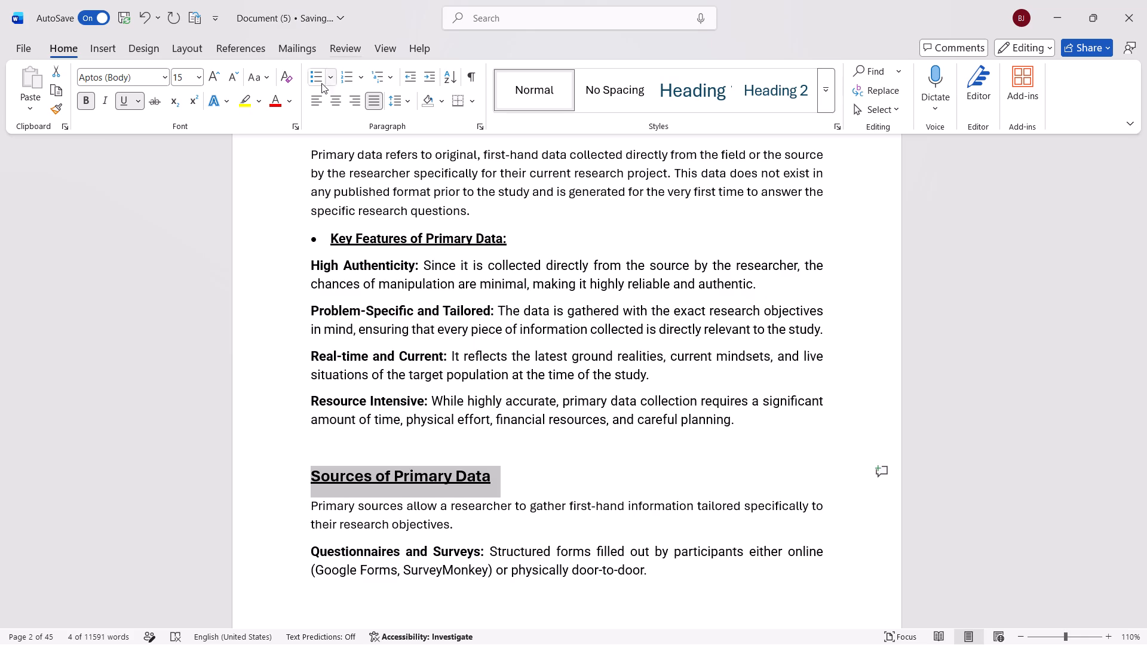
Give the Sources of Primary Data heading a solid round bullet and decrease its indent one level.
{"action": "left_click", "coordinate": [326, 78]}
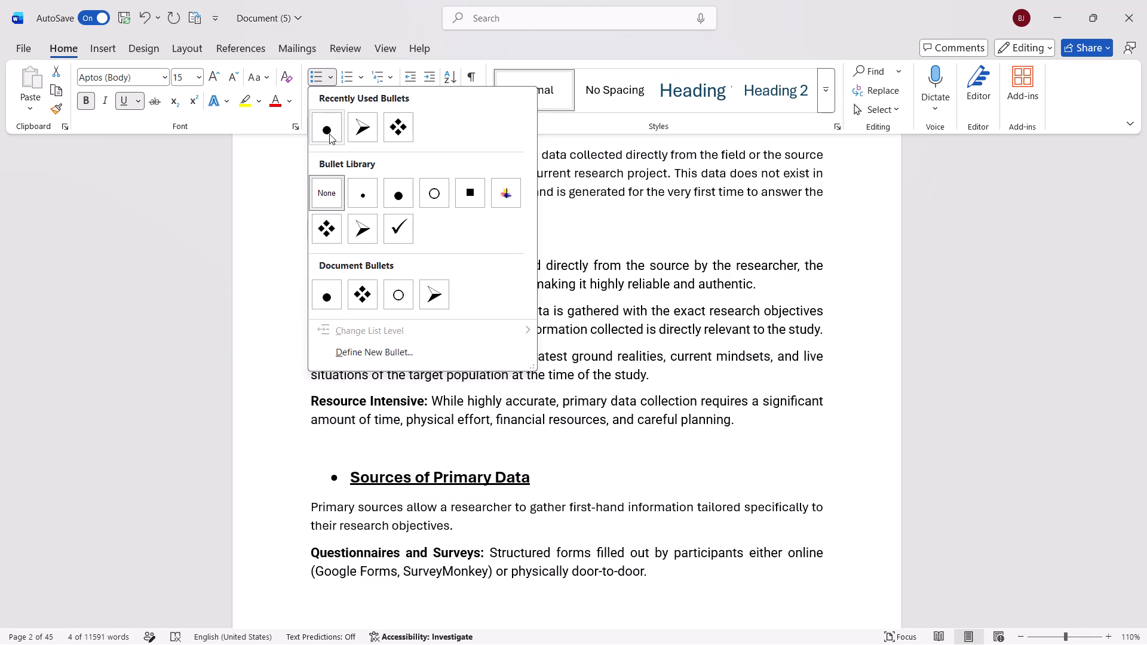
{"action": "left_click", "coordinate": [329, 134]}
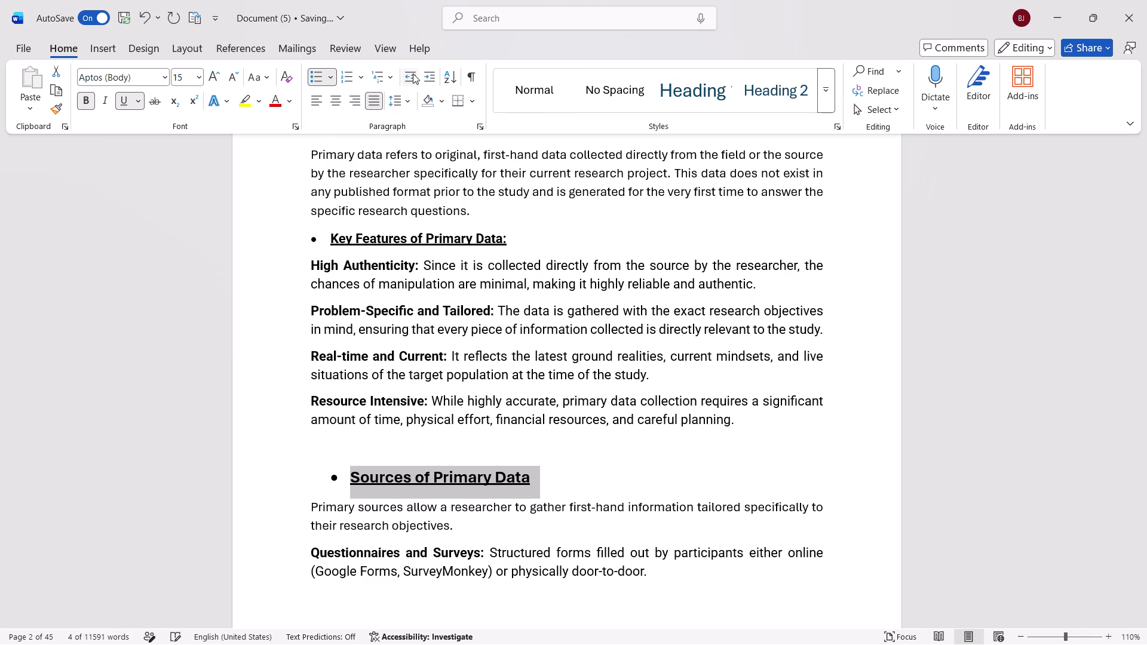
{"action": "left_click", "coordinate": [413, 73]}
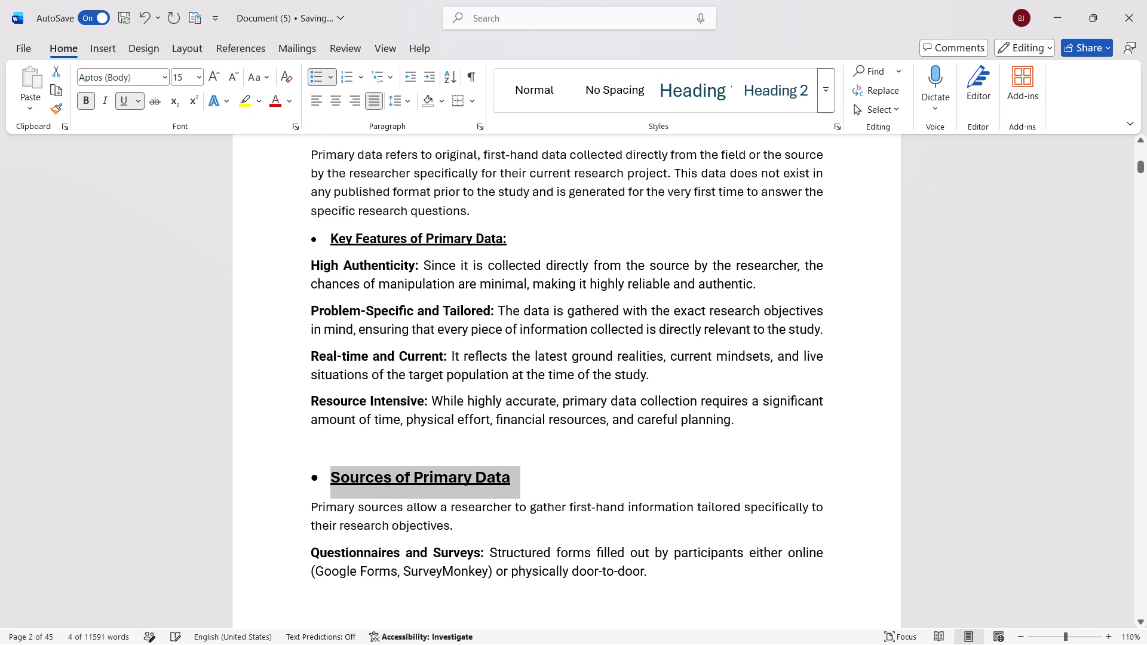
Add a space and a colon at the end of the Sources of Primary Data heading.
{"action": "left_click", "coordinate": [517, 480]}
{"action": "key", "text": "space"}
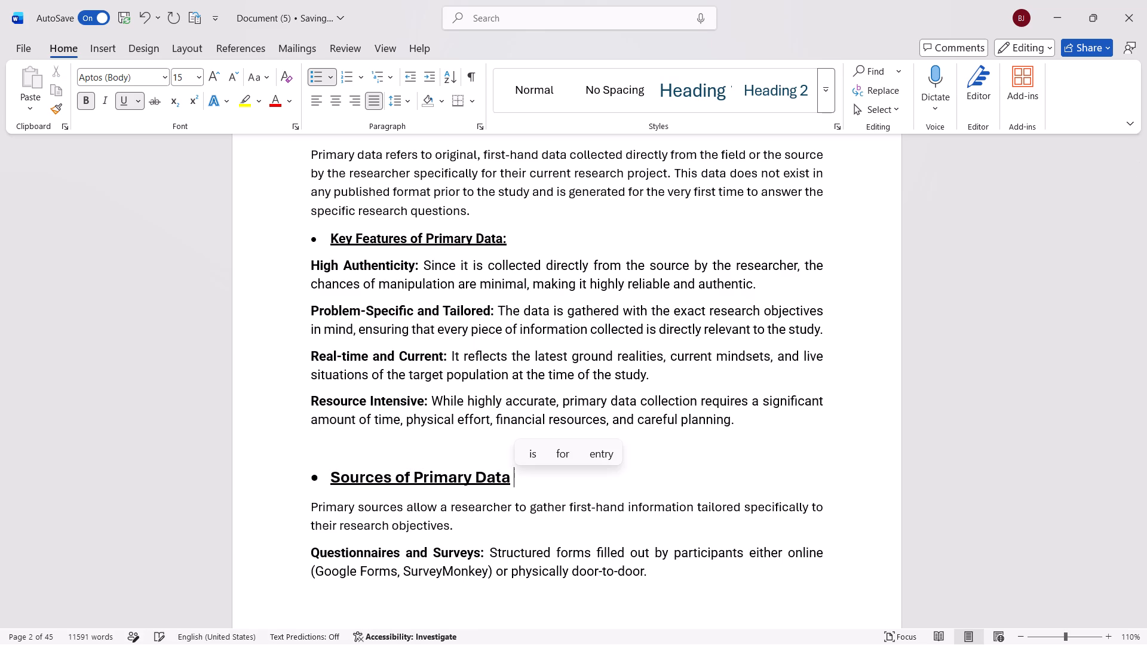
{"action": "key", "text": "shift+colon"}
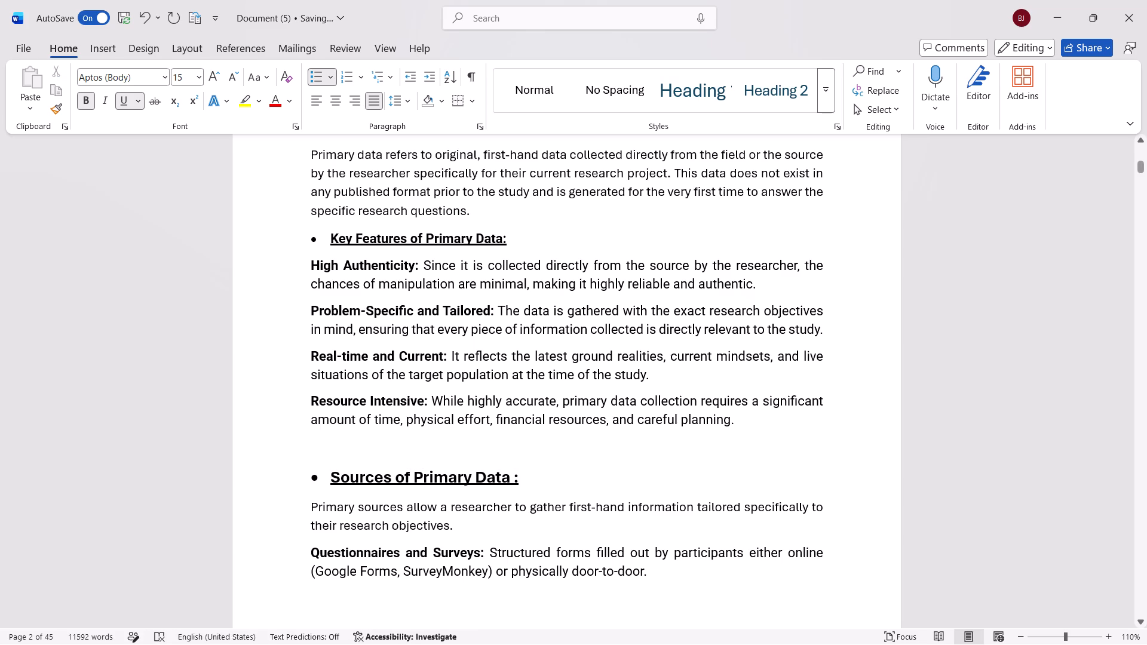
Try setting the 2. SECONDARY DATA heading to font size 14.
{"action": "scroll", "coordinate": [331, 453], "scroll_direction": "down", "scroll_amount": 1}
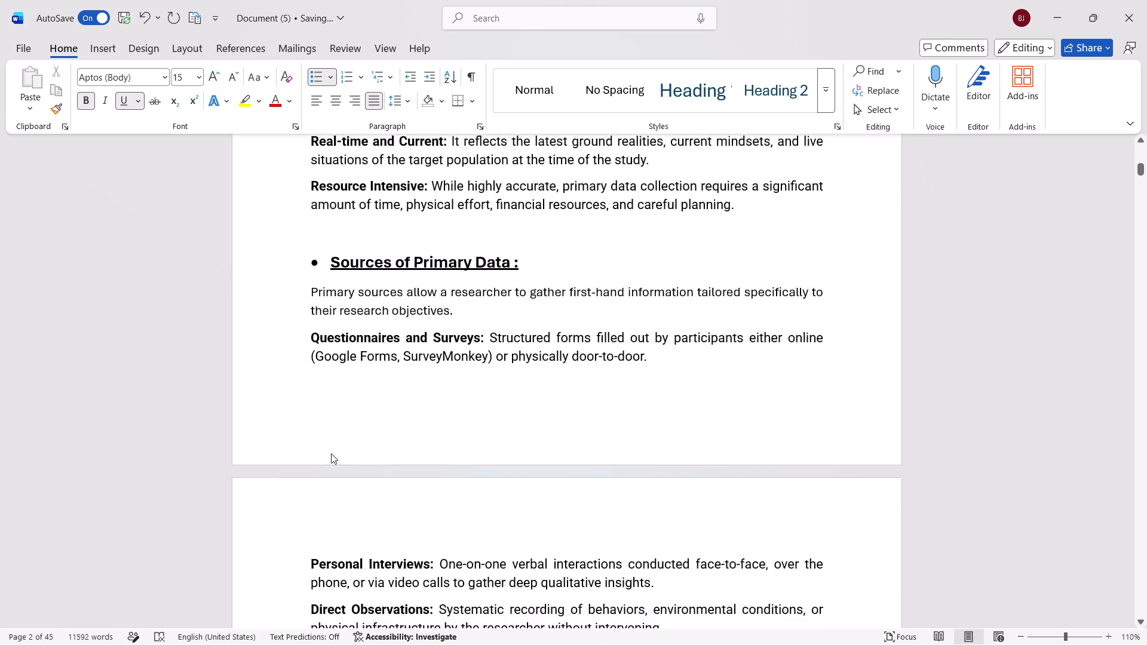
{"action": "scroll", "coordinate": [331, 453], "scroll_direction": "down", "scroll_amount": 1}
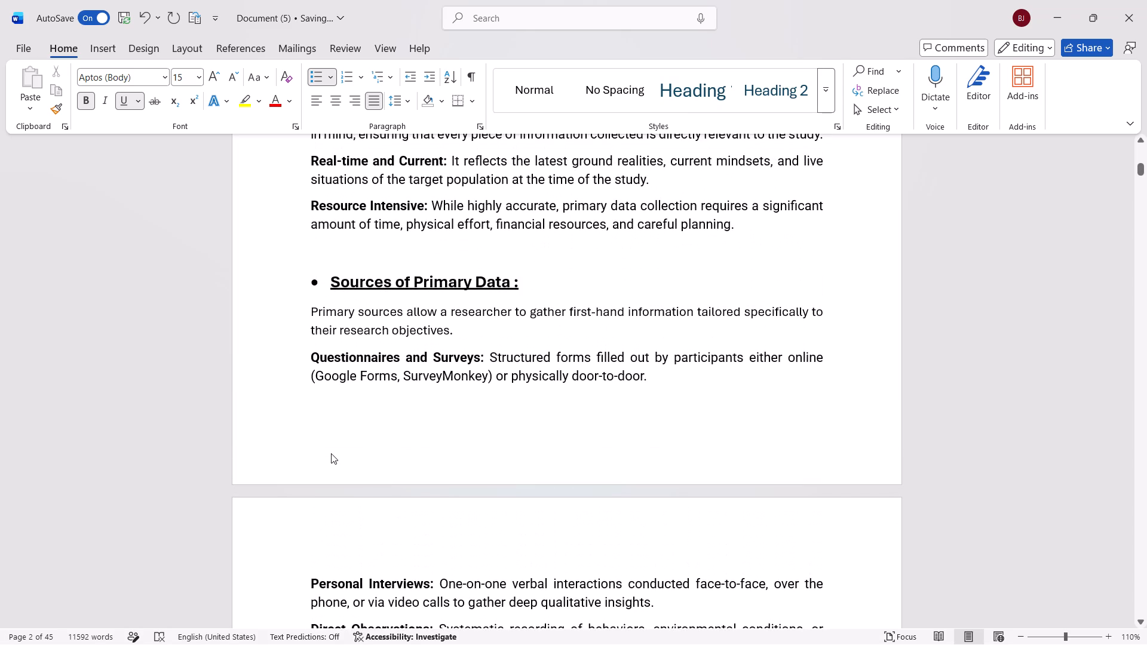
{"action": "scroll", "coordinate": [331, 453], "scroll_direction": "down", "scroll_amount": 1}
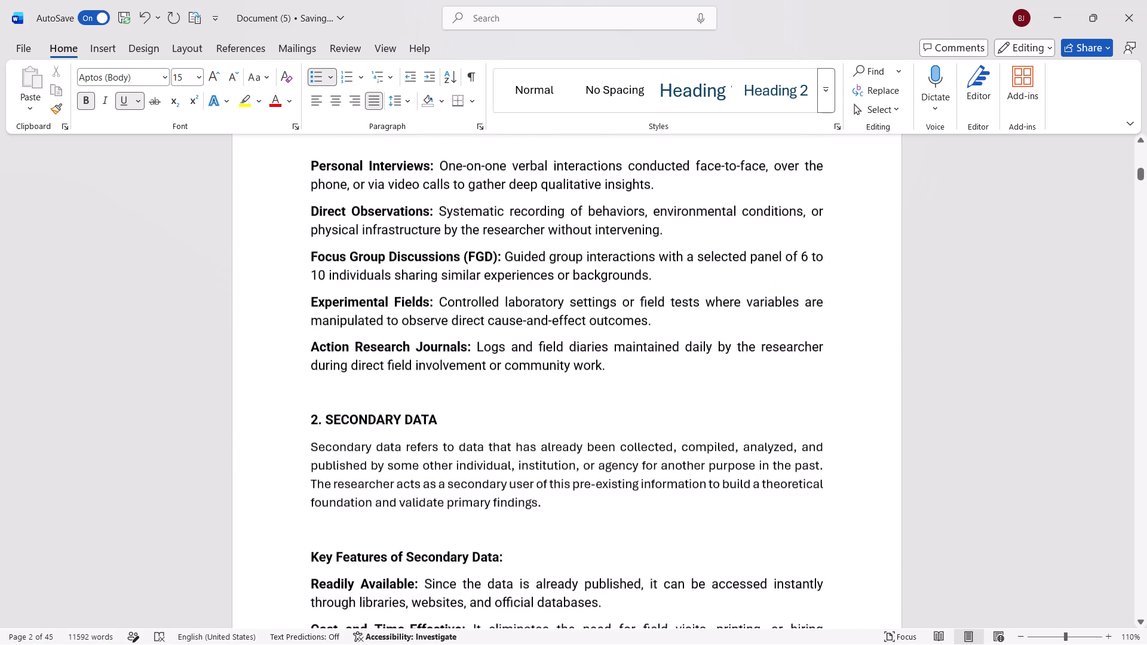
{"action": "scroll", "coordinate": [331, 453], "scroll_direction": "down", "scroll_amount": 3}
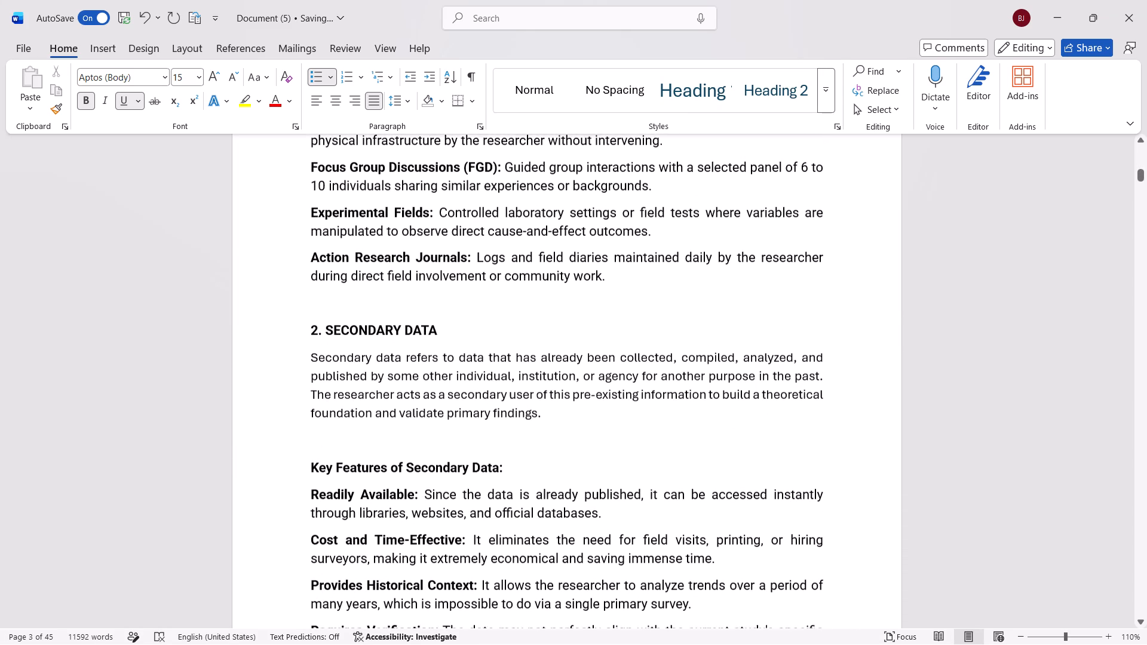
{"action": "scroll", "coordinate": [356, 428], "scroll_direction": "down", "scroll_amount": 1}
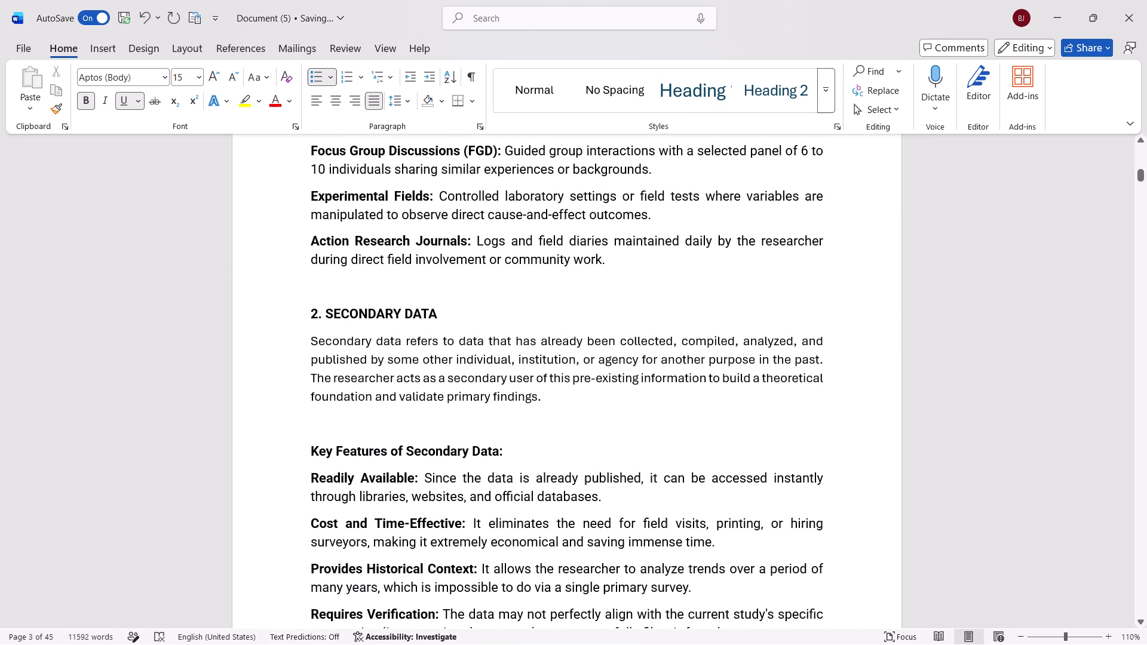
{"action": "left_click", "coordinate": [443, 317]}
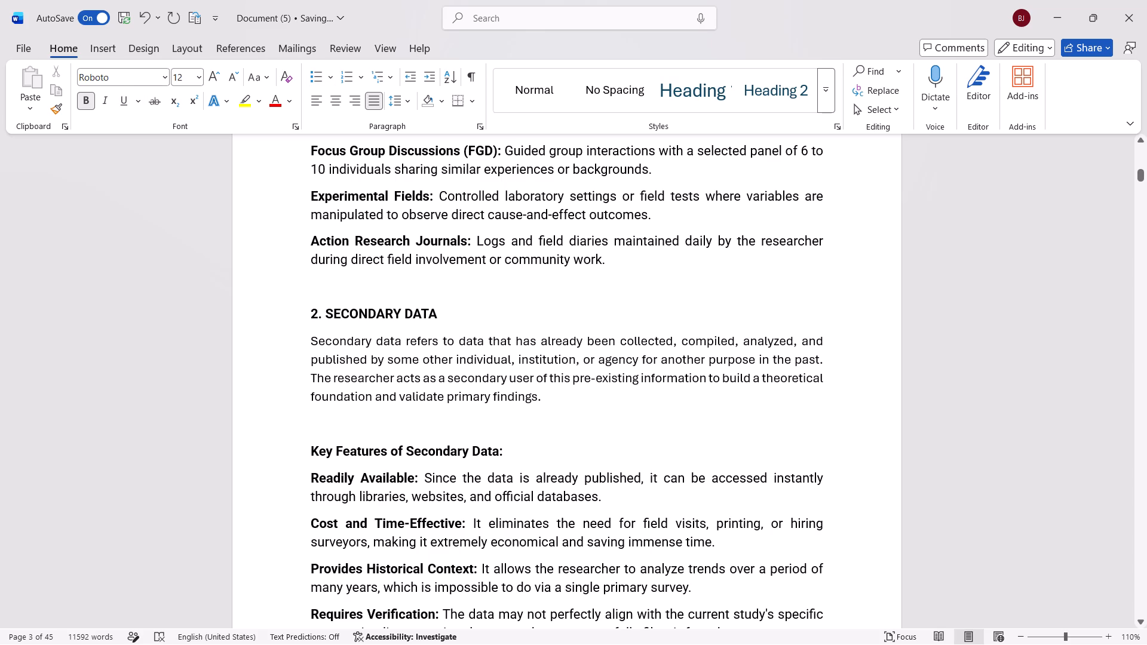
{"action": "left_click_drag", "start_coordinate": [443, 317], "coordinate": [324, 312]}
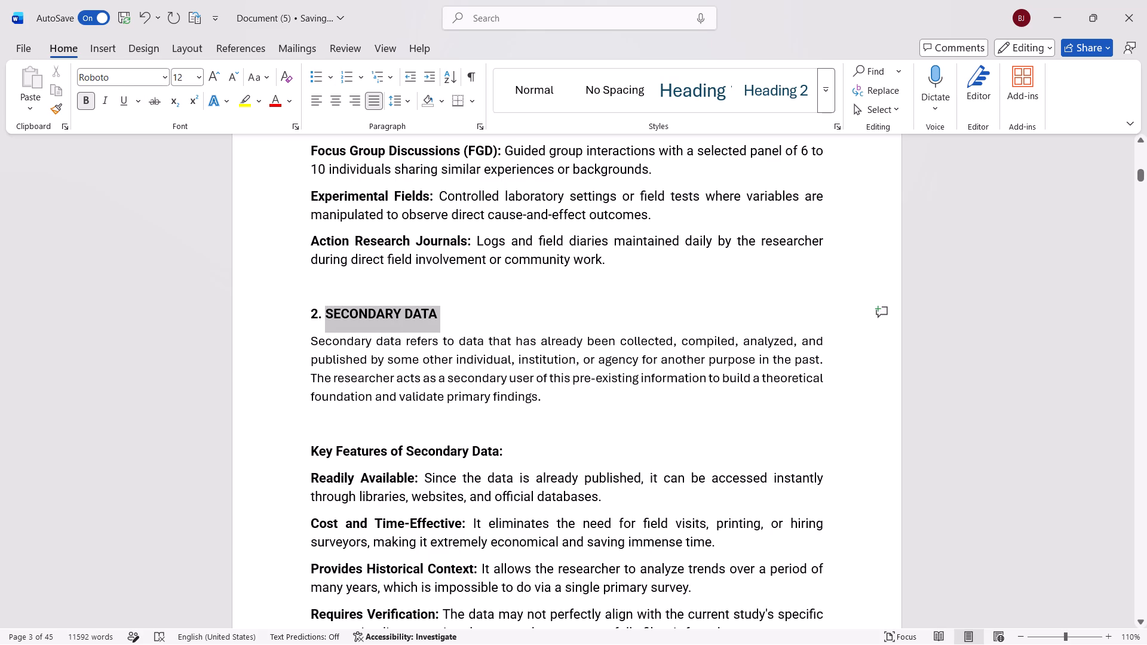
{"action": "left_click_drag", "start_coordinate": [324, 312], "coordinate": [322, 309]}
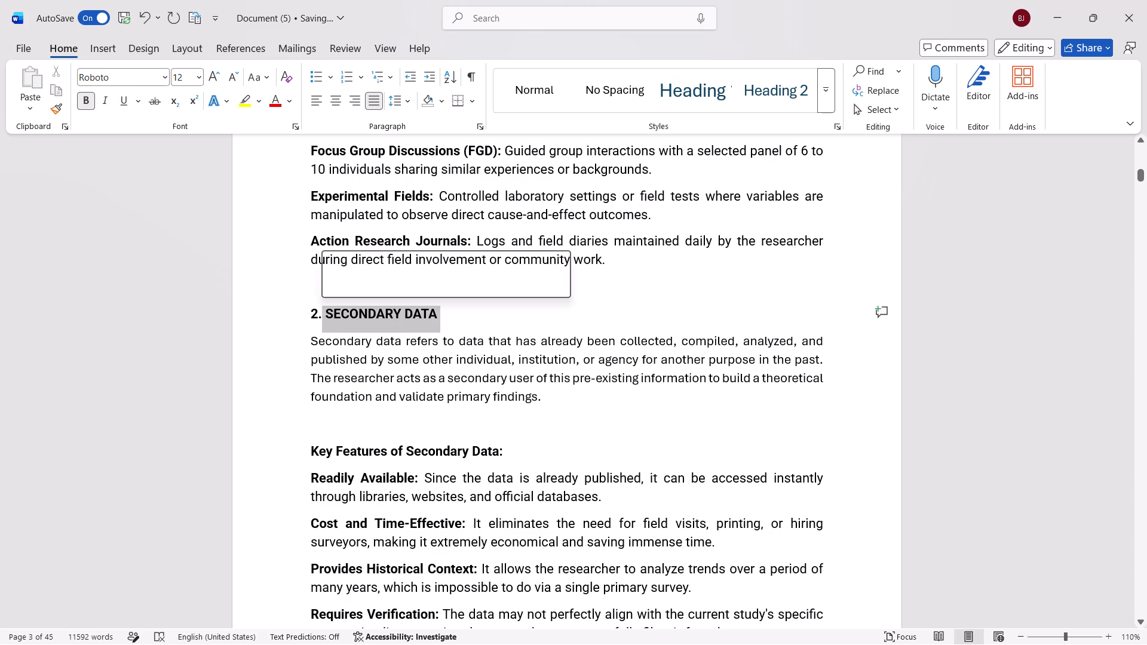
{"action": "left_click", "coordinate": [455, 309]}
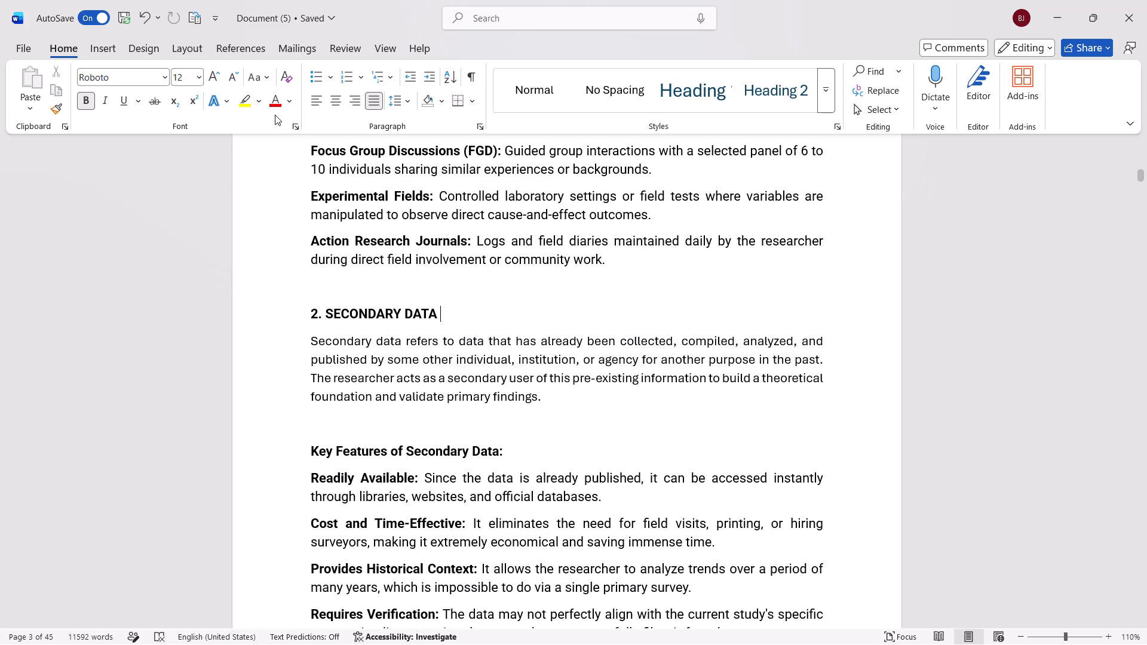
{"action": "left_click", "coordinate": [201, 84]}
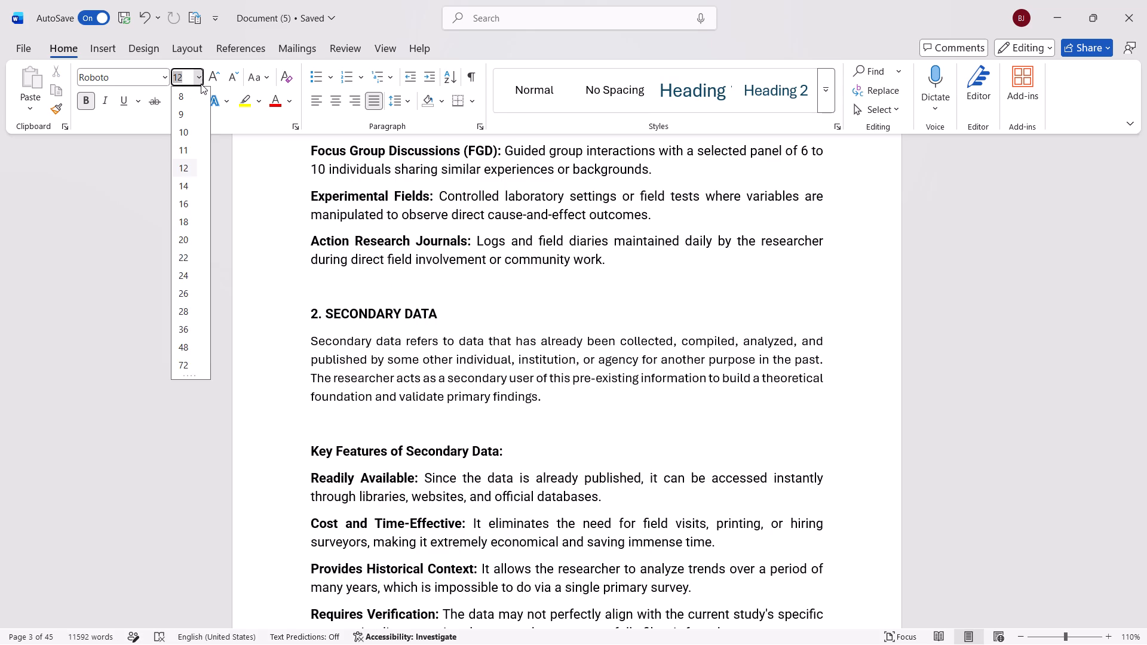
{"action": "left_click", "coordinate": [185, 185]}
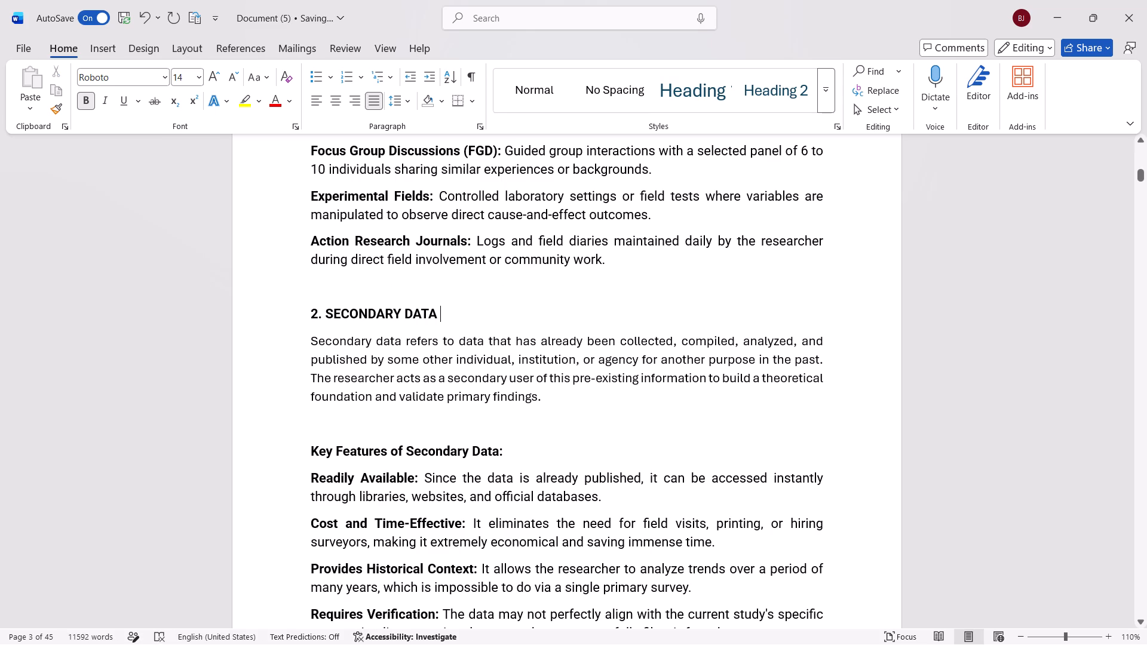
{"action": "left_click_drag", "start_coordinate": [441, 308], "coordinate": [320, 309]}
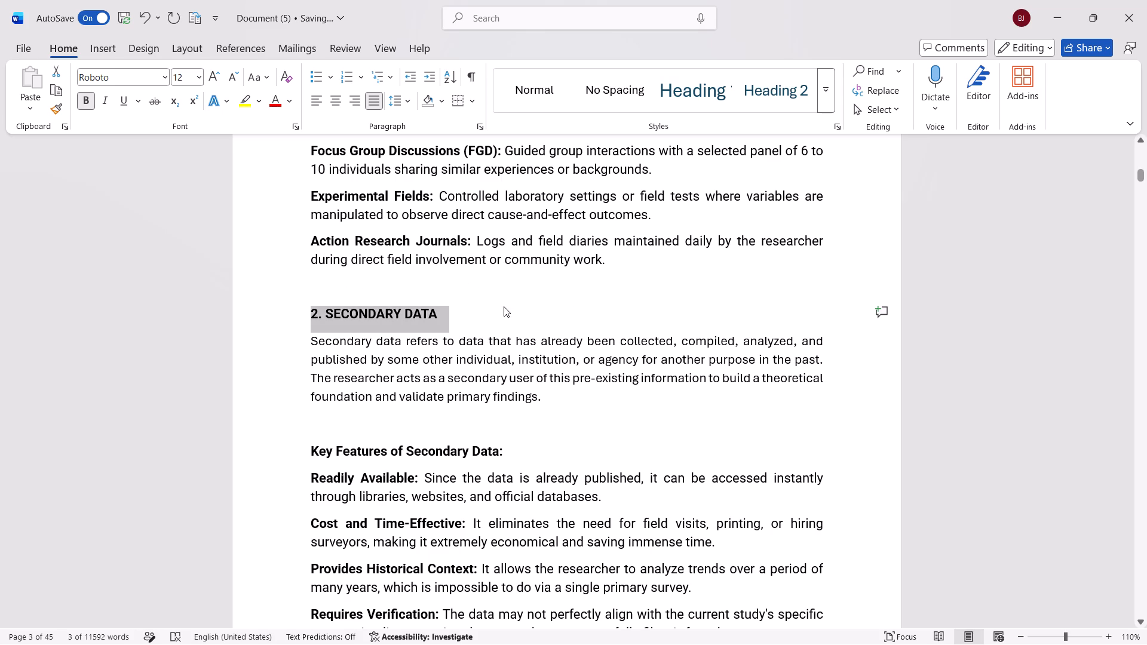
Add a colon at the end of the 2. SECONDARY DATA heading.
{"action": "left_click", "coordinate": [457, 306]}
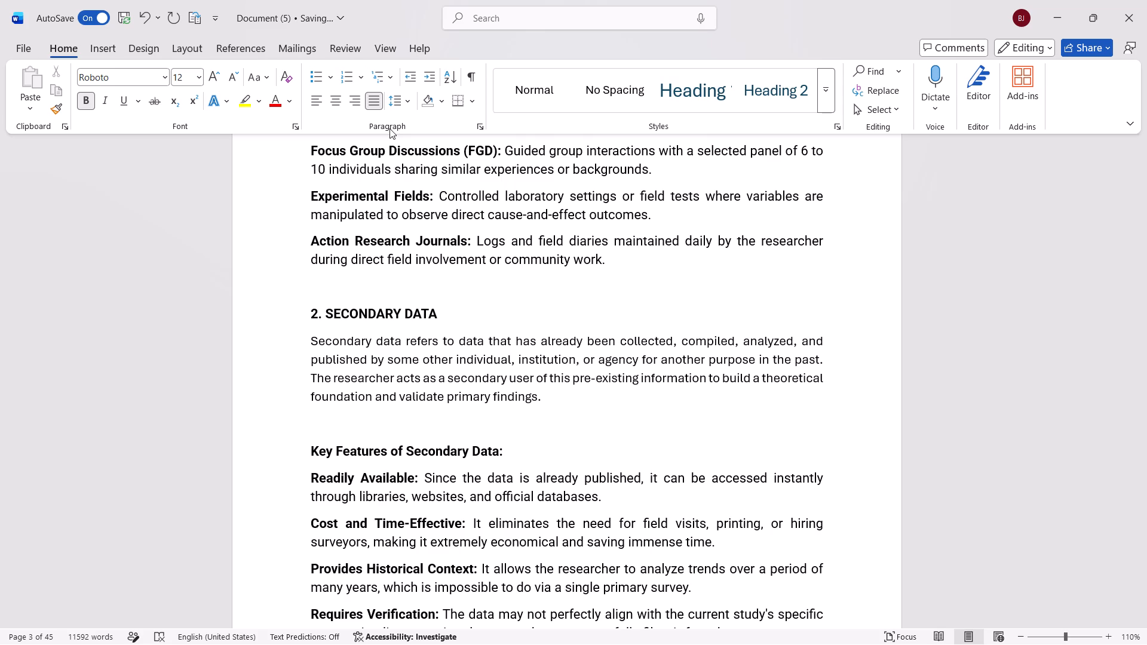
{"action": "key", "text": "shift+colon"}
Apply a thick underline to the Key Features of Secondary Data heading.
{"action": "left_click_drag", "start_coordinate": [513, 456], "coordinate": [324, 445]}
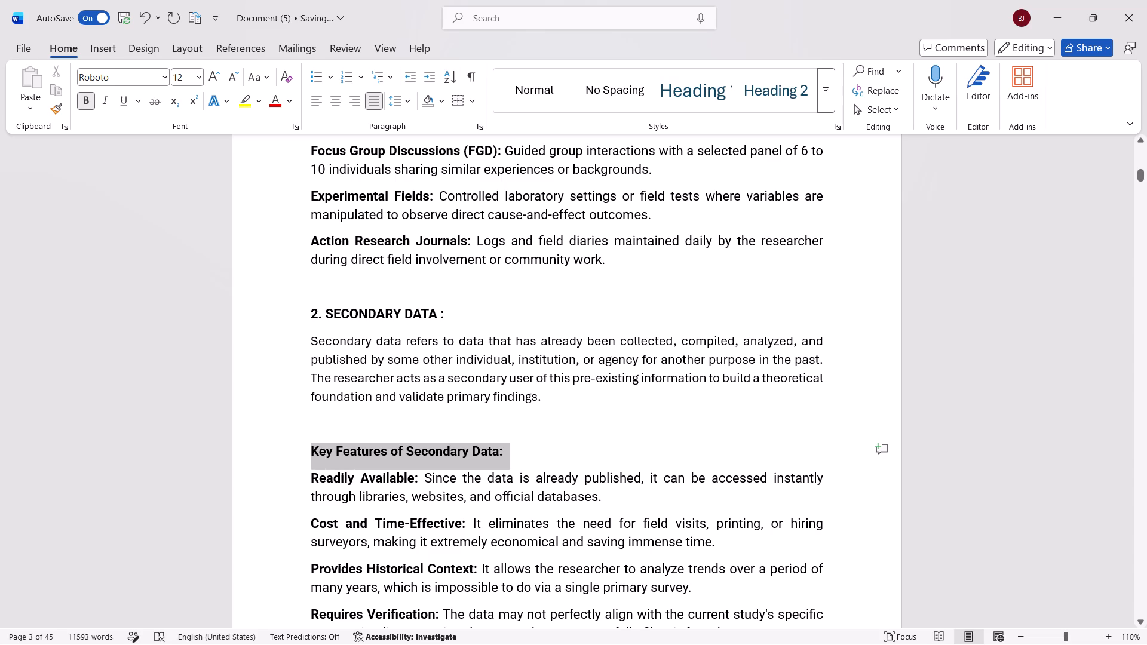
{"action": "left_click_drag", "start_coordinate": [324, 445], "coordinate": [322, 444]}
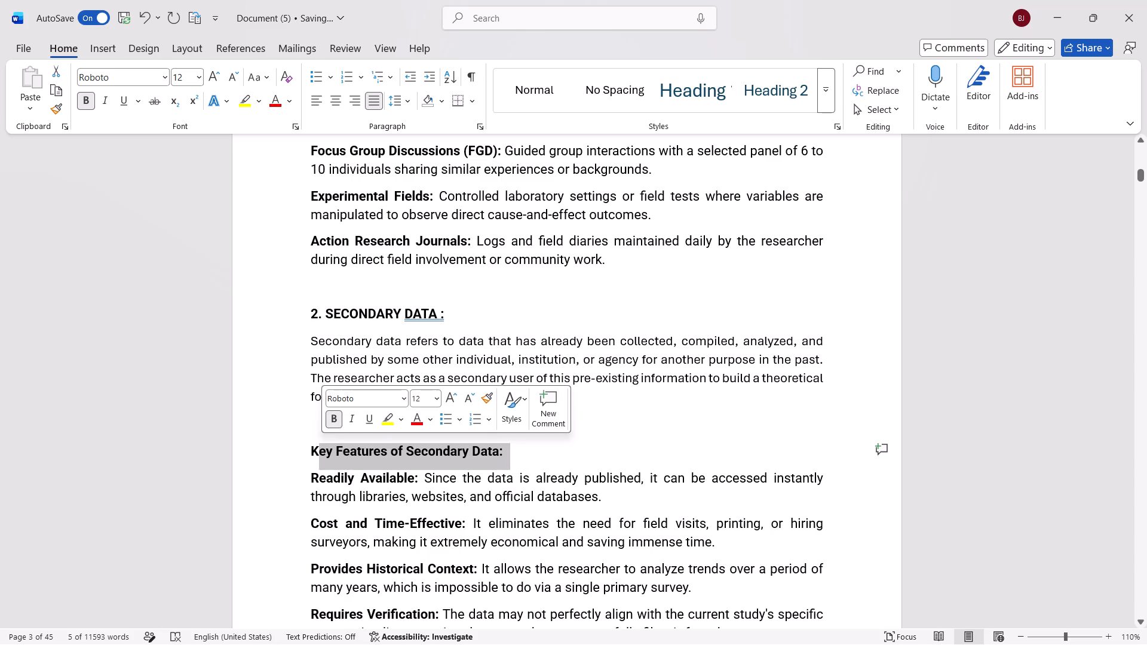
{"action": "left_click", "coordinate": [520, 457]}
{"action": "left_click_drag", "start_coordinate": [520, 457], "coordinate": [338, 450]}
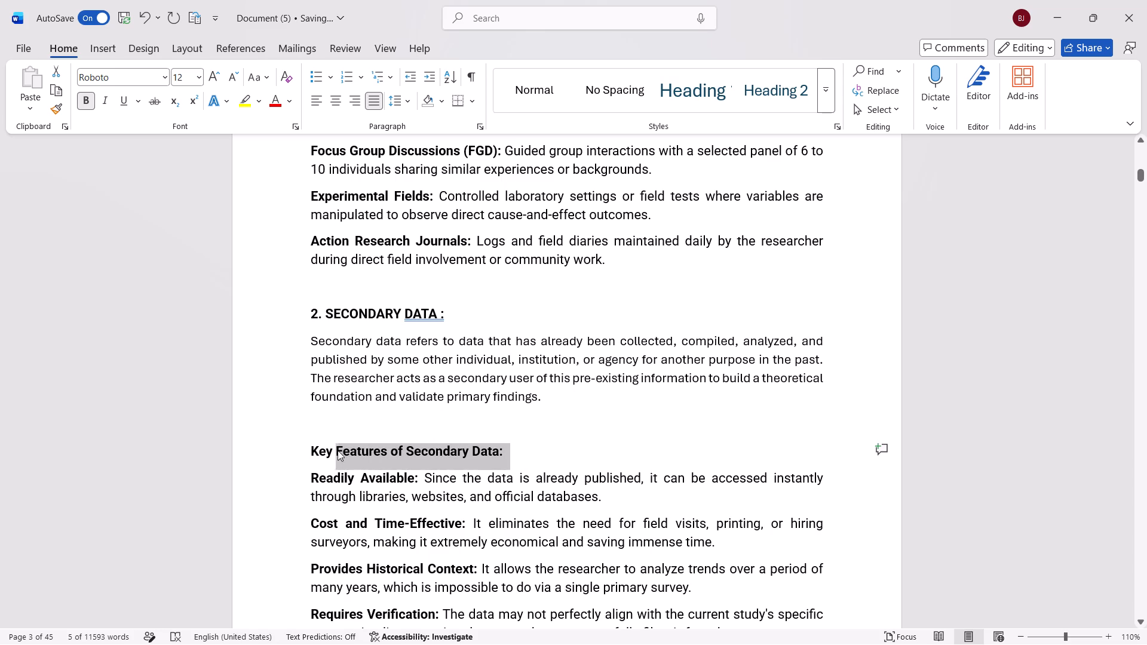
{"action": "left_click_drag", "start_coordinate": [338, 450], "coordinate": [315, 443]}
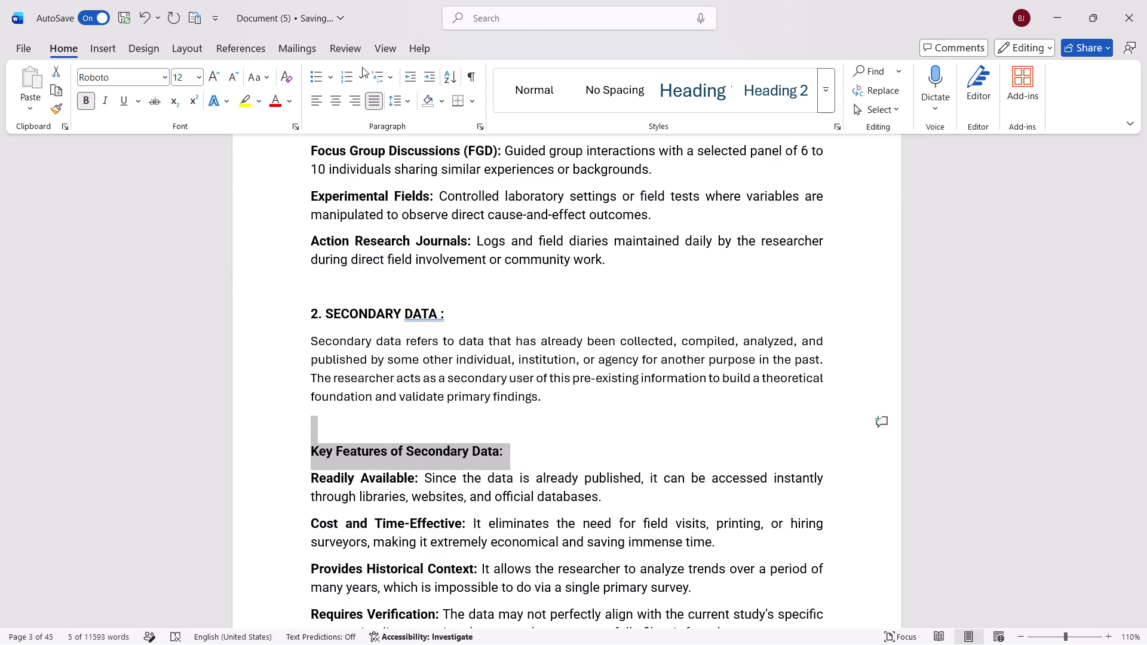
{"action": "left_click", "coordinate": [136, 98]}
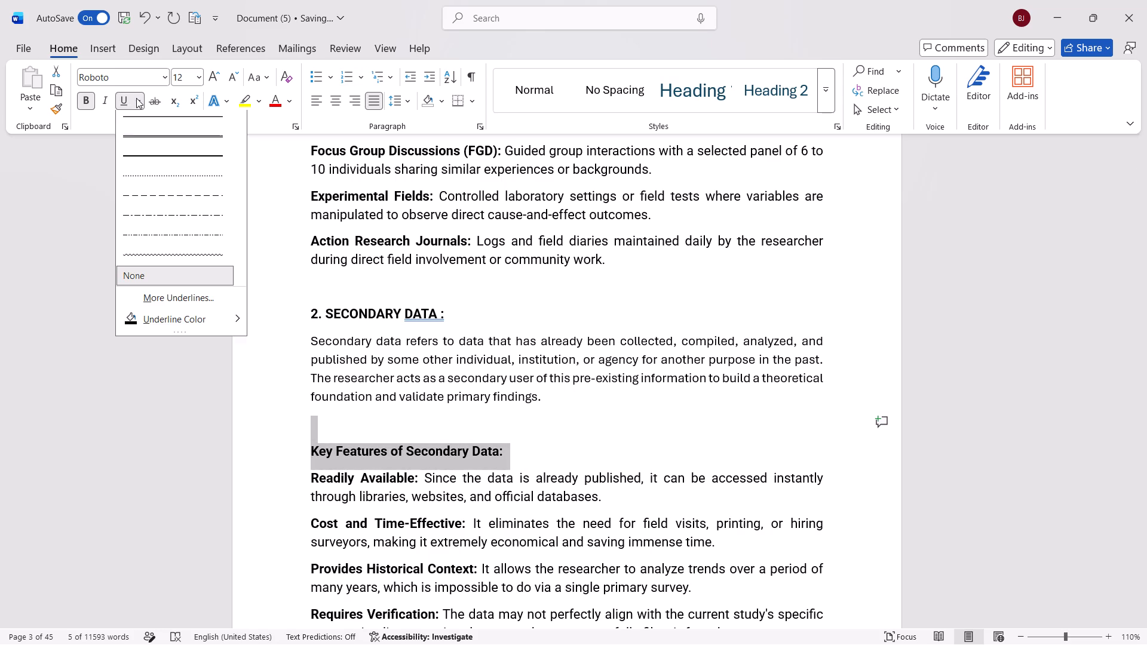
{"action": "left_click", "coordinate": [162, 157]}
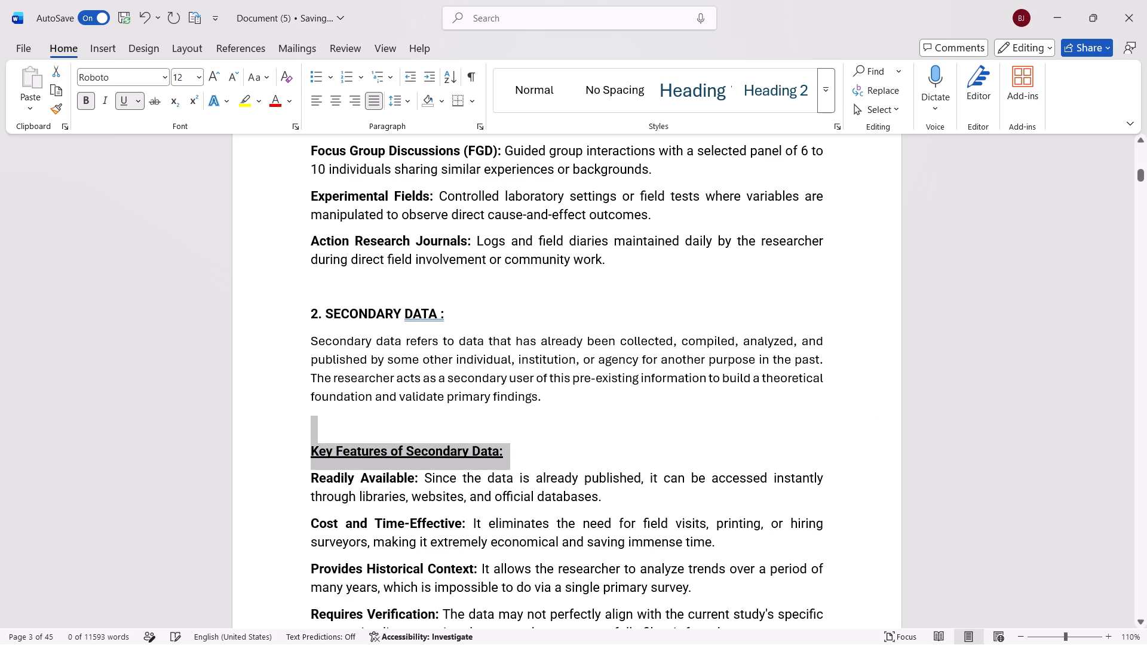
Give the Key Features of Secondary Data heading a solid round bullet and decrease its indent one level.
{"action": "left_click", "coordinate": [329, 75]}
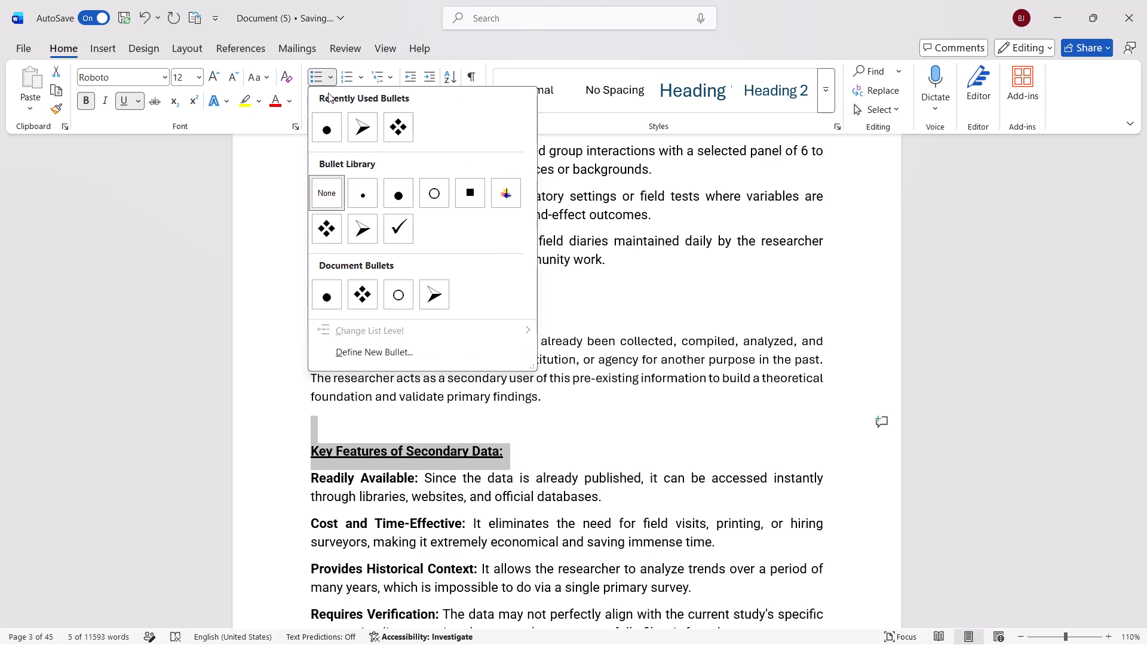
{"action": "left_click", "coordinate": [326, 127]}
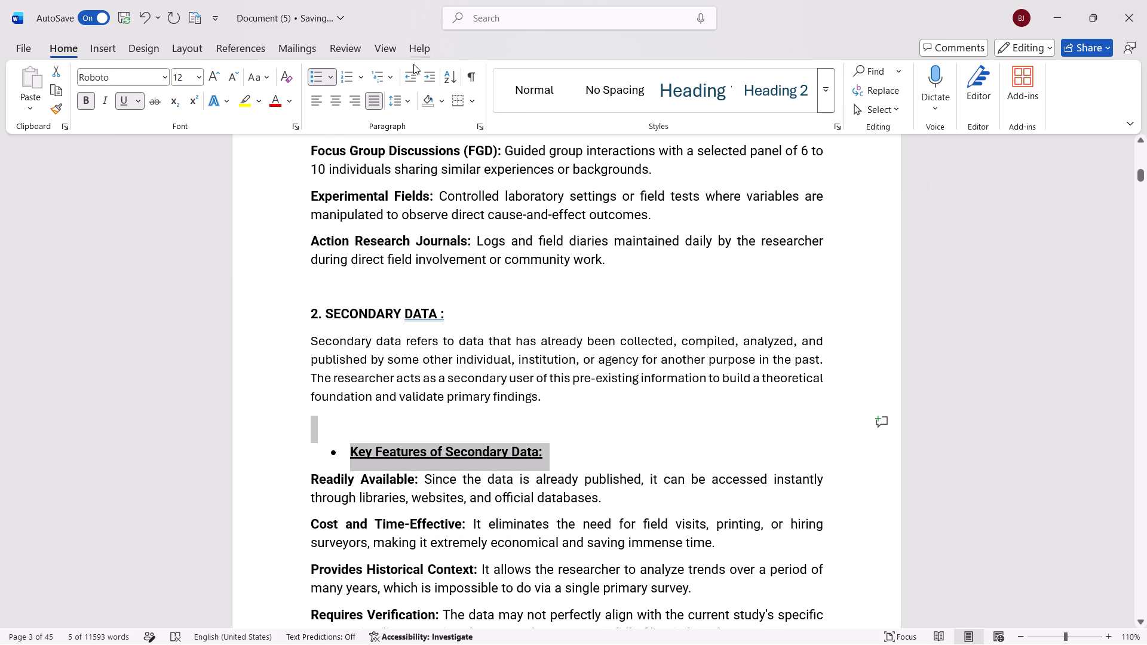
{"action": "left_click", "coordinate": [407, 73]}
{"action": "left_click", "coordinate": [407, 73]}
{"action": "left_click", "coordinate": [615, 450]}
{"action": "left_click", "coordinate": [615, 450]}
{"action": "left_click_drag", "start_coordinate": [615, 450], "coordinate": [492, 440]}
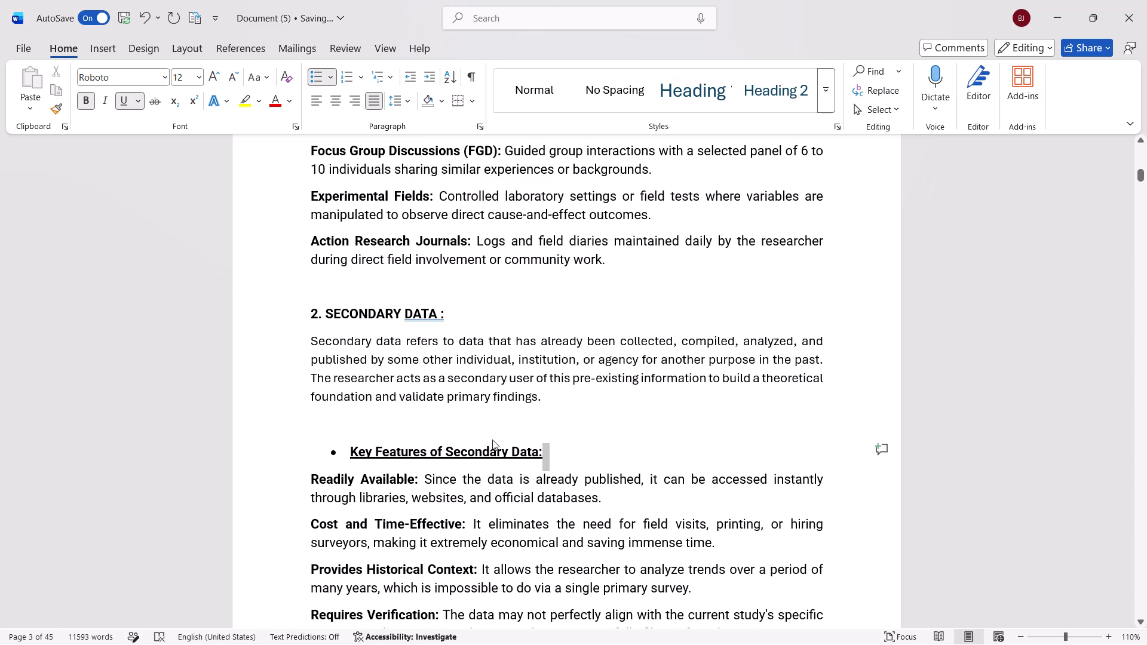
{"action": "left_click_drag", "start_coordinate": [492, 440], "coordinate": [367, 454]}
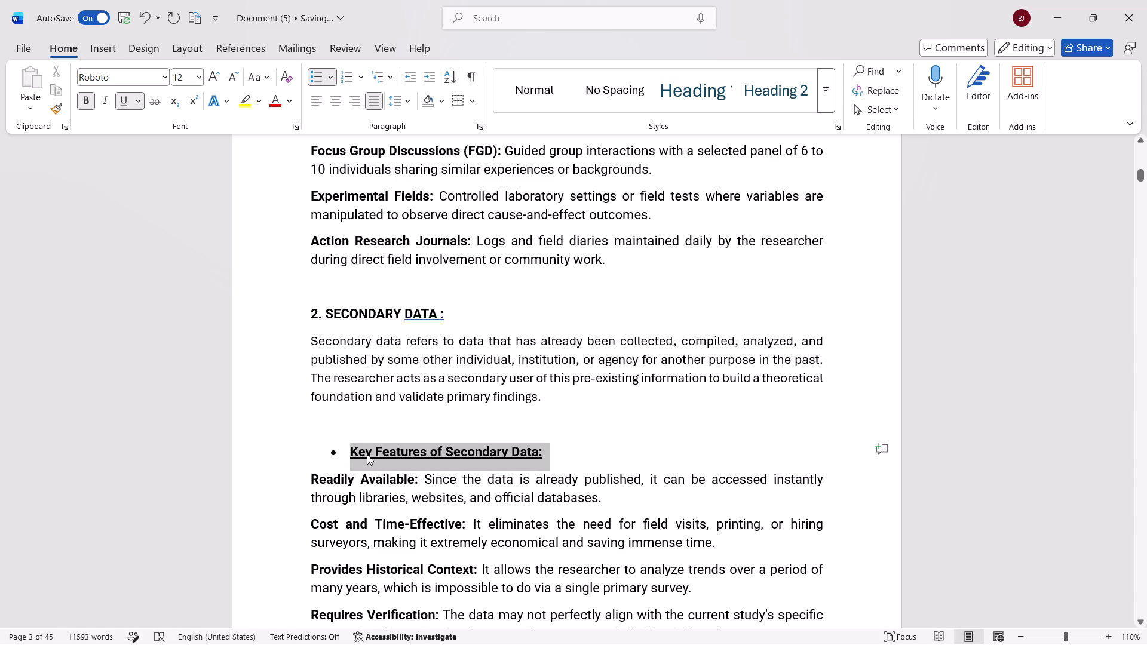
{"action": "left_click", "coordinate": [410, 75]}
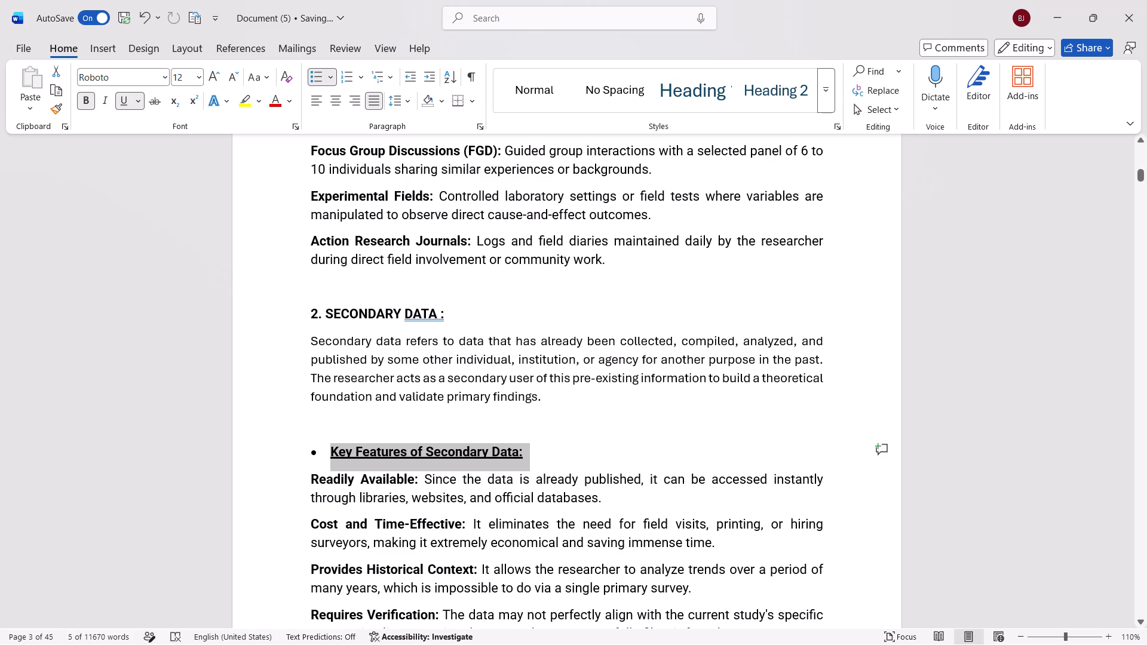
{"action": "left_click", "coordinate": [329, 447]}
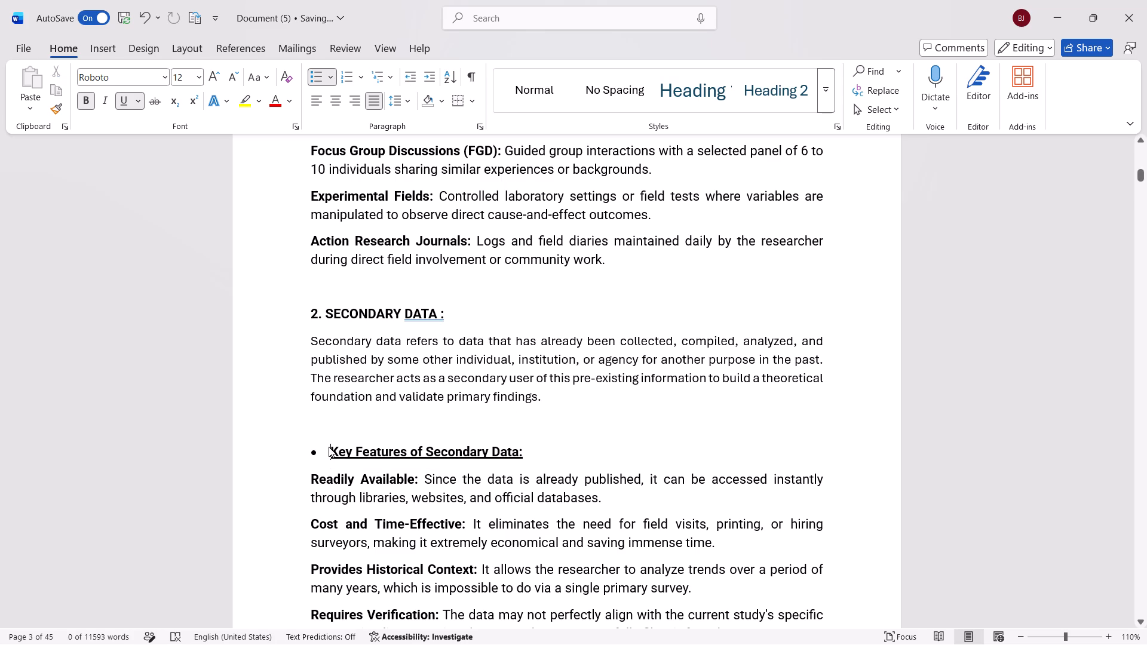
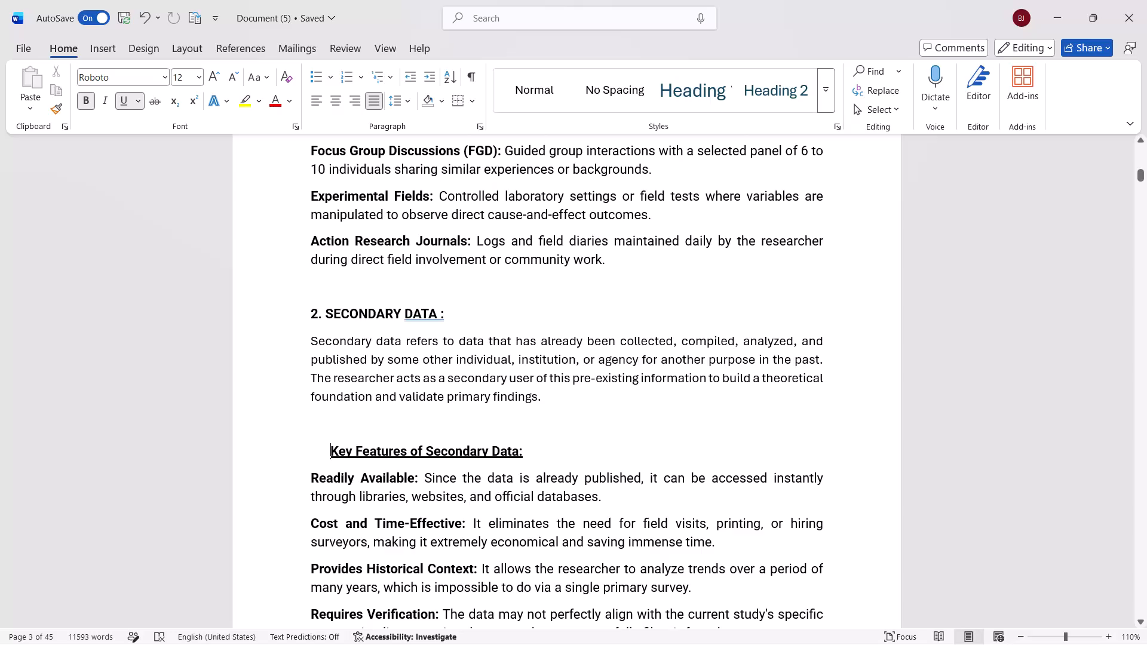
Remove the blank line above the Key Features of Secondary Data heading.
{"action": "key", "text": "BackSpace"}
{"action": "key", "text": "BackSpace"}
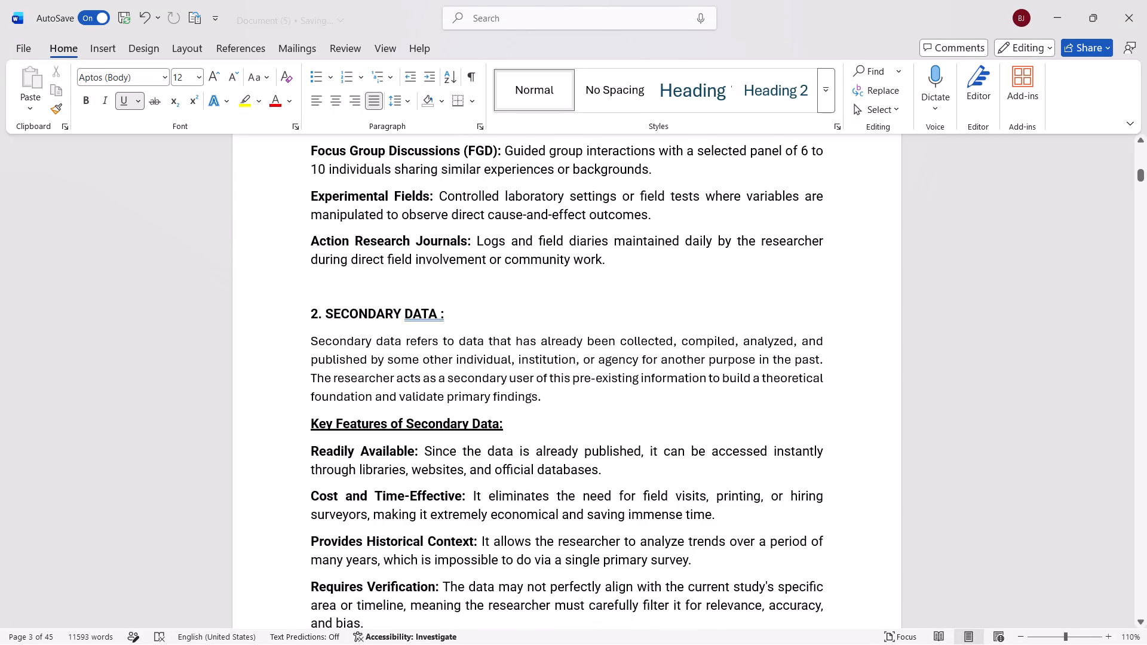
Give the Key Features of Secondary Data heading a solid round bullet and decrease its indent one level.
{"action": "left_click", "coordinate": [335, 75]}
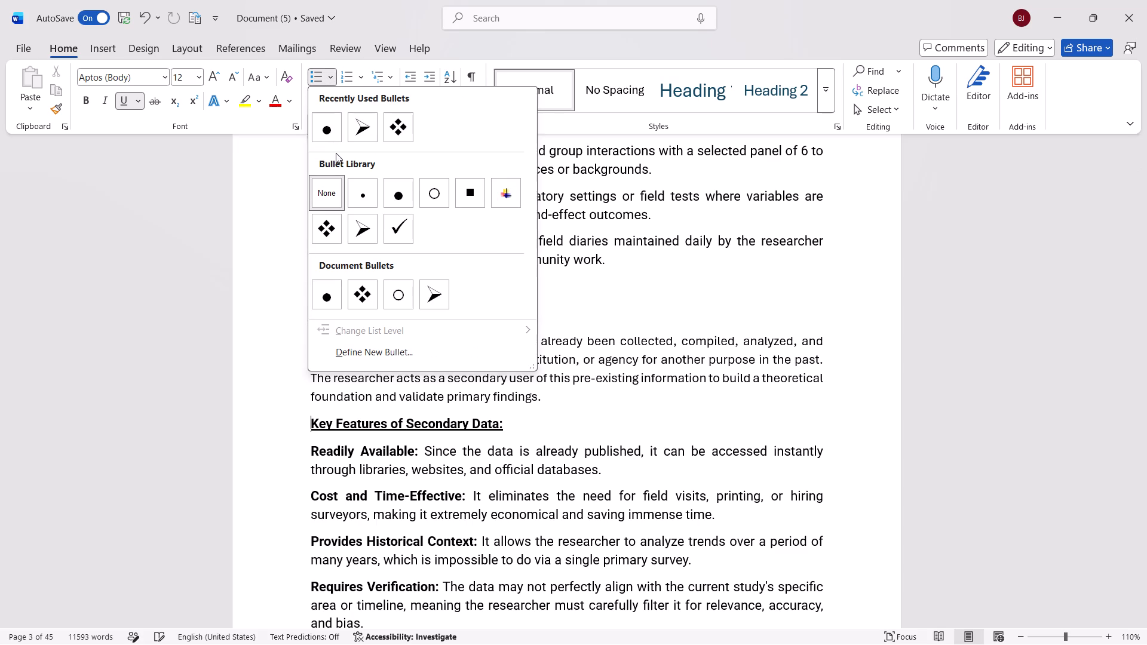
{"action": "left_click", "coordinate": [329, 137]}
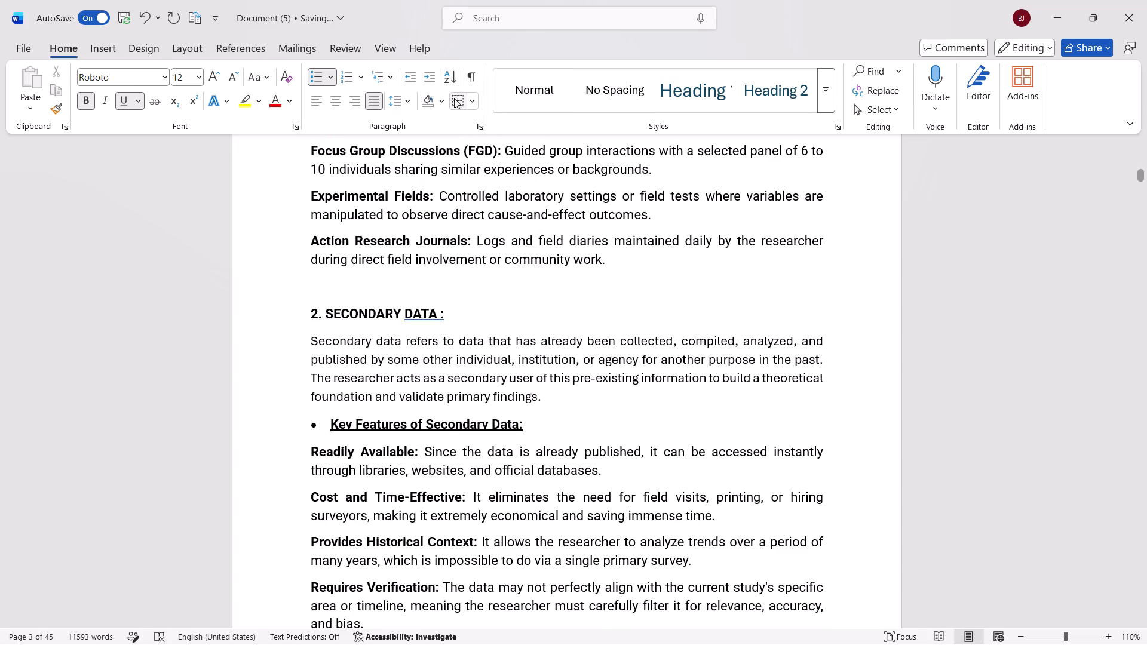
{"action": "left_click", "coordinate": [410, 72]}
Add a colon at the end of the Sources of Secondary Data heading and underline the whole heading.
{"action": "scroll", "coordinate": [521, 398], "scroll_direction": "down", "scroll_amount": 1}
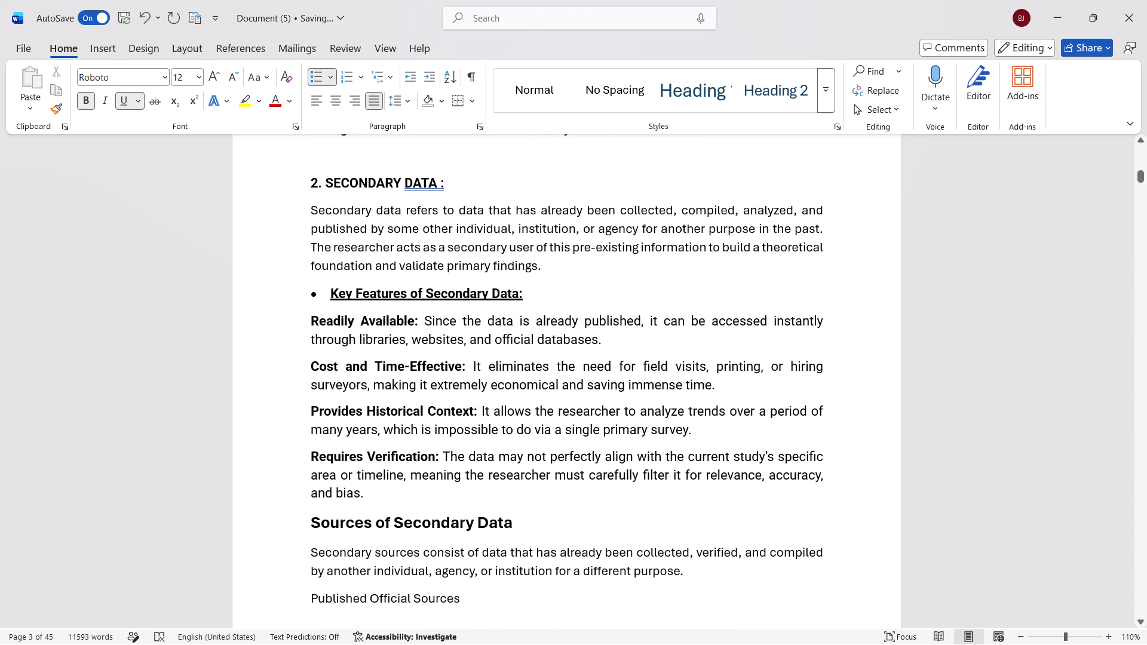
{"action": "left_click", "coordinate": [529, 525]}
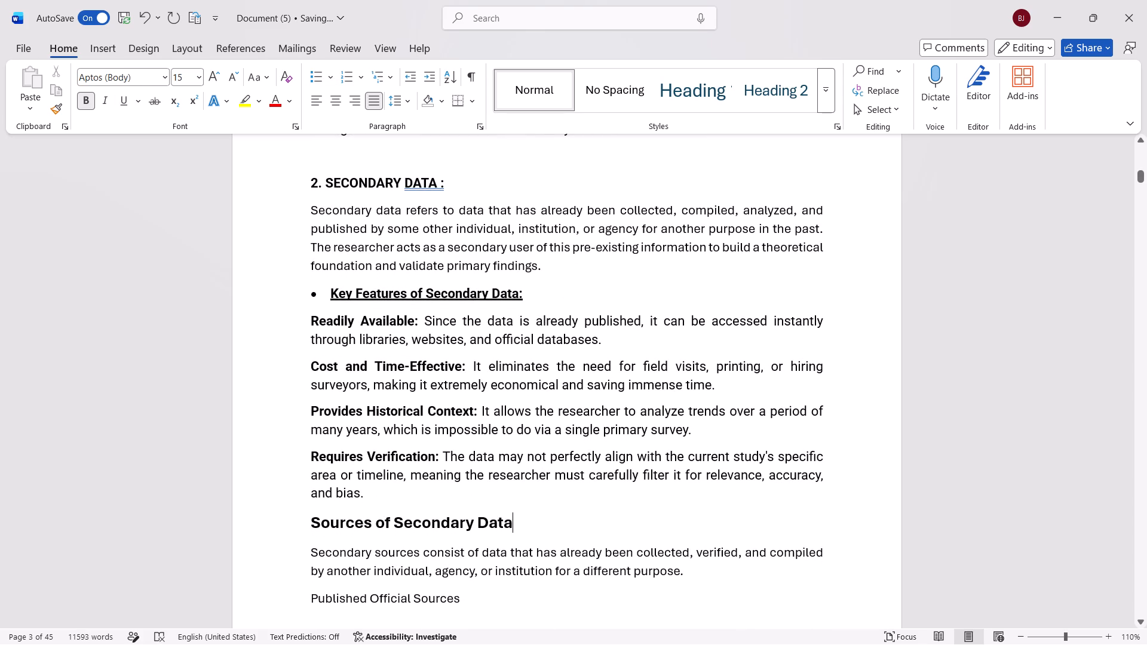
{"action": "key", "text": "space"}
{"action": "key", "text": "shift+colon"}
{"action": "left_click_drag", "start_coordinate": [525, 524], "coordinate": [310, 530]}
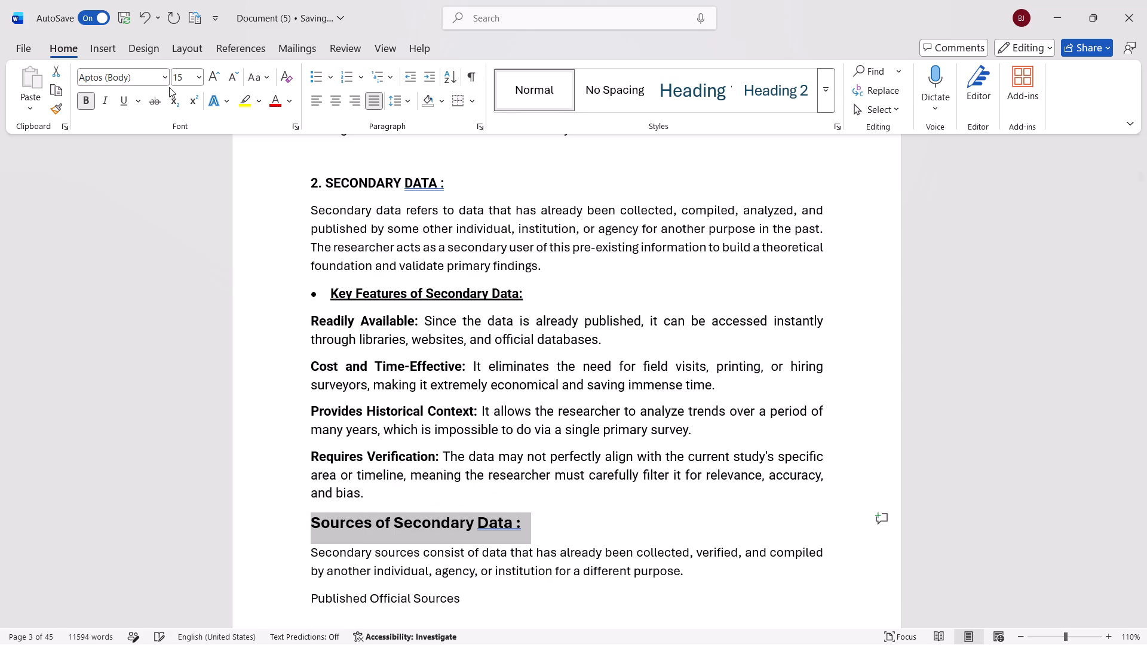
{"action": "left_click", "coordinate": [133, 101]}
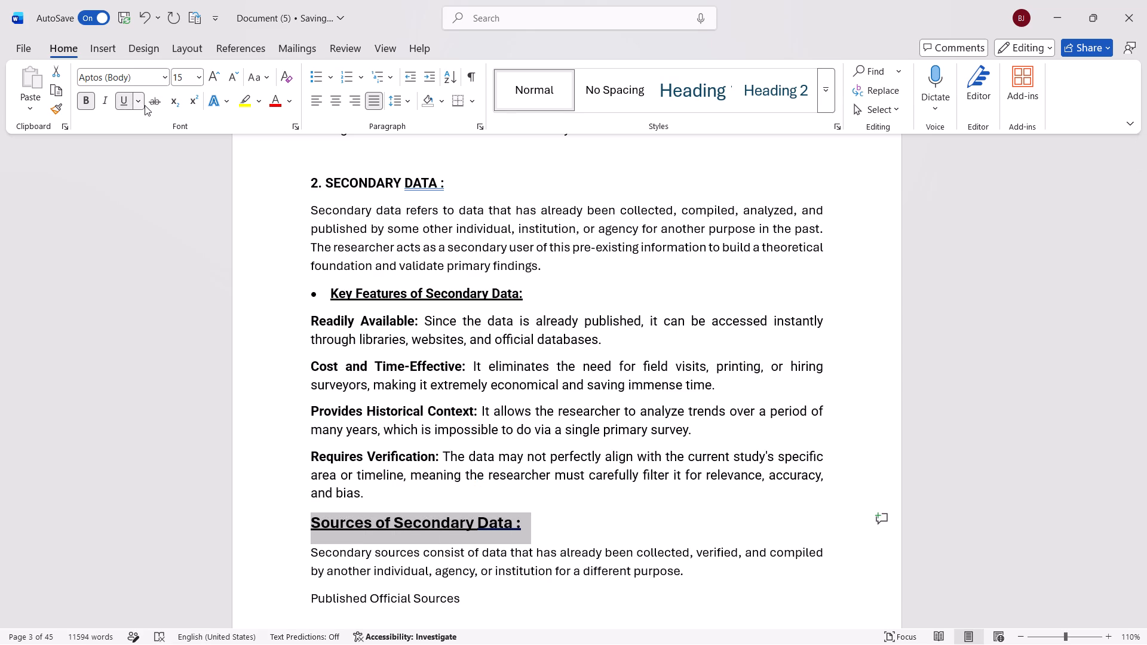
Give the Sources of Secondary Data heading a solid round bullet and decrease its indent one level.
{"action": "scroll", "coordinate": [365, 340], "scroll_direction": "down", "scroll_amount": 1}
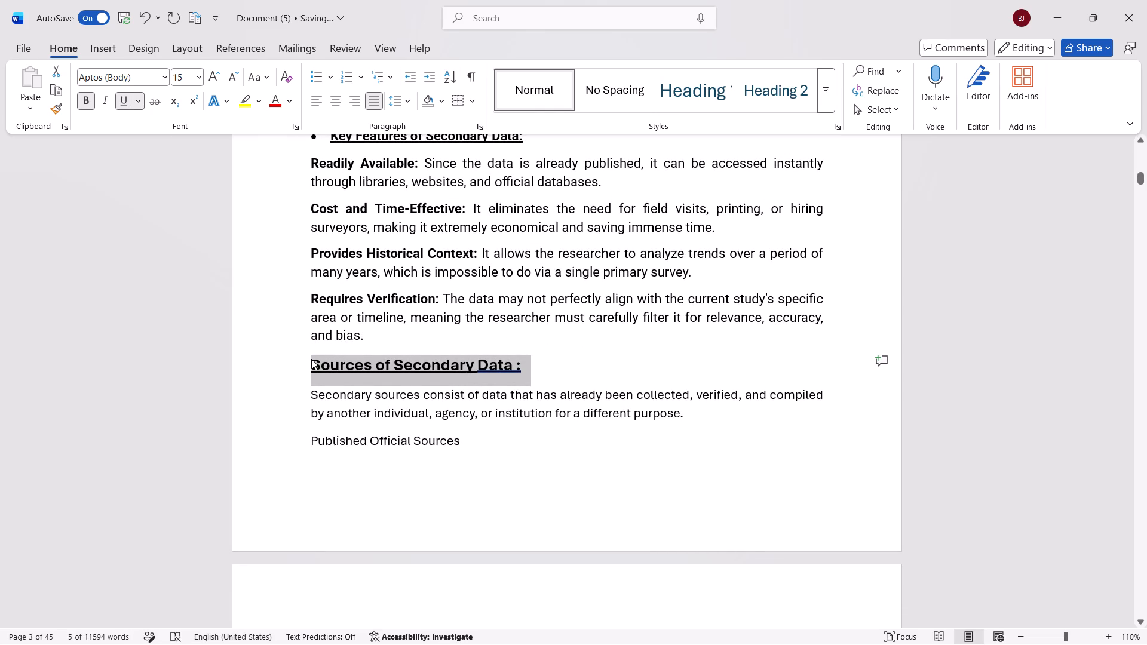
{"action": "left_click", "coordinate": [330, 83]}
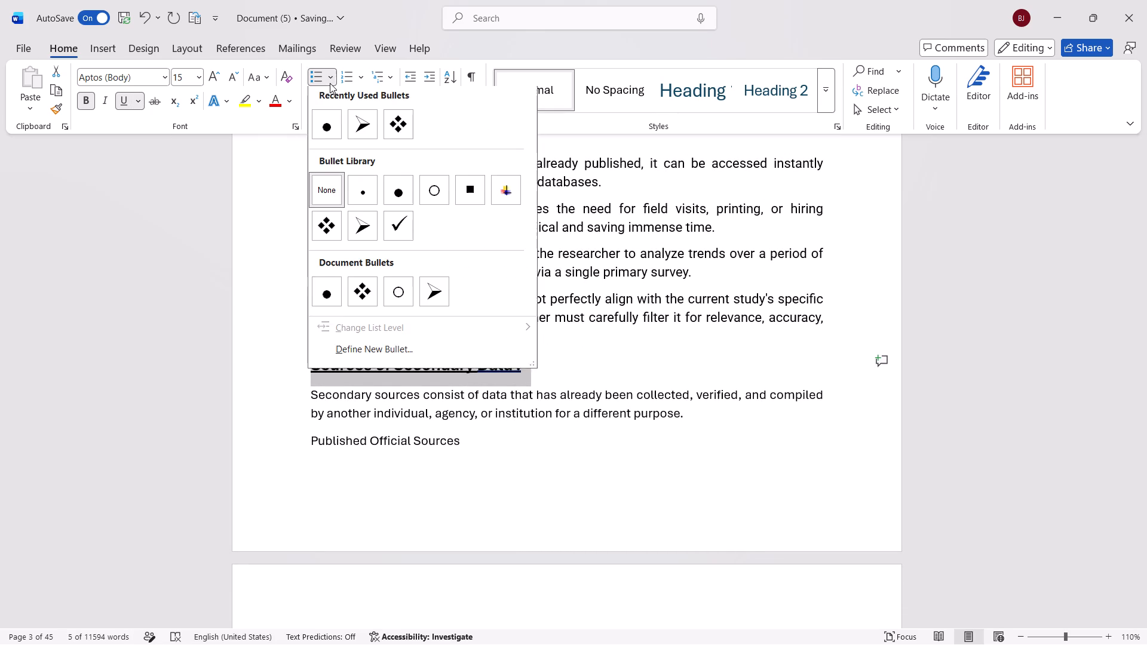
{"action": "left_click", "coordinate": [333, 124]}
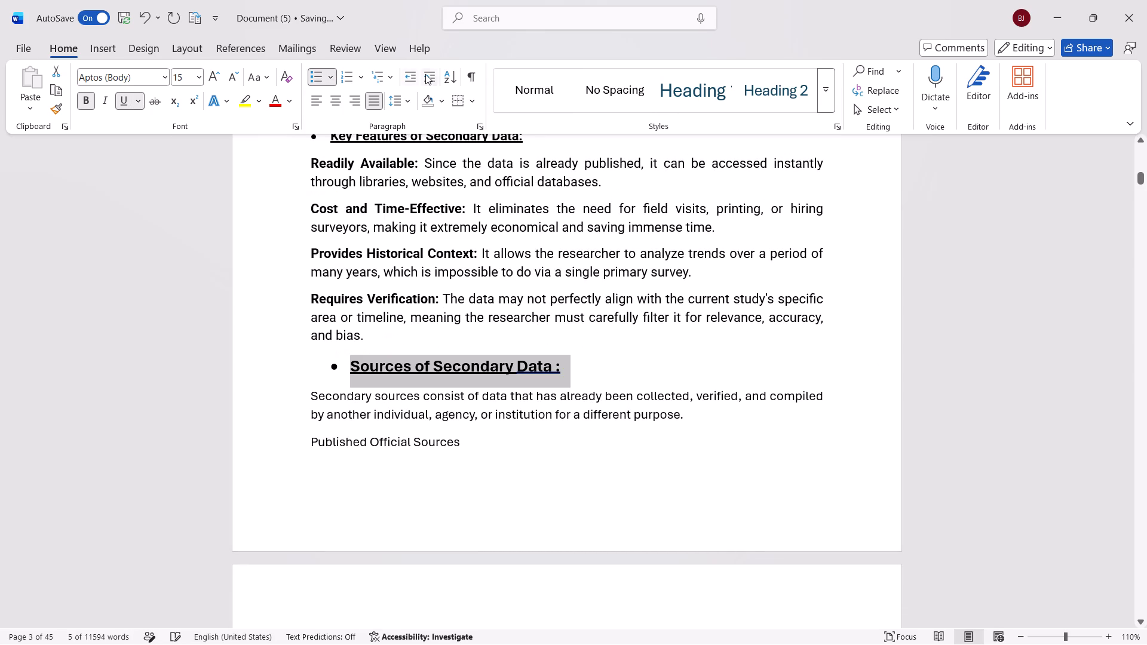
{"action": "left_click", "coordinate": [418, 73]}
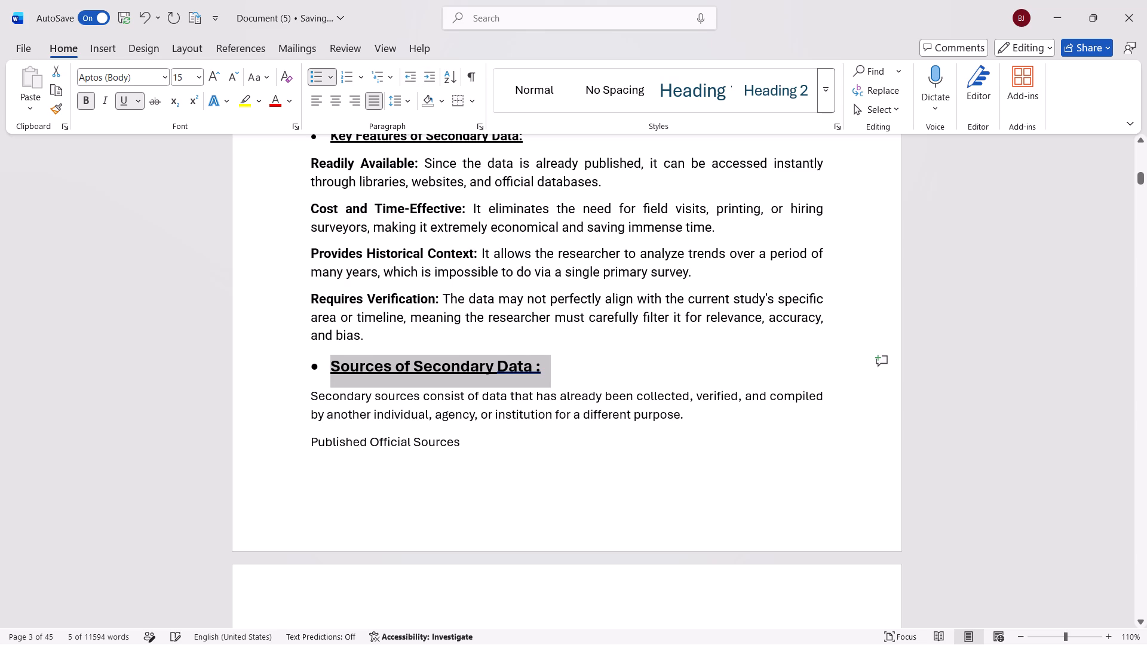
Add a colon at the end of the Published Official Sources line.
{"action": "scroll", "coordinate": [496, 382], "scroll_direction": "down", "scroll_amount": 2}
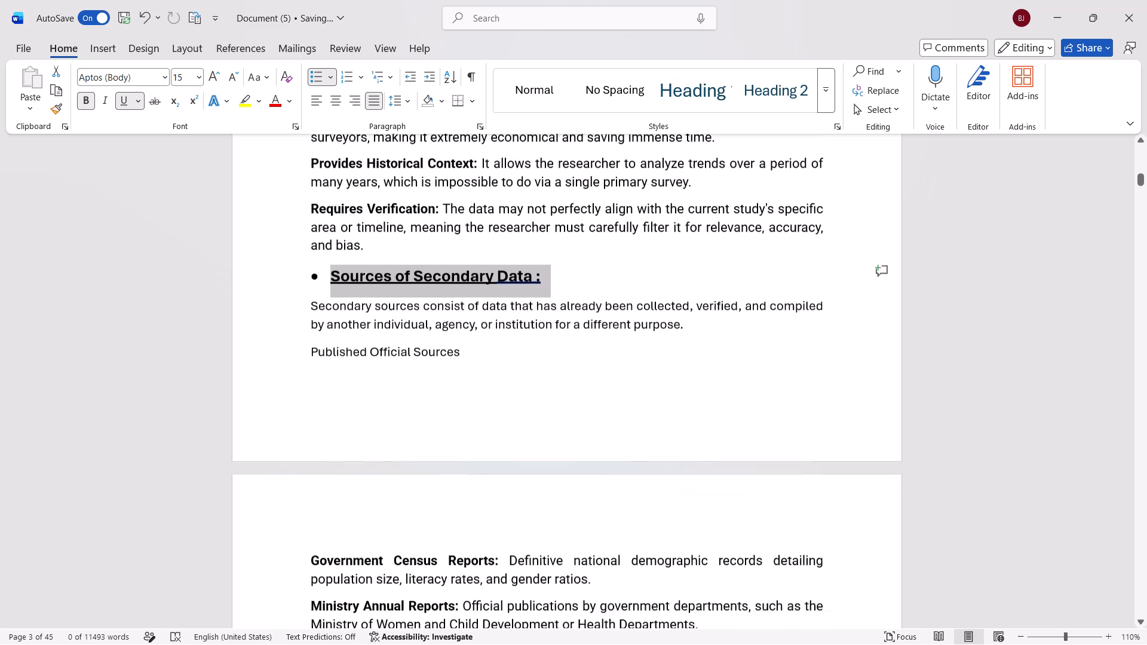
{"action": "scroll", "coordinate": [496, 382], "scroll_direction": "down", "scroll_amount": 1}
{"action": "scroll", "coordinate": [496, 382], "scroll_direction": "up", "scroll_amount": 1}
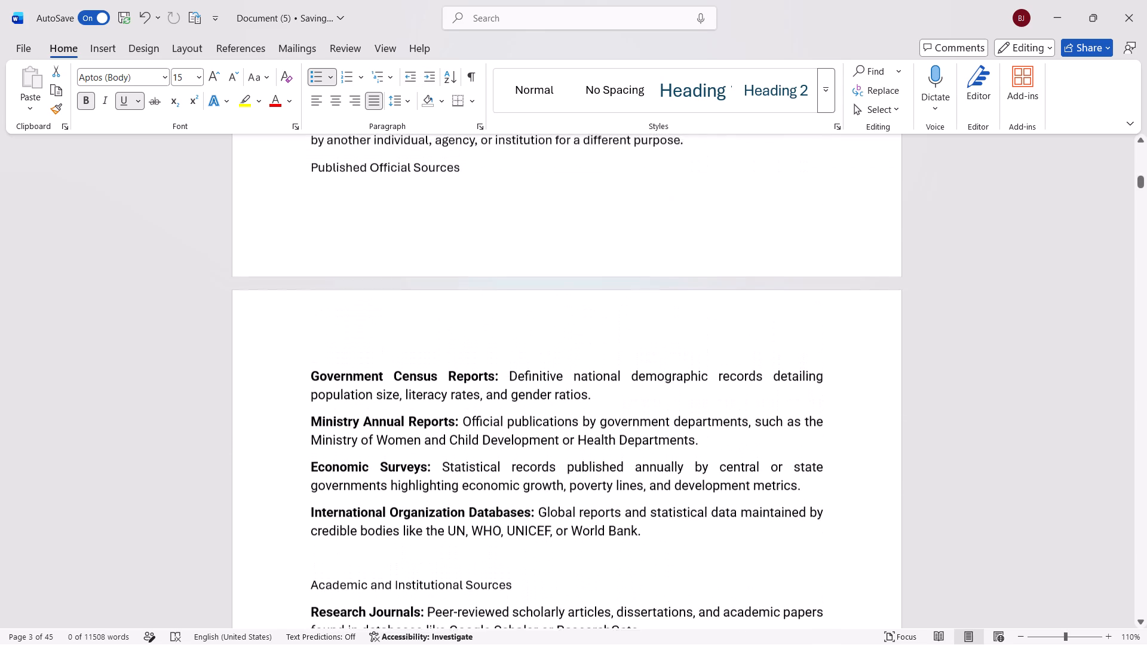
{"action": "scroll", "coordinate": [496, 382], "scroll_direction": "up", "scroll_amount": 4}
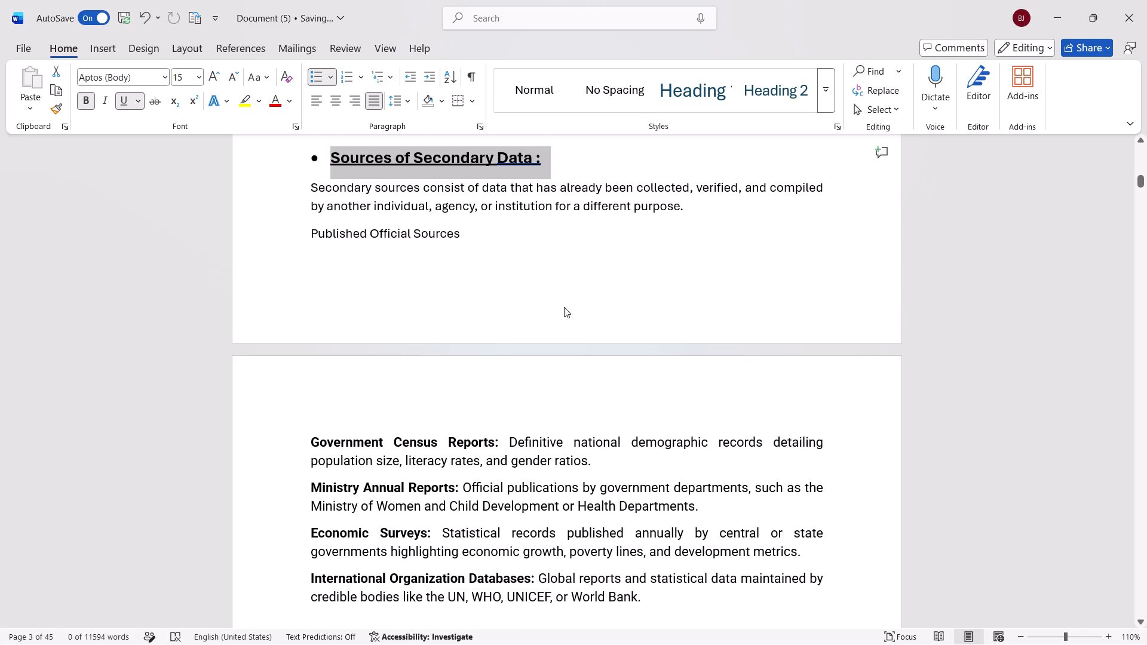
{"action": "left_click", "coordinate": [481, 235]}
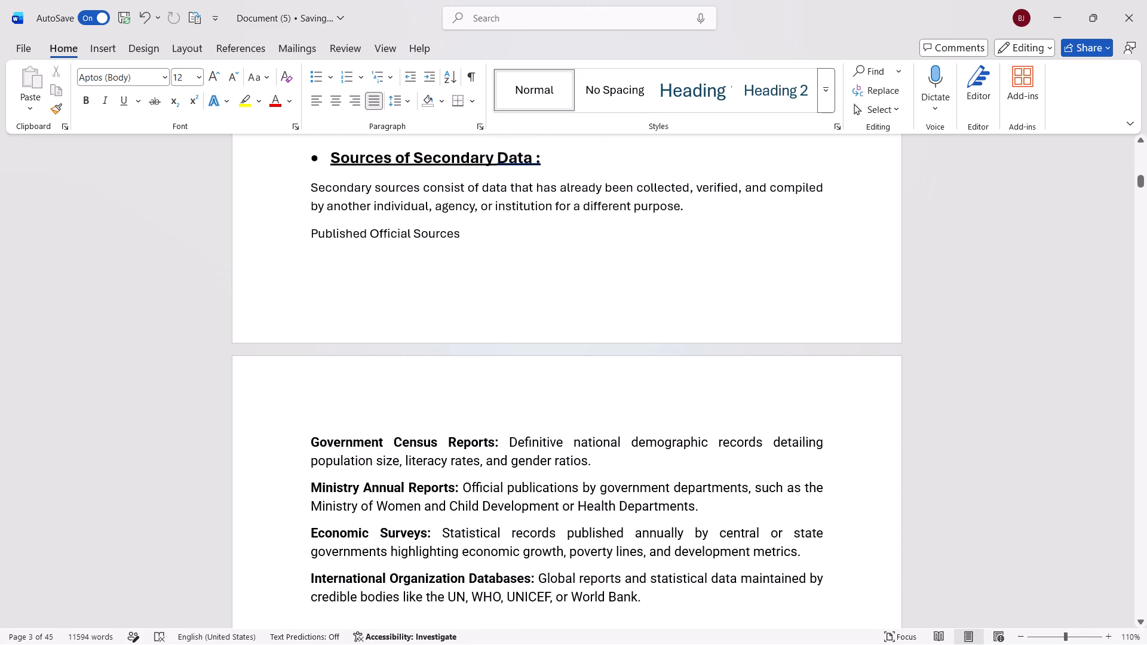
{"action": "key", "text": "space"}
{"action": "key", "text": "shift+colon"}
Insert a blank line after the Secondary sources paragraph so Published Official Sources starts on the following page.
{"action": "scroll", "coordinate": [481, 235], "scroll_direction": "down", "scroll_amount": 1}
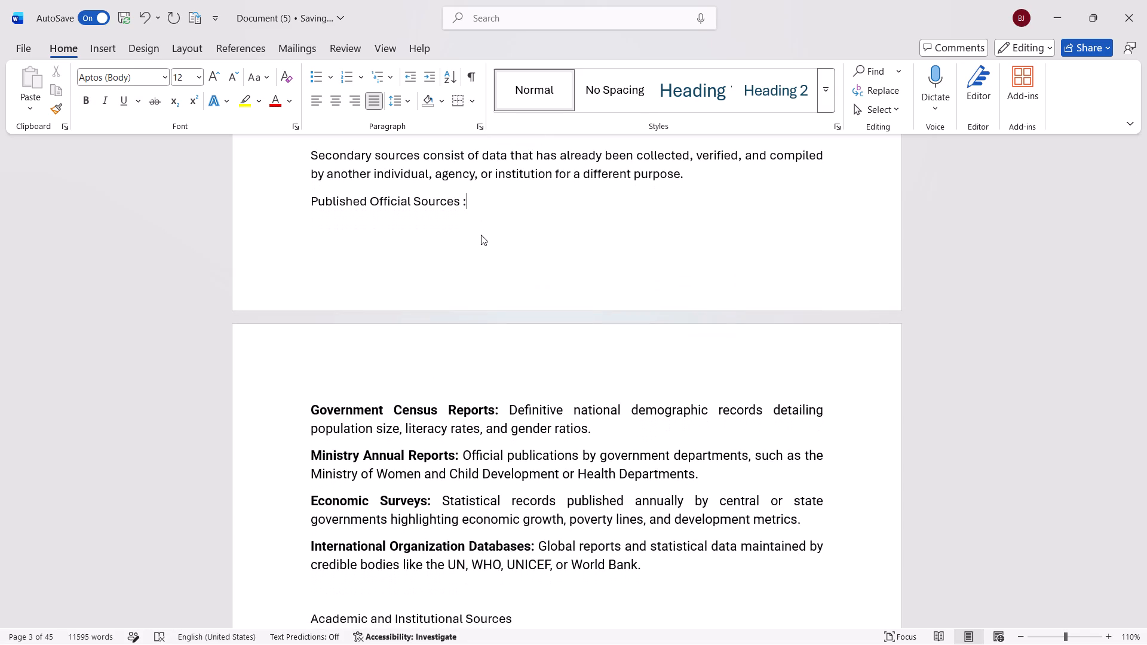
{"action": "left_click", "coordinate": [622, 188]}
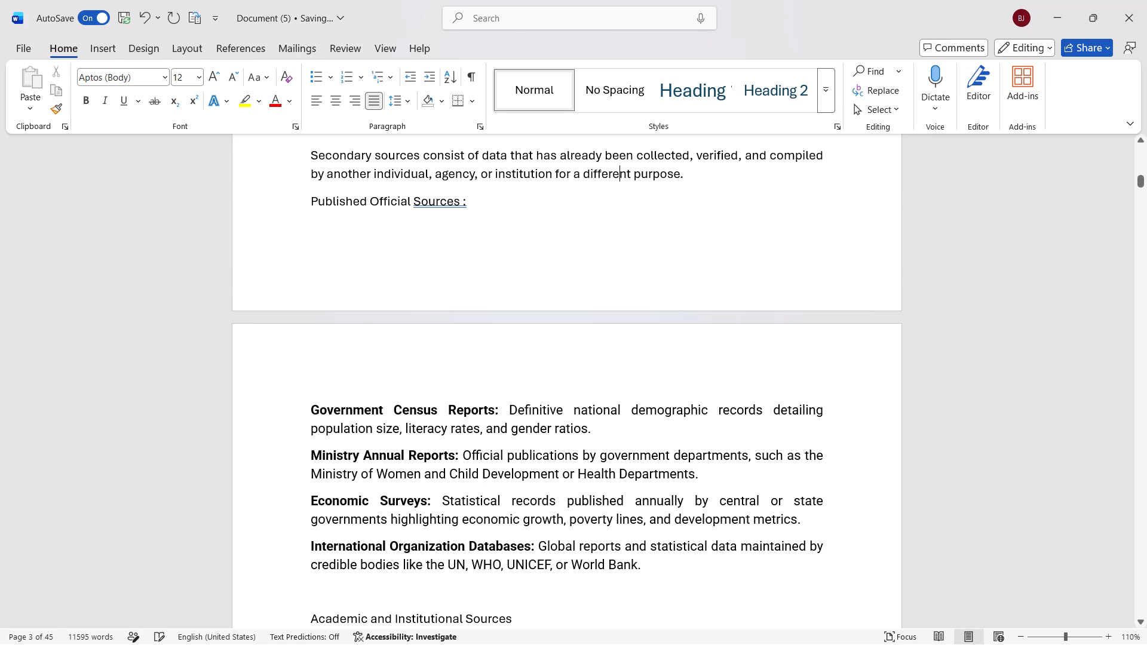
{"action": "left_click", "coordinate": [694, 180]}
{"action": "key", "text": "Return"}
Make the Published Official Sources heading bold at font size 14.
{"action": "scroll", "coordinate": [694, 180], "scroll_direction": "right", "scroll_amount": 1}
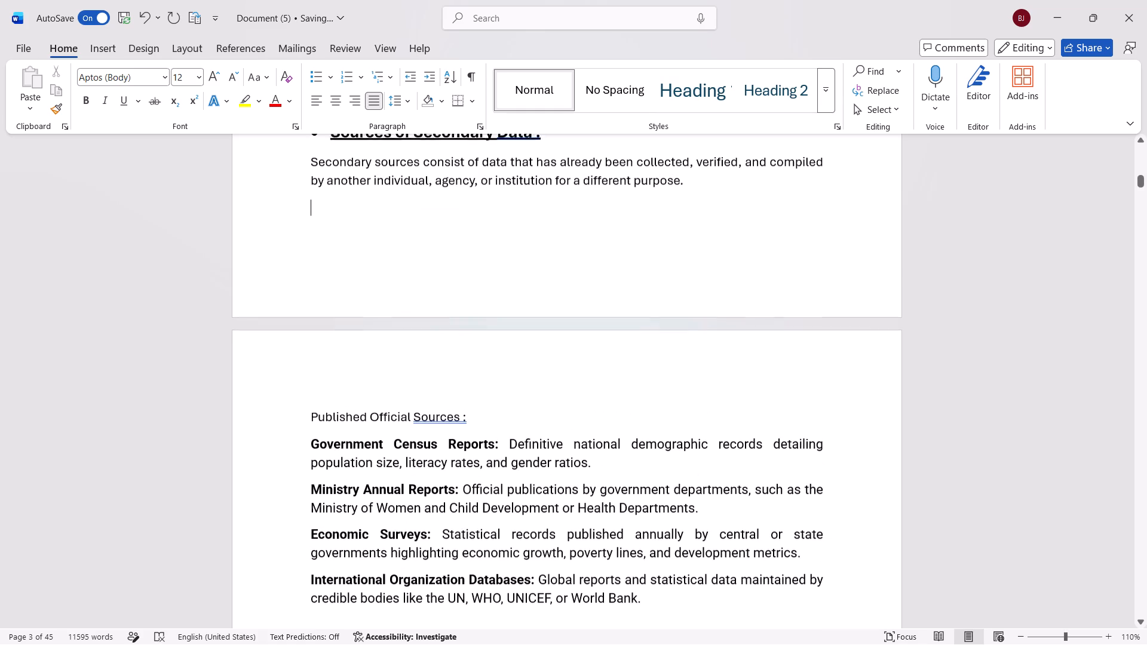
{"action": "scroll", "coordinate": [694, 180], "scroll_direction": "right", "scroll_amount": 1}
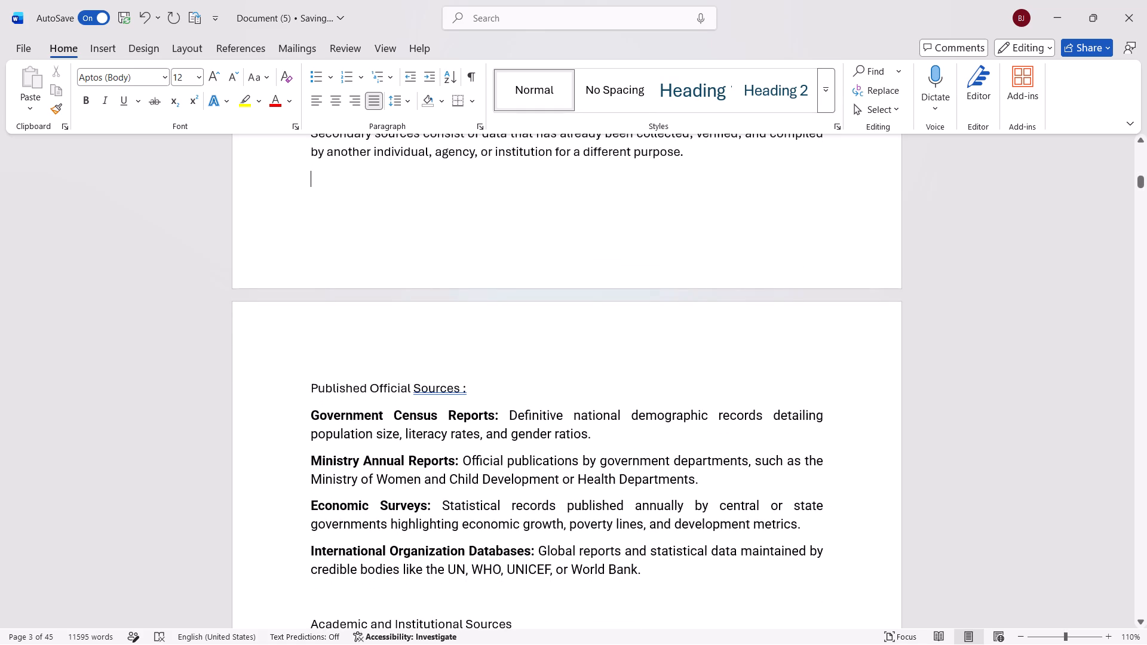
{"action": "left_click_drag", "start_coordinate": [470, 389], "coordinate": [363, 382]}
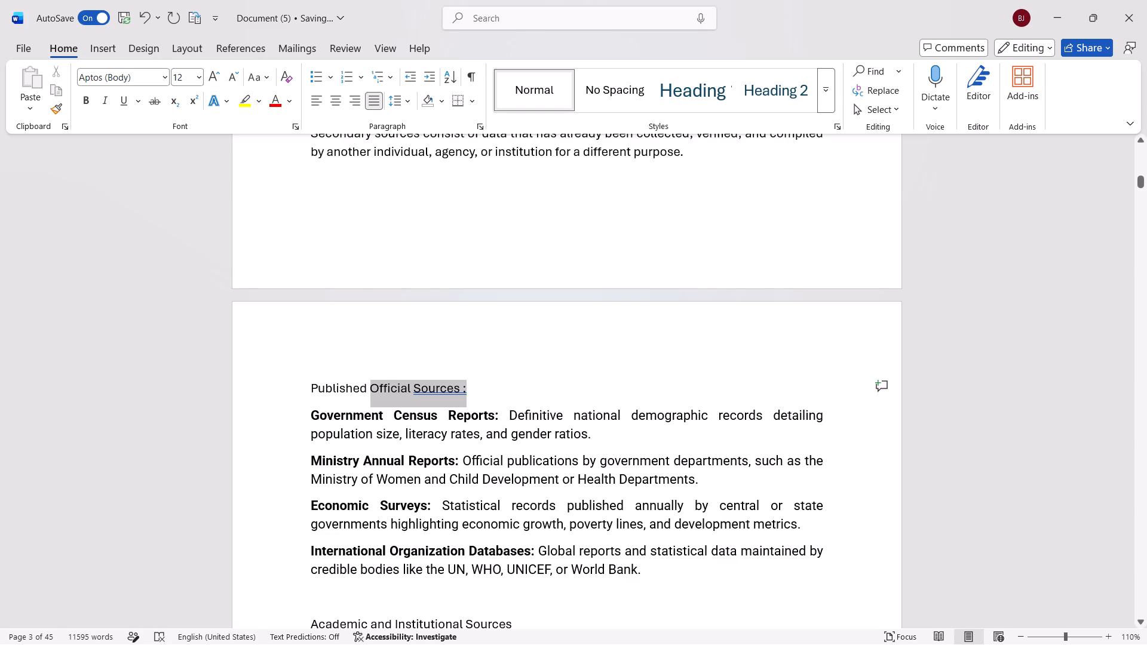
{"action": "left_click_drag", "start_coordinate": [363, 382], "coordinate": [301, 390]}
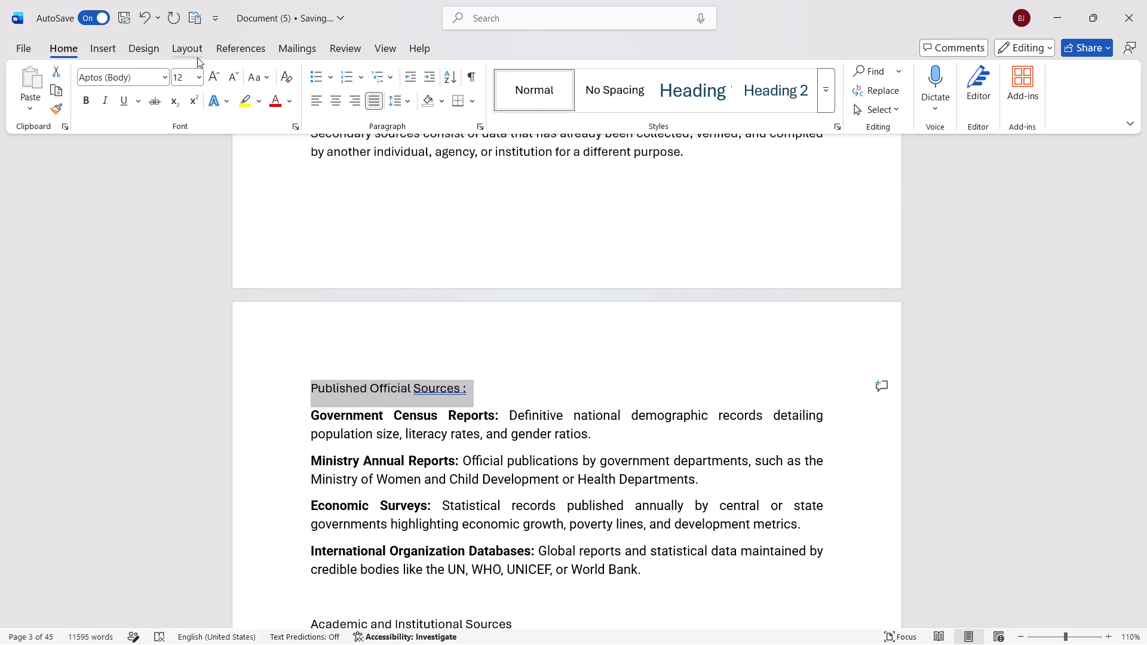
{"action": "left_click", "coordinate": [85, 103]}
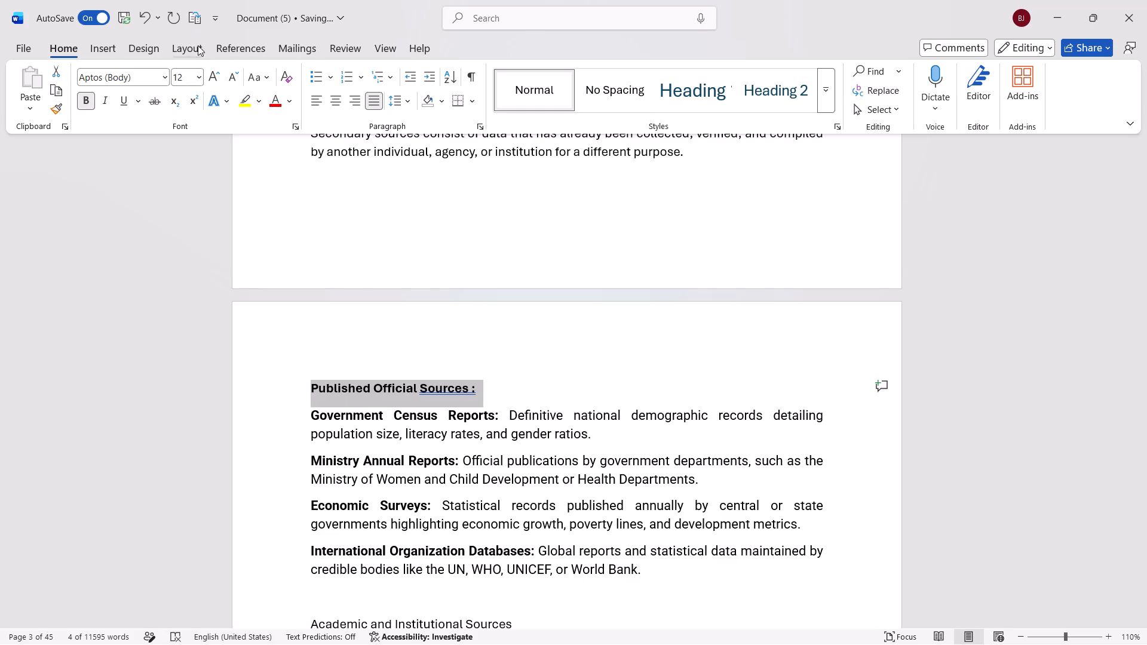
{"action": "left_click", "coordinate": [200, 74]}
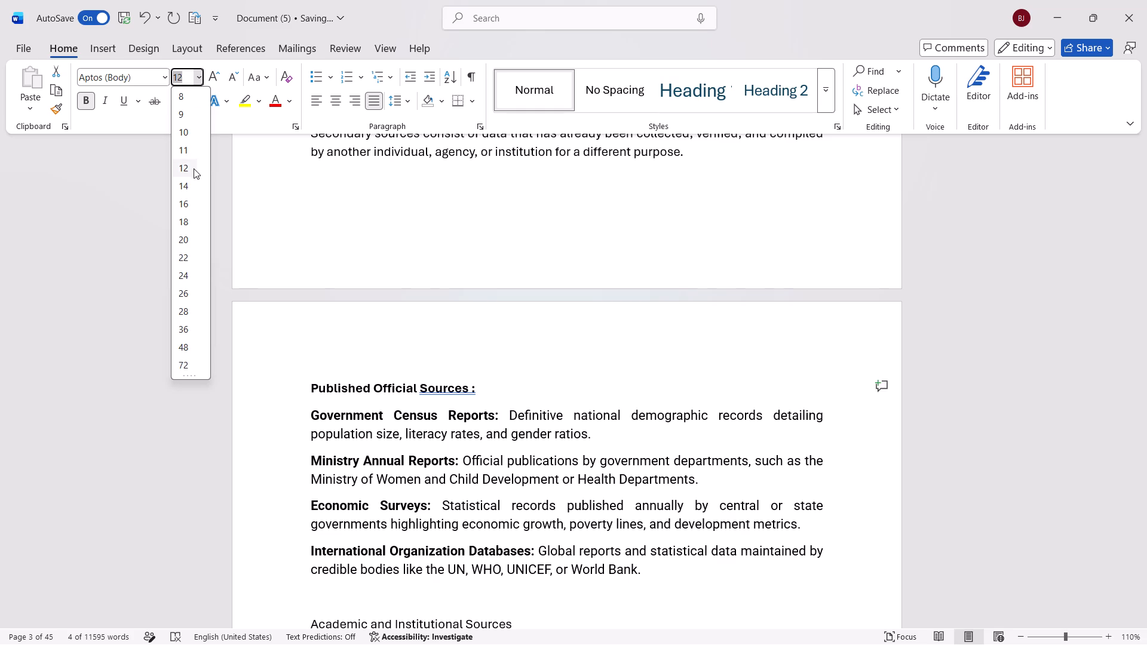
{"action": "left_click", "coordinate": [181, 188]}
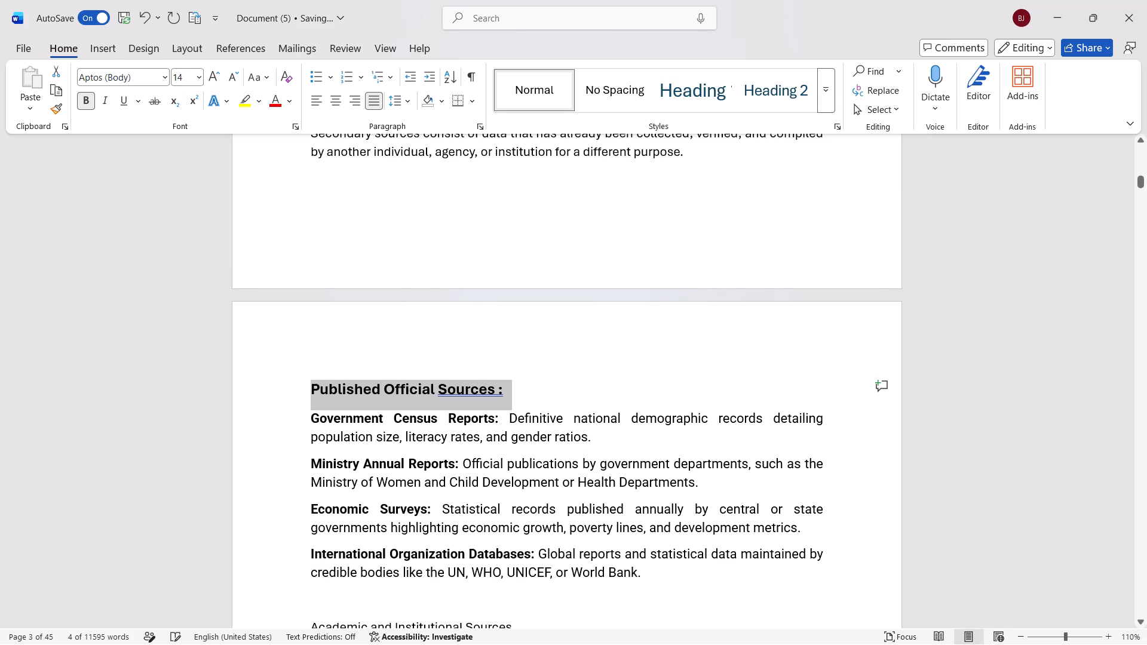
Make the Academic and Institutional Sources heading bold and underlined at font size 14.
{"action": "scroll", "coordinate": [314, 236], "scroll_direction": "right", "scroll_amount": 1}
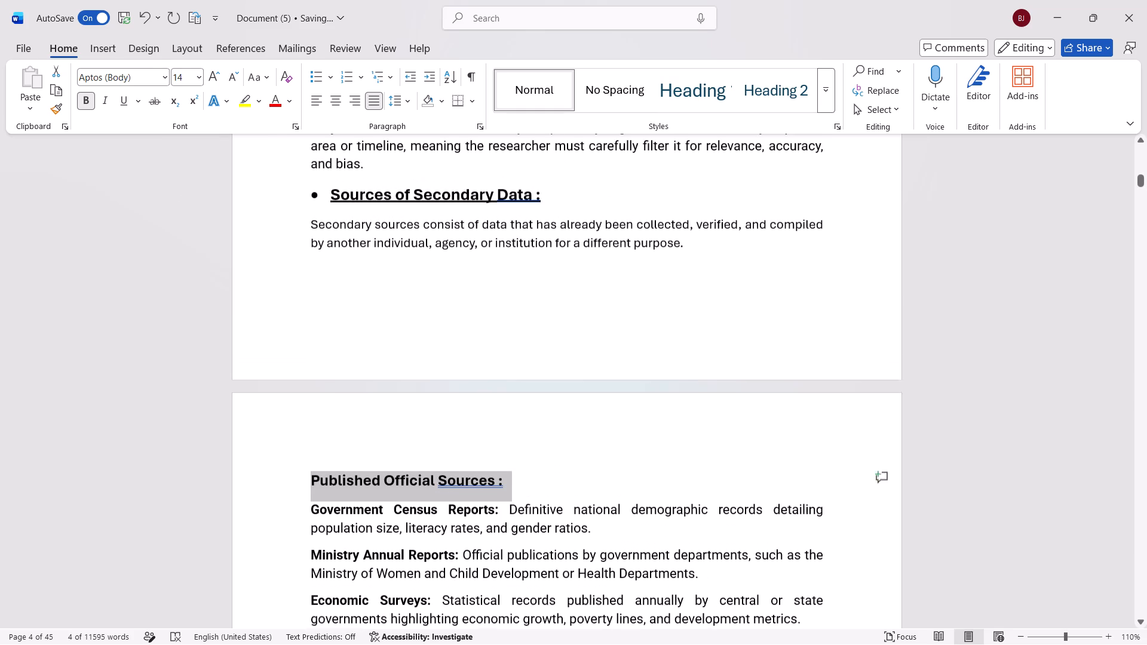
{"action": "scroll", "coordinate": [314, 236], "scroll_direction": "right", "scroll_amount": 1}
{"action": "scroll", "coordinate": [314, 236], "scroll_direction": "down", "scroll_amount": 1}
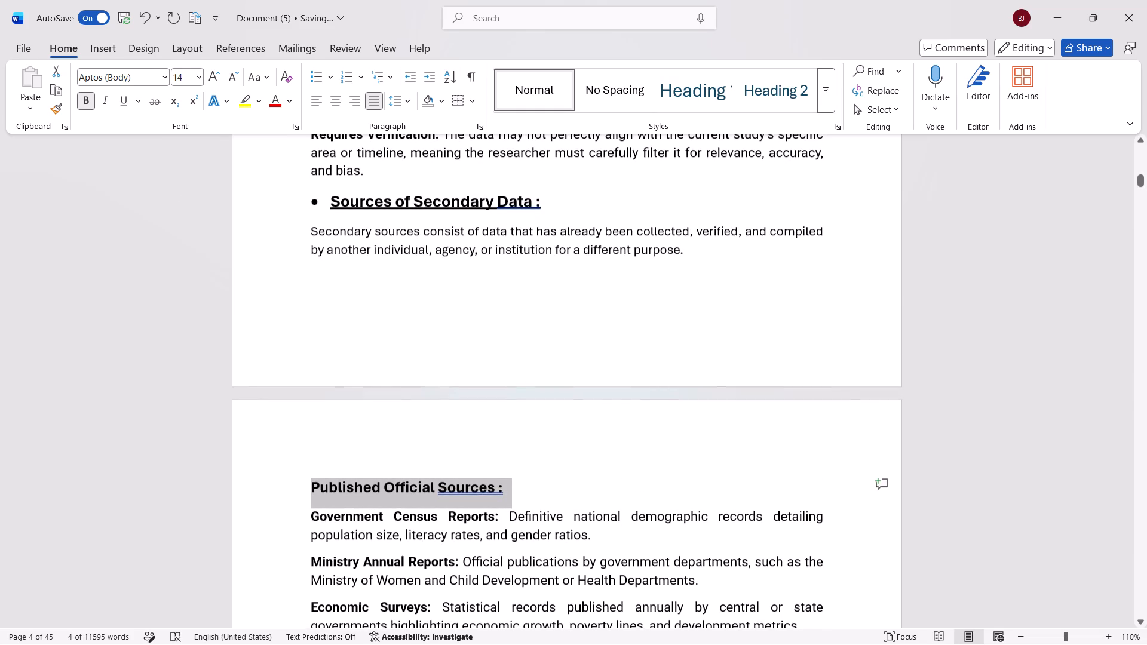
{"action": "scroll", "coordinate": [314, 236], "scroll_direction": "down", "scroll_amount": 1}
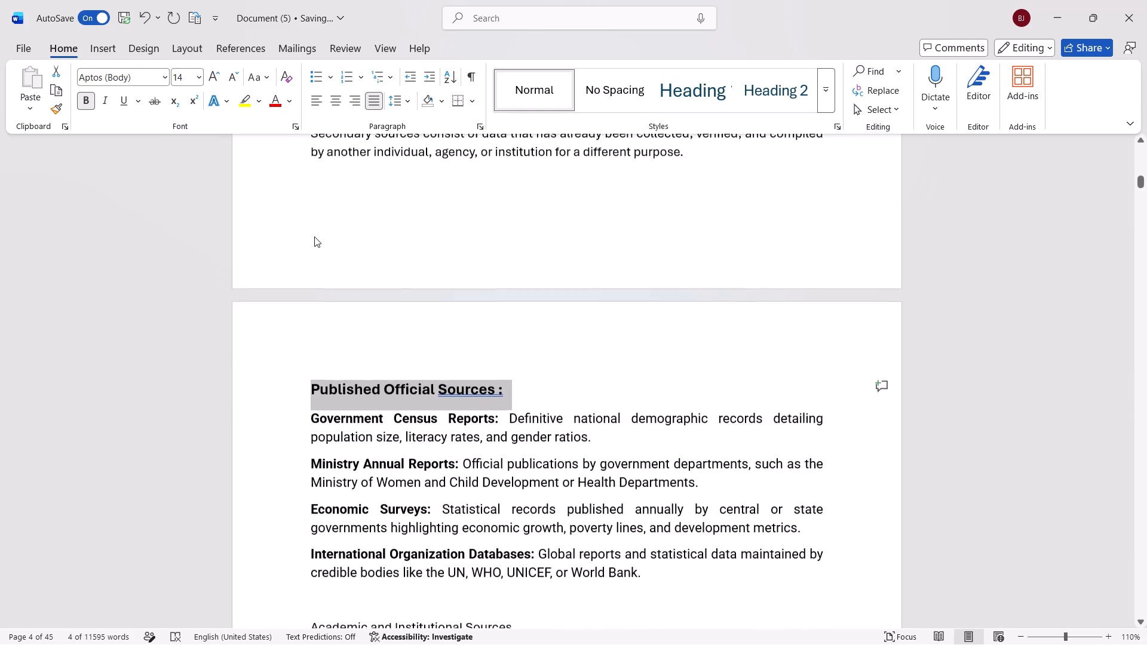
{"action": "scroll", "coordinate": [314, 236], "scroll_direction": "down", "scroll_amount": 1}
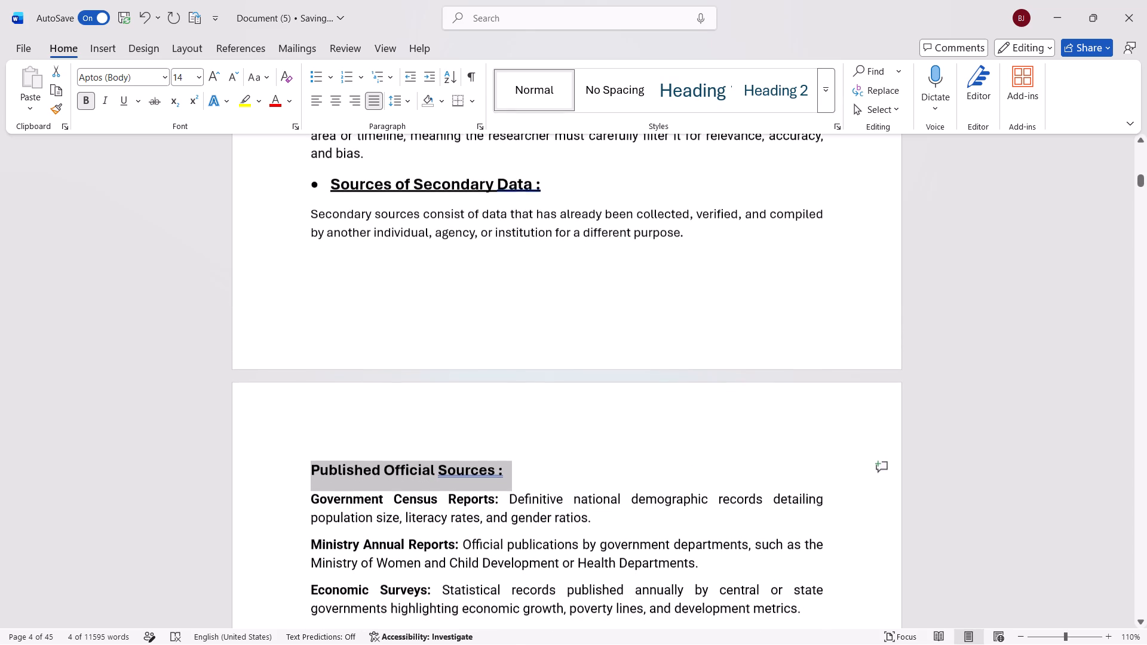
{"action": "scroll", "coordinate": [314, 236], "scroll_direction": "down", "scroll_amount": 1}
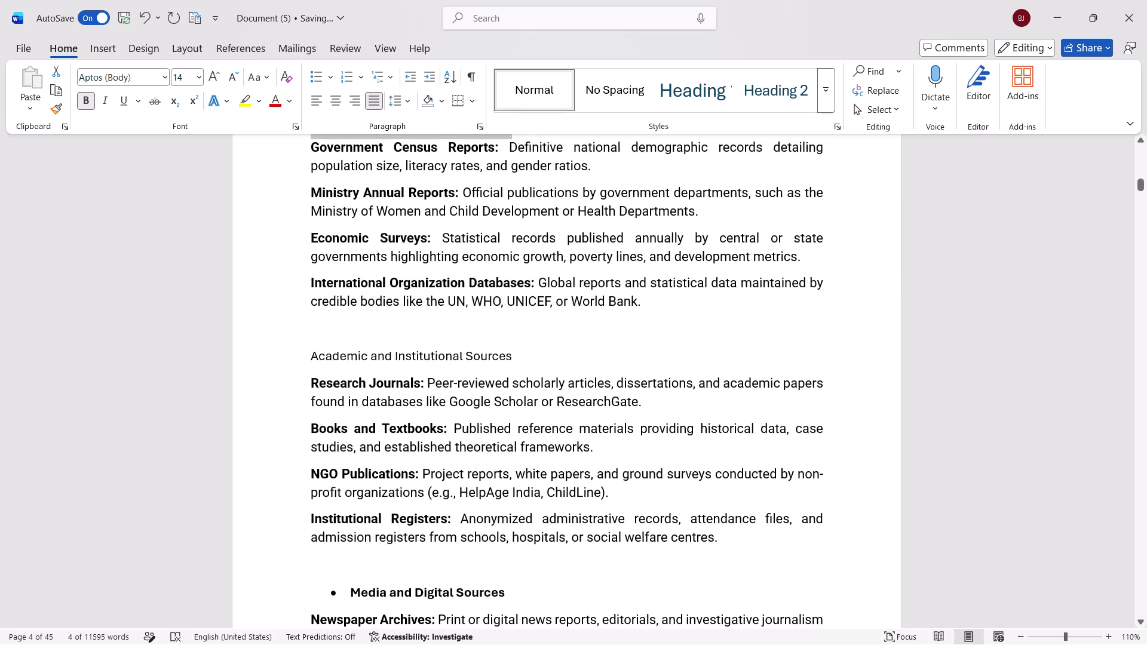
{"action": "left_click_drag", "start_coordinate": [520, 357], "coordinate": [462, 351]}
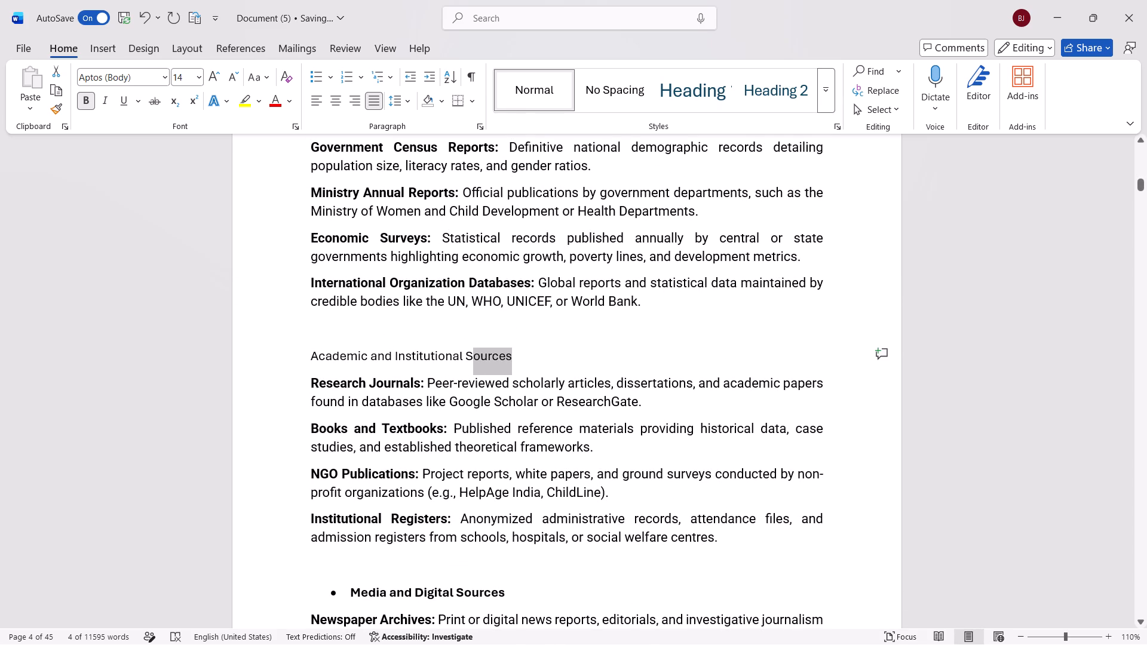
{"action": "left_click_drag", "start_coordinate": [462, 351], "coordinate": [293, 363]}
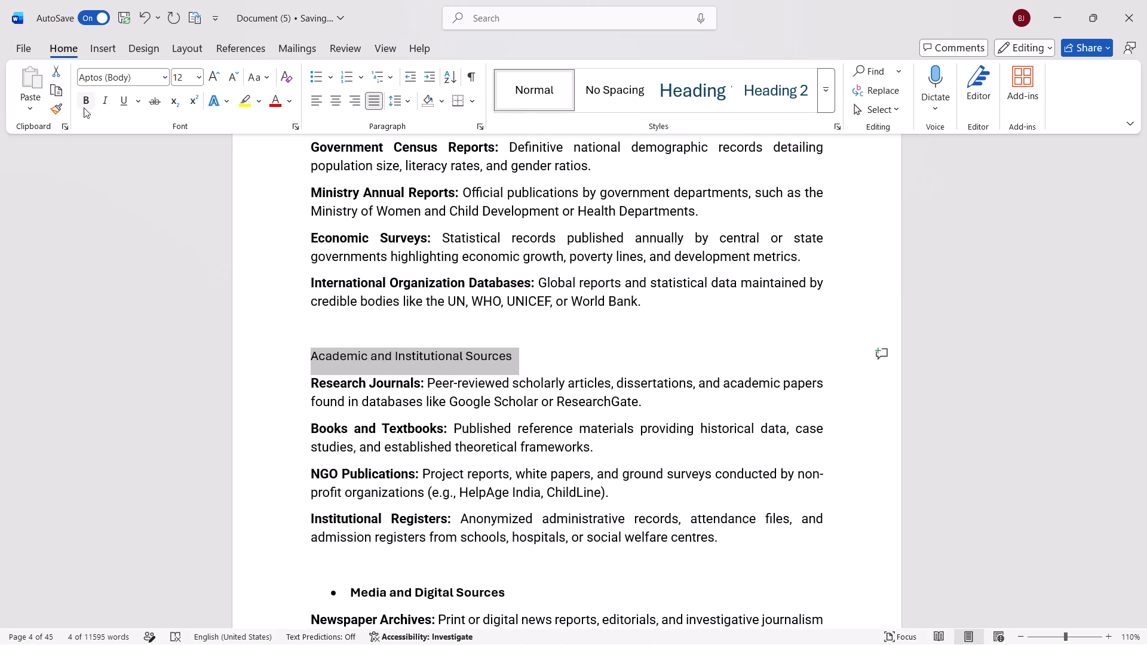
{"action": "left_click", "coordinate": [83, 103]}
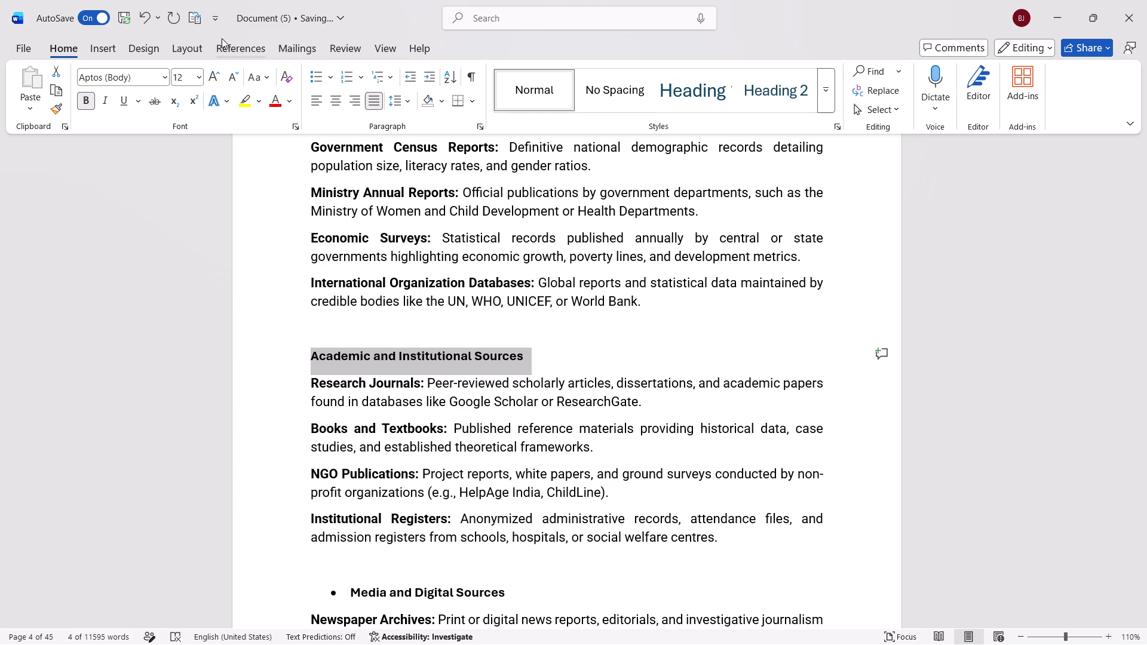
{"action": "left_click", "coordinate": [198, 75]}
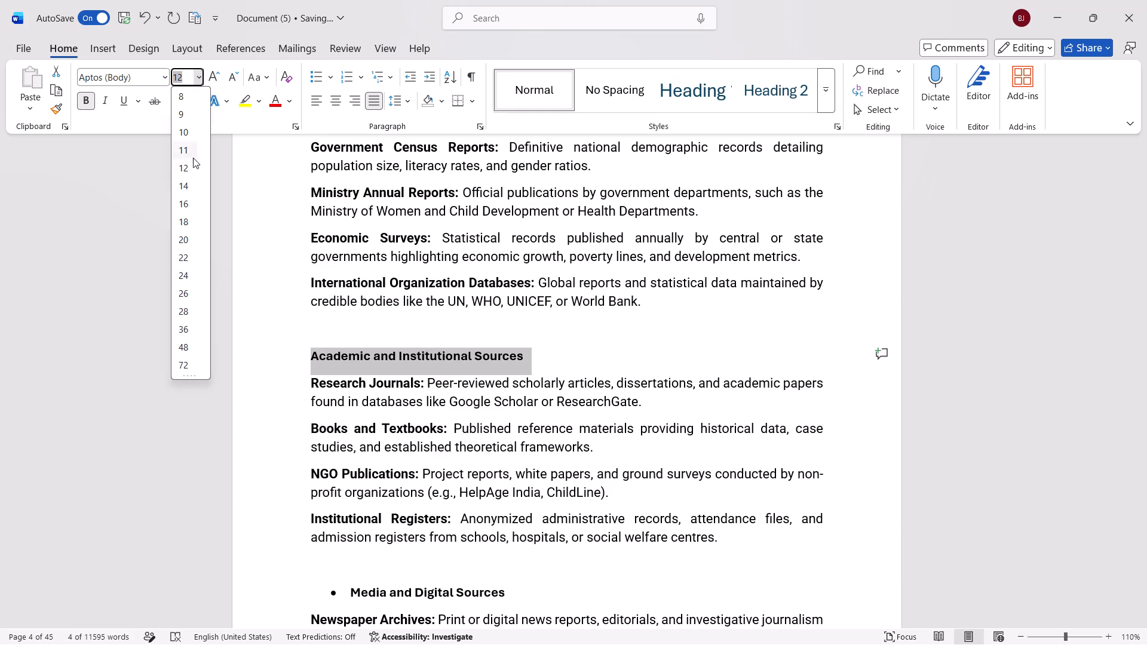
{"action": "left_click", "coordinate": [186, 186]}
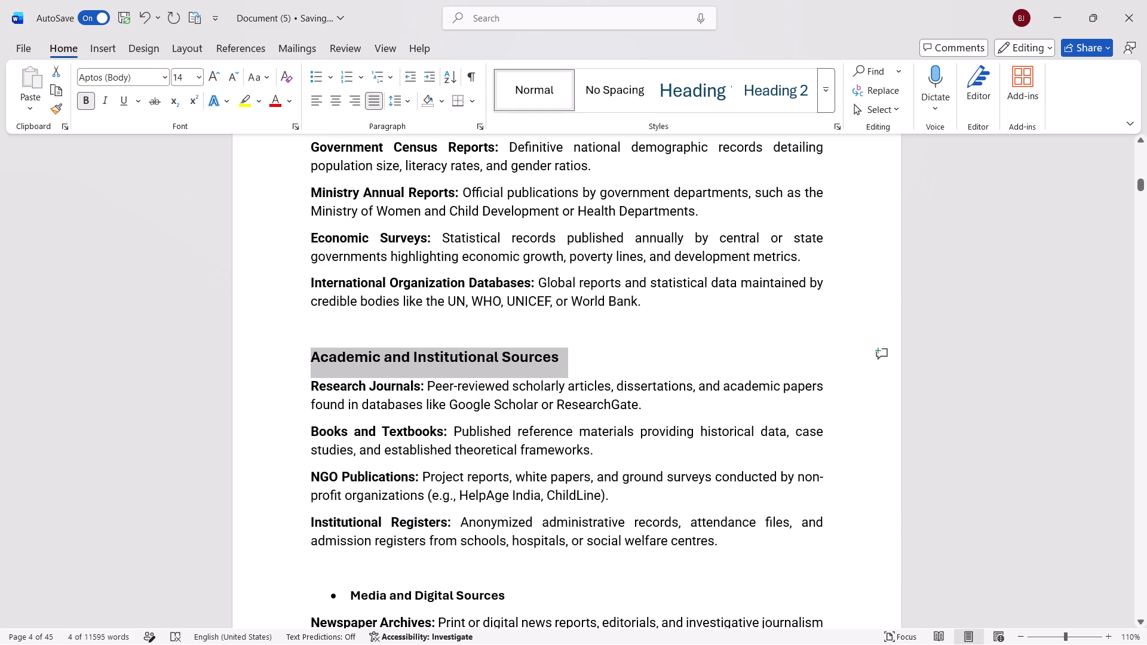
{"action": "left_click_drag", "start_coordinate": [123, 103], "coordinate": [134, 102]}
{"action": "left_click", "coordinate": [134, 102]}
{"action": "left_click", "coordinate": [148, 161]}
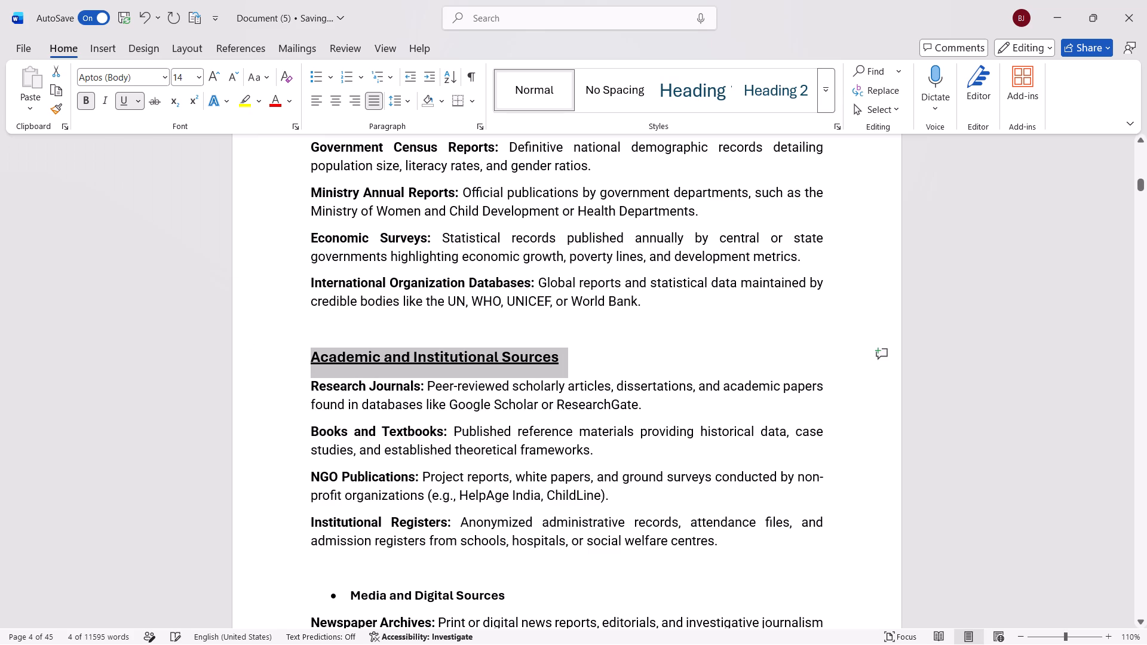
Add a space and a colon at the end of the Academic and Institutional Sources heading.
{"action": "left_click", "coordinate": [571, 364]}
{"action": "key", "text": "space"}
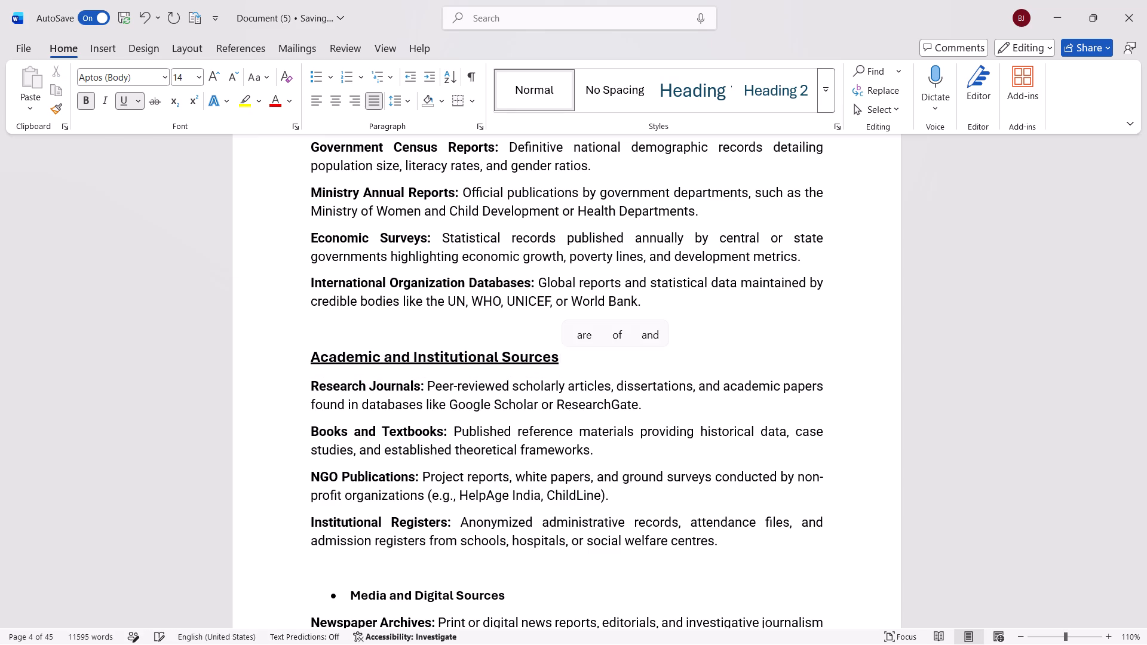
{"action": "key", "text": "shift+colon"}
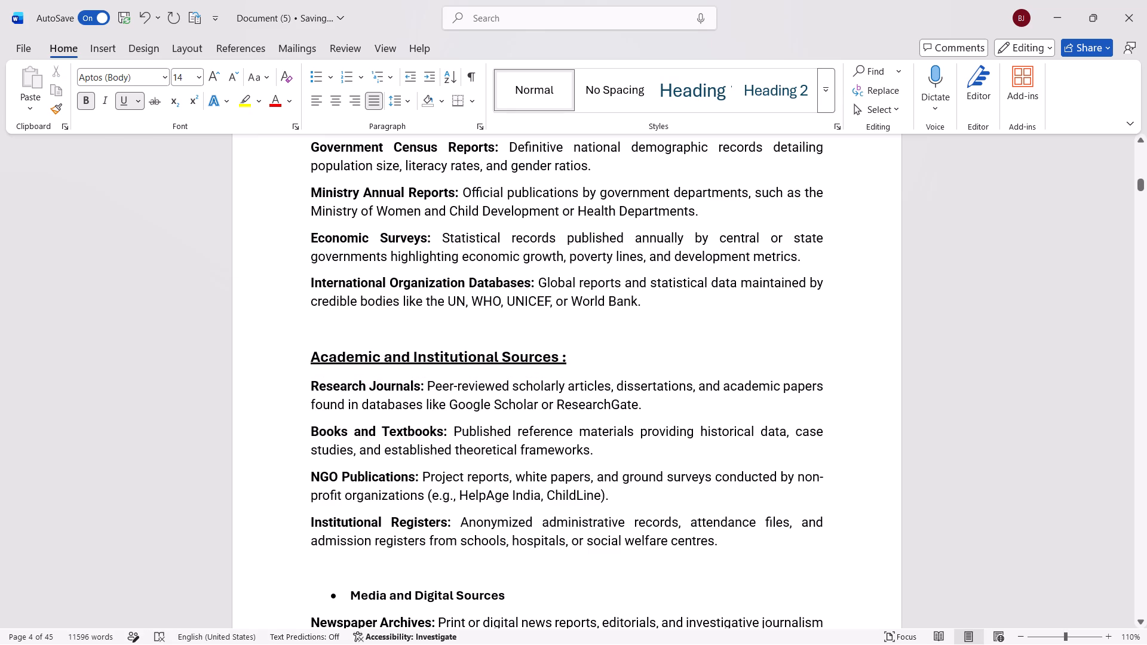
Remove the blank line above the Academic and Institutional Sources heading.
{"action": "left_click", "coordinate": [311, 353]}
{"action": "key", "text": "BackSpace"}
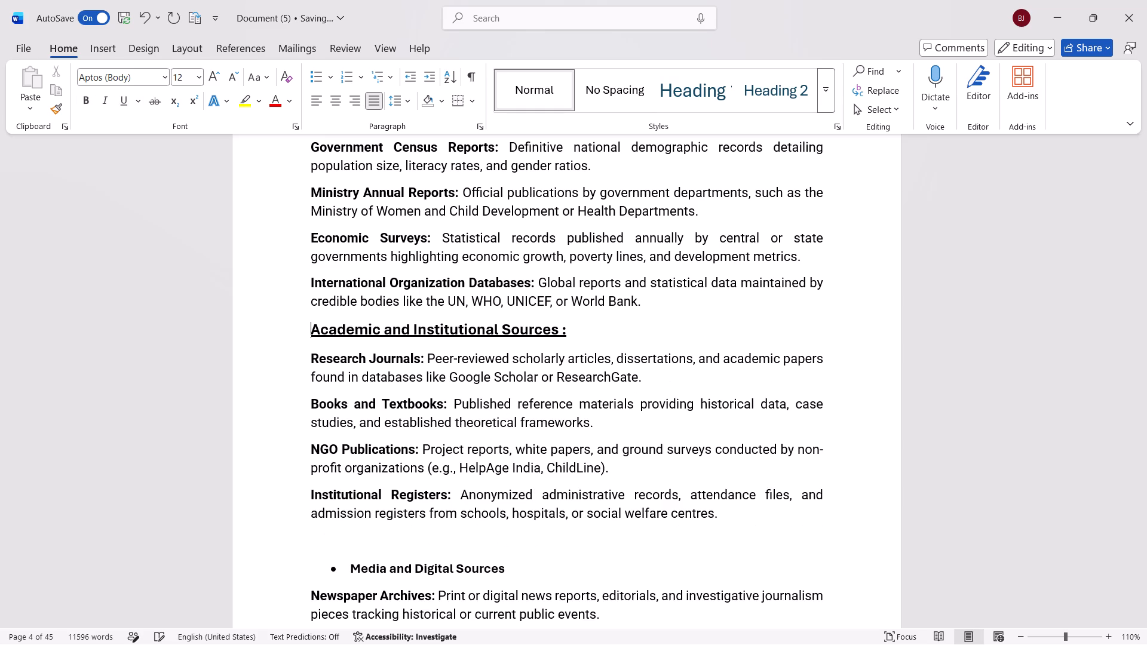
Give the Academic and Institutional Sources heading a solid round bullet and decrease its indent one level.
{"action": "left_click", "coordinate": [331, 72]}
{"action": "left_click", "coordinate": [329, 130]}
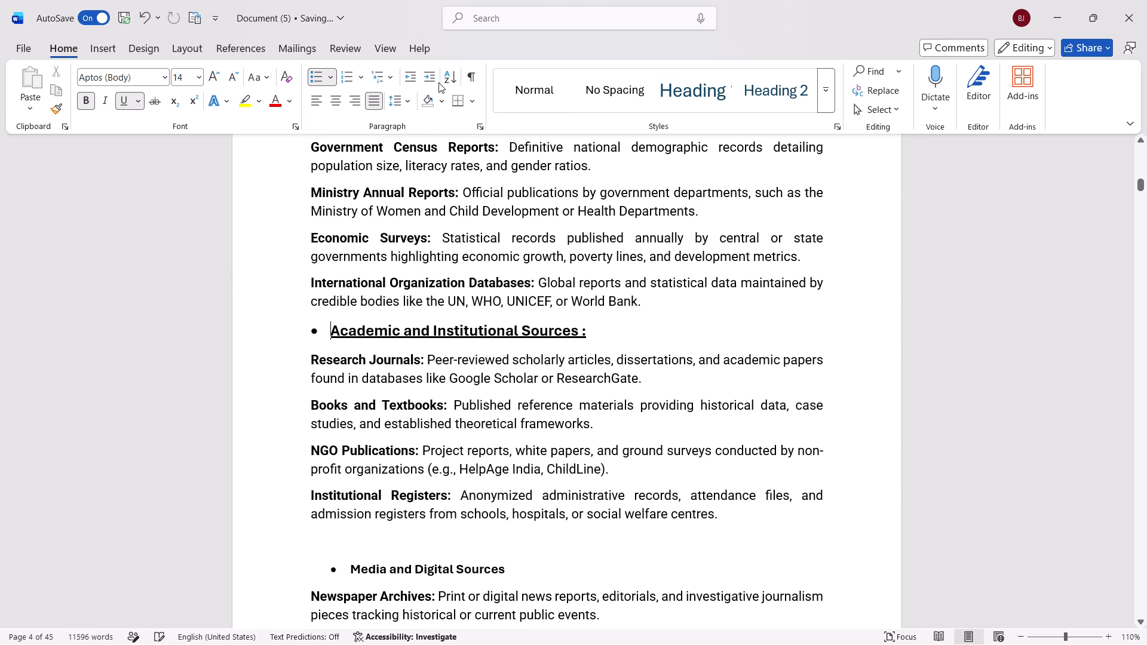
{"action": "left_click", "coordinate": [410, 82]}
Decrease the indent of the bulleted Media and Digital Sources heading by one level.
{"action": "scroll", "coordinate": [439, 279], "scroll_direction": "down", "scroll_amount": 4}
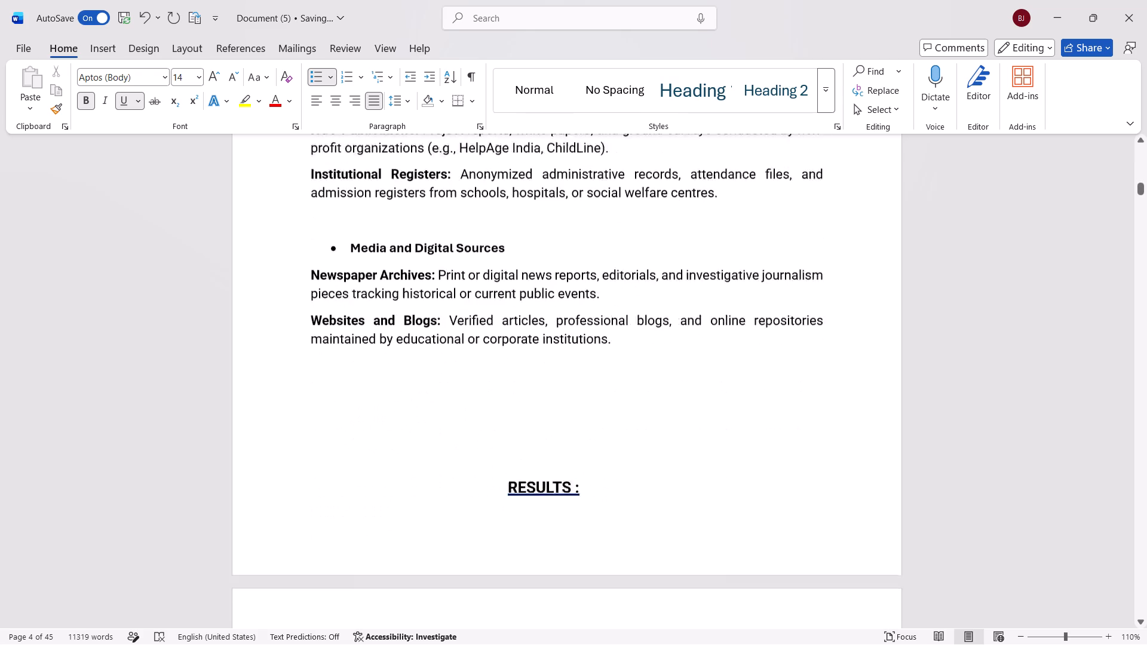
{"action": "scroll", "coordinate": [439, 279], "scroll_direction": "down", "scroll_amount": 1}
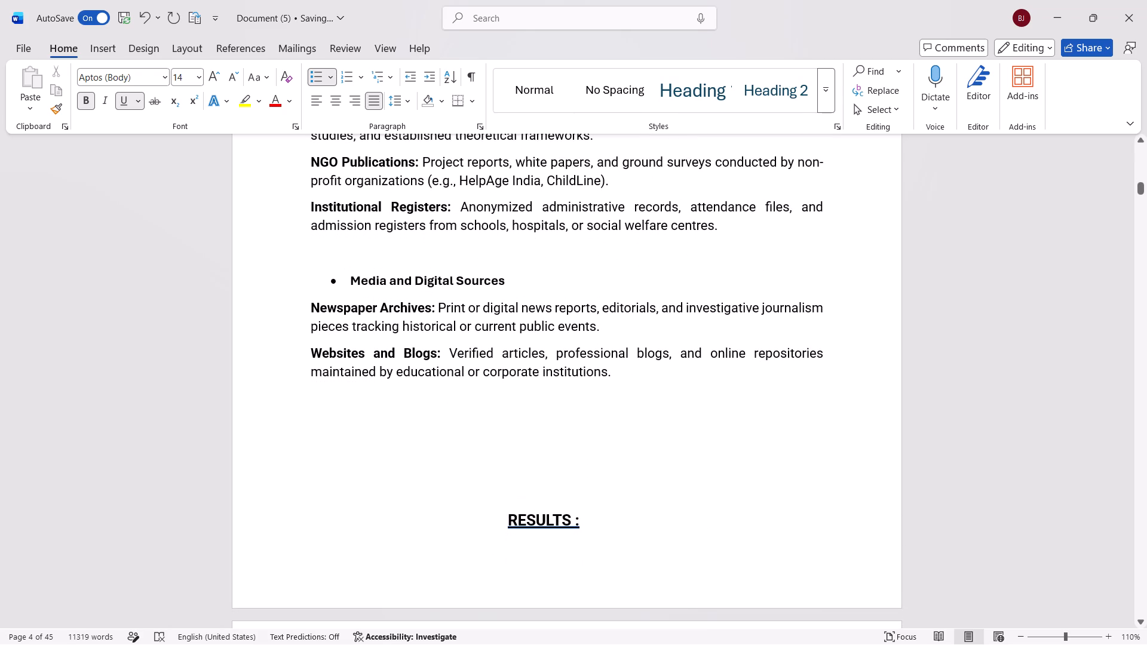
{"action": "left_click", "coordinate": [519, 280]}
{"action": "left_click_drag", "start_coordinate": [519, 280], "coordinate": [329, 271]}
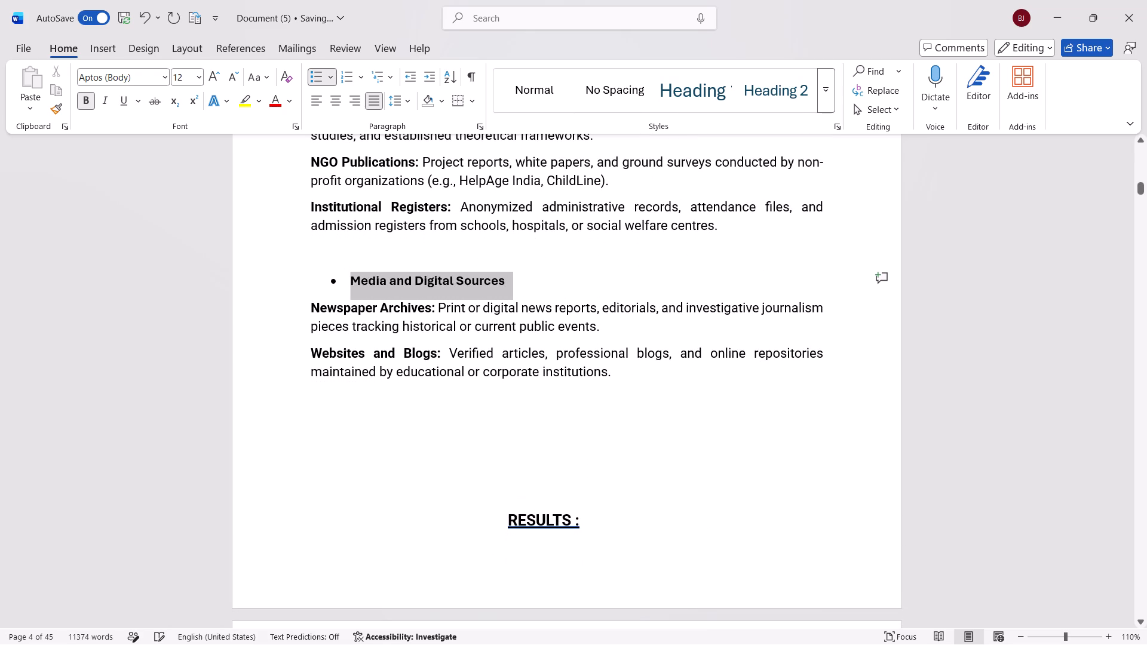
{"action": "left_click_drag", "start_coordinate": [329, 271], "coordinate": [331, 282]}
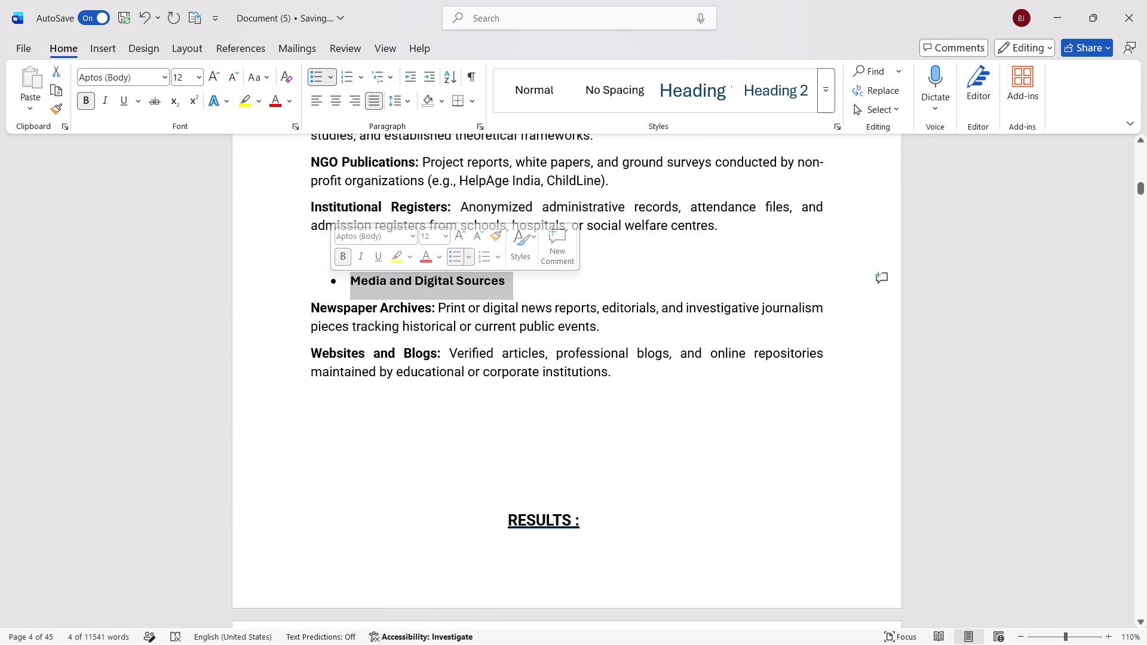
{"action": "left_click", "coordinate": [409, 73]}
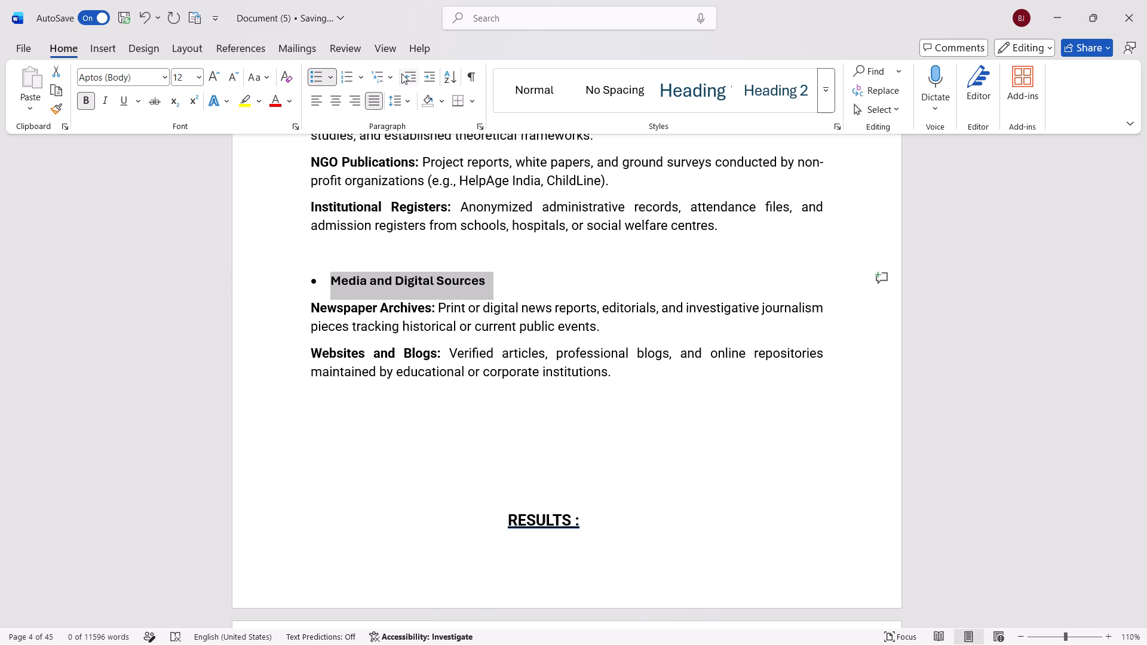
Set the Media and Digital Sources heading to font size 14.
{"action": "left_click", "coordinate": [203, 79]}
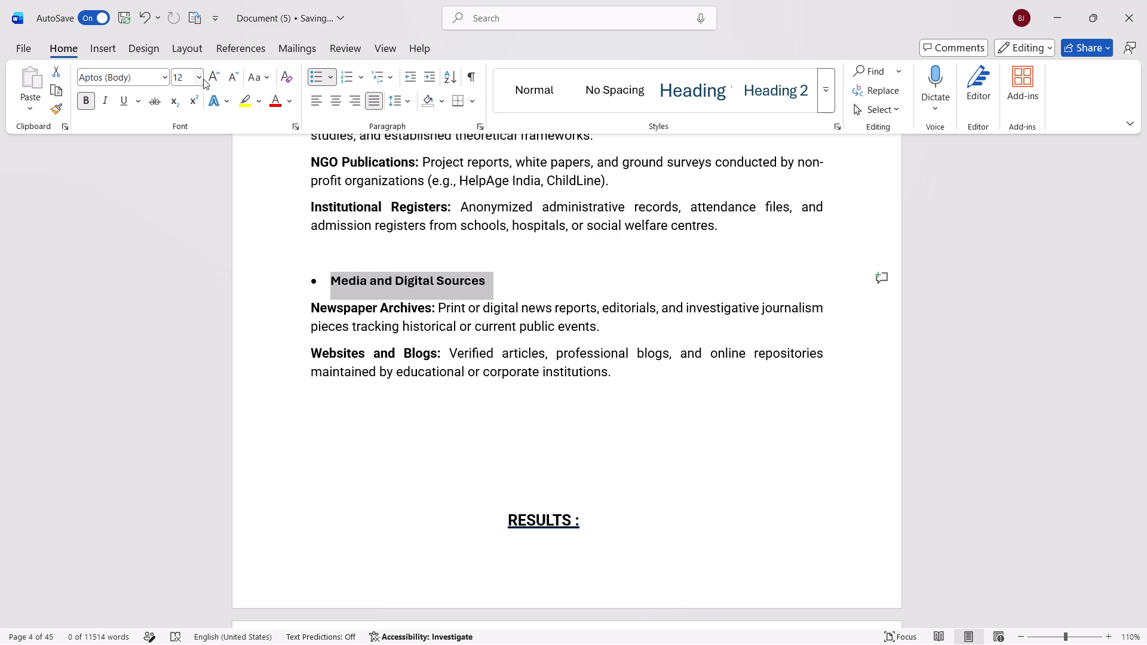
{"action": "left_click", "coordinate": [200, 76]}
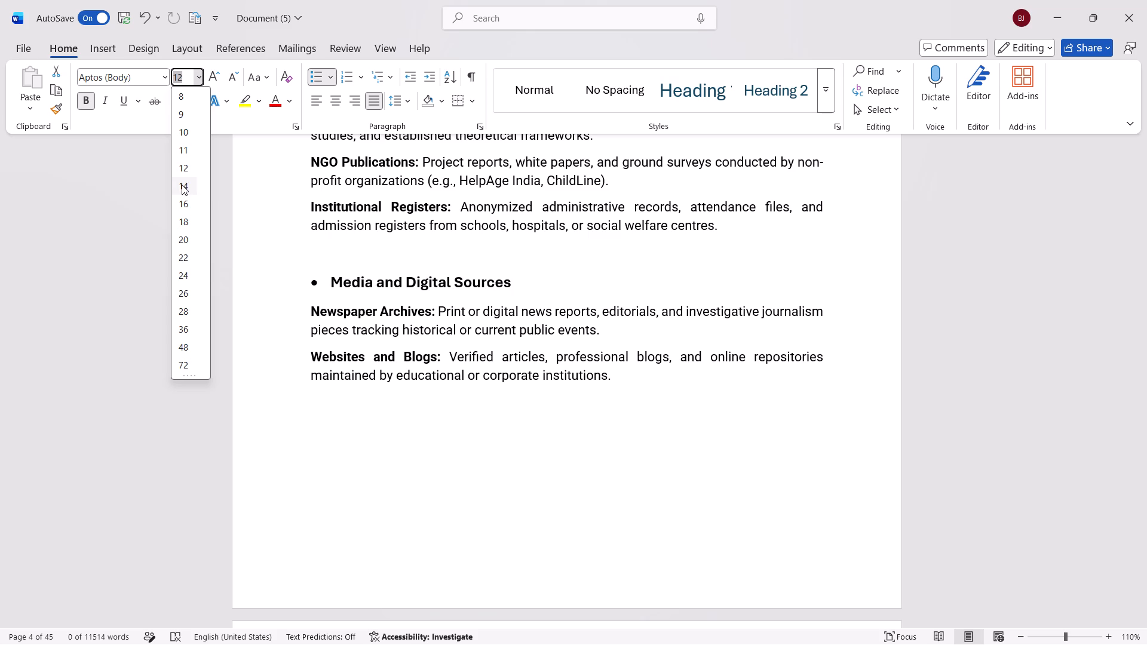
{"action": "left_click", "coordinate": [182, 185]}
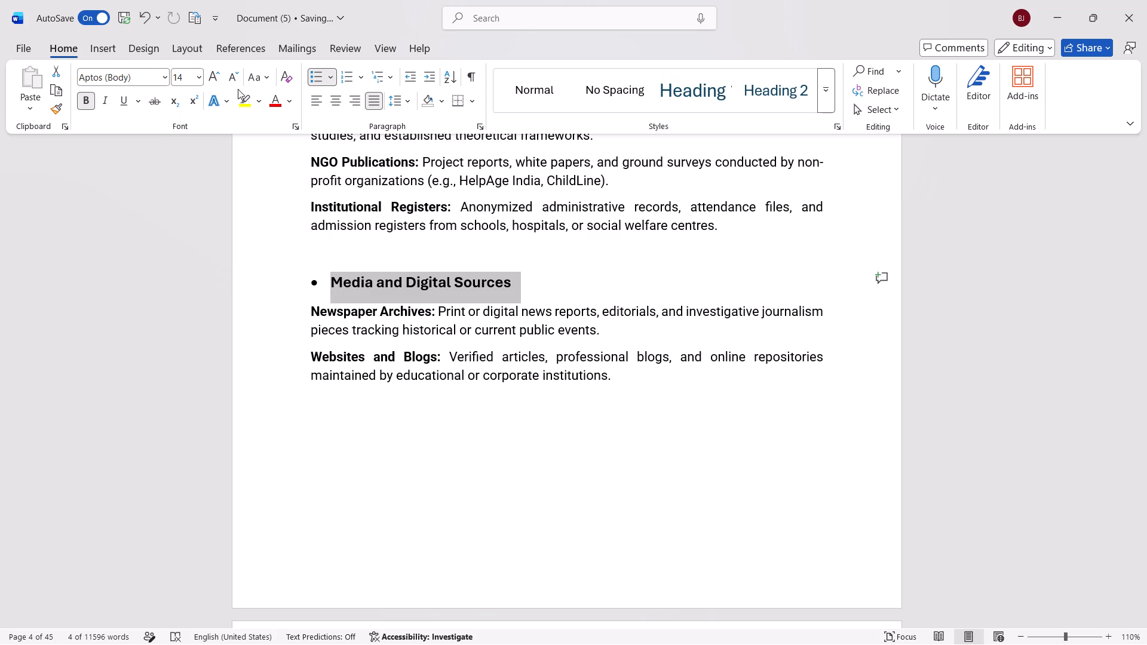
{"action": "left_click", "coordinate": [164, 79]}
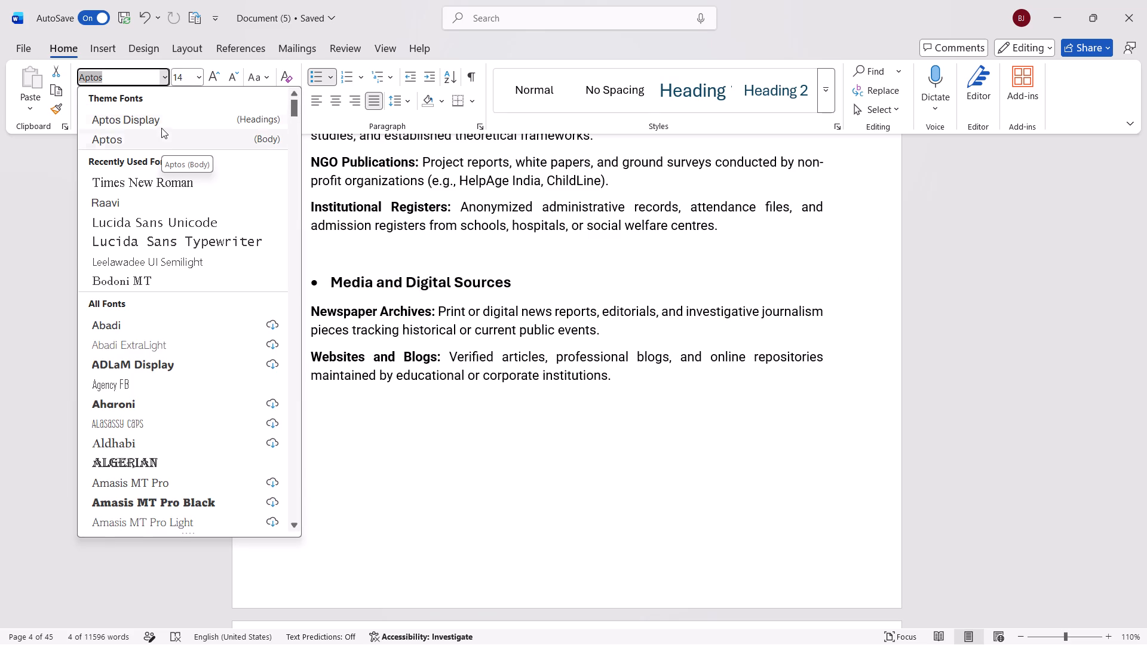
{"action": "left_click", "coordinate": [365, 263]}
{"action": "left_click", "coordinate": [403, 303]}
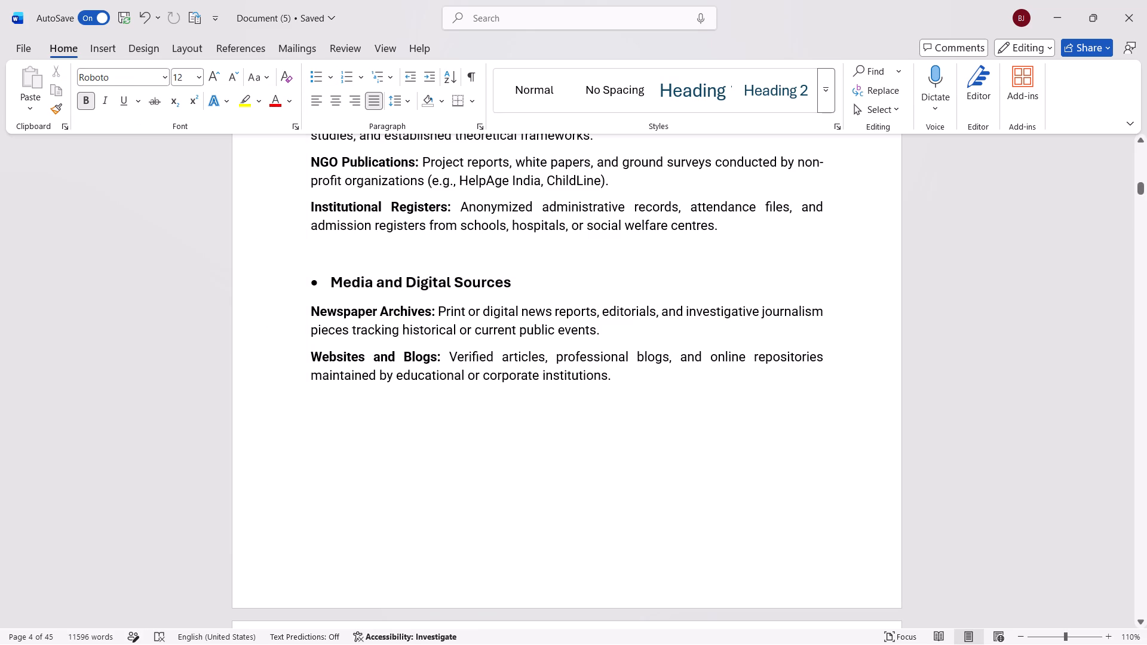
Change the font of the Media and Digital Sources heading to Roboto.
{"action": "left_click_drag", "start_coordinate": [513, 281], "coordinate": [406, 281]}
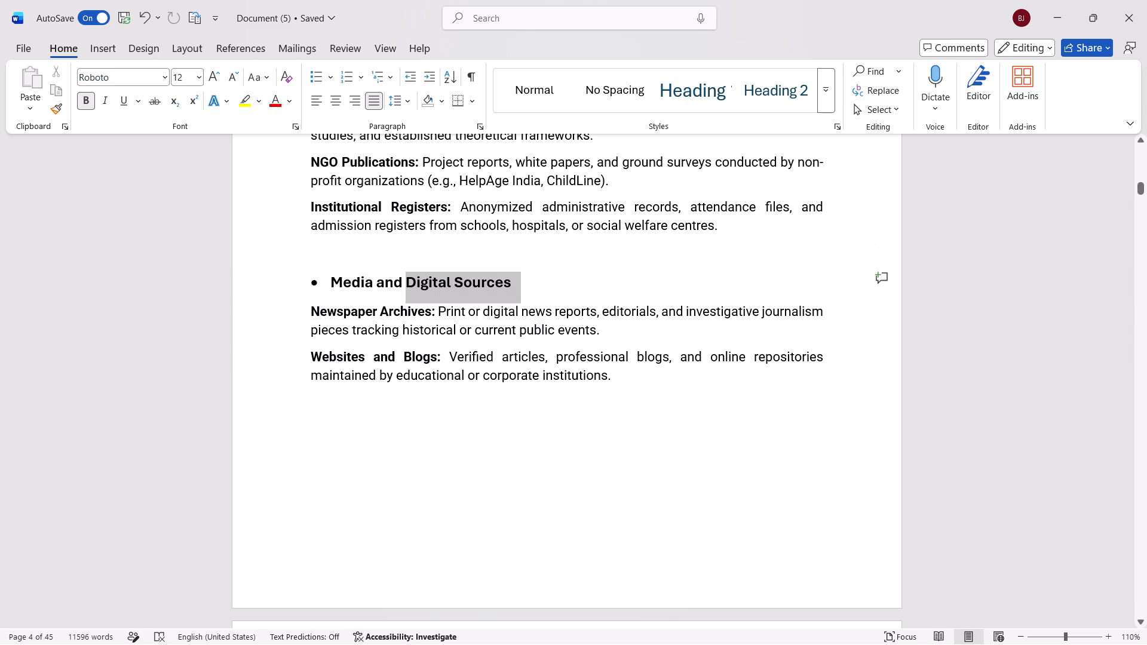
{"action": "left_click_drag", "start_coordinate": [406, 281], "coordinate": [329, 279]}
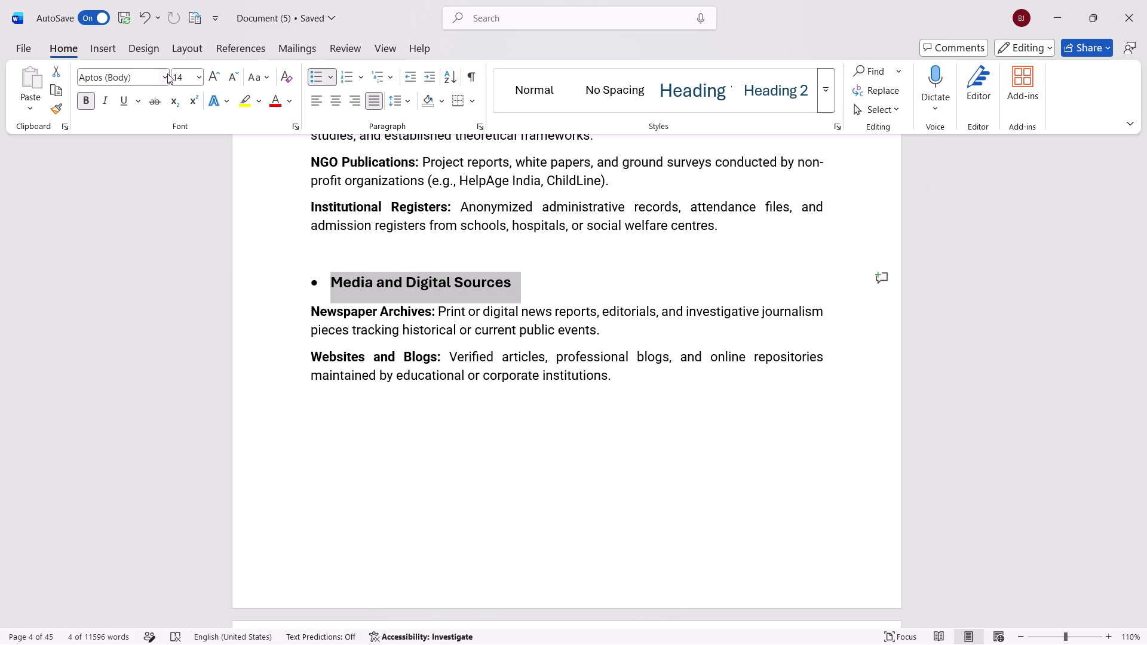
{"action": "left_click", "coordinate": [165, 75]}
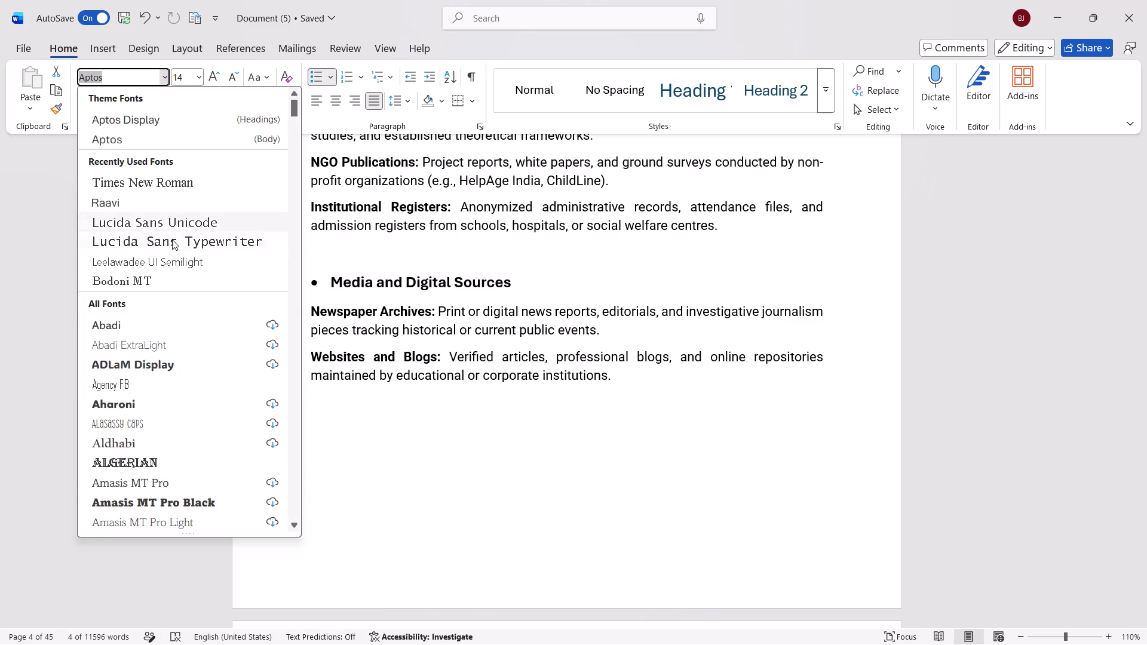
{"action": "scroll", "coordinate": [181, 290], "scroll_direction": "down", "scroll_amount": 5}
{"action": "scroll", "coordinate": [181, 290], "scroll_direction": "down", "scroll_amount": 20}
{"action": "scroll", "coordinate": [181, 290], "scroll_direction": "down", "scroll_amount": 2}
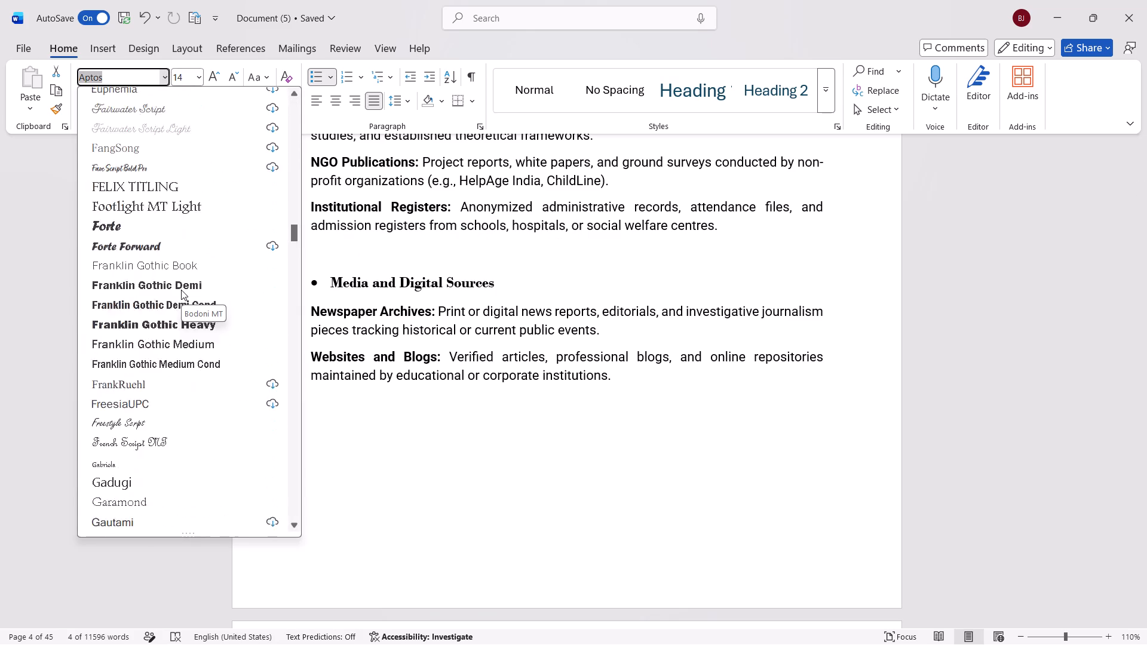
{"action": "scroll", "coordinate": [181, 290], "scroll_direction": "down", "scroll_amount": 20}
{"action": "scroll", "coordinate": [181, 290], "scroll_direction": "down", "scroll_amount": 20}
{"action": "scroll", "coordinate": [181, 290], "scroll_direction": "down", "scroll_amount": 20}
{"action": "scroll", "coordinate": [181, 290], "scroll_direction": "up", "scroll_amount": 6}
{"action": "scroll", "coordinate": [181, 290], "scroll_direction": "down", "scroll_amount": 18}
{"action": "scroll", "coordinate": [181, 290], "scroll_direction": "up", "scroll_amount": 2}
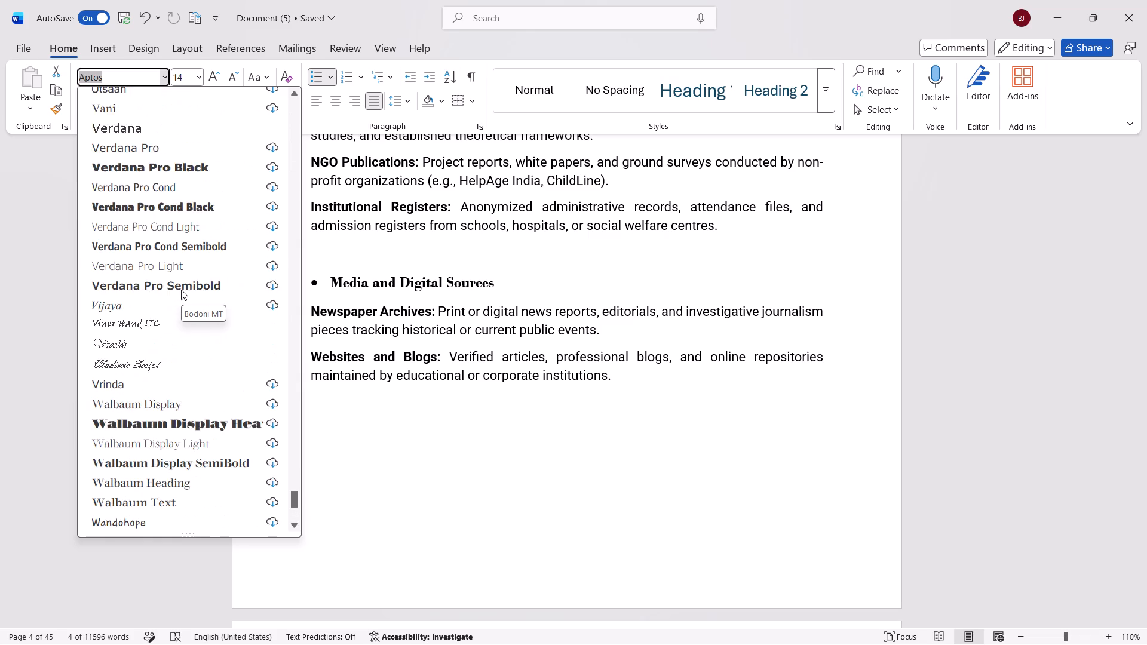
{"action": "scroll", "coordinate": [181, 290], "scroll_direction": "up", "scroll_amount": 4}
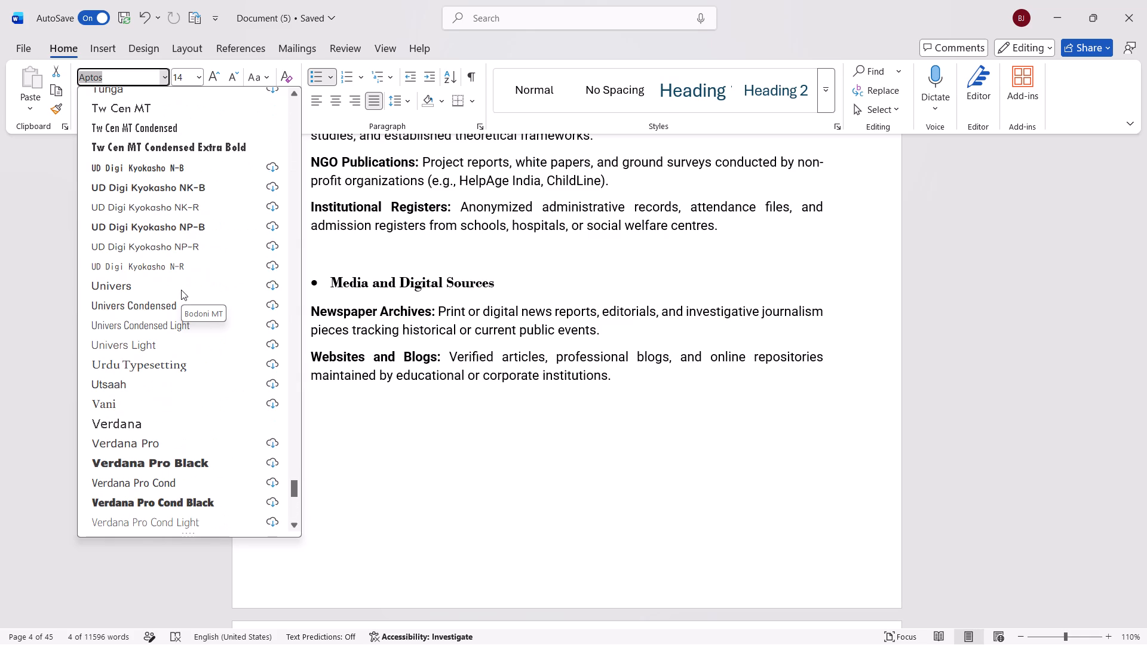
{"action": "scroll", "coordinate": [181, 290], "scroll_direction": "up", "scroll_amount": 9}
{"action": "scroll", "coordinate": [203, 206], "scroll_direction": "down", "scroll_amount": 1}
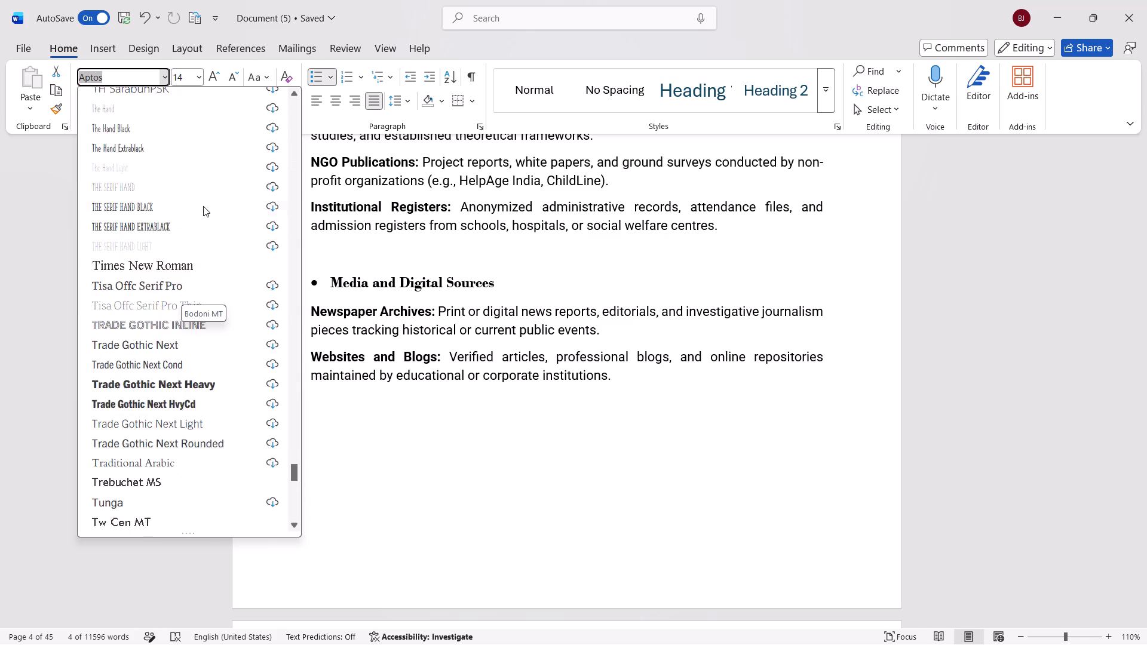
{"action": "scroll", "coordinate": [203, 206], "scroll_direction": "down", "scroll_amount": 2}
{"action": "scroll", "coordinate": [203, 206], "scroll_direction": "up", "scroll_amount": 1}
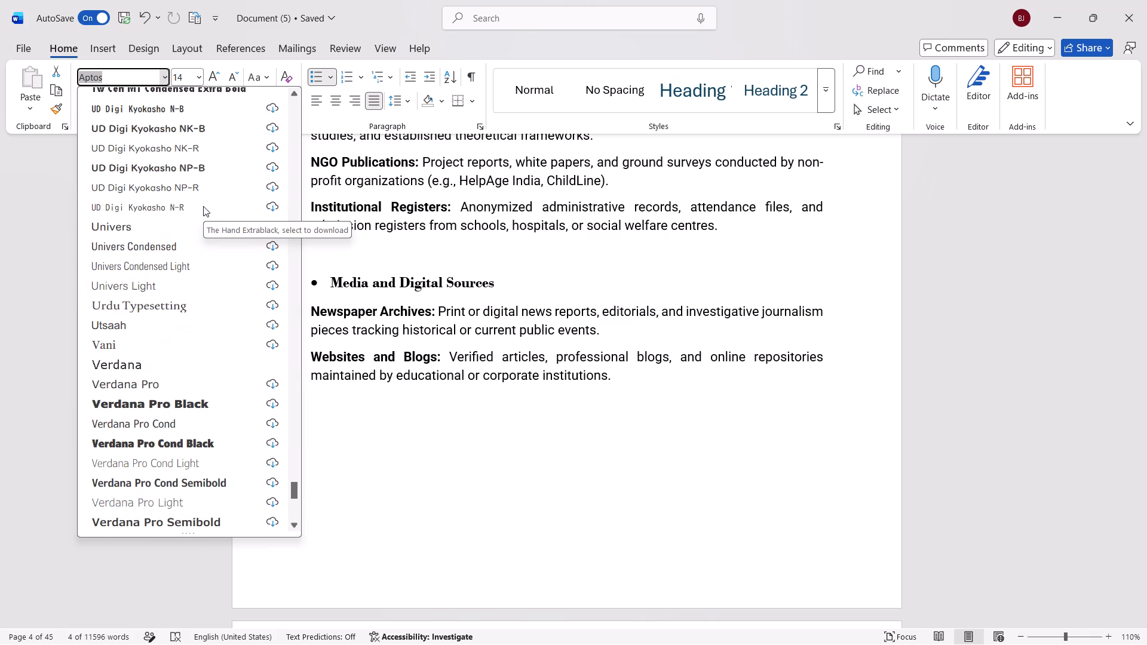
{"action": "scroll", "coordinate": [203, 206], "scroll_direction": "up", "scroll_amount": 4}
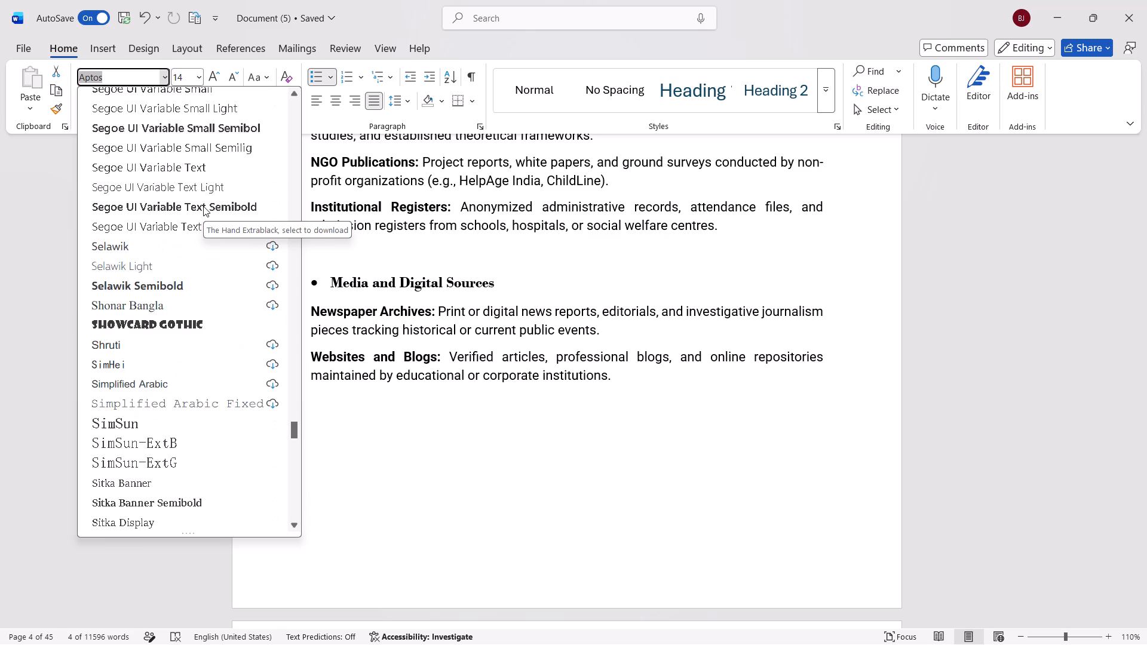
{"action": "scroll", "coordinate": [203, 206], "scroll_direction": "up", "scroll_amount": 4}
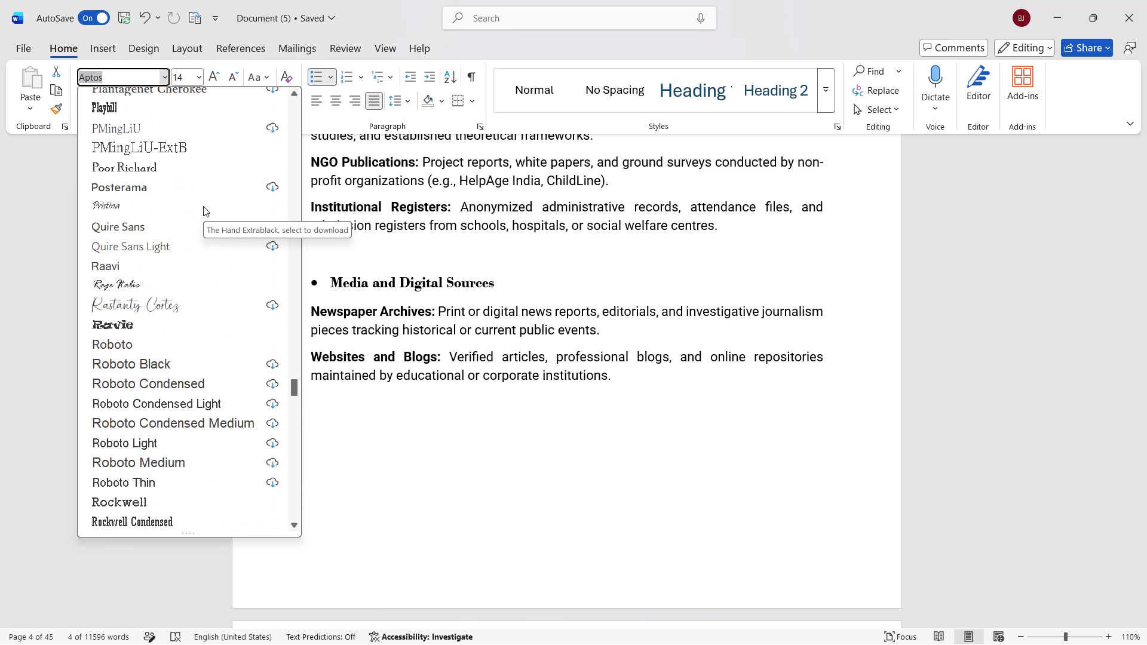
{"action": "left_click", "coordinate": [161, 345]}
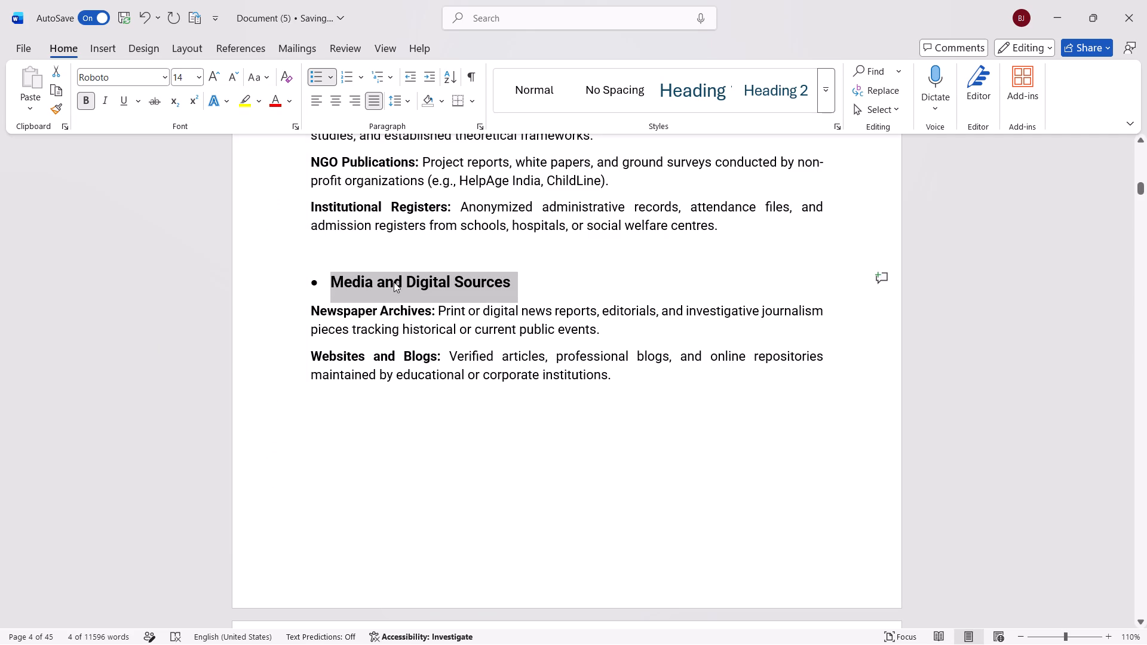
Apply a thick underline to the Media and Digital Sources heading and end it with a space and a colon.
{"action": "left_click", "coordinate": [139, 95]}
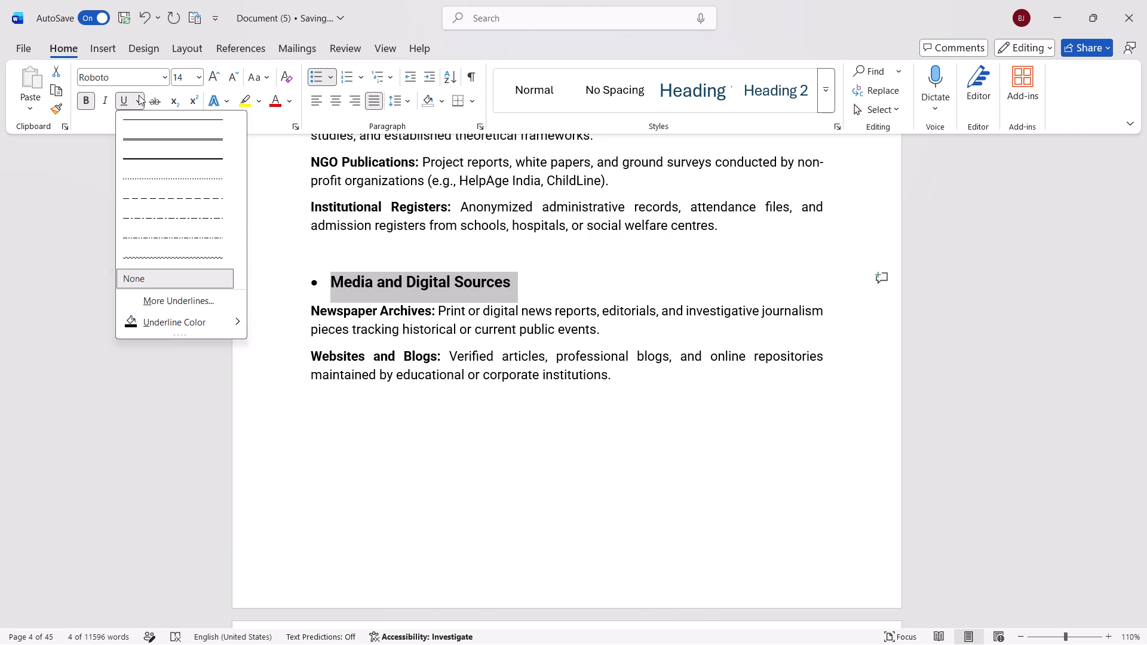
{"action": "left_click", "coordinate": [143, 169]}
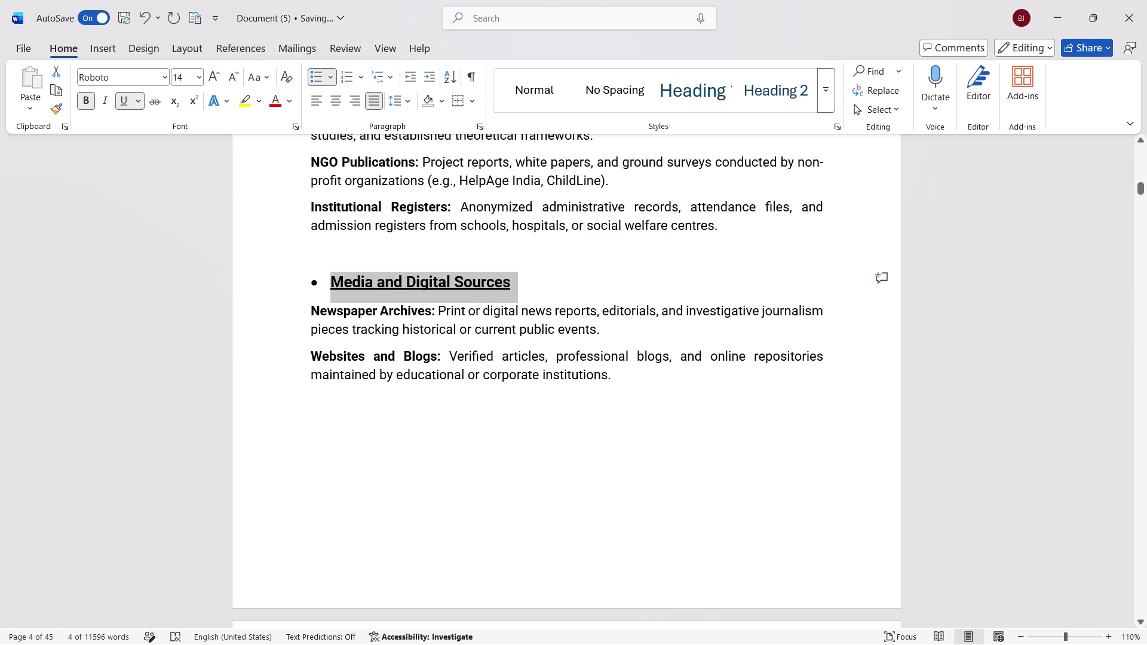
{"action": "left_click", "coordinate": [517, 276]}
{"action": "key", "text": "space"}
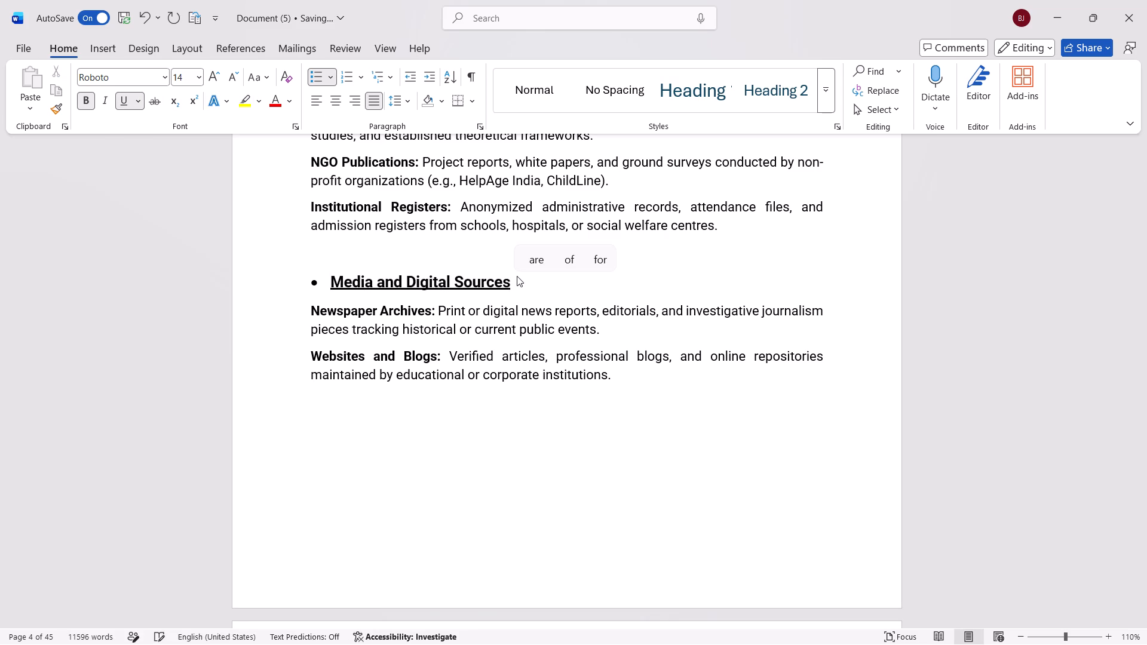
{"action": "key", "text": "shift+colon"}
Insert a blank line between the International Organization Databases paragraph and the Academic and Institutional Sources heading.
{"action": "scroll", "coordinate": [444, 252], "scroll_direction": "up", "scroll_amount": 1}
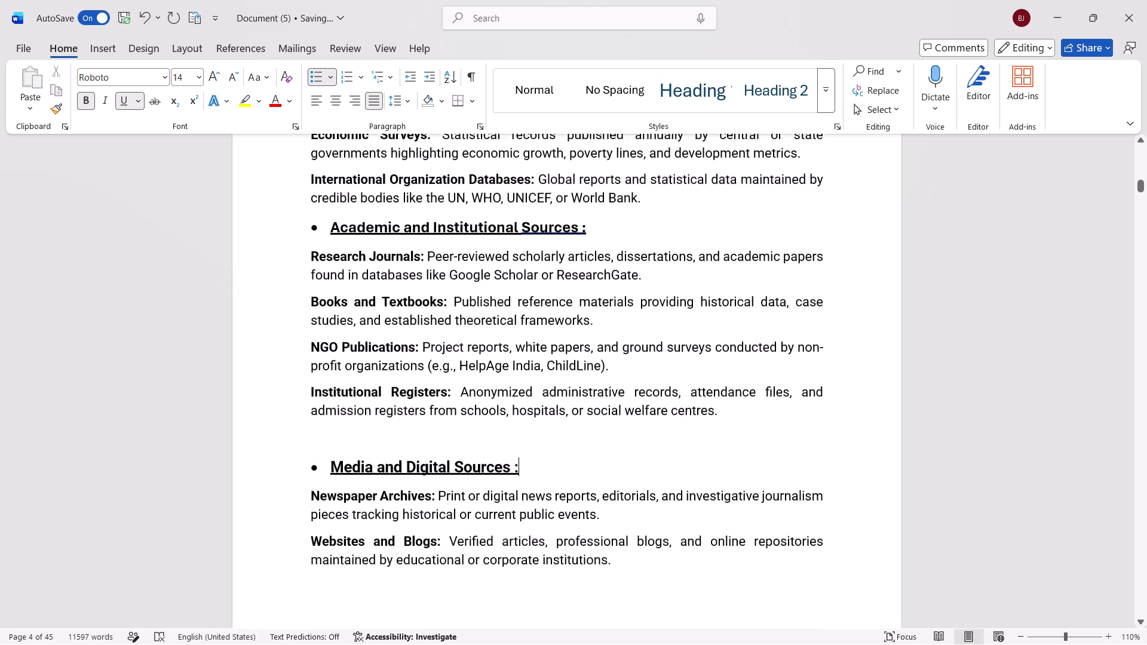
{"action": "scroll", "coordinate": [444, 252], "scroll_direction": "up", "scroll_amount": 1}
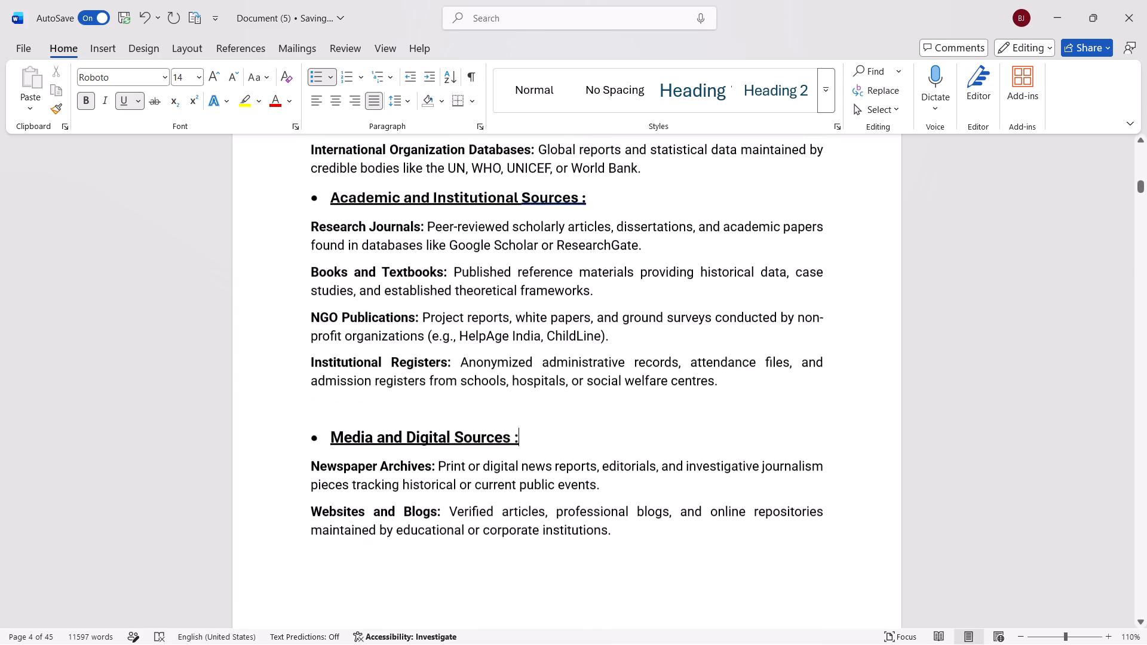
{"action": "scroll", "coordinate": [444, 252], "scroll_direction": "up", "scroll_amount": 1}
{"action": "left_click", "coordinate": [670, 168]}
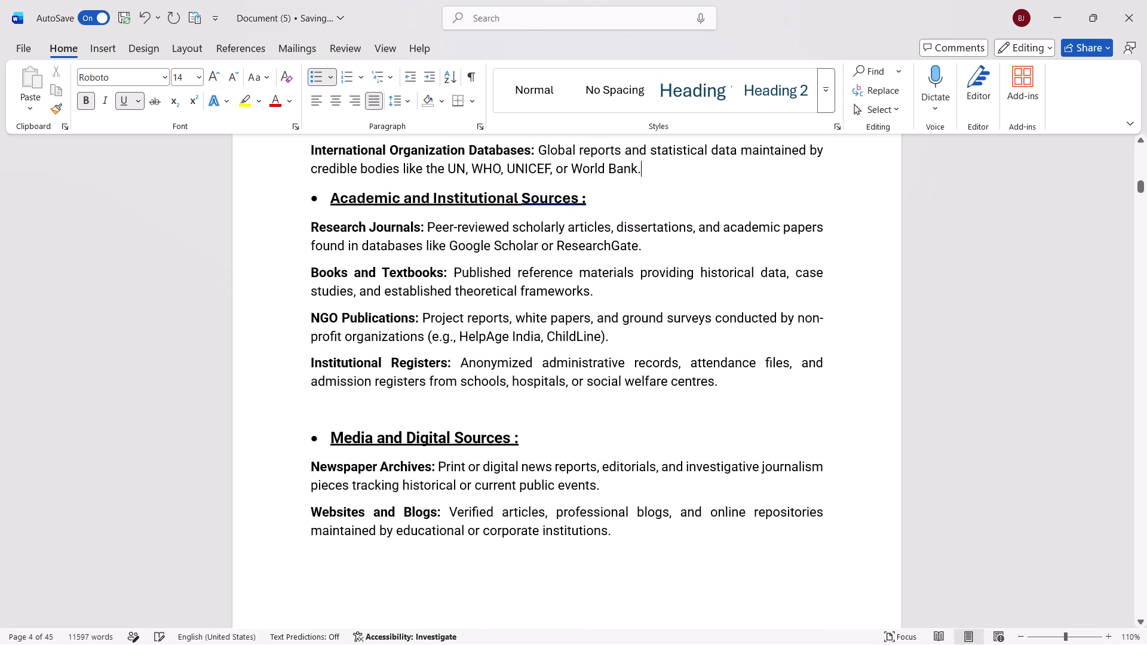
{"action": "key", "text": "Return"}
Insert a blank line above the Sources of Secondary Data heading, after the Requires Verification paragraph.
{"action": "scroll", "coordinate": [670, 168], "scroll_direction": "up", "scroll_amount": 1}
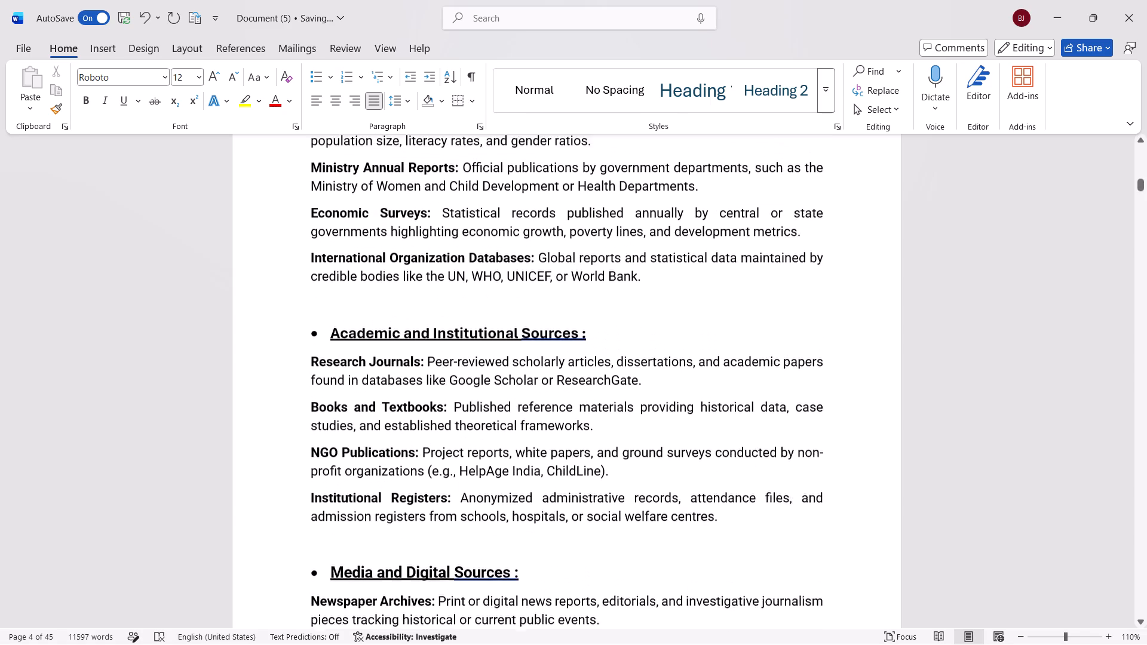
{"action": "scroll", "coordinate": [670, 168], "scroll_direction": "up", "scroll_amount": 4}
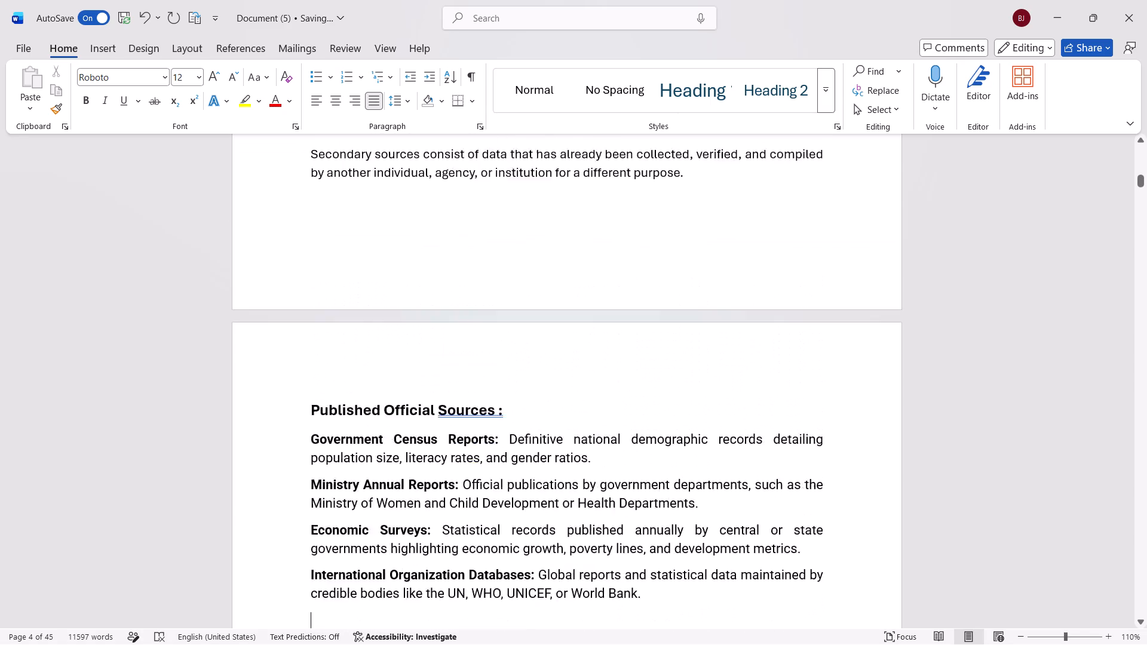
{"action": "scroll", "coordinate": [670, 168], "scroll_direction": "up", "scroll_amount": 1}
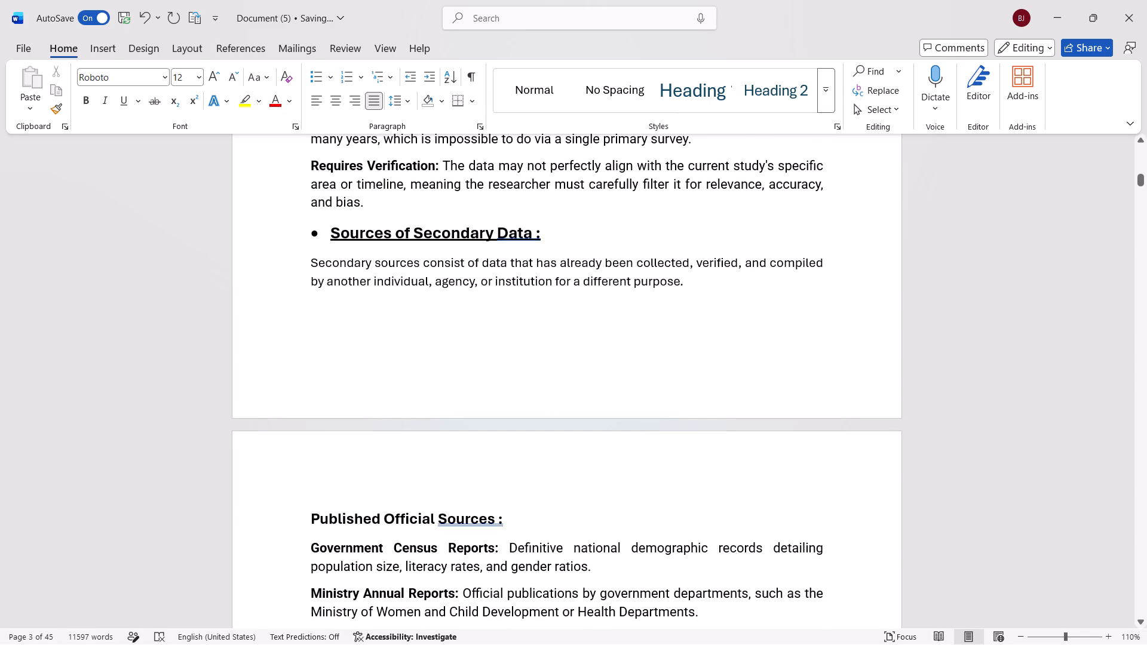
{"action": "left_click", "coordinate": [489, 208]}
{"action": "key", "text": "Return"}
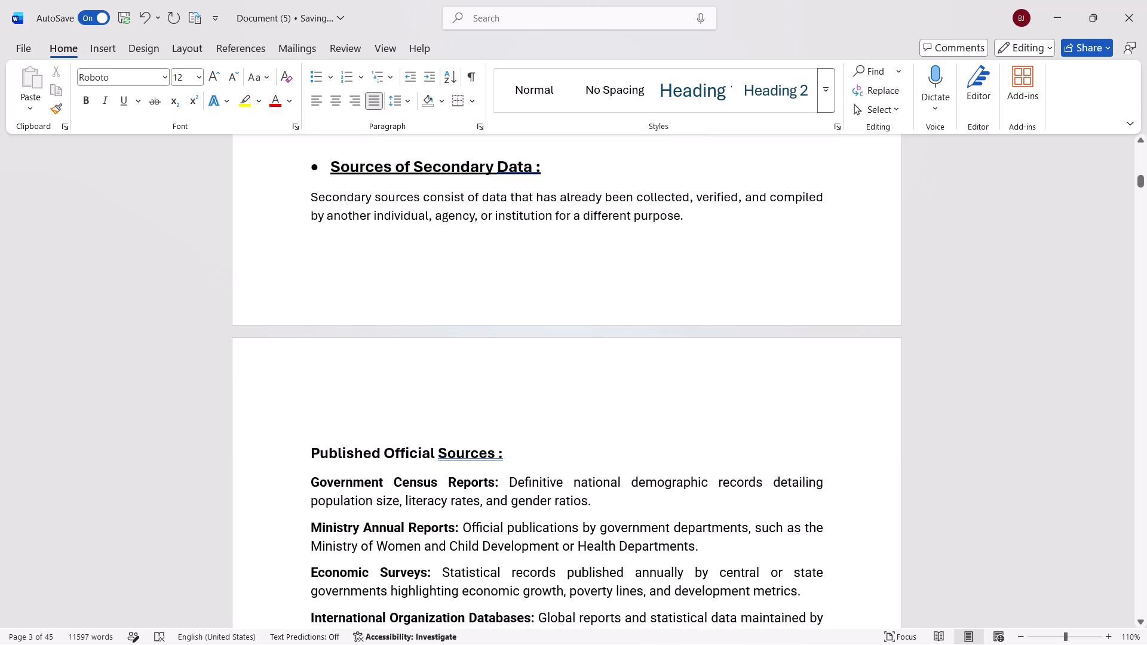
Remove the blank line above the Published Official Sources heading, keeping the heading in its own paragraph.
{"action": "left_click", "coordinate": [307, 450]}
{"action": "key", "text": "BackSpace"}
{"action": "key", "text": "BackSpace"}
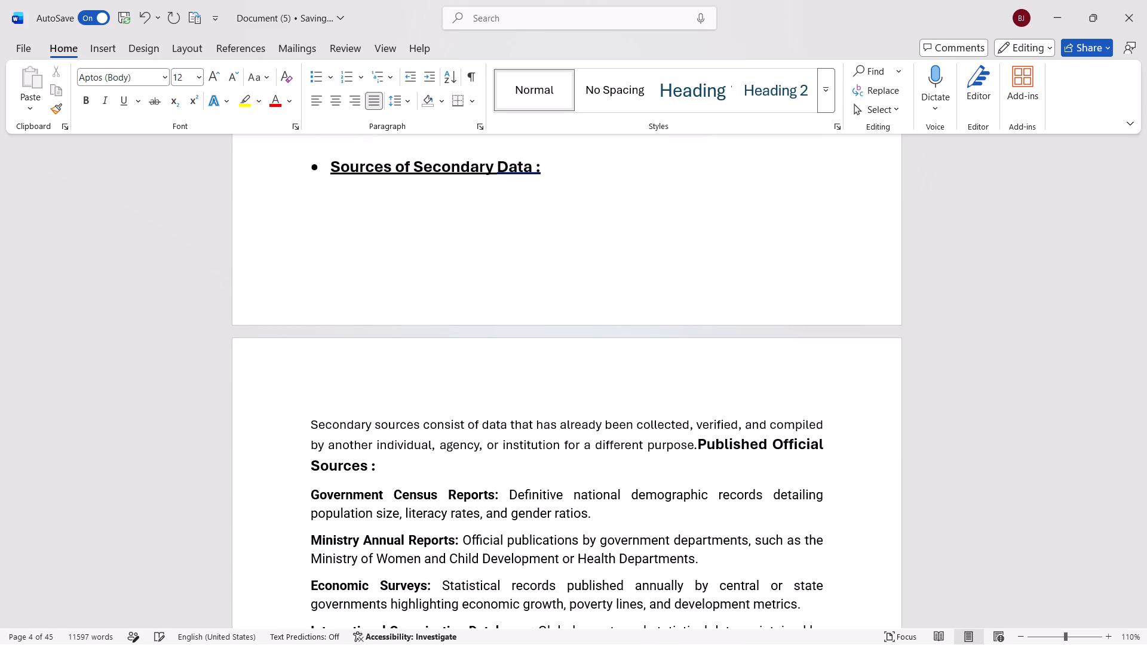
{"action": "key", "text": "Return"}
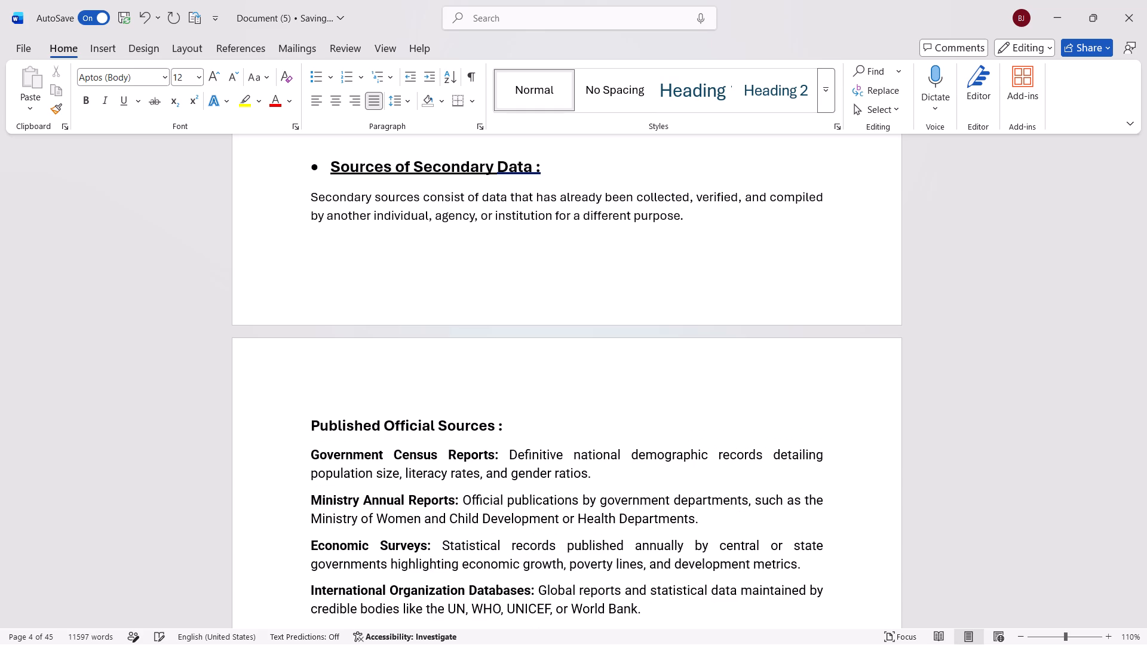
Insert a blank line above the Key Features of Secondary Data heading, after the Secondary Data introduction.
{"action": "scroll", "coordinate": [307, 450], "scroll_direction": "up", "scroll_amount": 3}
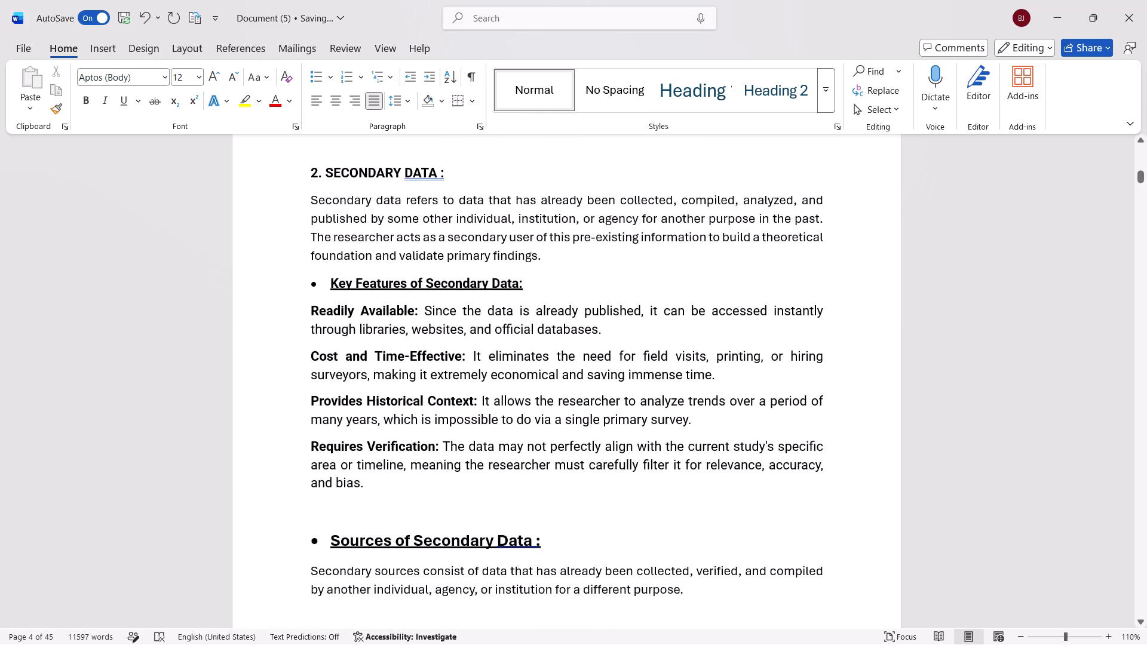
{"action": "scroll", "coordinate": [307, 450], "scroll_direction": "up", "scroll_amount": 1}
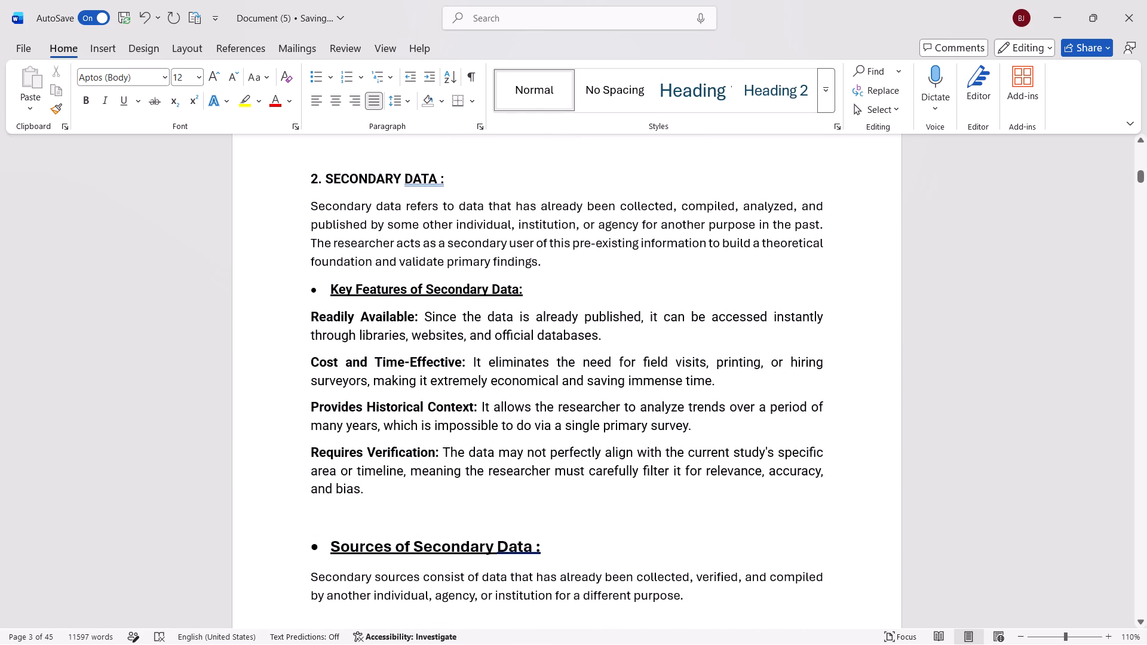
{"action": "left_click", "coordinate": [577, 267]}
{"action": "key", "text": "Return"}
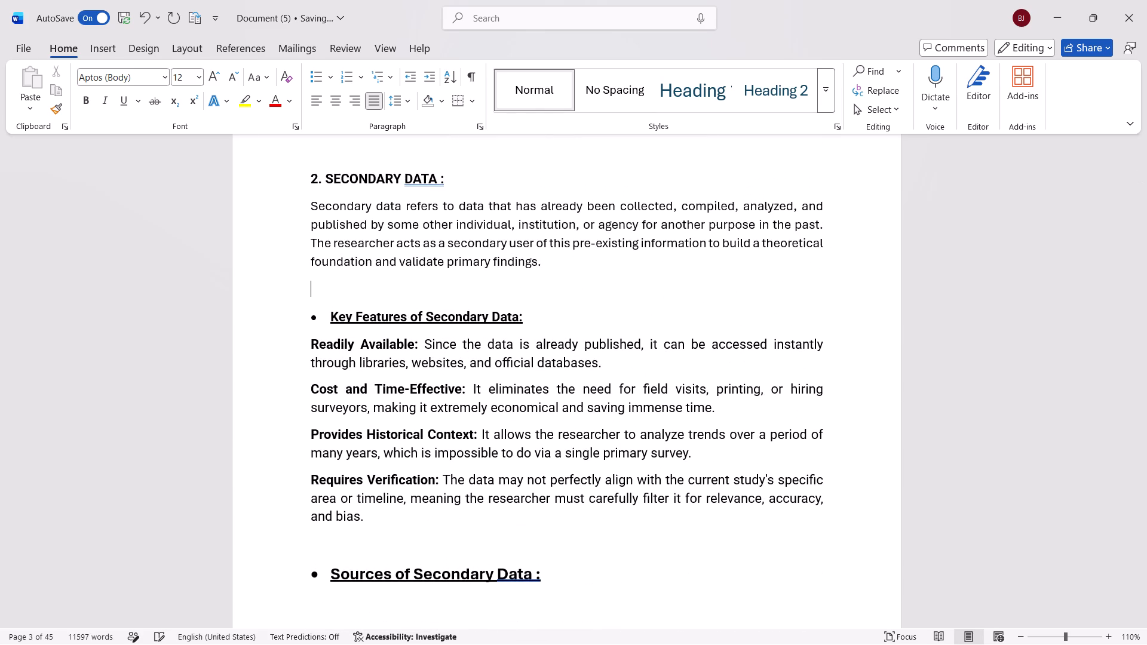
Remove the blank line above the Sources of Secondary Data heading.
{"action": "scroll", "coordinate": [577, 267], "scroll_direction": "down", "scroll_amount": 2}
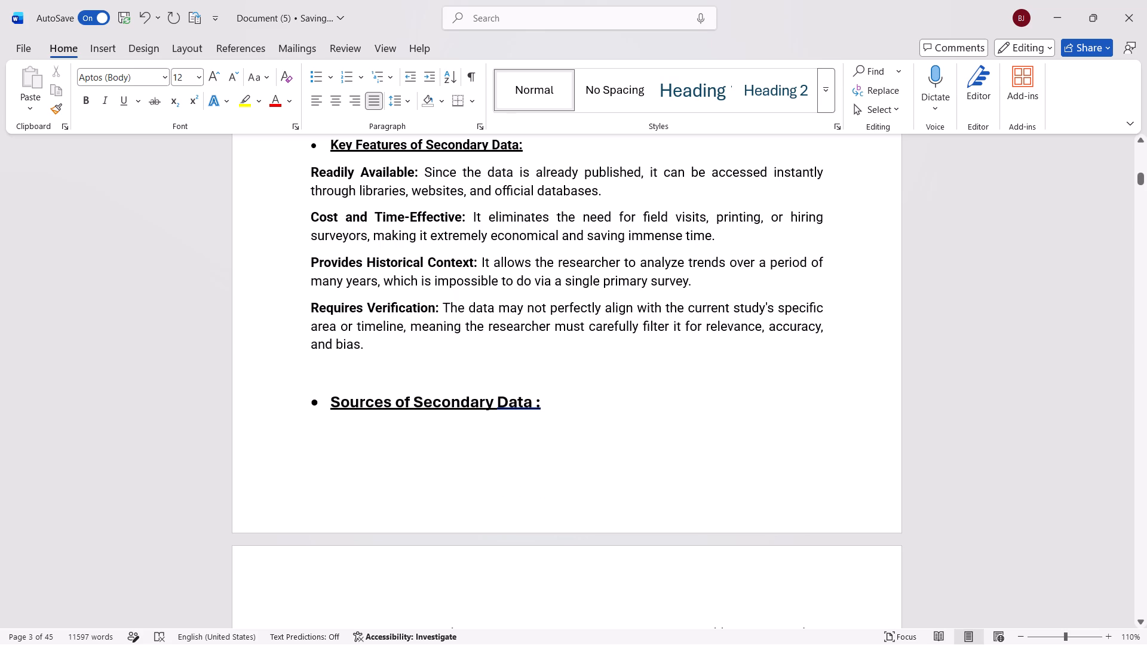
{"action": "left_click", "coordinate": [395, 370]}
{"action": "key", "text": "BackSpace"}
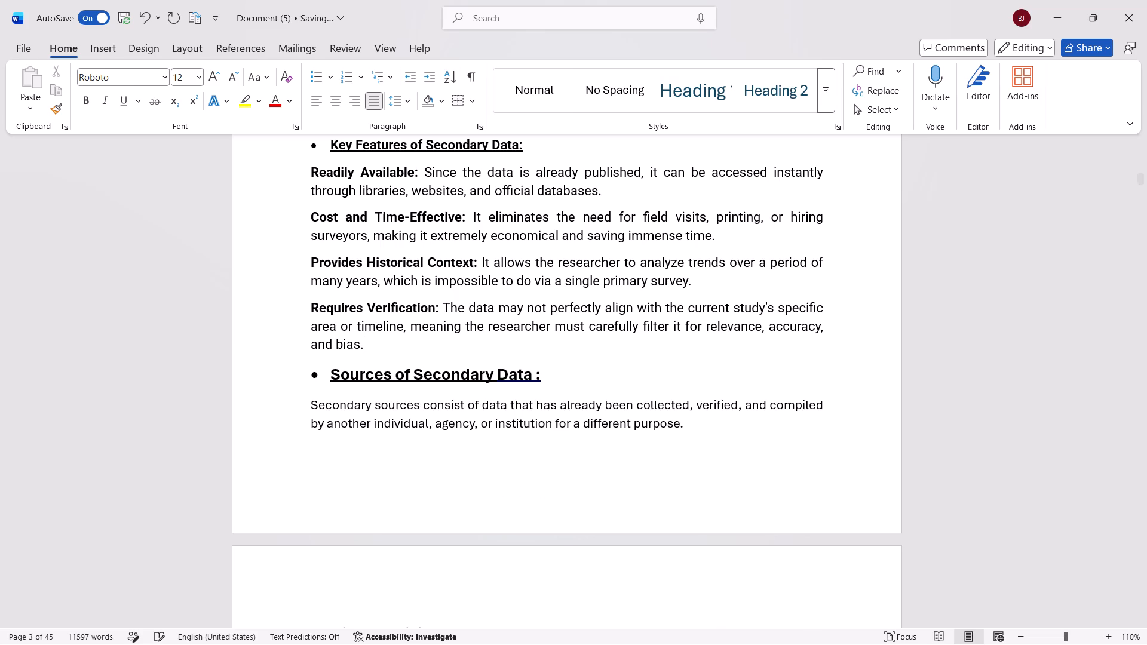
Set the Key Features of Secondary Data heading and the blank line above it to font size 14.
{"action": "scroll", "coordinate": [395, 370], "scroll_direction": "up", "scroll_amount": 1}
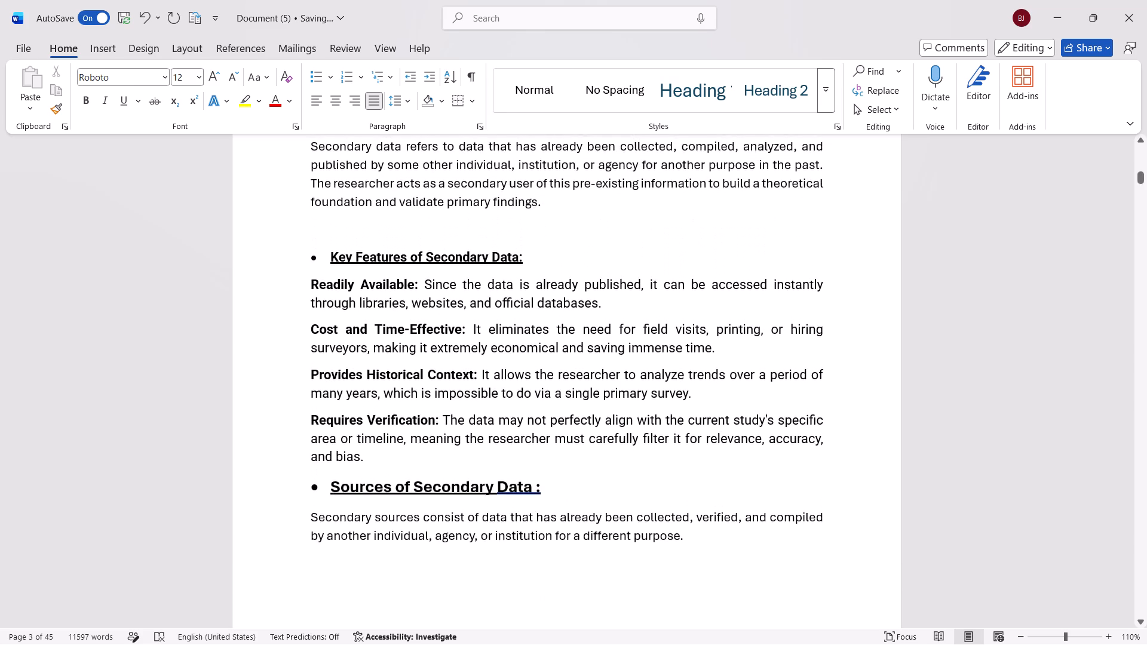
{"action": "scroll", "coordinate": [395, 370], "scroll_direction": "up", "scroll_amount": 1}
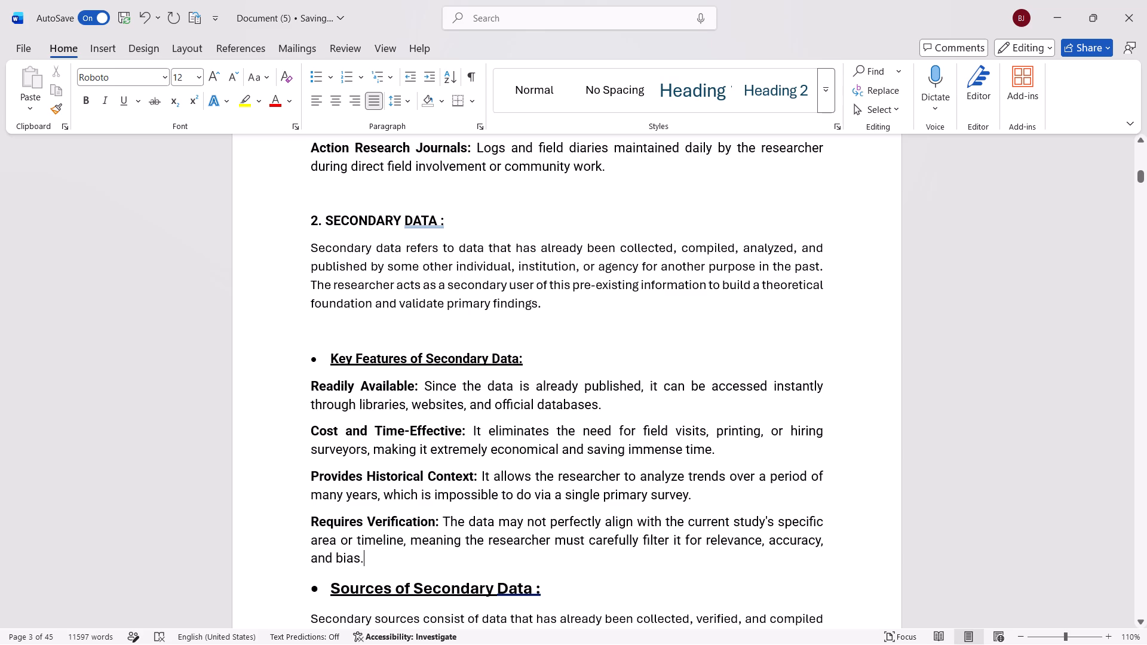
{"action": "left_click_drag", "start_coordinate": [521, 358], "coordinate": [339, 326]}
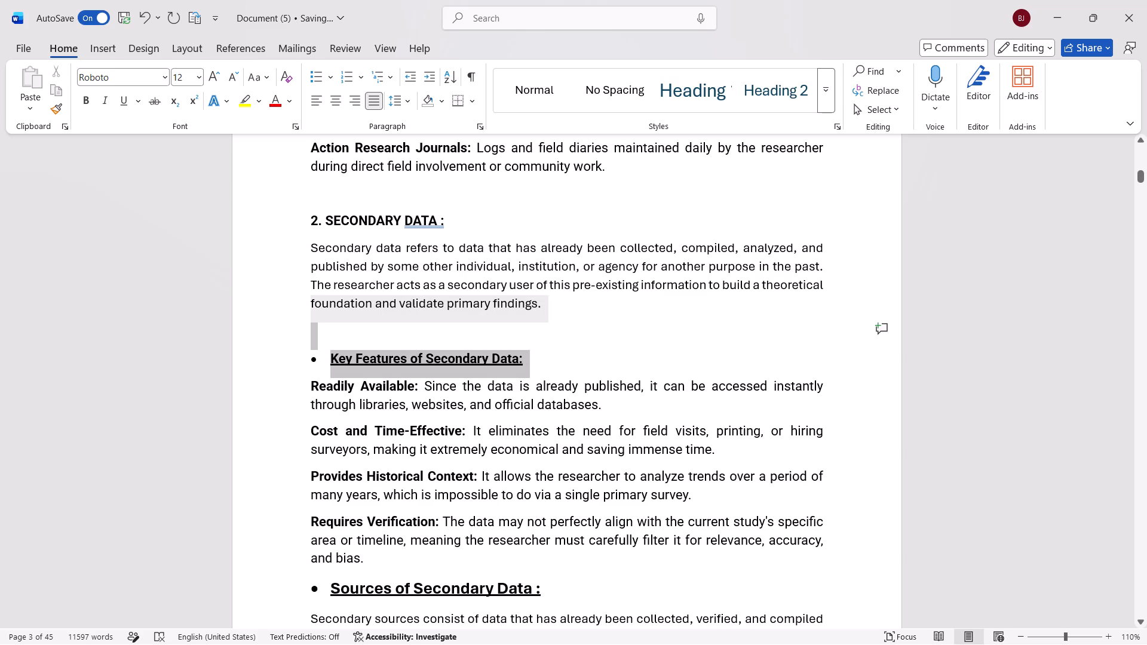
{"action": "left_click_drag", "start_coordinate": [339, 326], "coordinate": [332, 340]}
{"action": "left_click", "coordinate": [198, 77]}
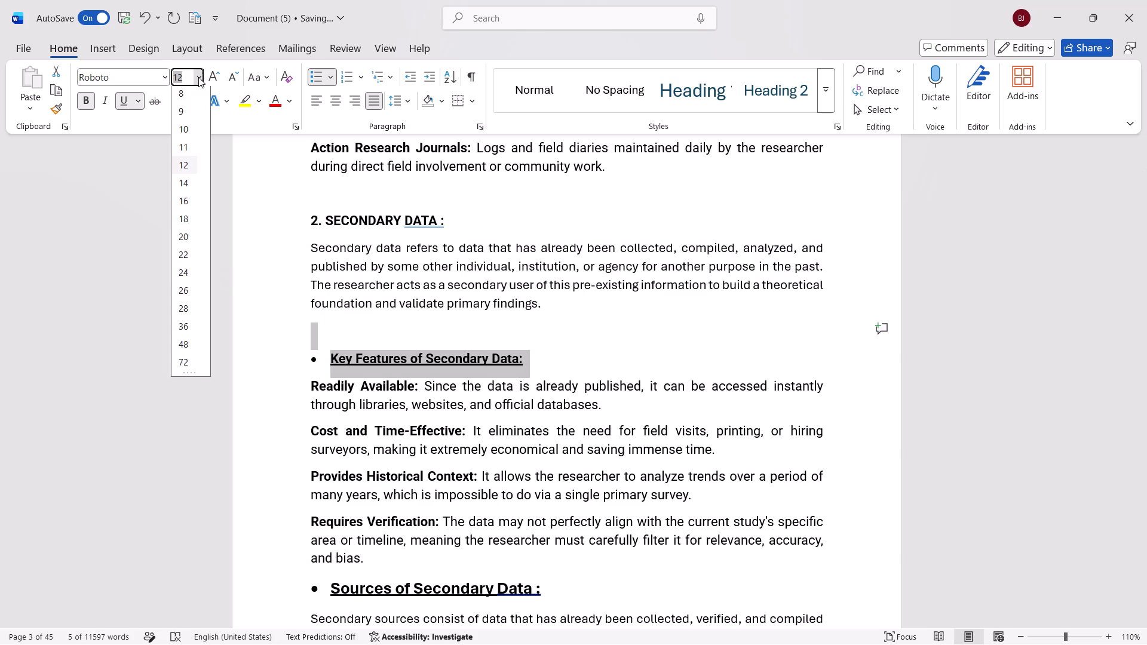
{"action": "left_click", "coordinate": [182, 186]}
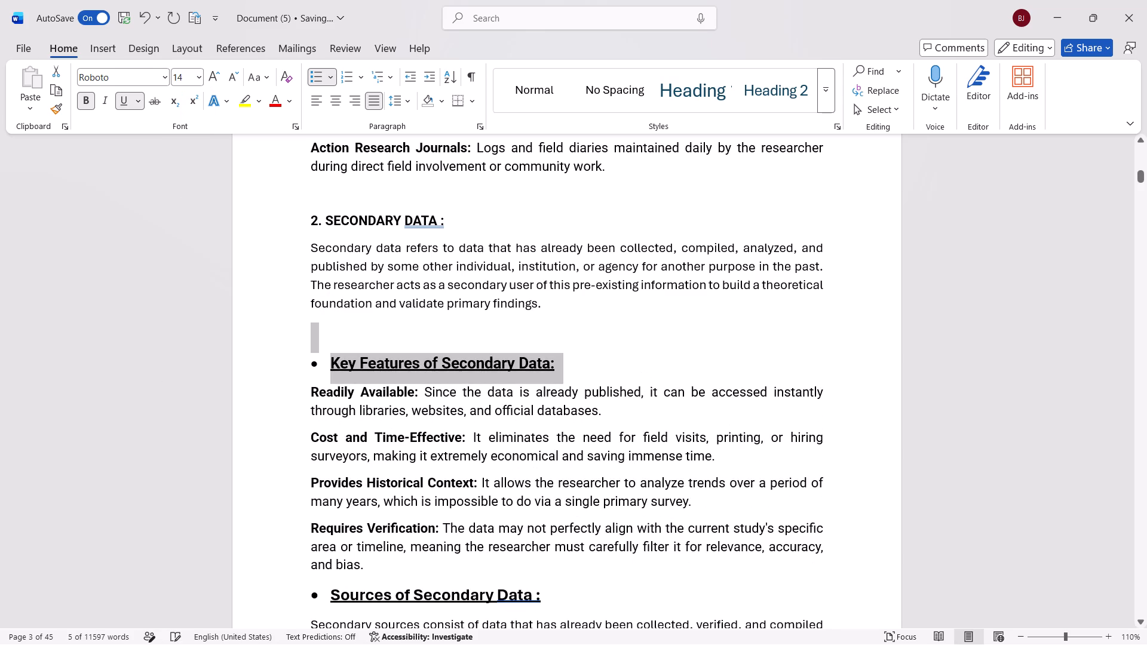
{"action": "left_click", "coordinate": [326, 351]}
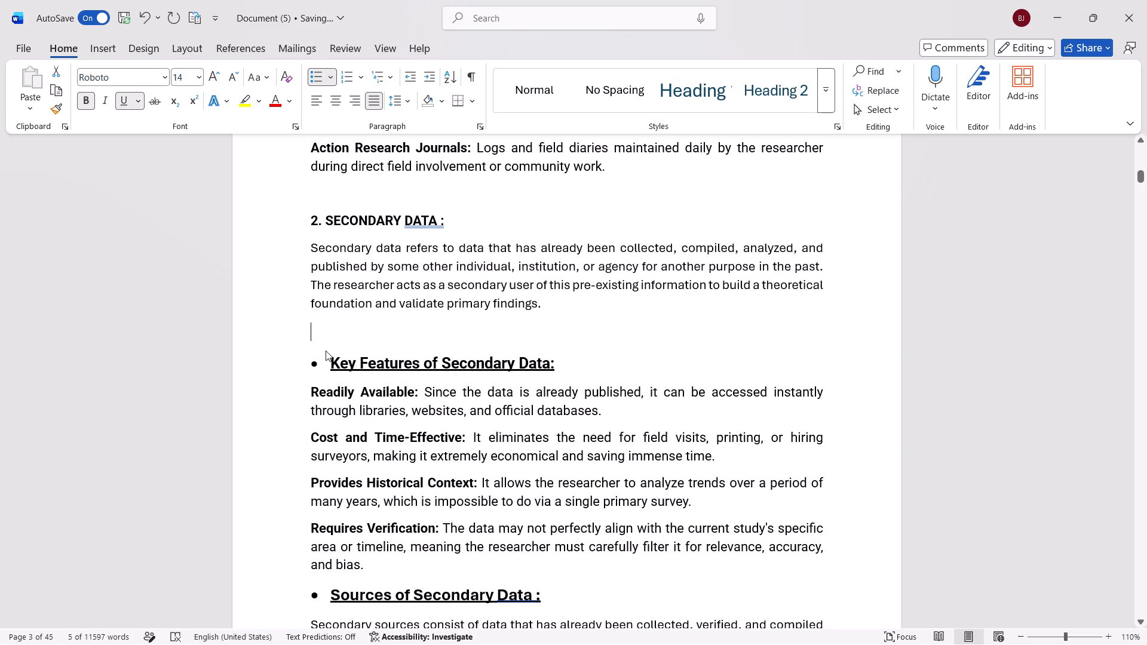
Remove the blank line above the Key Features of Secondary Data heading and reapply the round bullet to the heading.
{"action": "left_click", "coordinate": [328, 366]}
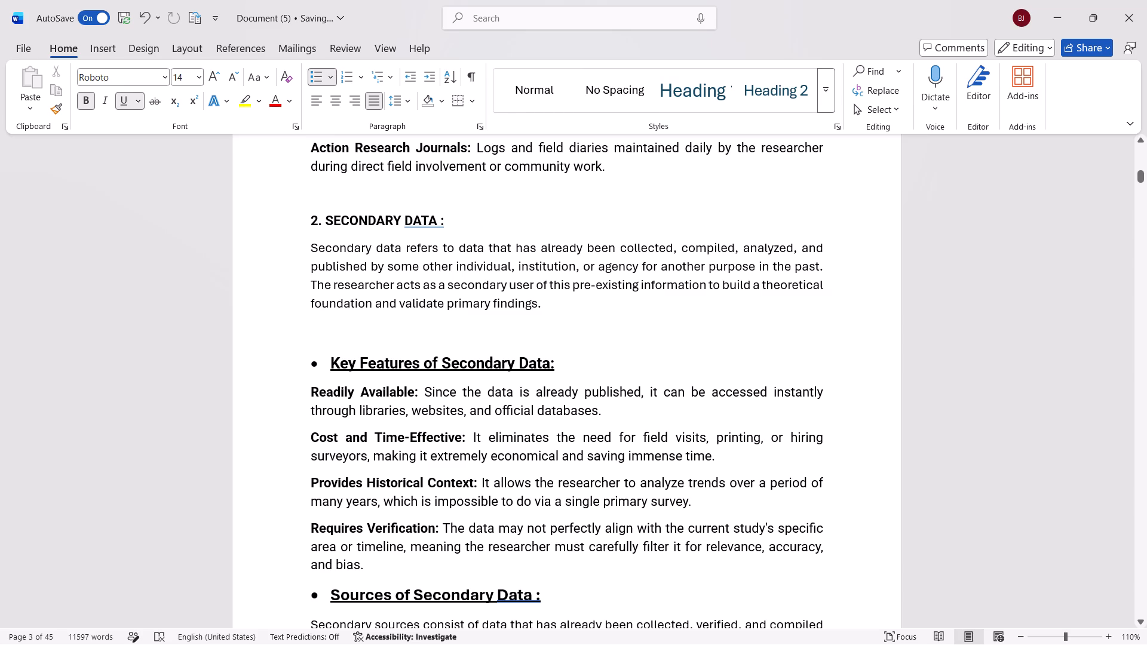
{"action": "left_click", "coordinate": [325, 354]}
{"action": "key", "text": "BackSpace"}
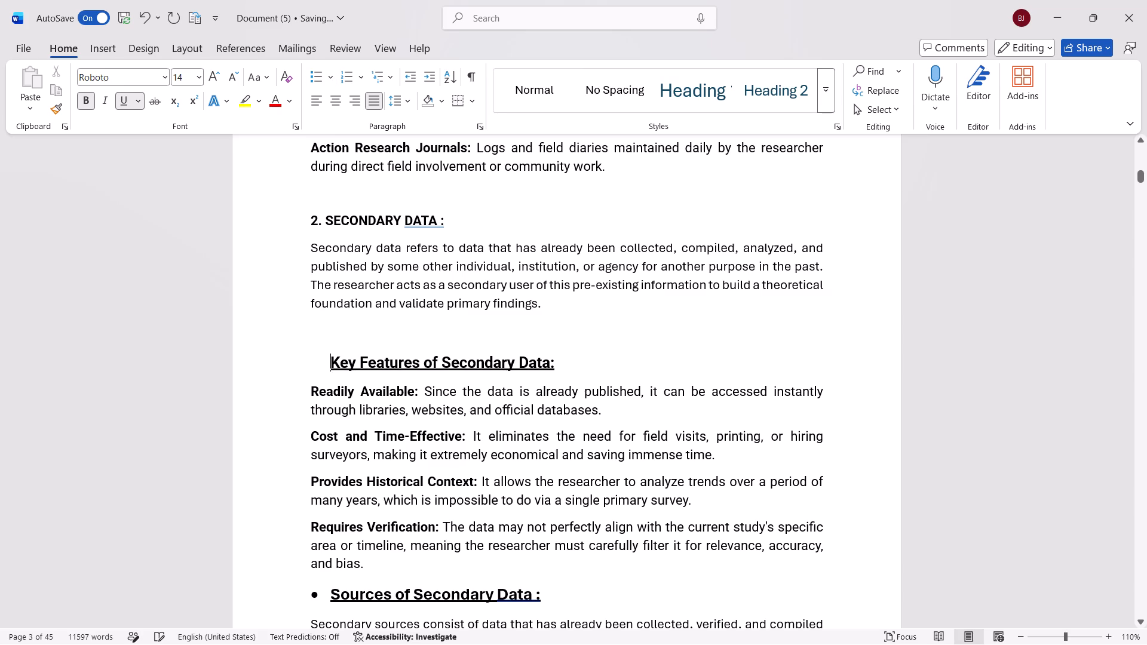
{"action": "key", "text": "BackSpace"}
{"action": "key", "text": "BackSpace"}
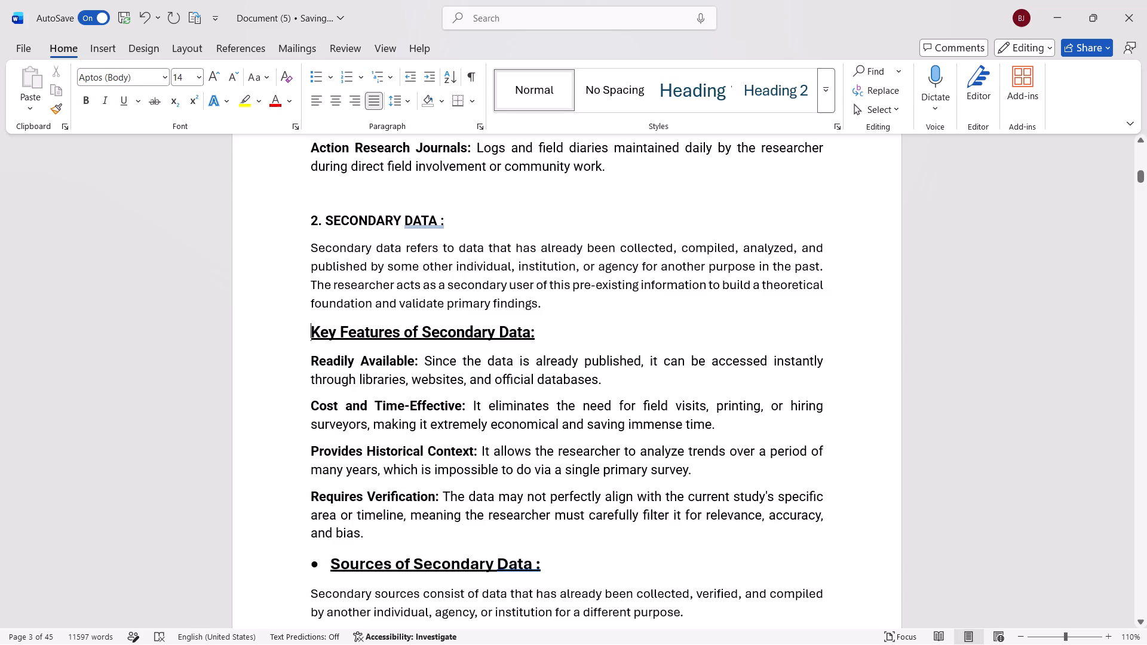
{"action": "left_click", "coordinate": [328, 81]}
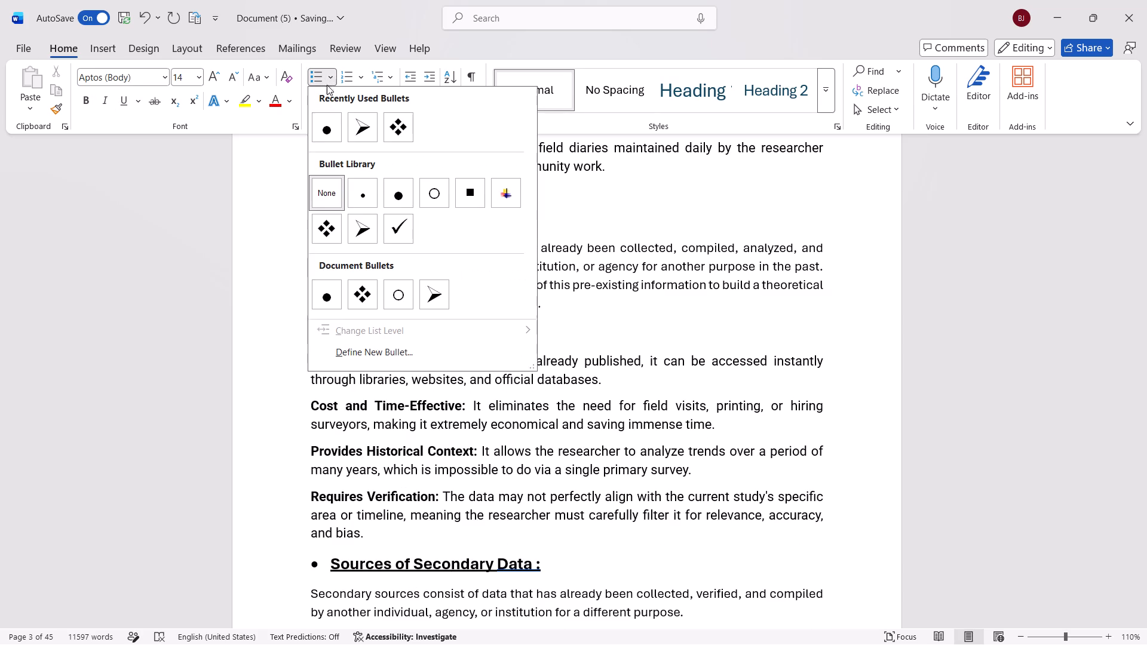
{"action": "left_click", "coordinate": [322, 121]}
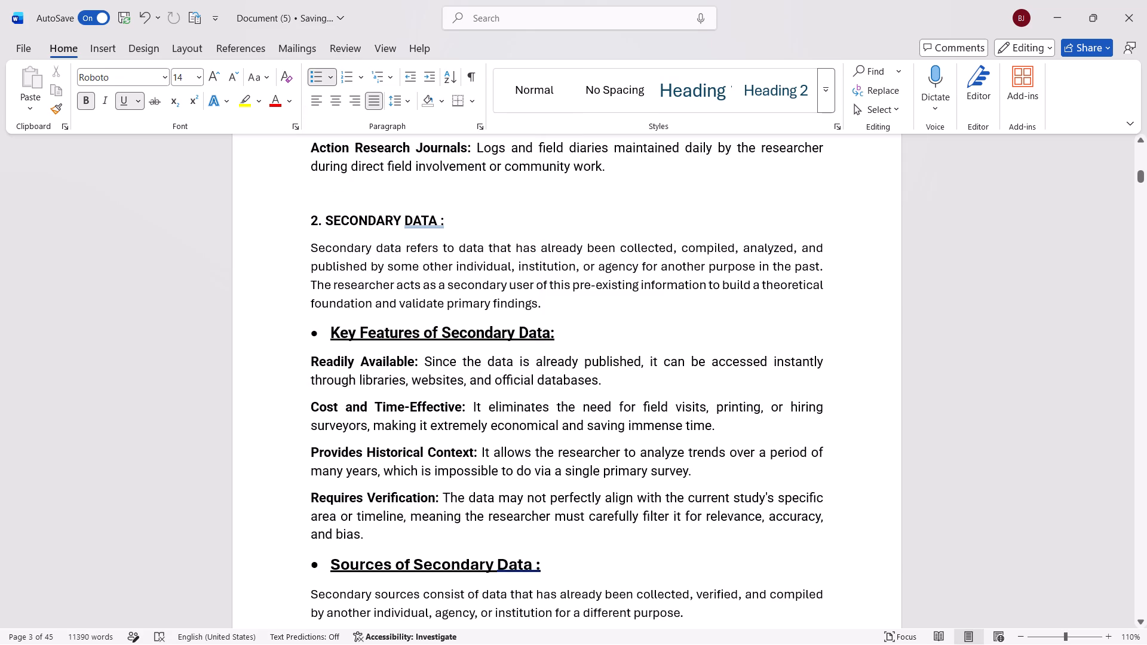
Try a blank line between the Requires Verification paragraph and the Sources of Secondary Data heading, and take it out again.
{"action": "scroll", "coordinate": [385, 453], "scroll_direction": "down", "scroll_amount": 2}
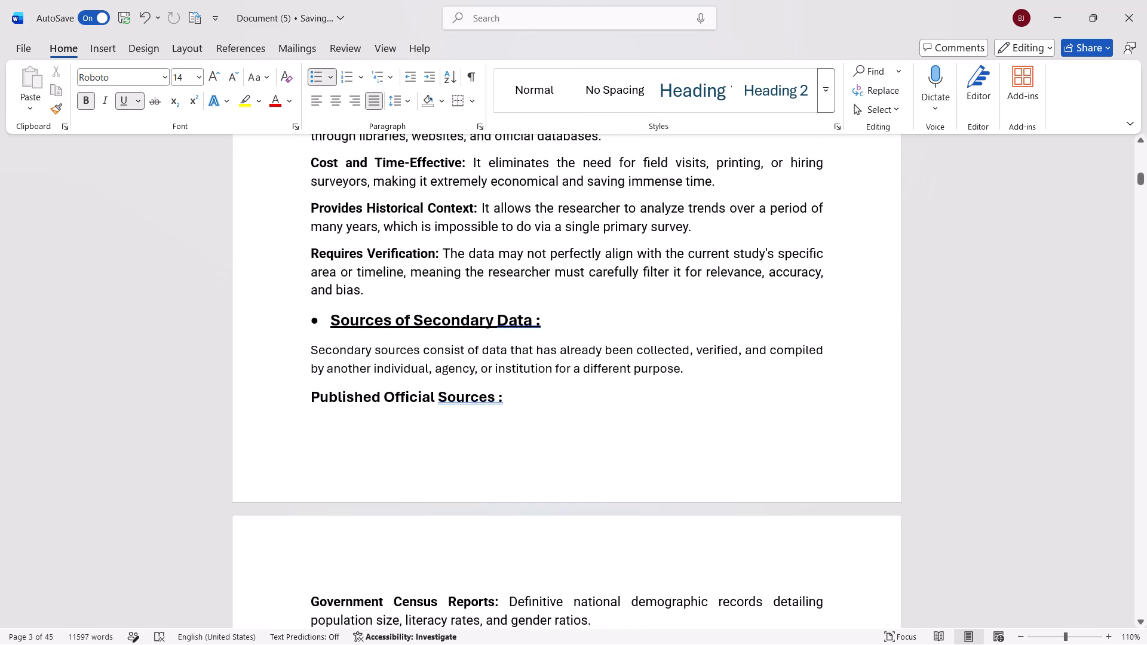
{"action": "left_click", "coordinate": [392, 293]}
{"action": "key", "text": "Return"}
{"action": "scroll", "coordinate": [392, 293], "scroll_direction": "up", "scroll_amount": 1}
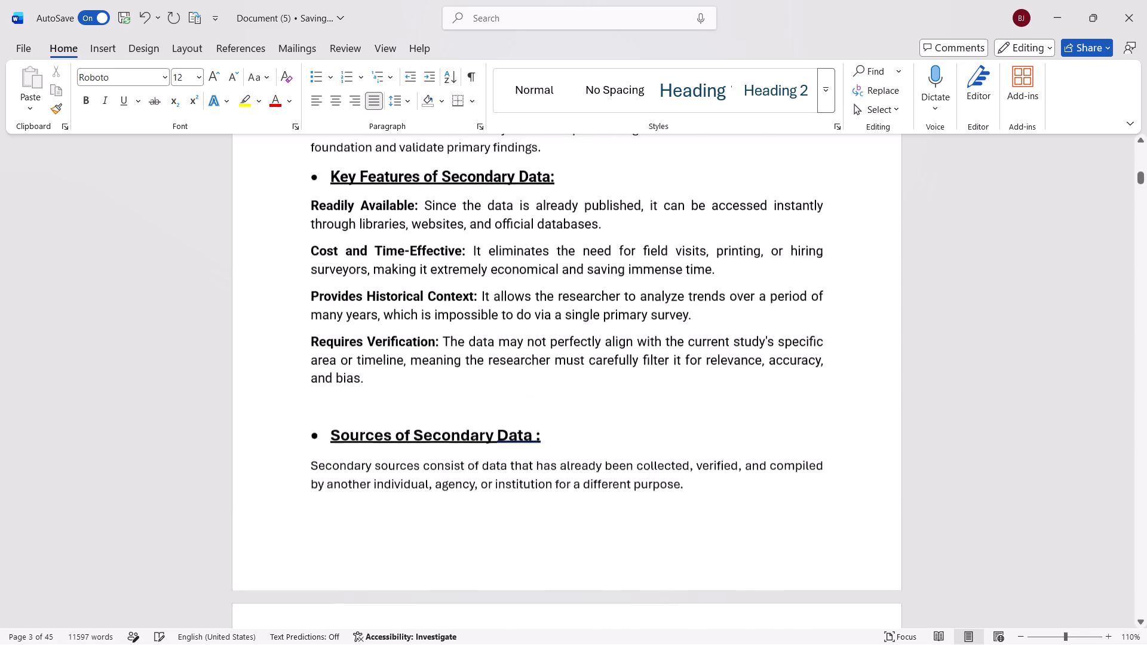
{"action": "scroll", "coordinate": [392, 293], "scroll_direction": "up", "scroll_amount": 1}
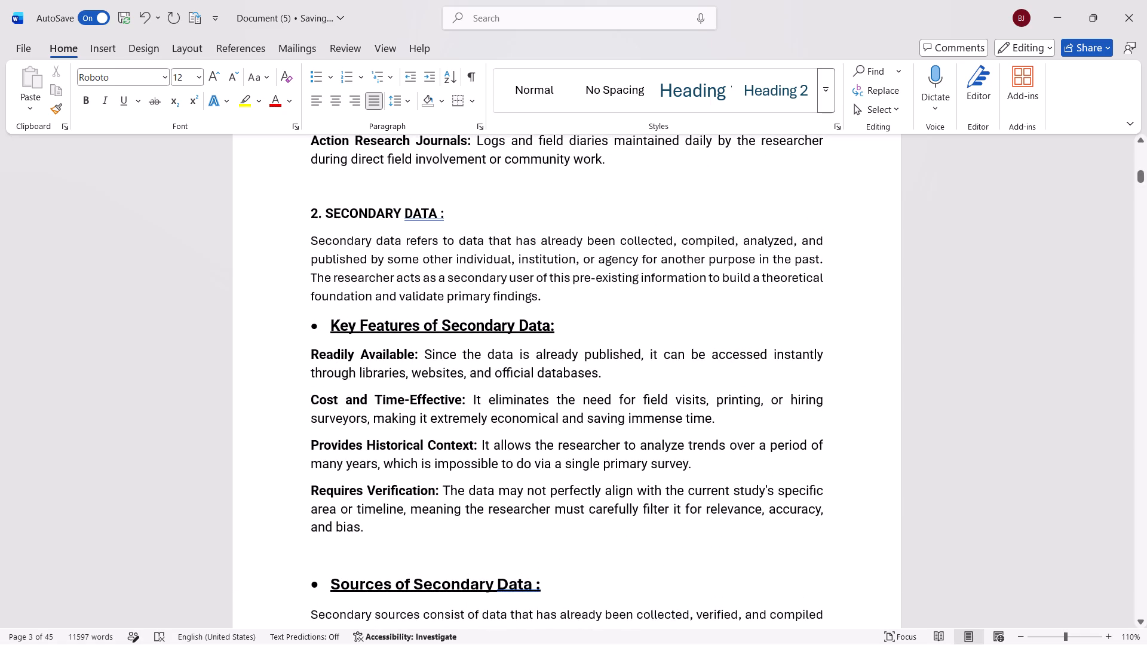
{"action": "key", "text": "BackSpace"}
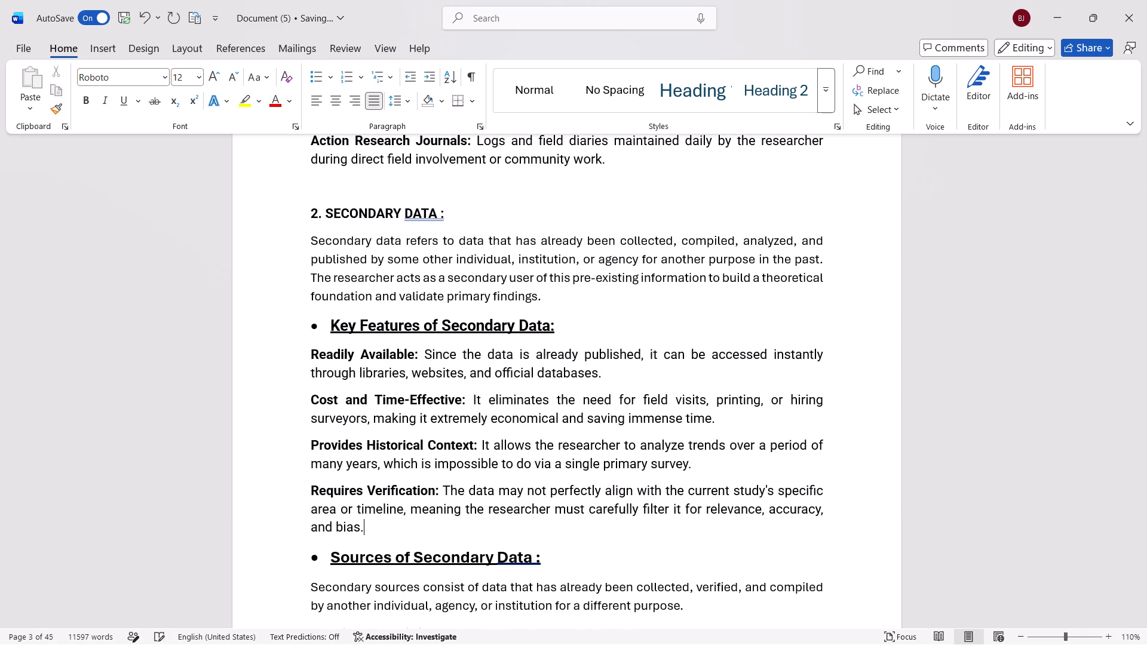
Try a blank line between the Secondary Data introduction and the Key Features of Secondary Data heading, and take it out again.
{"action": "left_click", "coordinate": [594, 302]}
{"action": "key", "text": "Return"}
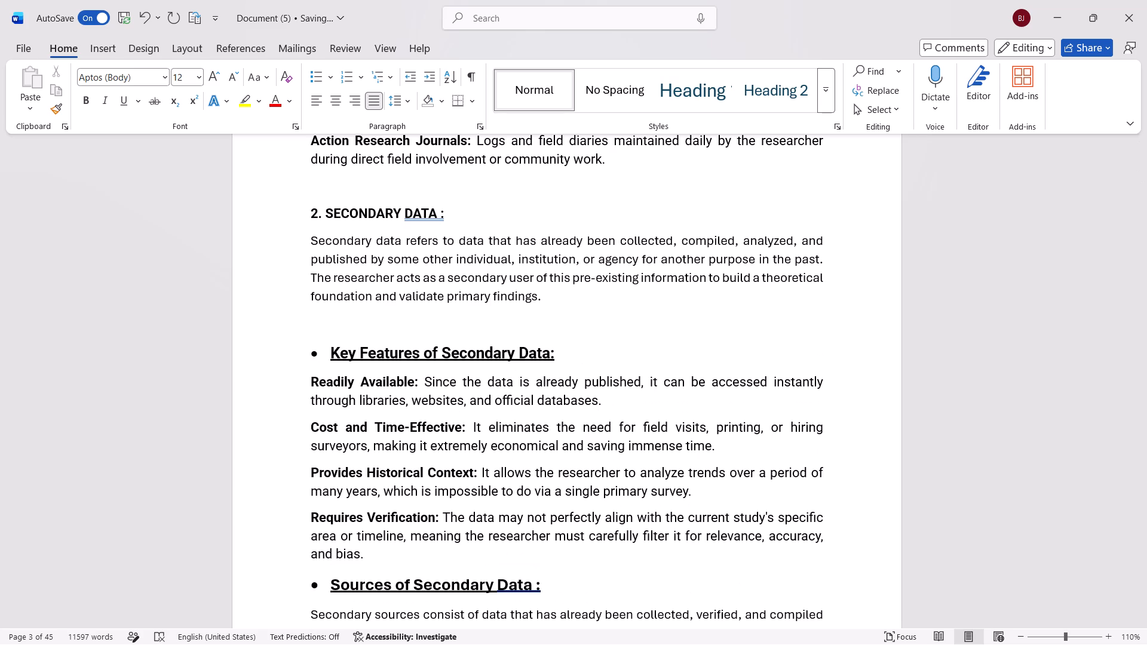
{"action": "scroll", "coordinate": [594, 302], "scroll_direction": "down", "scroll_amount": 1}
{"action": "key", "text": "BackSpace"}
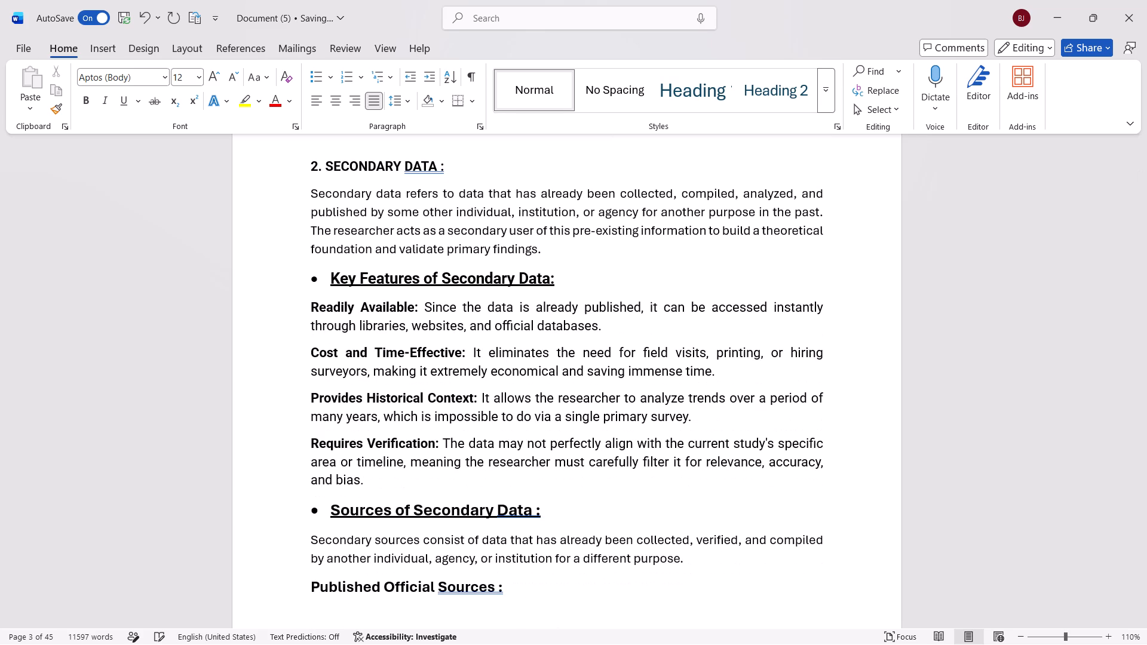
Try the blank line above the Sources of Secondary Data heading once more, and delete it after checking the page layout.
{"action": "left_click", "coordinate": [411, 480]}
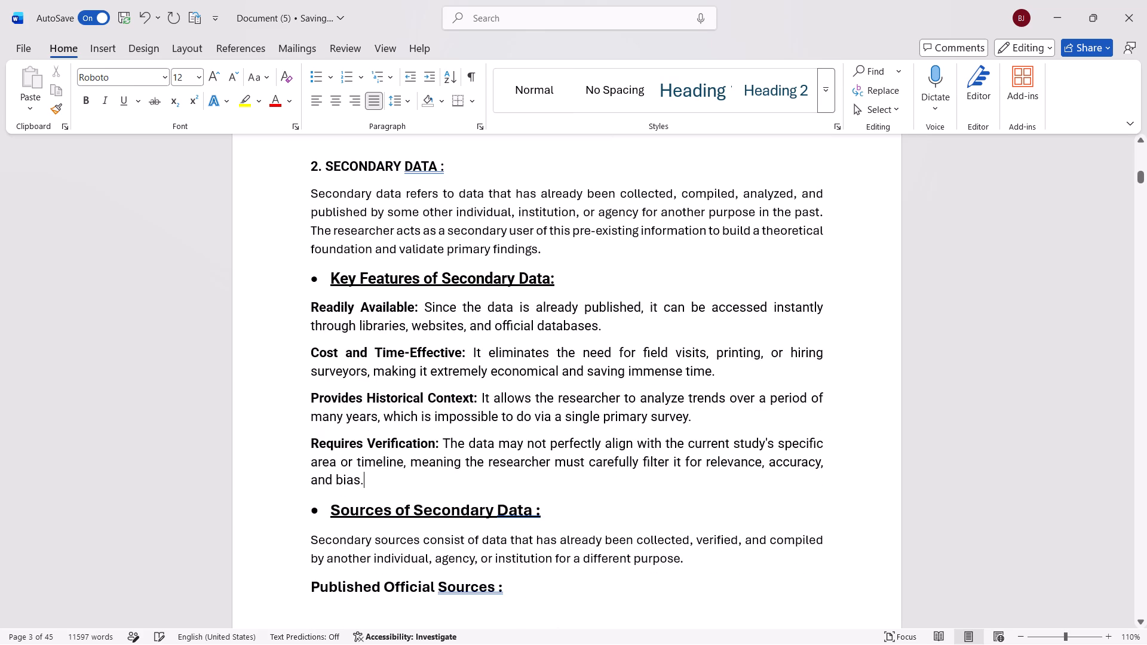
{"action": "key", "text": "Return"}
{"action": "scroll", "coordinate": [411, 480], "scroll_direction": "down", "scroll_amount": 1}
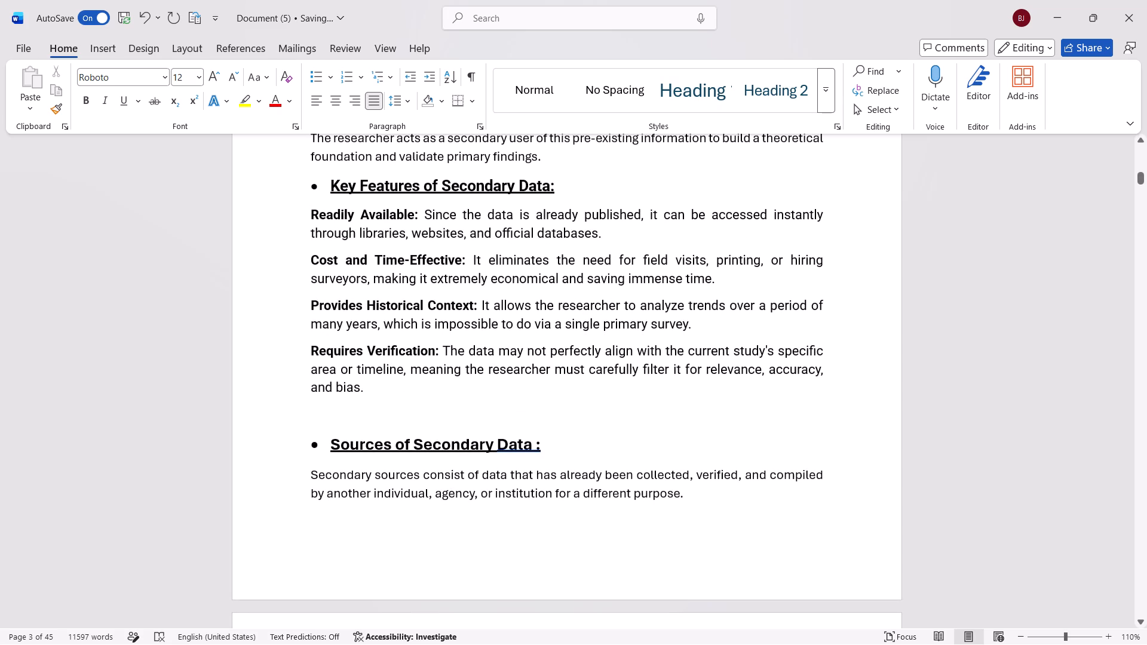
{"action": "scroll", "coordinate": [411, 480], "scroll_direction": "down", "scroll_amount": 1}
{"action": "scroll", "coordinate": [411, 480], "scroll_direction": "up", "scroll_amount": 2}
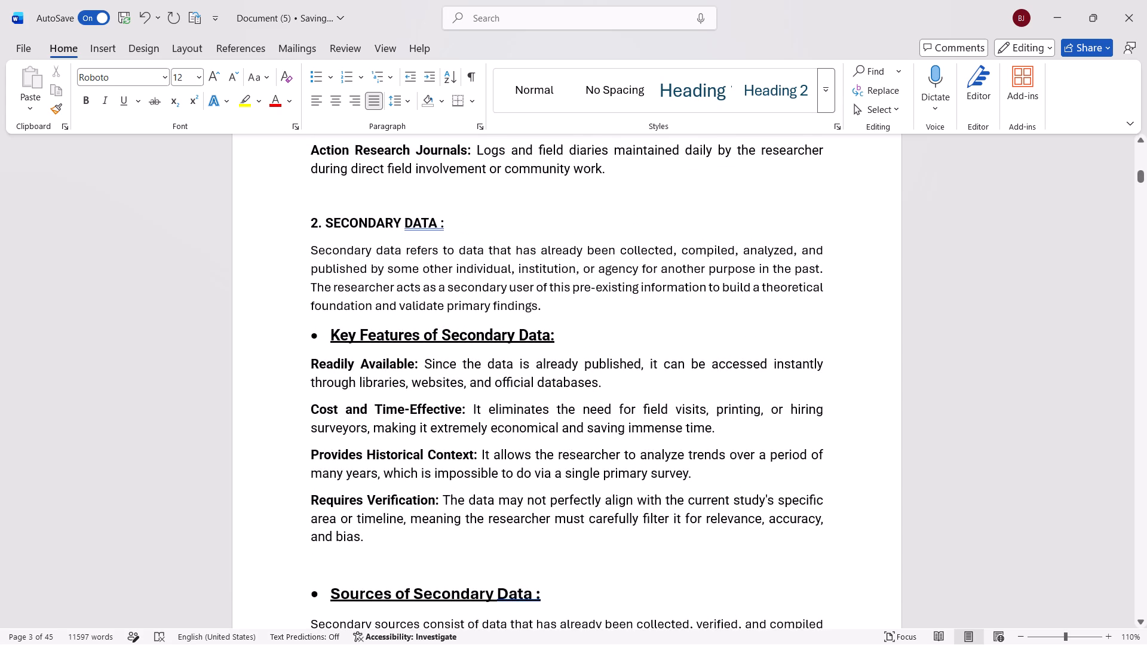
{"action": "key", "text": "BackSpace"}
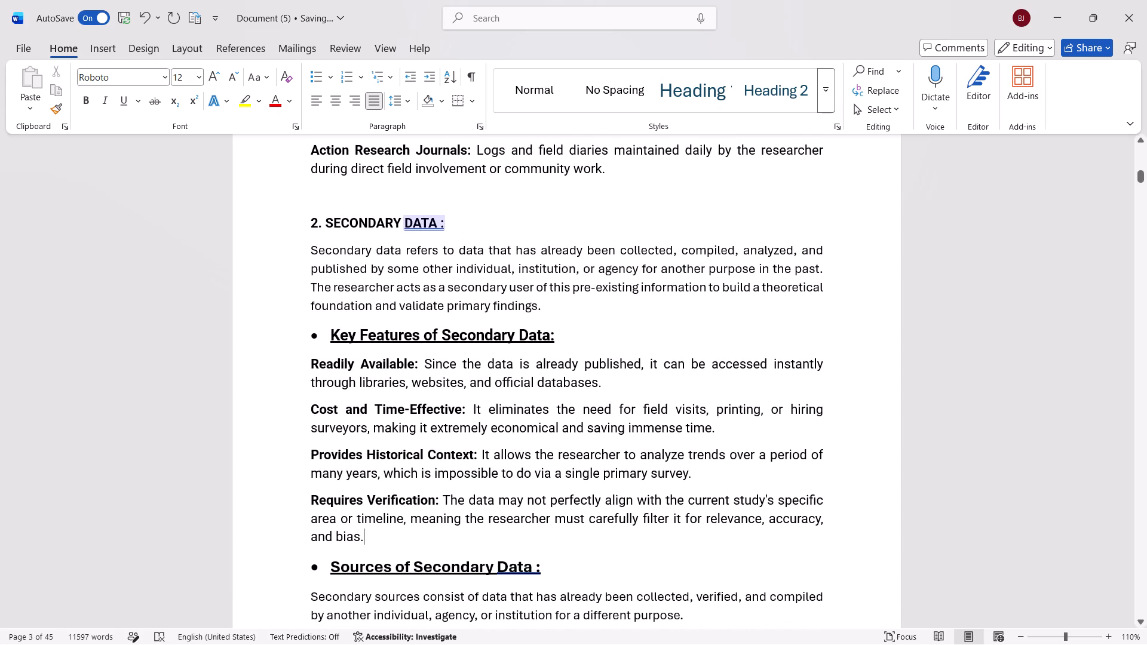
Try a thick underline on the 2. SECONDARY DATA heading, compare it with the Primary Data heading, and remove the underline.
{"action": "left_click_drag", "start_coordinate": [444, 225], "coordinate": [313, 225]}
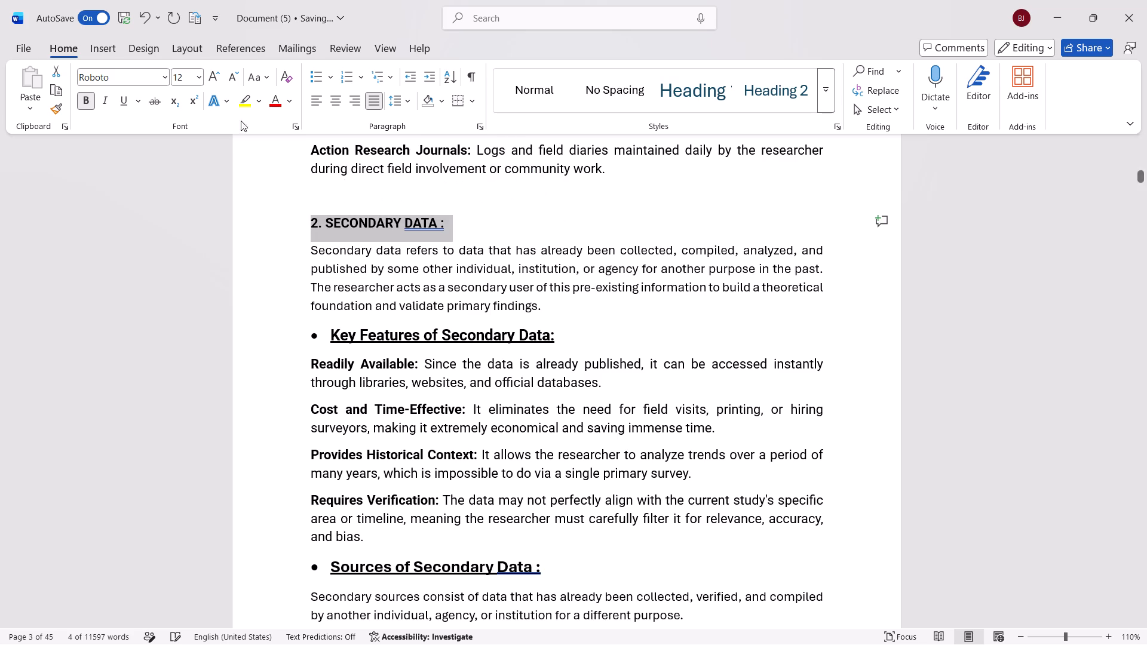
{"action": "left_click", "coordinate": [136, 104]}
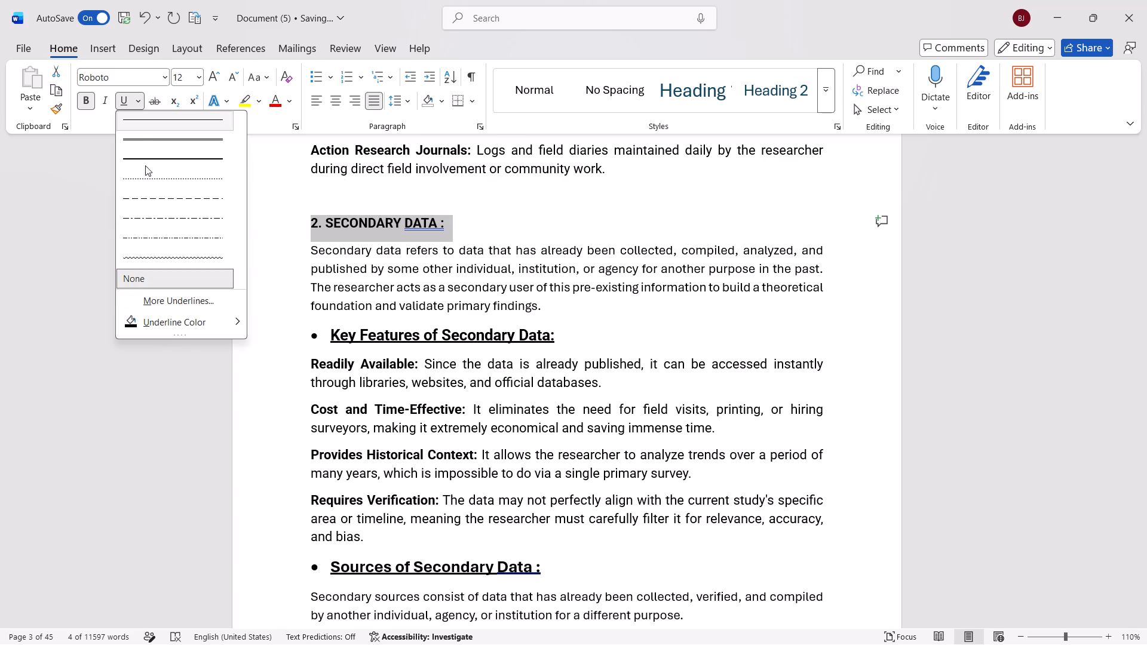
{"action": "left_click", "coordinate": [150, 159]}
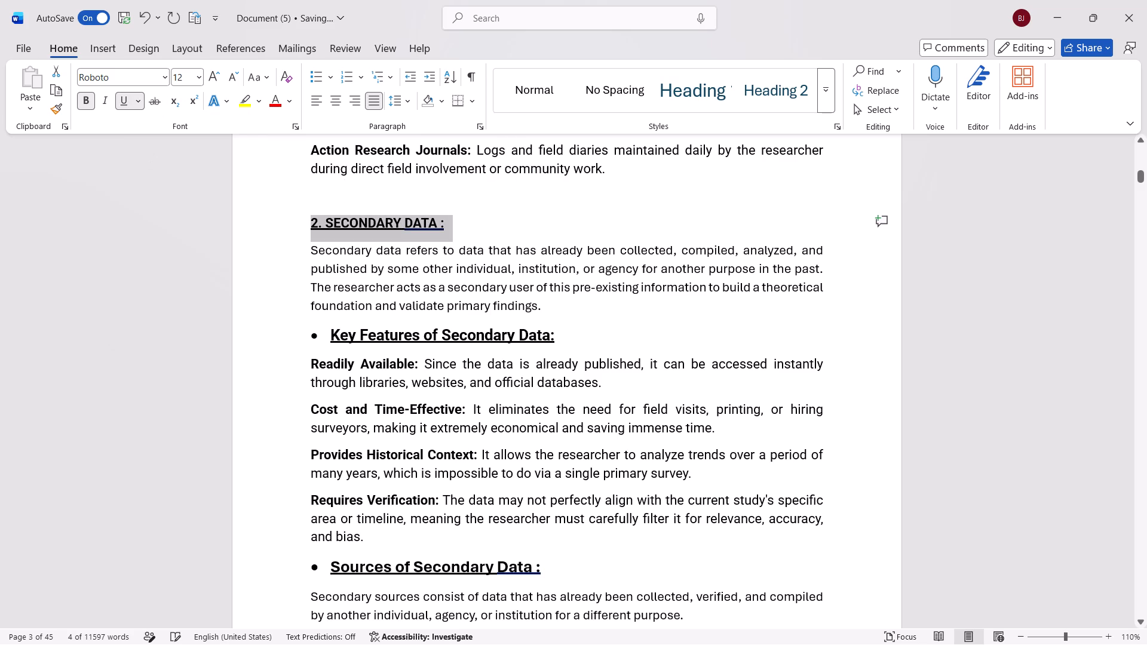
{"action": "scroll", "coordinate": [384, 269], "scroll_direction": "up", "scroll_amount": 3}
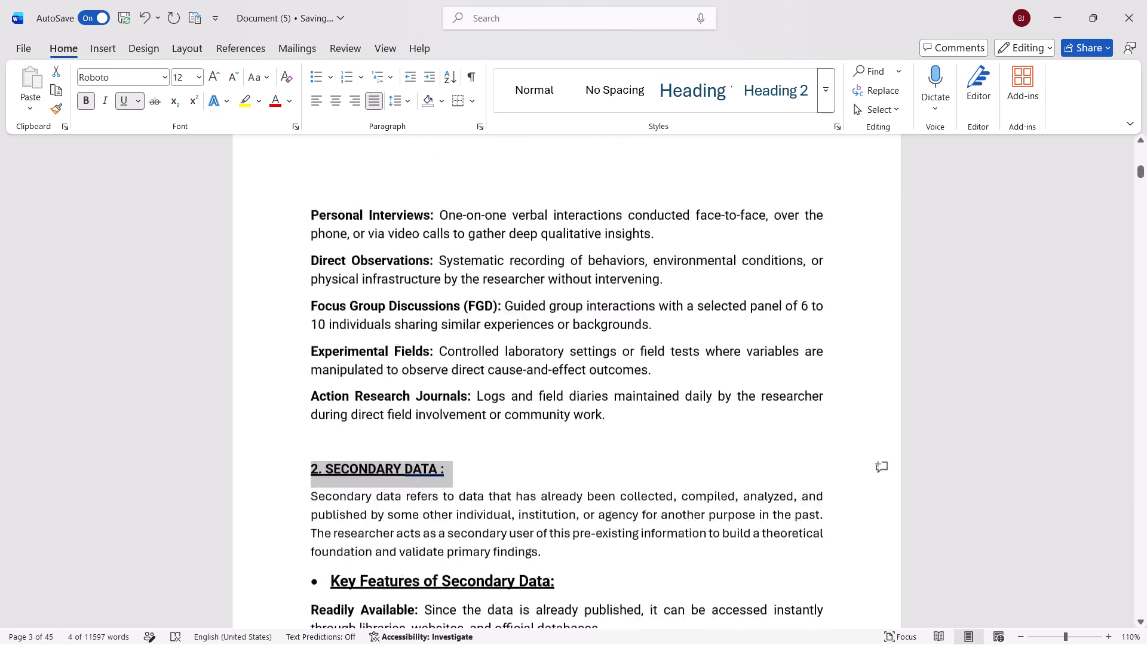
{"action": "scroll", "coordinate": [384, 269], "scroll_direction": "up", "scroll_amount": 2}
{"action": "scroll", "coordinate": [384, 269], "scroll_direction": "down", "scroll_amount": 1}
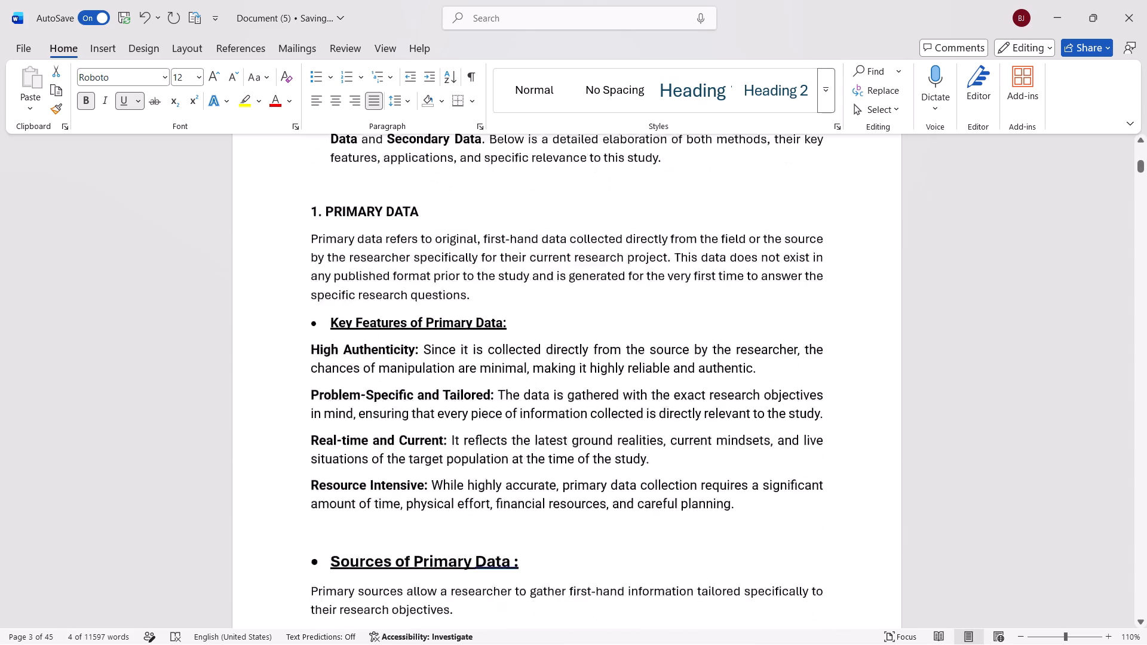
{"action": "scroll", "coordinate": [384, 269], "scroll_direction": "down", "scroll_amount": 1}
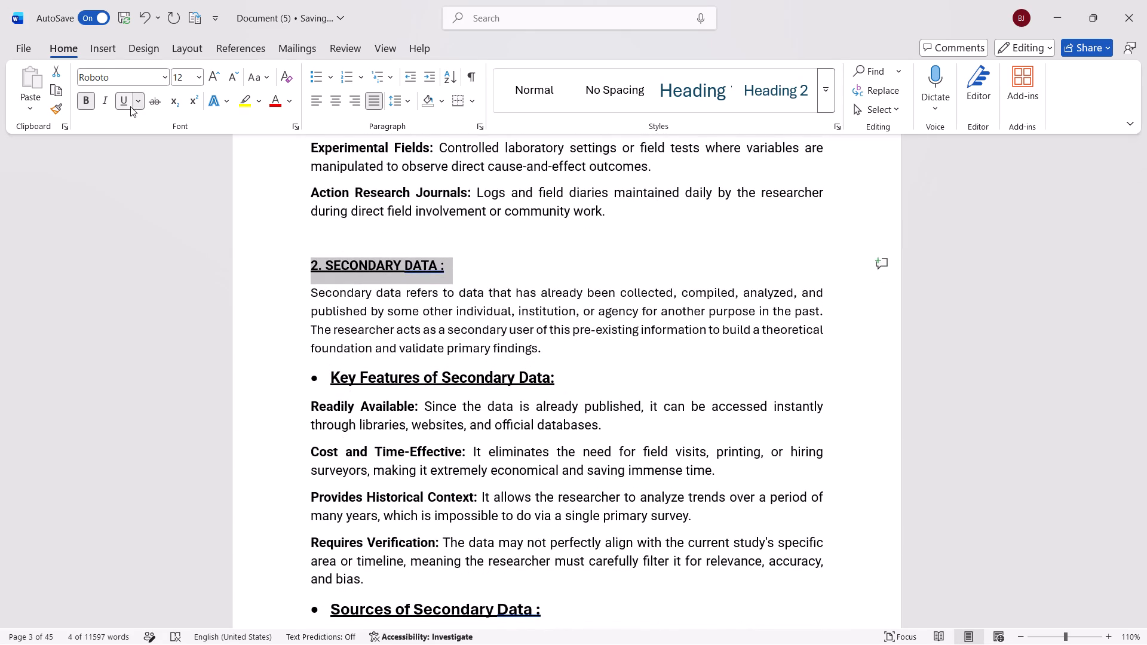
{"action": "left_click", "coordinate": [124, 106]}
Set the selected 2. SECONDARY DATA heading to font size 14.
{"action": "left_click", "coordinate": [200, 75]}
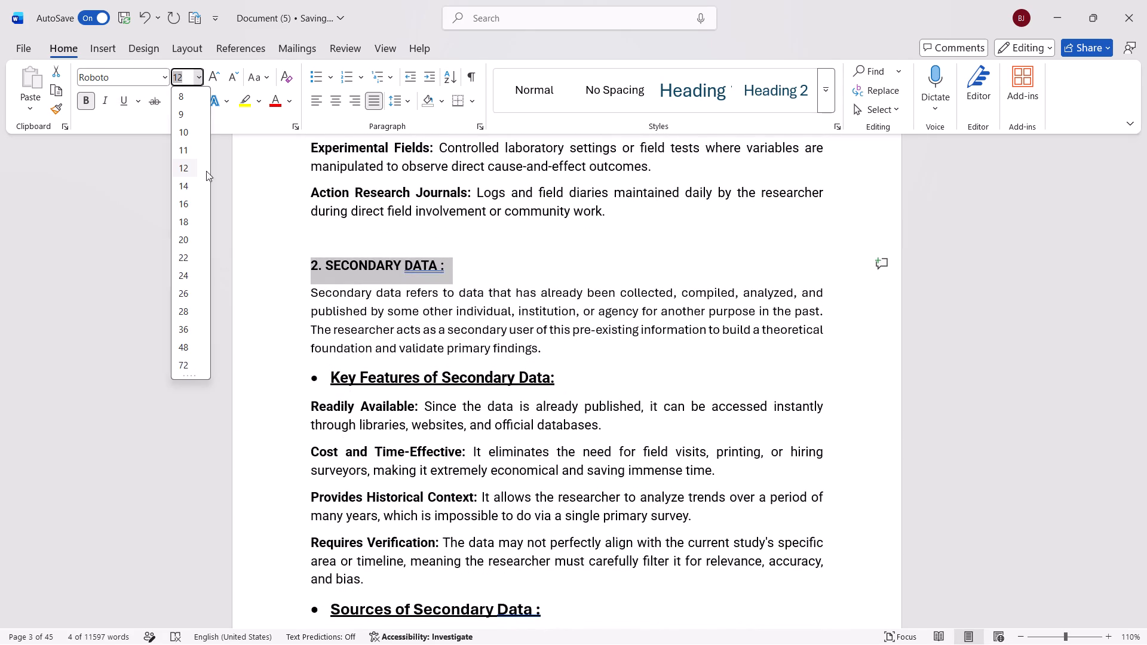
{"action": "left_click", "coordinate": [186, 183]}
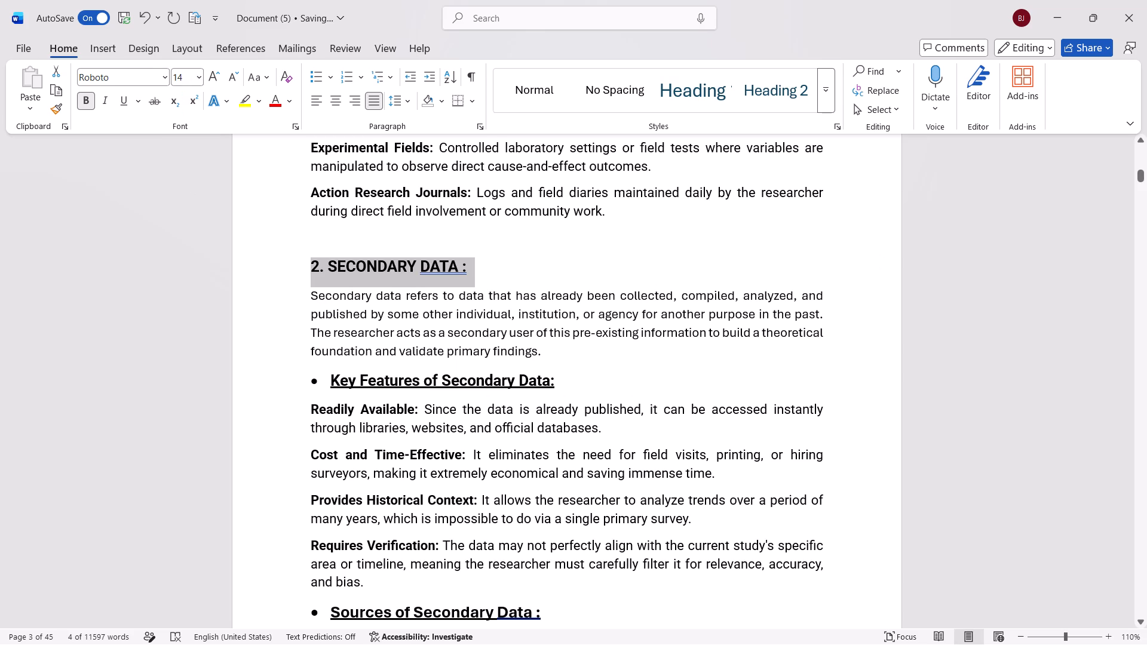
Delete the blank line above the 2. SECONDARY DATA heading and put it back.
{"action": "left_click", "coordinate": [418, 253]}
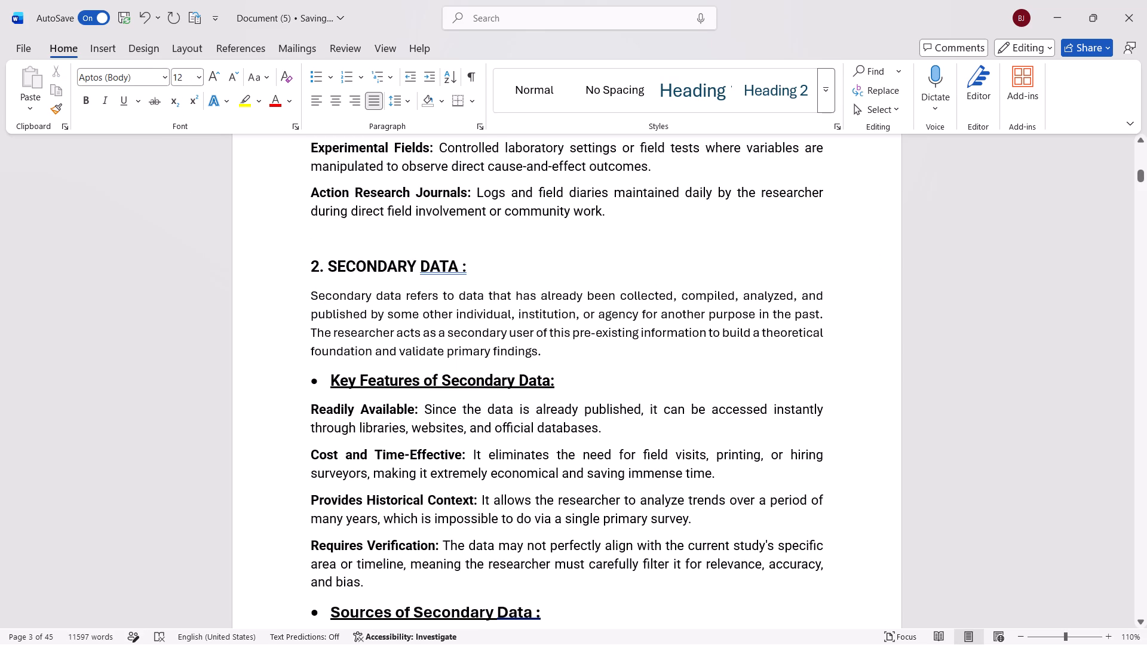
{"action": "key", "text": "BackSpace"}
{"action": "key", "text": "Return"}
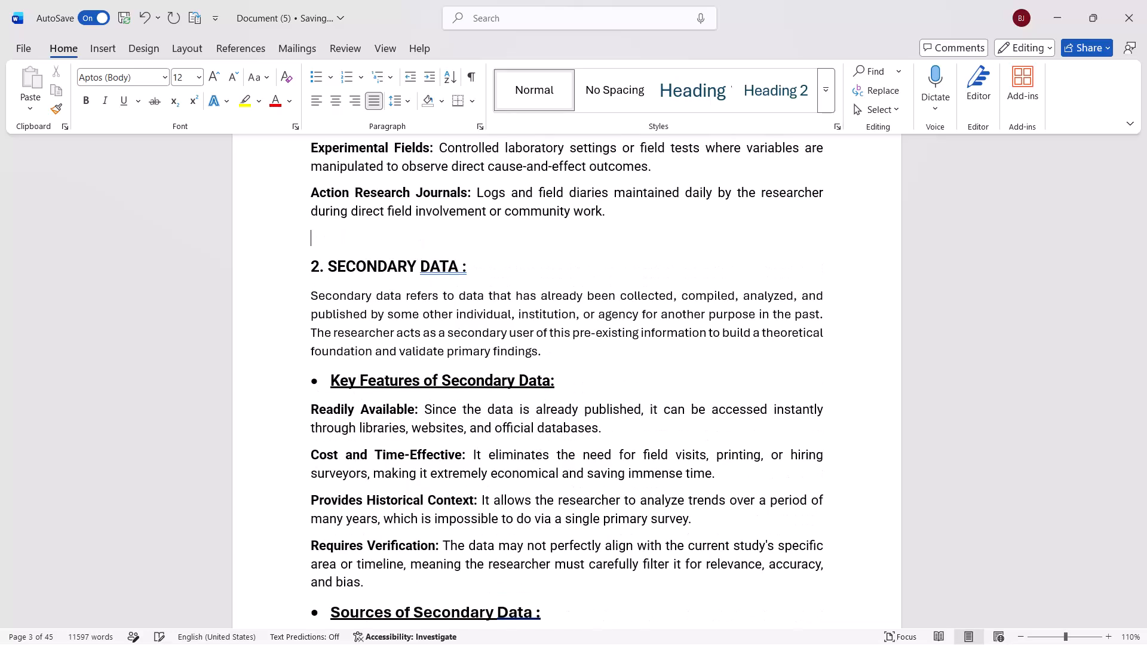
Add a colon after the 1. PRIMARY DATA heading, set off by a space.
{"action": "scroll", "coordinate": [418, 253], "scroll_direction": "up", "scroll_amount": 4}
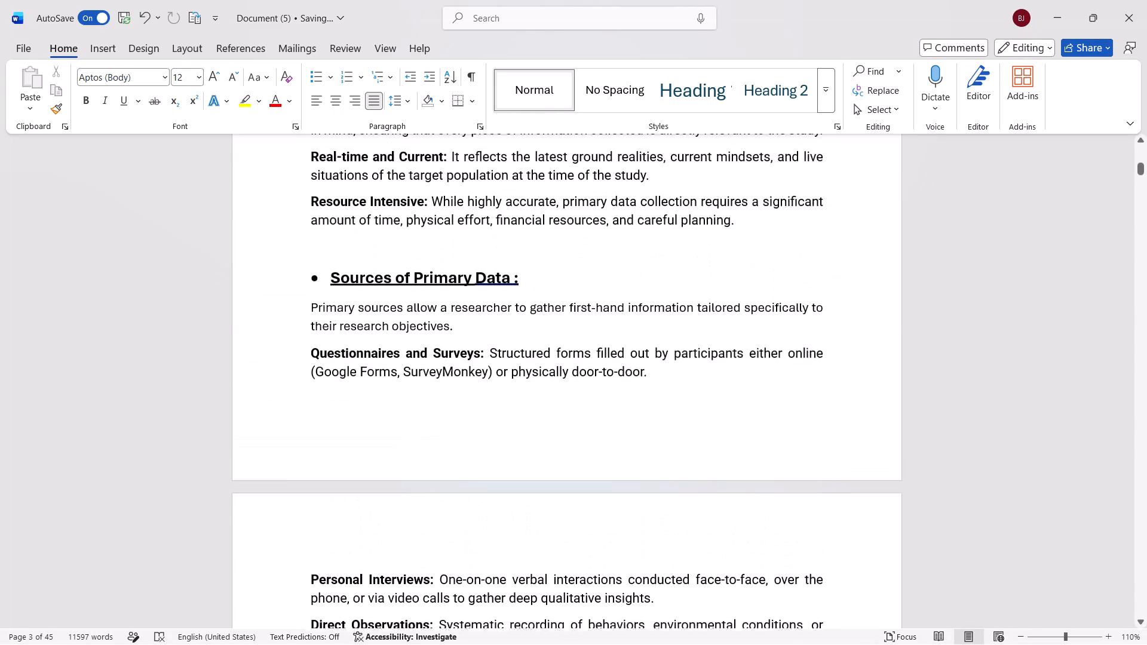
{"action": "scroll", "coordinate": [418, 253], "scroll_direction": "up", "scroll_amount": 3}
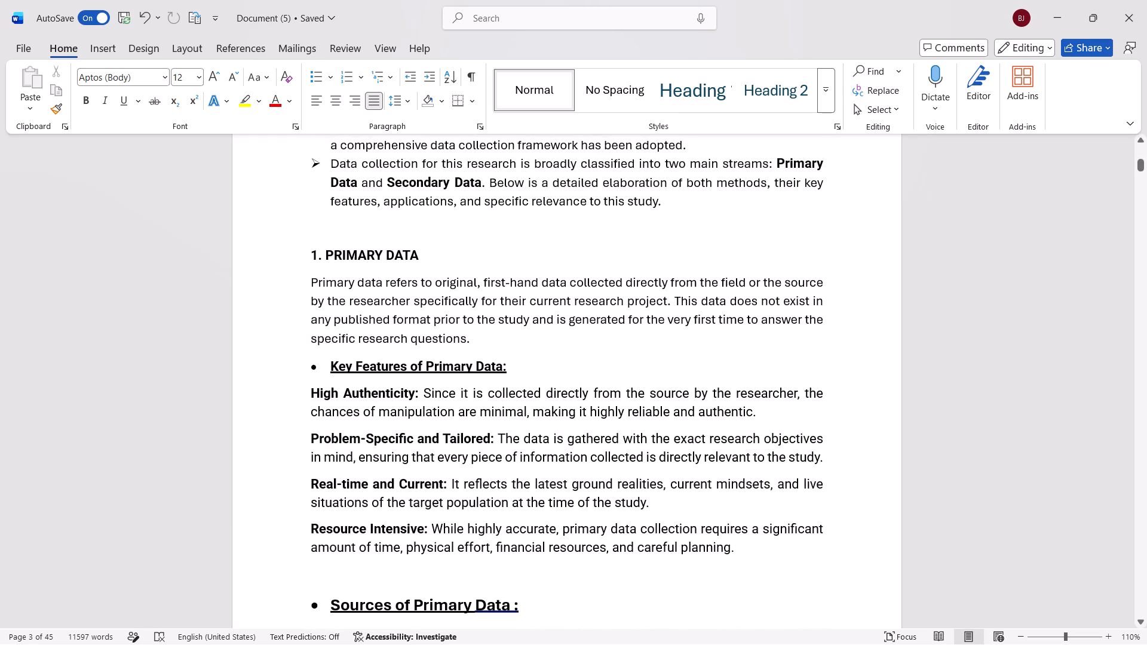
{"action": "left_click", "coordinate": [434, 259]}
{"action": "key", "text": "space"}
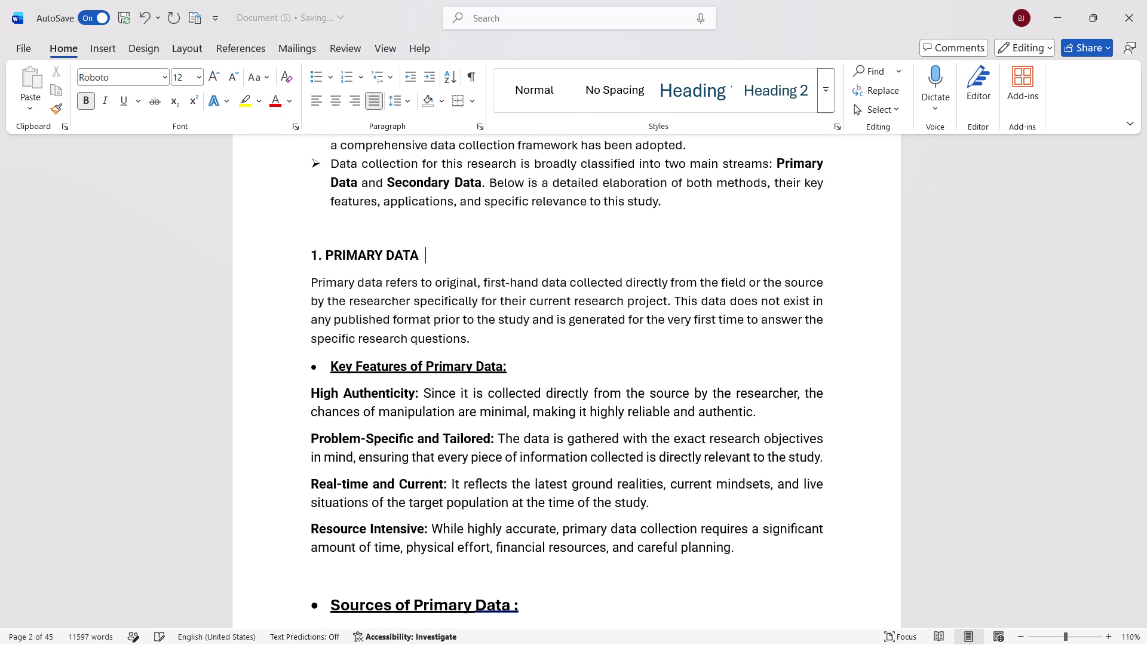
{"action": "key", "text": "BackSpace"}
{"action": "key", "text": "shift+colon"}
Set the PRIMARY DATA : heading text, without its number, to font size 14.
{"action": "scroll", "coordinate": [434, 259], "scroll_direction": "down", "scroll_amount": 4}
{"action": "scroll", "coordinate": [434, 259], "scroll_direction": "up", "scroll_amount": 1}
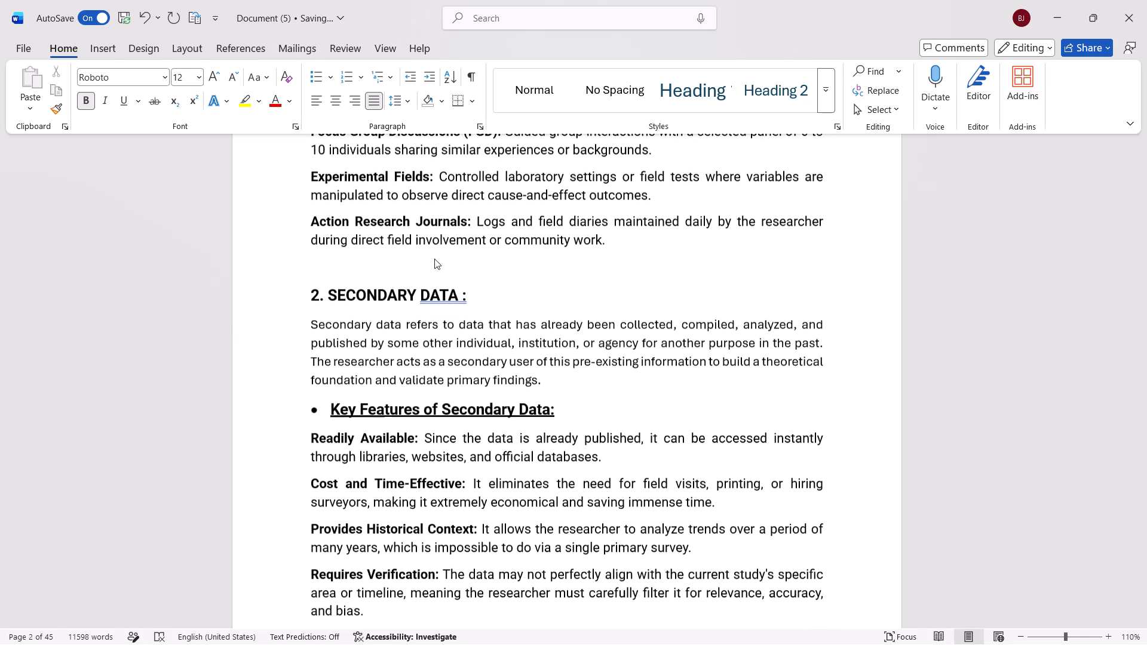
{"action": "scroll", "coordinate": [434, 259], "scroll_direction": "up", "scroll_amount": 4}
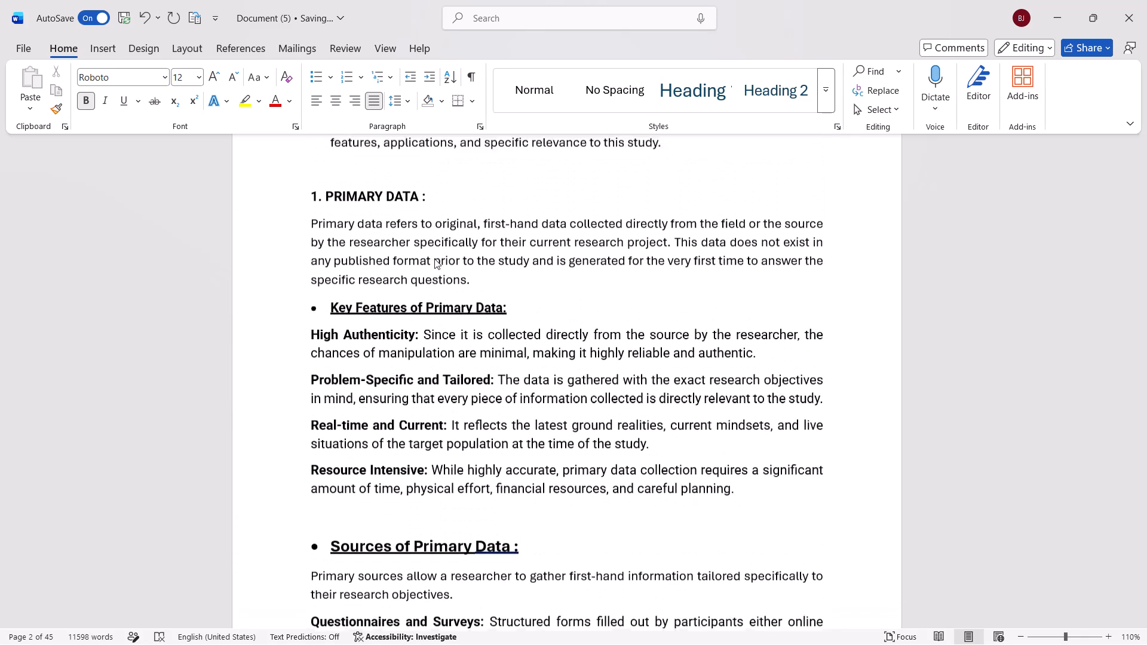
{"action": "scroll", "coordinate": [434, 259], "scroll_direction": "up", "scroll_amount": 1}
{"action": "left_click_drag", "start_coordinate": [428, 234], "coordinate": [428, 234]}
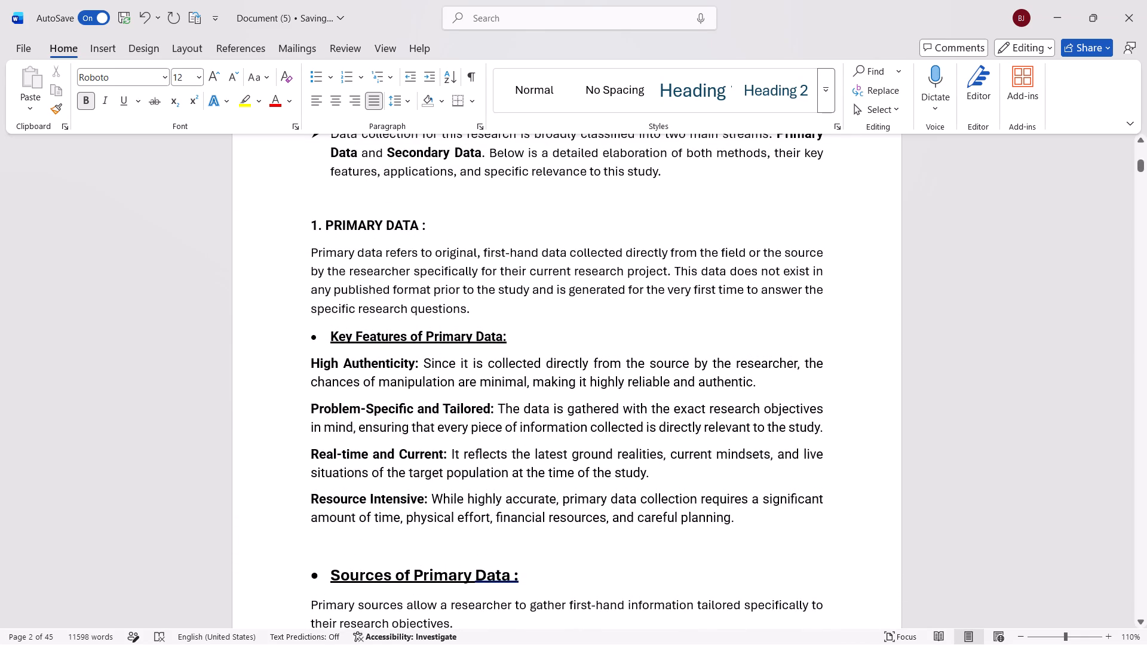
{"action": "left_click_drag", "start_coordinate": [428, 234], "coordinate": [338, 230]}
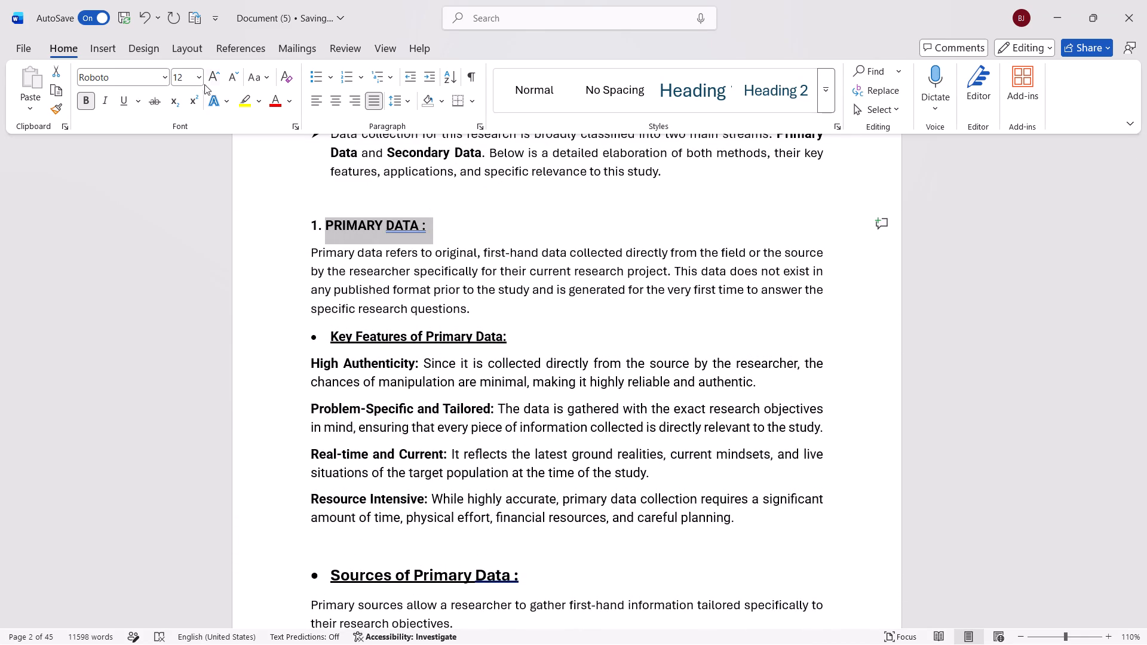
{"action": "left_click", "coordinate": [197, 76]}
{"action": "left_click", "coordinate": [185, 187]}
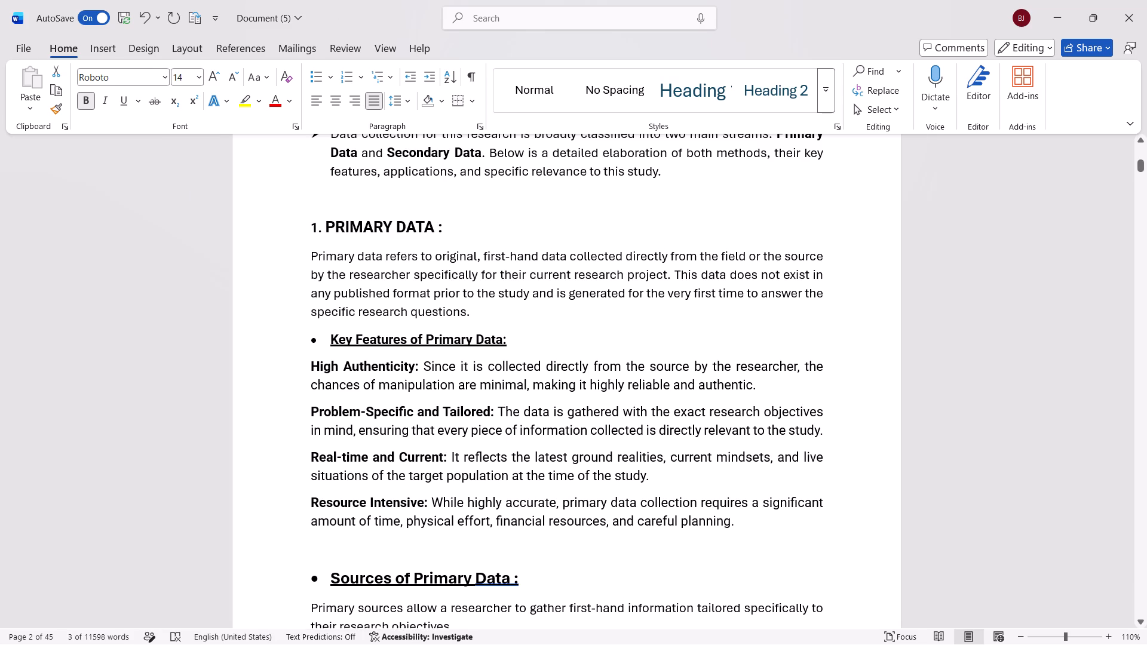
Insert a blank line after the Websites and Blogs paragraph, before the RESULTS heading.
{"action": "scroll", "coordinate": [513, 217], "scroll_direction": "right", "scroll_amount": 1}
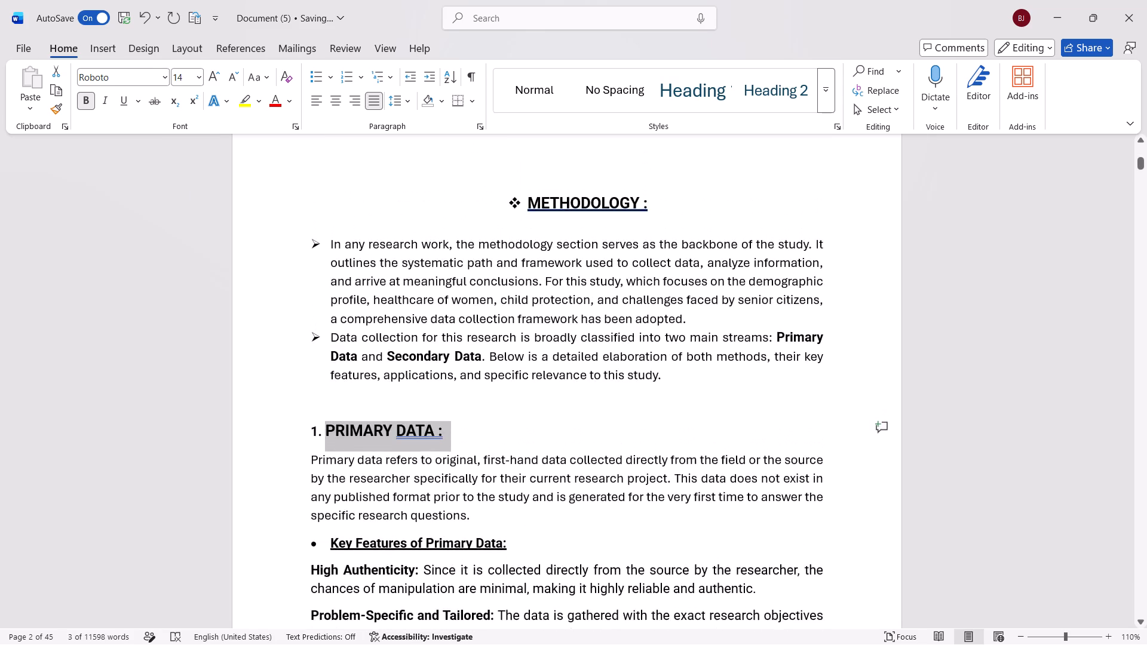
{"action": "scroll", "coordinate": [513, 217], "scroll_direction": "right", "scroll_amount": 1}
{"action": "scroll", "coordinate": [513, 217], "scroll_direction": "down", "scroll_amount": 5}
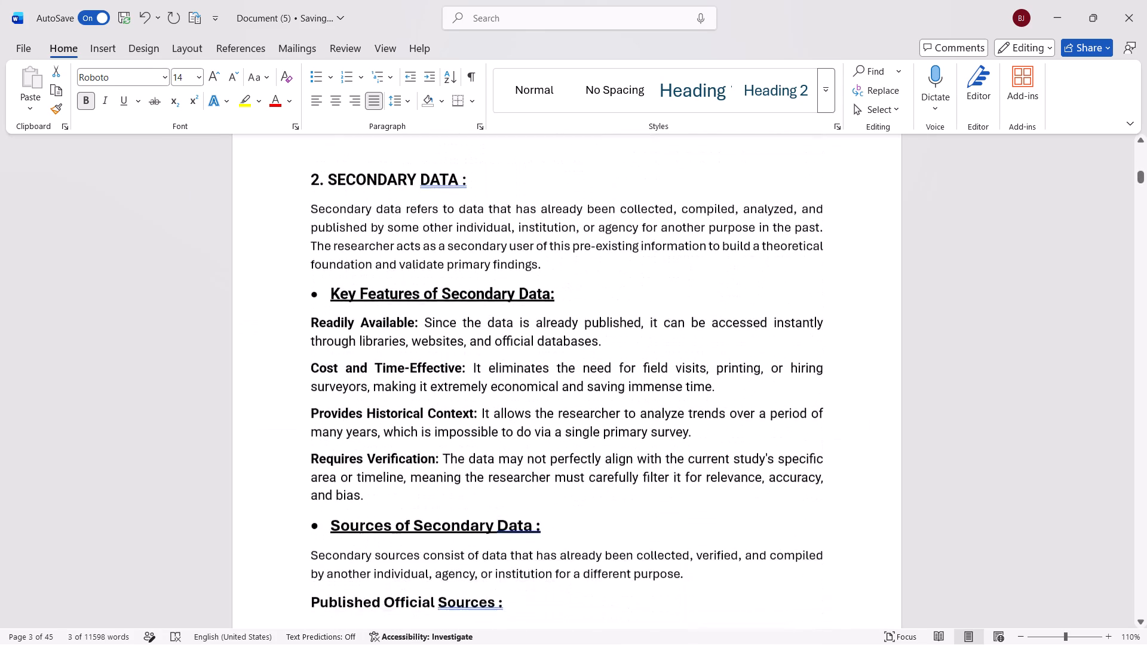
{"action": "scroll", "coordinate": [513, 217], "scroll_direction": "down", "scroll_amount": 4}
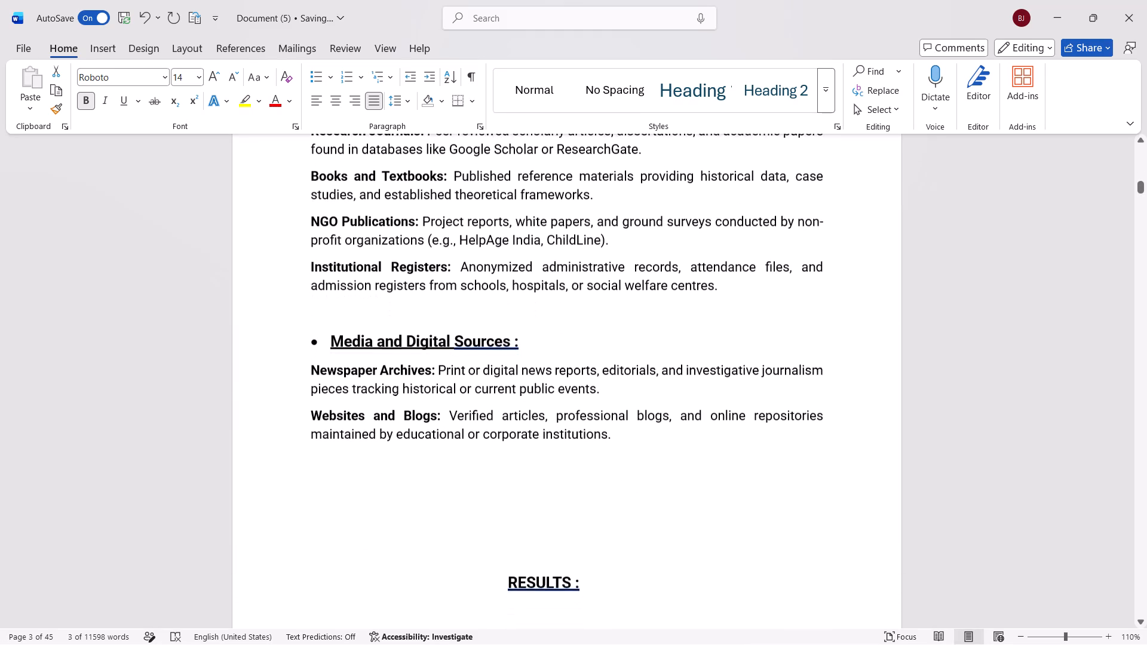
{"action": "left_click", "coordinate": [646, 444]}
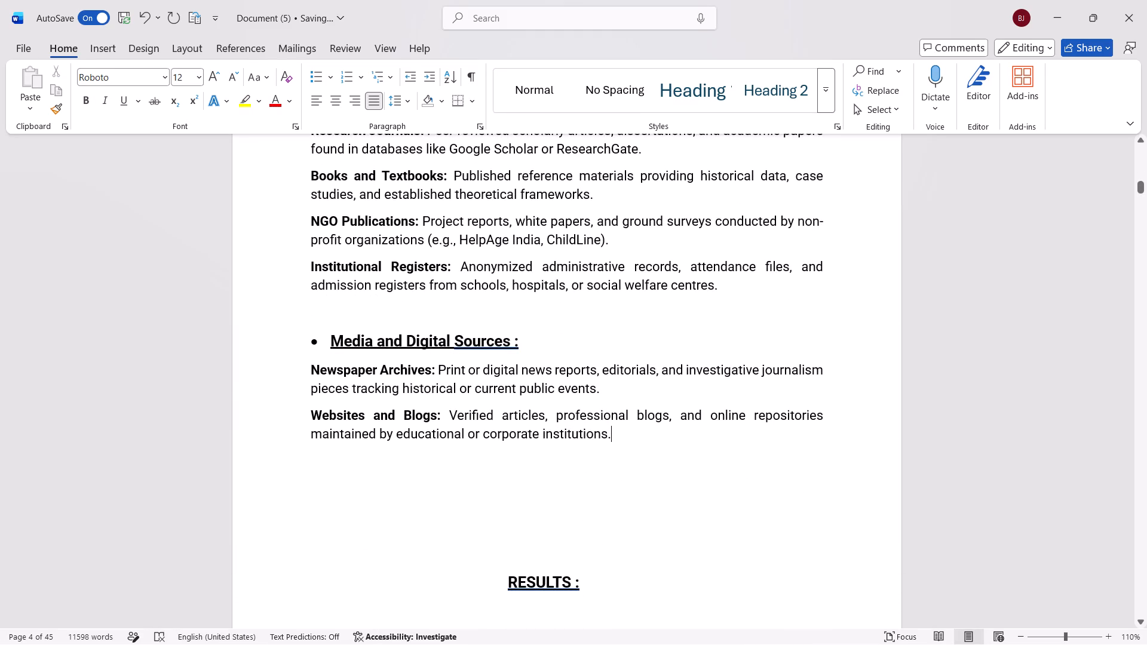
{"action": "key", "text": "Return"}
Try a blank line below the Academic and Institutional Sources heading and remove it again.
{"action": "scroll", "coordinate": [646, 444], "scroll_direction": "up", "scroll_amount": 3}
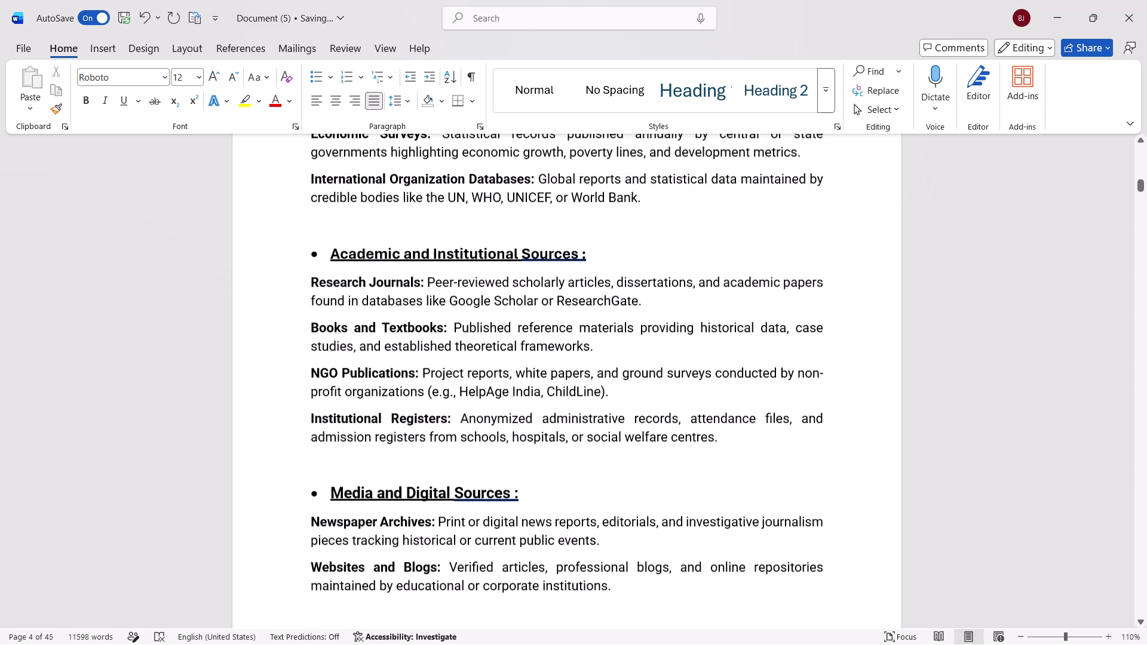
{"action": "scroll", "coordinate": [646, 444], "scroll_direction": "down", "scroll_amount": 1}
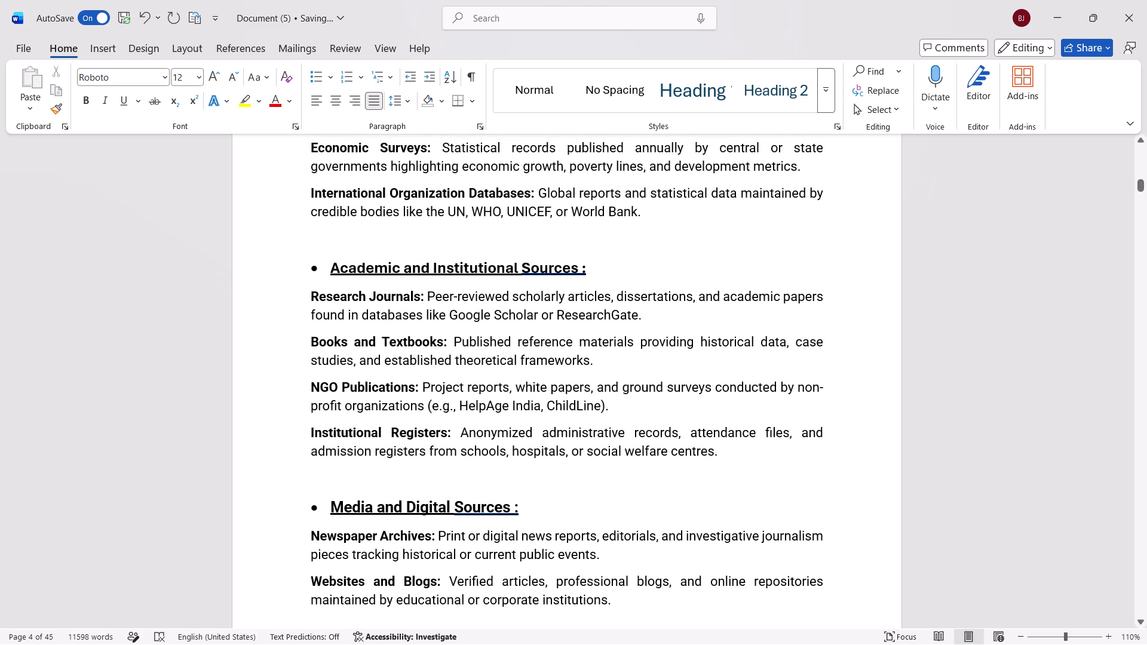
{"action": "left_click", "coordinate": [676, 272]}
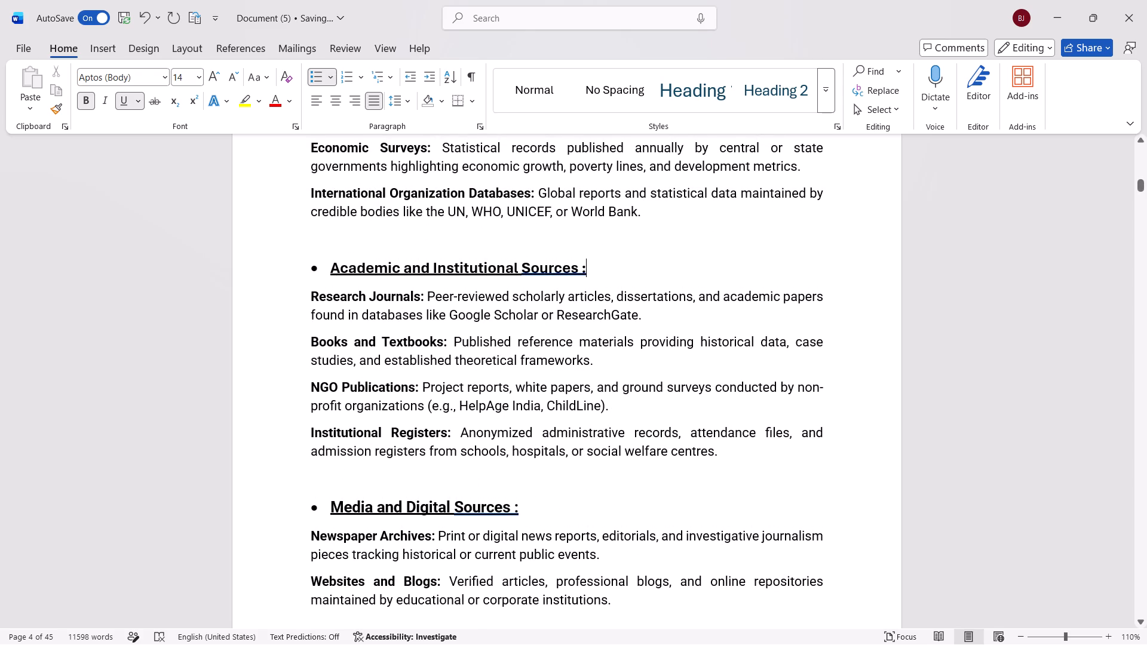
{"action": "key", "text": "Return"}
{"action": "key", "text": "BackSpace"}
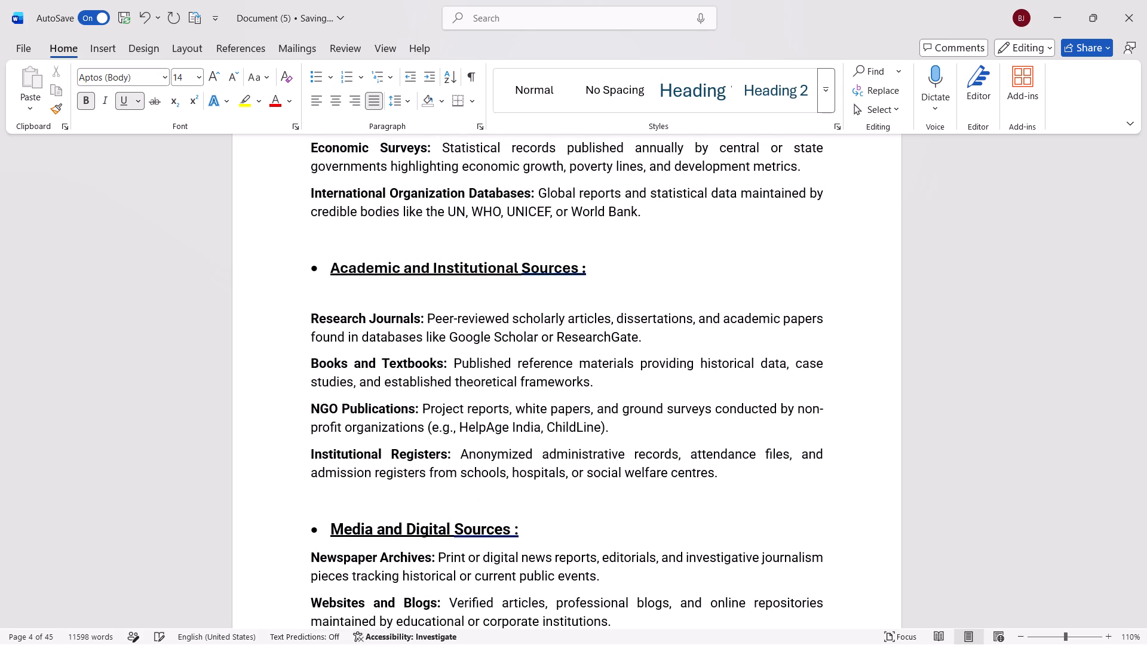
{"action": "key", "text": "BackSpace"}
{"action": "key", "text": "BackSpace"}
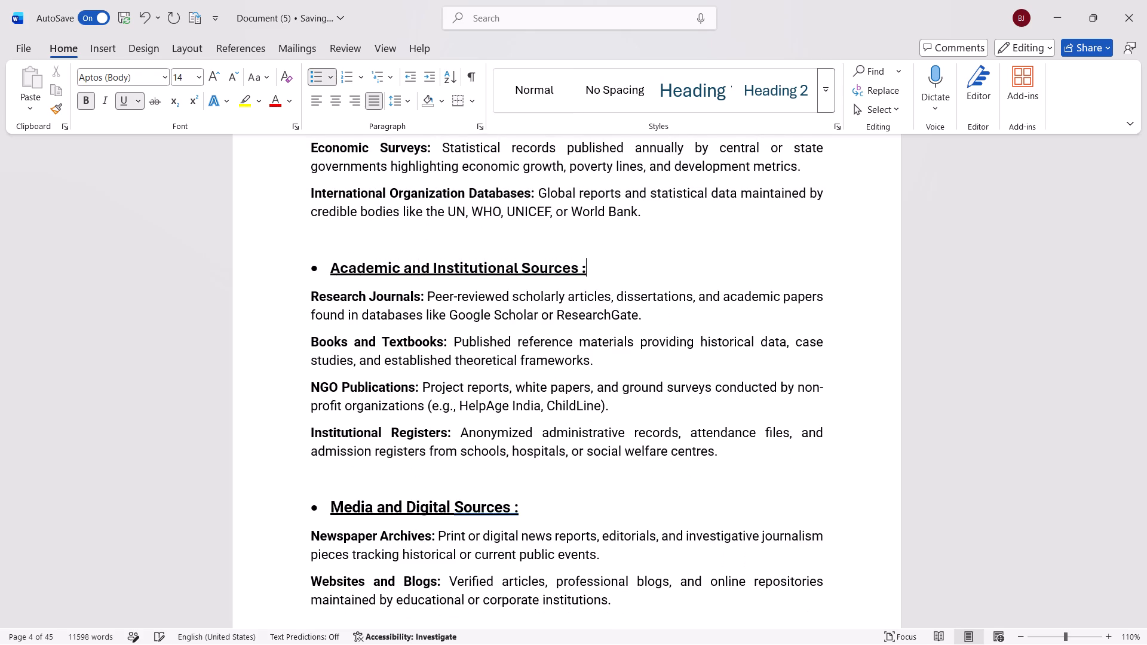
Review the Results section from the 15 Days Visit heading to the Five Pillars diagram for headings that need formatting.
{"action": "scroll", "coordinate": [676, 272], "scroll_direction": "down", "scroll_amount": 5}
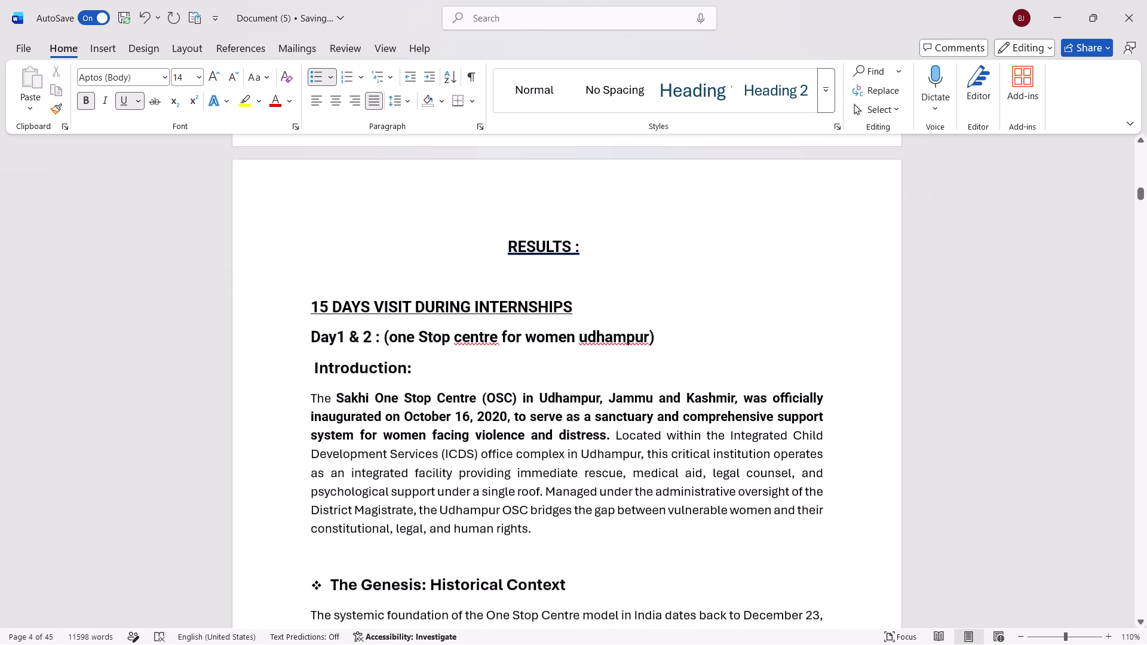
{"action": "scroll", "coordinate": [676, 272], "scroll_direction": "down", "scroll_amount": 2}
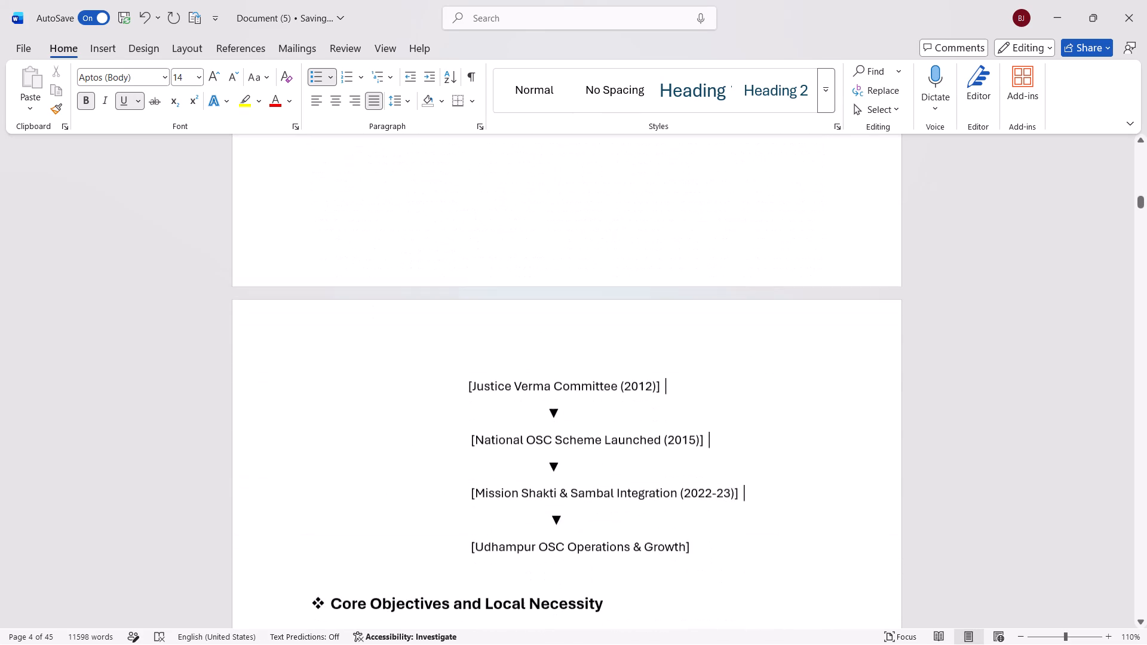
{"action": "scroll", "coordinate": [676, 272], "scroll_direction": "down", "scroll_amount": 1}
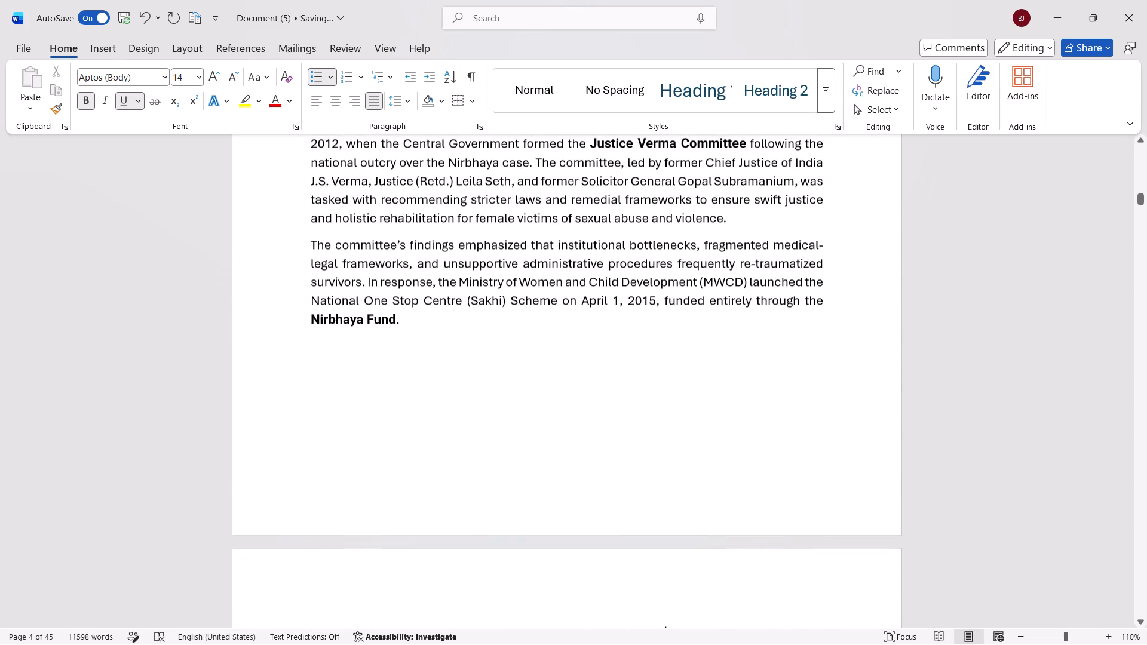
{"action": "scroll", "coordinate": [676, 272], "scroll_direction": "down", "scroll_amount": 2}
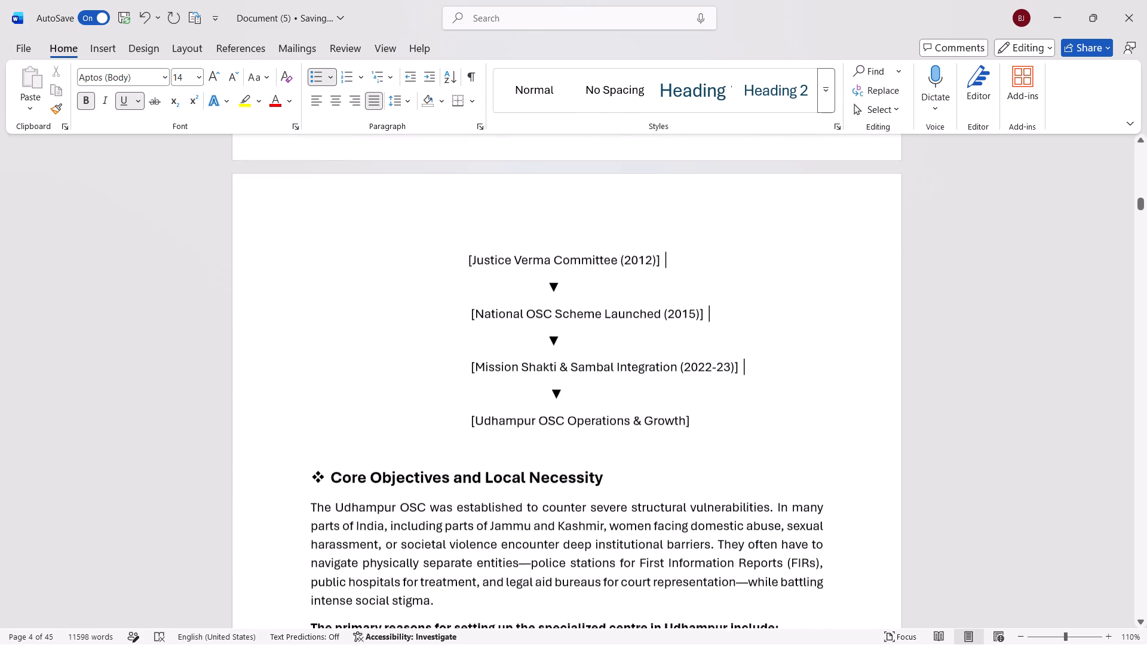
{"action": "scroll", "coordinate": [676, 272], "scroll_direction": "down", "scroll_amount": 2}
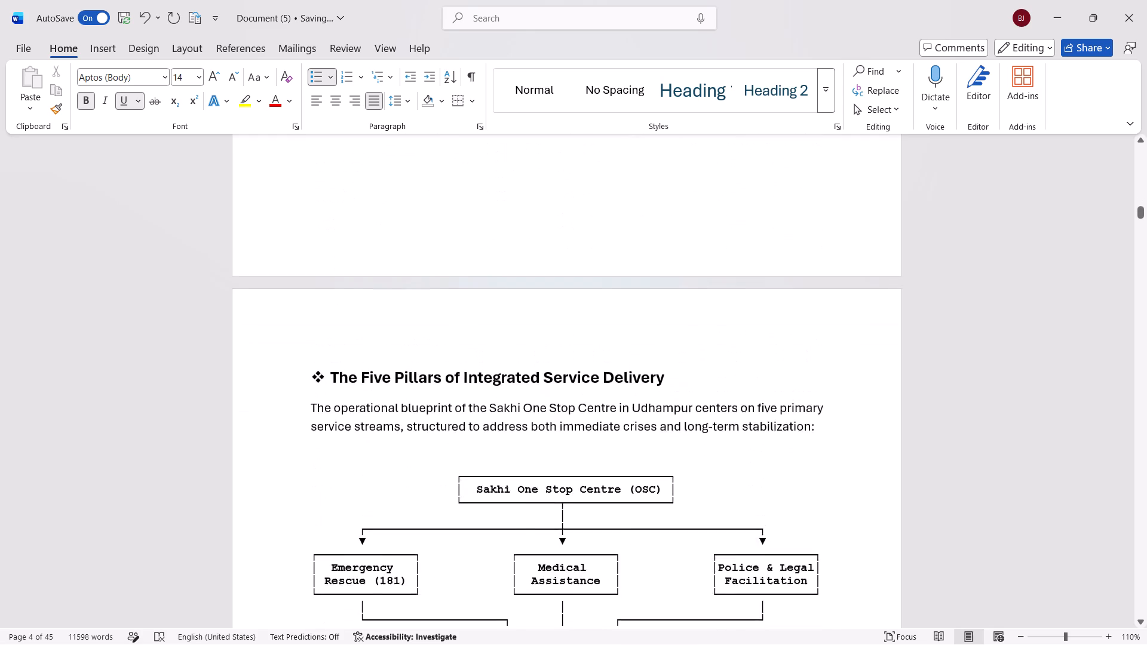
{"action": "scroll", "coordinate": [676, 272], "scroll_direction": "down", "scroll_amount": 1}
Set the line "The primary reasons for setting up the specialized centre in Udhampur include:" to font size 14.
{"action": "scroll", "coordinate": [676, 272], "scroll_direction": "up", "scroll_amount": 1}
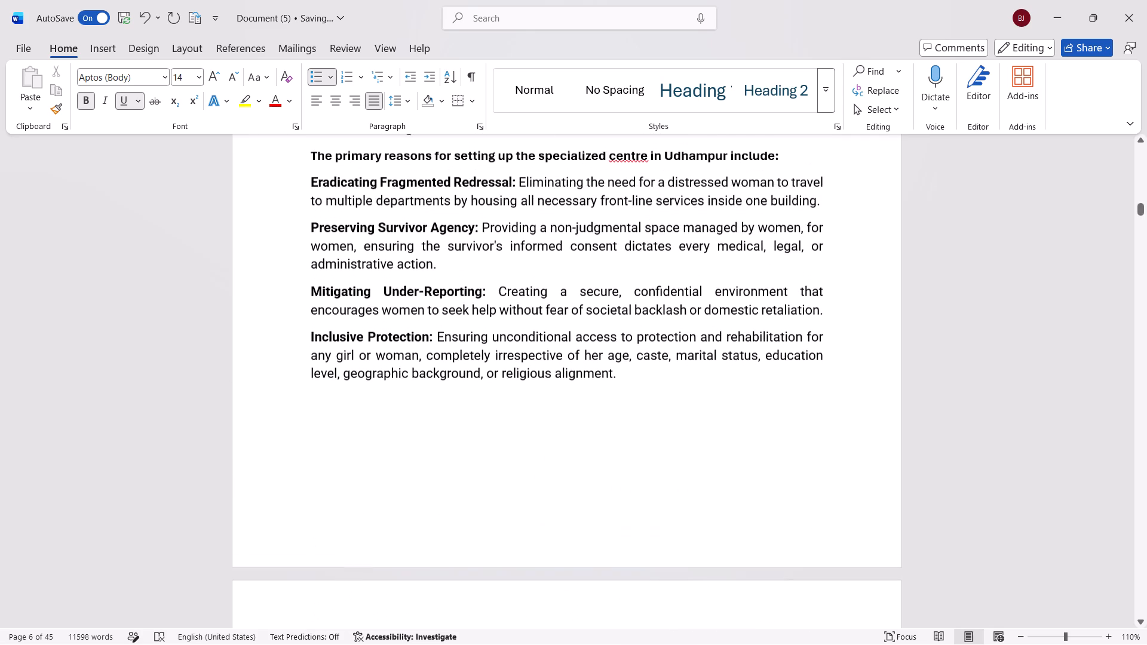
{"action": "scroll", "coordinate": [676, 272], "scroll_direction": "up", "scroll_amount": 2}
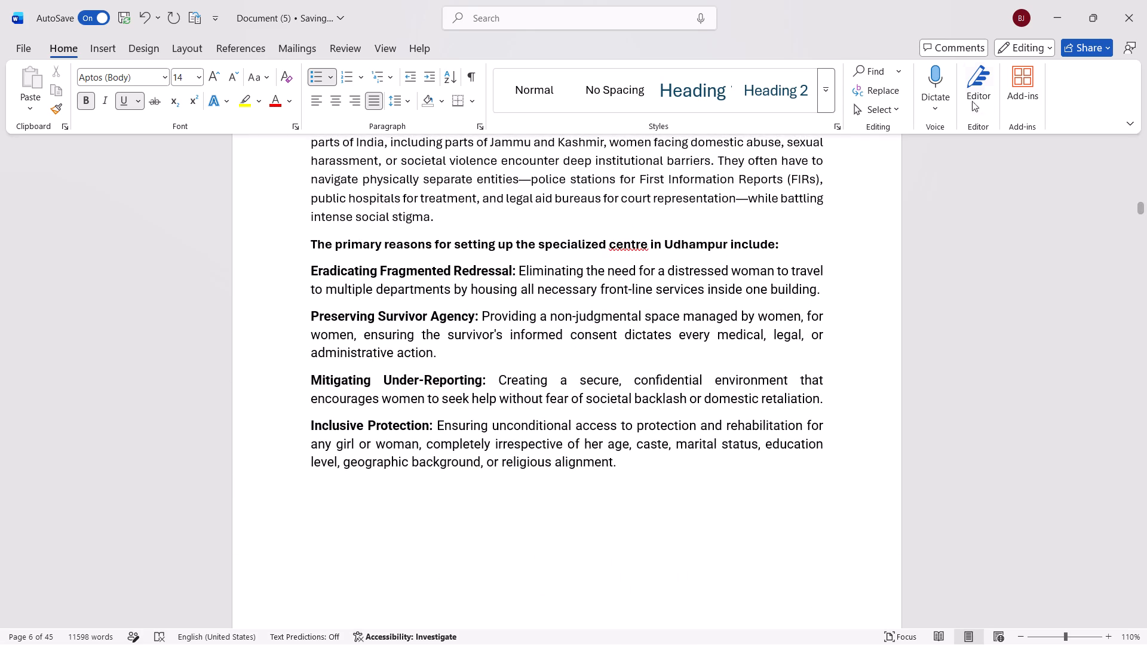
{"action": "left_click_drag", "start_coordinate": [798, 247], "coordinate": [505, 275]}
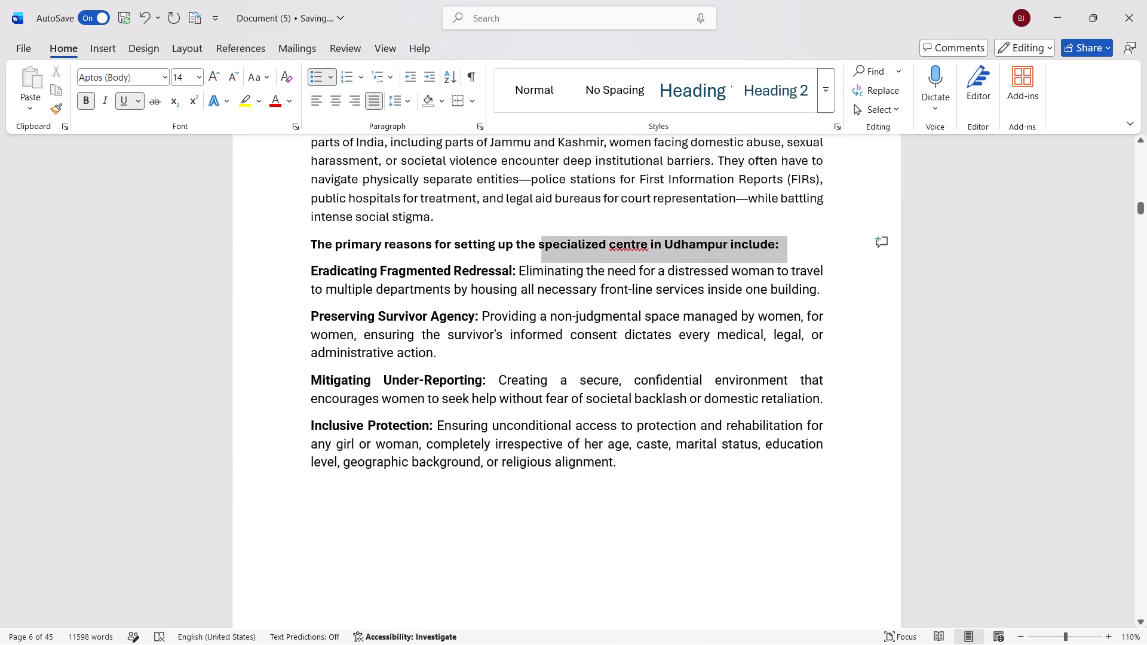
{"action": "left_click_drag", "start_coordinate": [505, 275], "coordinate": [412, 248]}
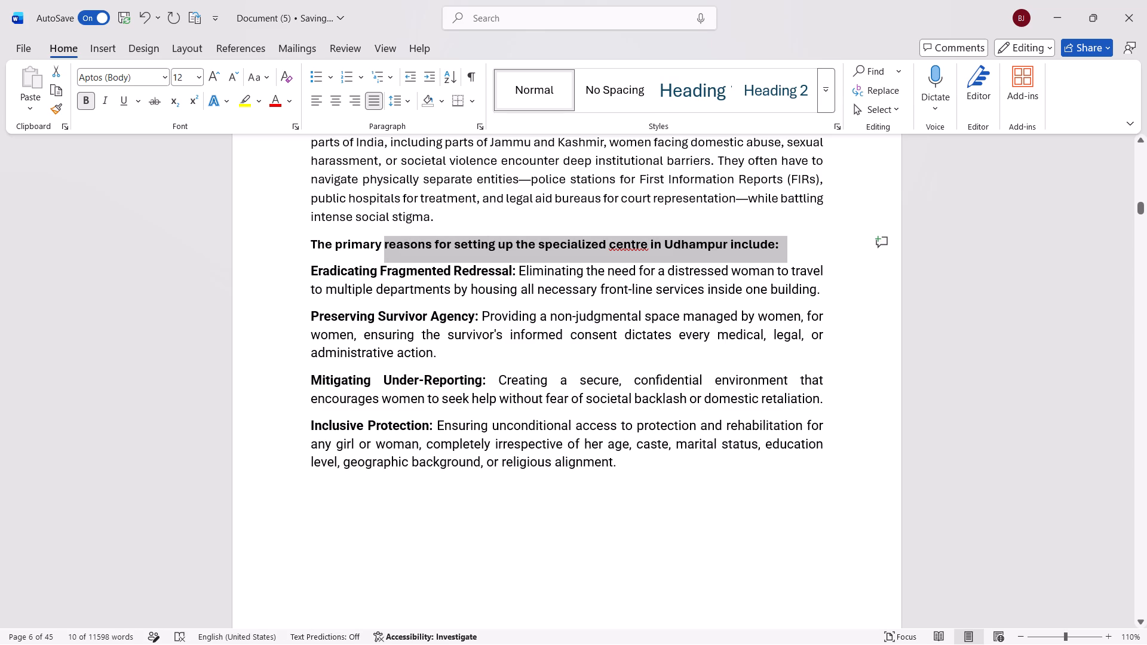
{"action": "left_click_drag", "start_coordinate": [311, 246], "coordinate": [734, 247]}
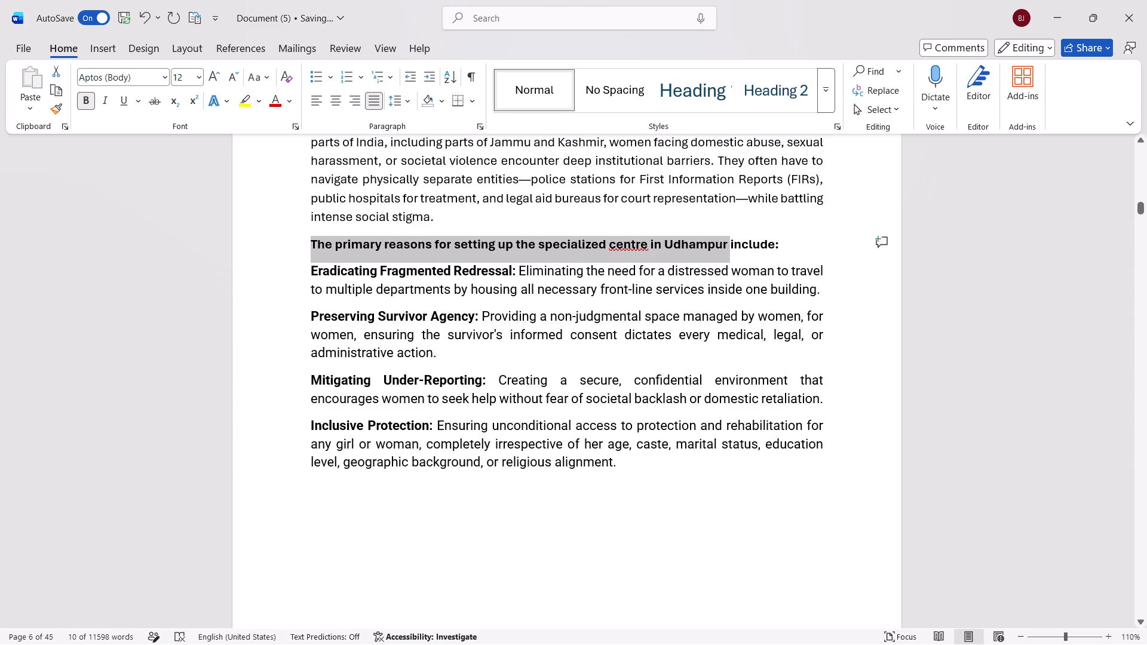
{"action": "left_click_drag", "start_coordinate": [734, 247], "coordinate": [867, 244]}
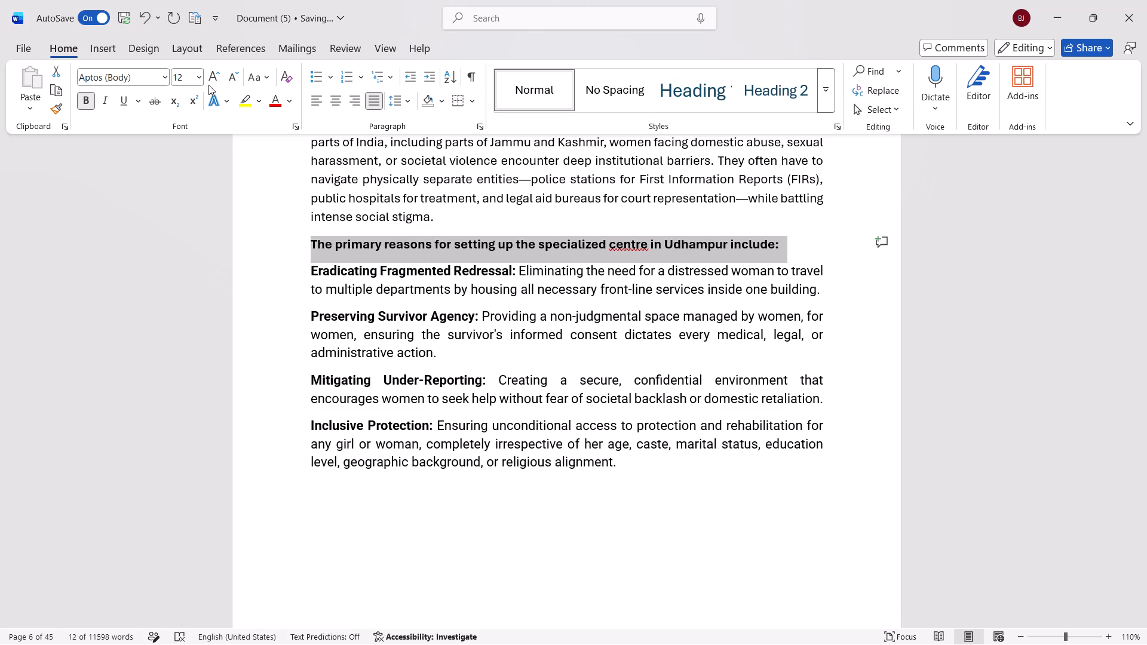
{"action": "left_click", "coordinate": [200, 79]}
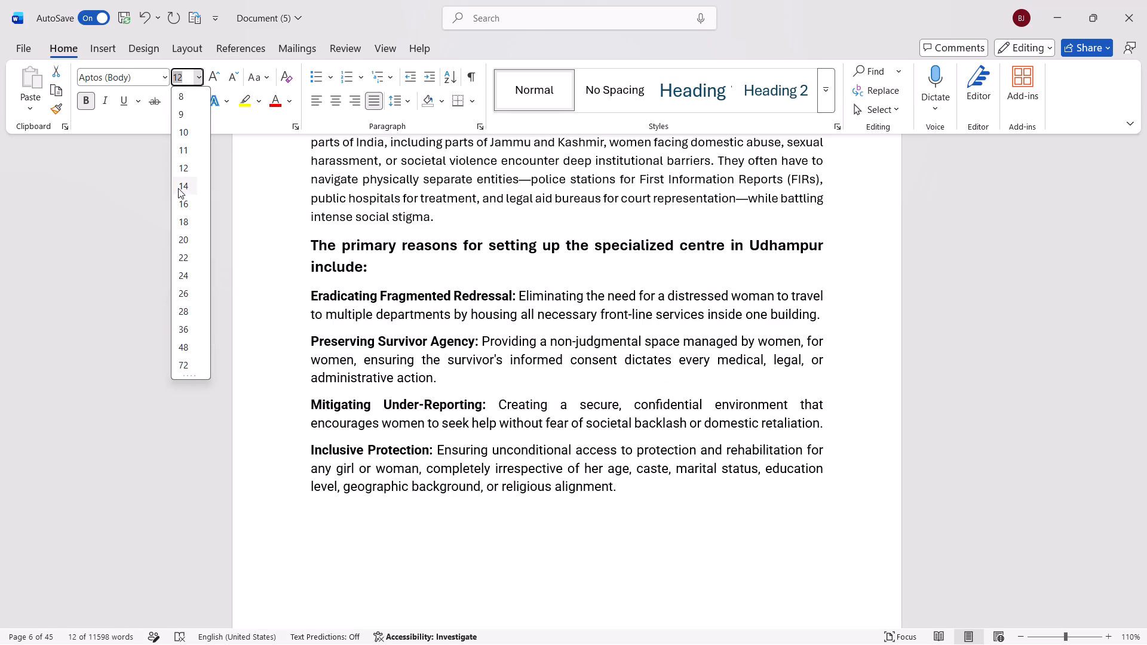
{"action": "left_click", "coordinate": [178, 188]}
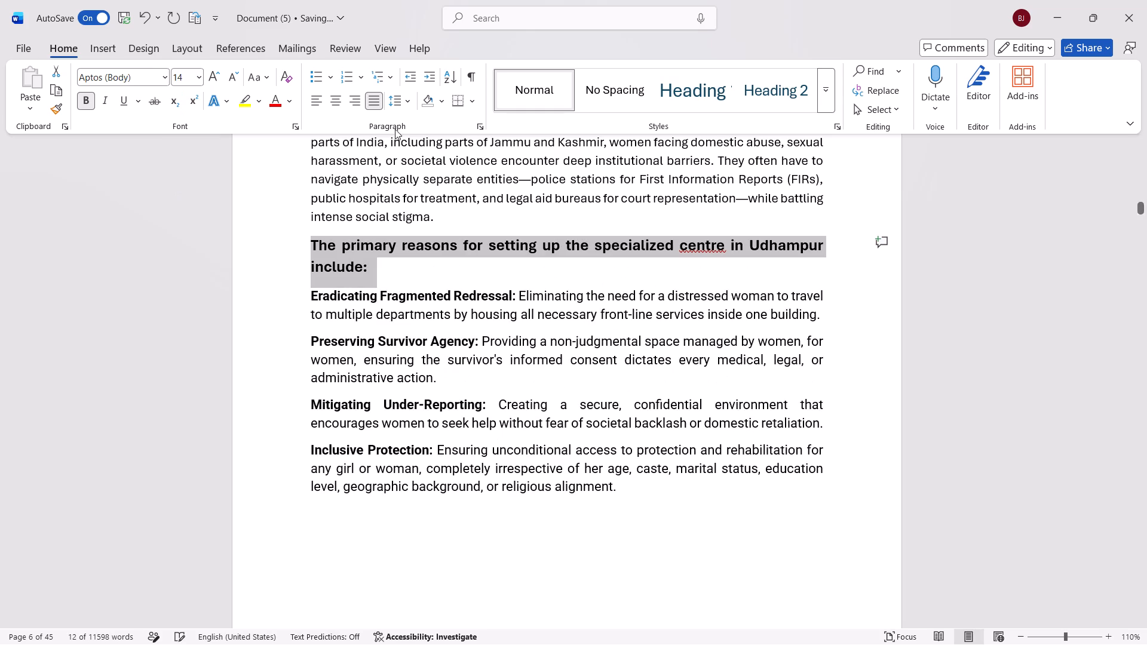
Give the primary reasons heading a solid round bullet and decrease its indent by one level.
{"action": "left_click", "coordinate": [331, 78]}
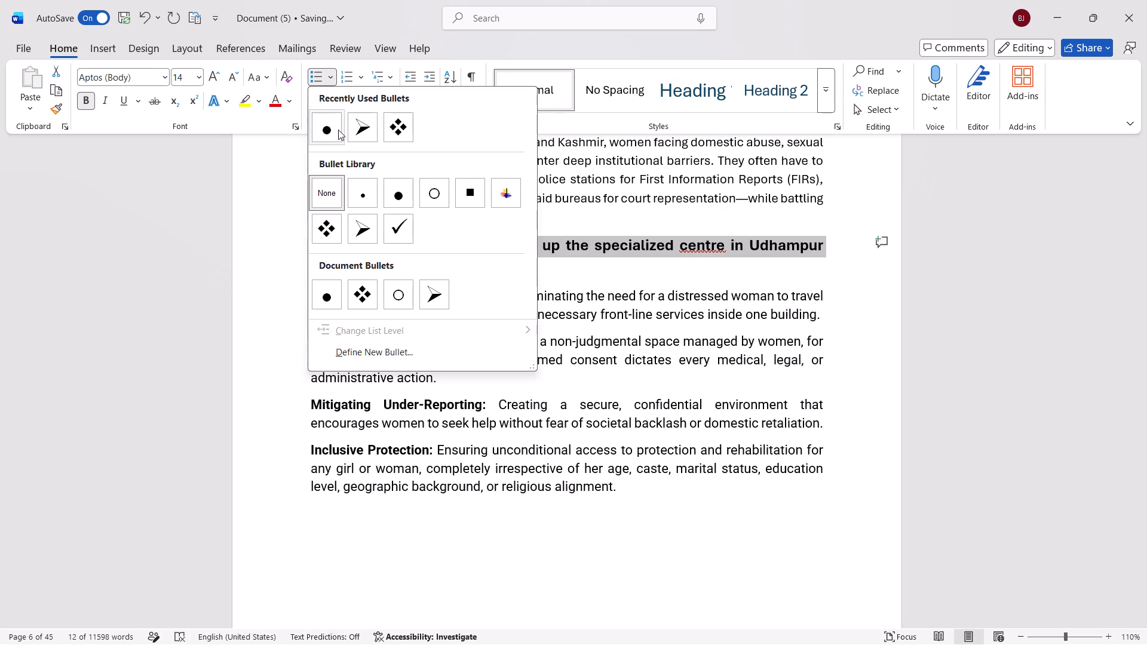
{"action": "left_click", "coordinate": [334, 129]}
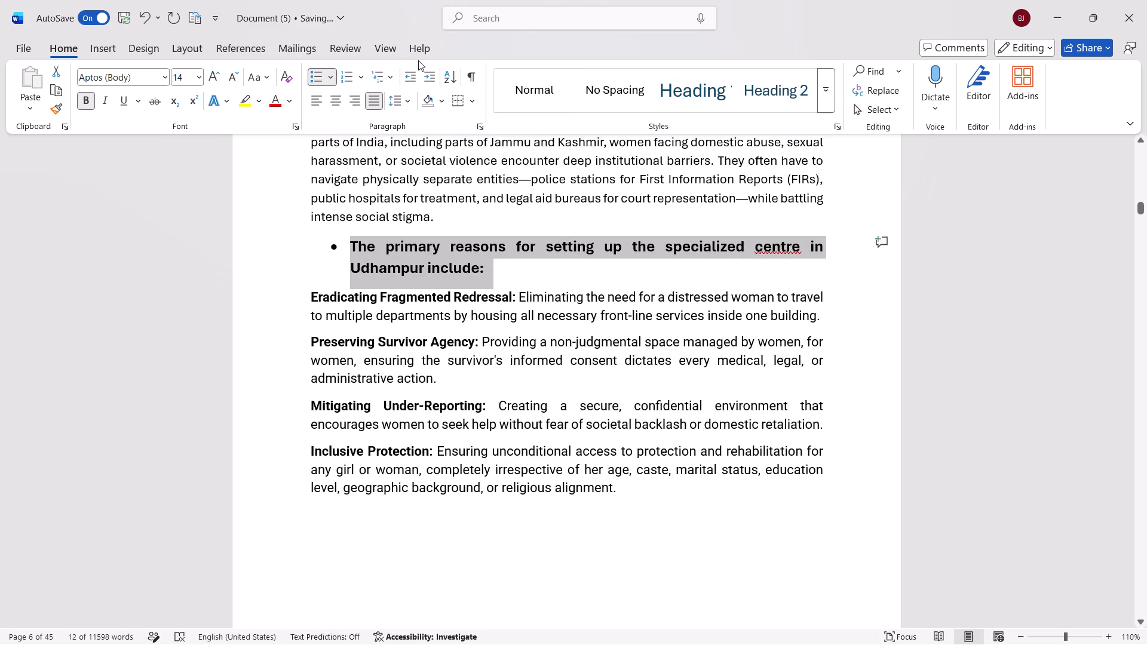
{"action": "left_click", "coordinate": [414, 73]}
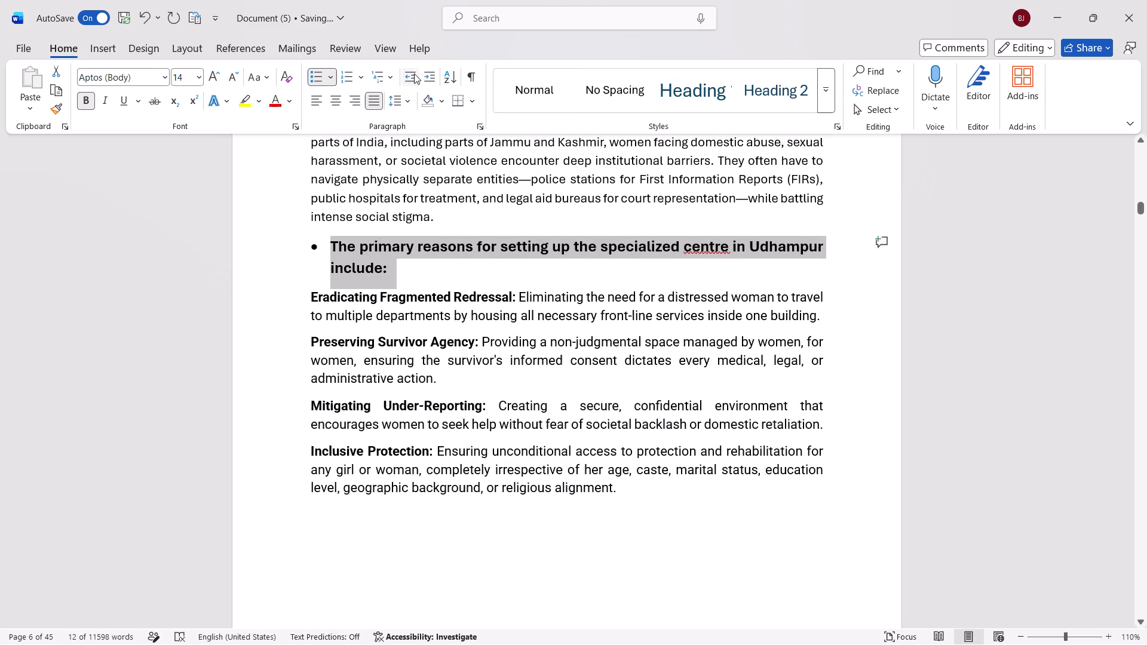
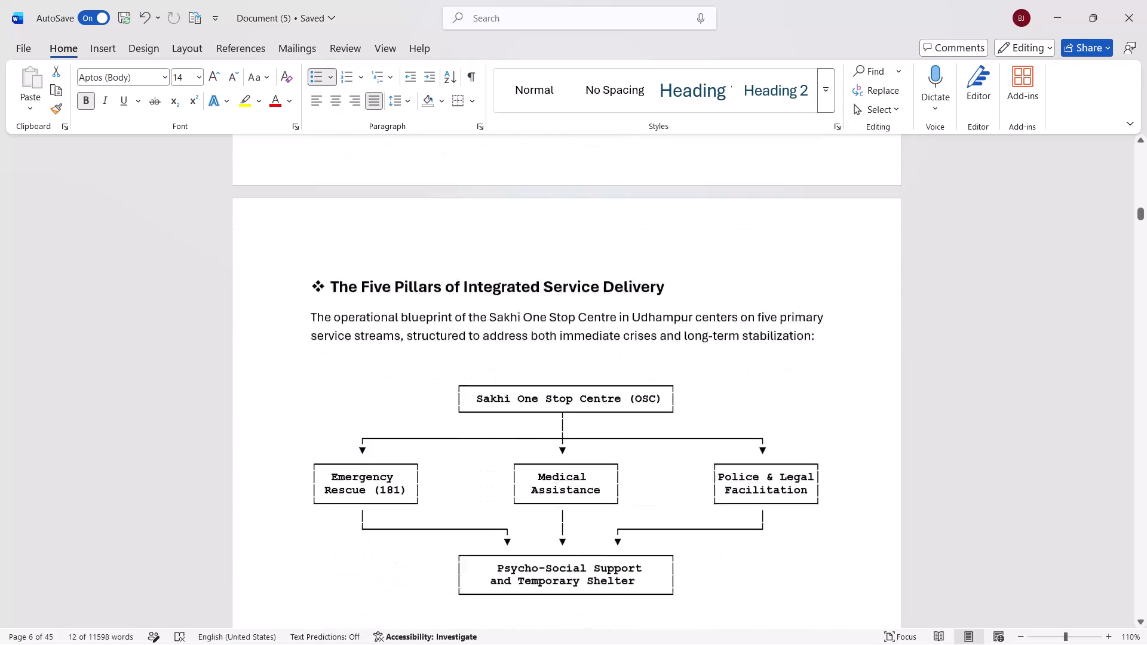
Close the Document (5) report after going back to its opening Objectives page.
{"action": "scroll", "coordinate": [726, 399], "scroll_direction": "up", "scroll_amount": 12}
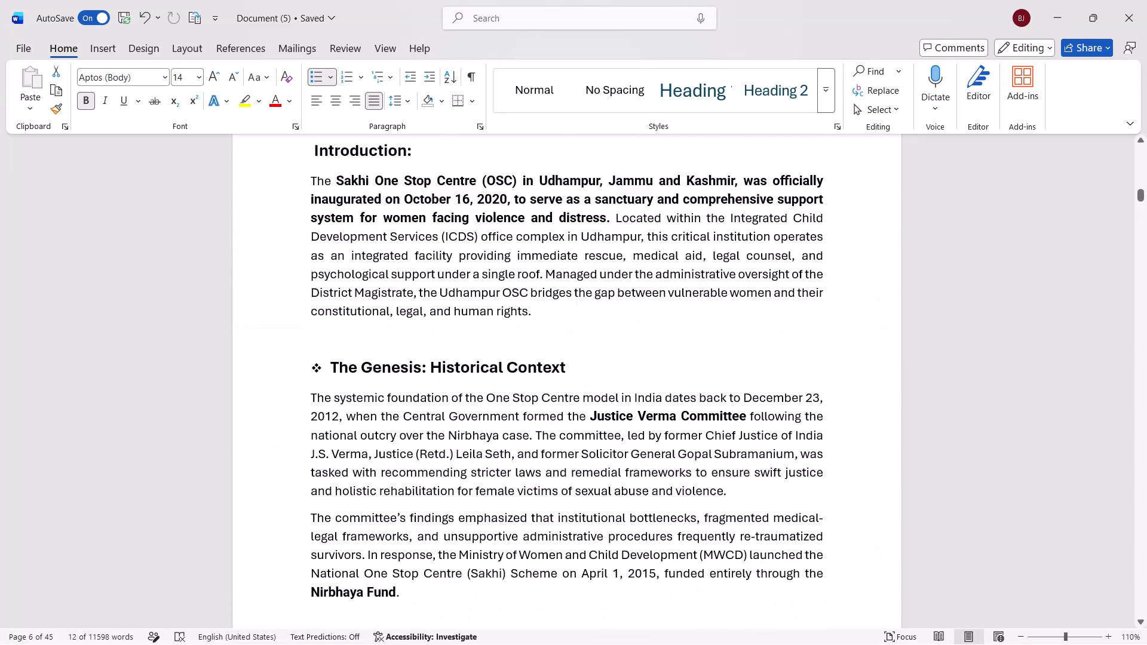
{"action": "scroll", "coordinate": [726, 399], "scroll_direction": "up", "scroll_amount": 20}
{"action": "scroll", "coordinate": [726, 399], "scroll_direction": "up", "scroll_amount": 20}
{"action": "scroll", "coordinate": [726, 399], "scroll_direction": "up", "scroll_amount": 9}
{"action": "scroll", "coordinate": [726, 399], "scroll_direction": "up", "scroll_amount": 20}
{"action": "scroll", "coordinate": [726, 399], "scroll_direction": "up", "scroll_amount": 20}
{"action": "scroll", "coordinate": [726, 399], "scroll_direction": "up", "scroll_amount": 18}
{"action": "scroll", "coordinate": [726, 399], "scroll_direction": "up", "scroll_amount": 11}
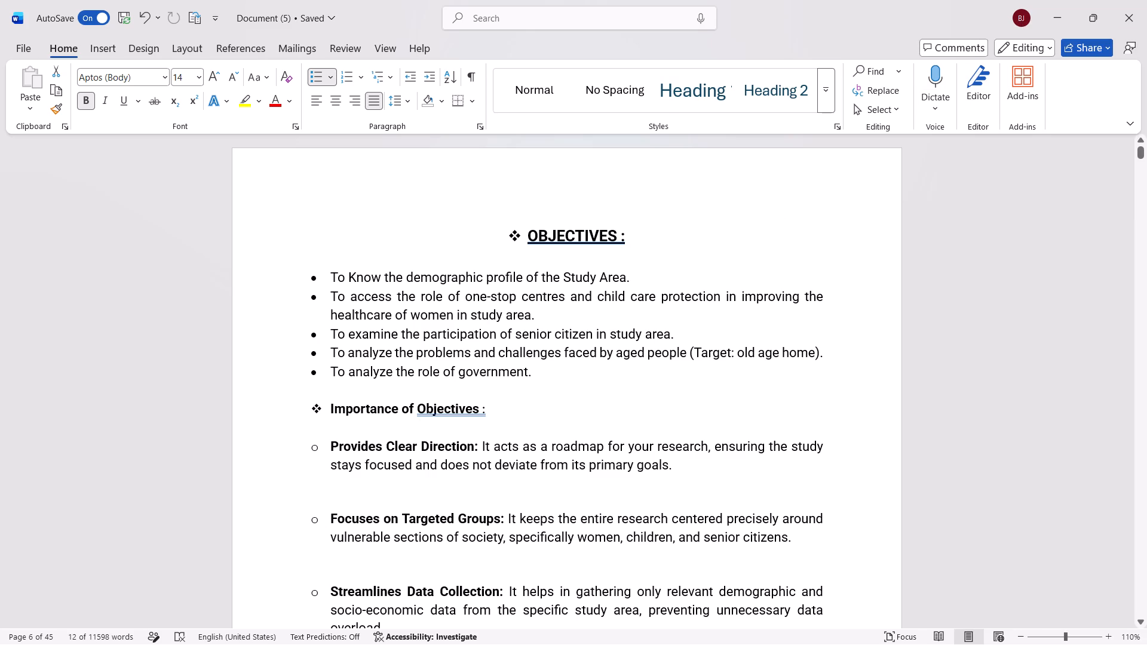
{"action": "left_click", "coordinate": [1120, 2]}
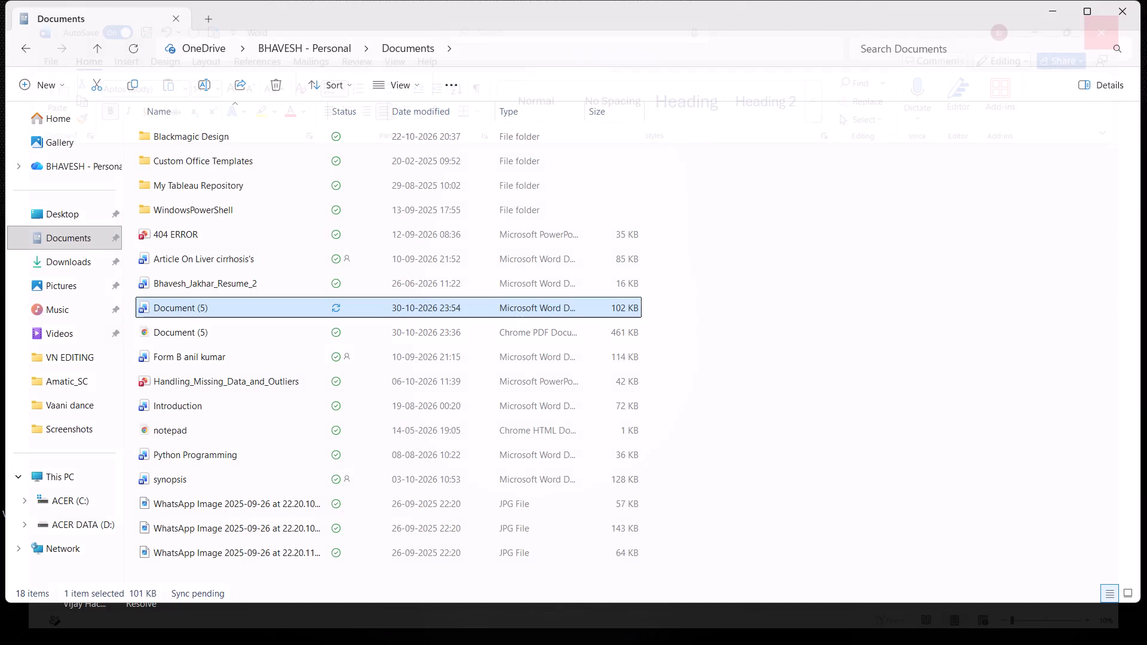
Reopen the Word file Document (5) from the Documents folder in File Explorer and close the folder window.
{"action": "double_click", "coordinate": [361, 310]}
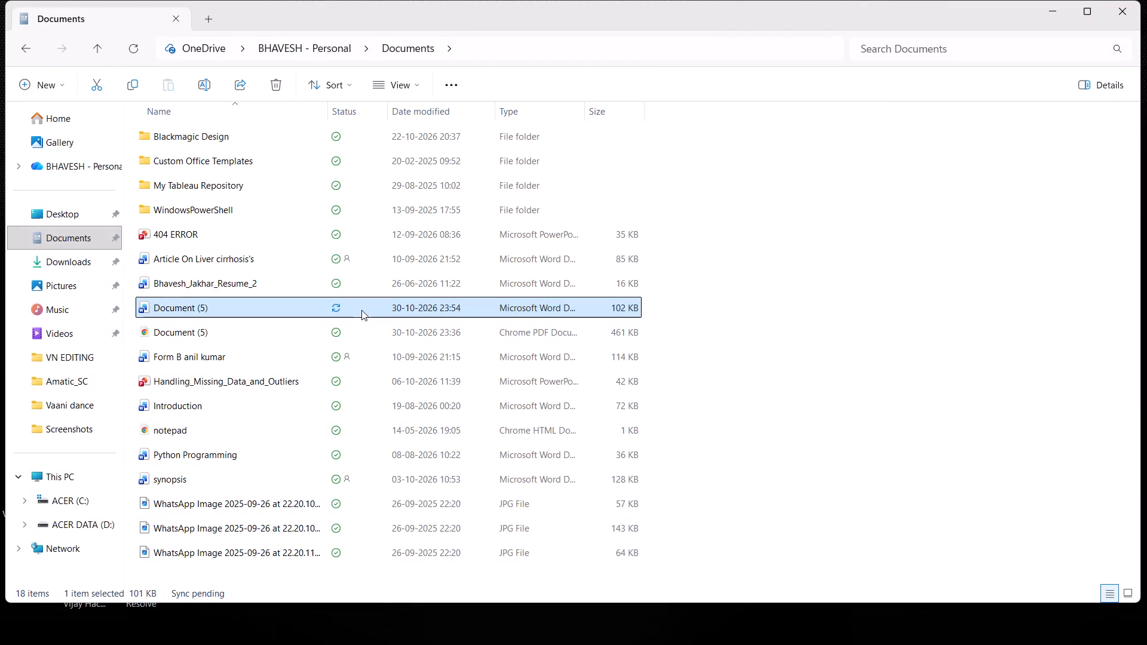
{"action": "left_click", "coordinate": [590, 444]}
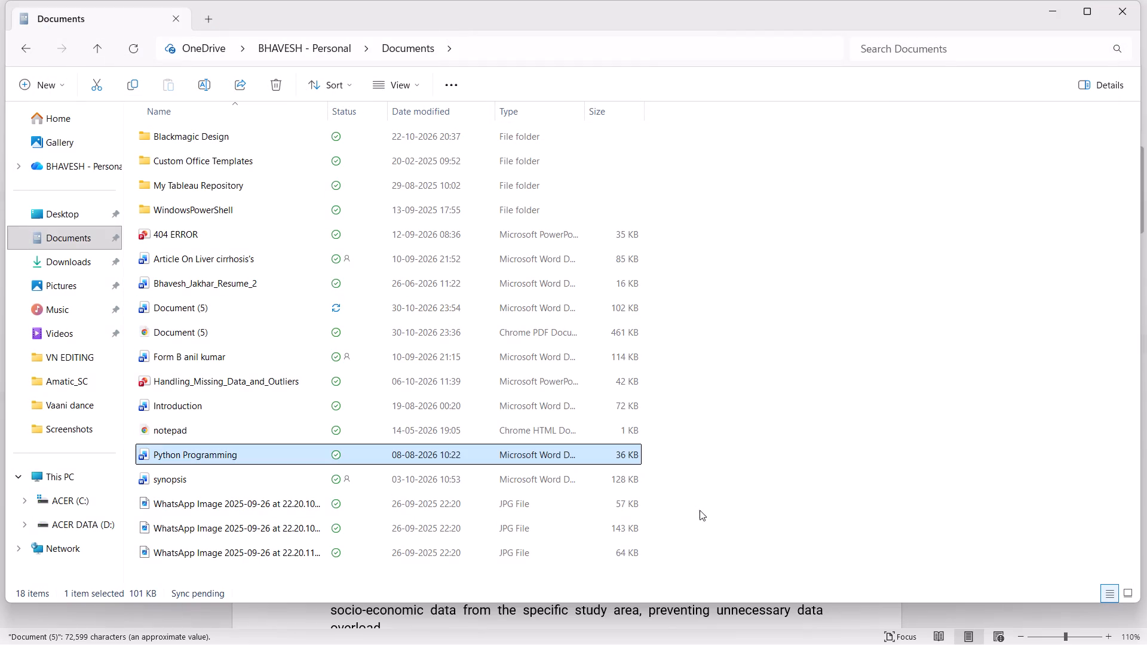
{"action": "left_click", "coordinate": [1130, 13]}
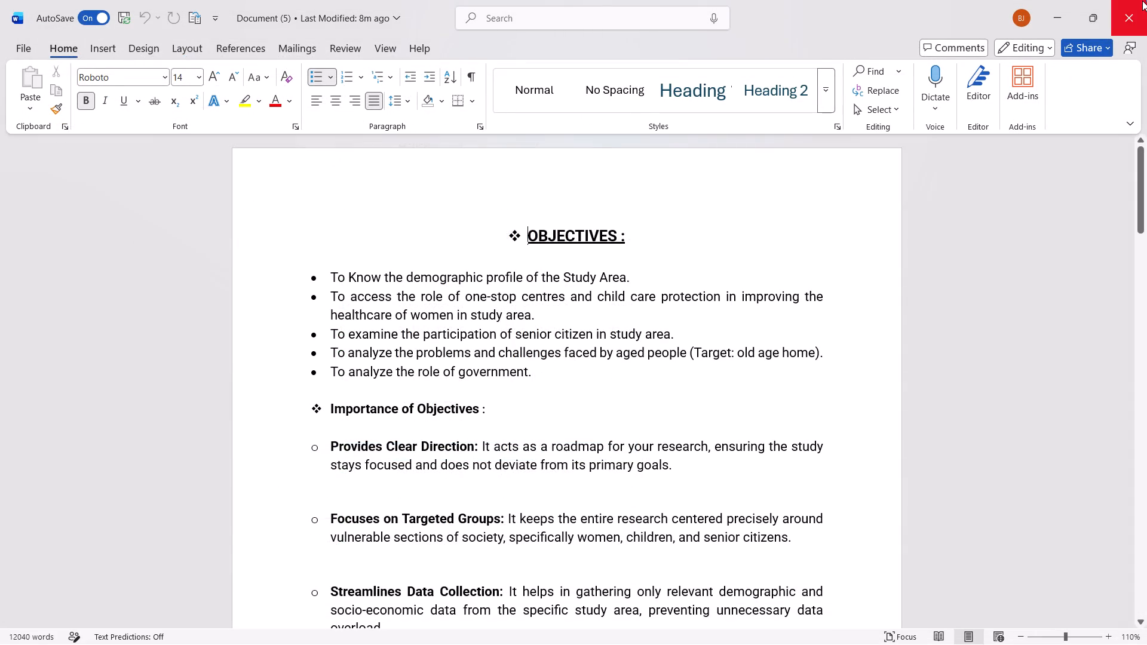
Close the reopened Document (5) report.
{"action": "left_click", "coordinate": [1138, 2]}
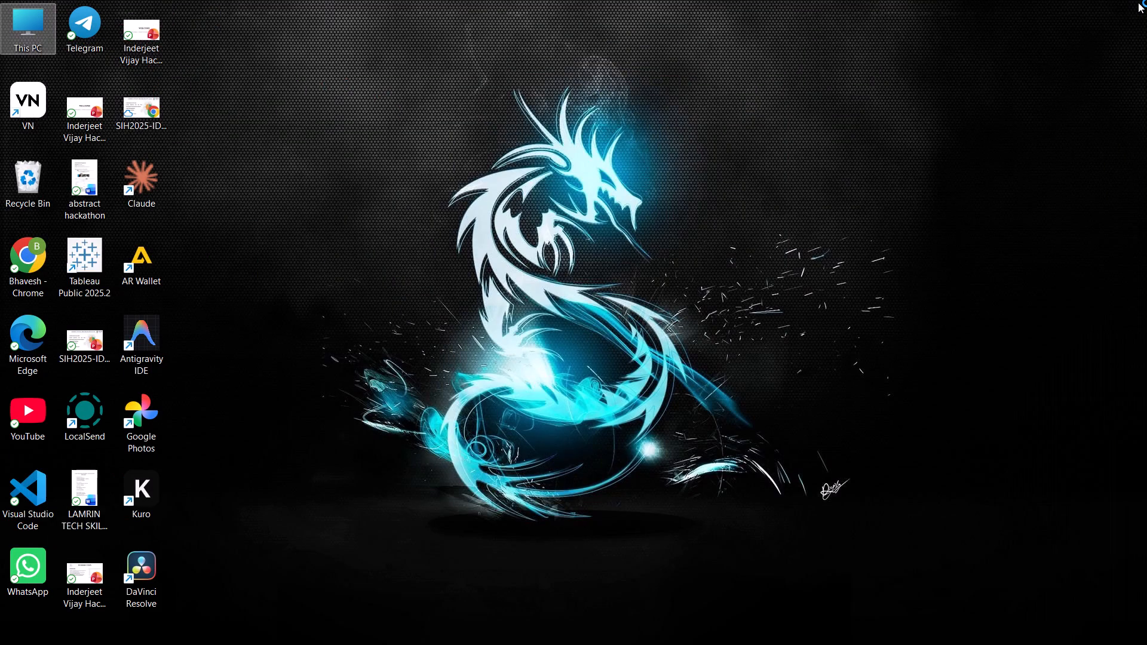
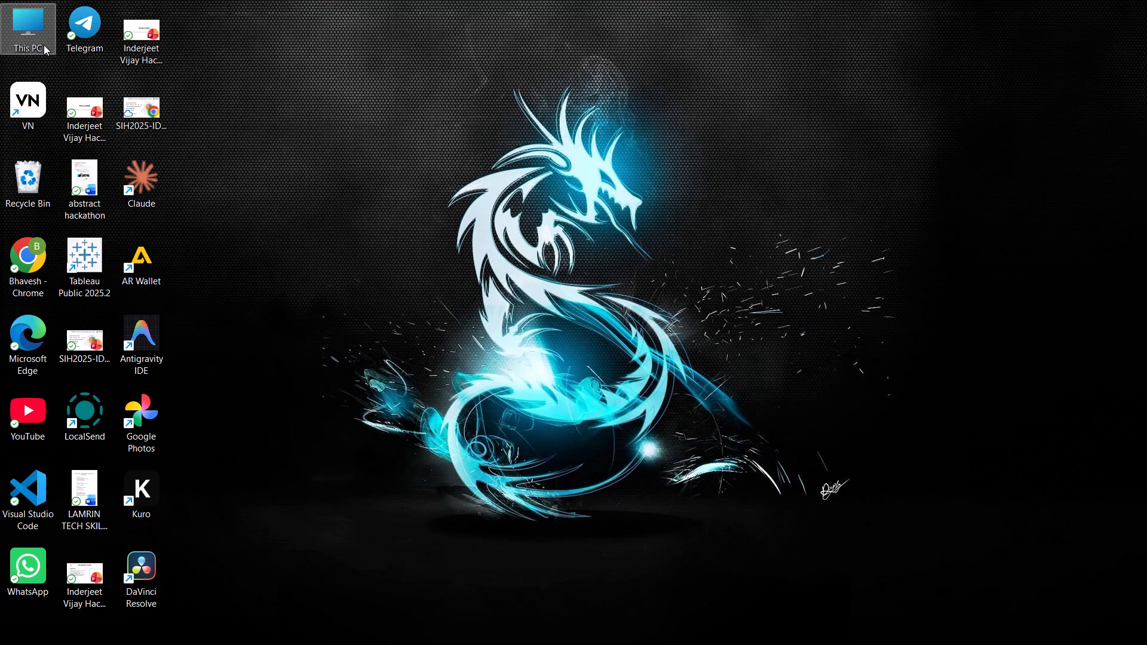
Open WhatsApp from its desktop shortcut.
{"action": "double_click", "coordinate": [32, 546]}
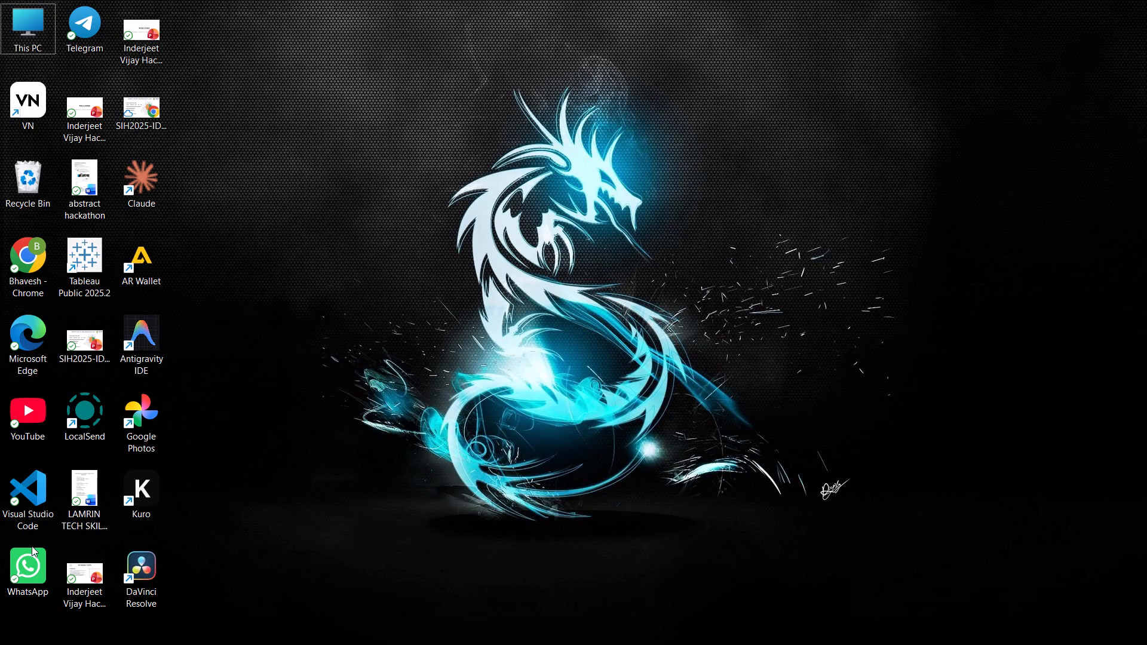
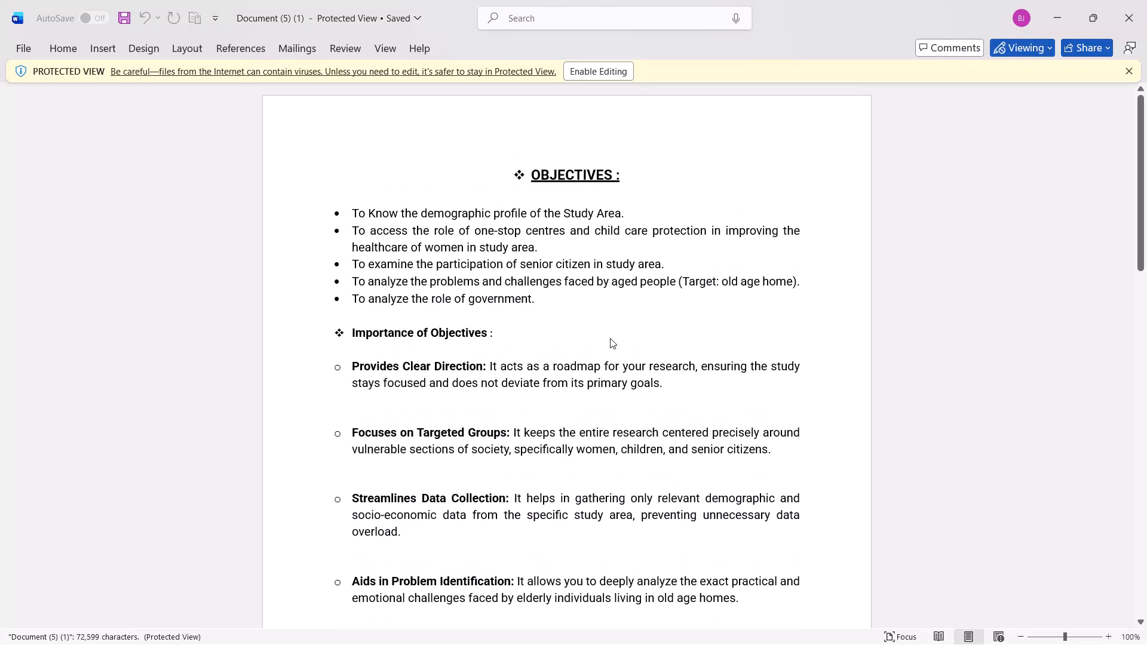
Look over the Objectives page of the Document (5) (1) report down to the start of the Methodology section.
{"action": "scroll", "coordinate": [610, 338], "scroll_direction": "down", "scroll_amount": 3}
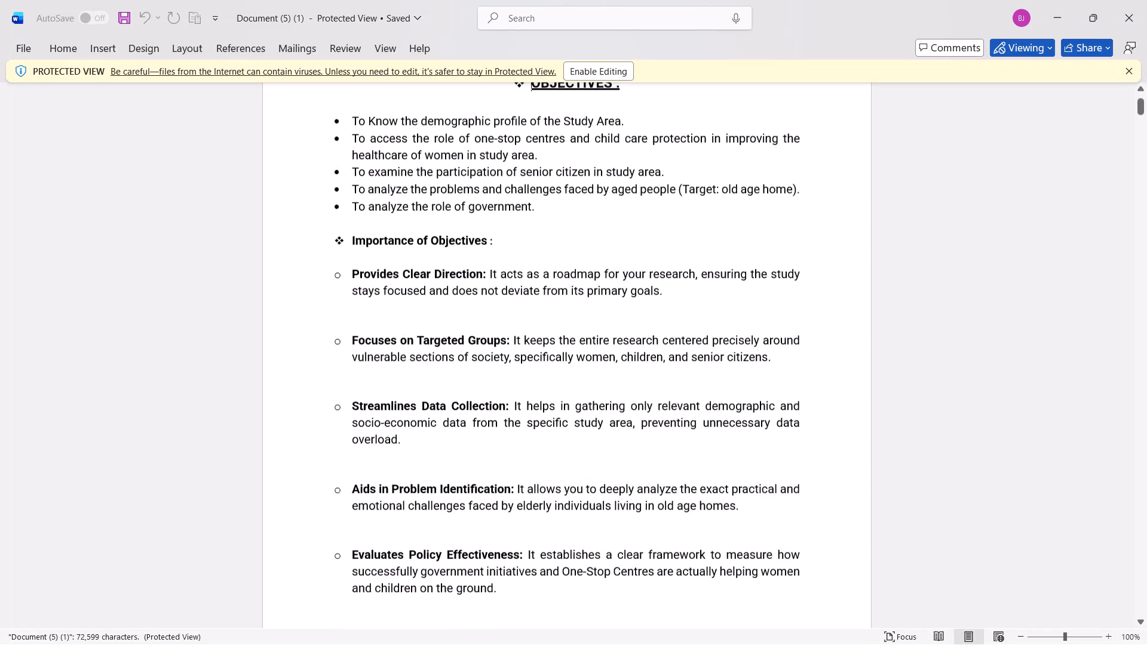
{"action": "scroll", "coordinate": [610, 338], "scroll_direction": "down", "scroll_amount": 2}
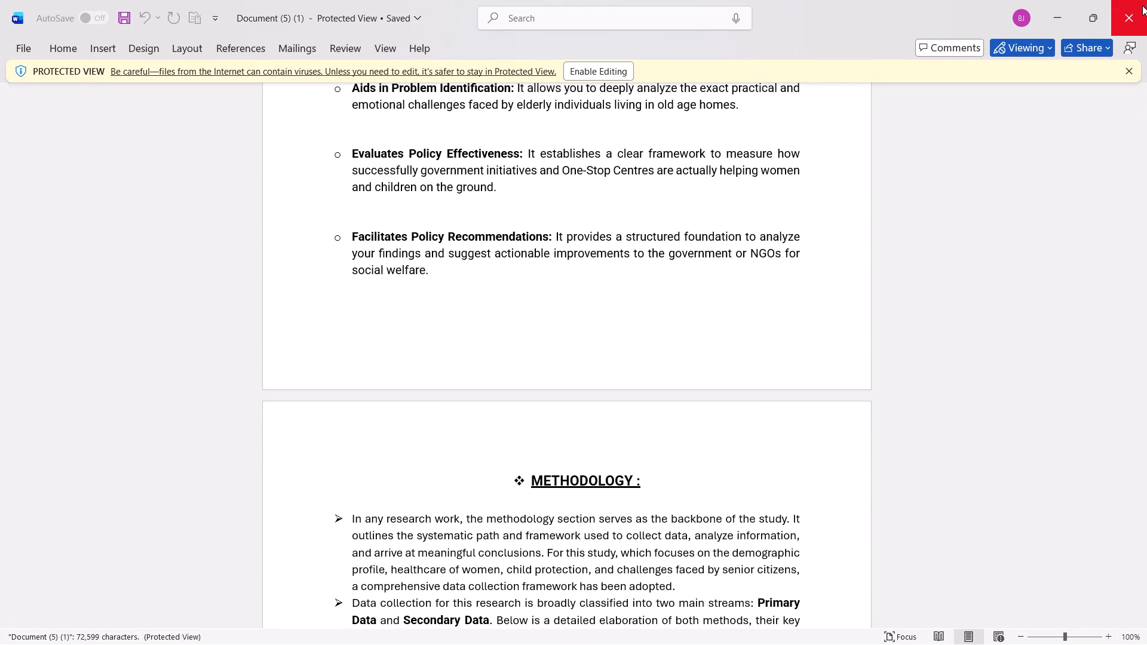
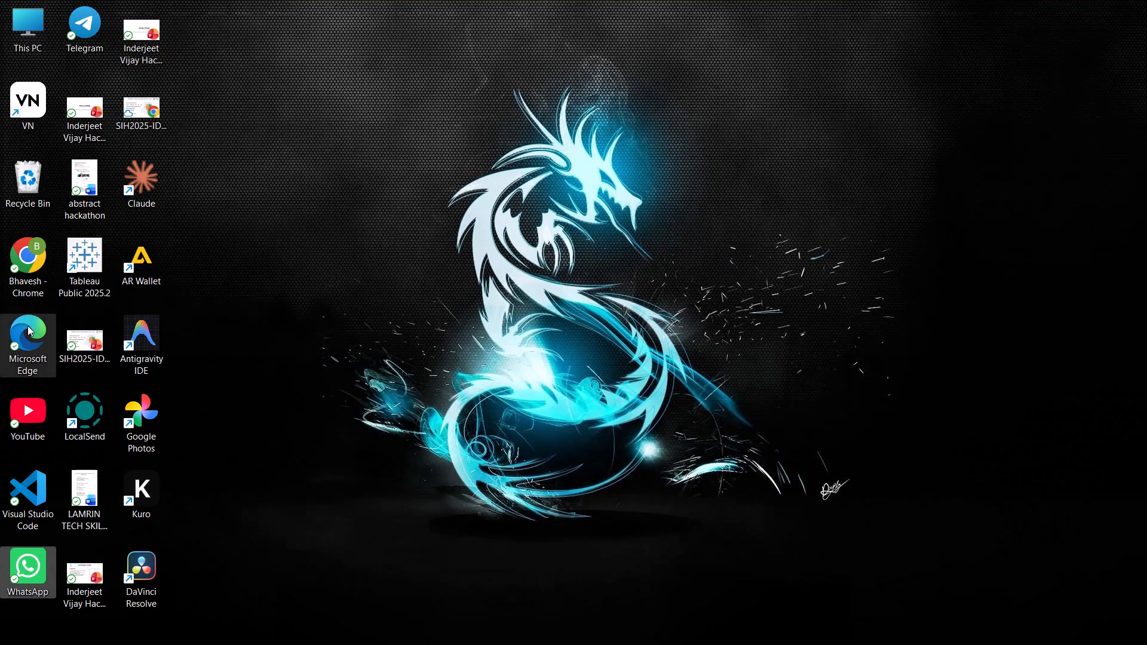
Open the Chrome browser from the desktop.
{"action": "double_click", "coordinate": [24, 277]}
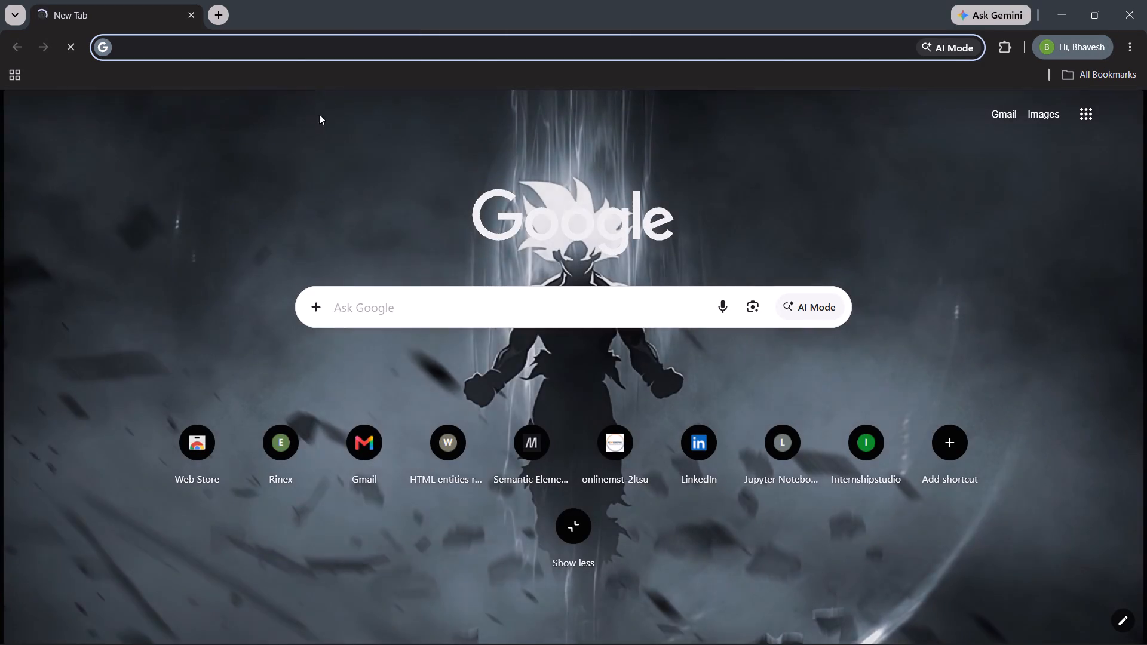
Close the Chrome browser window.
{"action": "left_click", "coordinate": [1134, 18]}
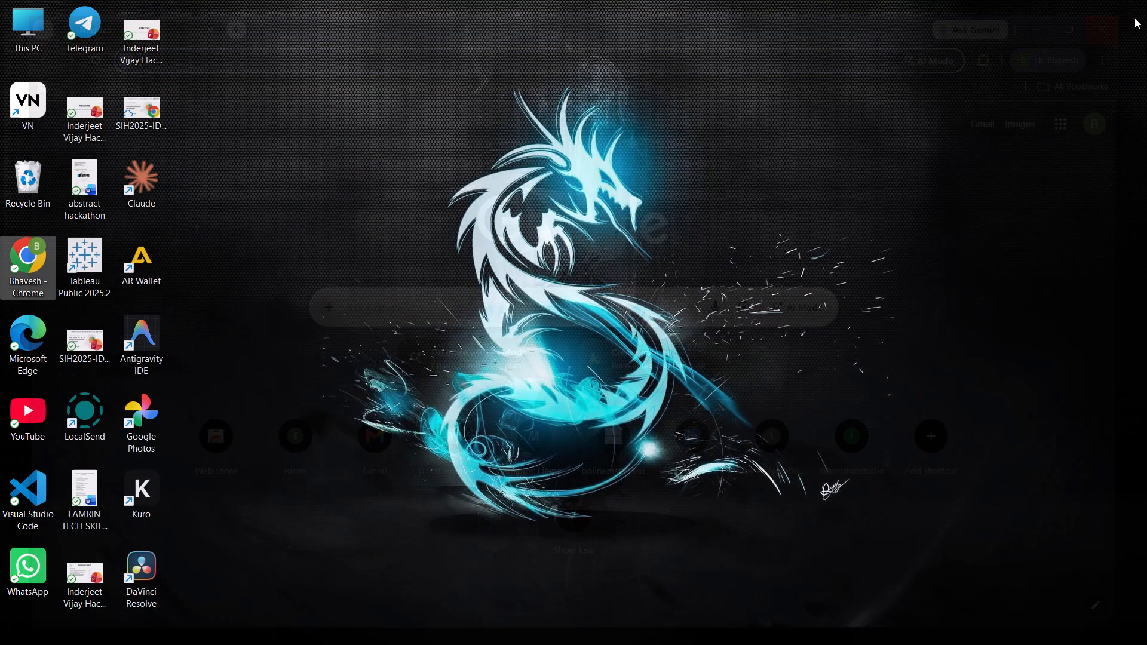
Delete the PDF file Document (5) from the OneDrive Documents folder in File Explorer, keeping the Word file of the same name.
{"action": "double_click", "coordinate": [23, 16]}
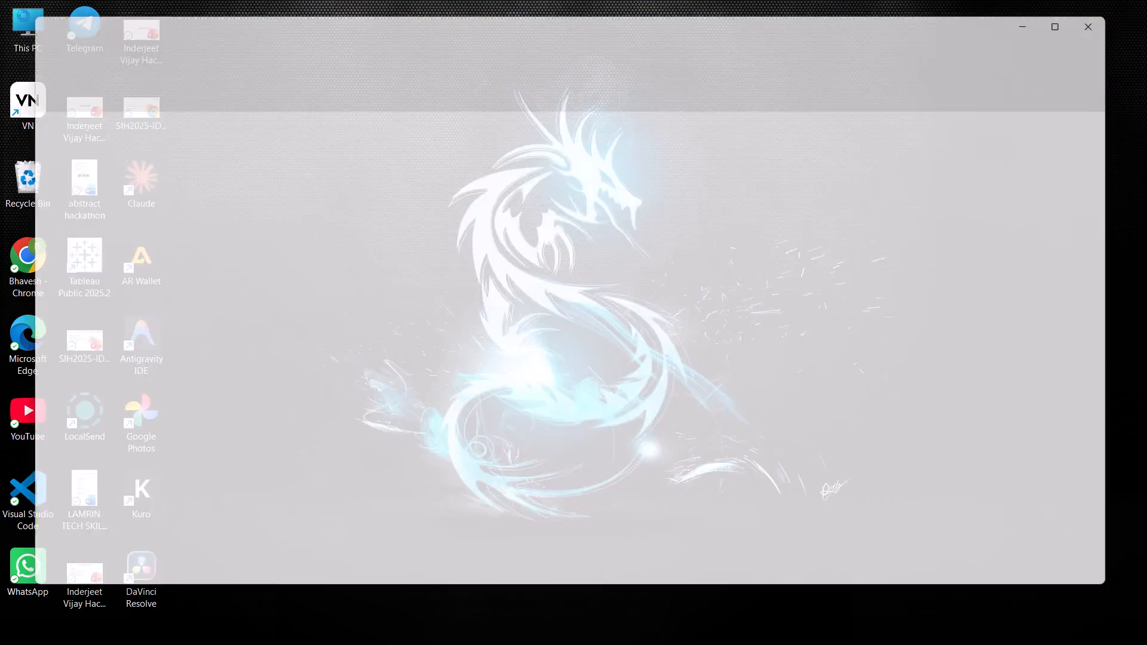
{"action": "left_click", "coordinate": [72, 269]}
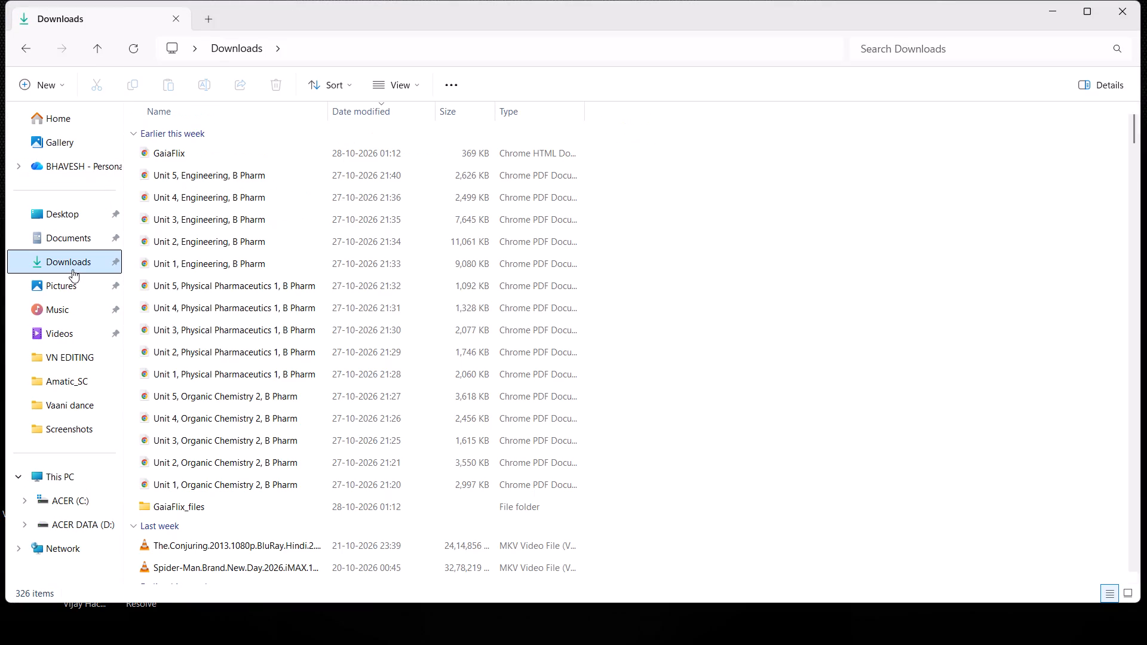
{"action": "left_click", "coordinate": [68, 162]}
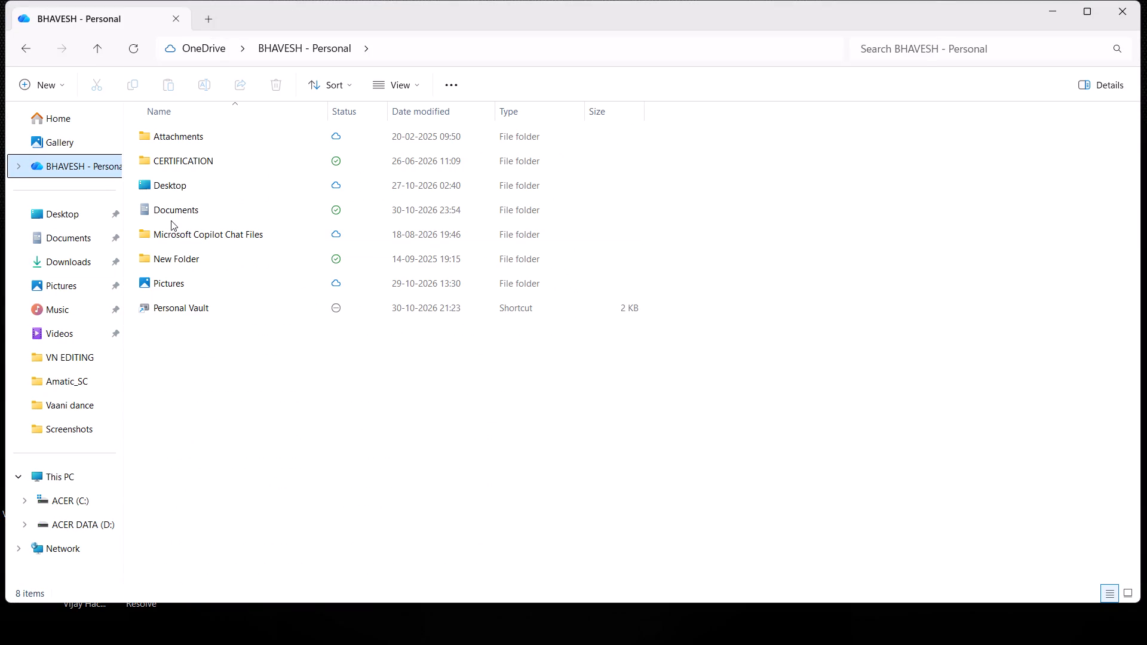
{"action": "double_click", "coordinate": [171, 217]}
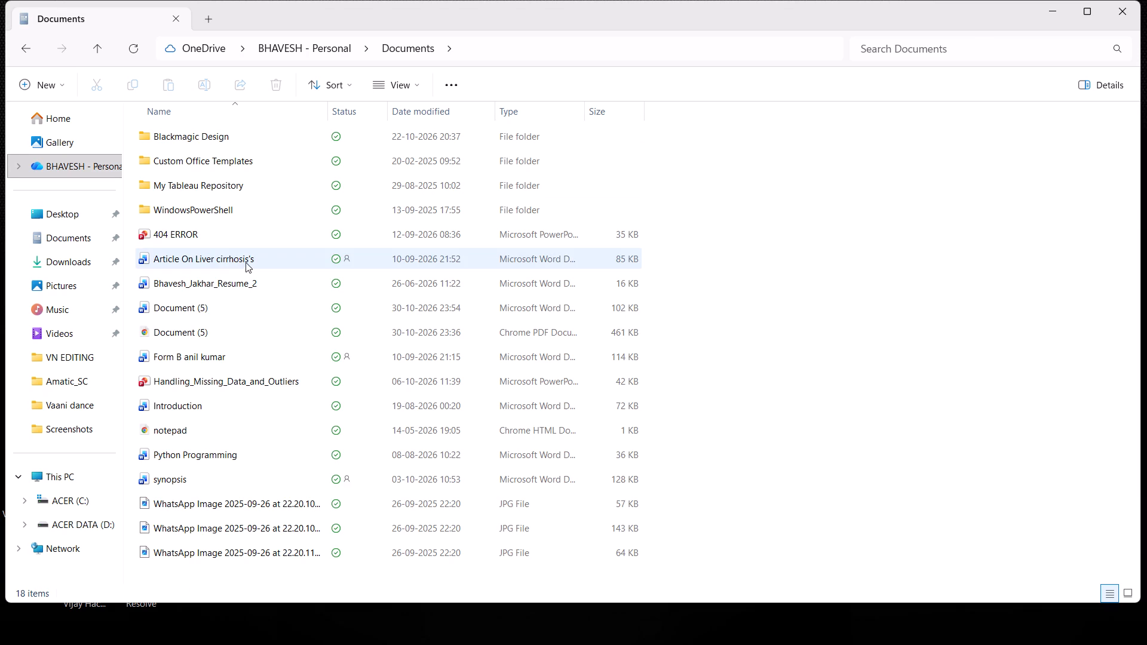
{"action": "left_click", "coordinate": [259, 327]}
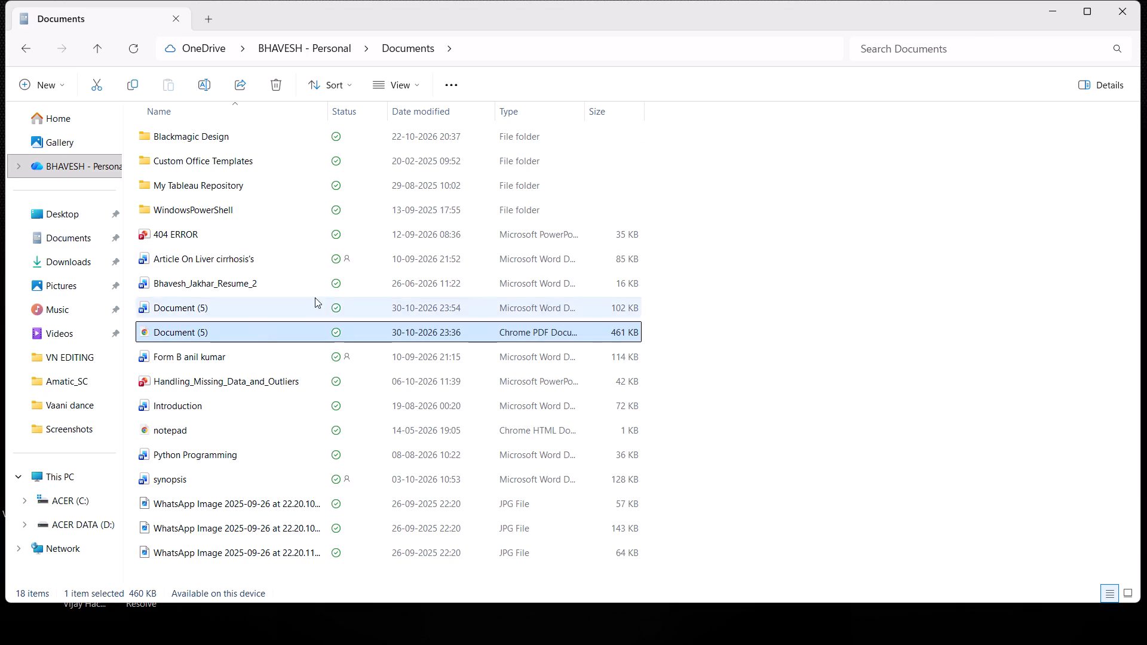
{"action": "left_click", "coordinate": [275, 82]}
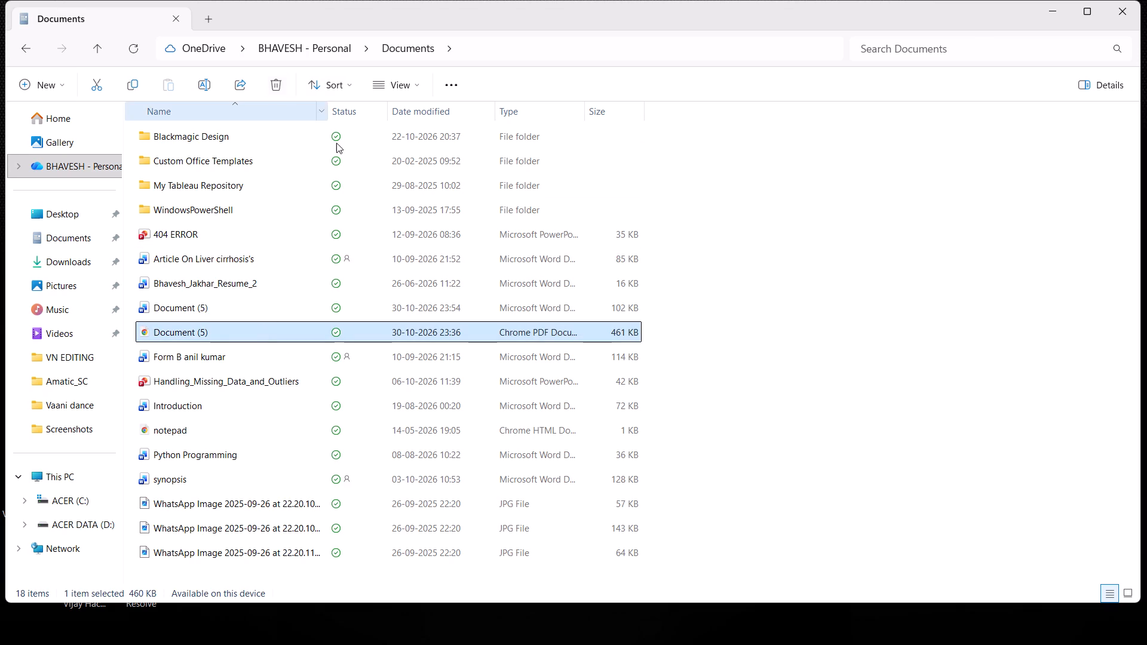
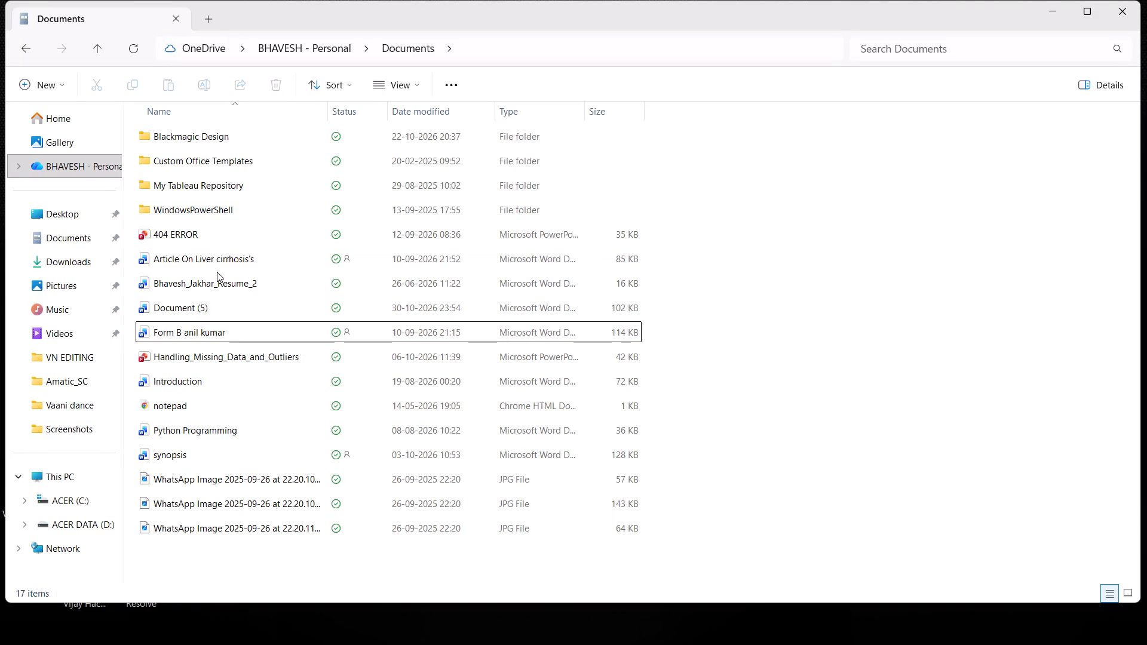
Open the "Document (5)" Word file from the OneDrive Documents folder.
{"action": "double_click", "coordinate": [229, 303]}
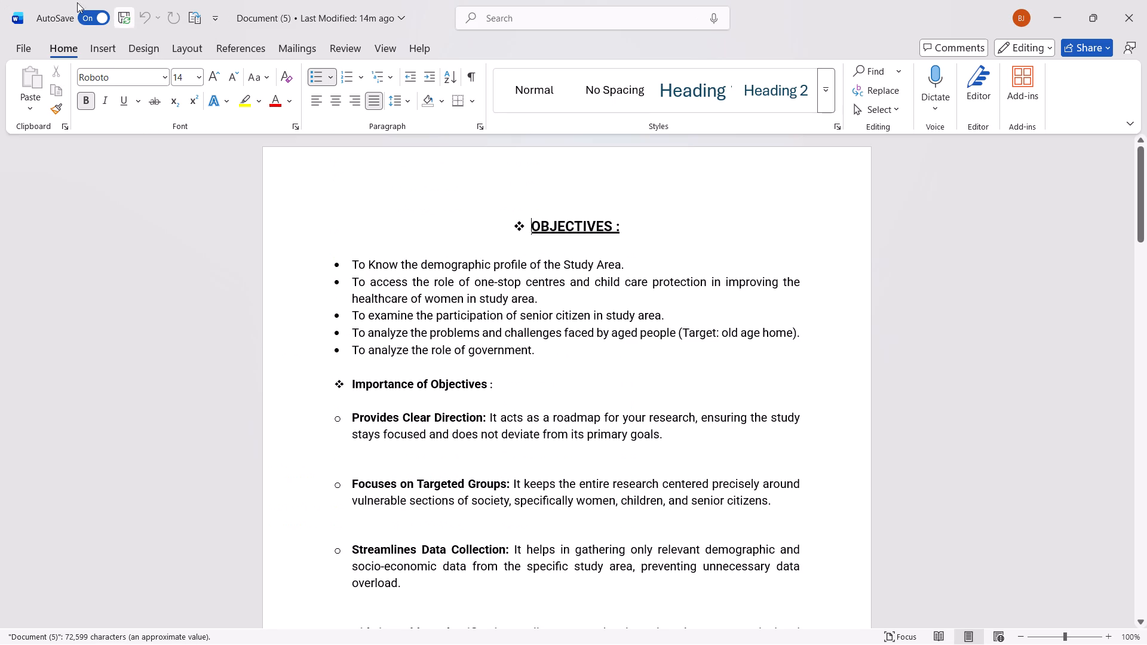
Save a copy of the report as a PDF named "Document (5)" in the personal OneDrive documents folder.
{"action": "left_click", "coordinate": [27, 50]}
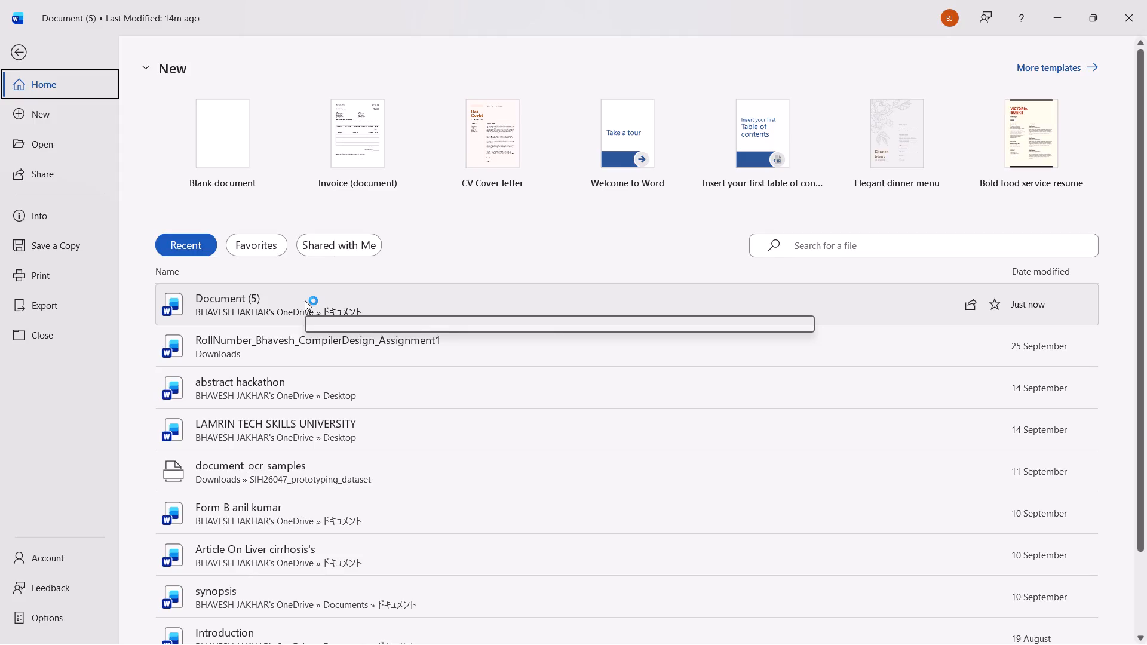
{"action": "left_click", "coordinate": [70, 245]}
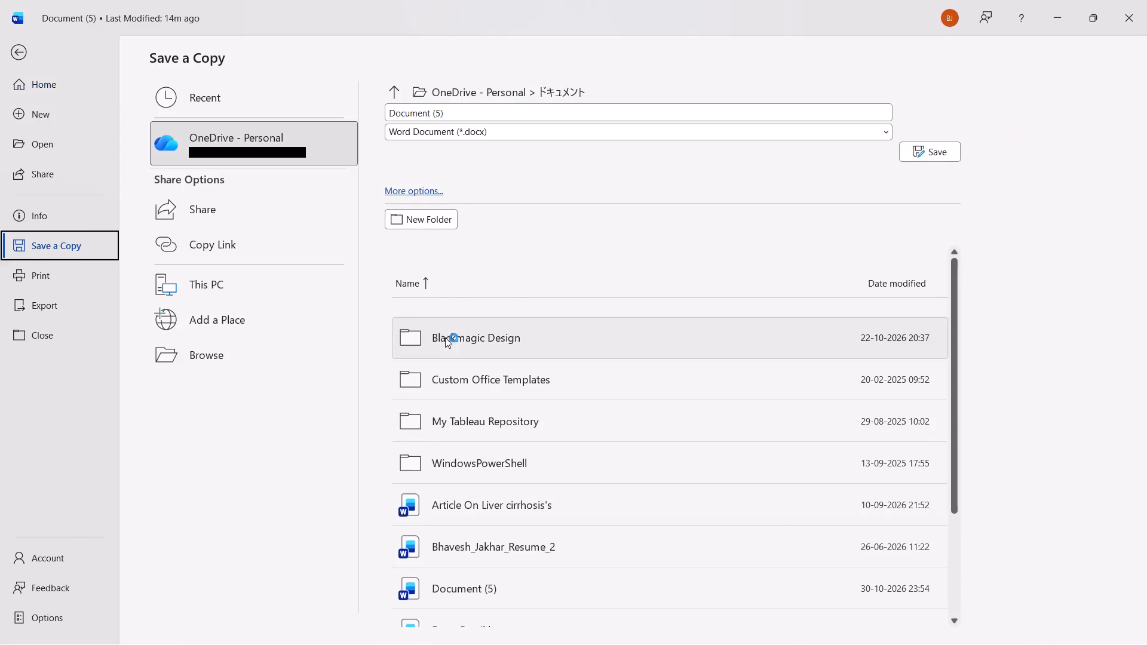
{"action": "left_click", "coordinate": [558, 129]}
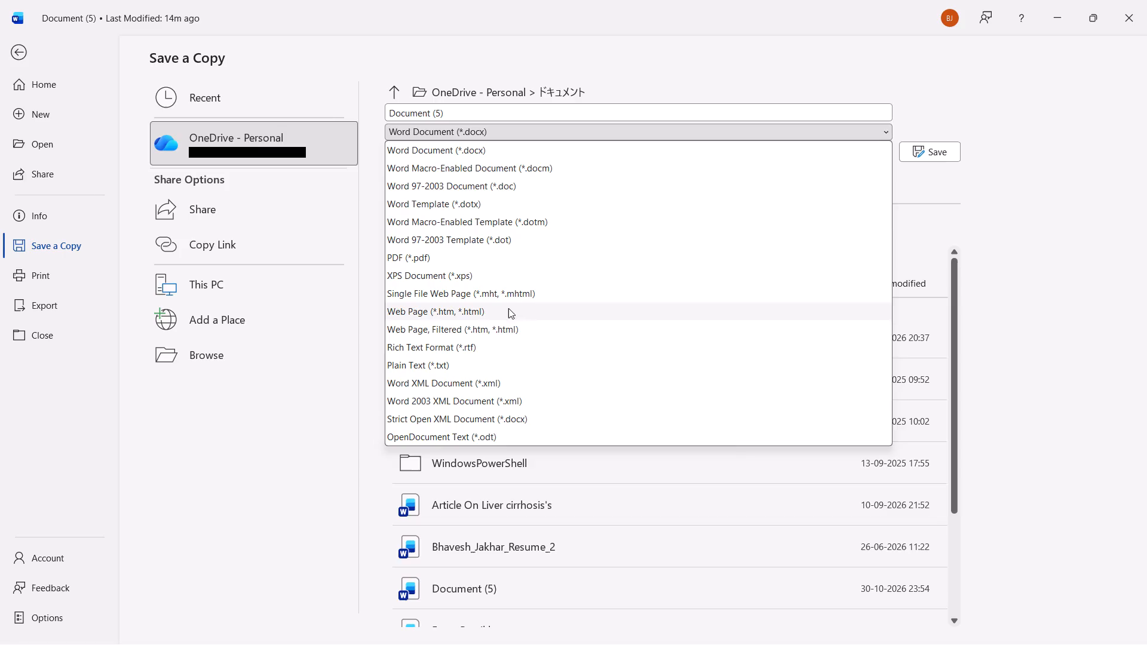
{"action": "left_click", "coordinate": [491, 258]}
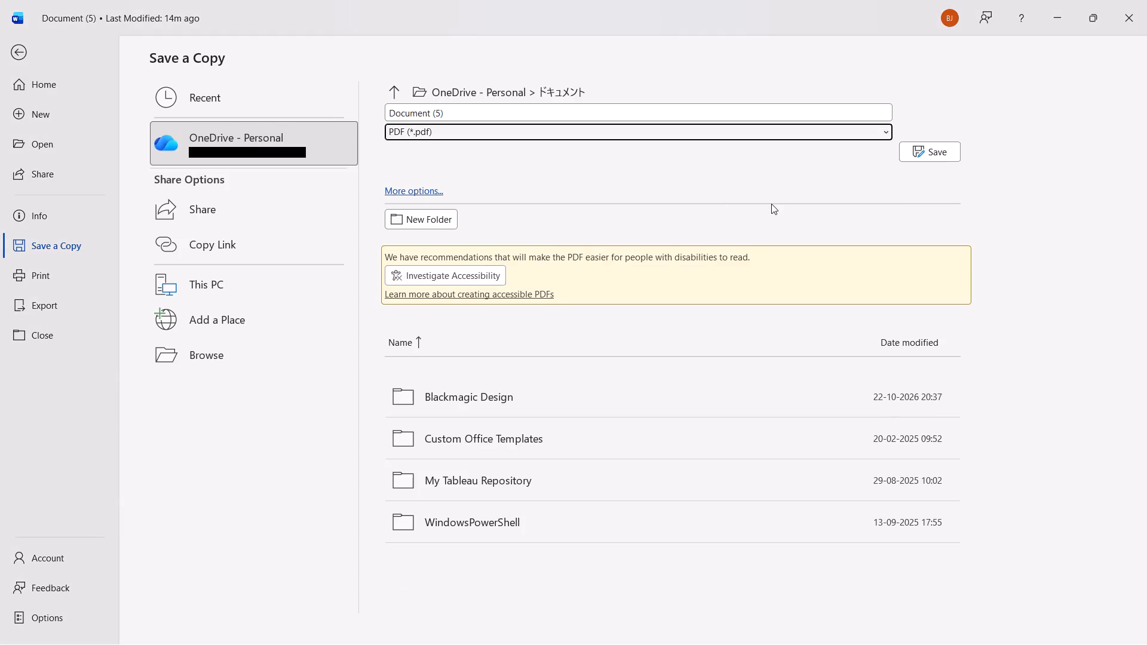
{"action": "left_click", "coordinate": [934, 151]}
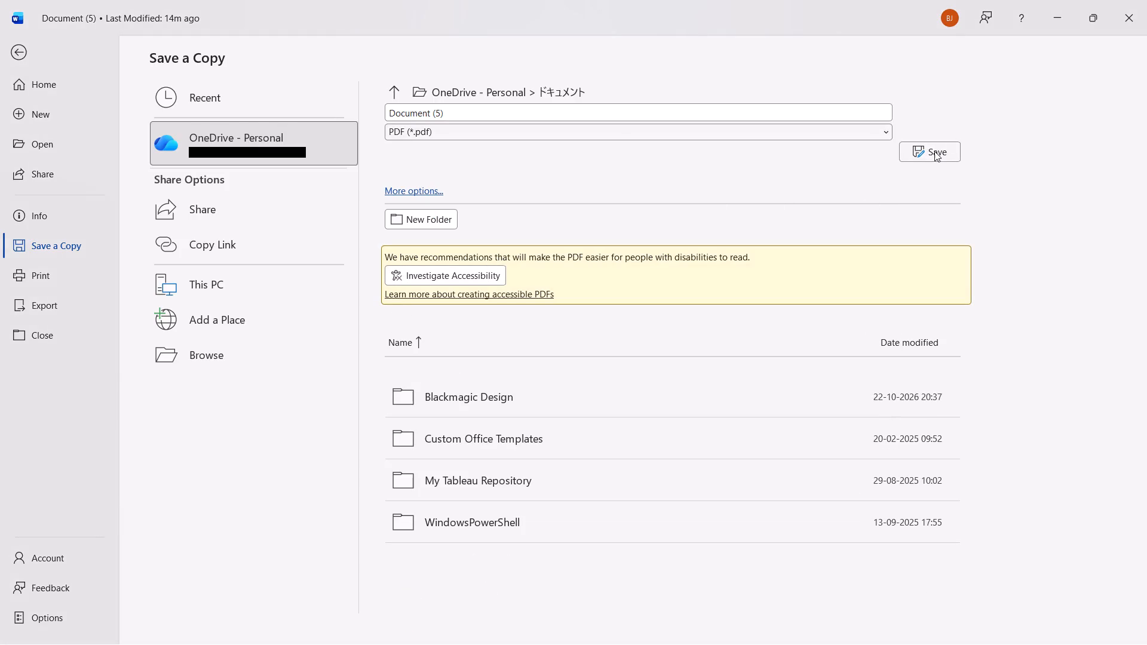
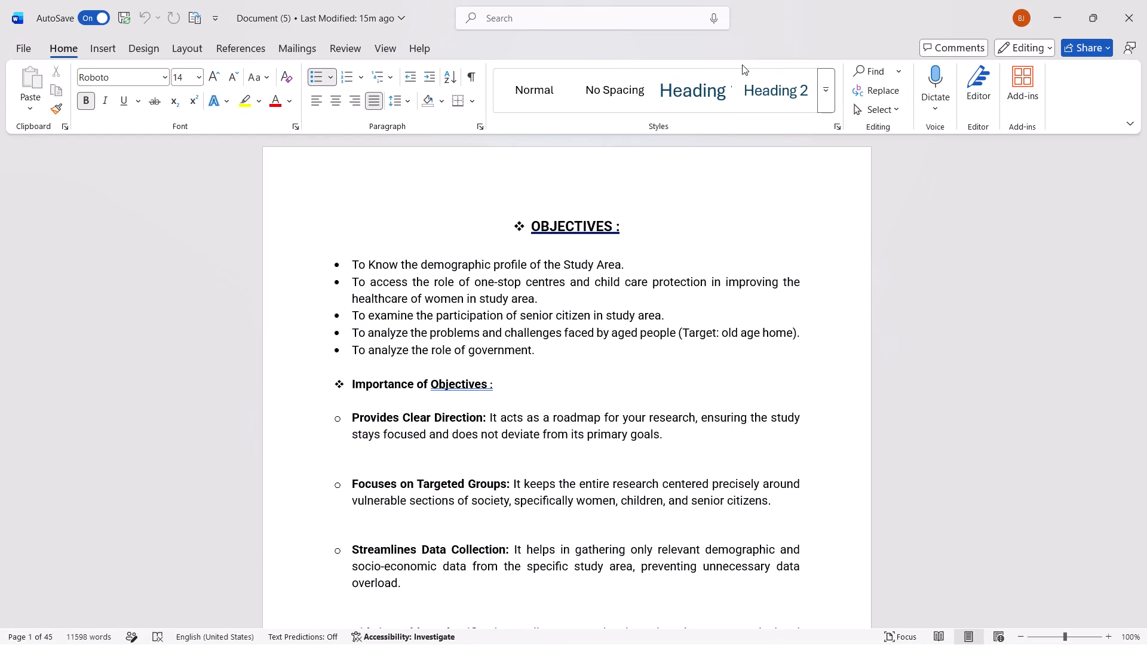
Close the "Document (5)" report in Word and the File Explorer window showing the Documents folder.
{"action": "left_click", "coordinate": [1138, 9]}
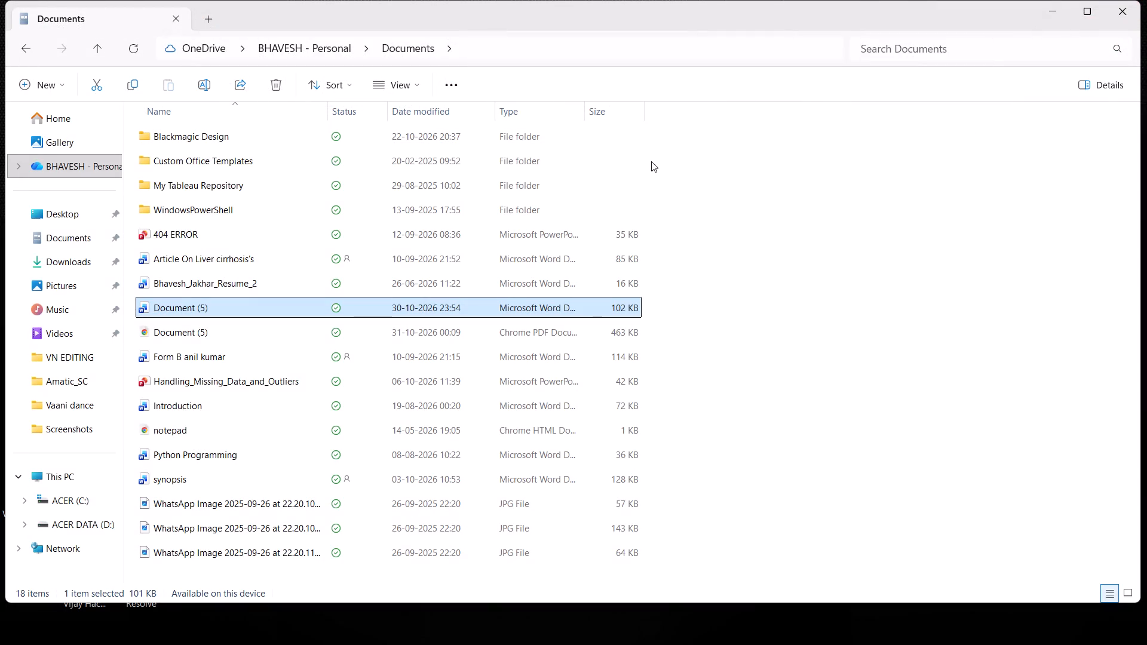
{"action": "left_click", "coordinate": [1114, 18]}
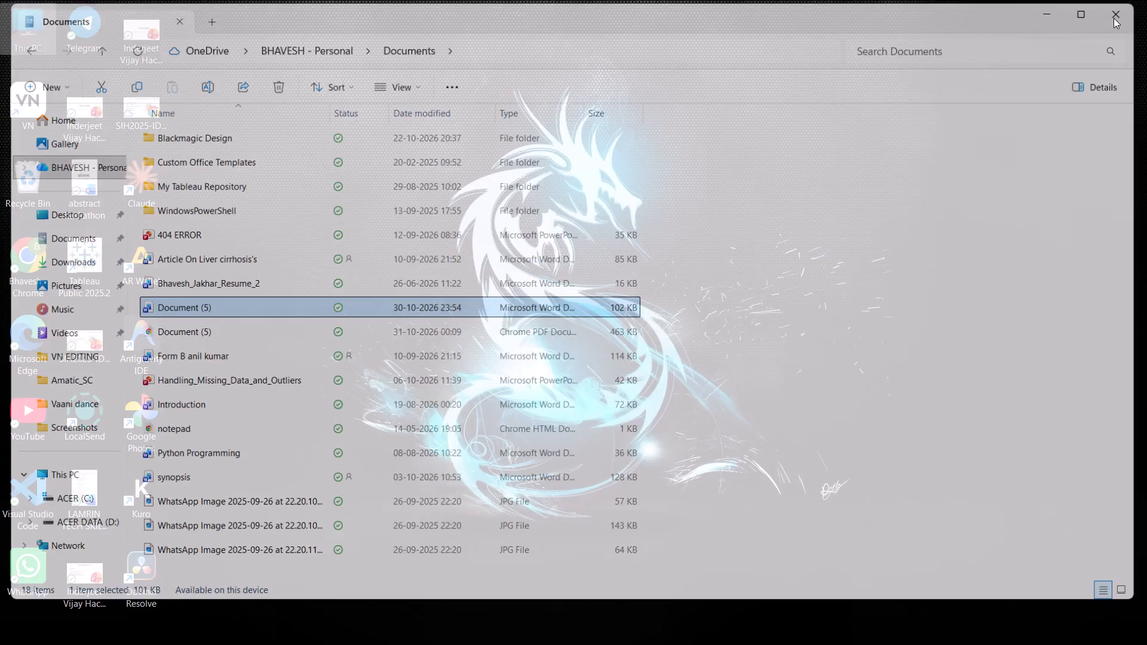
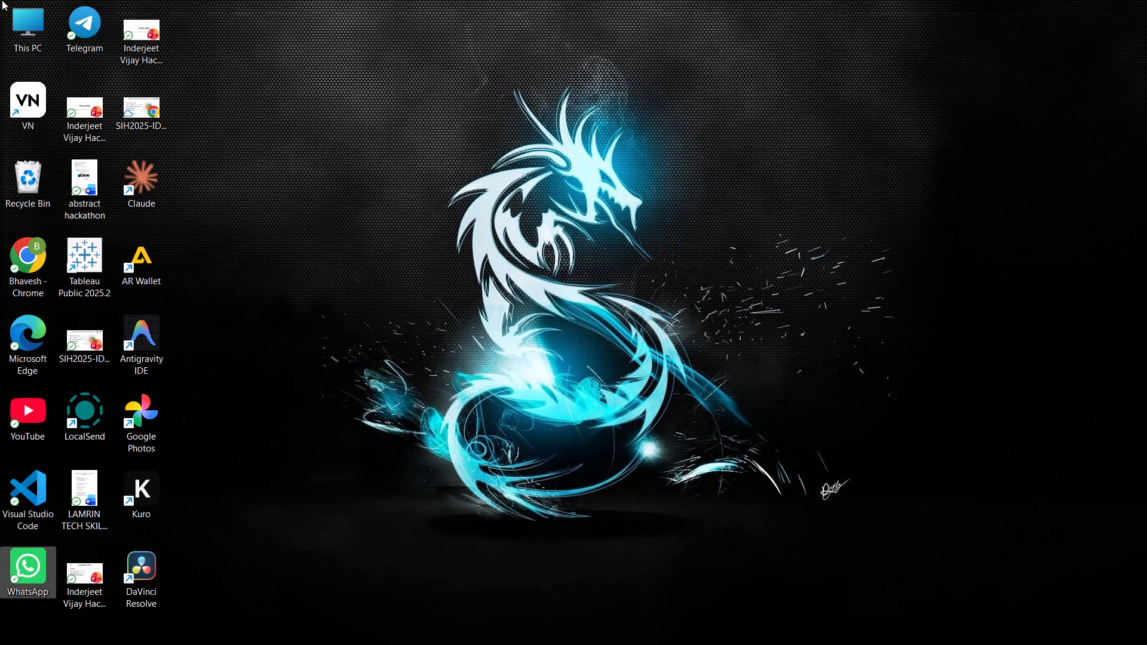
Delete the exported "Document (5)" PDF from the Documents folder in File Explorer.
{"action": "double_click", "coordinate": [15, 21]}
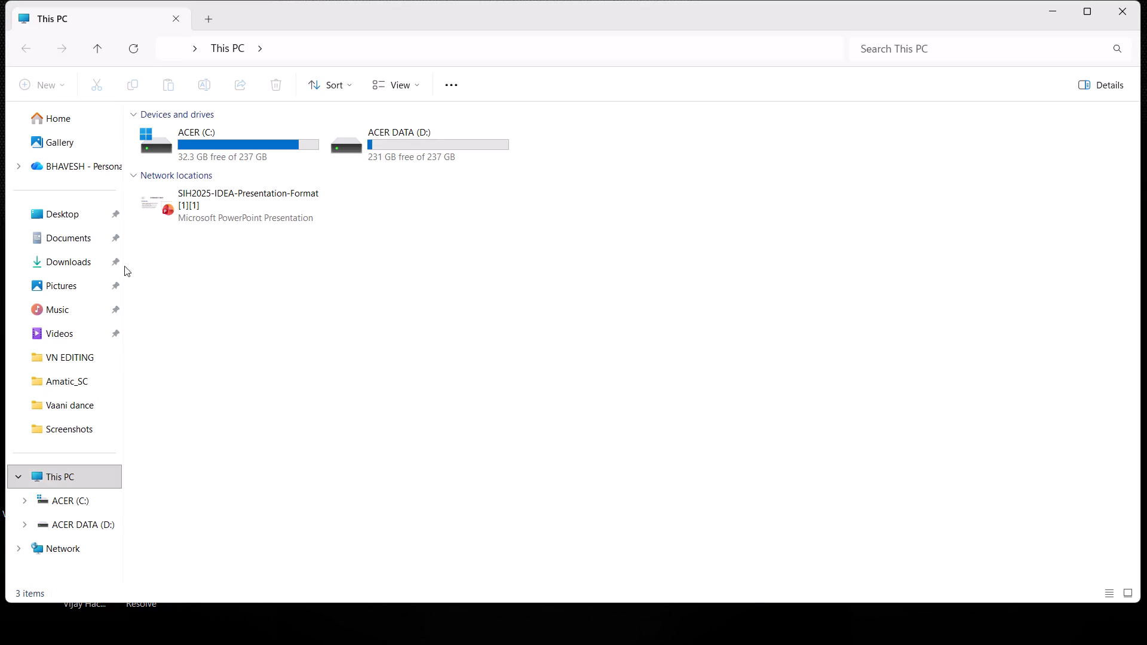
{"action": "left_click", "coordinate": [81, 254]}
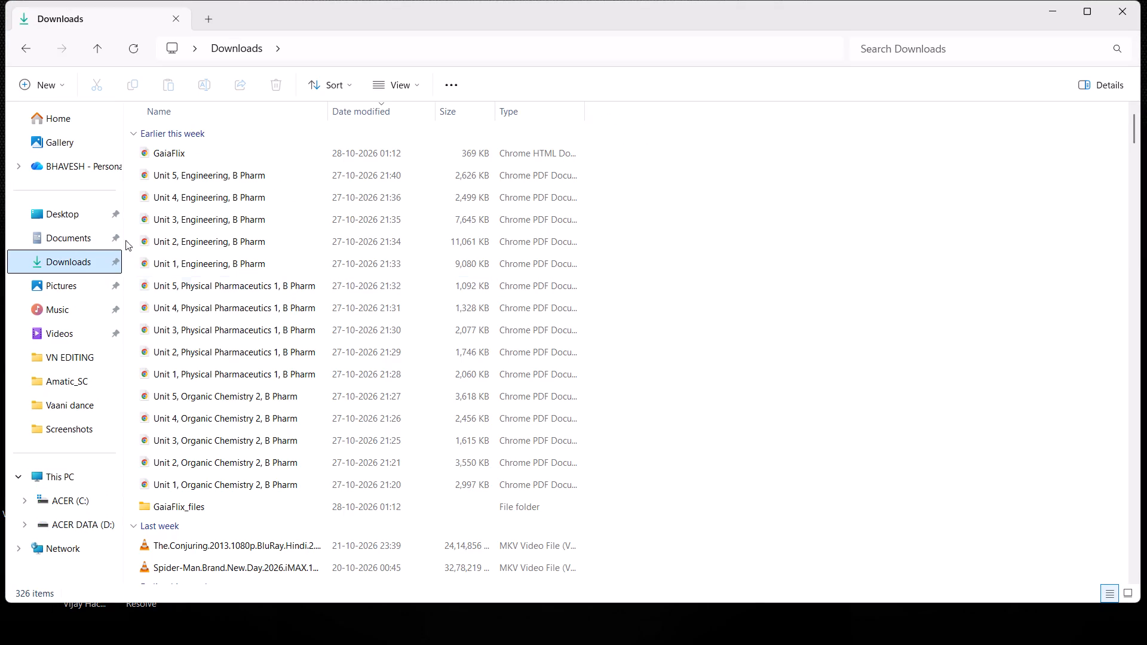
{"action": "left_click", "coordinate": [74, 238]}
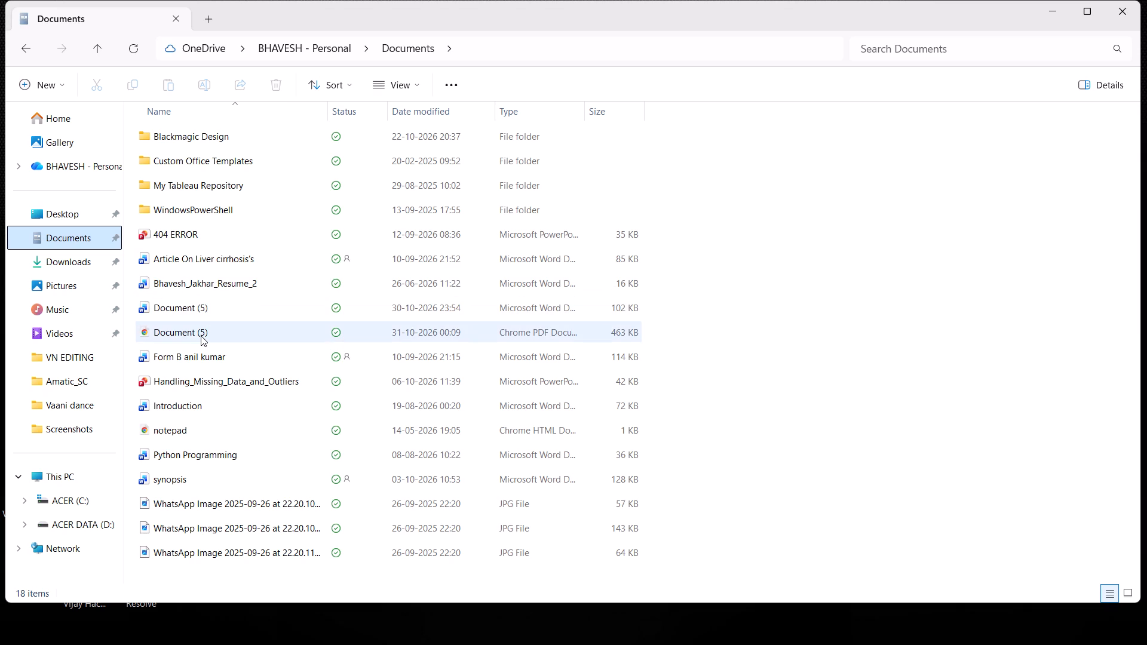
{"action": "left_click", "coordinate": [200, 336]}
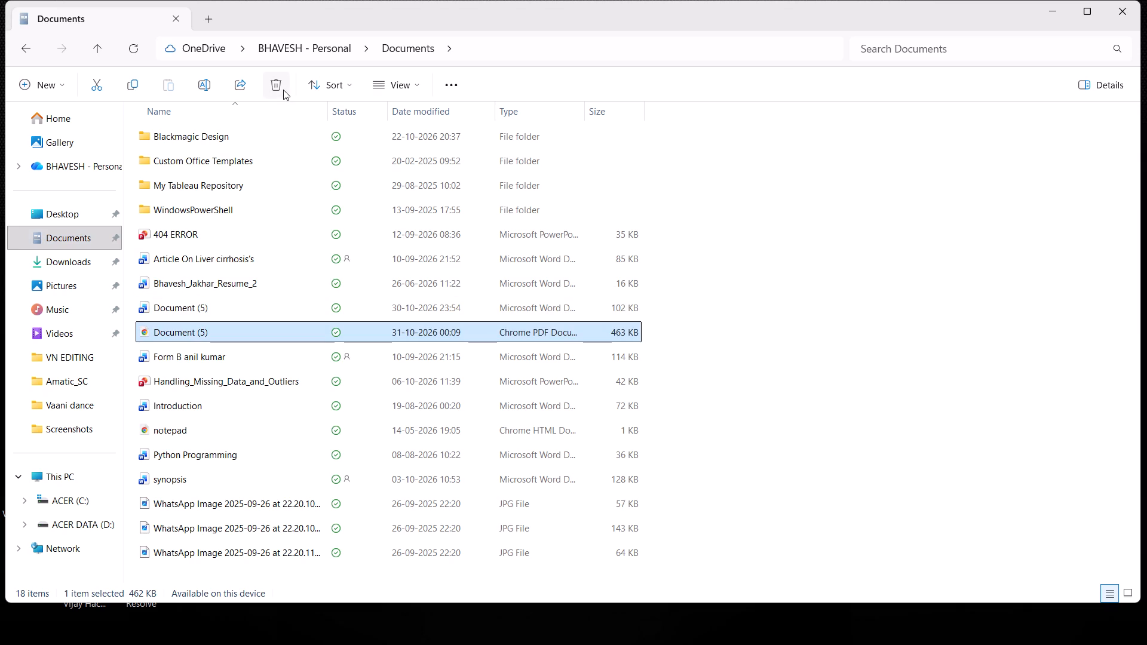
{"action": "left_click", "coordinate": [283, 90]}
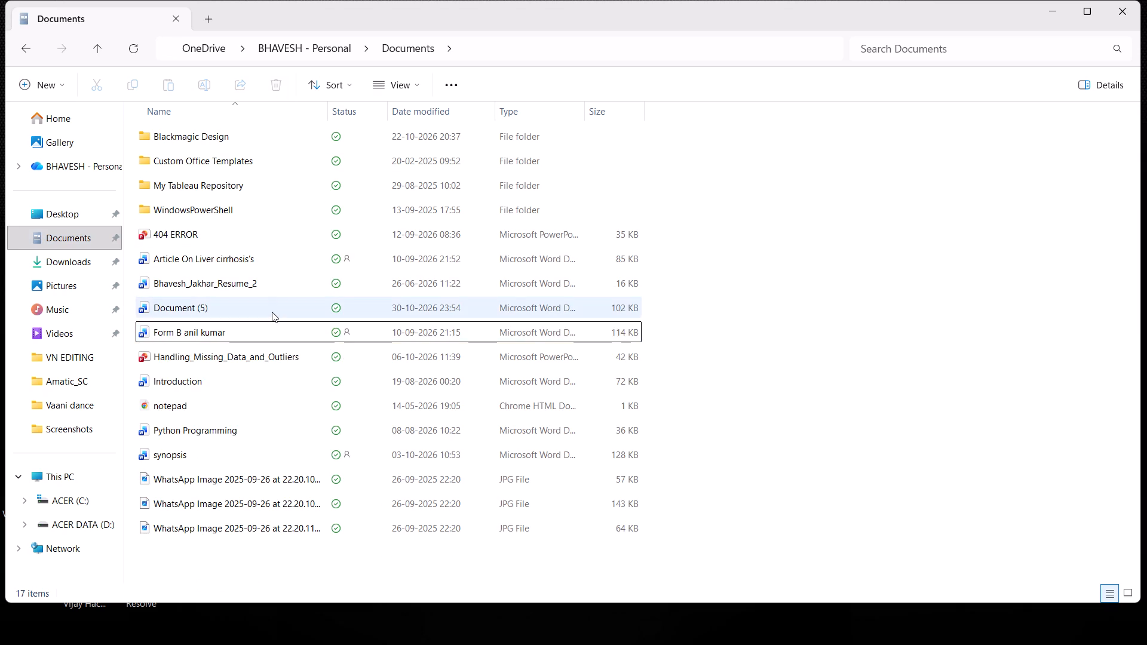
Open the "Document (5)" Word report from the Documents folder.
{"action": "double_click", "coordinate": [272, 312]}
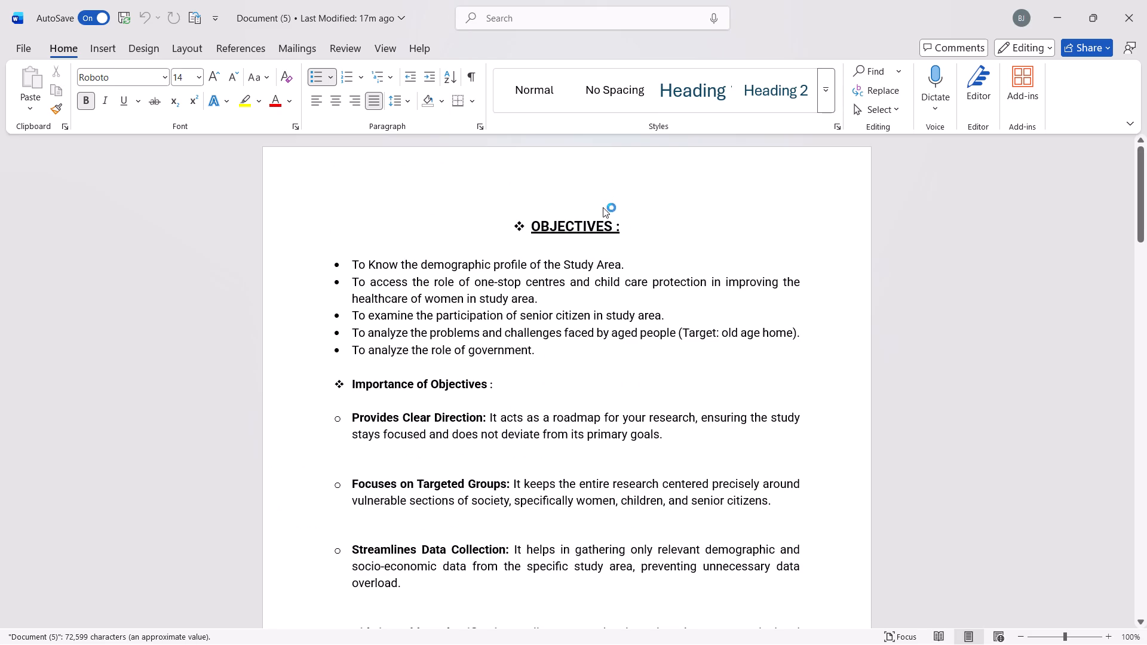
Remove the underline from the "OBJECTIVES :" heading on the first page by setting its underline style to None.
{"action": "left_click_drag", "start_coordinate": [625, 228], "coordinate": [498, 219]}
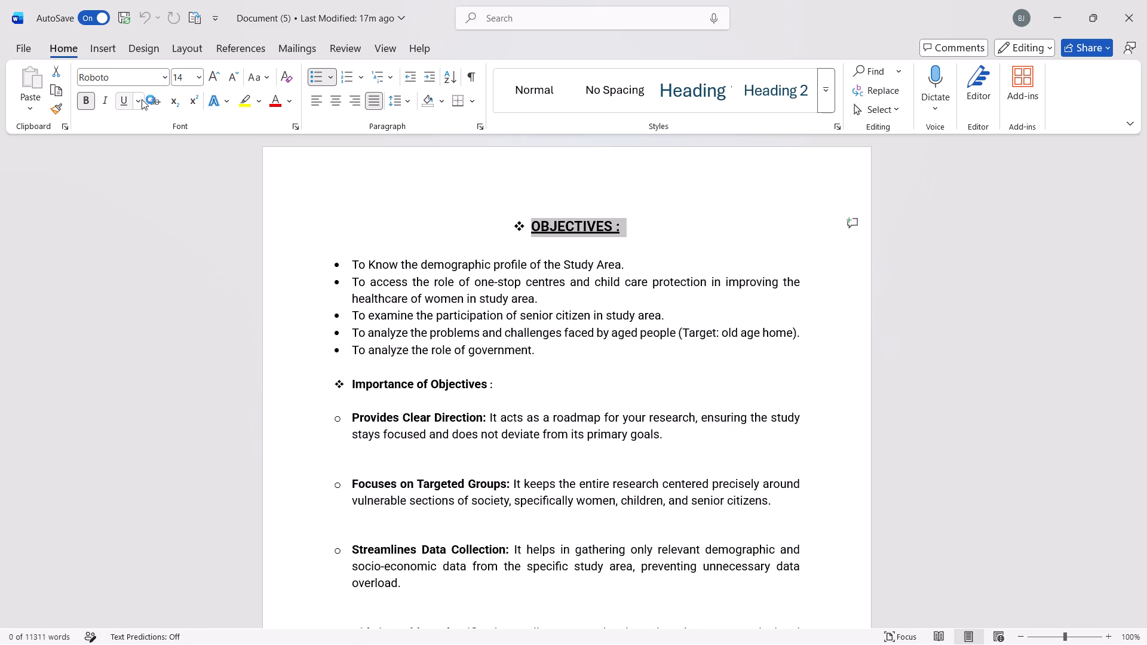
{"action": "left_click", "coordinate": [126, 99]}
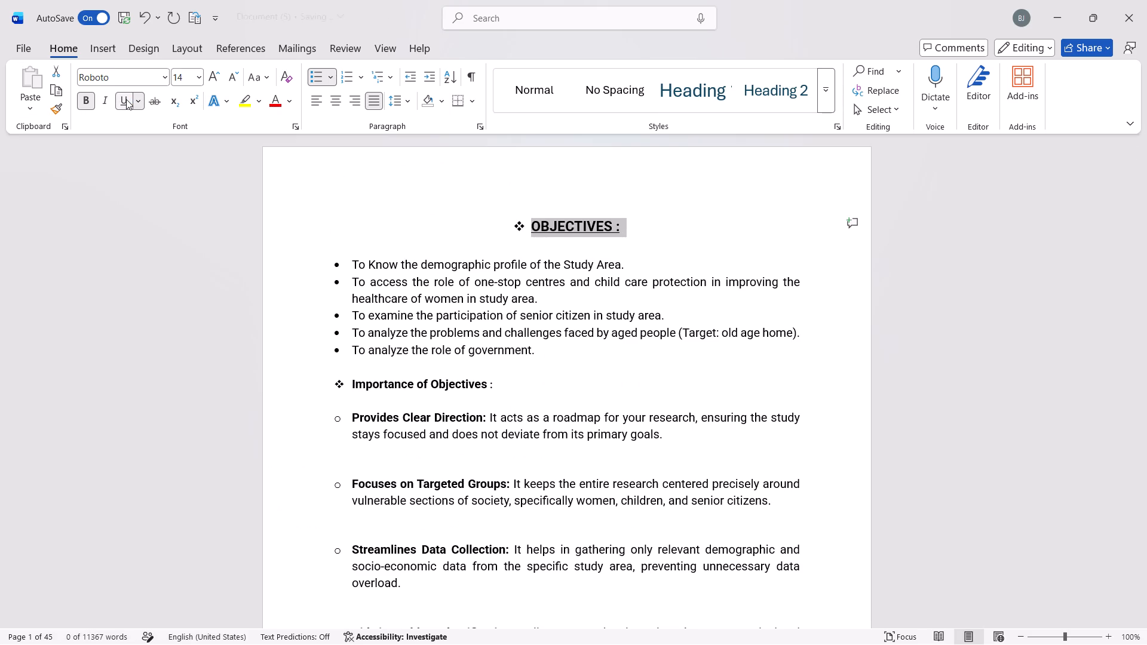
{"action": "left_click", "coordinate": [126, 99]}
{"action": "left_click", "coordinate": [126, 99]}
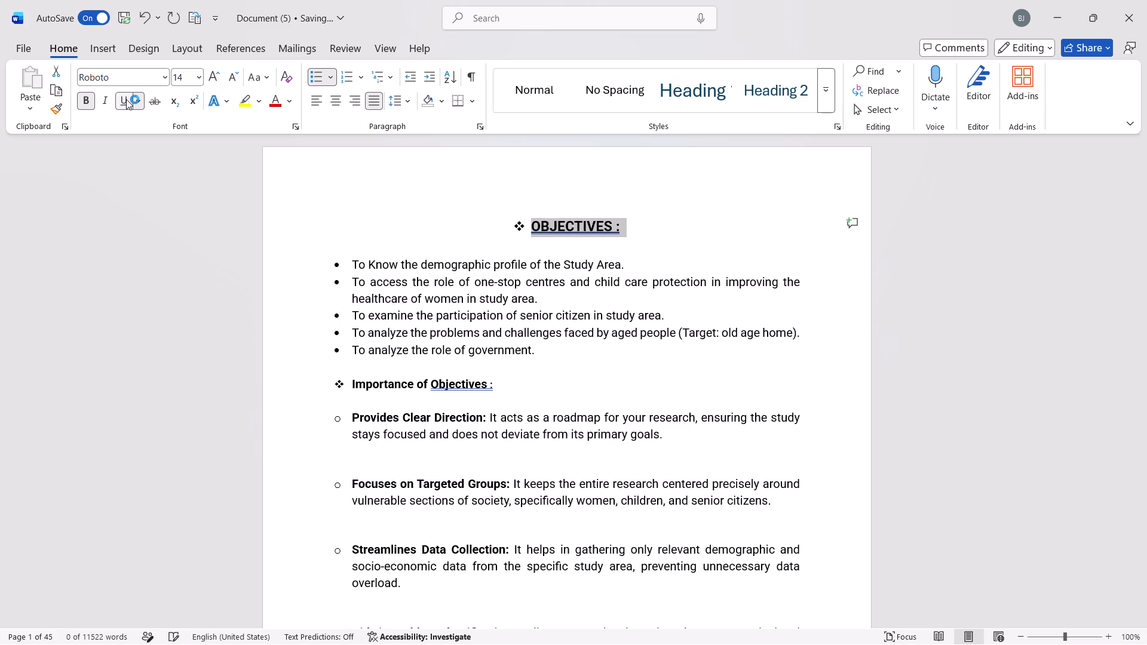
{"action": "left_click", "coordinate": [126, 99]}
{"action": "left_click", "coordinate": [140, 102]}
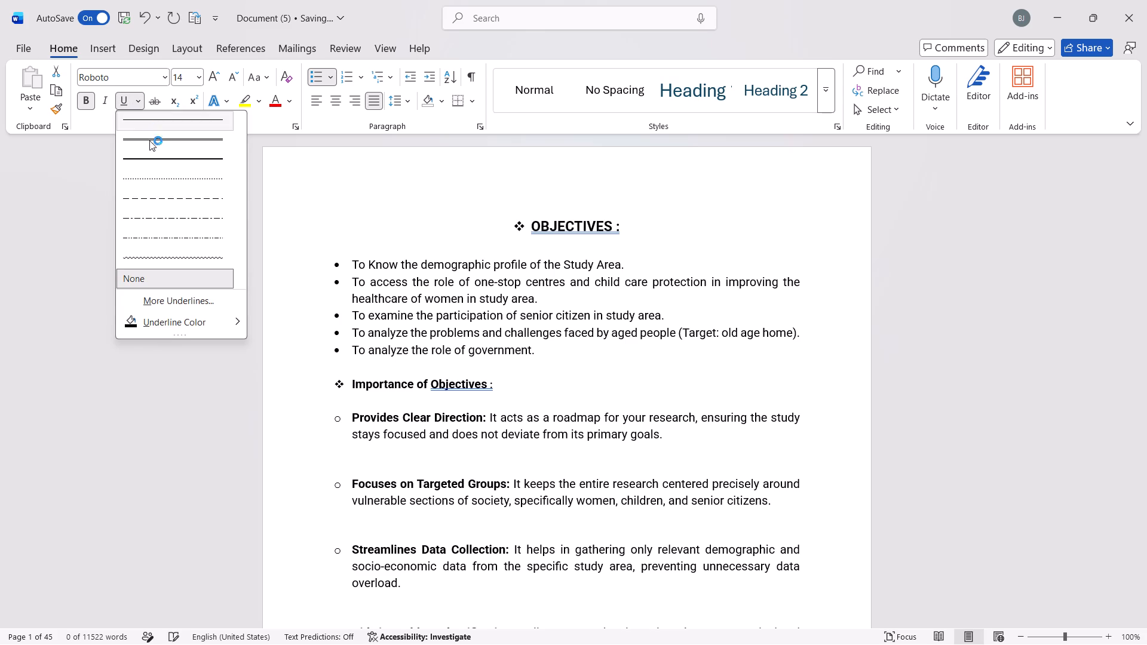
{"action": "left_click", "coordinate": [164, 278]}
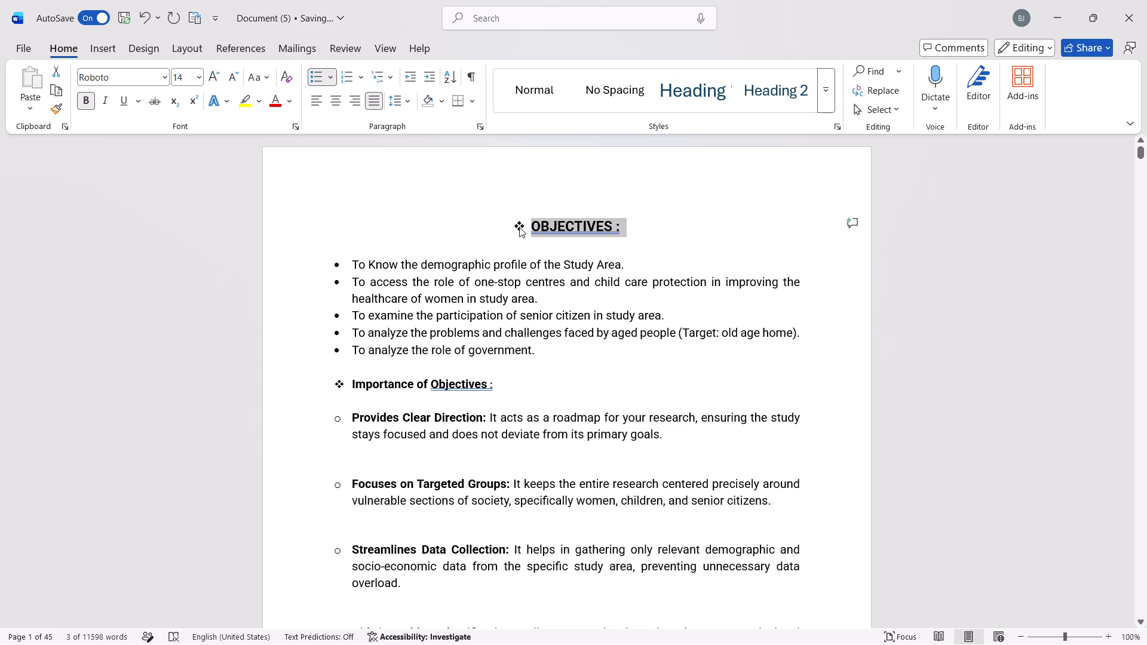
{"action": "left_click", "coordinate": [685, 201]}
Remove the underline from the "METHODOLOGY :" heading on page 2 by setting its underline style to None.
{"action": "scroll", "coordinate": [685, 201], "scroll_direction": "down", "scroll_amount": 5}
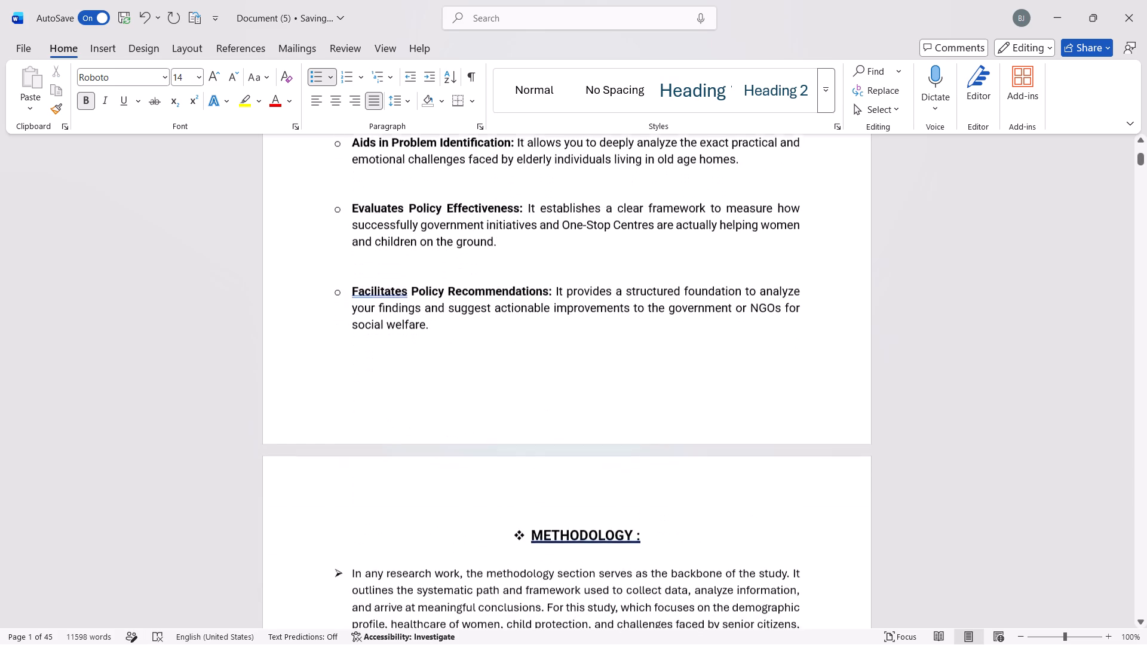
{"action": "scroll", "coordinate": [685, 201], "scroll_direction": "down", "scroll_amount": 1}
{"action": "left_click_drag", "start_coordinate": [655, 411], "coordinate": [520, 430]}
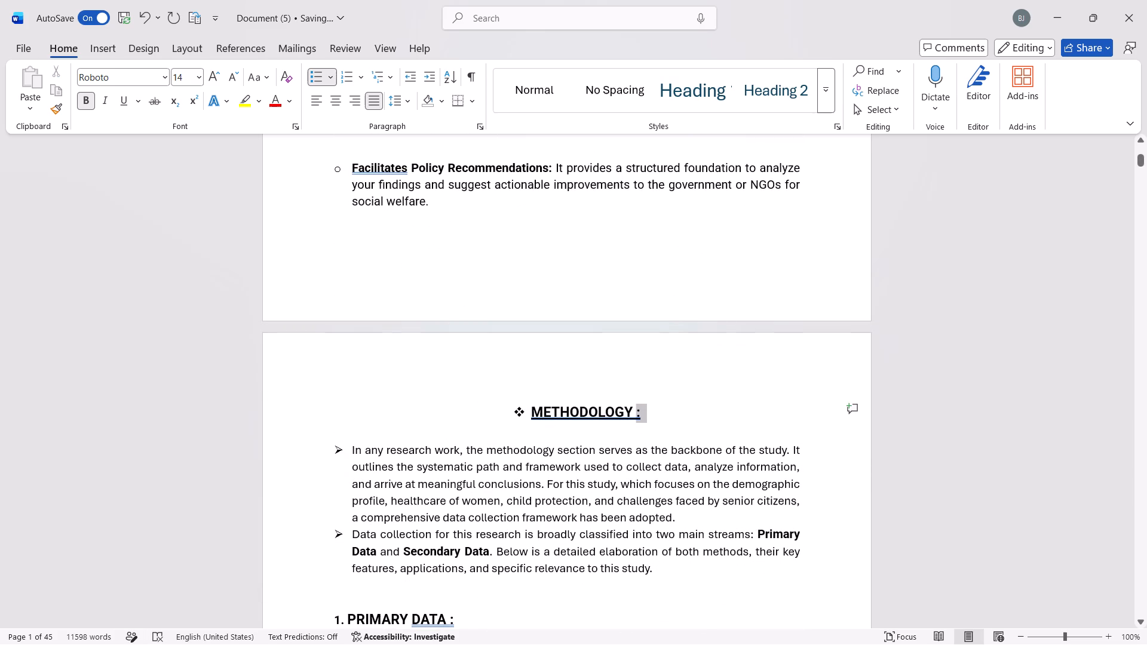
{"action": "left_click_drag", "start_coordinate": [520, 430], "coordinate": [532, 403]}
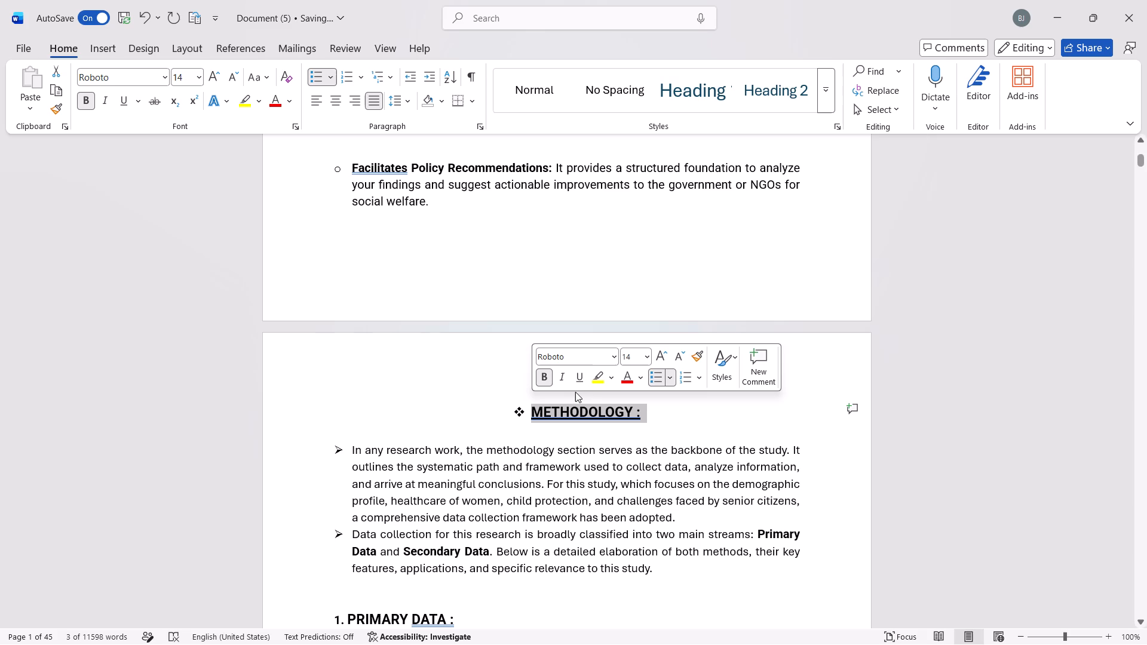
{"action": "left_click", "coordinate": [582, 371]}
{"action": "left_click", "coordinate": [137, 105]}
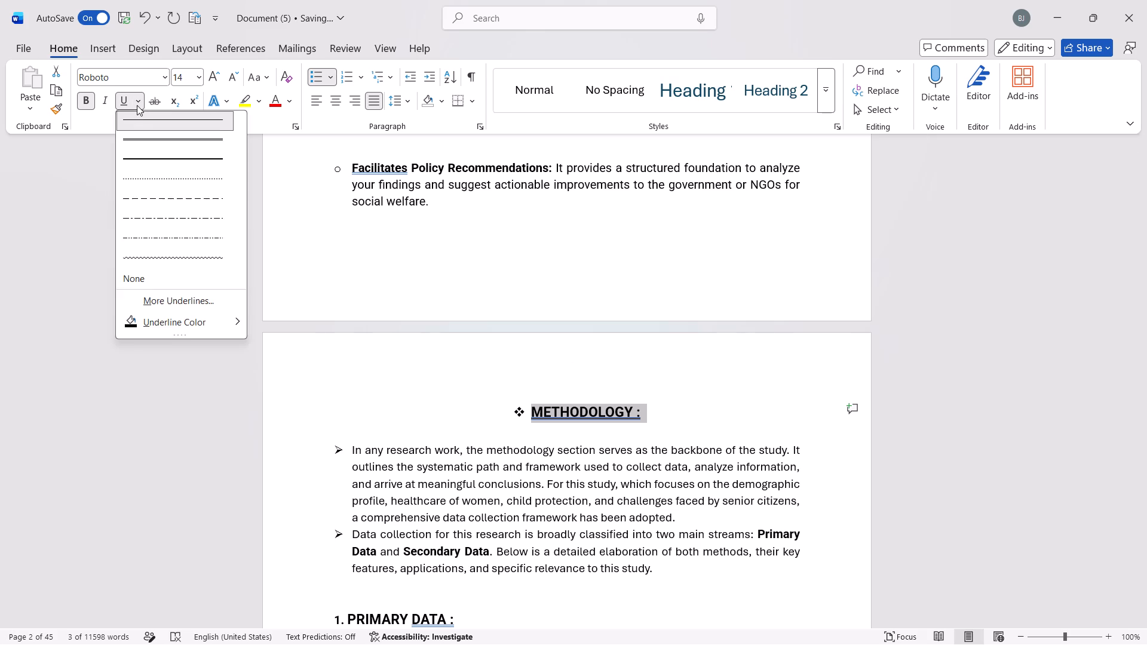
{"action": "left_click", "coordinate": [174, 281]}
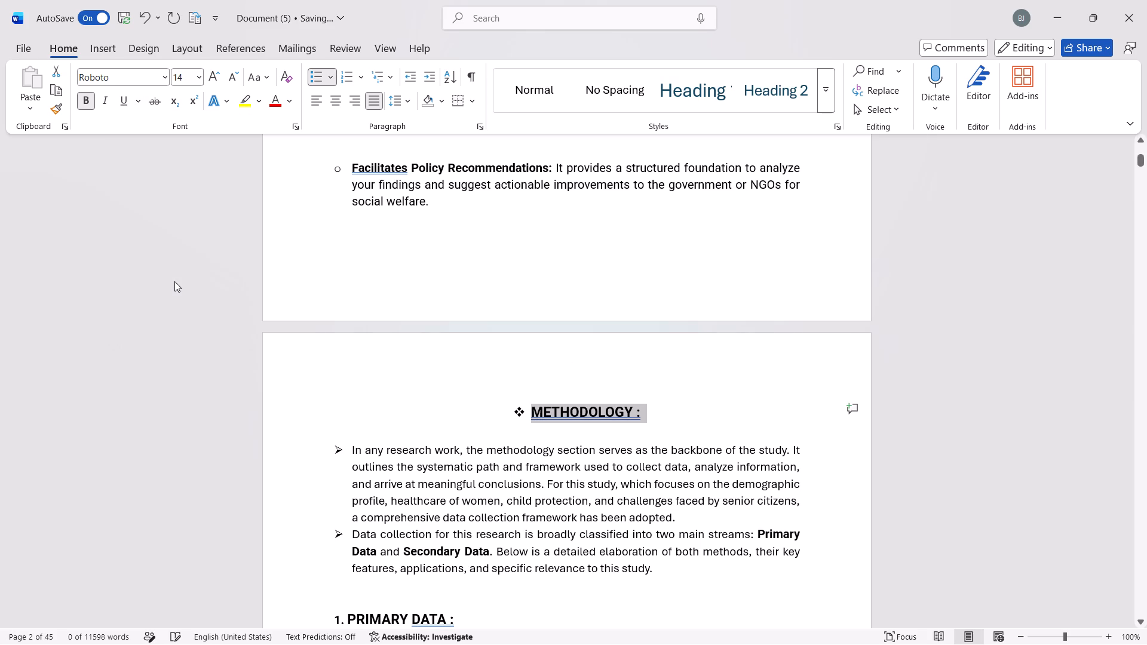
{"action": "left_click", "coordinate": [532, 355]}
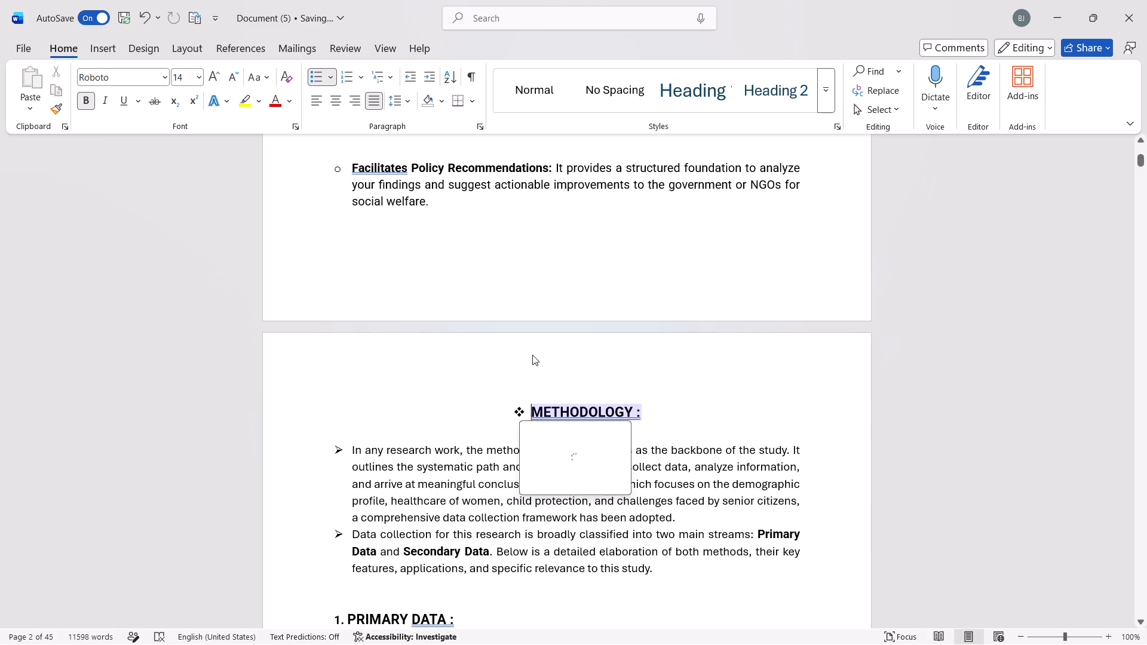
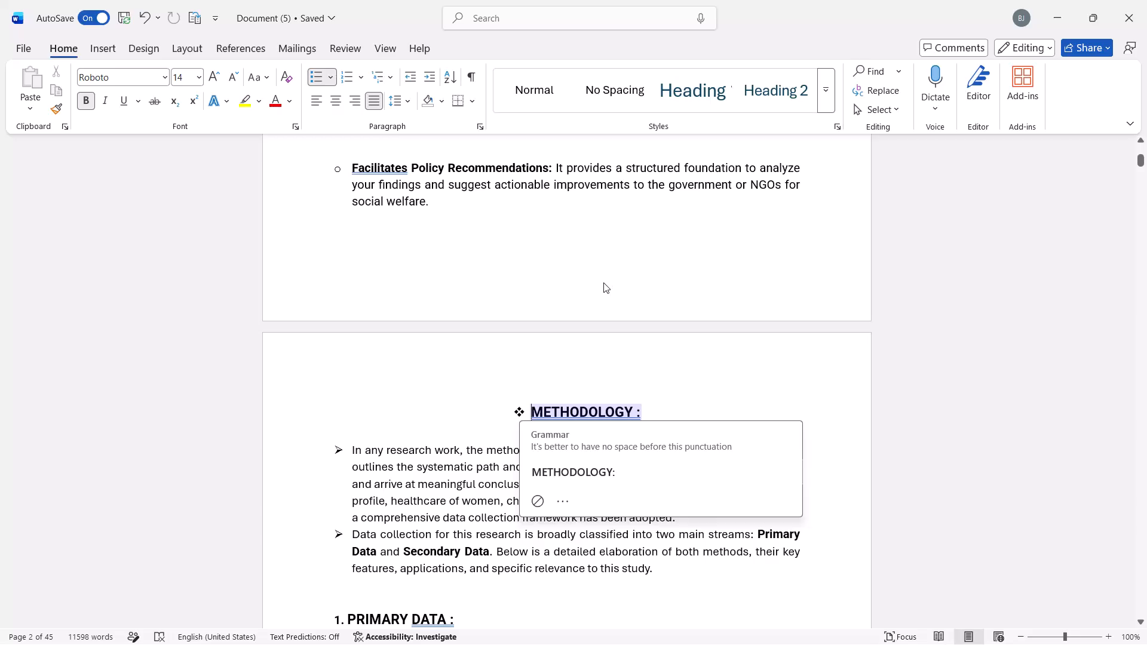
Deselect the "METHODOLOGY :" heading, go back to the first page and close the "Document (5)" report.
{"action": "left_click", "coordinate": [603, 282]}
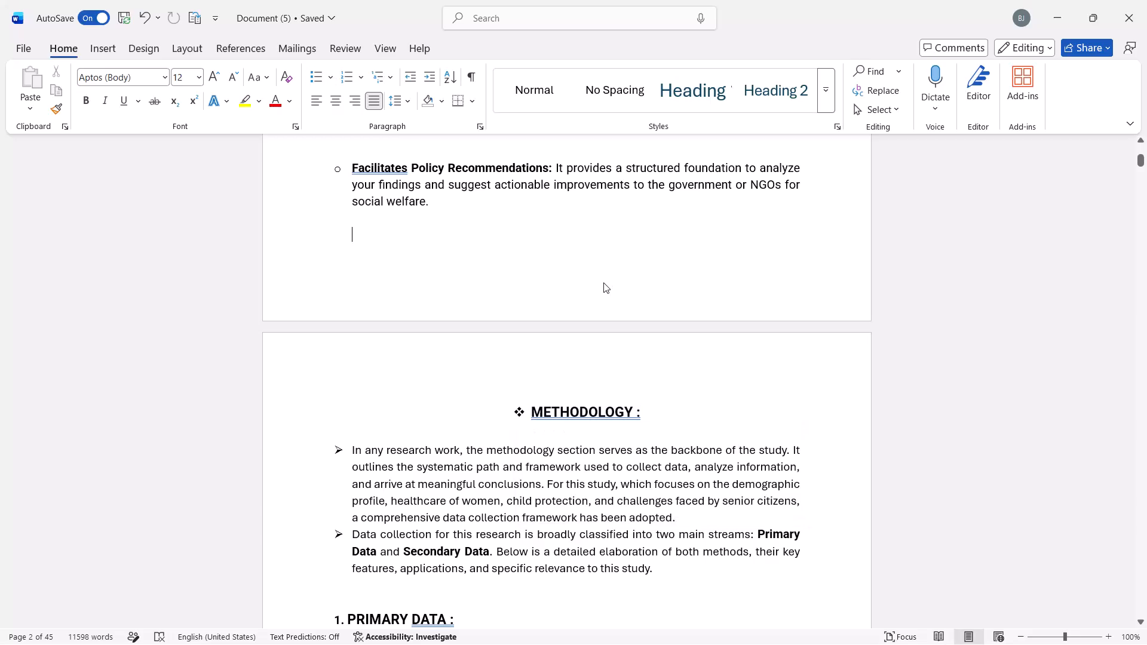
{"action": "scroll", "coordinate": [603, 282], "scroll_direction": "up", "scroll_amount": 13}
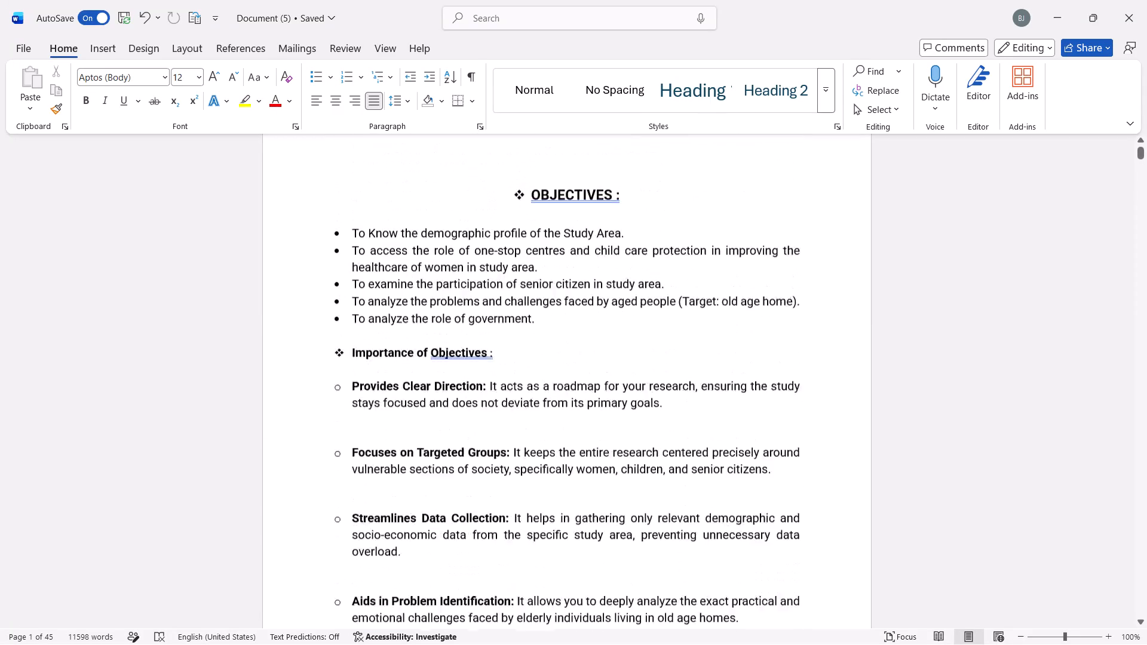
{"action": "scroll", "coordinate": [603, 282], "scroll_direction": "up", "scroll_amount": 11}
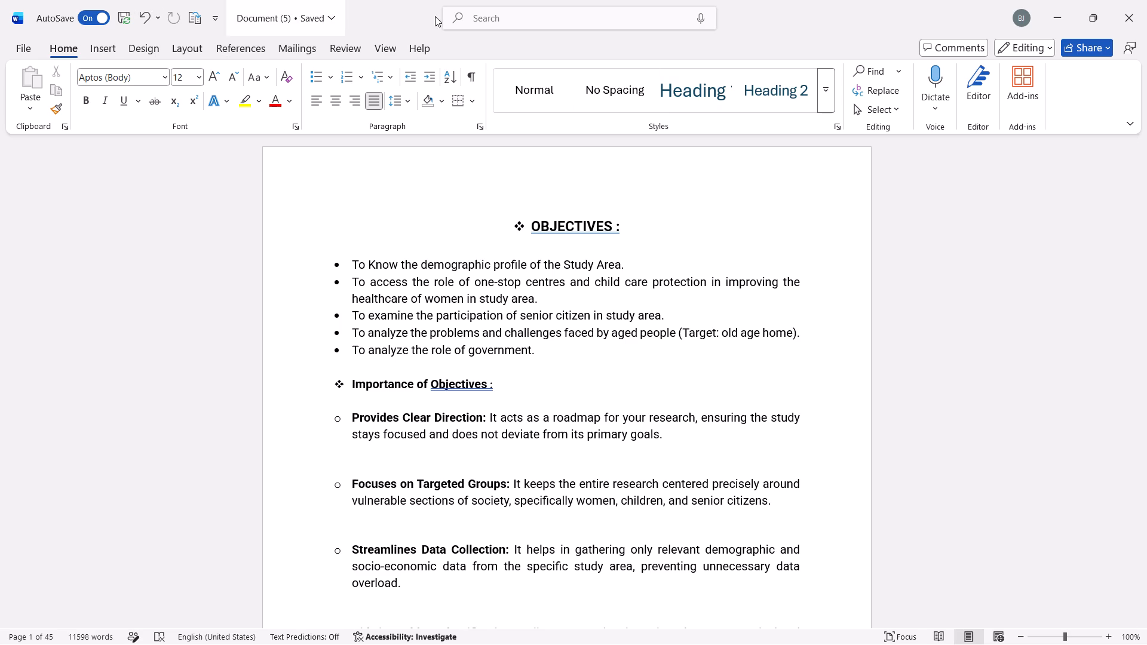
{"action": "left_click", "coordinate": [1134, 14]}
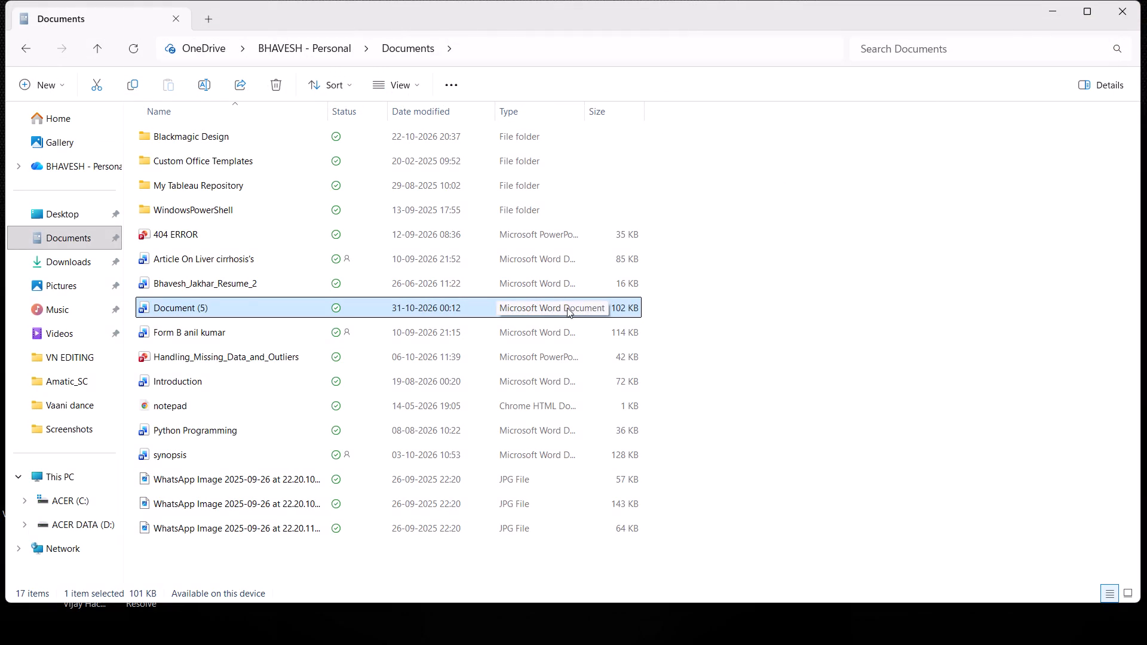
Reopen the "Document (5)" Word report from the Documents folder and save a copy as PDF (*.pdf) in the same OneDrive folder.
{"action": "double_click", "coordinate": [550, 309]}
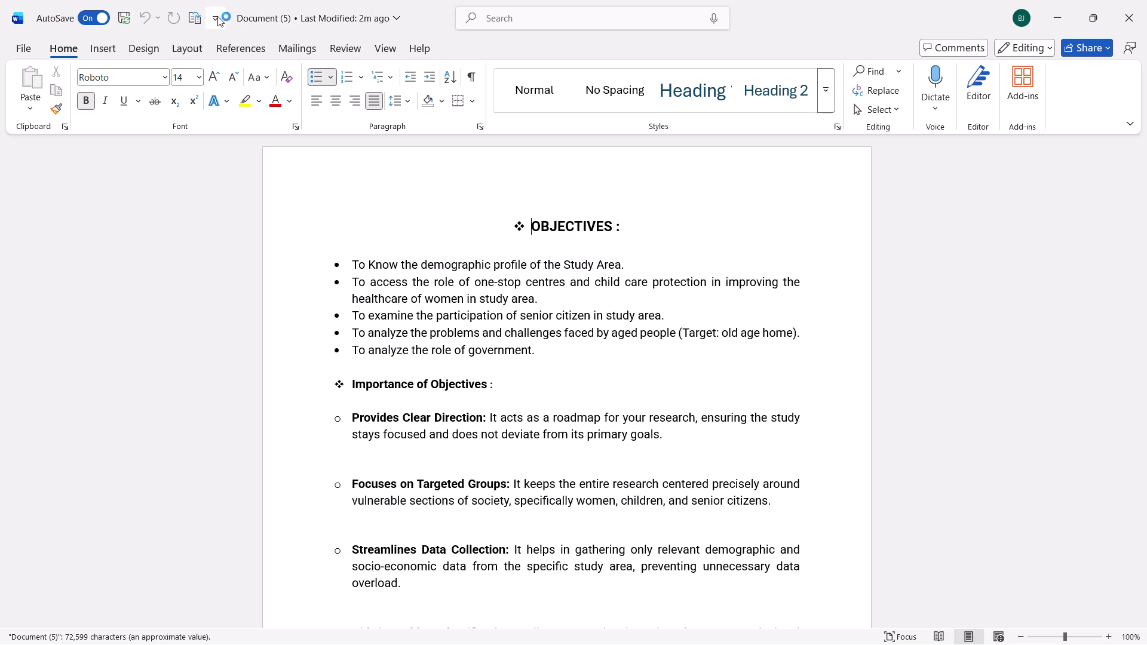
{"action": "left_click", "coordinate": [27, 50]}
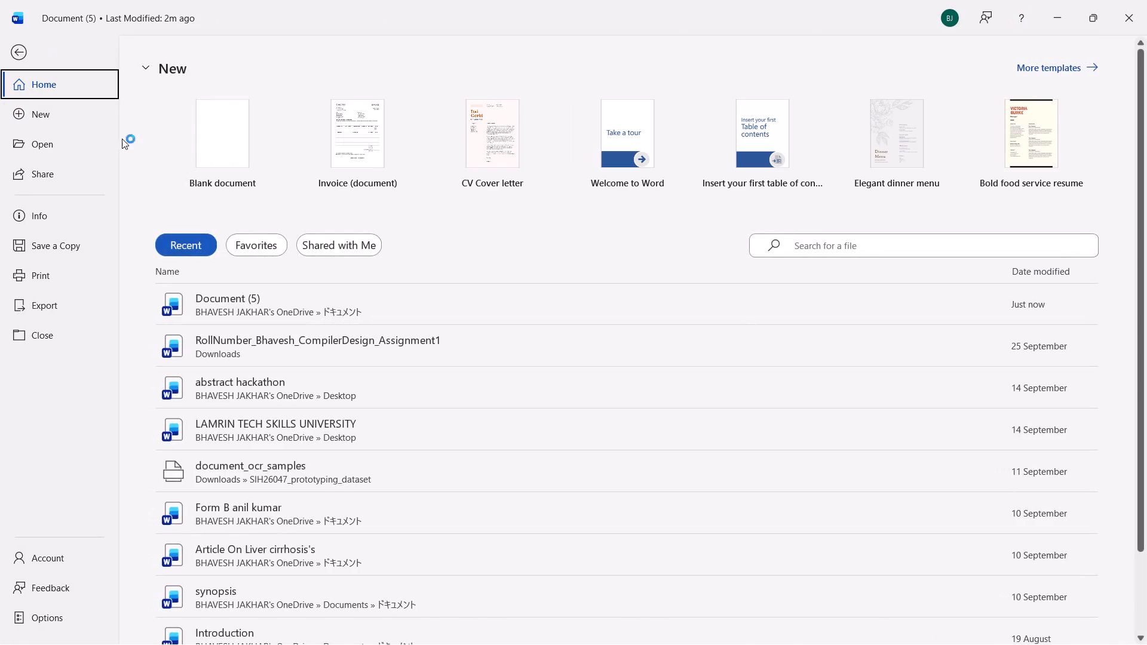
{"action": "left_click", "coordinate": [66, 243]}
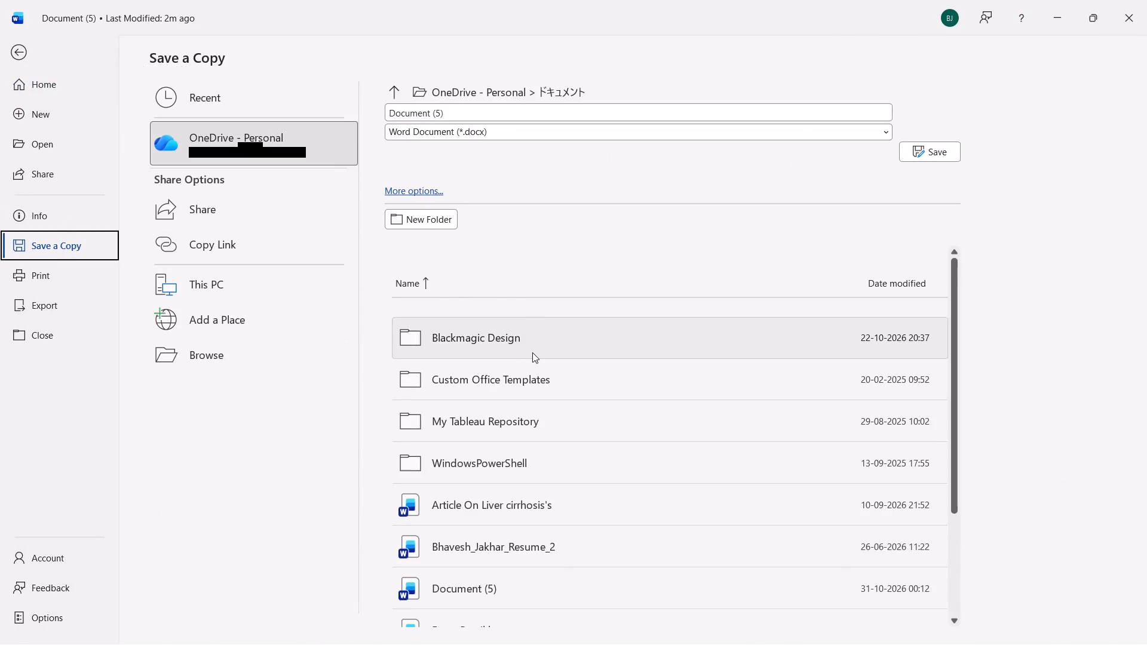
{"action": "left_click", "coordinate": [788, 138]}
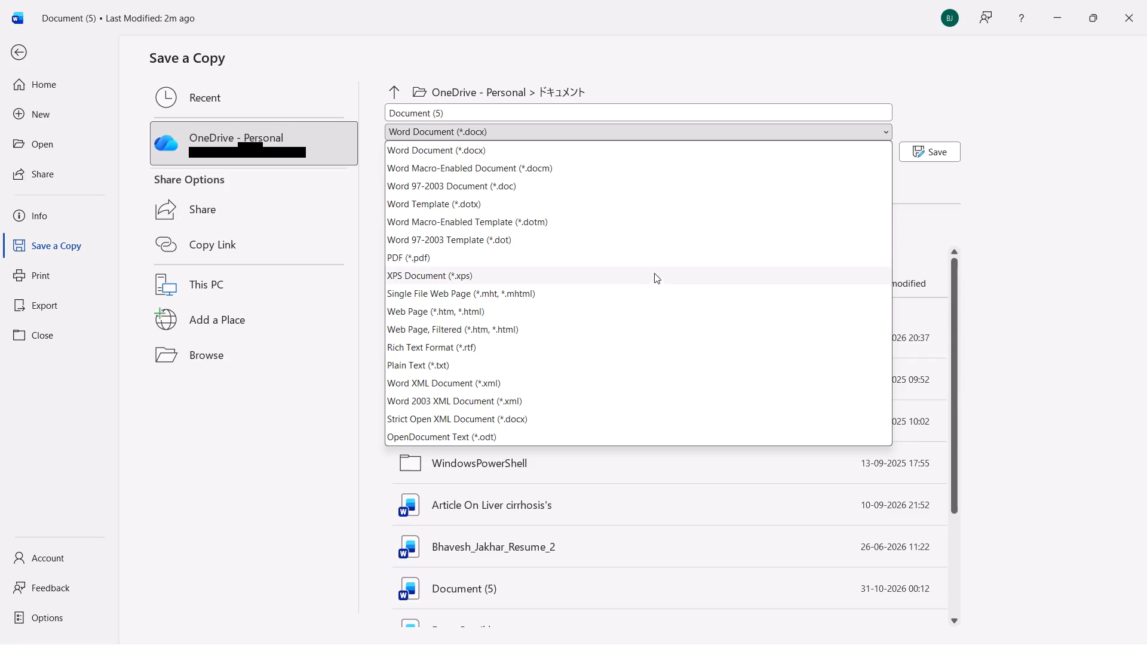
{"action": "left_click", "coordinate": [646, 264]}
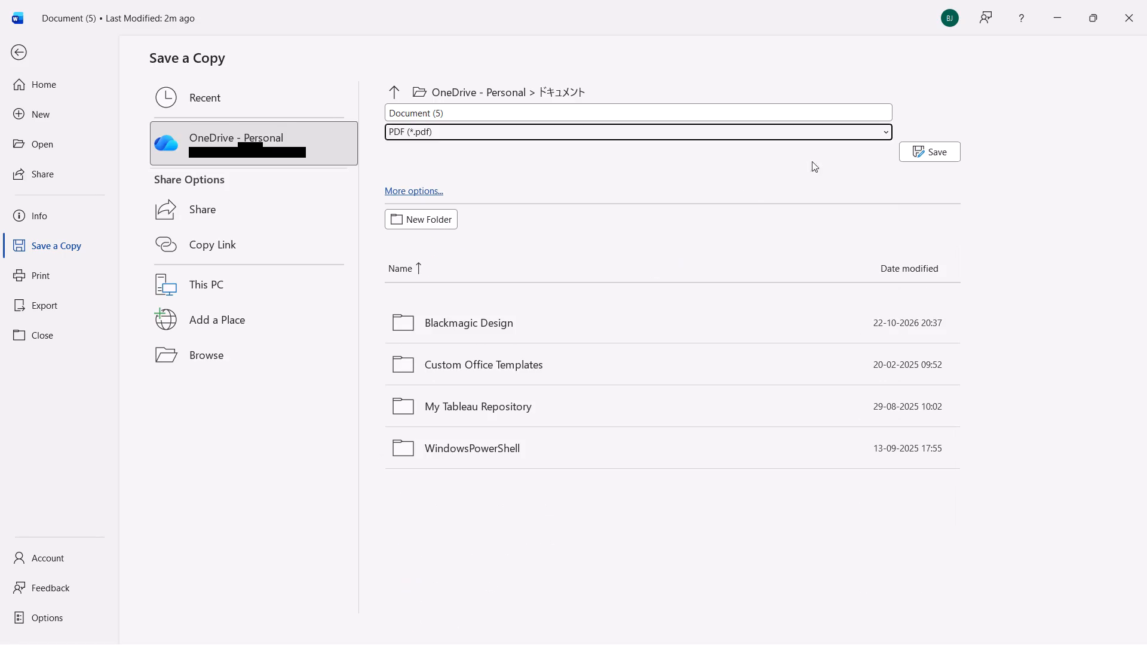
{"action": "left_click", "coordinate": [917, 150]}
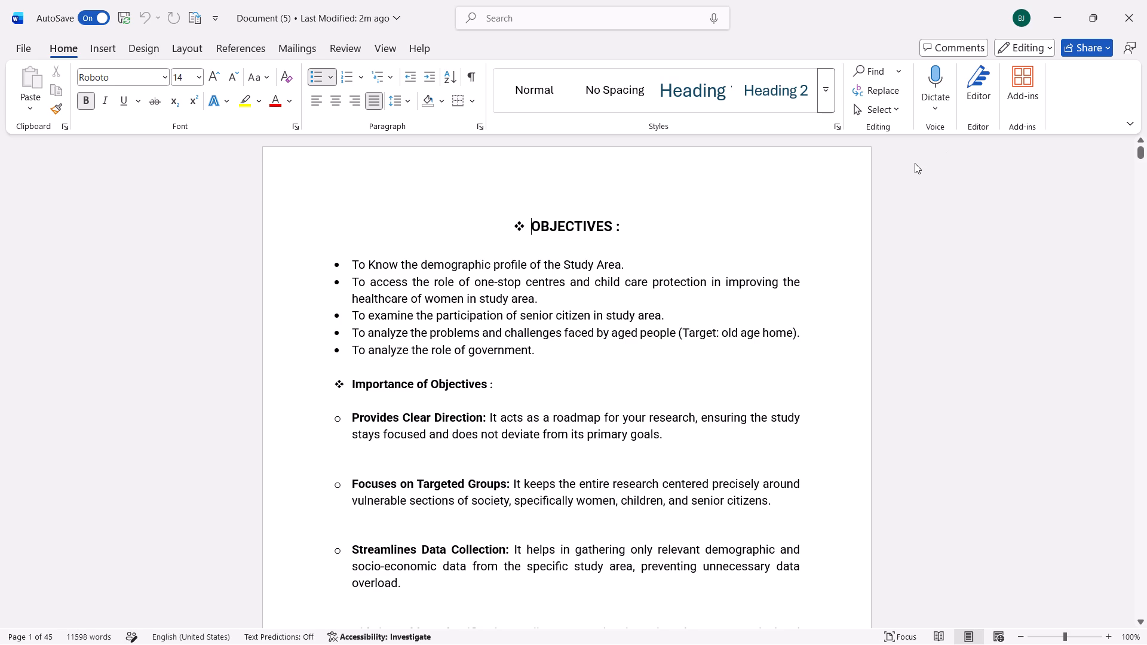
Close the "Document (5)" Word report and the File Explorer window showing the Documents folder.
{"action": "left_click", "coordinate": [1122, 20]}
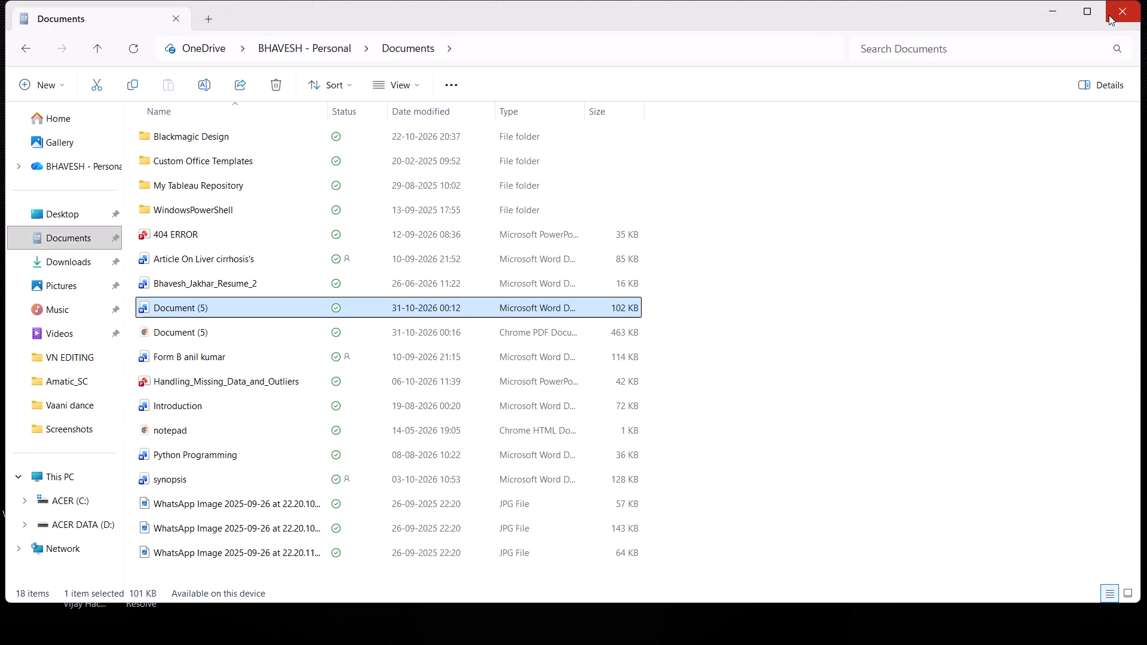
{"action": "left_click", "coordinate": [1109, 15]}
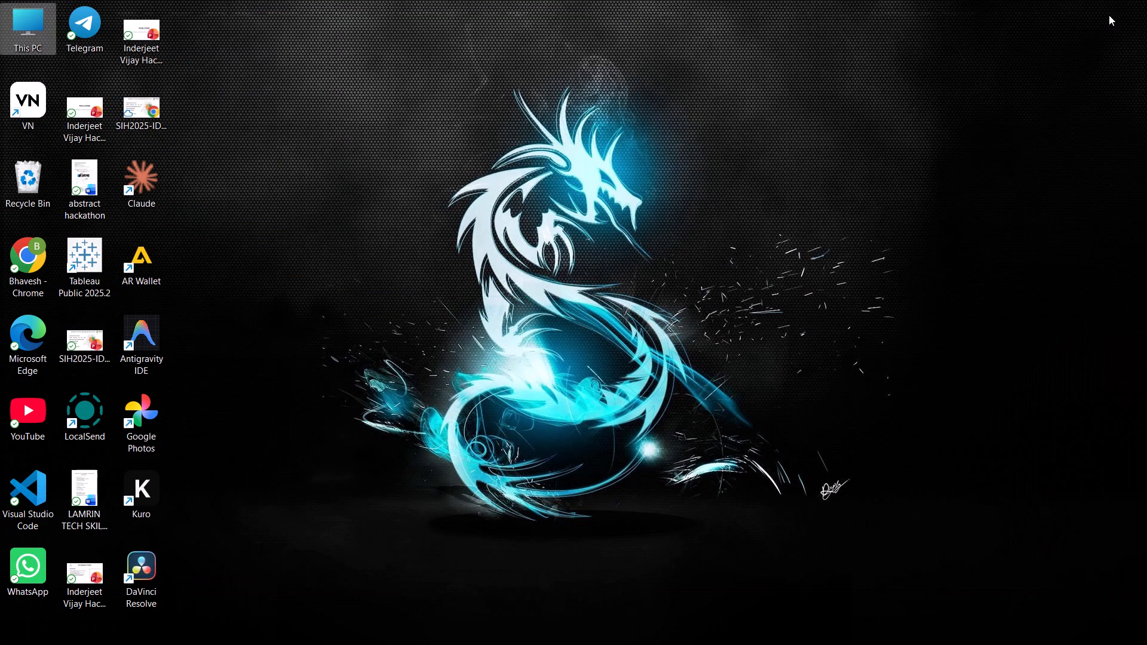
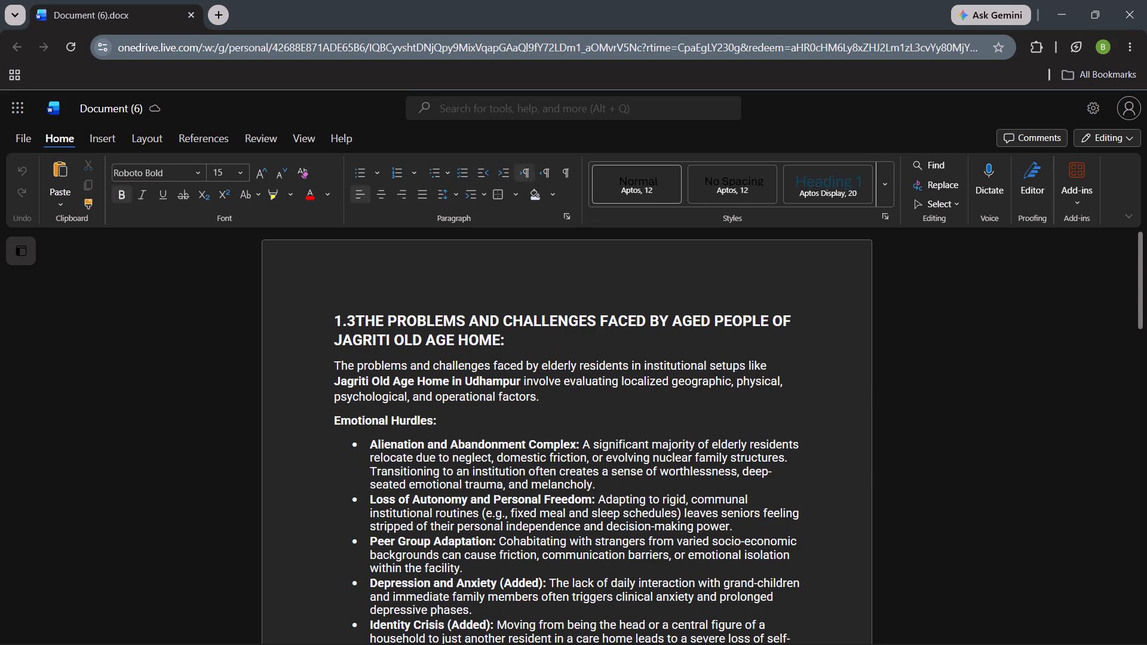
Look through the pages of the "Document (6)" report on the challenges faced by aged people of Jagriti Old Age Home, returning to its start.
{"action": "scroll", "coordinate": [449, 392], "scroll_direction": "down", "scroll_amount": 5}
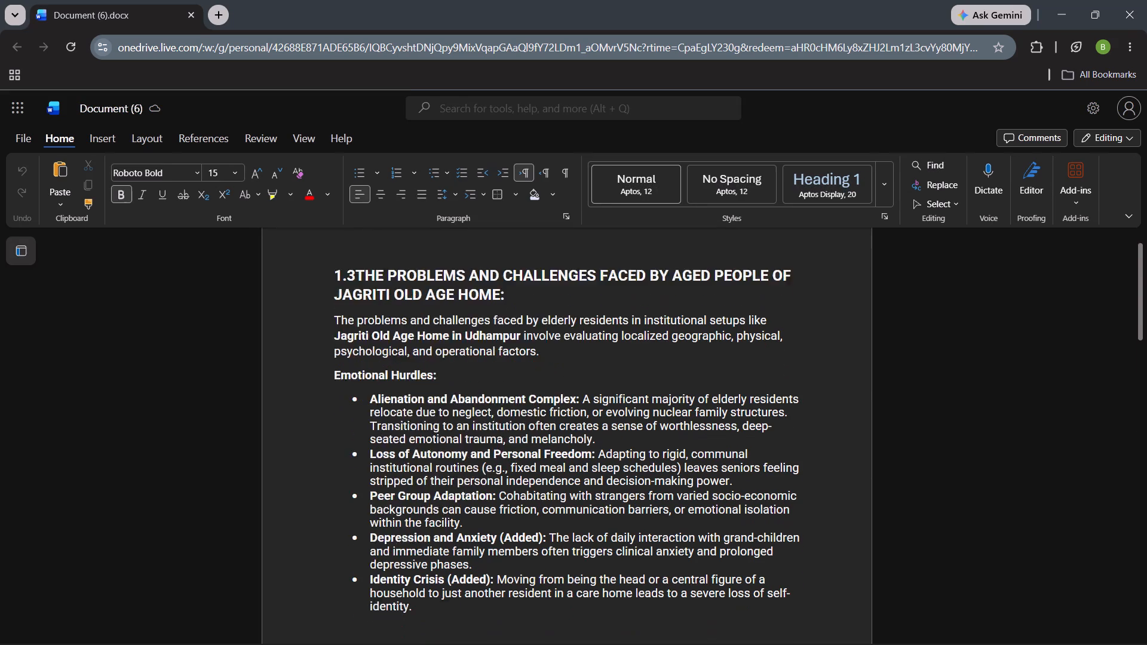
{"action": "scroll", "coordinate": [449, 392], "scroll_direction": "down", "scroll_amount": 18}
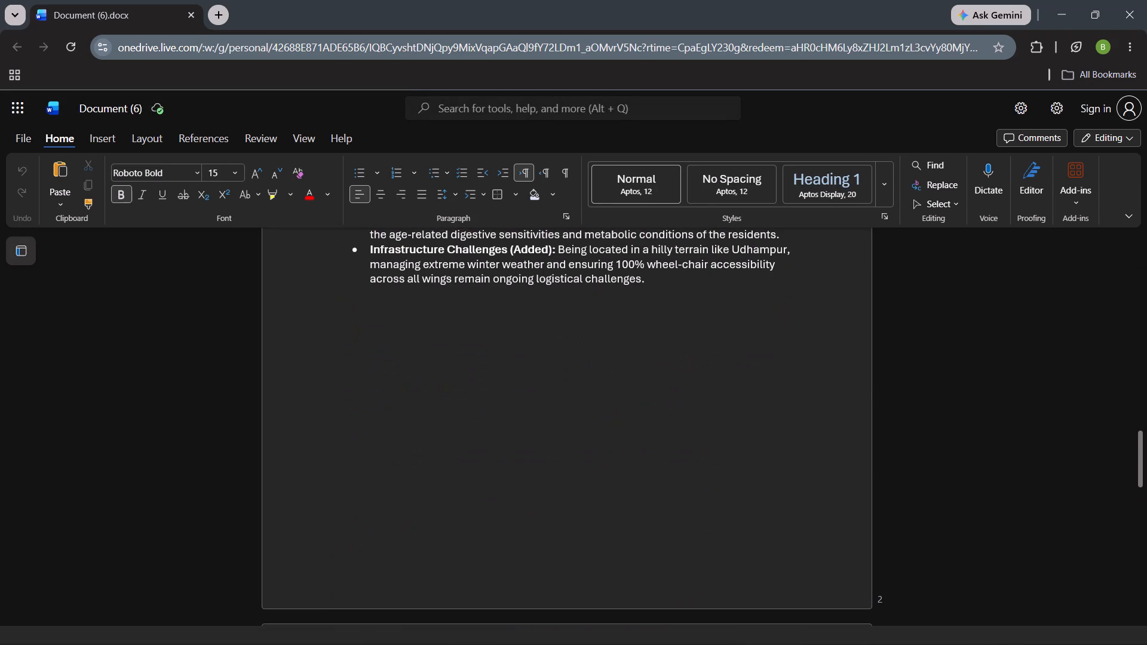
{"action": "scroll", "coordinate": [449, 392], "scroll_direction": "down", "scroll_amount": 3}
{"action": "scroll", "coordinate": [449, 392], "scroll_direction": "up", "scroll_amount": 15}
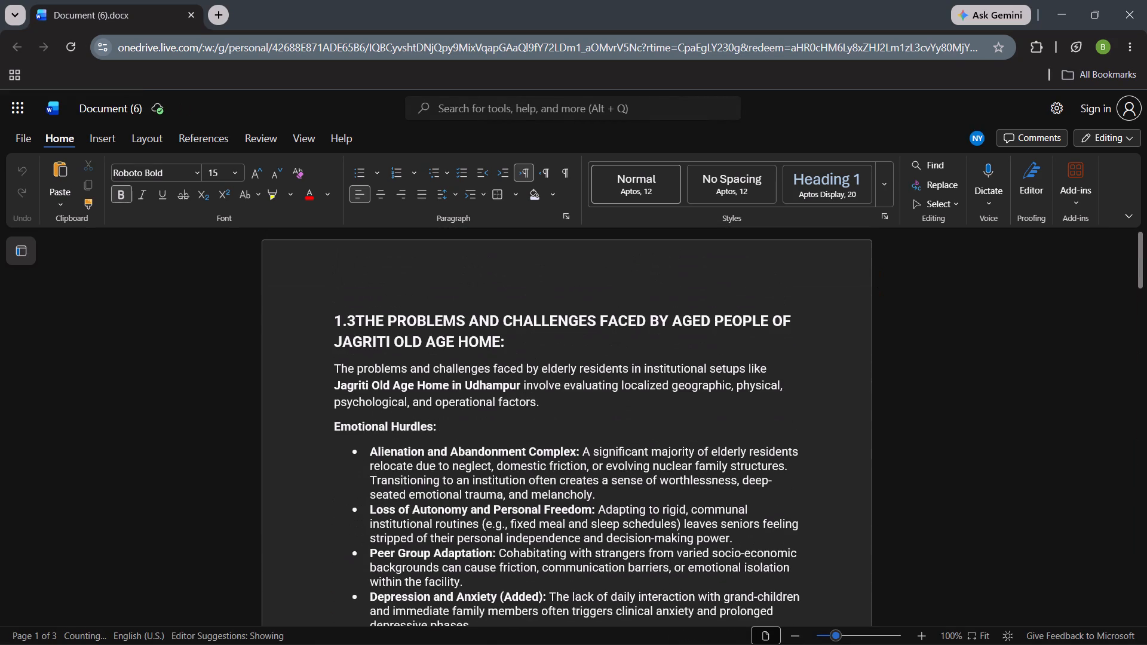
Look through the "Document (6)" report from the first page to the last, ending back at its opening 1.3 heading.
{"action": "scroll", "coordinate": [545, 486], "scroll_direction": "down", "scroll_amount": 5}
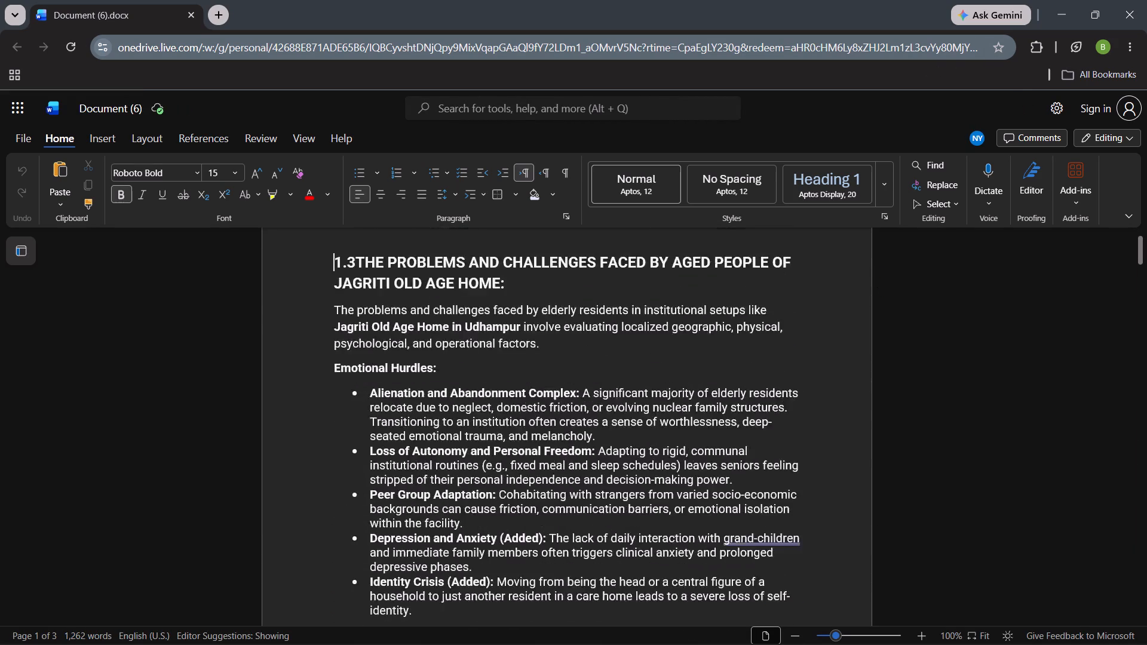
{"action": "scroll", "coordinate": [545, 486], "scroll_direction": "down", "scroll_amount": 19}
{"action": "scroll", "coordinate": [545, 486], "scroll_direction": "up", "scroll_amount": 7}
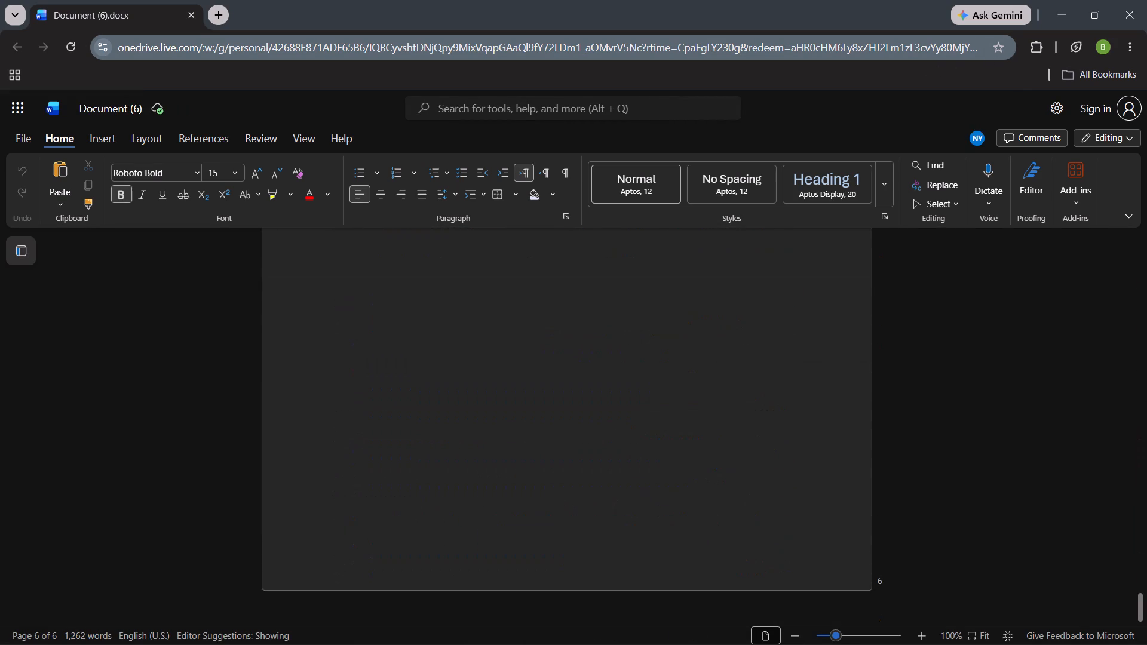
{"action": "scroll", "coordinate": [545, 486], "scroll_direction": "up", "scroll_amount": 18}
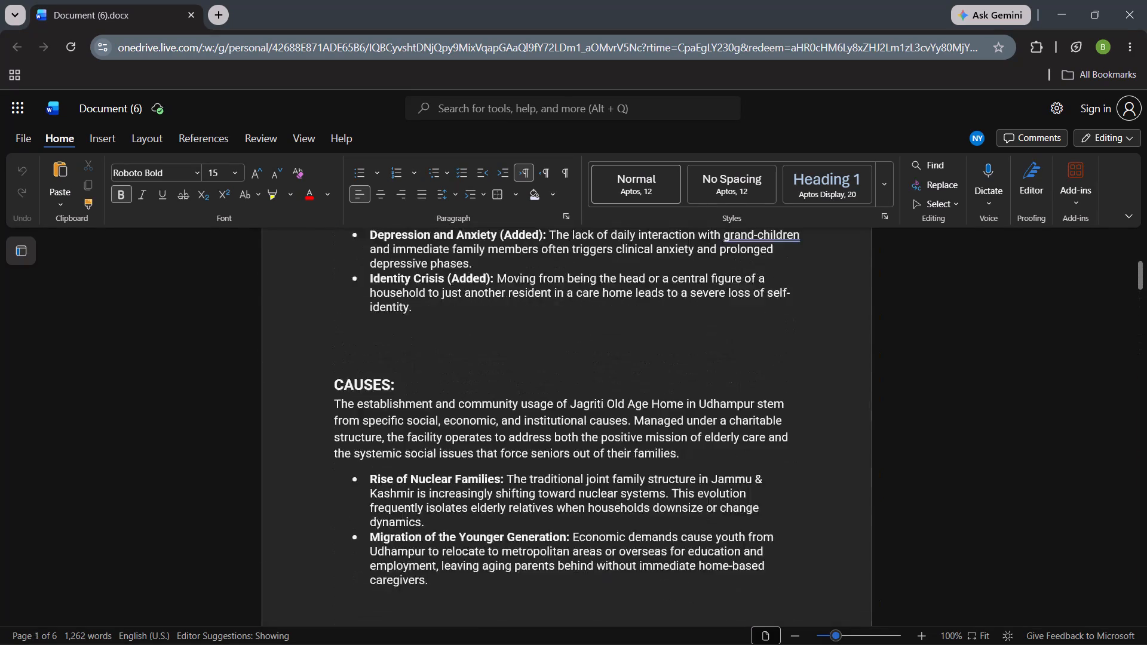
{"action": "scroll", "coordinate": [545, 486], "scroll_direction": "up", "scroll_amount": 7}
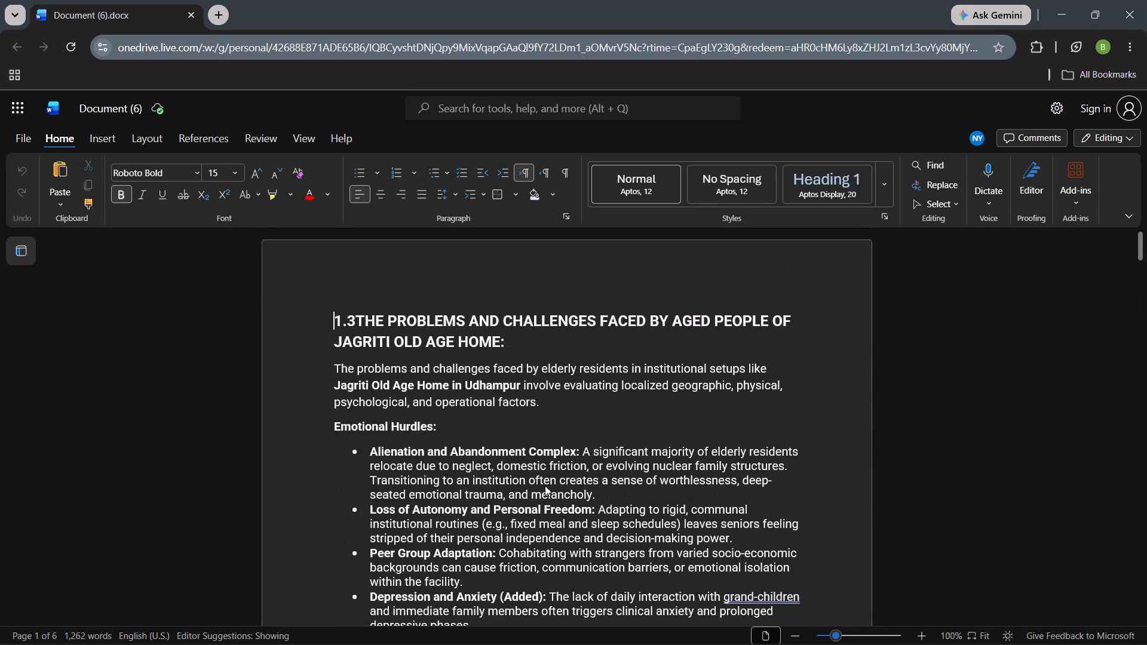
{"action": "scroll", "coordinate": [545, 486], "scroll_direction": "down", "scroll_amount": 20}
{"action": "scroll", "coordinate": [545, 486], "scroll_direction": "down", "scroll_amount": 4}
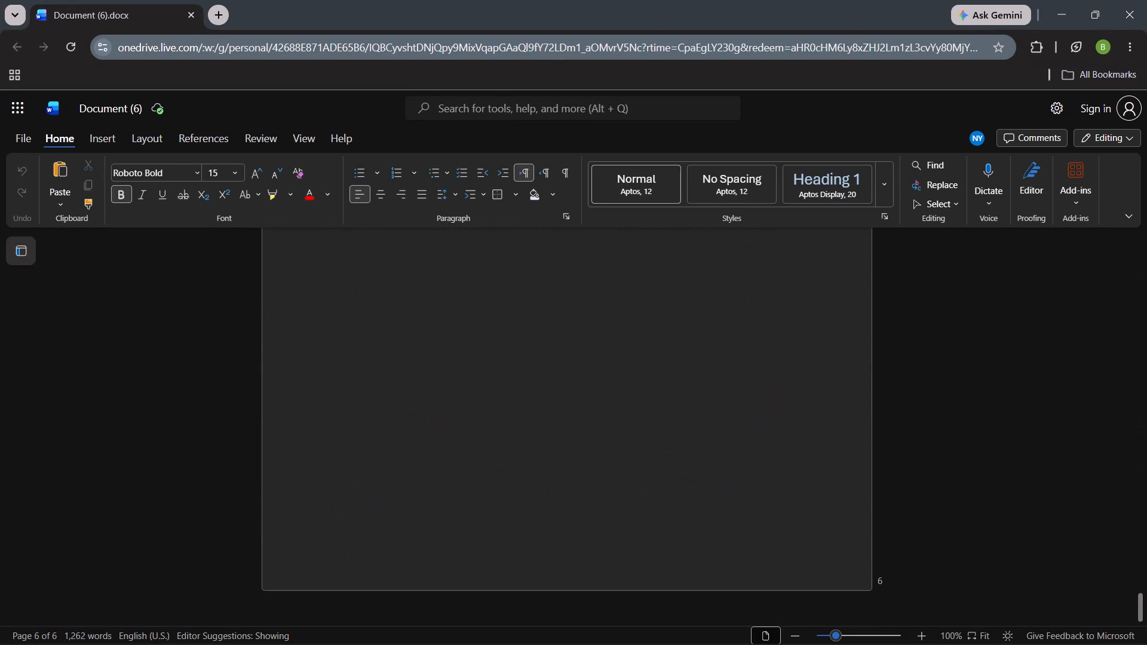
{"action": "scroll", "coordinate": [545, 486], "scroll_direction": "down", "scroll_amount": 3}
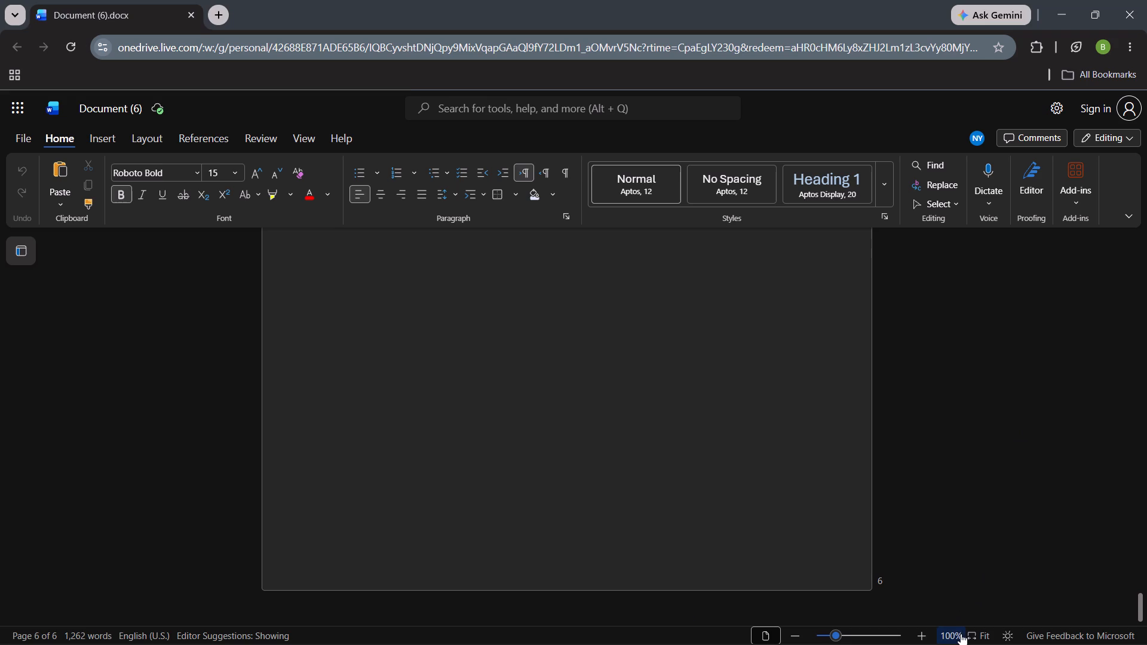
{"action": "scroll", "coordinate": [833, 424], "scroll_direction": "up", "scroll_amount": 8}
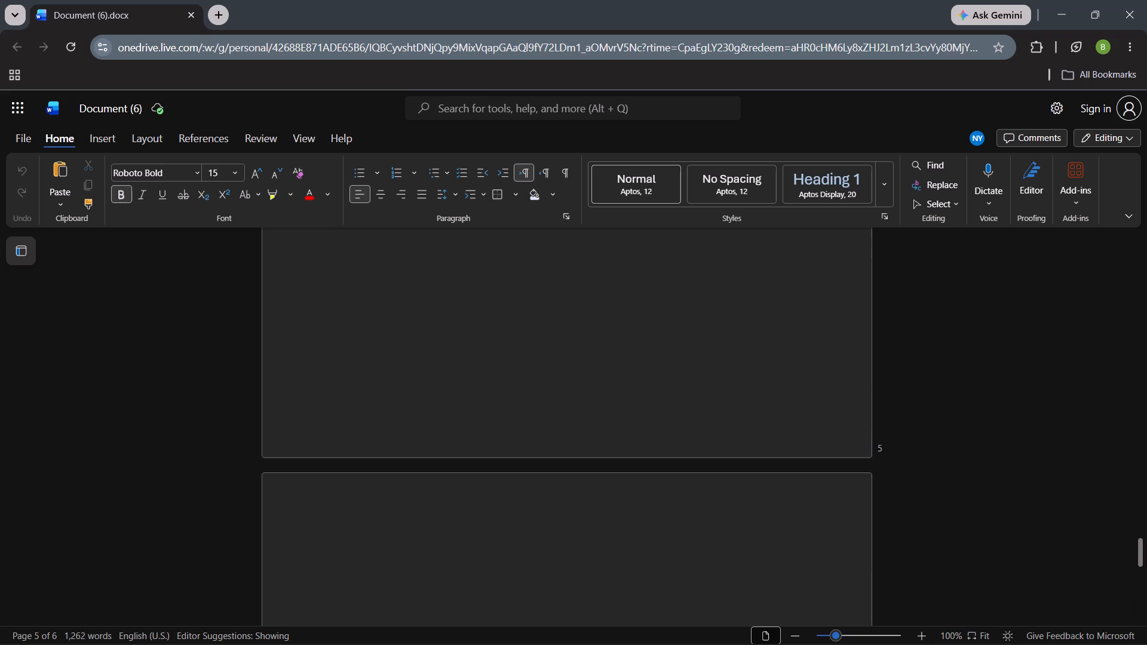
{"action": "scroll", "coordinate": [833, 424], "scroll_direction": "up", "scroll_amount": 16}
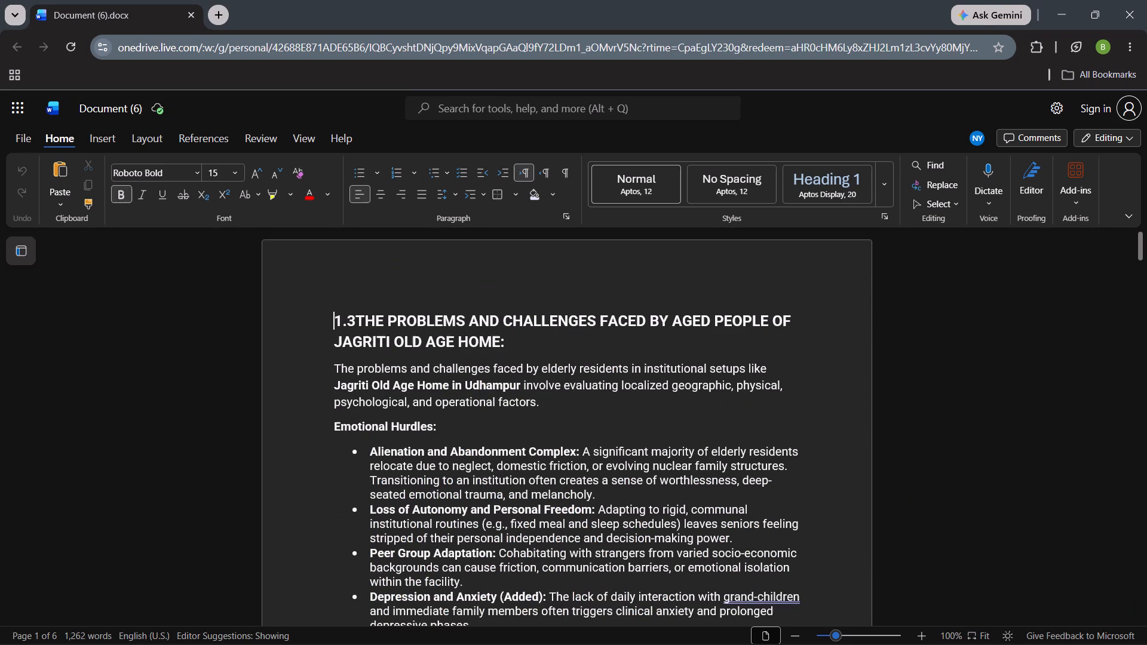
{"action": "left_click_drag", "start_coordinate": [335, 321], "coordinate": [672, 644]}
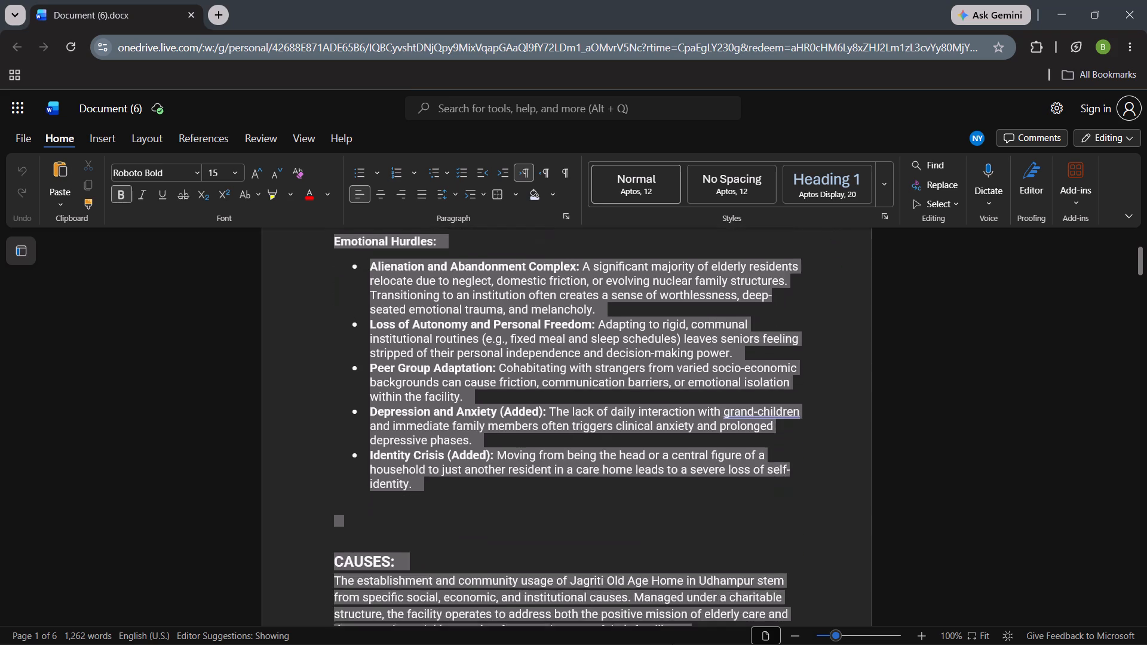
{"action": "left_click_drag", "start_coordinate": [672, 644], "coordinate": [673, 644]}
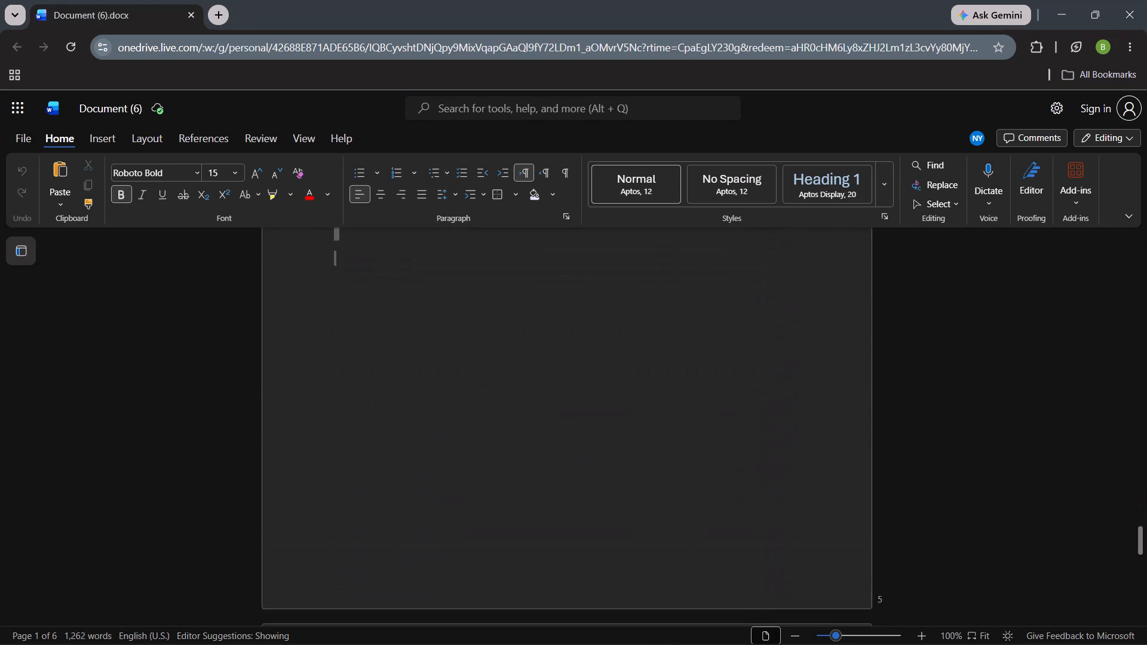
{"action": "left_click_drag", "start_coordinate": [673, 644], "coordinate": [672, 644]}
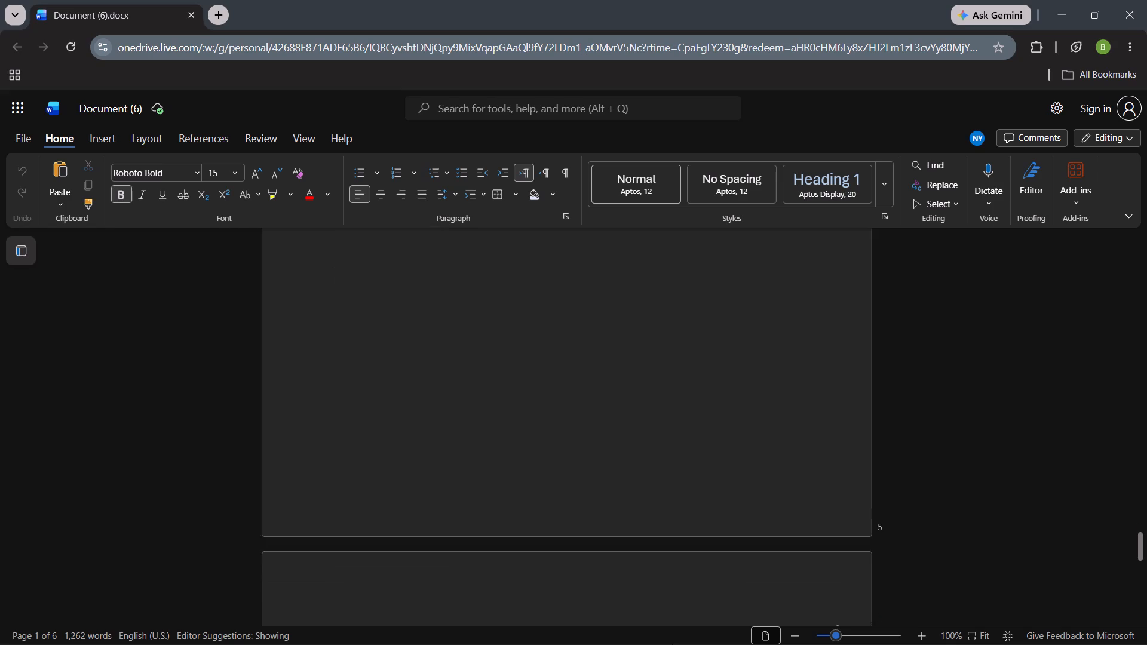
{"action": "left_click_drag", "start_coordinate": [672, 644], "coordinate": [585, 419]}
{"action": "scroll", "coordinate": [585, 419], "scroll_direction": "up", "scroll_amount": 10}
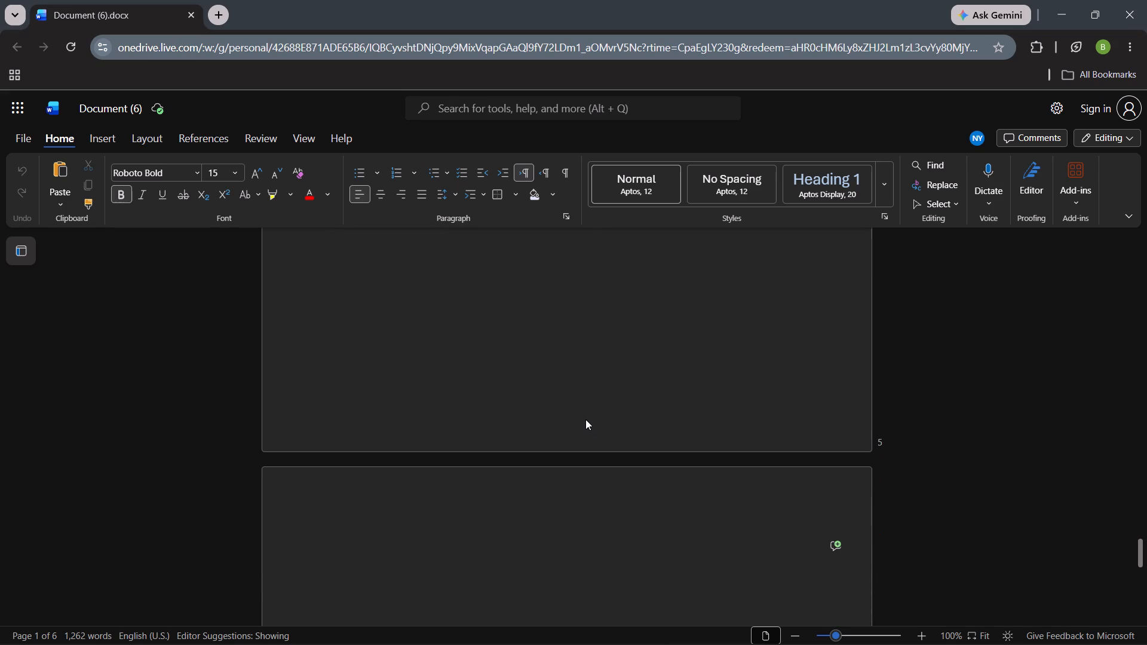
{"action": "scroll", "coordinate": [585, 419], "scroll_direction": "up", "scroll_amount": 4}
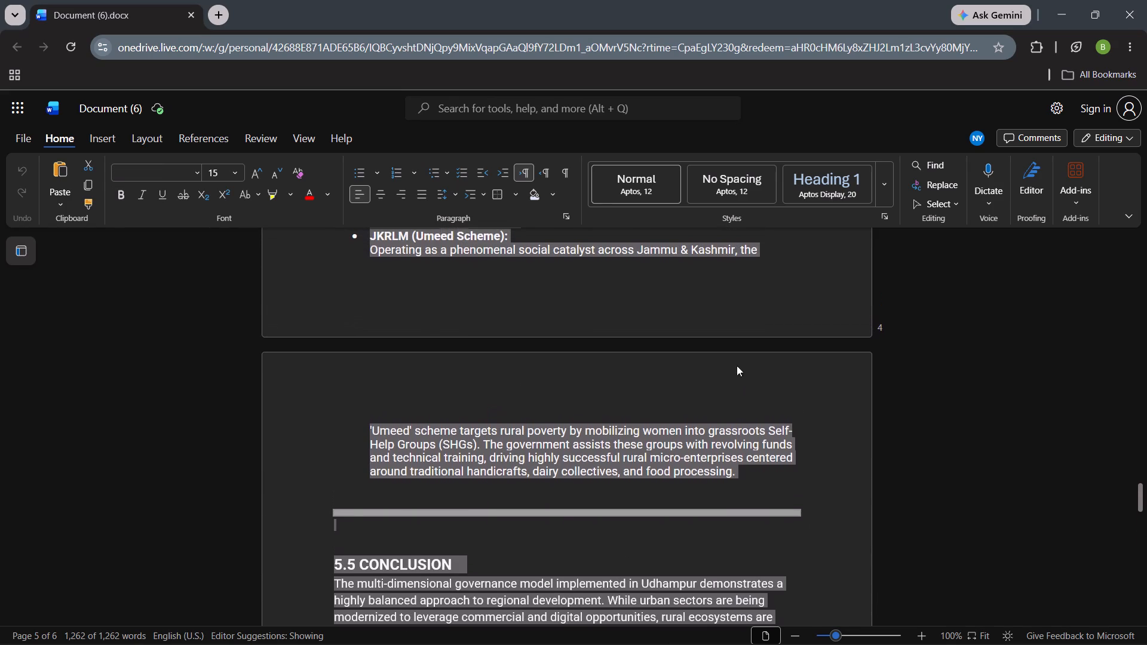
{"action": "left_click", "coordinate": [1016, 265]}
Check the "Document (6)" report's pages again through to the end and place the text cursor at the start of page 6.
{"action": "scroll", "coordinate": [769, 399], "scroll_direction": "up", "scroll_amount": 9}
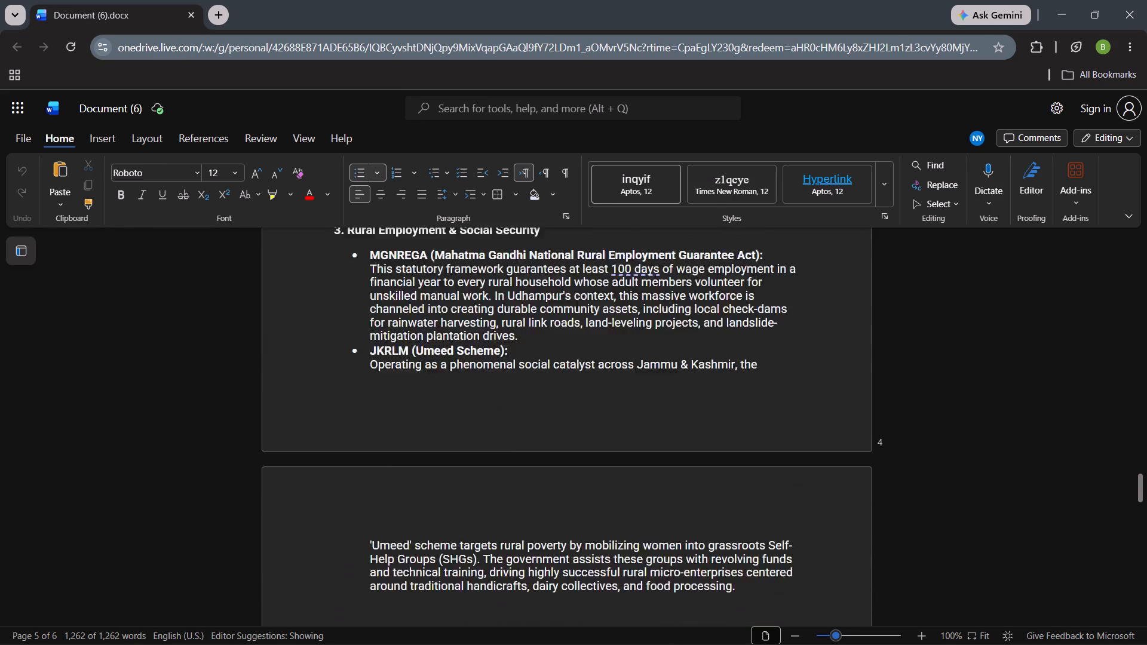
{"action": "scroll", "coordinate": [769, 399], "scroll_direction": "up", "scroll_amount": 17}
{"action": "scroll", "coordinate": [769, 399], "scroll_direction": "down", "scroll_amount": 14}
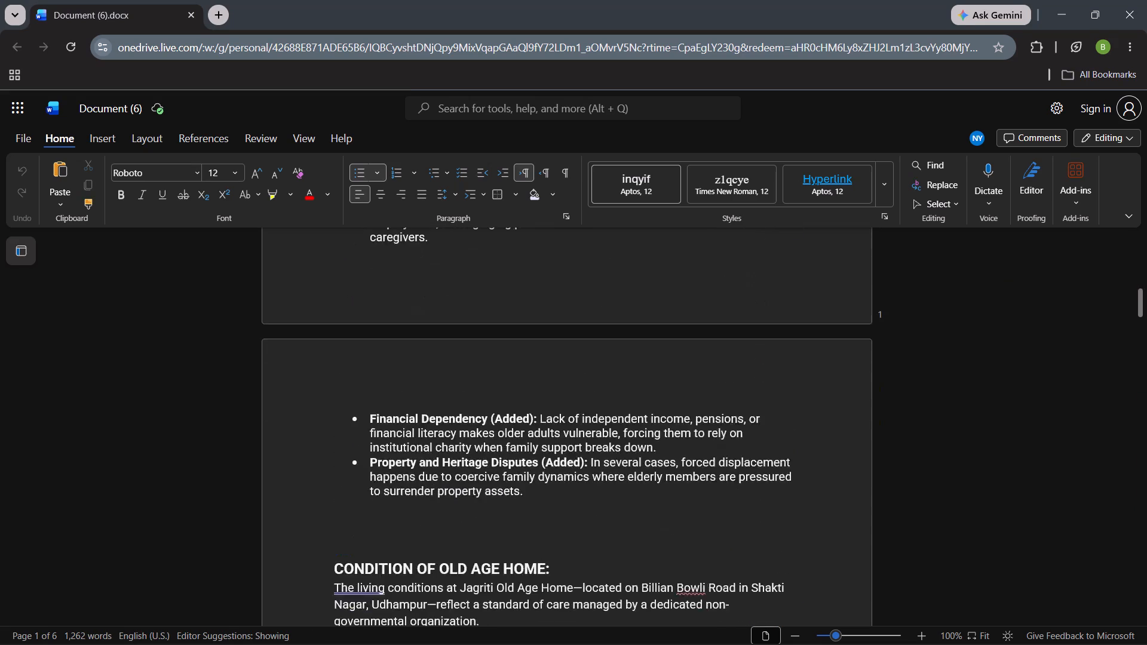
{"action": "scroll", "coordinate": [769, 399], "scroll_direction": "down", "scroll_amount": 12}
{"action": "scroll", "coordinate": [769, 399], "scroll_direction": "up", "scroll_amount": 3}
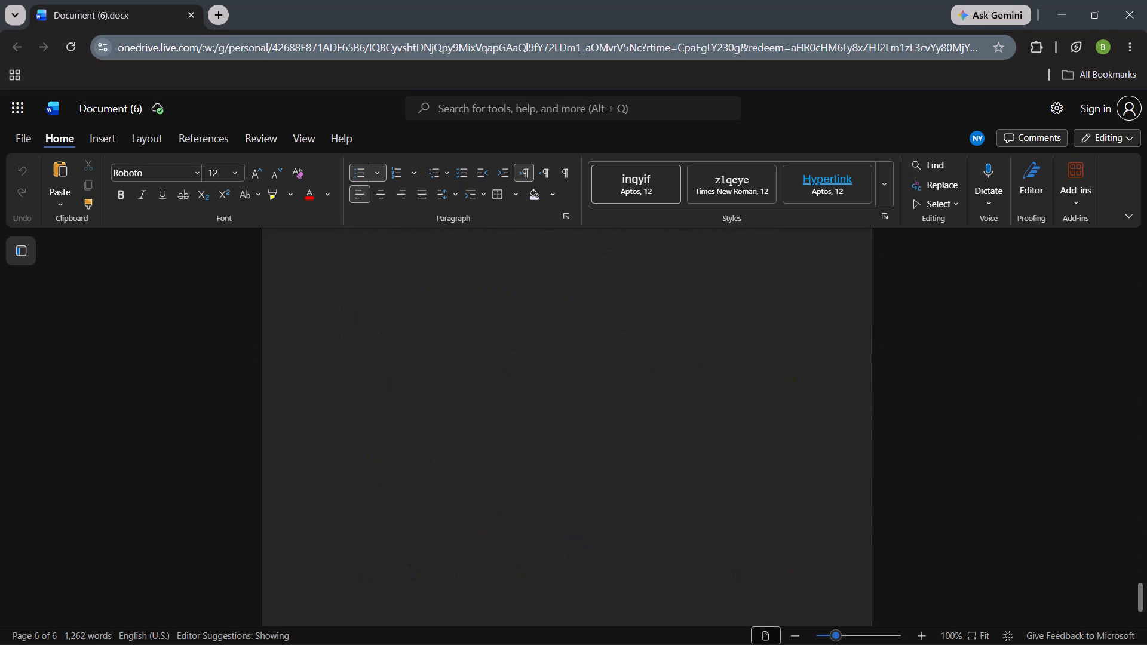
{"action": "scroll", "coordinate": [769, 399], "scroll_direction": "up", "scroll_amount": 3}
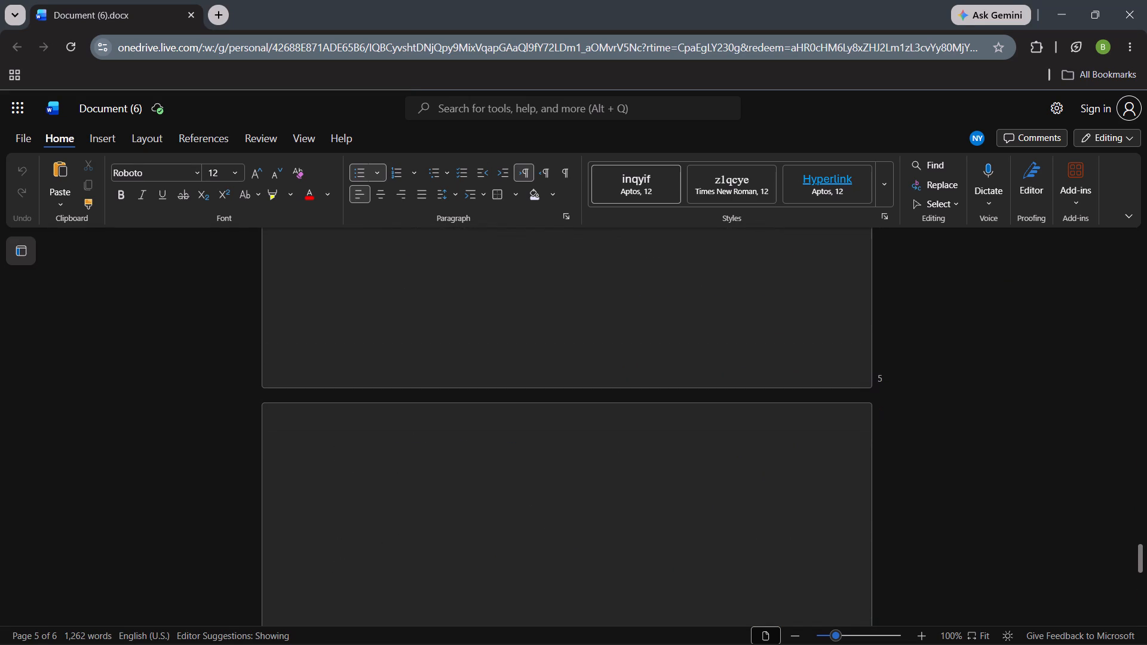
{"action": "left_click", "coordinate": [723, 428]}
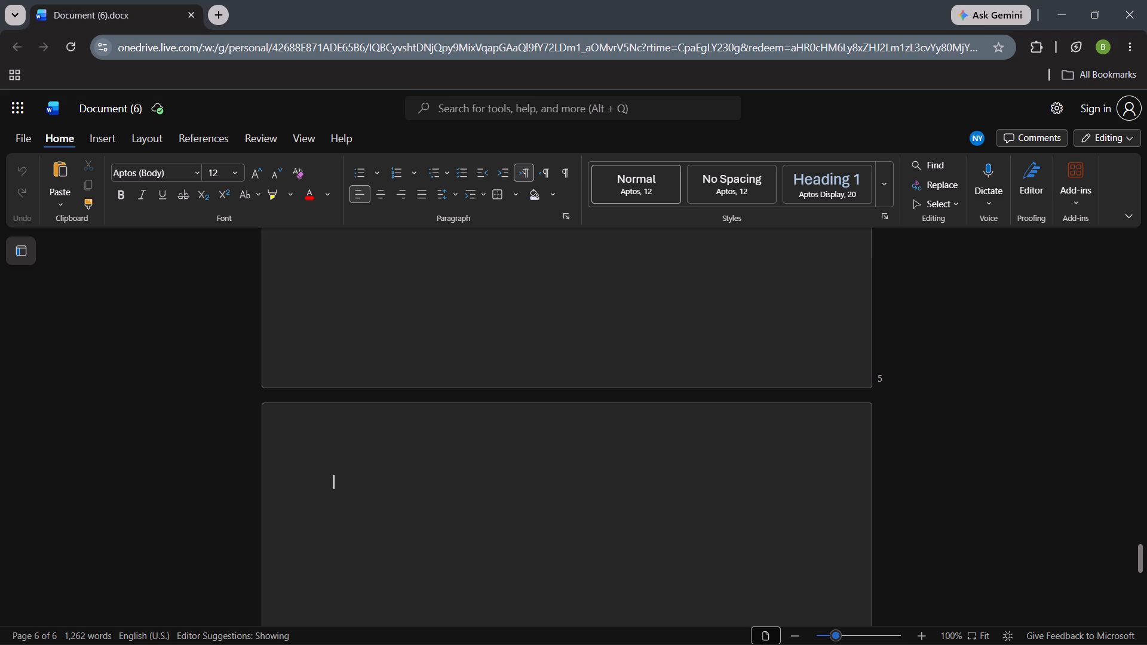
Examine pages 3 to 6, including the space after the conclusion, and place the text cursor on page 6 again.
{"action": "scroll", "coordinate": [612, 384], "scroll_direction": "up", "scroll_amount": 12}
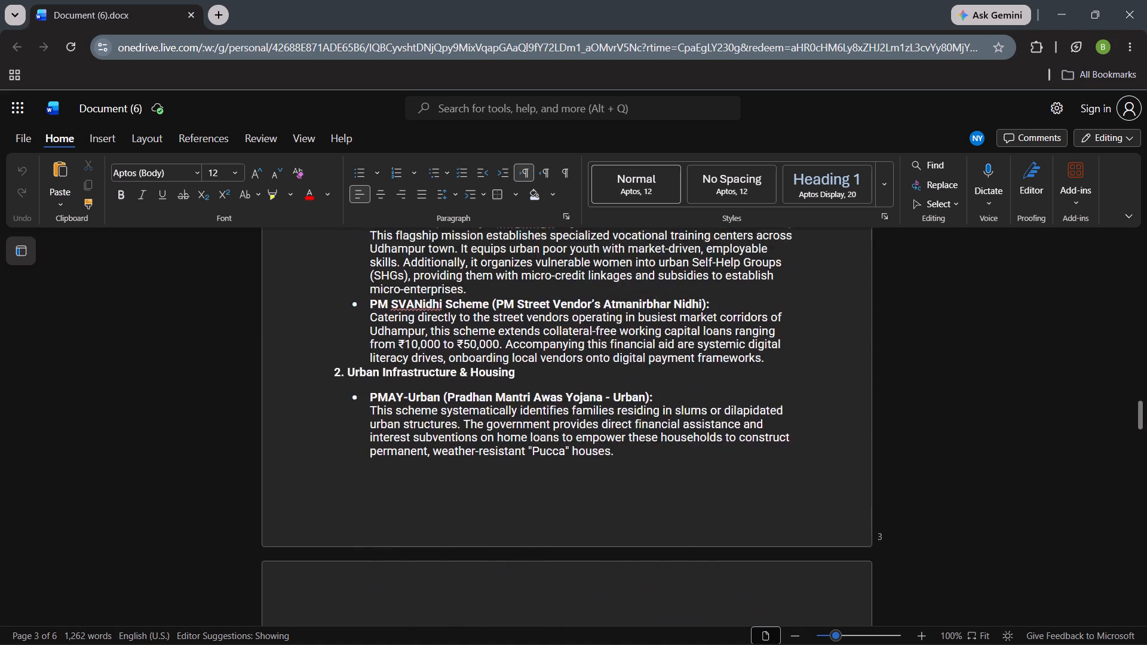
{"action": "scroll", "coordinate": [612, 384], "scroll_direction": "down", "scroll_amount": 13}
{"action": "scroll", "coordinate": [612, 384], "scroll_direction": "up", "scroll_amount": 7}
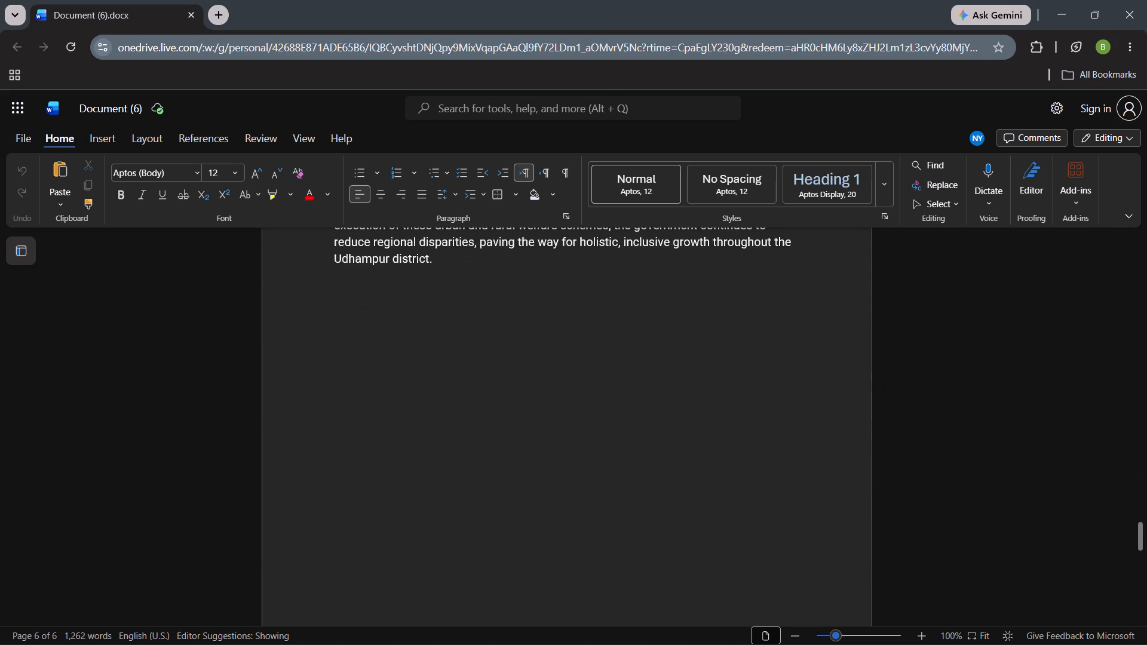
{"action": "scroll", "coordinate": [612, 384], "scroll_direction": "up", "scroll_amount": 3}
{"action": "scroll", "coordinate": [612, 384], "scroll_direction": "down", "scroll_amount": 5}
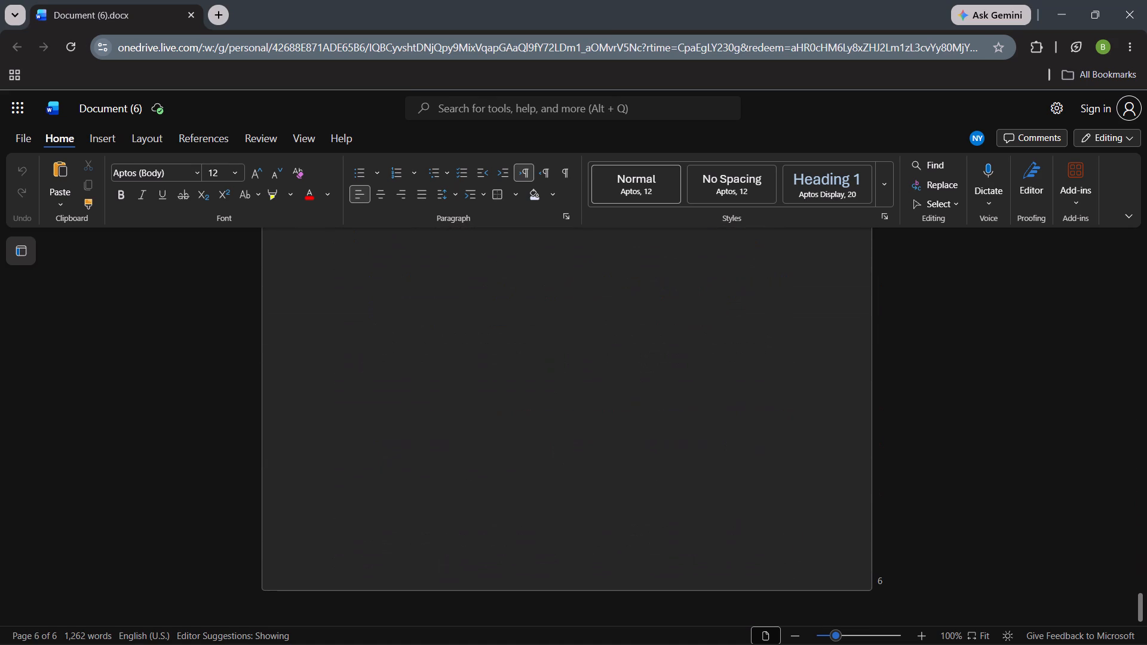
{"action": "scroll", "coordinate": [612, 384], "scroll_direction": "up", "scroll_amount": 9}
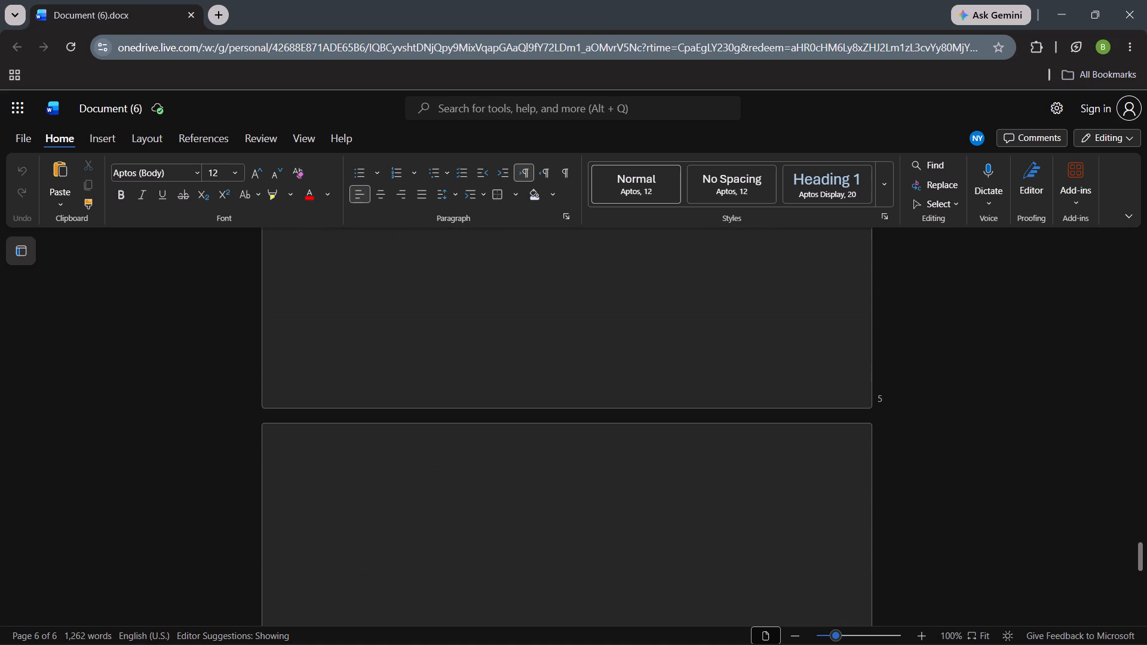
{"action": "scroll", "coordinate": [612, 384], "scroll_direction": "up", "scroll_amount": 1}
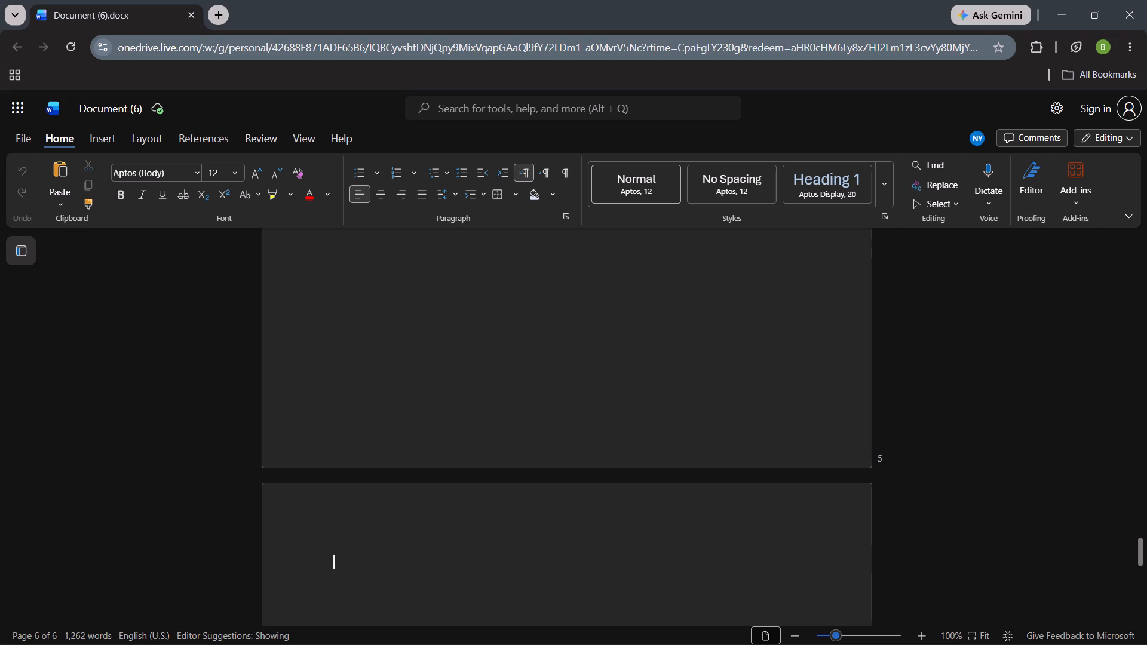
{"action": "left_click", "coordinate": [458, 543]}
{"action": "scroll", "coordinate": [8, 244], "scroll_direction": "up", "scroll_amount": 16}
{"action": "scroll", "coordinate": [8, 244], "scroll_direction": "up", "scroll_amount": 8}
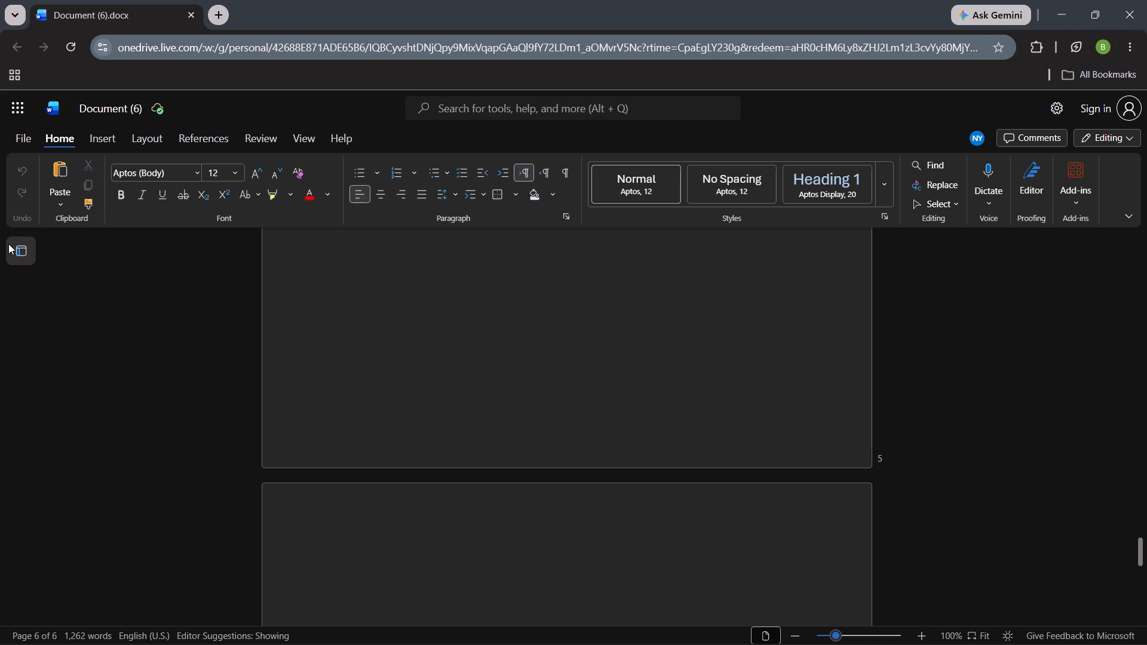
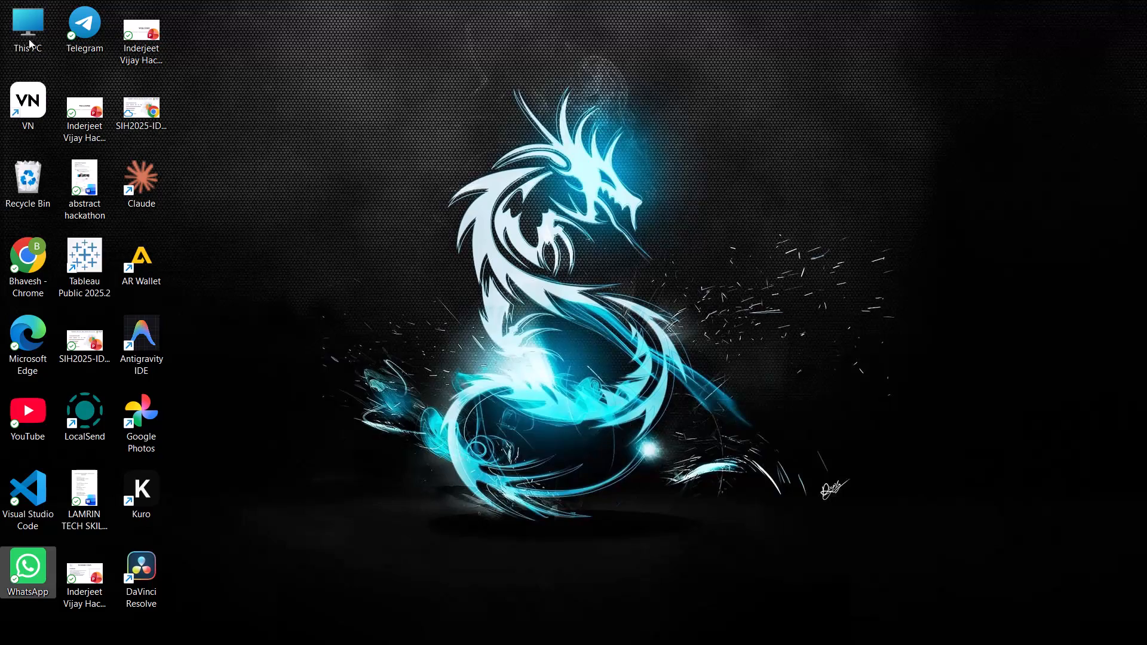
Open the Word version of "Document (5)" from the Documents folder.
{"action": "left_click", "coordinate": [27, 30]}
{"action": "double_click", "coordinate": [27, 30]}
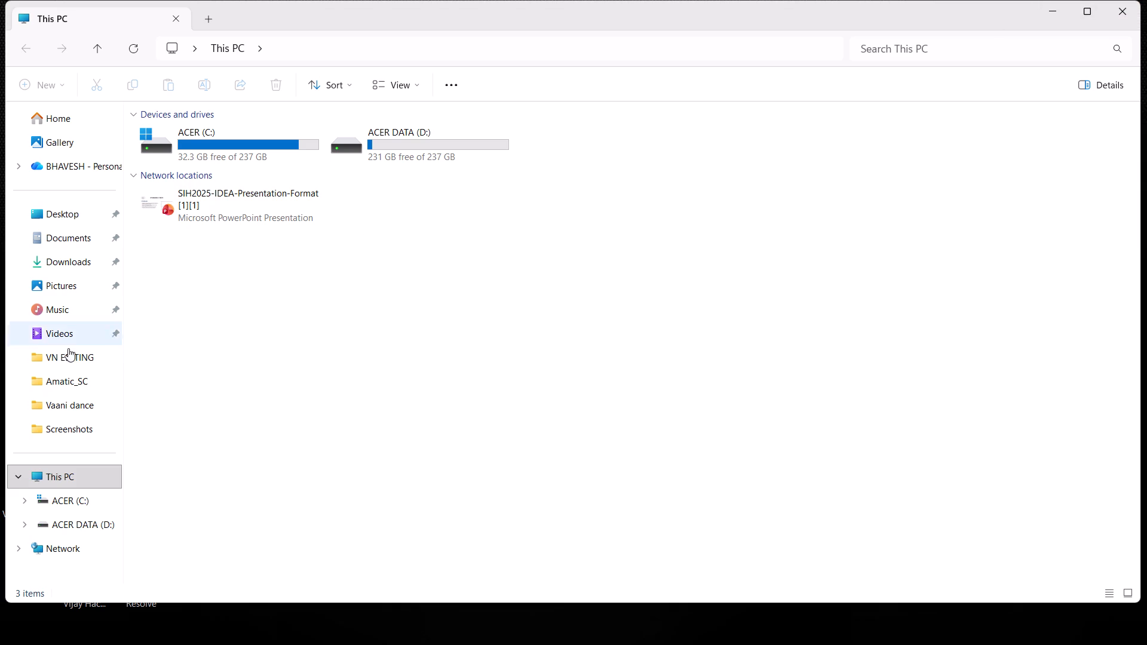
{"action": "left_click", "coordinate": [68, 247]}
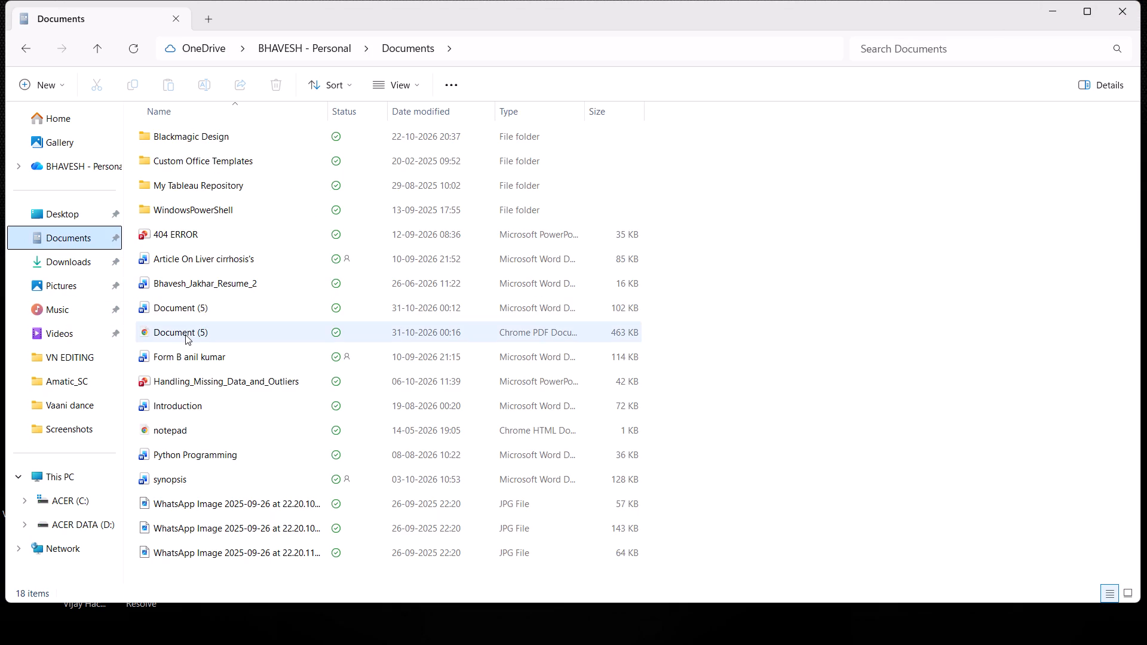
{"action": "double_click", "coordinate": [186, 314]}
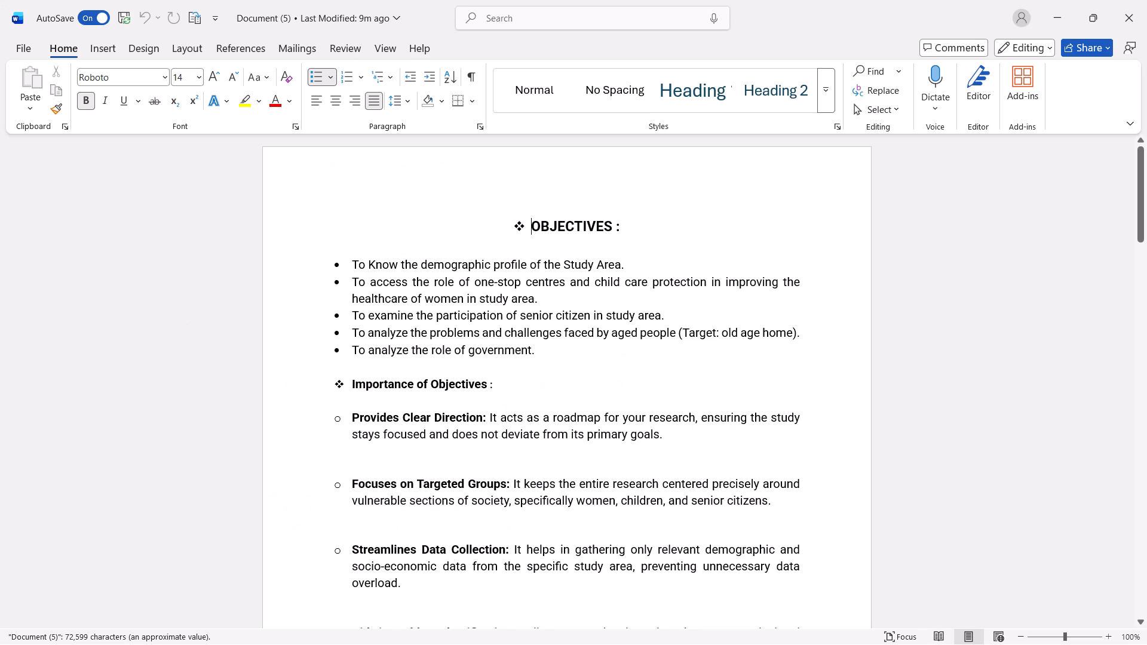
Remove the diamond bullet and the trailing colon from the OBJECTIVES heading on page 1.
{"action": "key", "text": "BackSpace"}
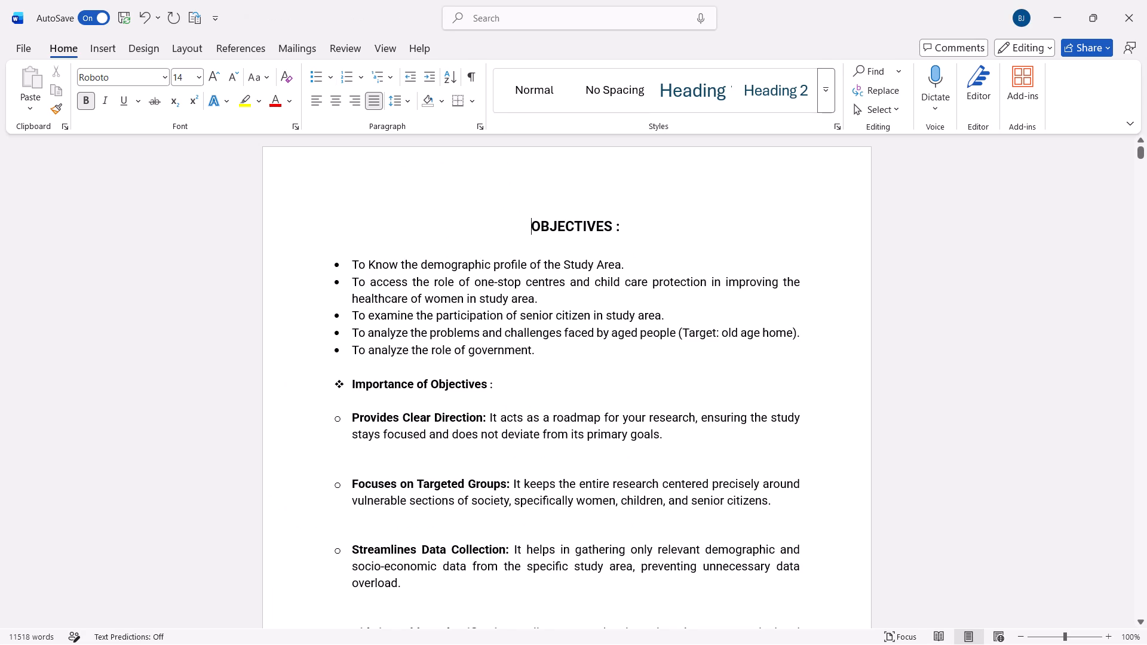
{"action": "left_click", "coordinate": [625, 232]}
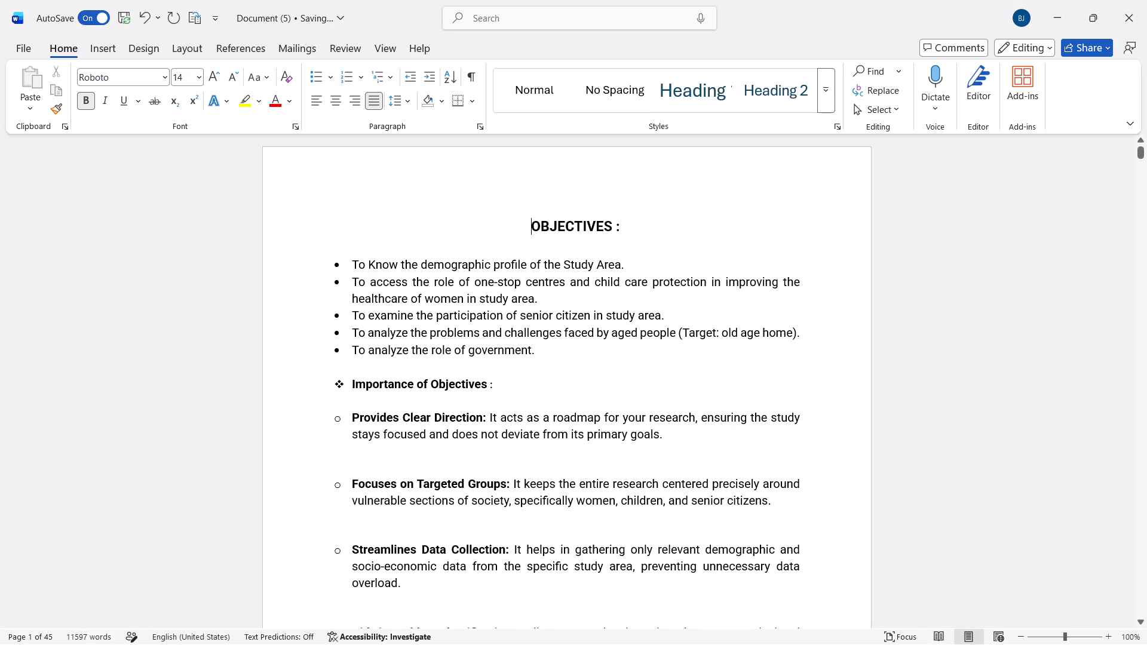
{"action": "key", "text": "BackSpace"}
Remove the trailing colon and the diamond bullet from the METHODOLOGY heading on page 2.
{"action": "scroll", "coordinate": [625, 232], "scroll_direction": "down", "scroll_amount": 1}
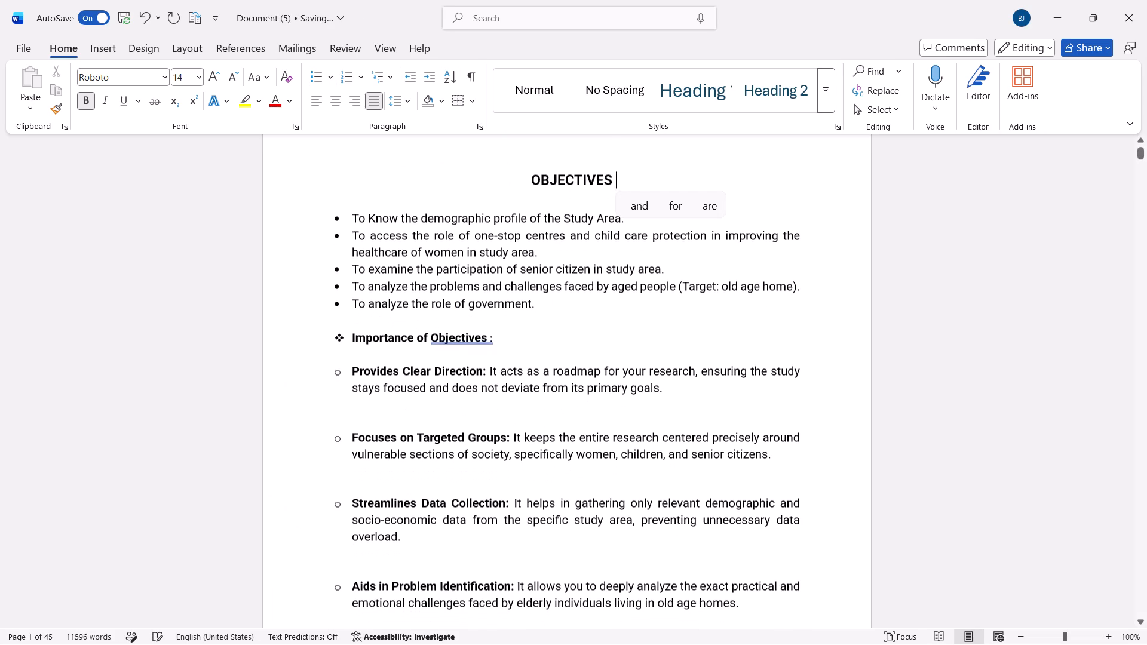
{"action": "scroll", "coordinate": [625, 232], "scroll_direction": "down", "scroll_amount": 1}
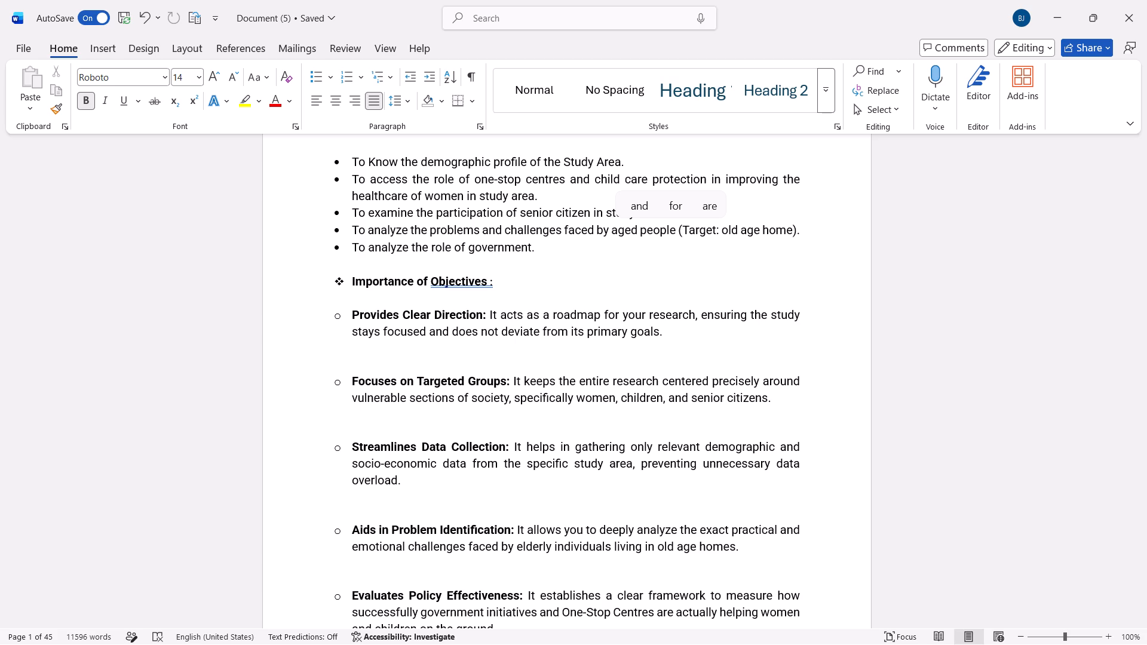
{"action": "scroll", "coordinate": [625, 232], "scroll_direction": "down", "scroll_amount": 1}
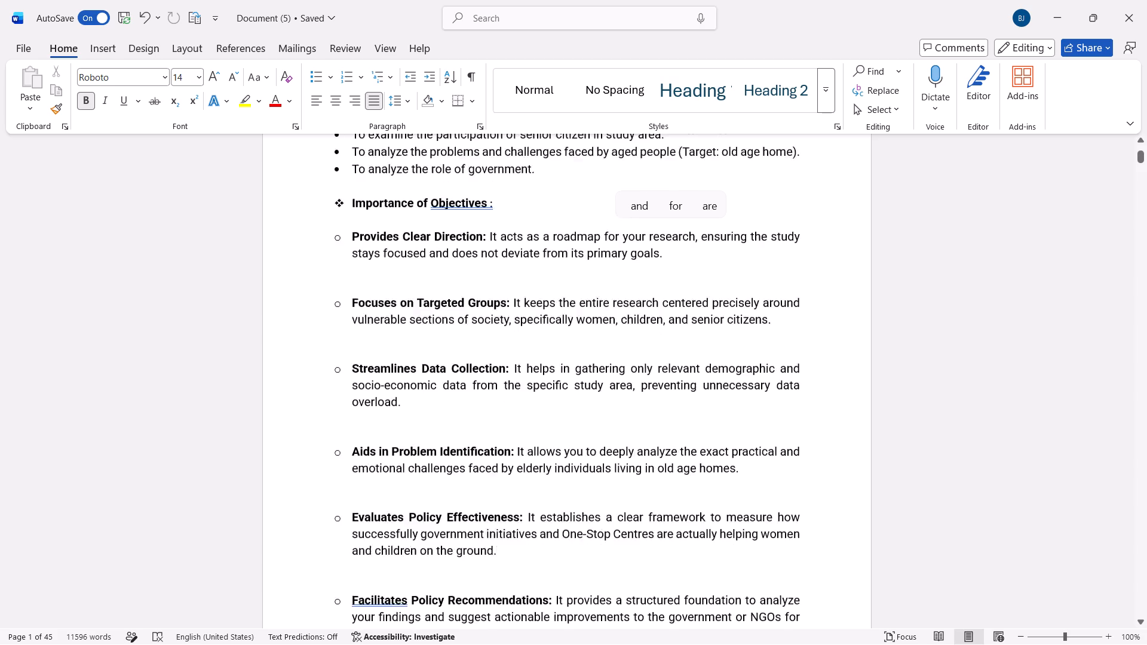
{"action": "scroll", "coordinate": [625, 232], "scroll_direction": "down", "scroll_amount": 2}
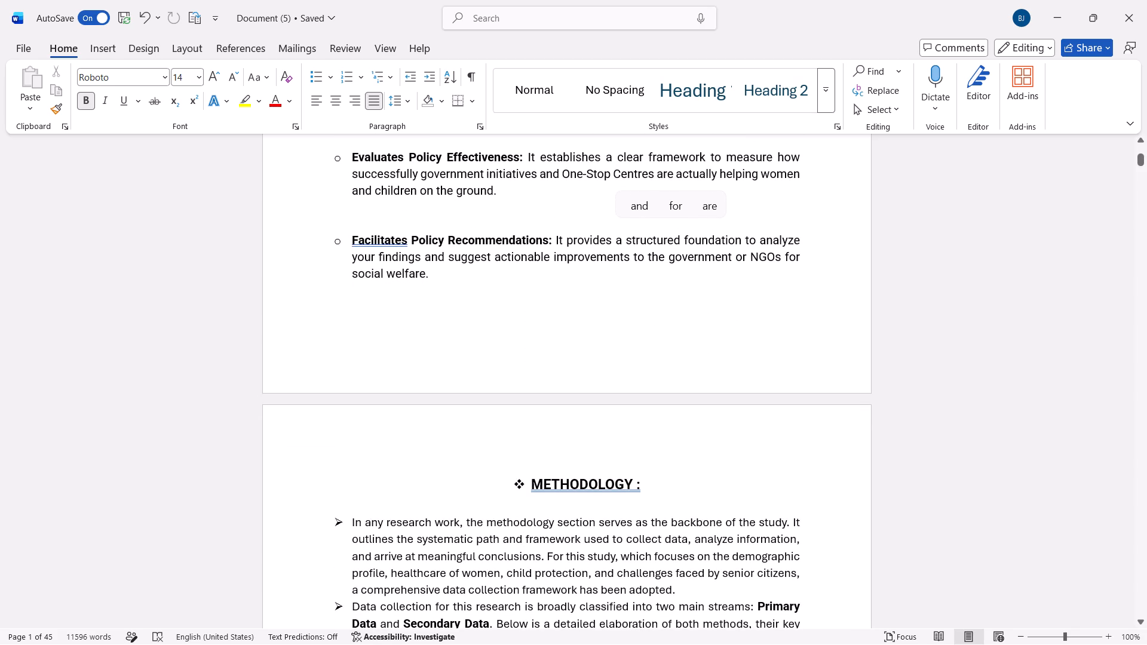
{"action": "left_click", "coordinate": [649, 488]}
{"action": "key", "text": "BackSpace"}
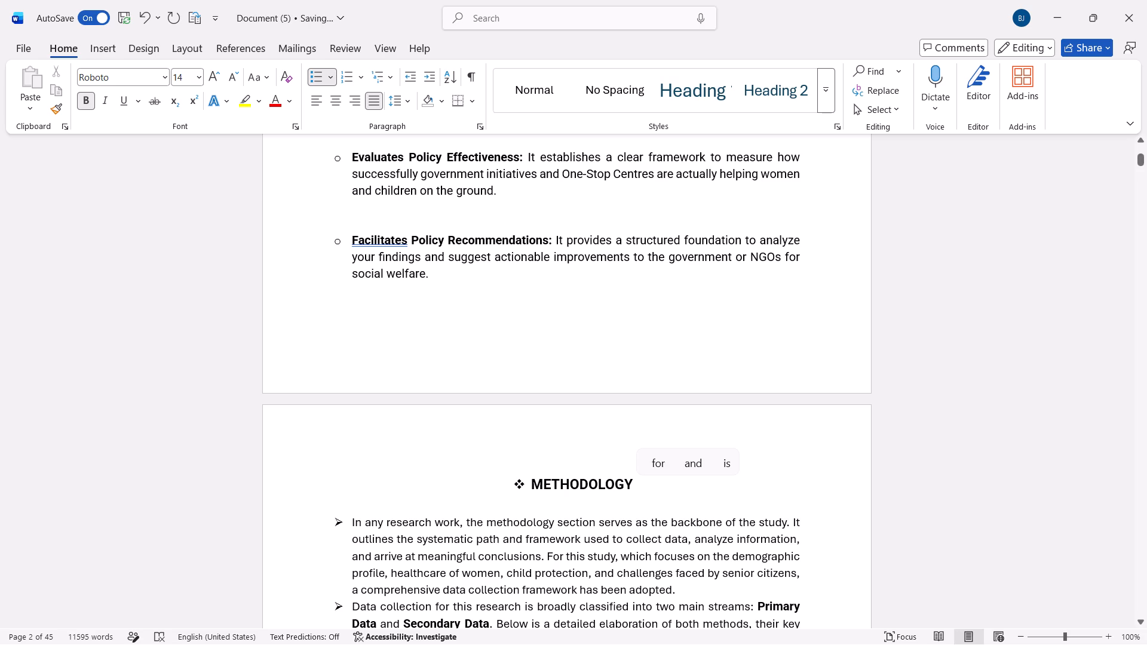
{"action": "left_click", "coordinate": [529, 485]}
{"action": "key", "text": "BackSpace"}
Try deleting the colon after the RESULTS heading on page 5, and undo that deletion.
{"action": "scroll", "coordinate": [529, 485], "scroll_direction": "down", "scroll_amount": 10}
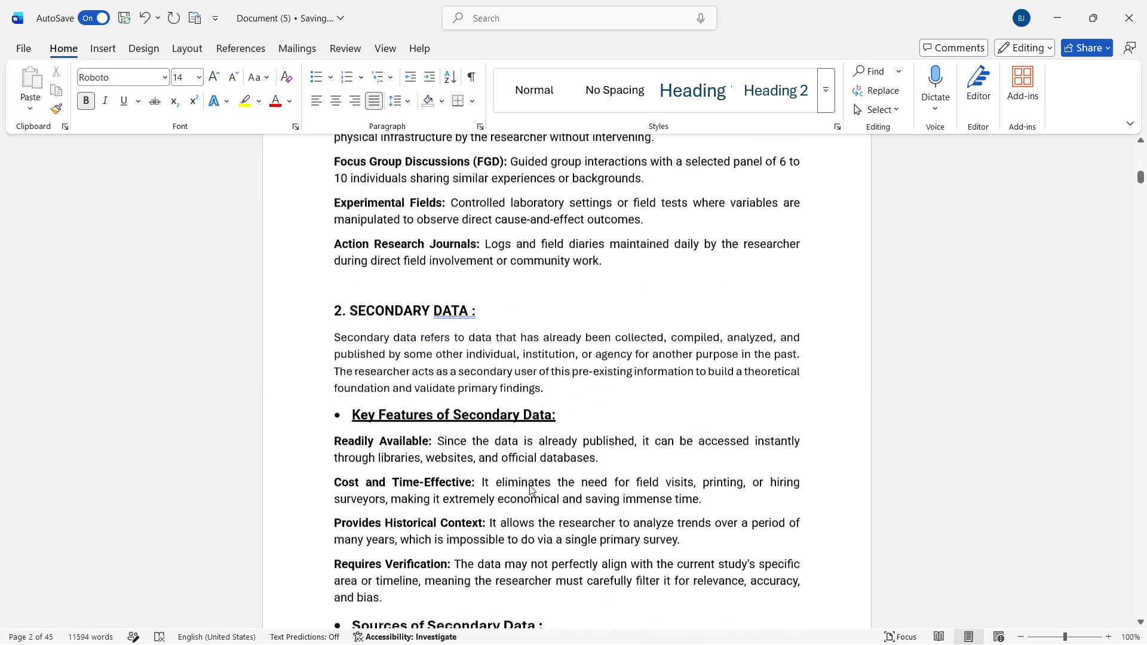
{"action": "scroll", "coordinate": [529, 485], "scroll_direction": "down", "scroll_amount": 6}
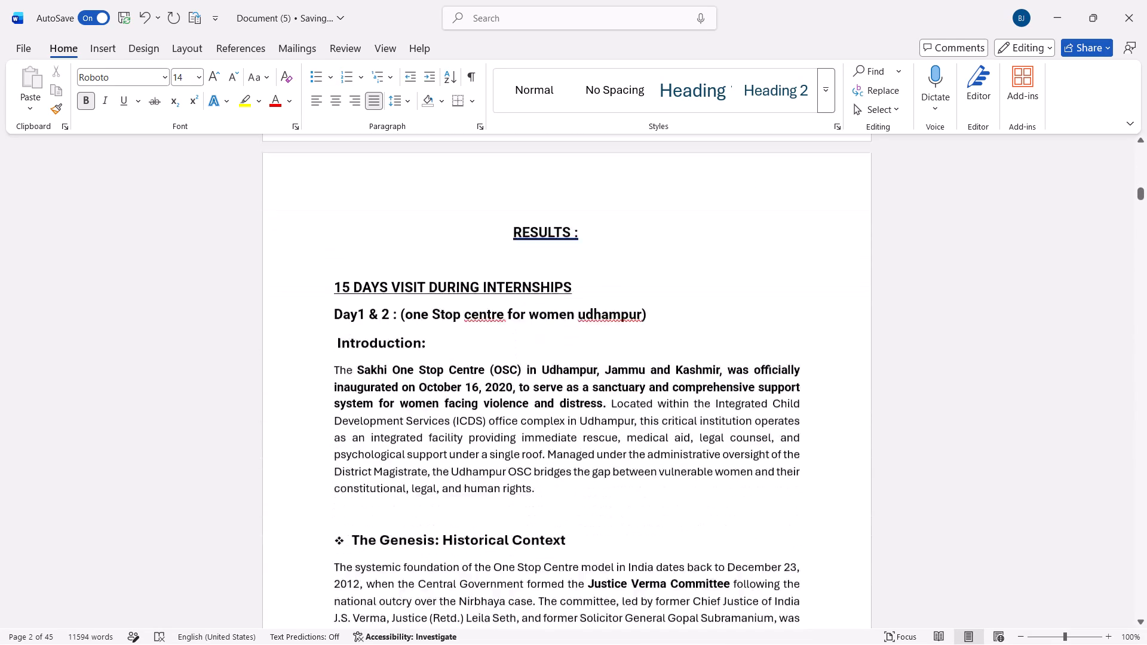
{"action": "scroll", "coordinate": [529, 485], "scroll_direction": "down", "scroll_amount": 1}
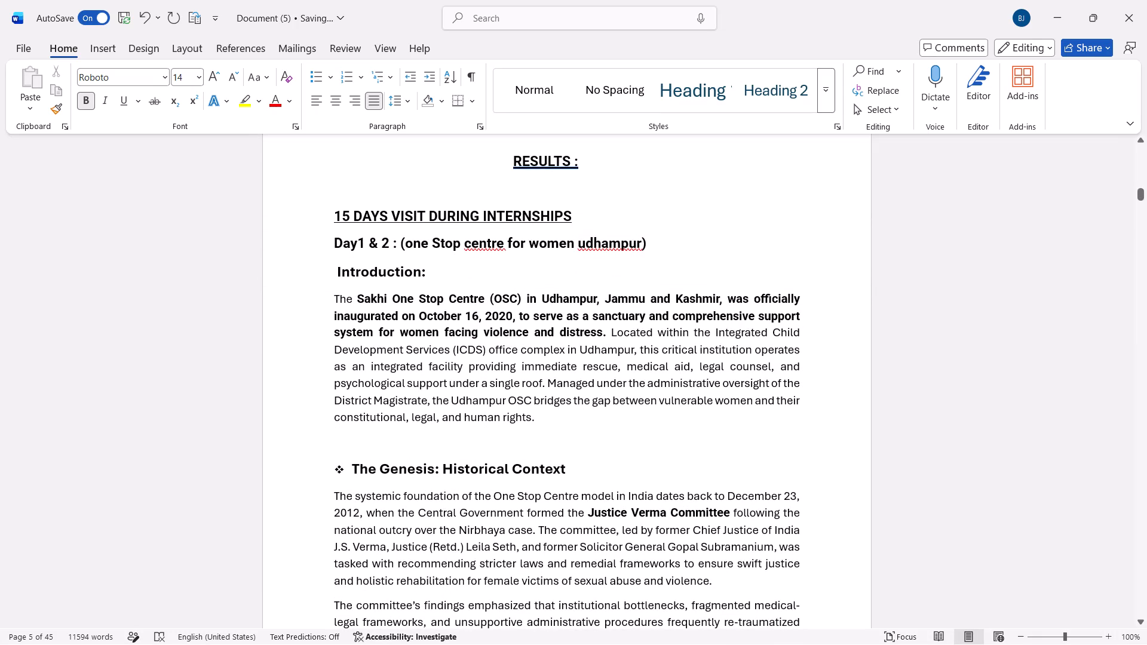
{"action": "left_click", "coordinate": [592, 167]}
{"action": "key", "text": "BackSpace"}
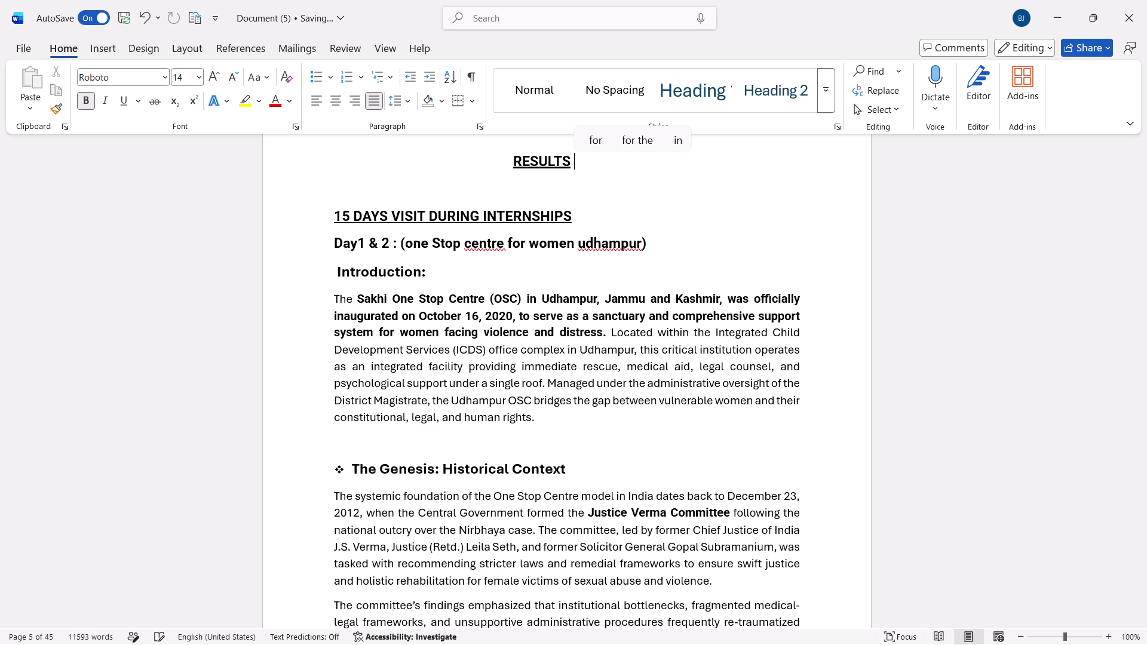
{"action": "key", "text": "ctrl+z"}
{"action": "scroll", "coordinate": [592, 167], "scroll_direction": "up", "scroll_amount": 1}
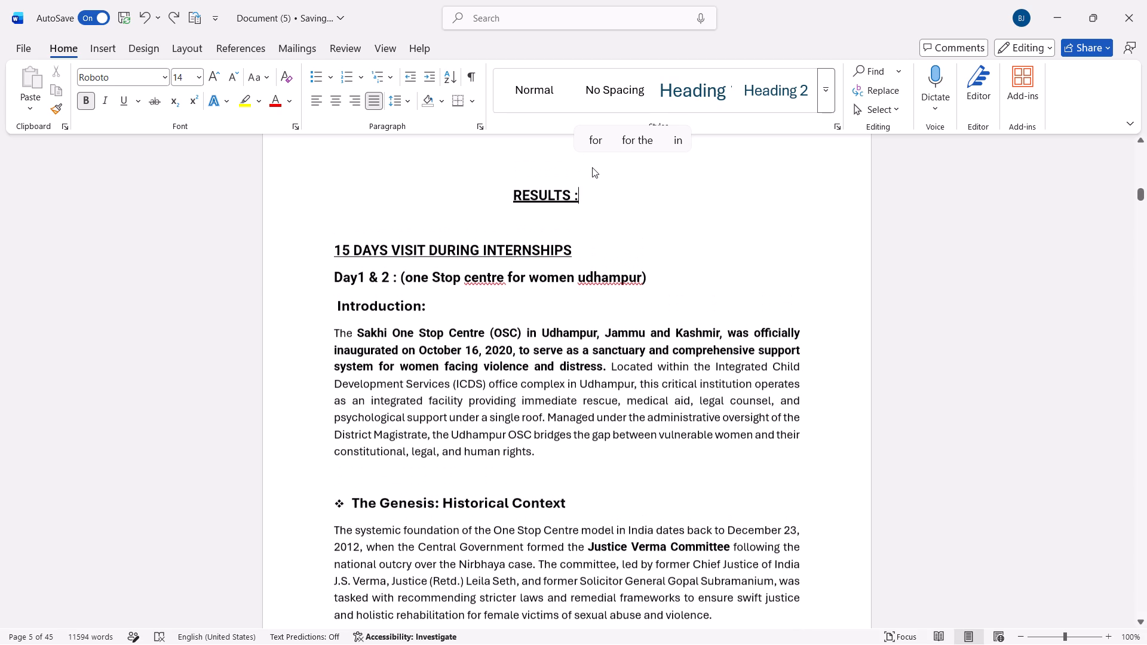
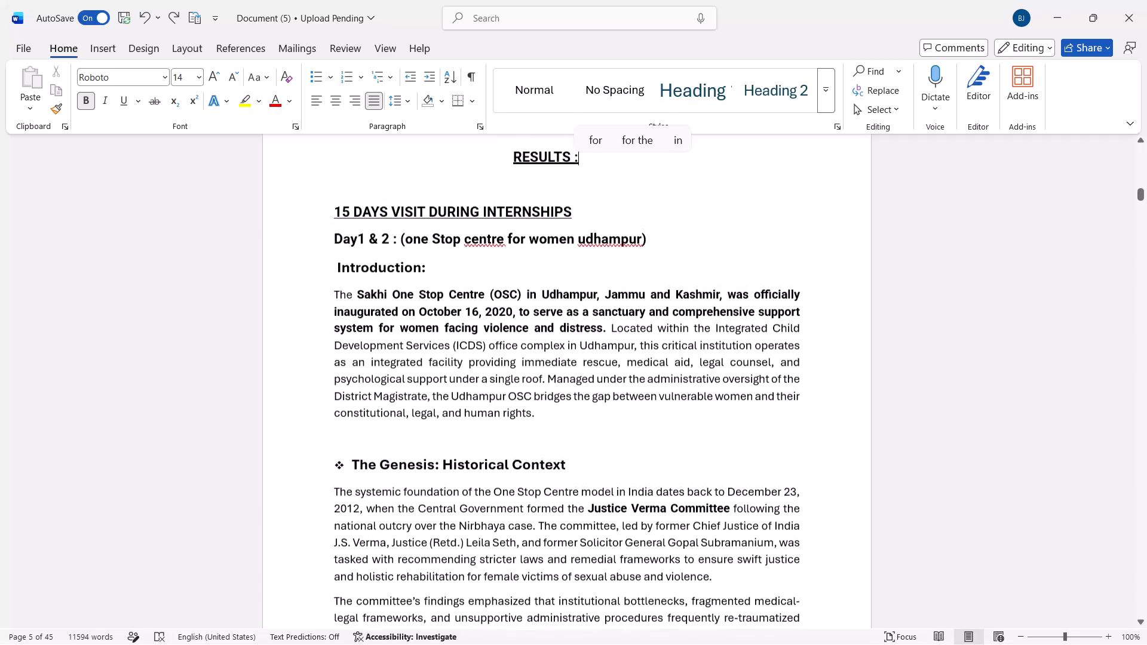
Delete the trailing colon from the RESULTS heading on page 5.
{"action": "key", "text": "BackSpace"}
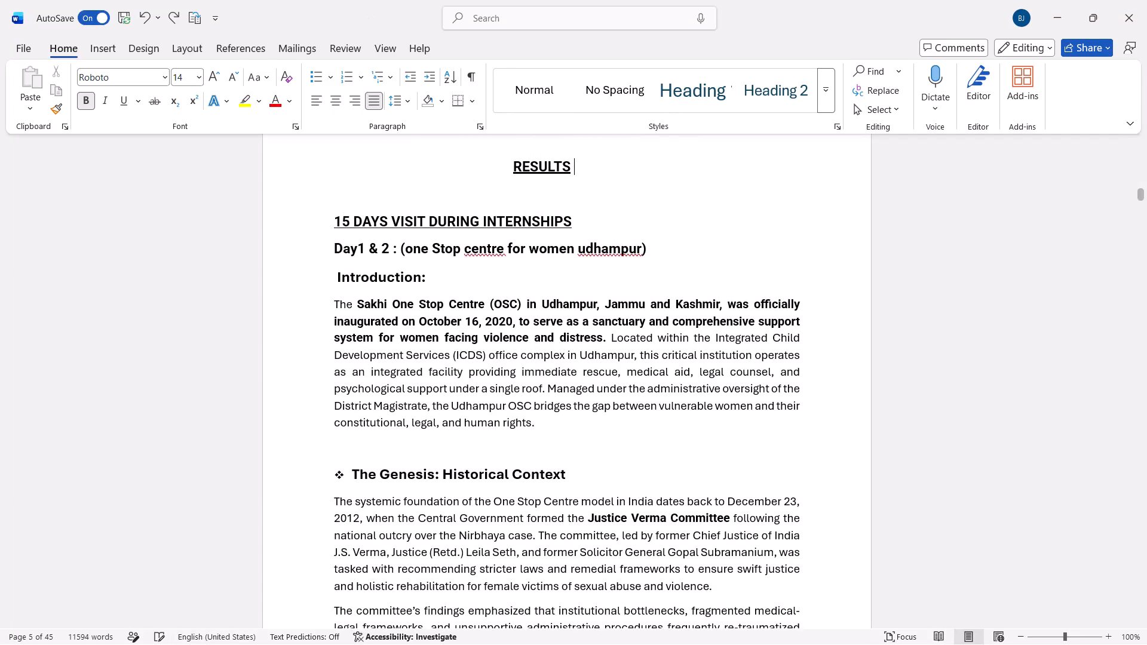
Examine the flow diagram on page 6 that runs from Justice Verma Committee (2012) to Udhampur OSC Operations & Growth.
{"action": "scroll", "coordinate": [592, 167], "scroll_direction": "down", "scroll_amount": 1}
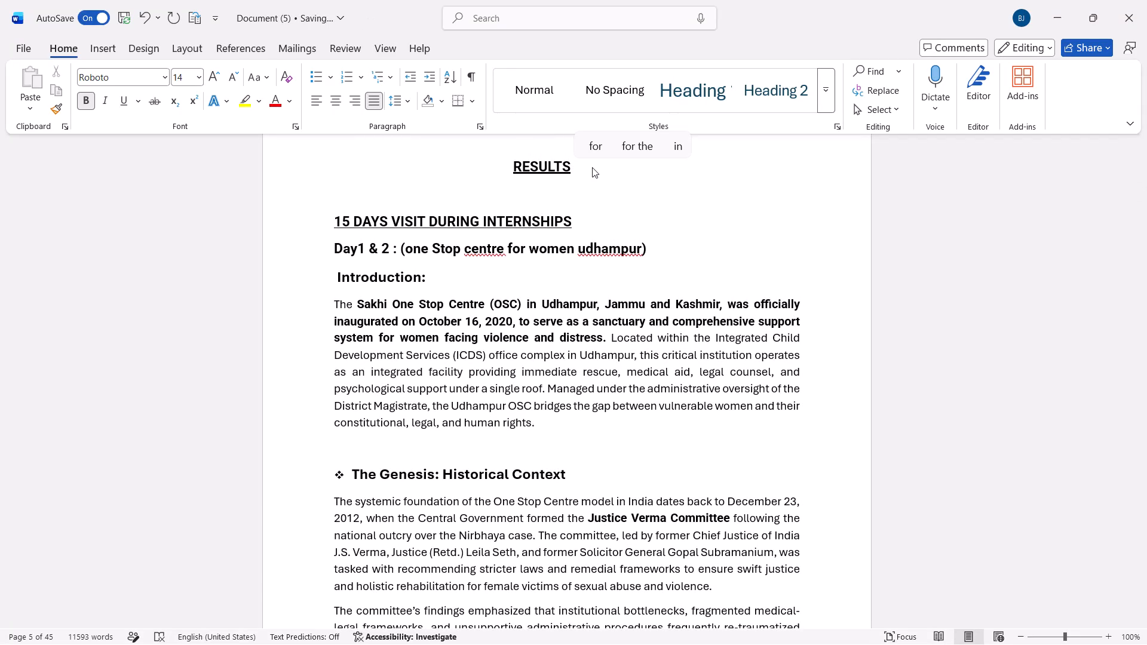
{"action": "scroll", "coordinate": [592, 167], "scroll_direction": "down", "scroll_amount": 3}
{"action": "scroll", "coordinate": [619, 266], "scroll_direction": "down", "scroll_amount": 7}
{"action": "scroll", "coordinate": [619, 266], "scroll_direction": "up", "scroll_amount": 2}
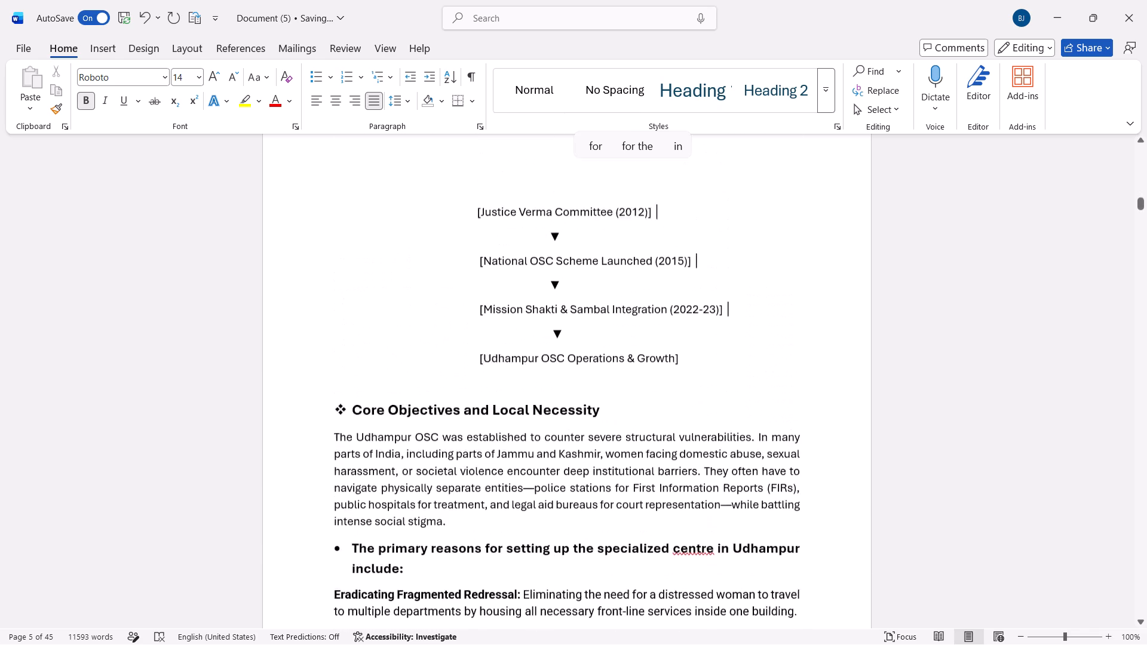
{"action": "scroll", "coordinate": [619, 266], "scroll_direction": "up", "scroll_amount": 1}
{"action": "left_click", "coordinate": [568, 324]}
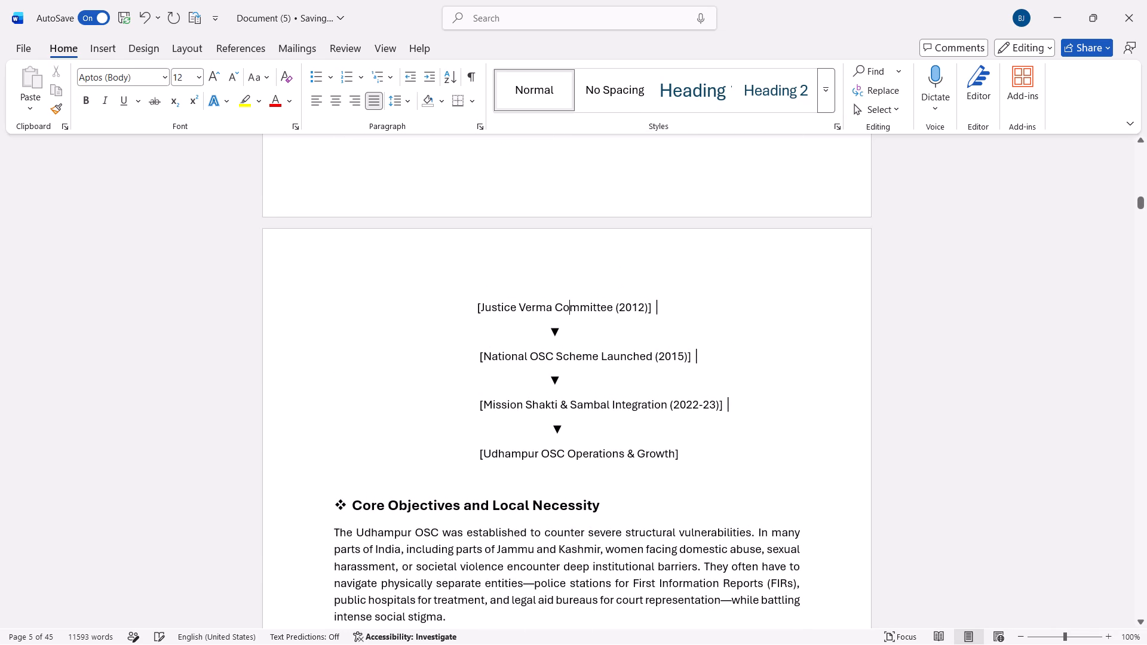
{"action": "left_click", "coordinate": [555, 321]}
{"action": "left_click", "coordinate": [561, 333]}
{"action": "double_click", "coordinate": [550, 322]}
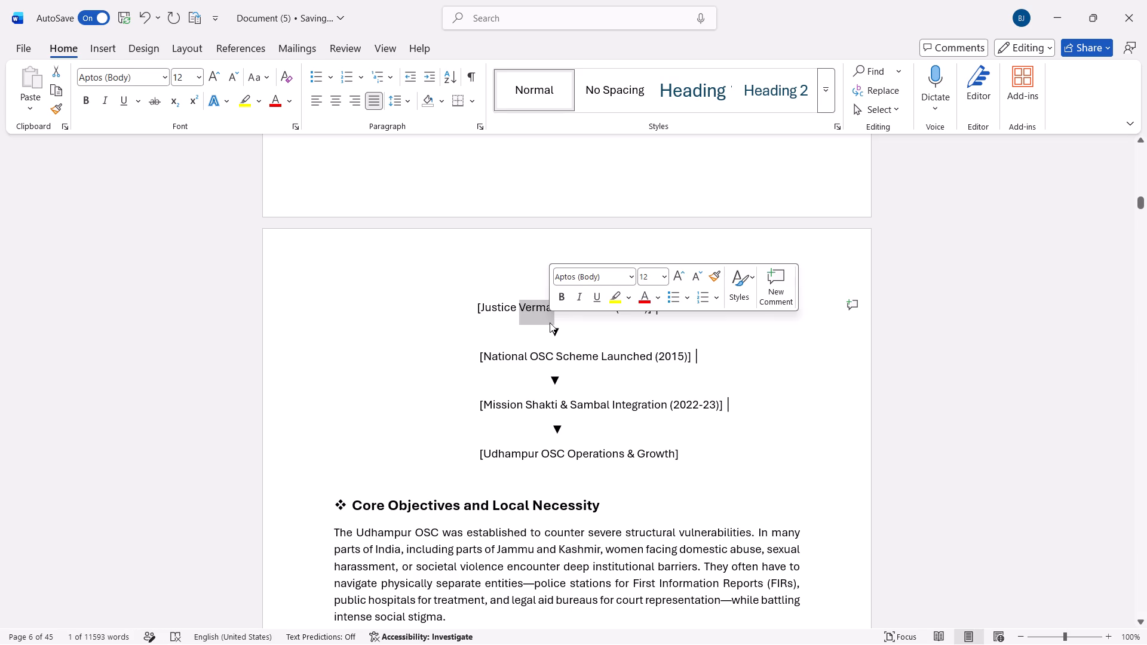
{"action": "left_click", "coordinate": [581, 325]}
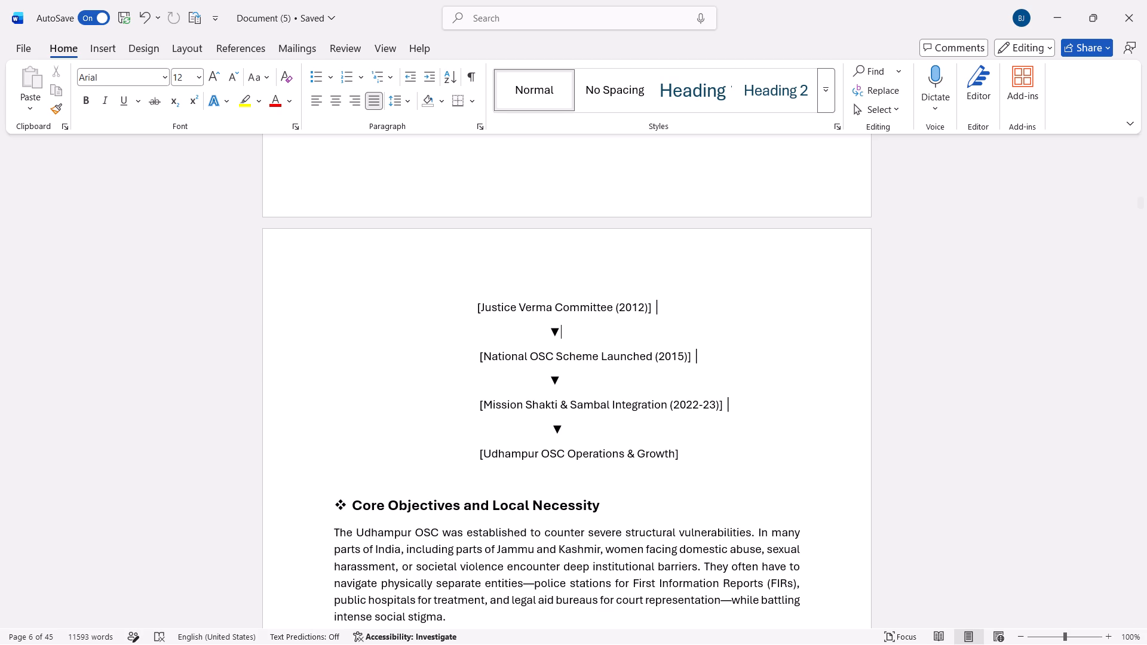
Review the headings and layout of the day-by-day visit sections that follow the RESULTS heading.
{"action": "scroll", "coordinate": [581, 325], "scroll_direction": "up", "scroll_amount": 4}
{"action": "scroll", "coordinate": [581, 325], "scroll_direction": "down", "scroll_amount": 1}
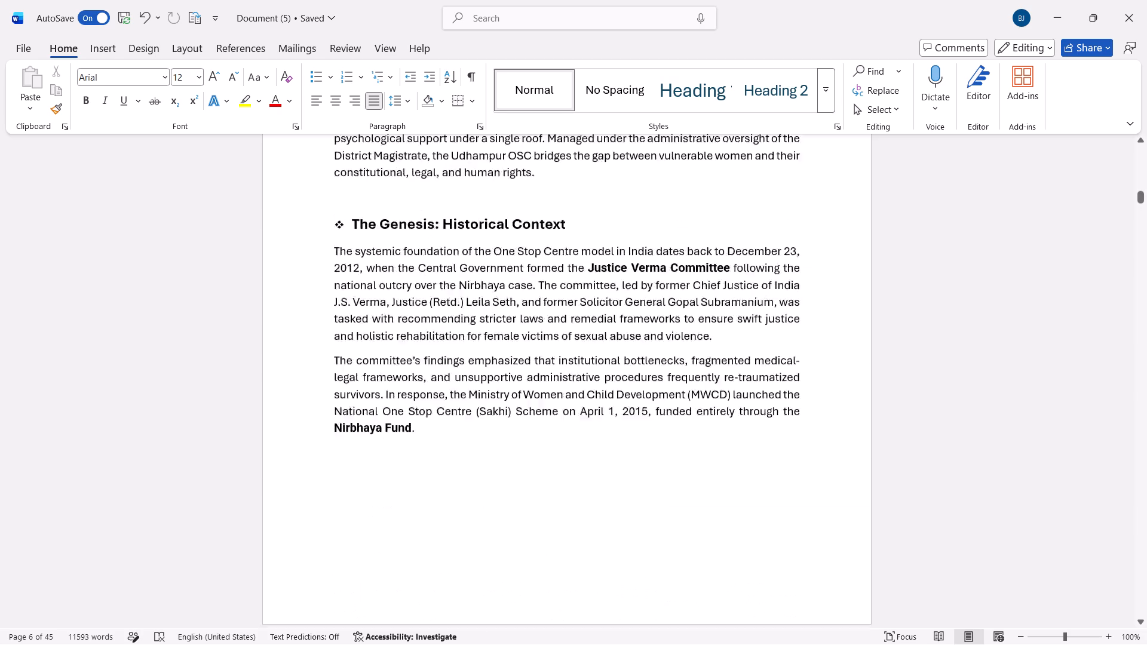
{"action": "scroll", "coordinate": [581, 325], "scroll_direction": "down", "scroll_amount": 2}
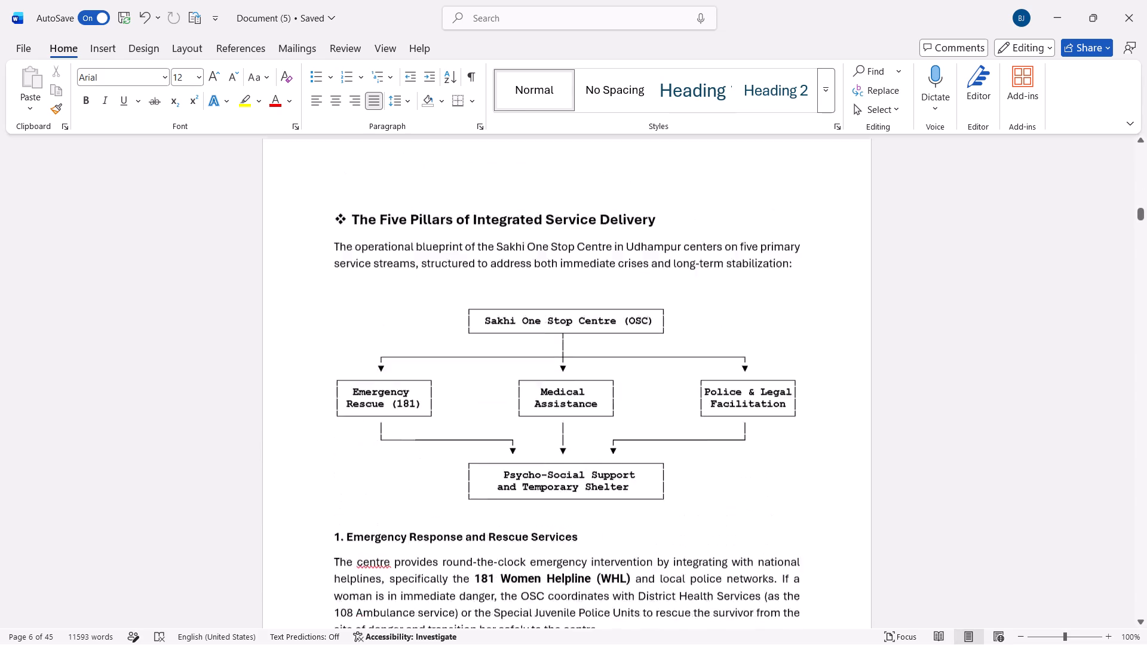
{"action": "scroll", "coordinate": [581, 325], "scroll_direction": "down", "scroll_amount": 8}
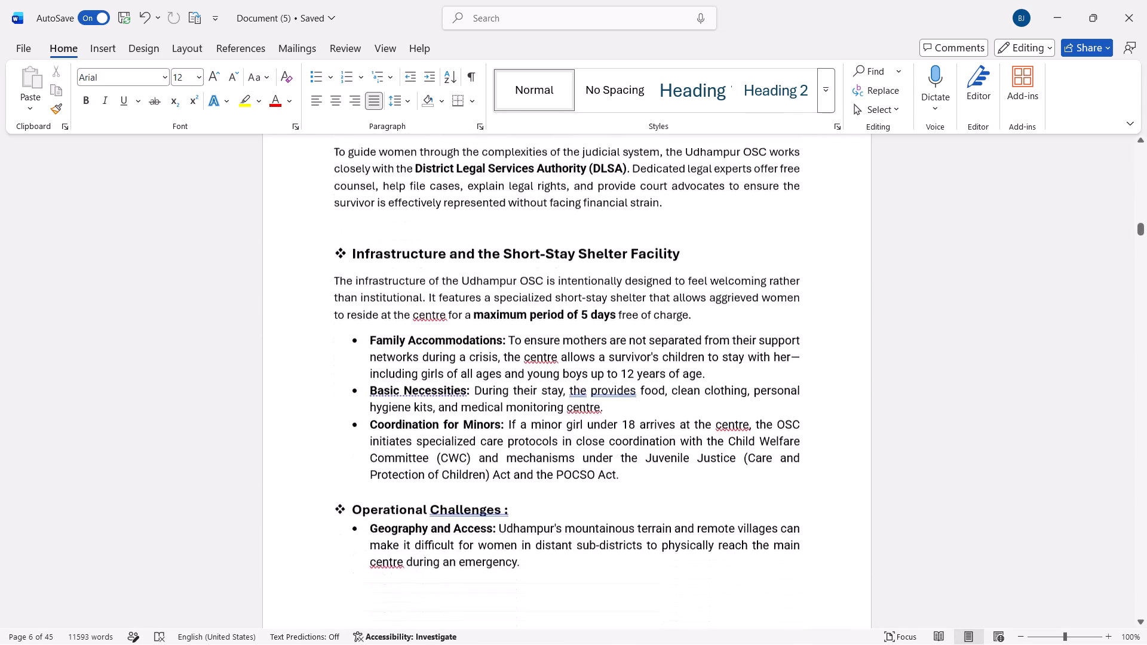
{"action": "scroll", "coordinate": [581, 325], "scroll_direction": "down", "scroll_amount": 4}
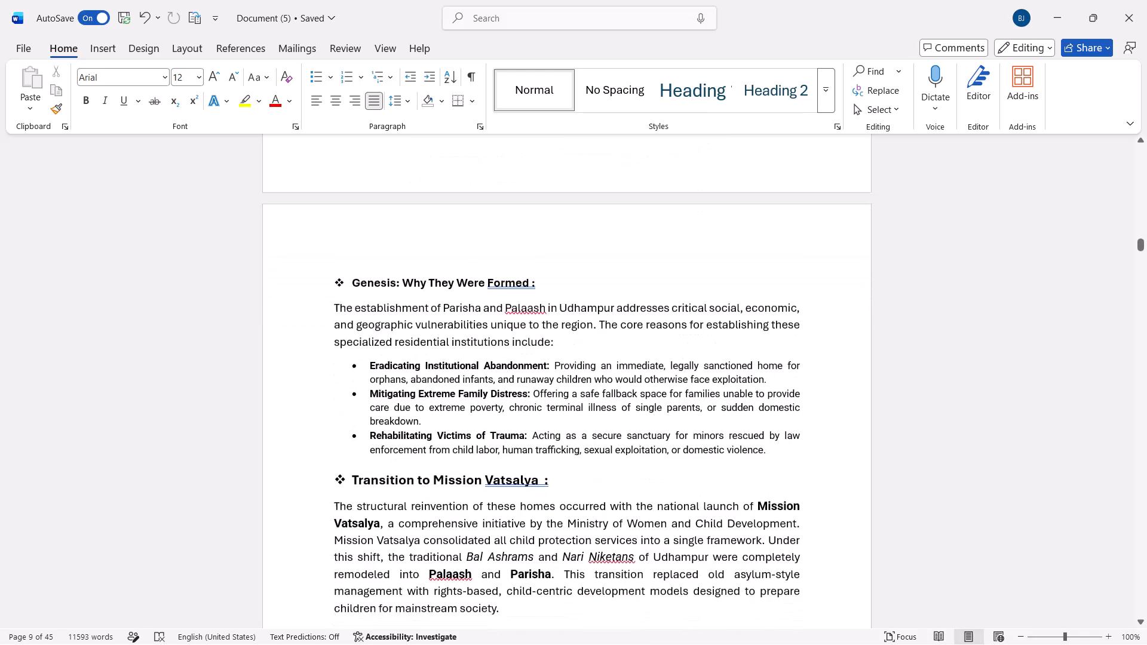
{"action": "scroll", "coordinate": [581, 325], "scroll_direction": "down", "scroll_amount": 6}
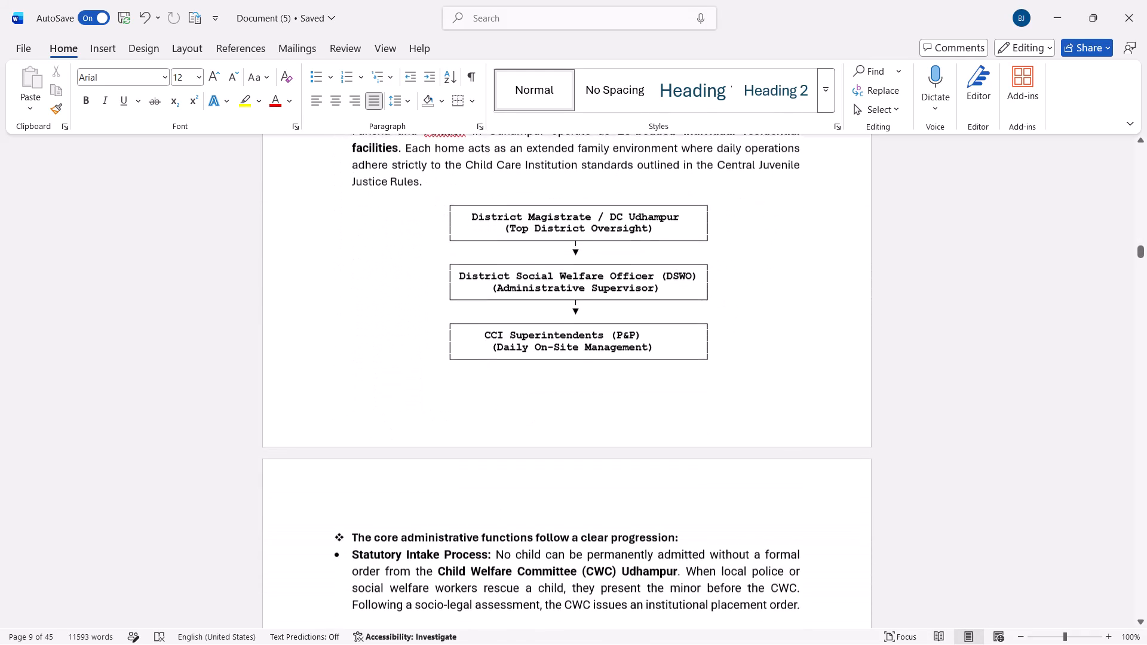
{"action": "scroll", "coordinate": [581, 325], "scroll_direction": "down", "scroll_amount": 5}
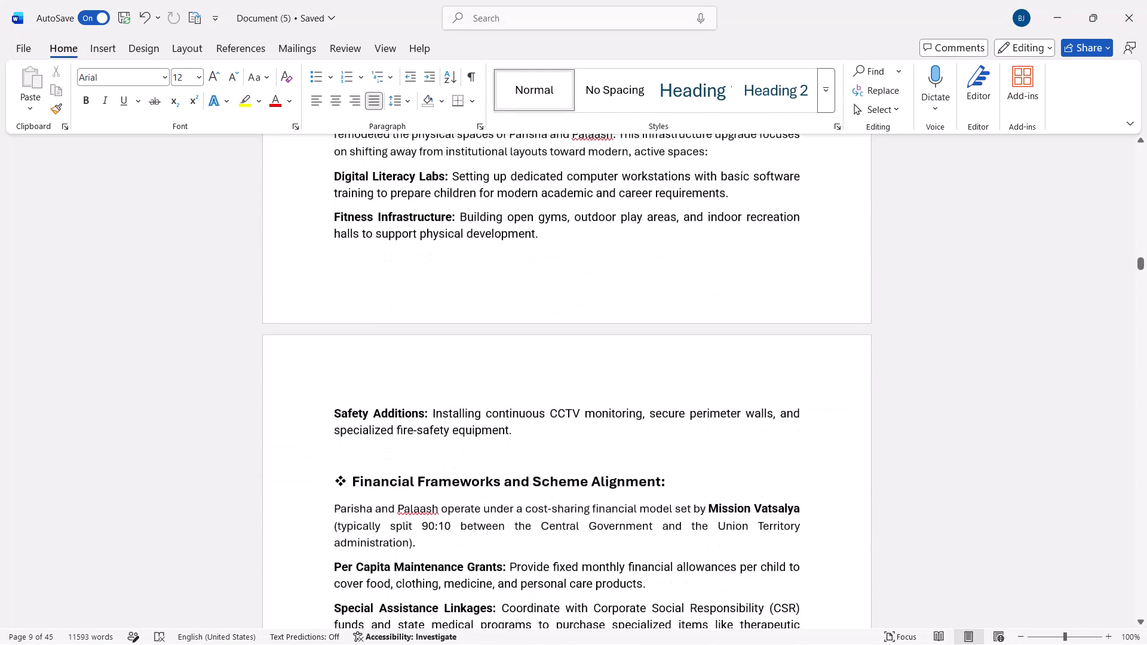
{"action": "scroll", "coordinate": [581, 325], "scroll_direction": "down", "scroll_amount": 8}
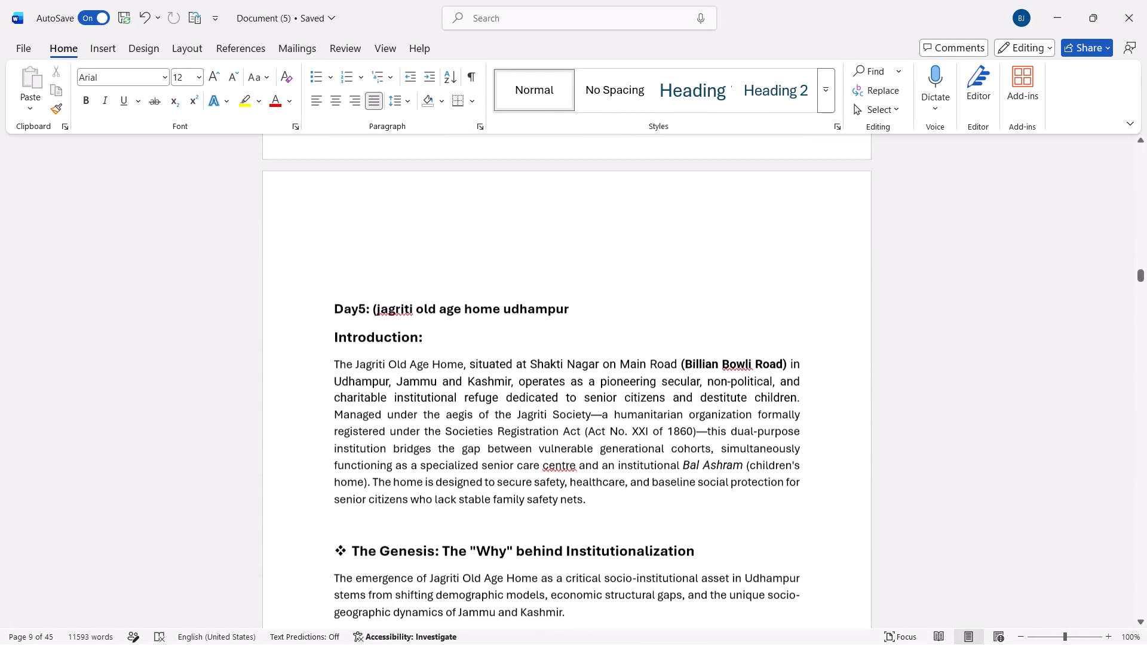
{"action": "scroll", "coordinate": [581, 325], "scroll_direction": "down", "scroll_amount": 7}
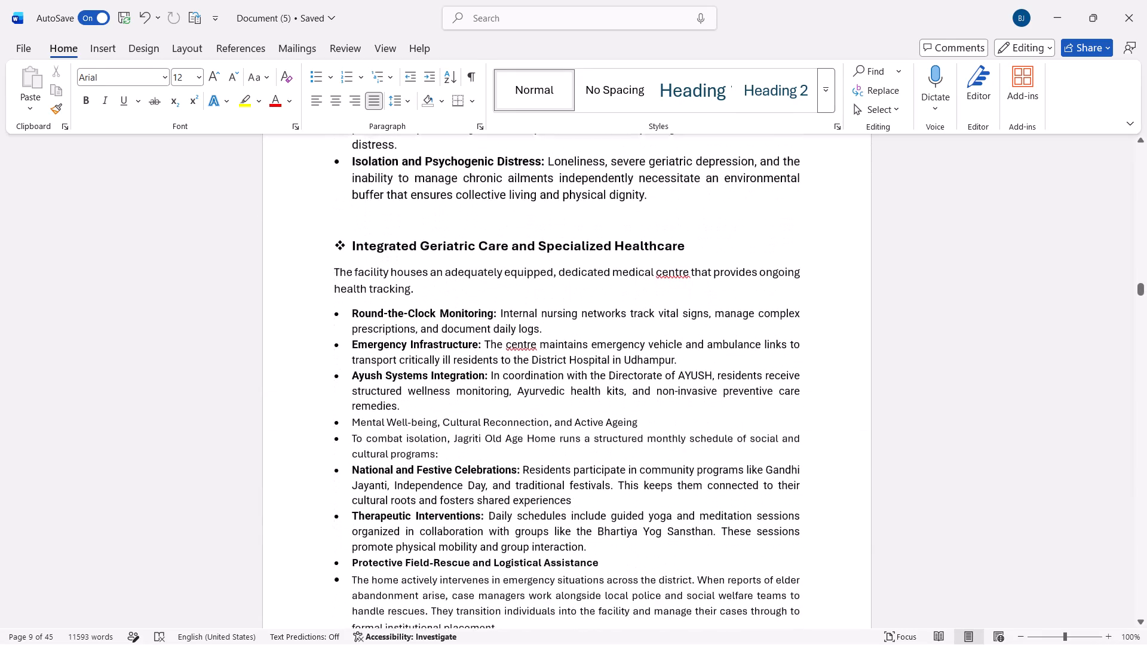
{"action": "scroll", "coordinate": [581, 325], "scroll_direction": "down", "scroll_amount": 1}
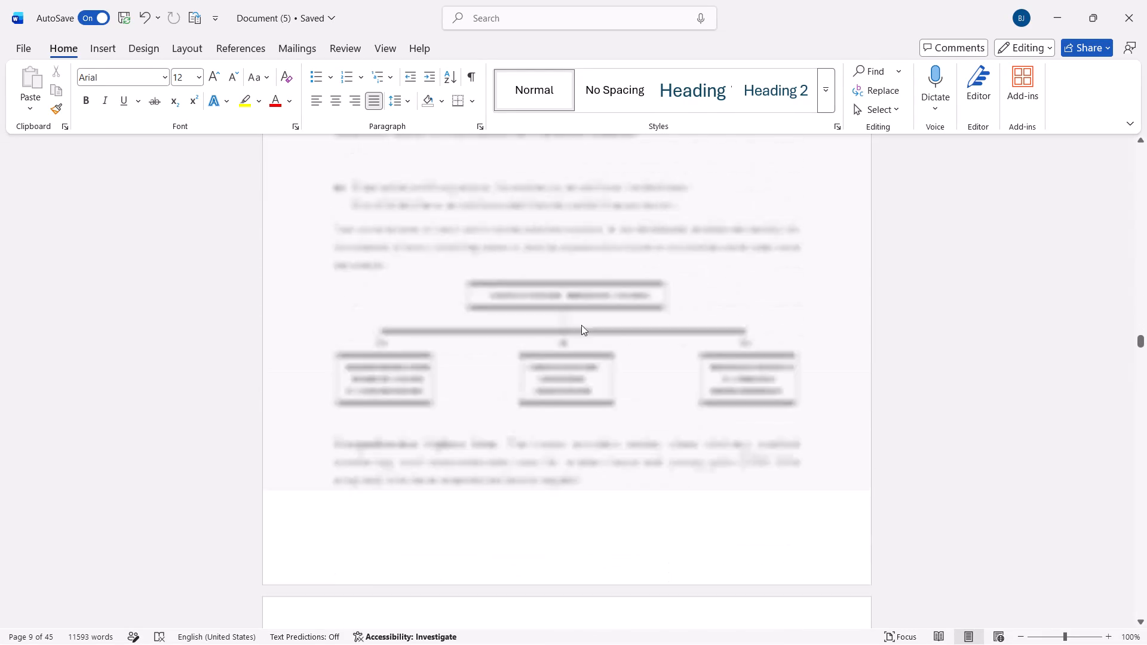
{"action": "scroll", "coordinate": [581, 325], "scroll_direction": "down", "scroll_amount": 1}
{"action": "scroll", "coordinate": [581, 325], "scroll_direction": "up", "scroll_amount": 20}
{"action": "scroll", "coordinate": [581, 325], "scroll_direction": "up", "scroll_amount": 12}
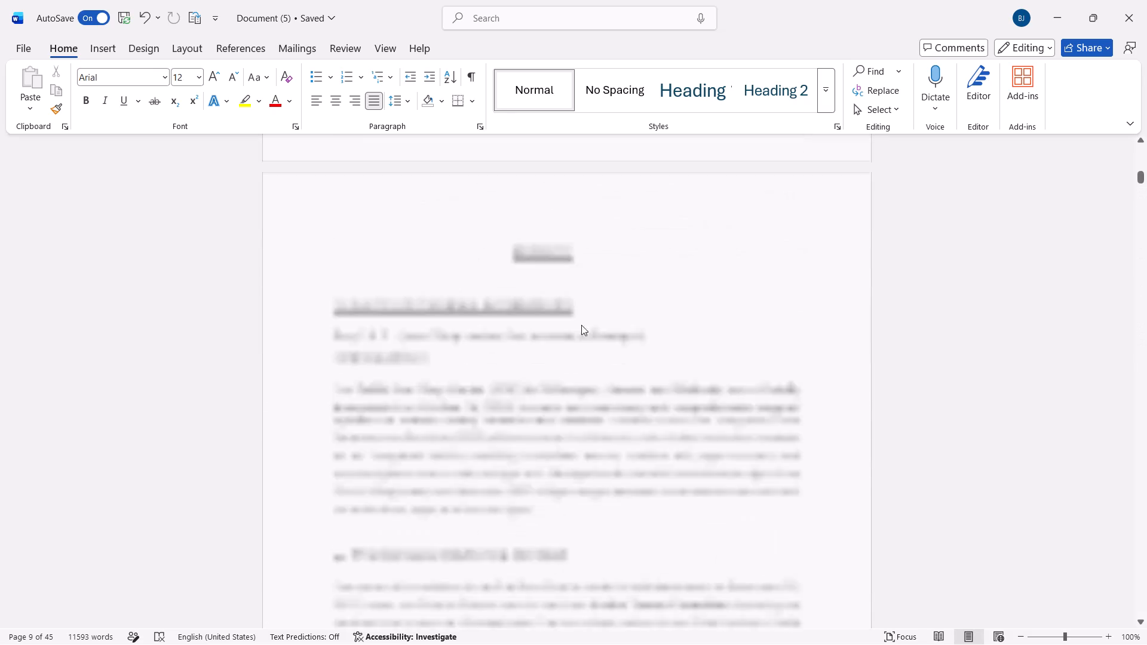
{"action": "scroll", "coordinate": [581, 325], "scroll_direction": "up", "scroll_amount": 16}
{"action": "scroll", "coordinate": [581, 325], "scroll_direction": "down", "scroll_amount": 6}
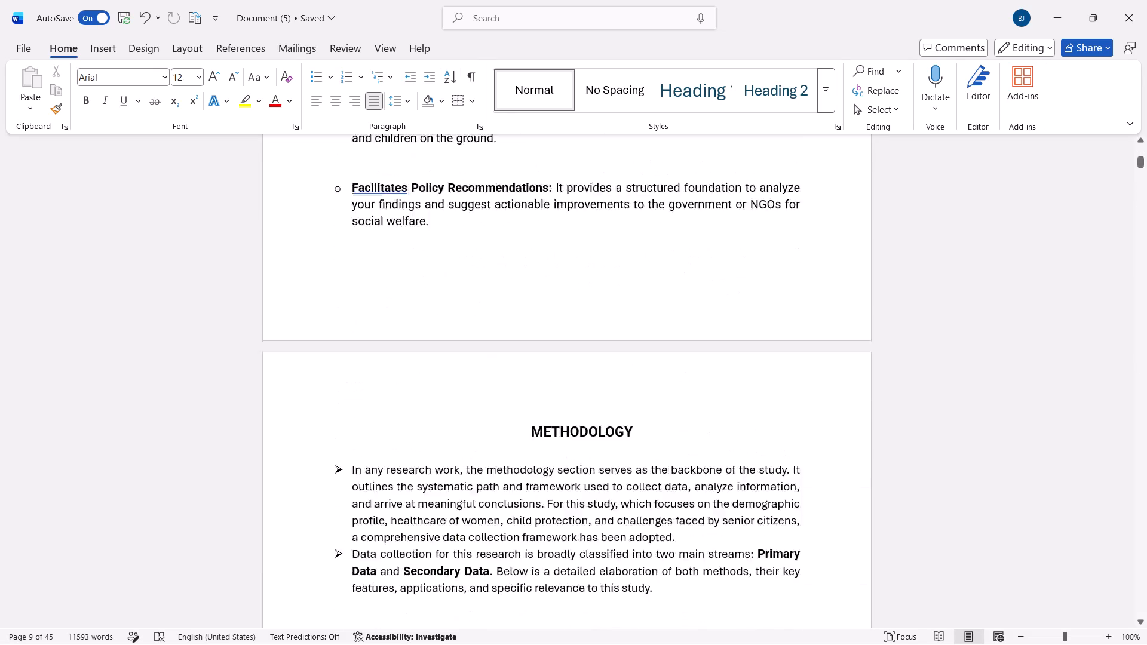
Review the layout from the METHODOLOGY page through the RESULTS heading to the Justice Verma Committee flow diagram.
{"action": "scroll", "coordinate": [581, 325], "scroll_direction": "down", "scroll_amount": 15}
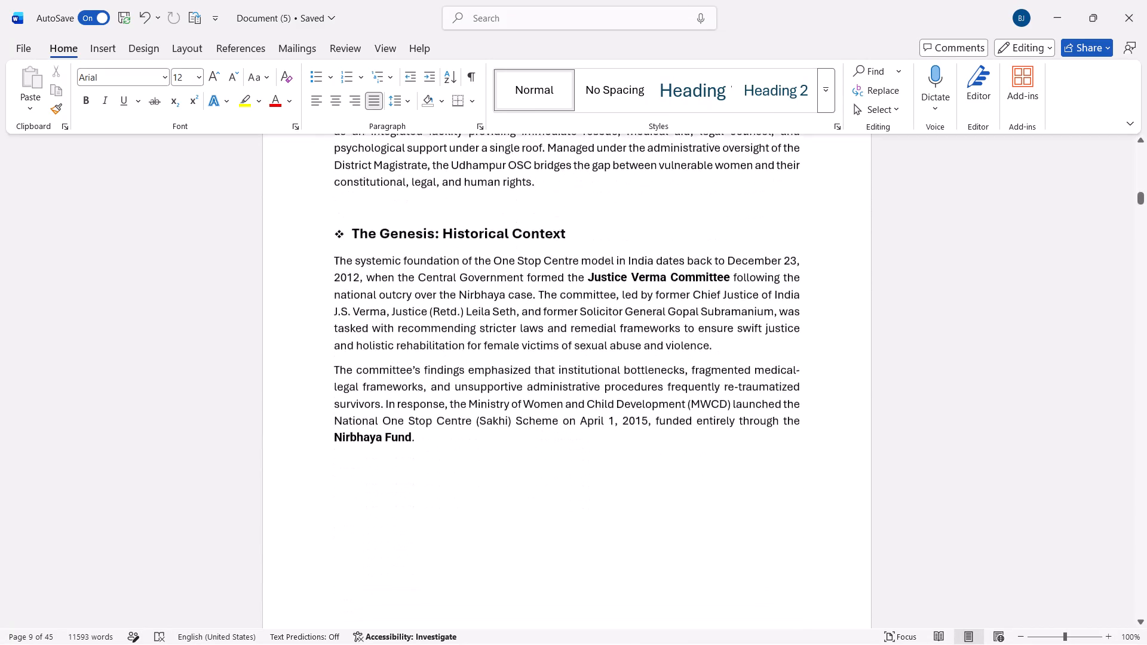
{"action": "scroll", "coordinate": [581, 325], "scroll_direction": "down", "scroll_amount": 4}
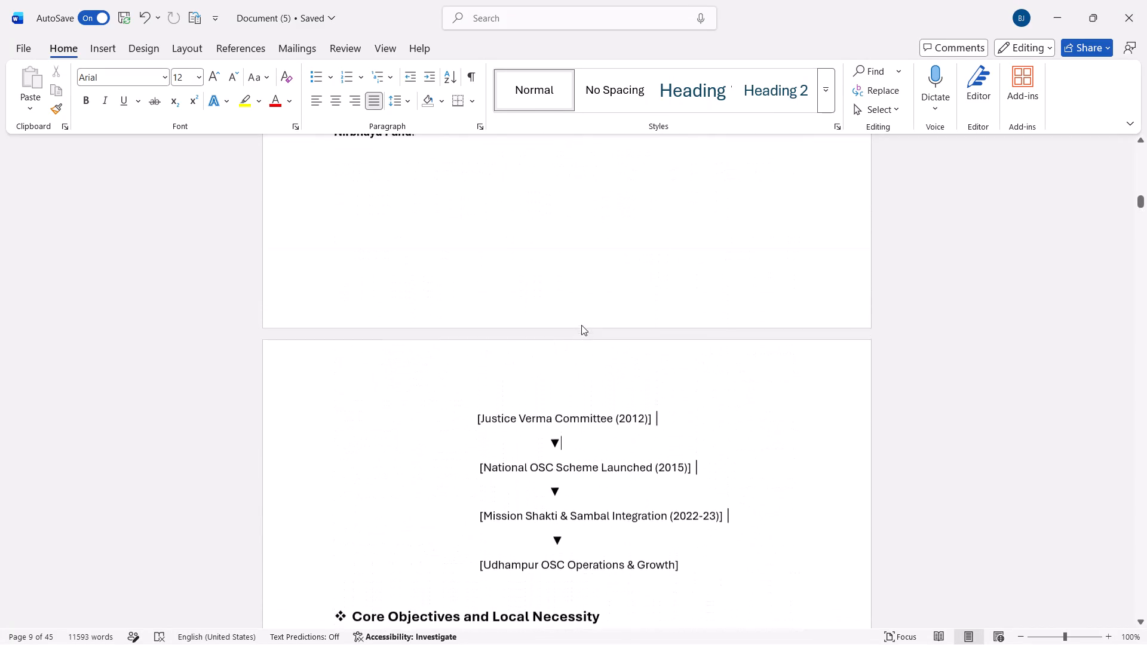
{"action": "scroll", "coordinate": [581, 325], "scroll_direction": "down", "scroll_amount": 4}
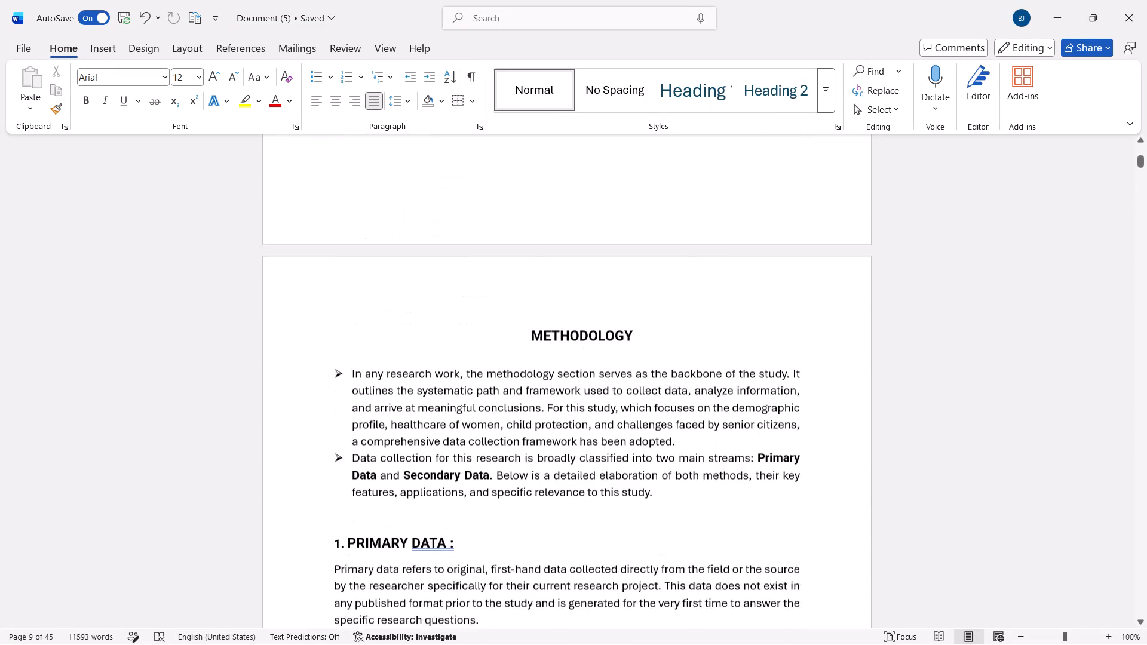
{"action": "scroll", "coordinate": [581, 325], "scroll_direction": "down", "scroll_amount": 10}
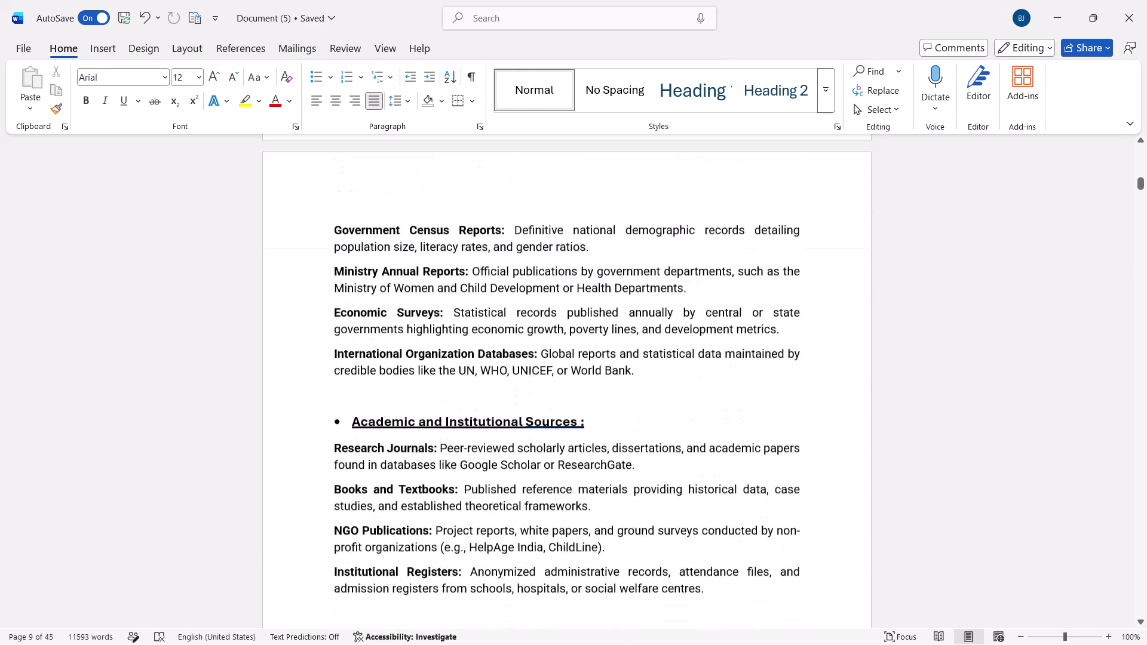
{"action": "scroll", "coordinate": [581, 325], "scroll_direction": "down", "scroll_amount": 6}
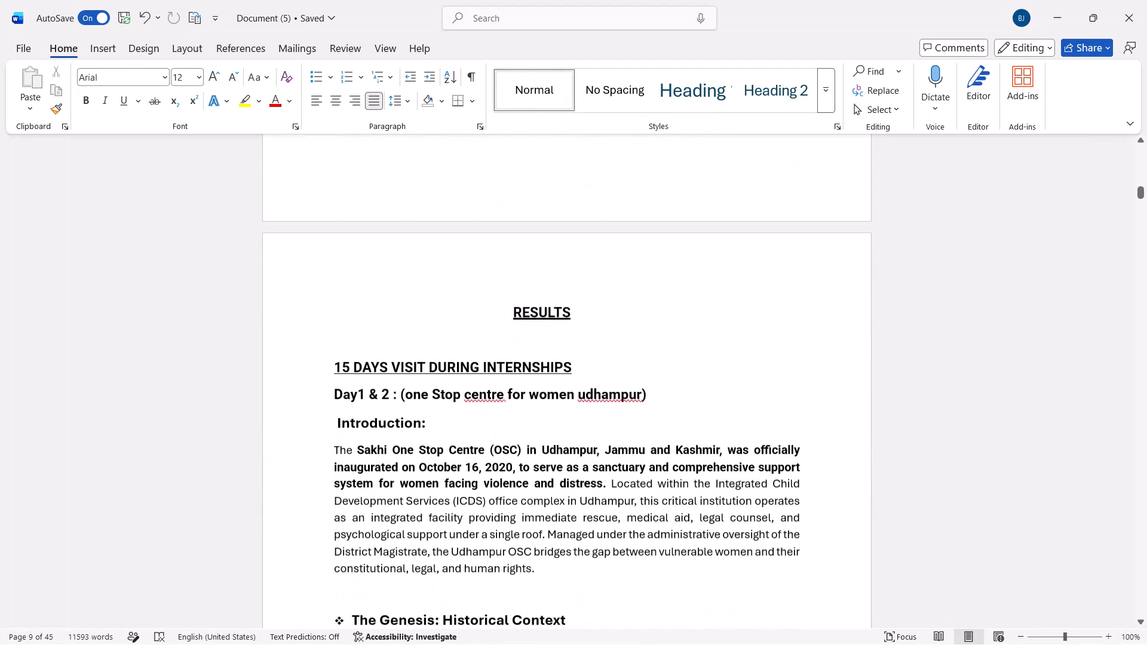
{"action": "scroll", "coordinate": [581, 325], "scroll_direction": "down", "scroll_amount": 6}
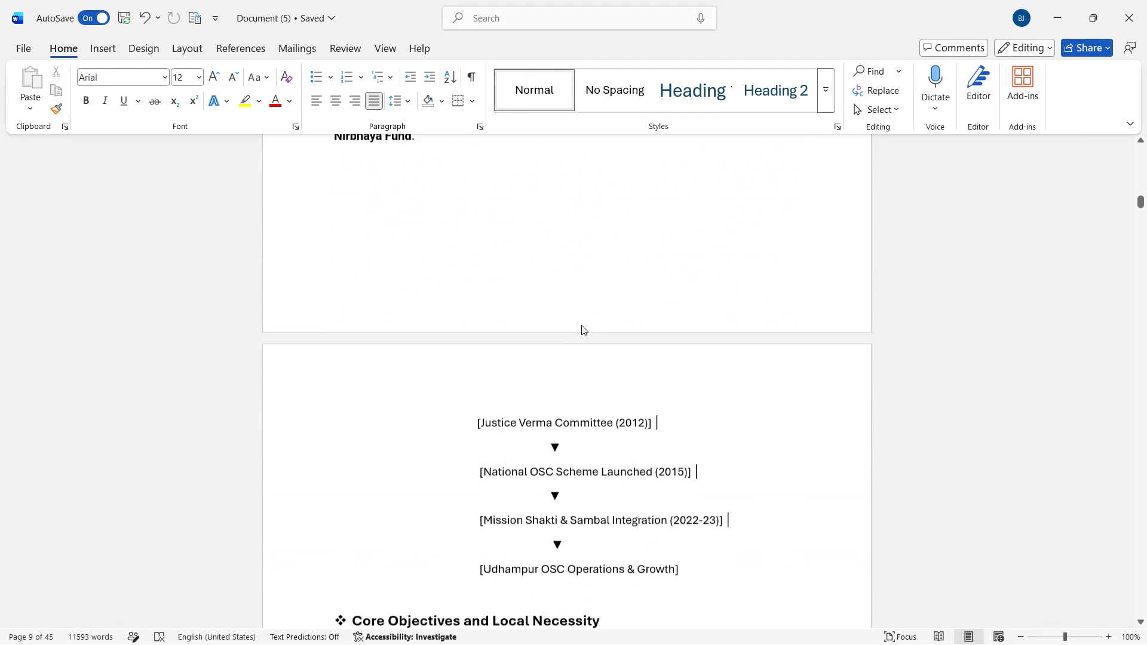
Examine the One Stop Centre service sections and diagrams through to the Day 5 Jagriti old age home section.
{"action": "scroll", "coordinate": [581, 325], "scroll_direction": "down", "scroll_amount": 7}
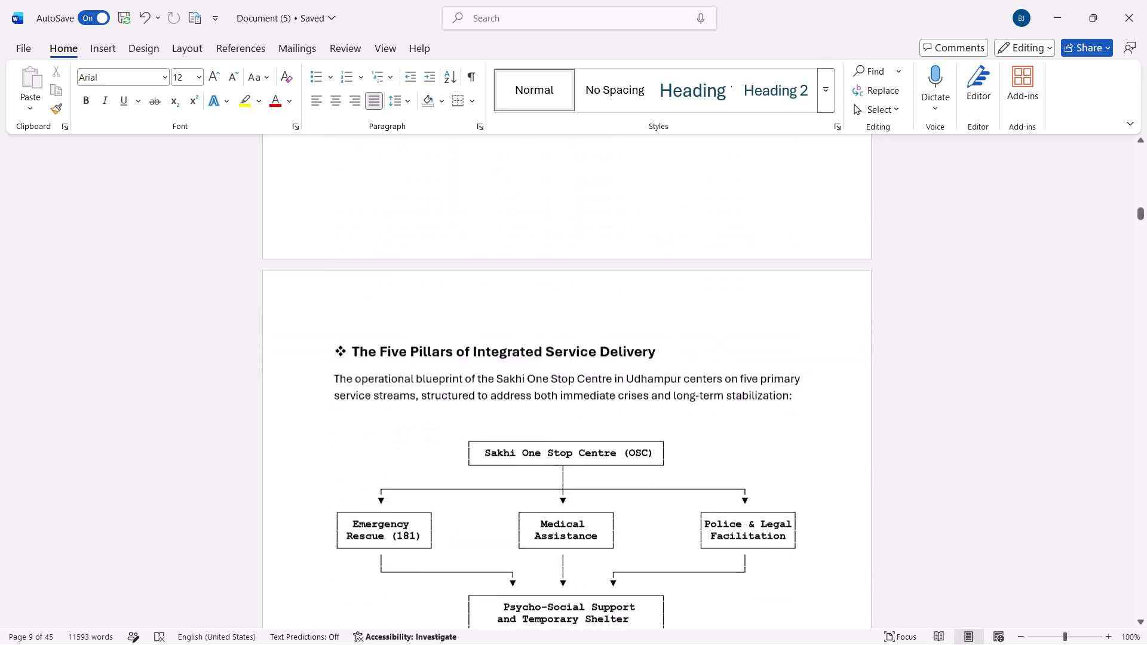
{"action": "scroll", "coordinate": [581, 325], "scroll_direction": "down", "scroll_amount": 1}
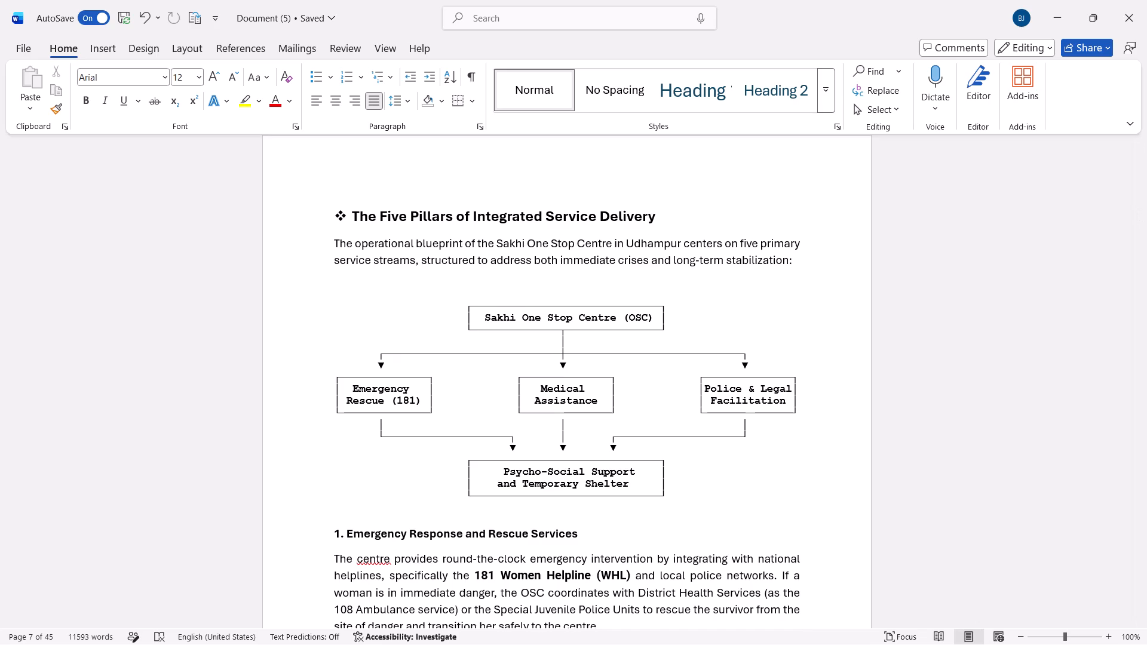
{"action": "scroll", "coordinate": [581, 325], "scroll_direction": "down", "scroll_amount": 7}
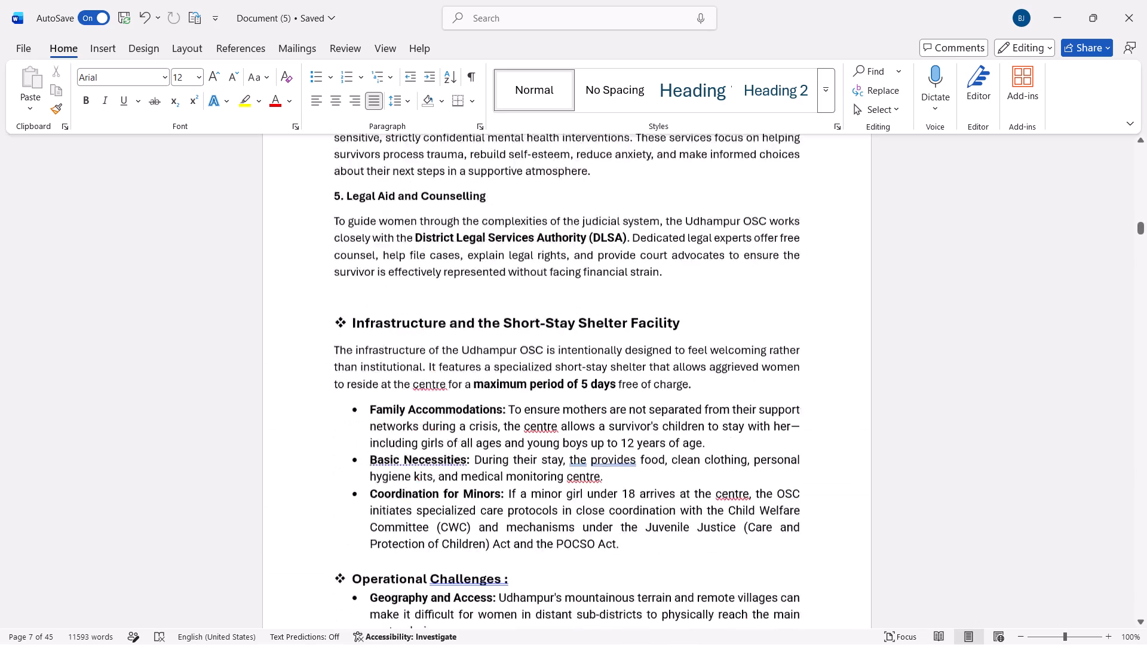
{"action": "scroll", "coordinate": [581, 325], "scroll_direction": "down", "scroll_amount": 12}
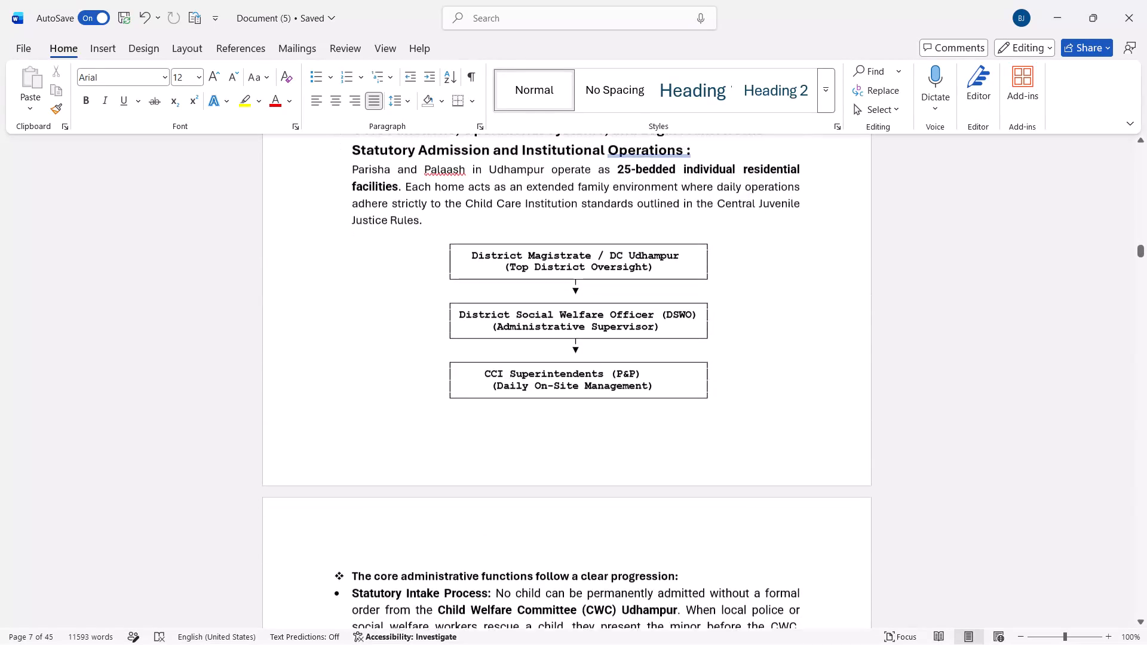
{"action": "scroll", "coordinate": [581, 325], "scroll_direction": "down", "scroll_amount": 6}
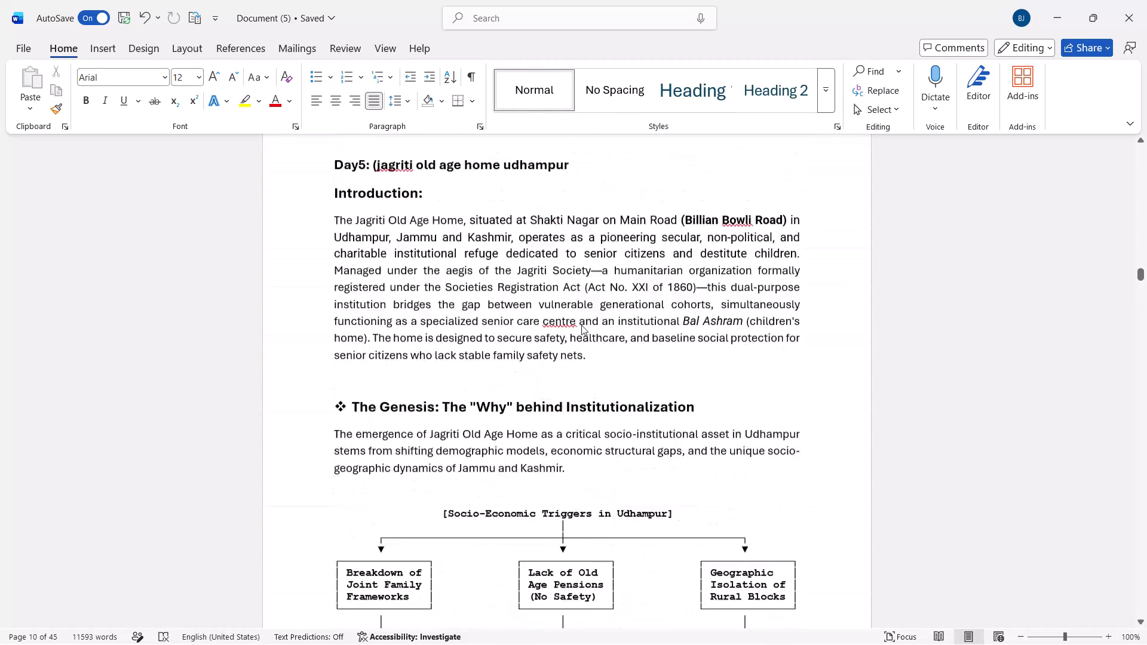
{"action": "scroll", "coordinate": [581, 325], "scroll_direction": "down", "scroll_amount": 6}
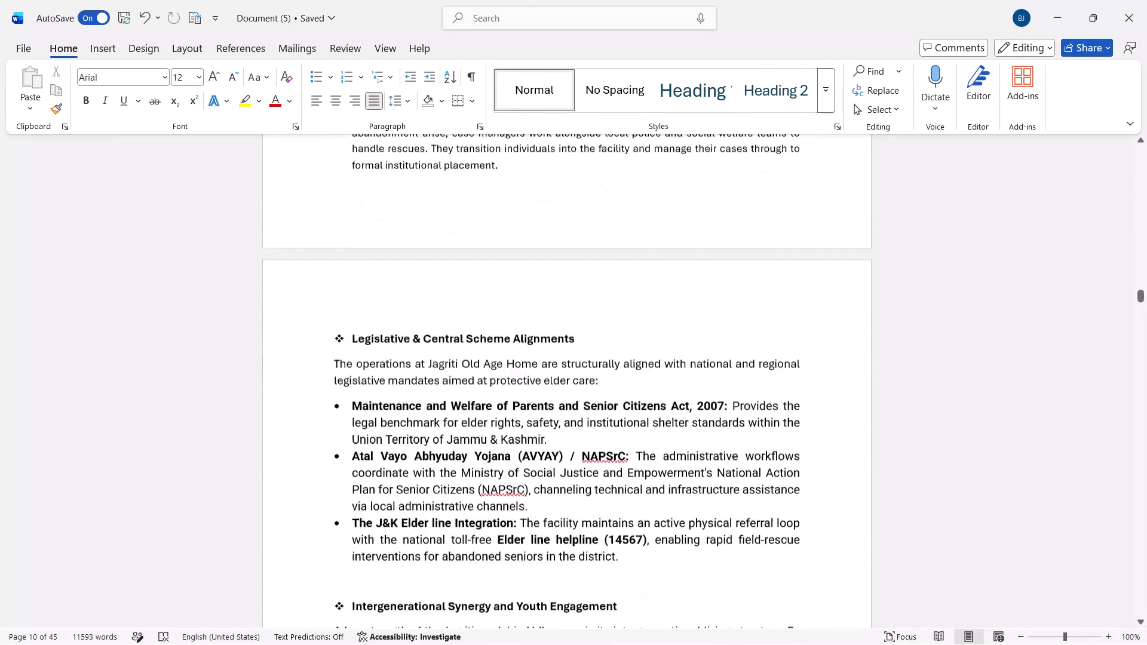
Review the headings, diagrams and page layout from the Day 6 welfare trust section through Day 10 to the Tehsil-level welfare office section.
{"action": "scroll", "coordinate": [581, 325], "scroll_direction": "down", "scroll_amount": 10}
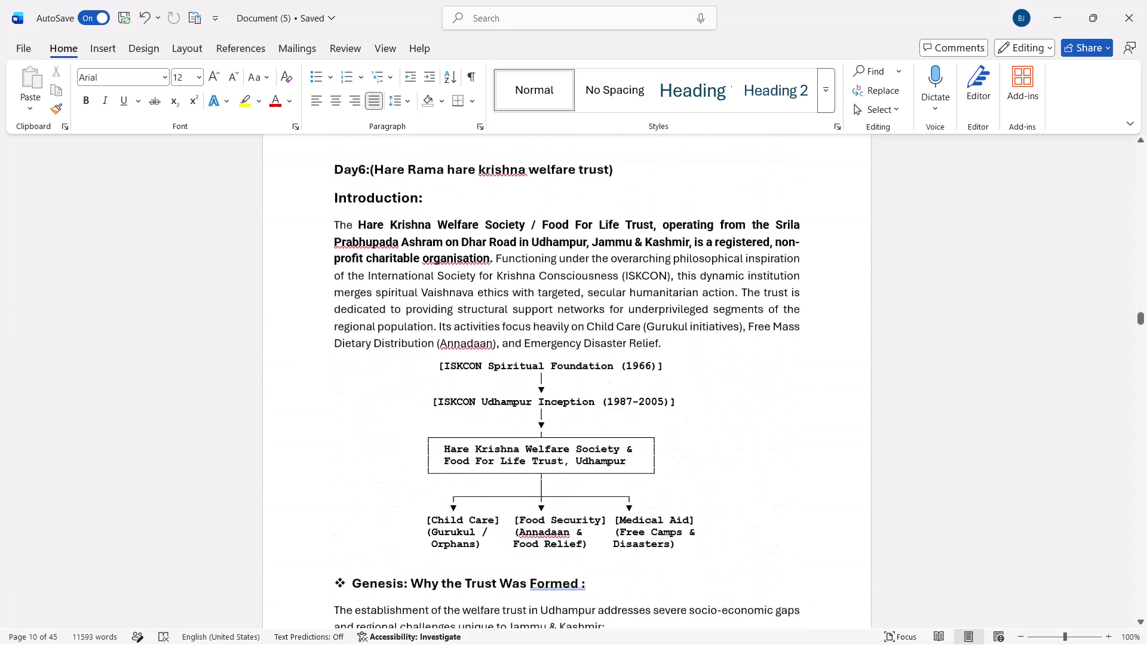
{"action": "scroll", "coordinate": [581, 325], "scroll_direction": "down", "scroll_amount": 12}
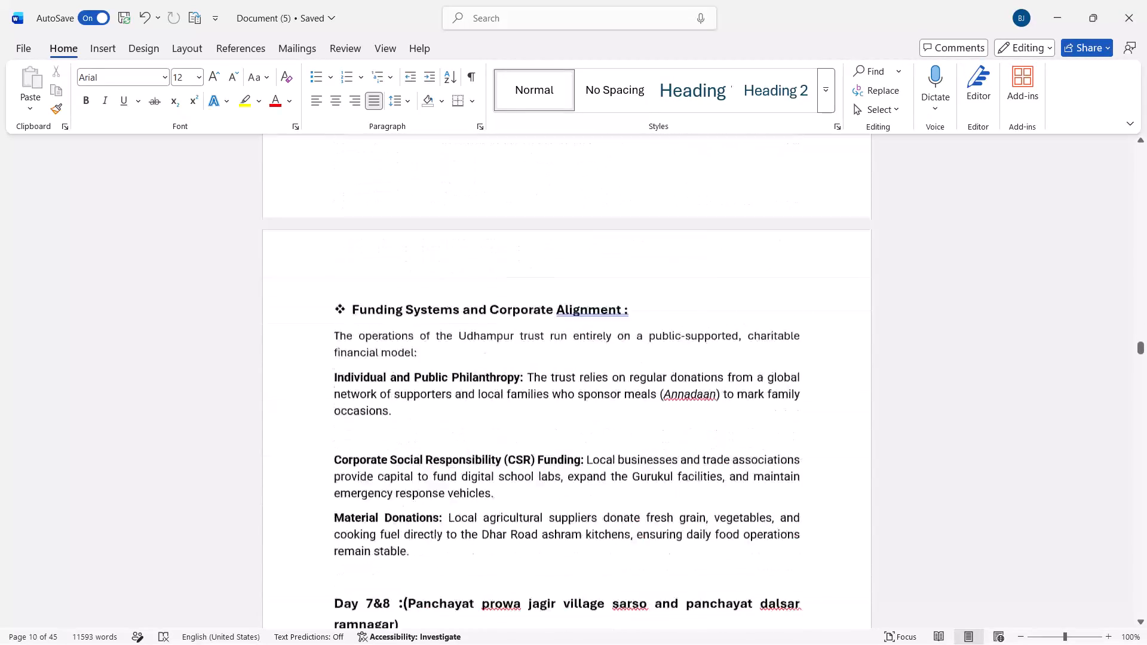
{"action": "scroll", "coordinate": [581, 325], "scroll_direction": "down", "scroll_amount": 2}
{"action": "scroll", "coordinate": [581, 325], "scroll_direction": "up", "scroll_amount": 5}
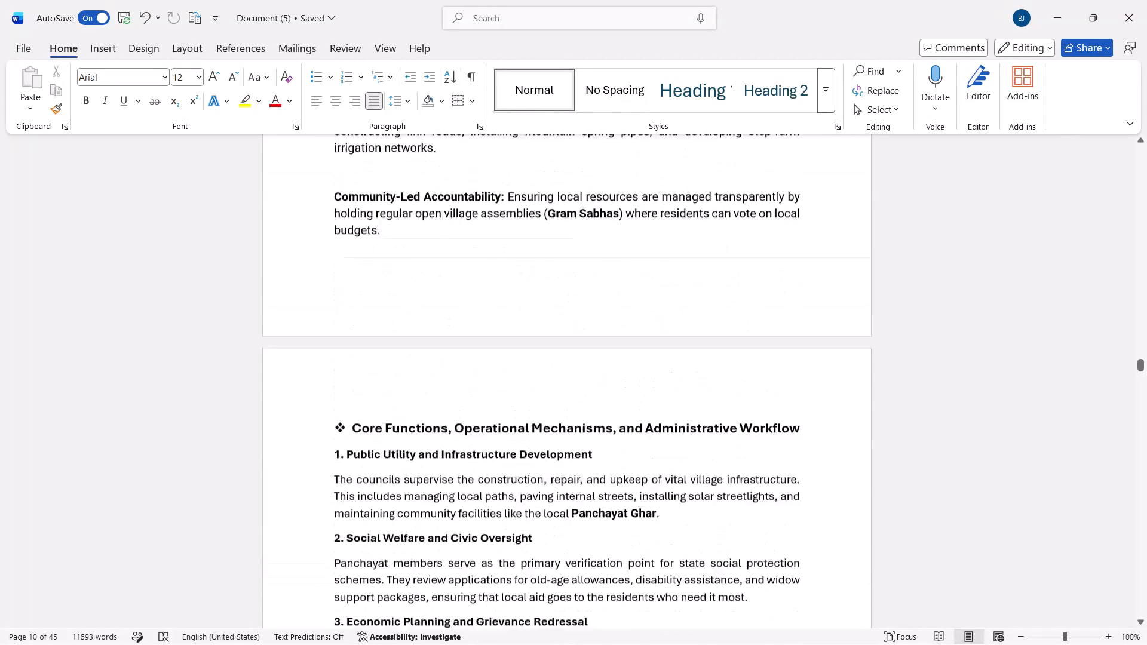
{"action": "scroll", "coordinate": [581, 325], "scroll_direction": "up", "scroll_amount": 1}
{"action": "scroll", "coordinate": [581, 325], "scroll_direction": "down", "scroll_amount": 5}
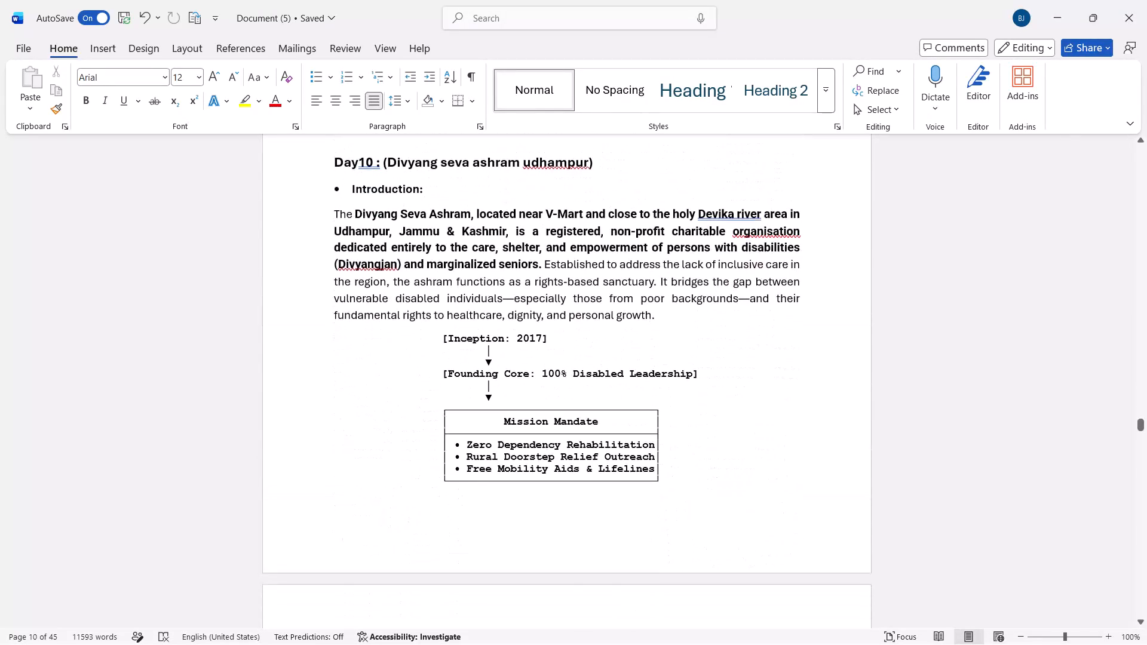
{"action": "scroll", "coordinate": [581, 325], "scroll_direction": "down", "scroll_amount": 18}
{"action": "scroll", "coordinate": [581, 325], "scroll_direction": "down", "scroll_amount": 5}
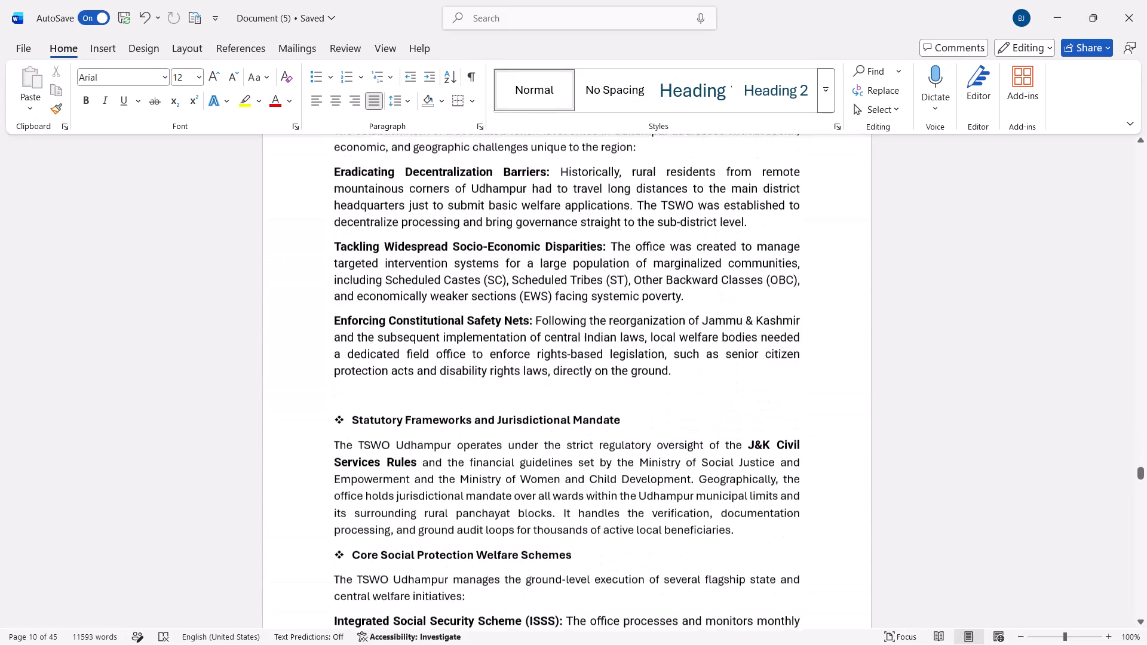
{"action": "scroll", "coordinate": [581, 325], "scroll_direction": "up", "scroll_amount": 4}
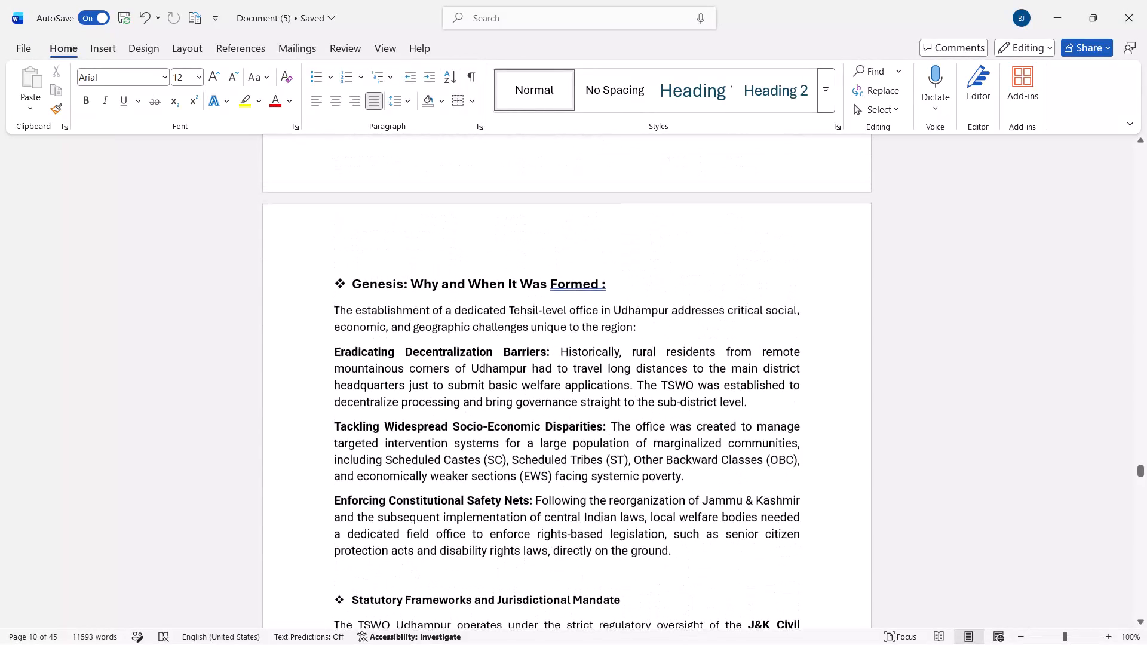
Look back through the visit sections and secondary data sources as far as the METHODOLOGY heading, checking the headings.
{"action": "scroll", "coordinate": [581, 325], "scroll_direction": "up", "scroll_amount": 20}
{"action": "scroll", "coordinate": [581, 325], "scroll_direction": "up", "scroll_amount": 1}
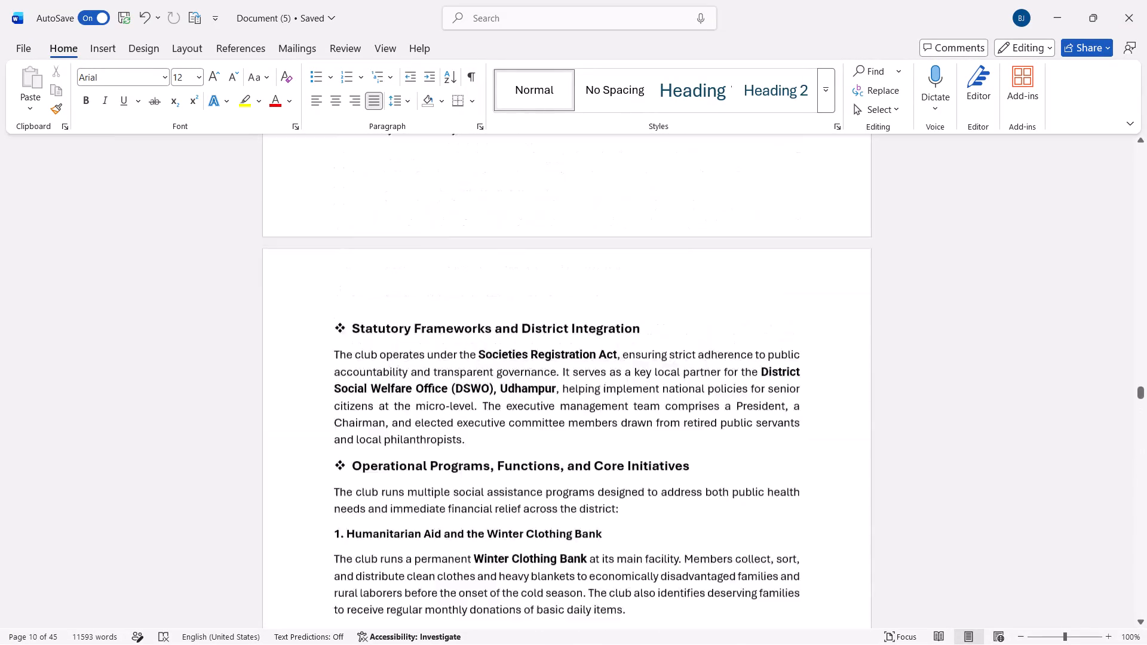
{"action": "scroll", "coordinate": [581, 325], "scroll_direction": "up", "scroll_amount": 15}
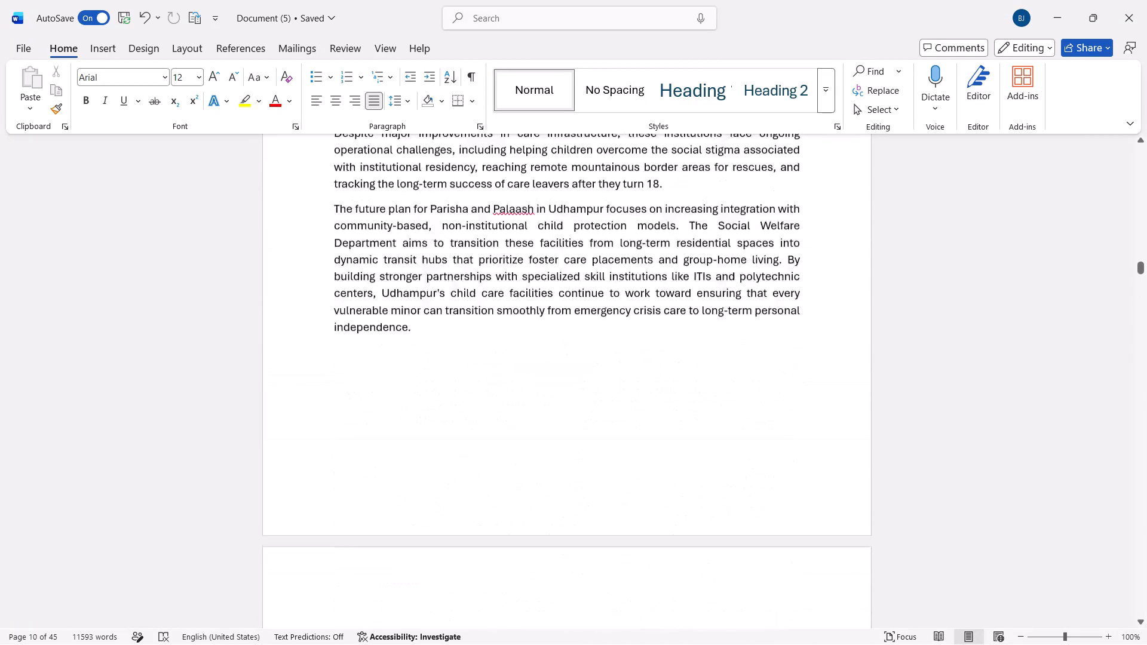
{"action": "scroll", "coordinate": [581, 325], "scroll_direction": "up", "scroll_amount": 11}
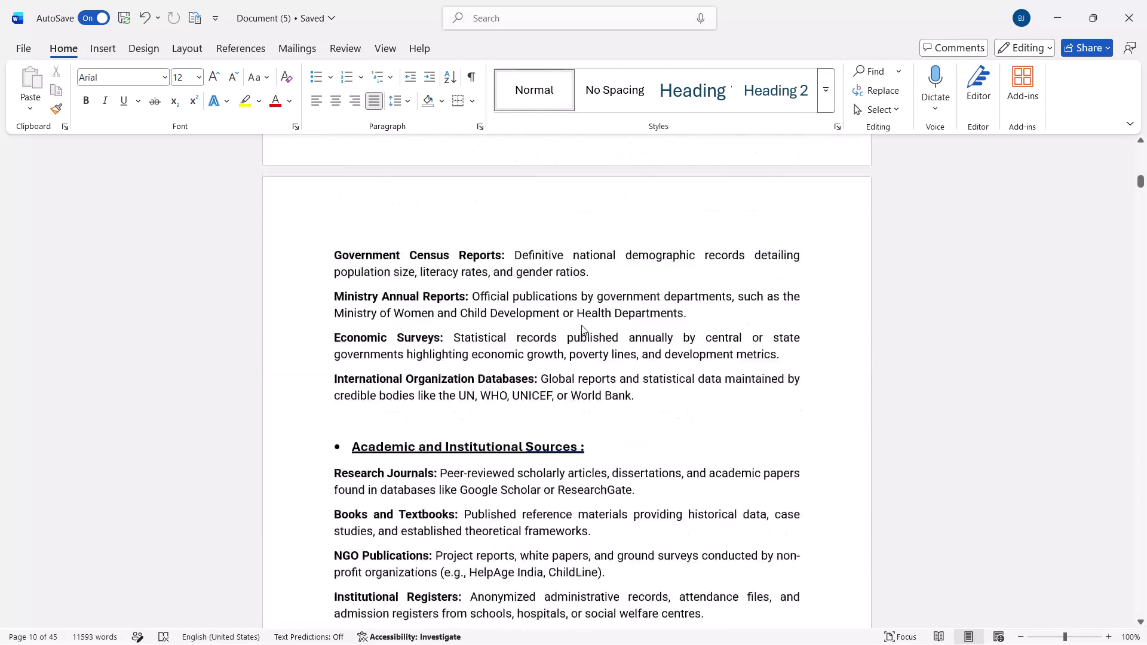
{"action": "scroll", "coordinate": [581, 325], "scroll_direction": "up", "scroll_amount": 14}
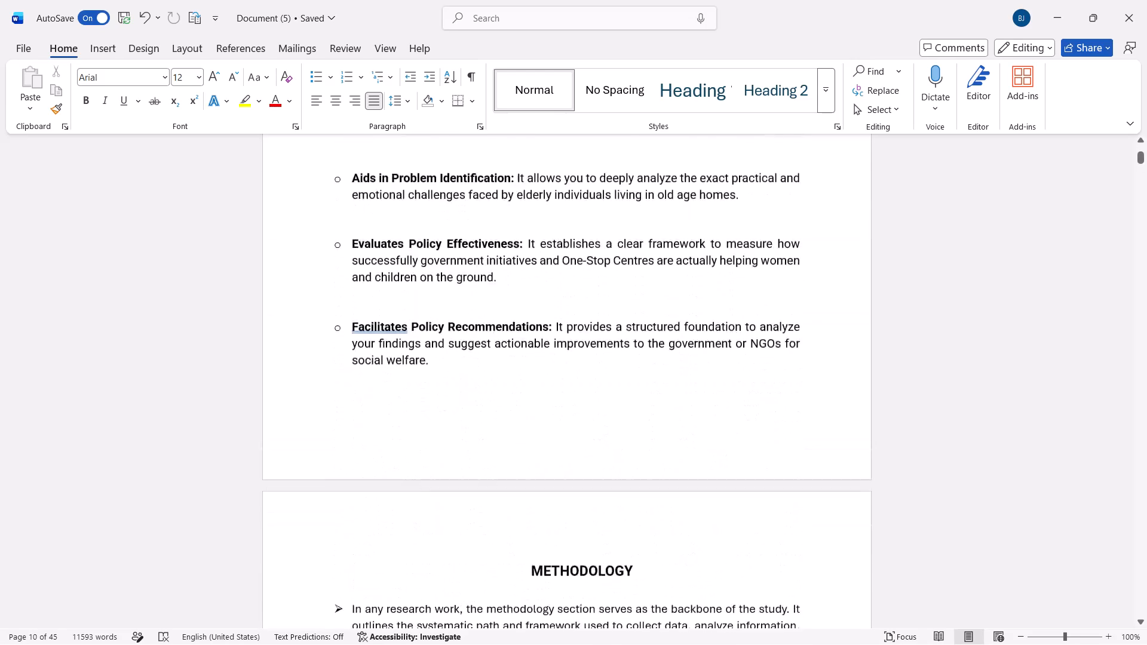
Review the headings and layout from the METHODOLOGY section through the Udhampur One Stop Centre sections to Future Outlook.
{"action": "scroll", "coordinate": [581, 325], "scroll_direction": "down", "scroll_amount": 10}
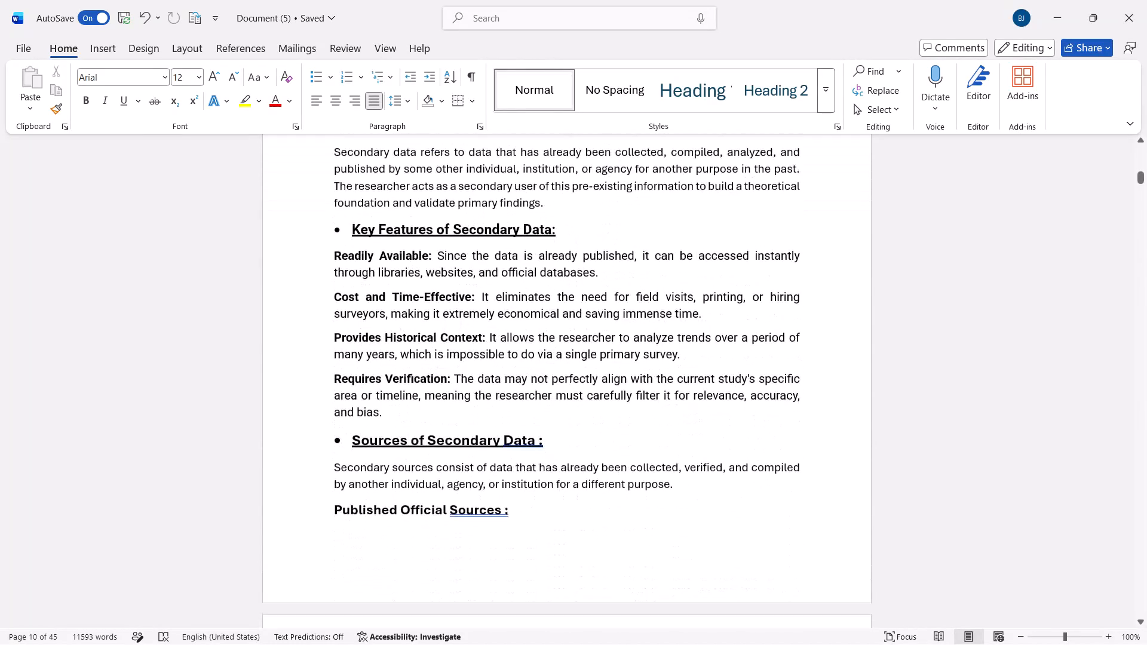
{"action": "scroll", "coordinate": [581, 325], "scroll_direction": "down", "scroll_amount": 10}
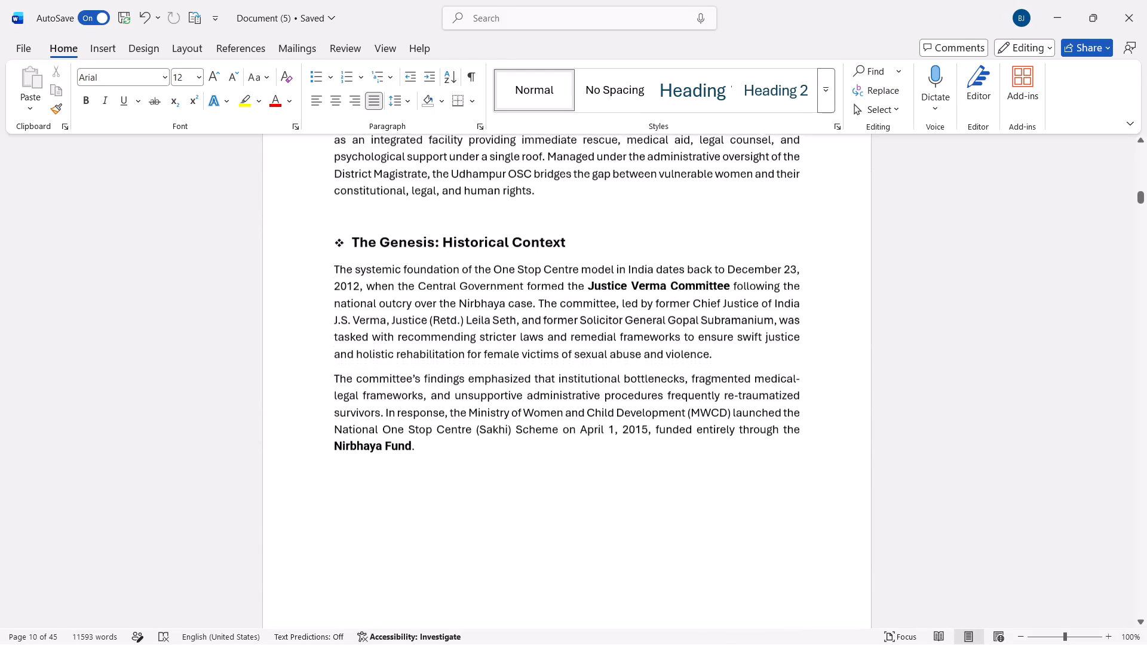
{"action": "scroll", "coordinate": [581, 325], "scroll_direction": "down", "scroll_amount": 7}
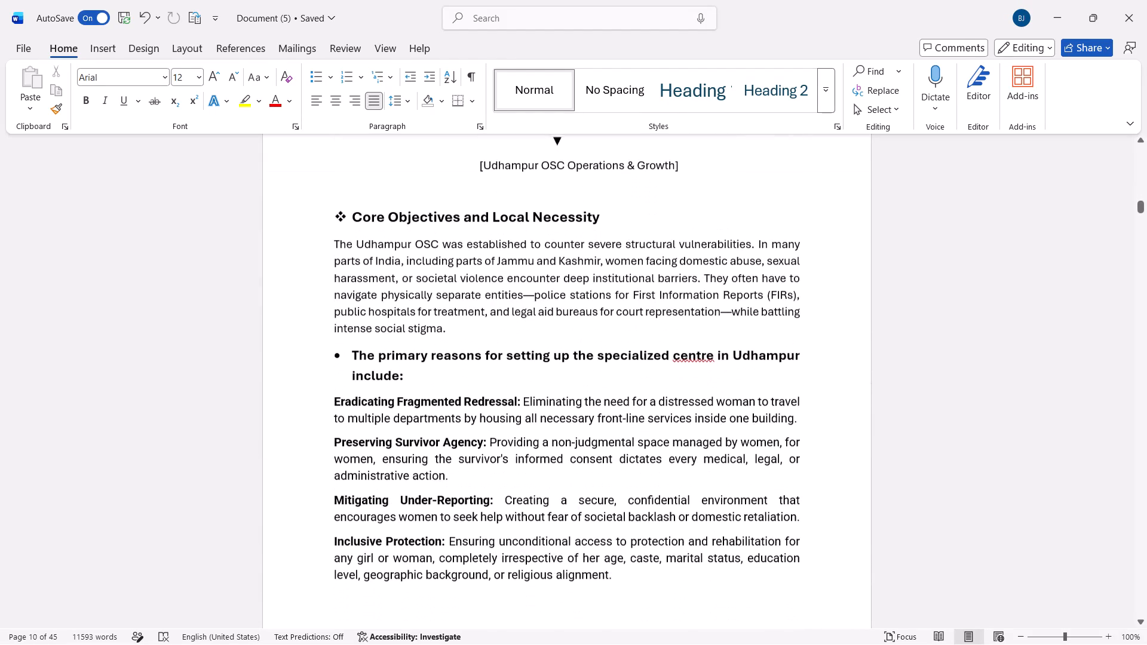
{"action": "scroll", "coordinate": [581, 325], "scroll_direction": "down", "scroll_amount": 6}
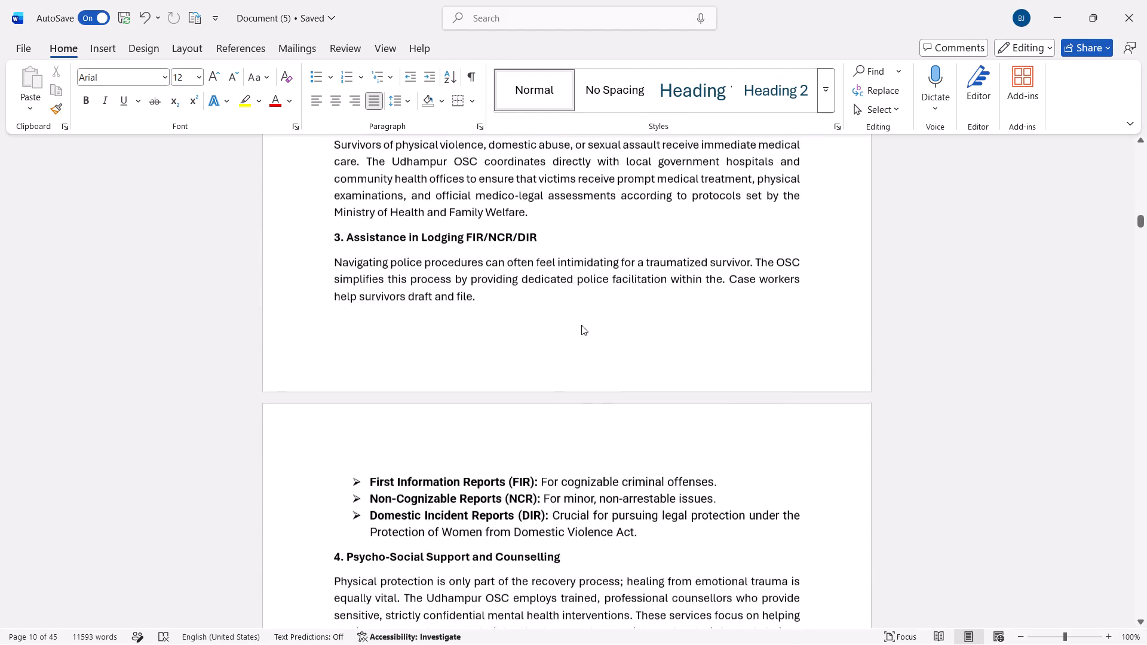
{"action": "scroll", "coordinate": [581, 325], "scroll_direction": "down", "scroll_amount": 7}
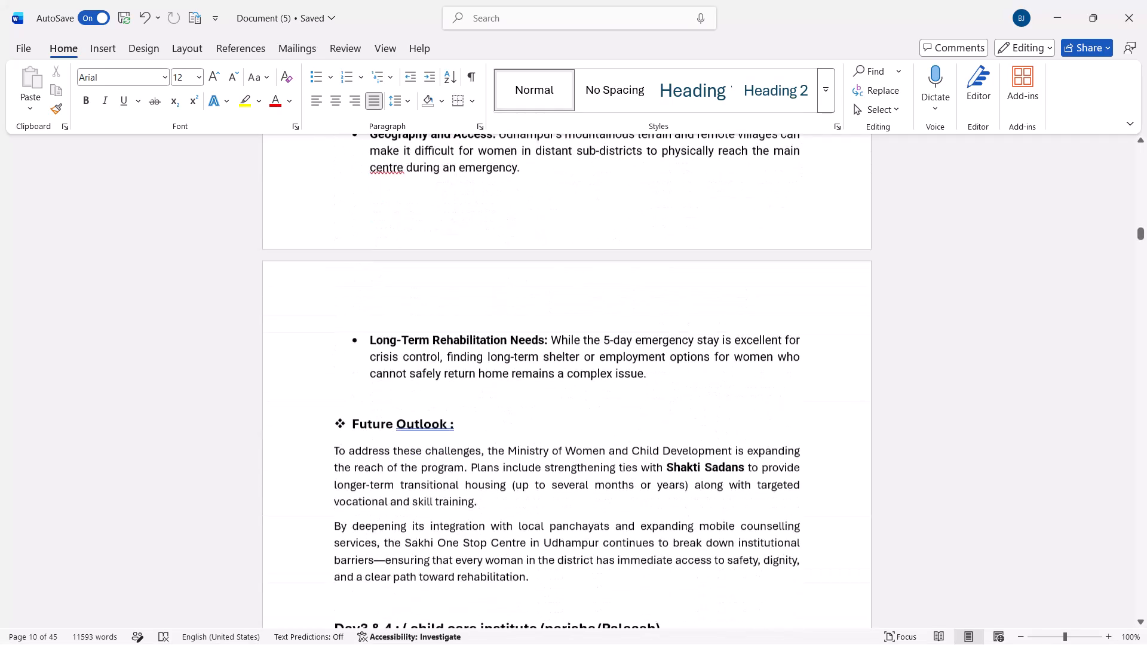
Review the headings and layout from the Parisha and Palaash child care section through Jagriti Home to the rural welfare schemes.
{"action": "scroll", "coordinate": [581, 325], "scroll_direction": "down", "scroll_amount": 8}
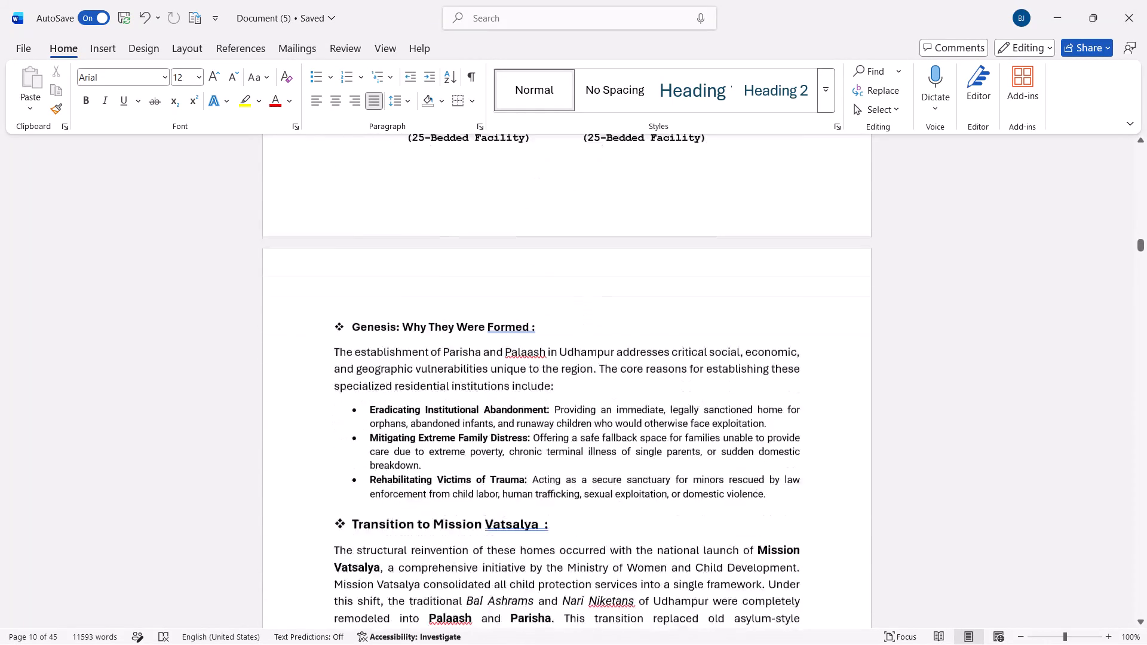
{"action": "scroll", "coordinate": [581, 325], "scroll_direction": "down", "scroll_amount": 7}
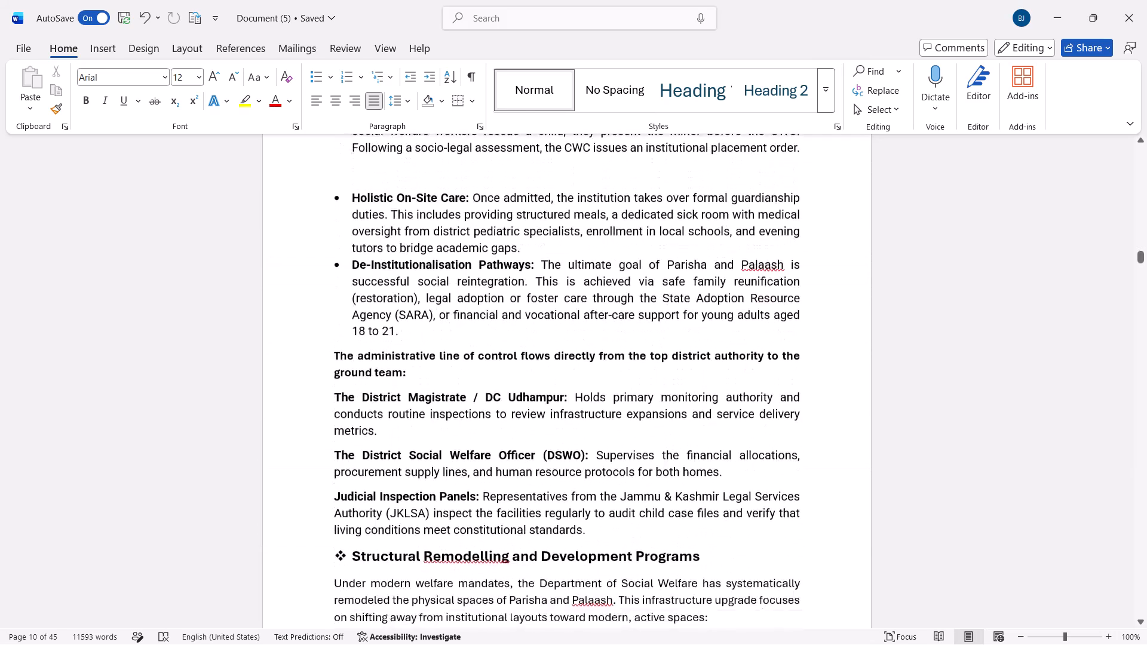
{"action": "scroll", "coordinate": [581, 325], "scroll_direction": "down", "scroll_amount": 7}
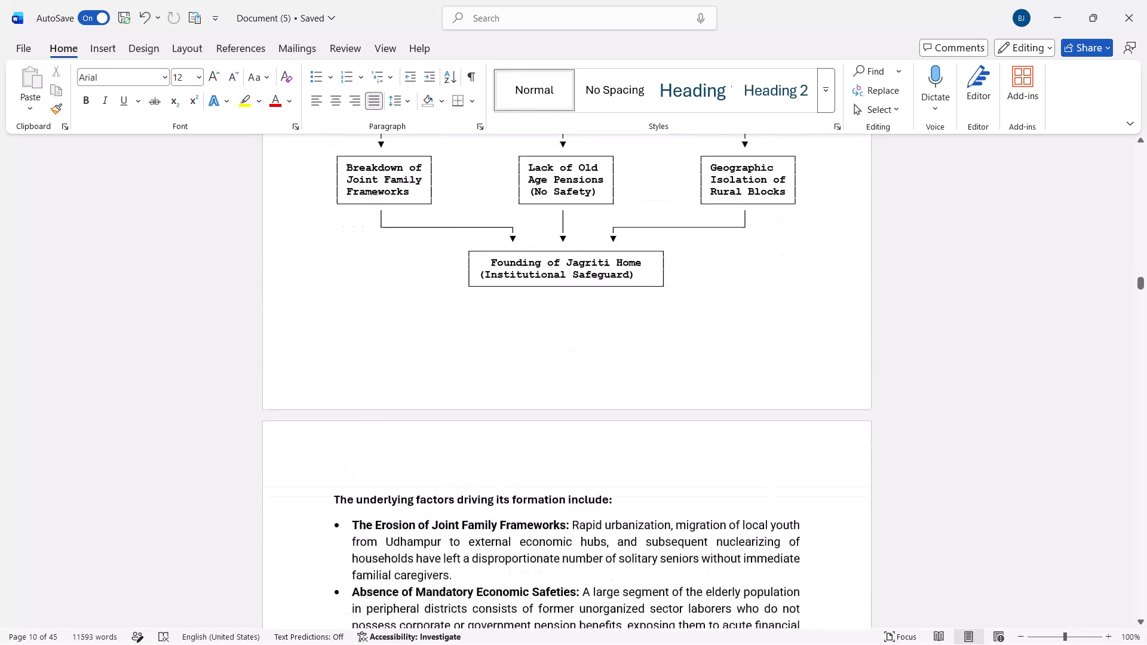
{"action": "scroll", "coordinate": [581, 325], "scroll_direction": "down", "scroll_amount": 12}
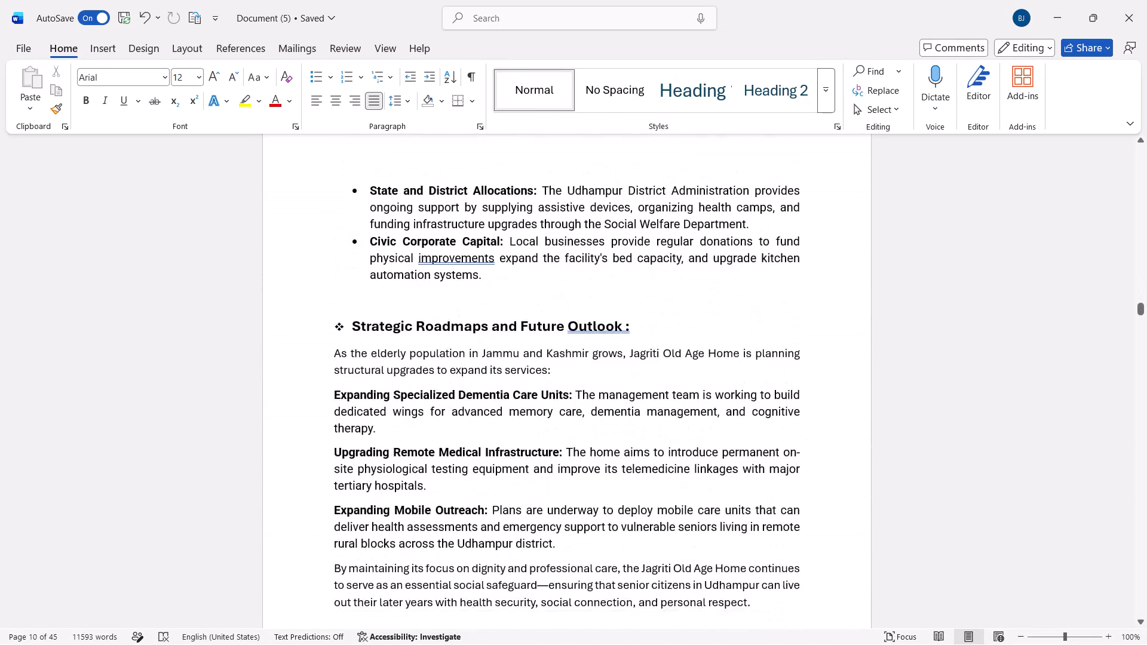
{"action": "scroll", "coordinate": [581, 325], "scroll_direction": "down", "scroll_amount": 10}
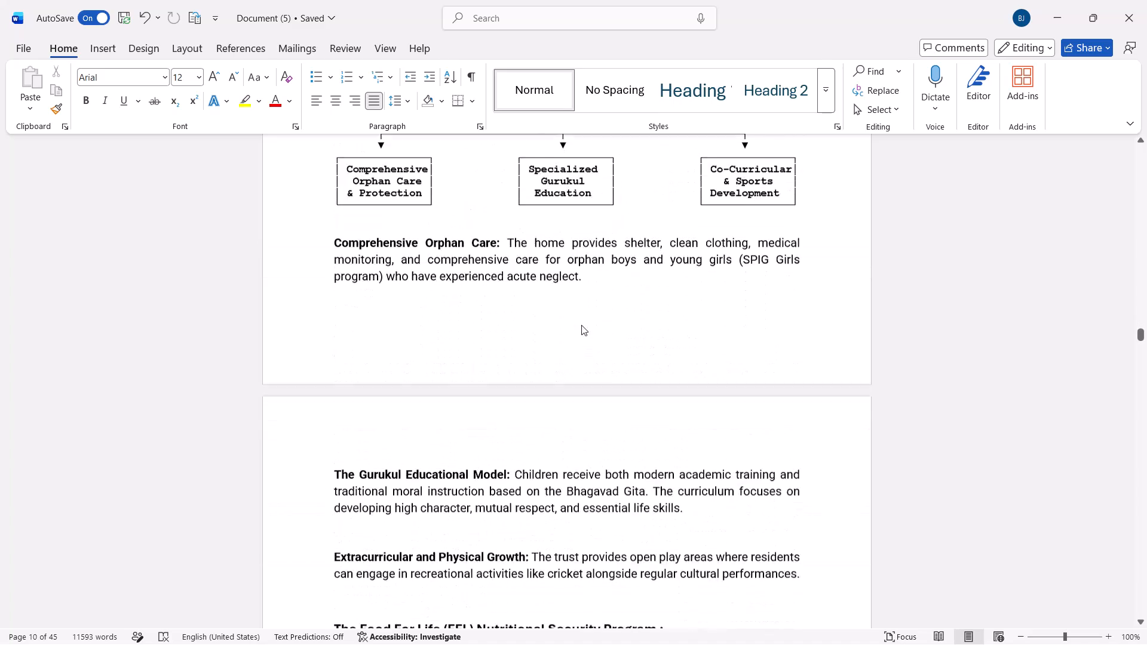
{"action": "scroll", "coordinate": [581, 325], "scroll_direction": "down", "scroll_amount": 9}
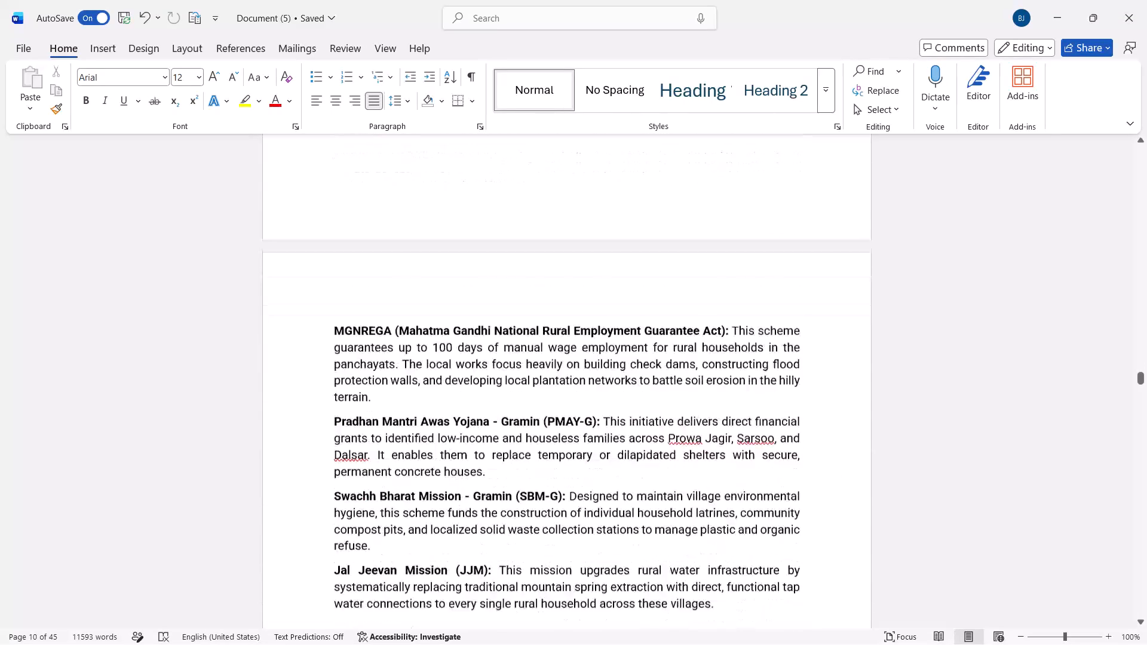
Review the headings and layout from the Senior Citizens Club section through Day 10 and the Tehsil Social Welfare Office to the last pages.
{"action": "scroll", "coordinate": [581, 325], "scroll_direction": "down", "scroll_amount": 8}
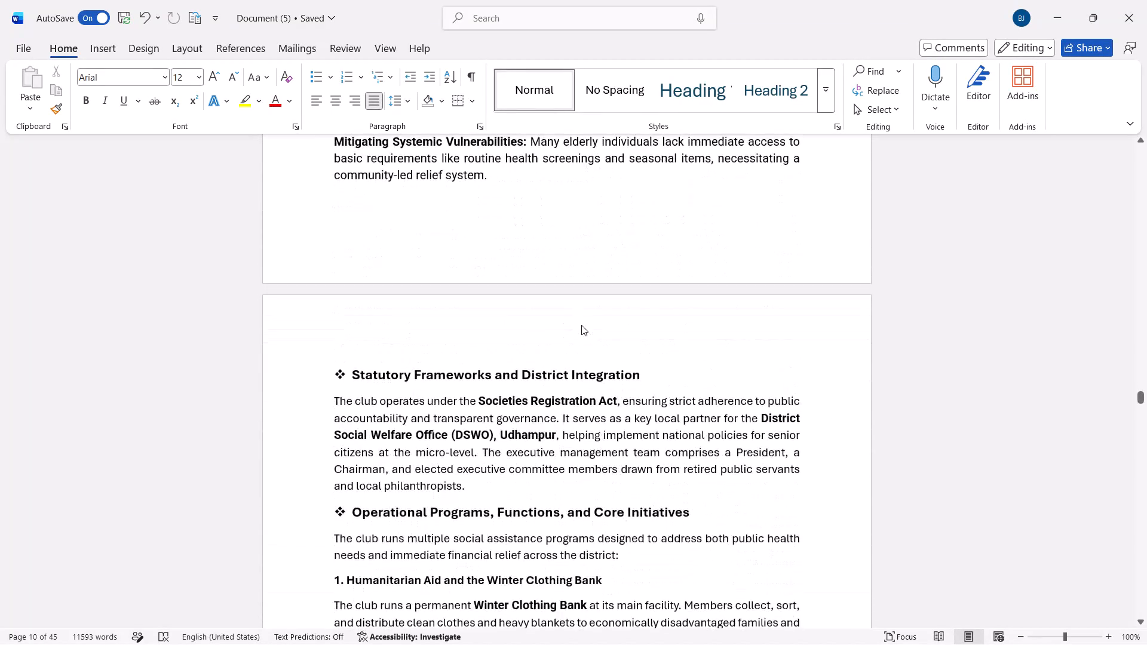
{"action": "scroll", "coordinate": [581, 325], "scroll_direction": "down", "scroll_amount": 8}
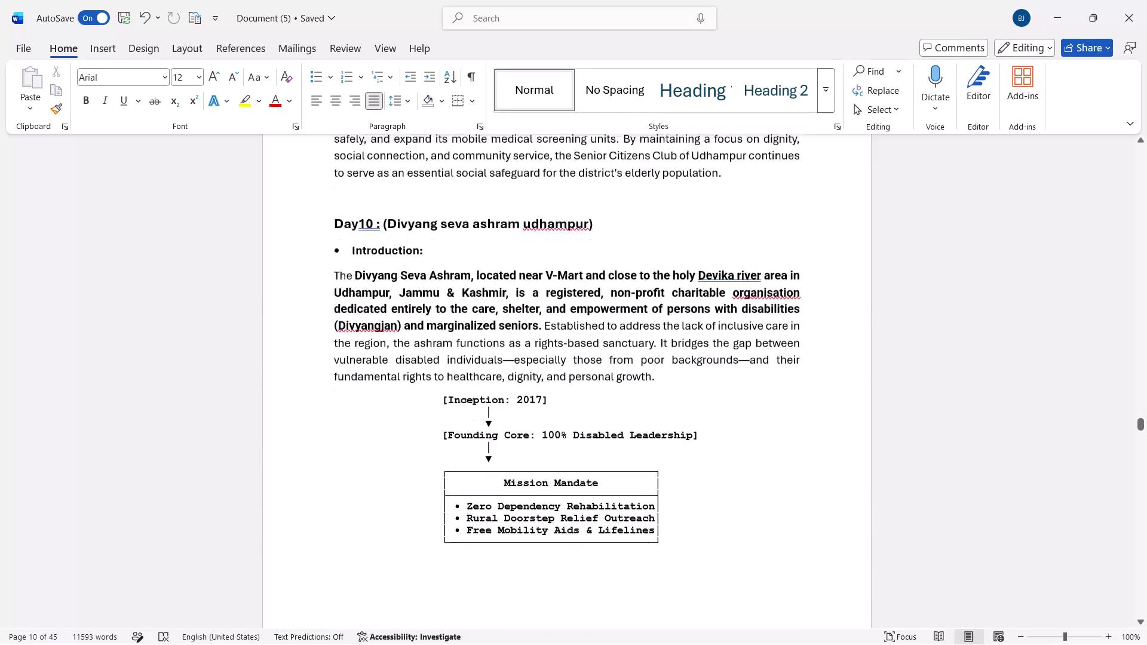
{"action": "scroll", "coordinate": [581, 325], "scroll_direction": "down", "scroll_amount": 14}
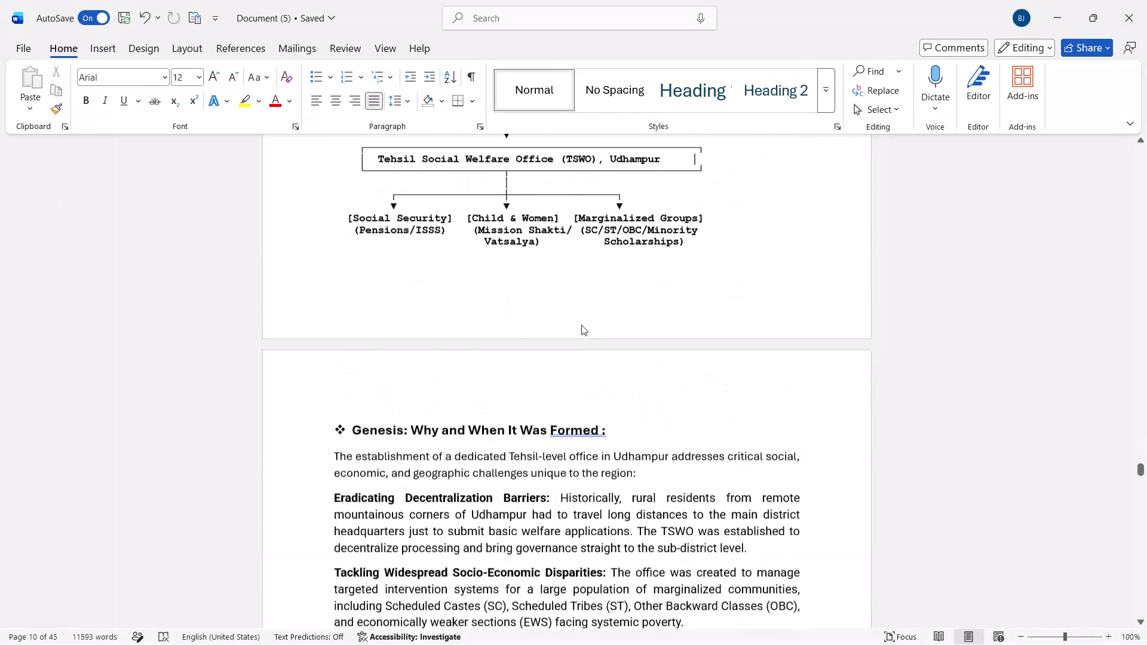
{"action": "scroll", "coordinate": [581, 325], "scroll_direction": "down", "scroll_amount": 20}
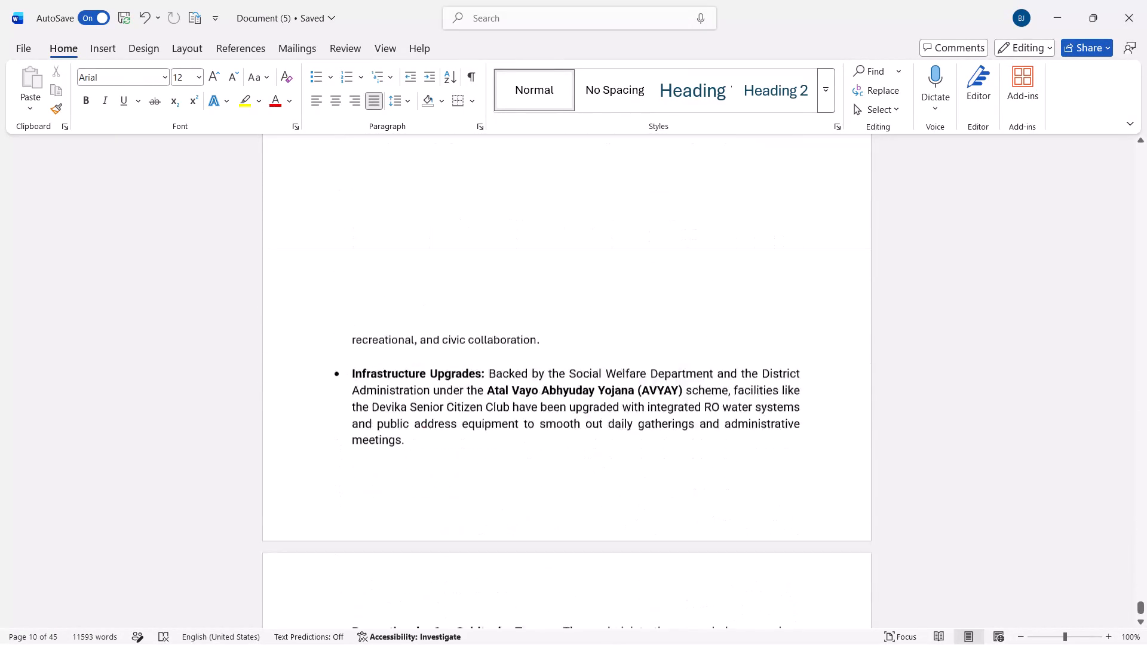
{"action": "scroll", "coordinate": [581, 325], "scroll_direction": "down", "scroll_amount": 6}
Look back from the last pages through THE DEMOGRAPHIC PROFILE and its table to the child protection Genesis section, checking headings and spacing.
{"action": "scroll", "coordinate": [581, 325], "scroll_direction": "up", "scroll_amount": 10}
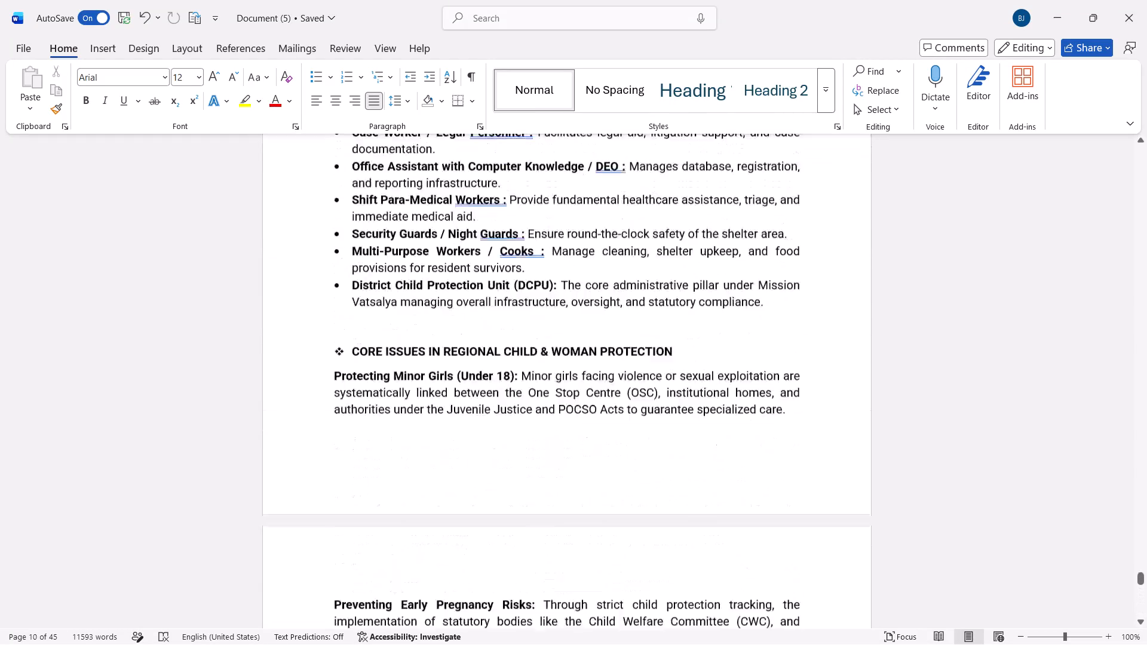
{"action": "scroll", "coordinate": [581, 325], "scroll_direction": "up", "scroll_amount": 11}
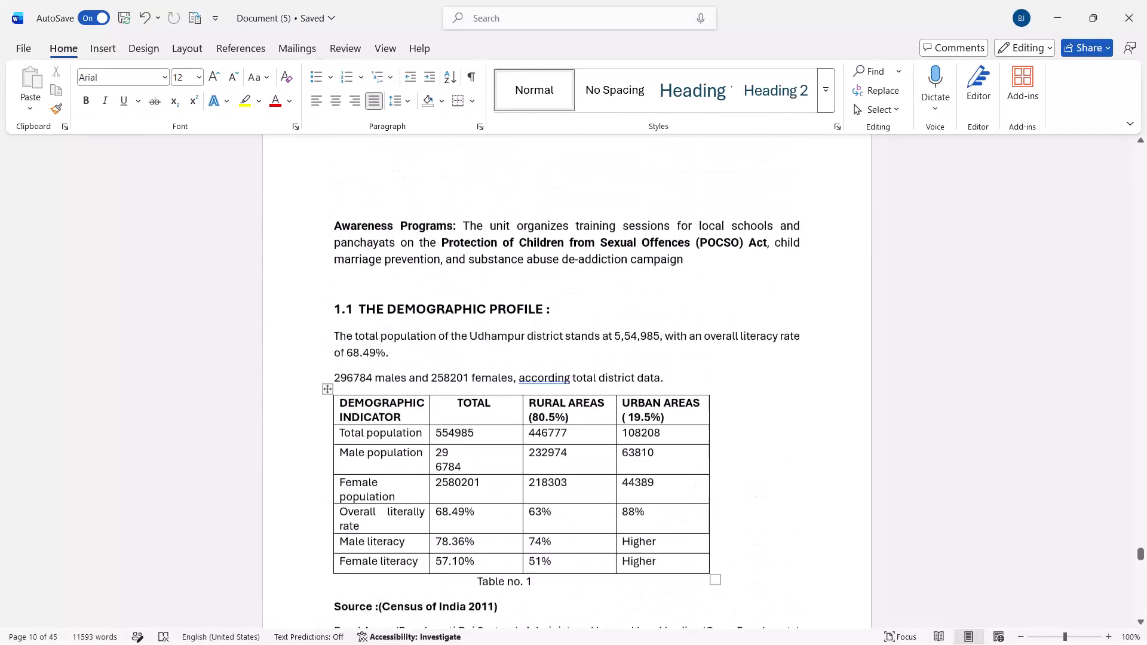
{"action": "scroll", "coordinate": [581, 325], "scroll_direction": "up", "scroll_amount": 2}
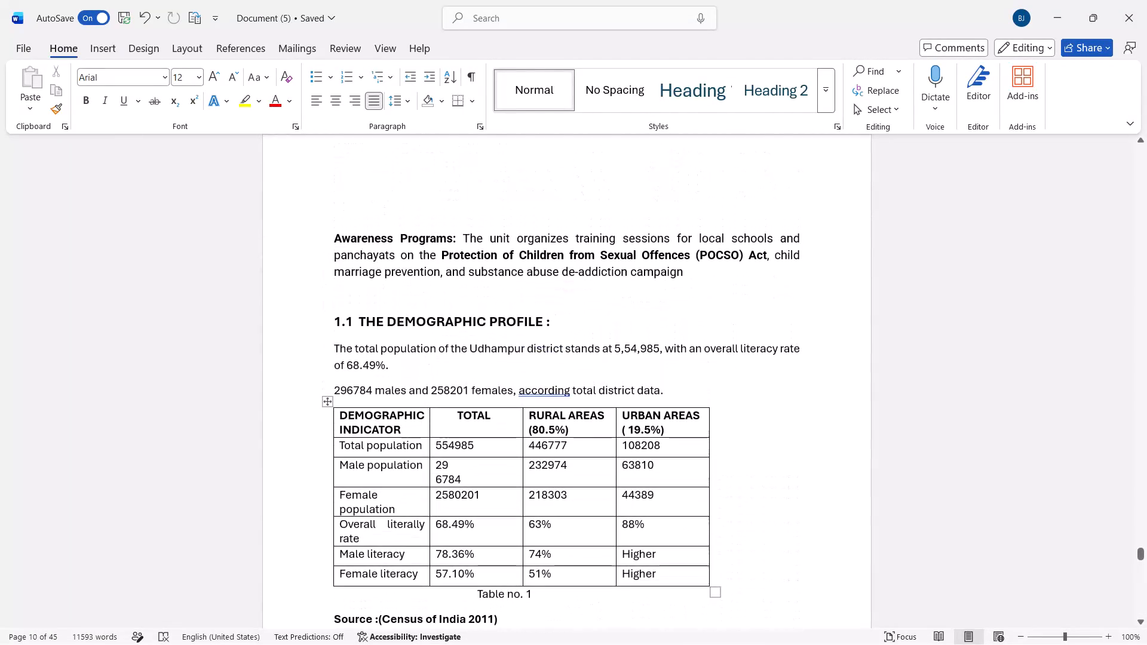
{"action": "scroll", "coordinate": [689, 306], "scroll_direction": "up", "scroll_amount": 3}
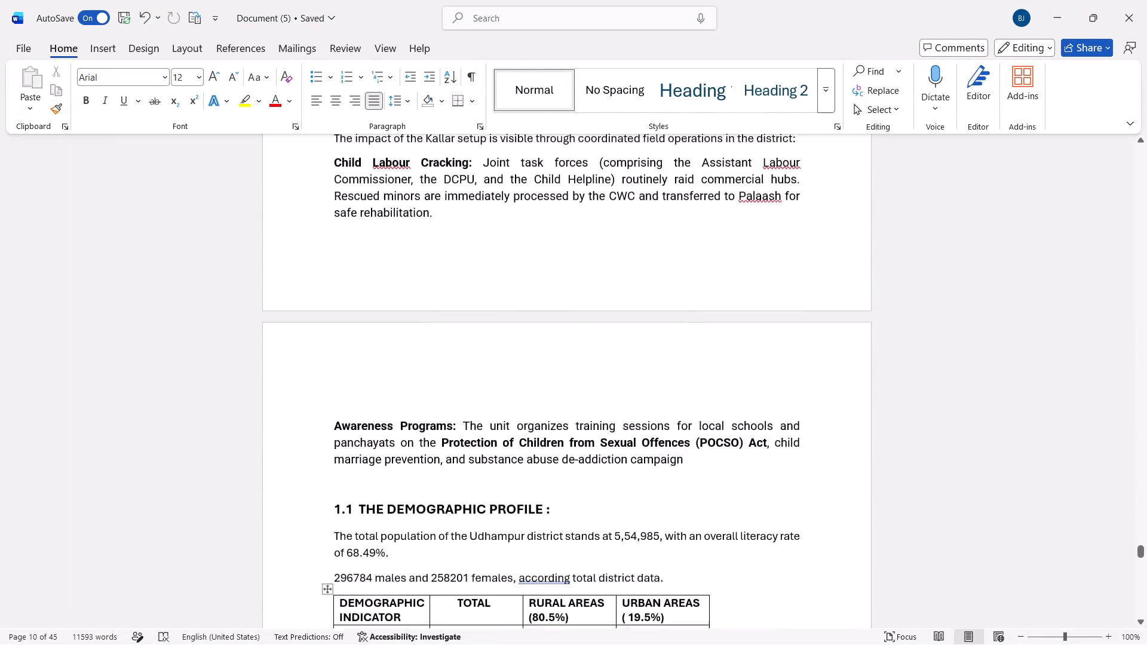
{"action": "scroll", "coordinate": [689, 306], "scroll_direction": "up", "scroll_amount": 4}
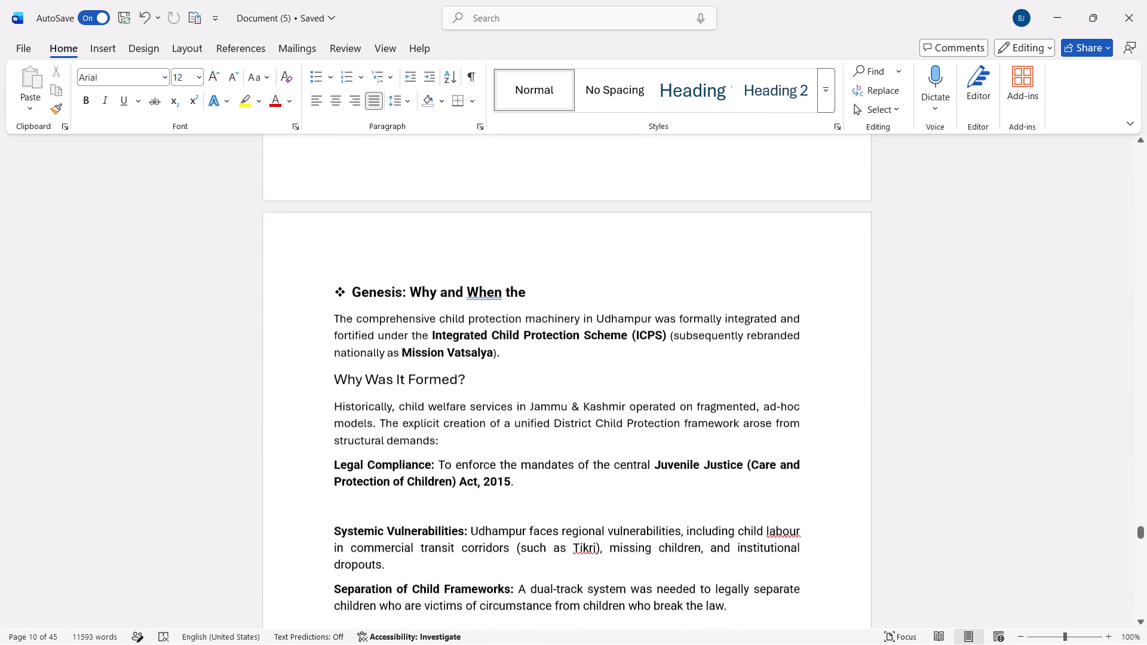
{"action": "scroll", "coordinate": [689, 306], "scroll_direction": "up", "scroll_amount": 2}
{"action": "scroll", "coordinate": [689, 306], "scroll_direction": "down", "scroll_amount": 2}
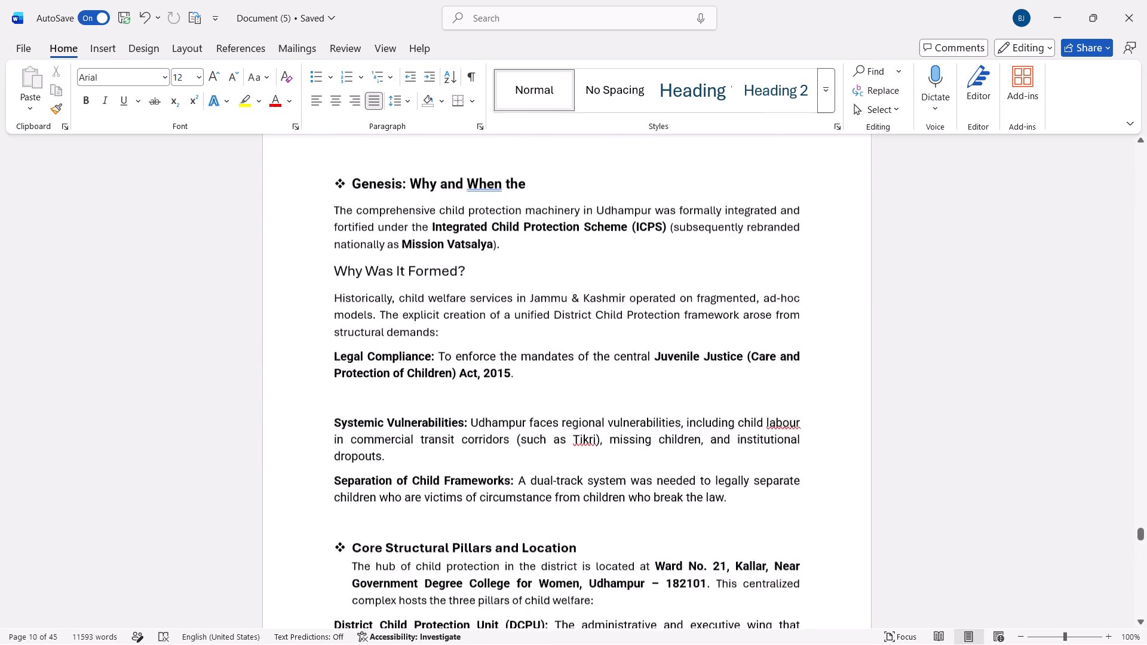
{"action": "scroll", "coordinate": [689, 306], "scroll_direction": "down", "scroll_amount": 5}
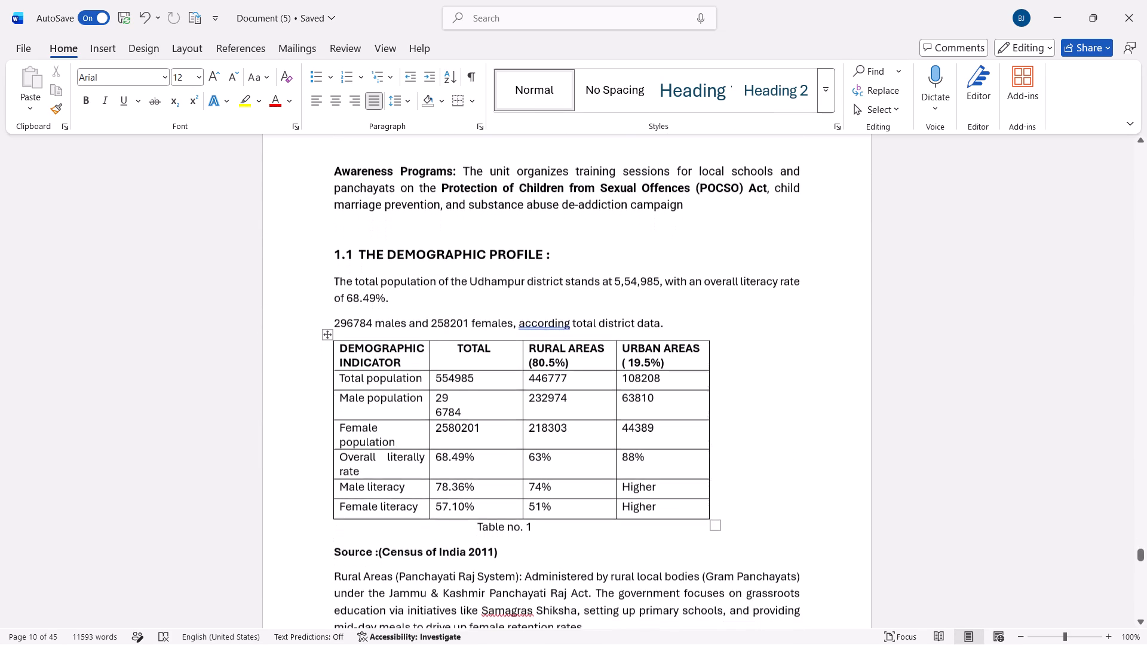
{"action": "scroll", "coordinate": [689, 306], "scroll_direction": "down", "scroll_amount": 1}
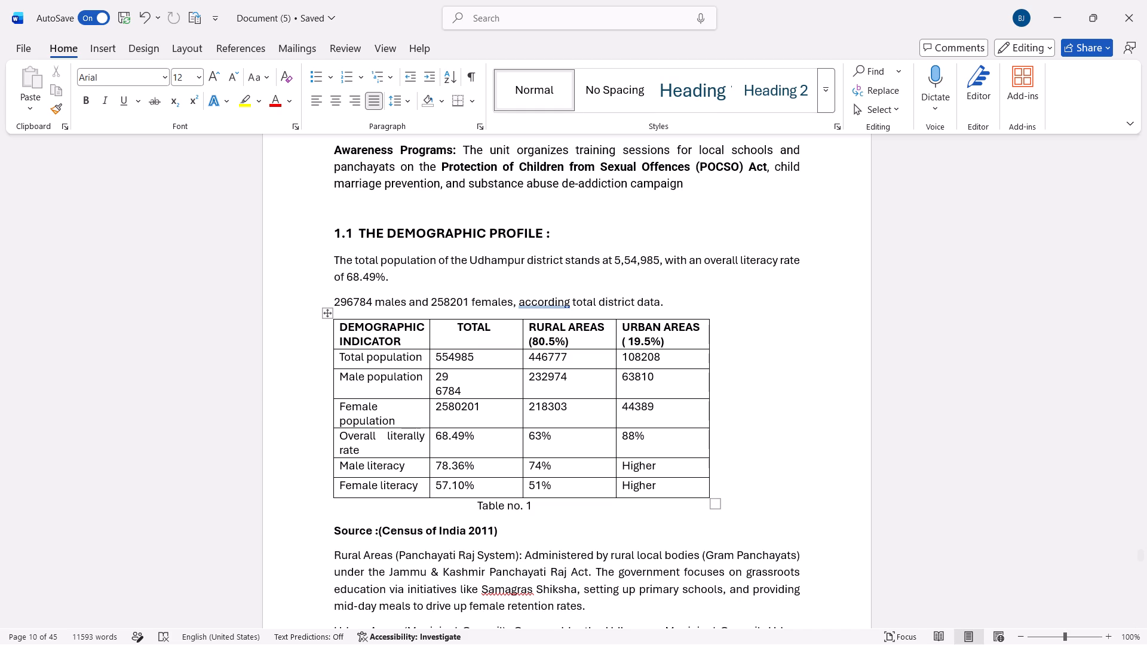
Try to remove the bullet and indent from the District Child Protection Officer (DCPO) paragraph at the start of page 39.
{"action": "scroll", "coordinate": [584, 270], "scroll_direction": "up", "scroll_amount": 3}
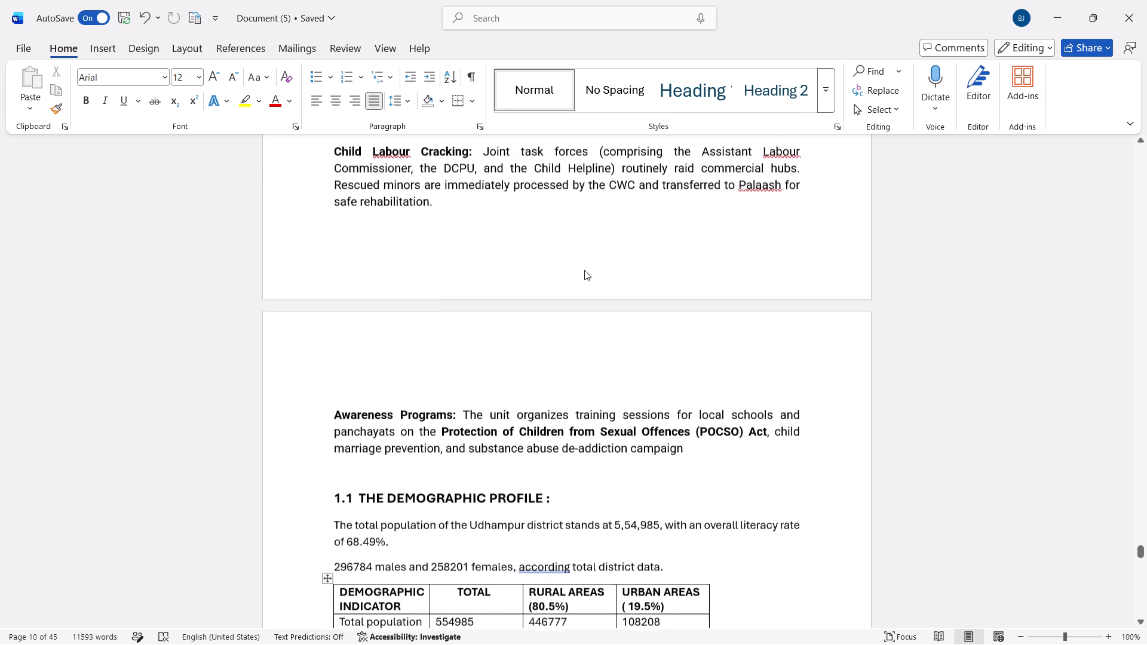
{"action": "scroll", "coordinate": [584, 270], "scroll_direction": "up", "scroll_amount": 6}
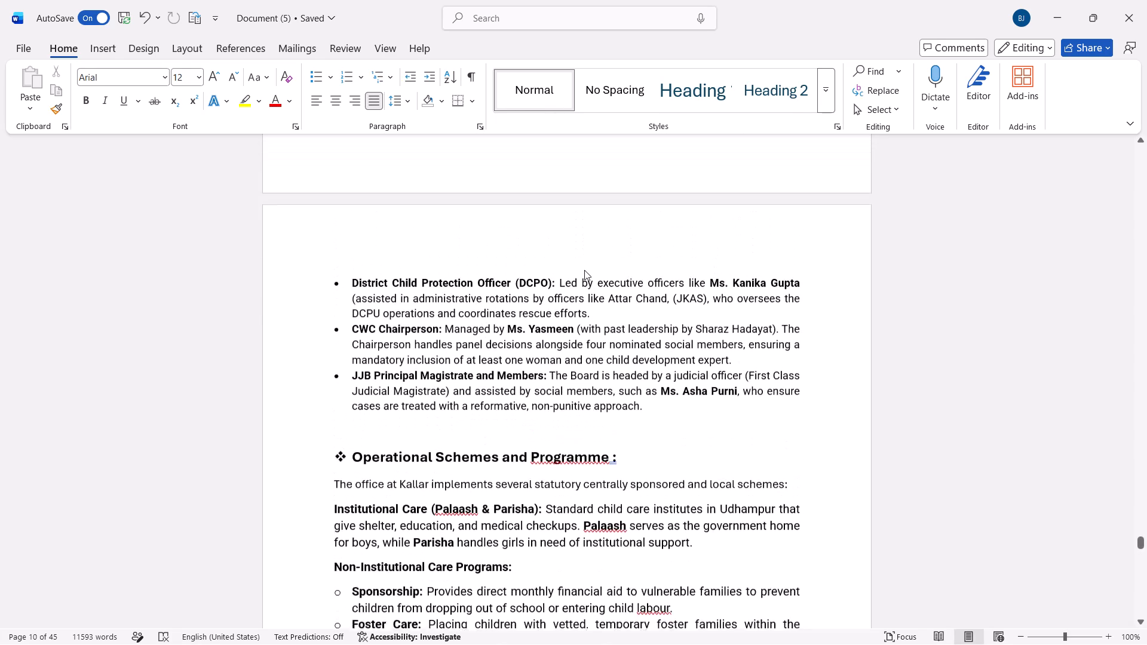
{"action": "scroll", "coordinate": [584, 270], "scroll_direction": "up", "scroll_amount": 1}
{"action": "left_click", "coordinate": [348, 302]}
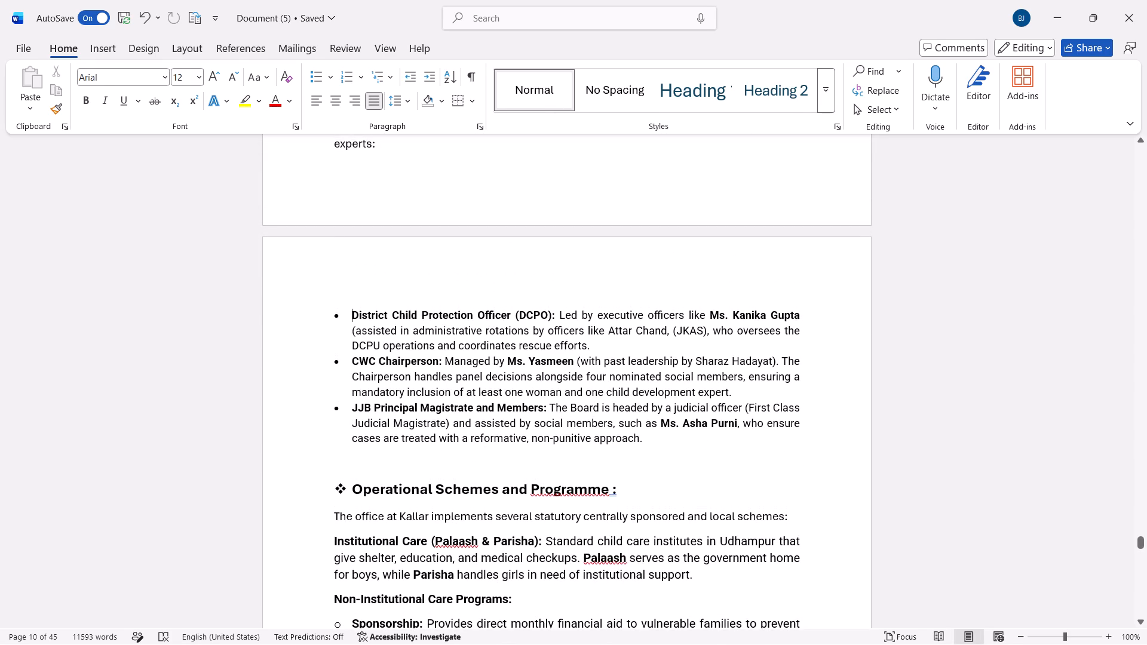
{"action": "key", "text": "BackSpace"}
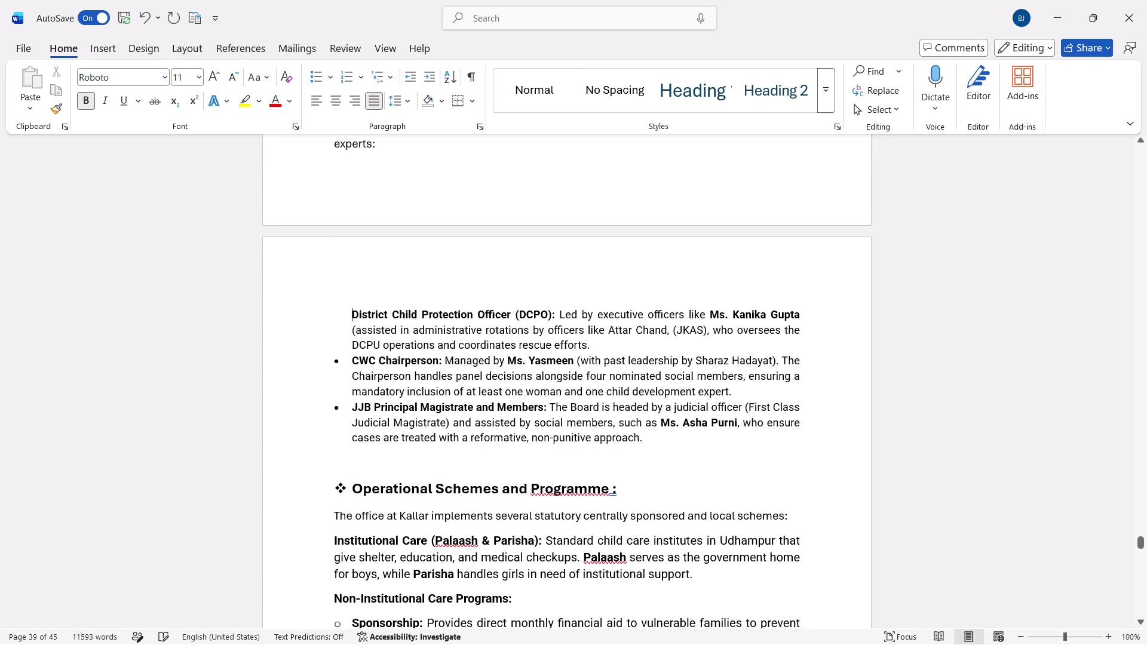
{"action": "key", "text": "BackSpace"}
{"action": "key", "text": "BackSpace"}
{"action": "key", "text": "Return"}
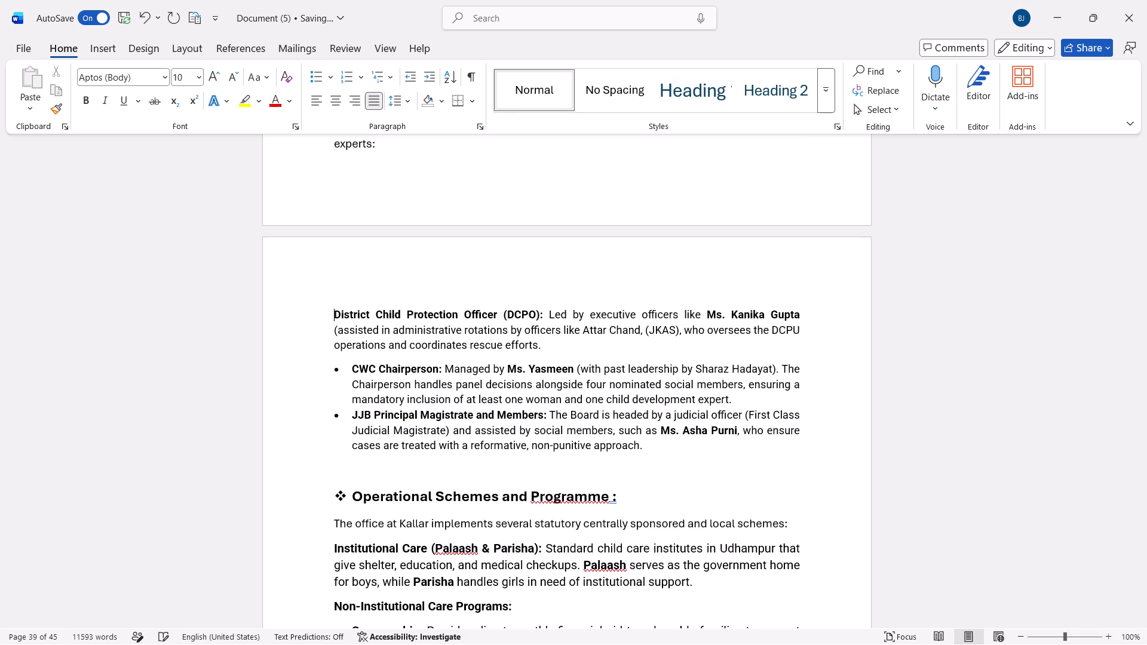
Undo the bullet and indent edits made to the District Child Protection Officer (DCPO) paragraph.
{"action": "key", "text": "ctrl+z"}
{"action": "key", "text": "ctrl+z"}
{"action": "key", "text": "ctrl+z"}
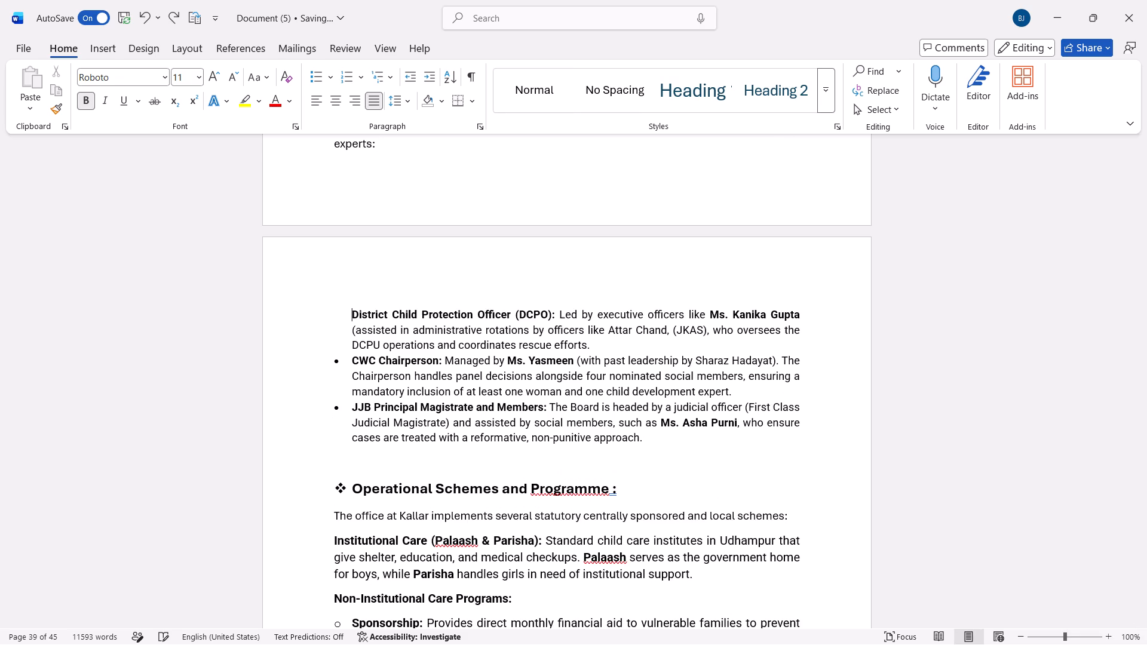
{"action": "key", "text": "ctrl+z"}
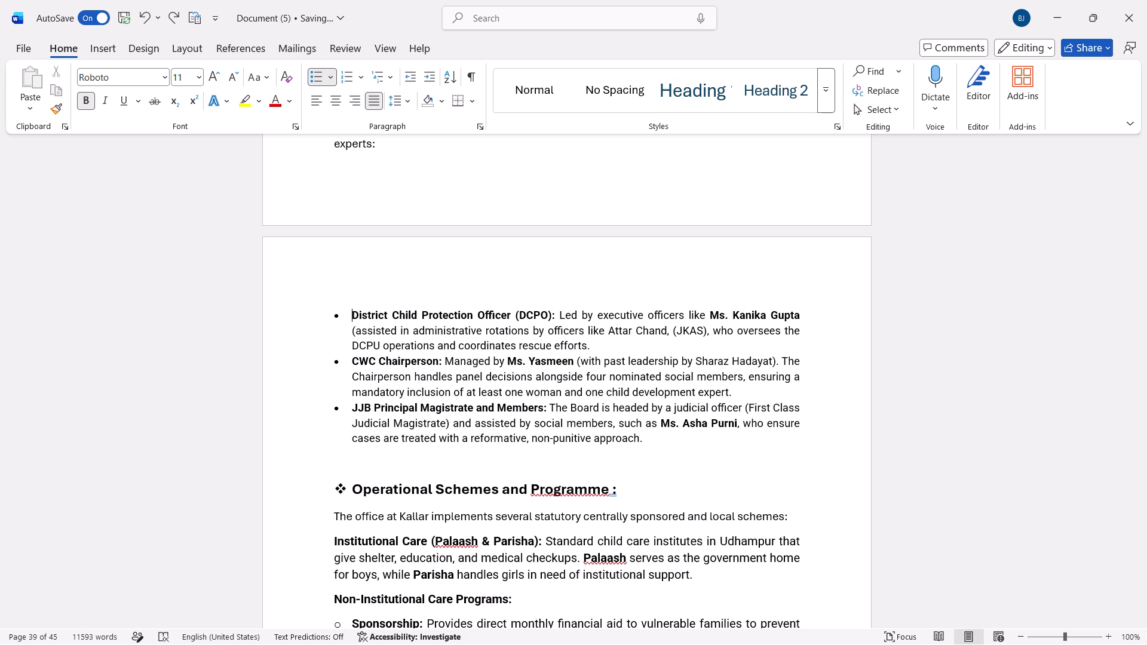
Set the body text and bulleted list under the Operational Schemes and Programme heading to font size 11.
{"action": "scroll", "coordinate": [348, 302], "scroll_direction": "down", "scroll_amount": 4}
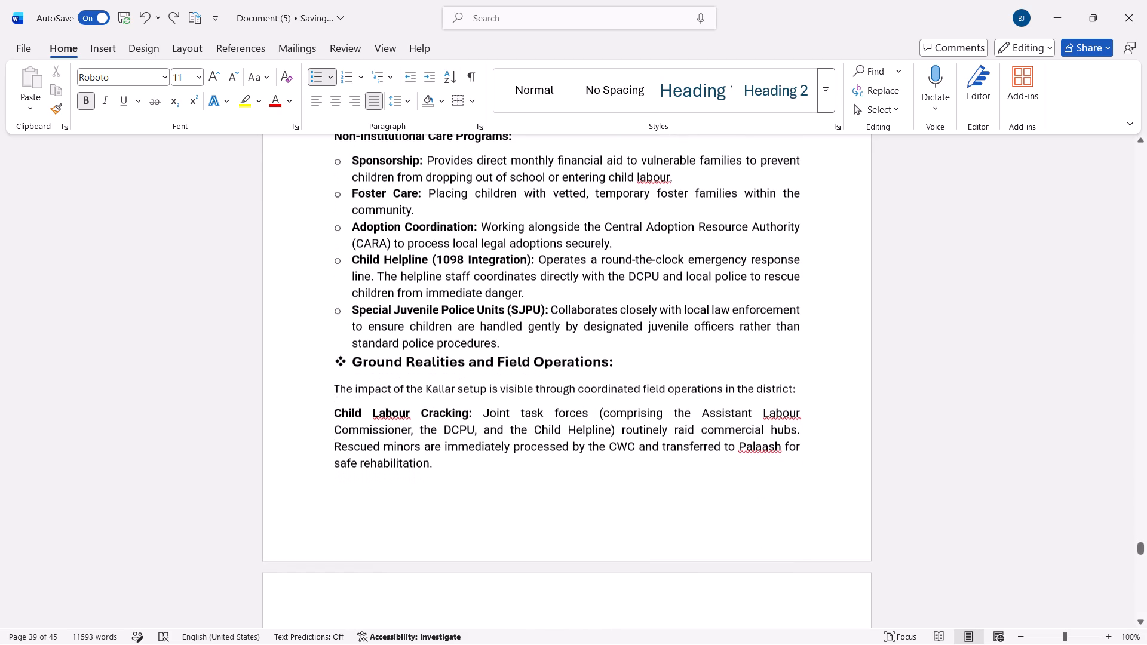
{"action": "scroll", "coordinate": [348, 302], "scroll_direction": "up", "scroll_amount": 1}
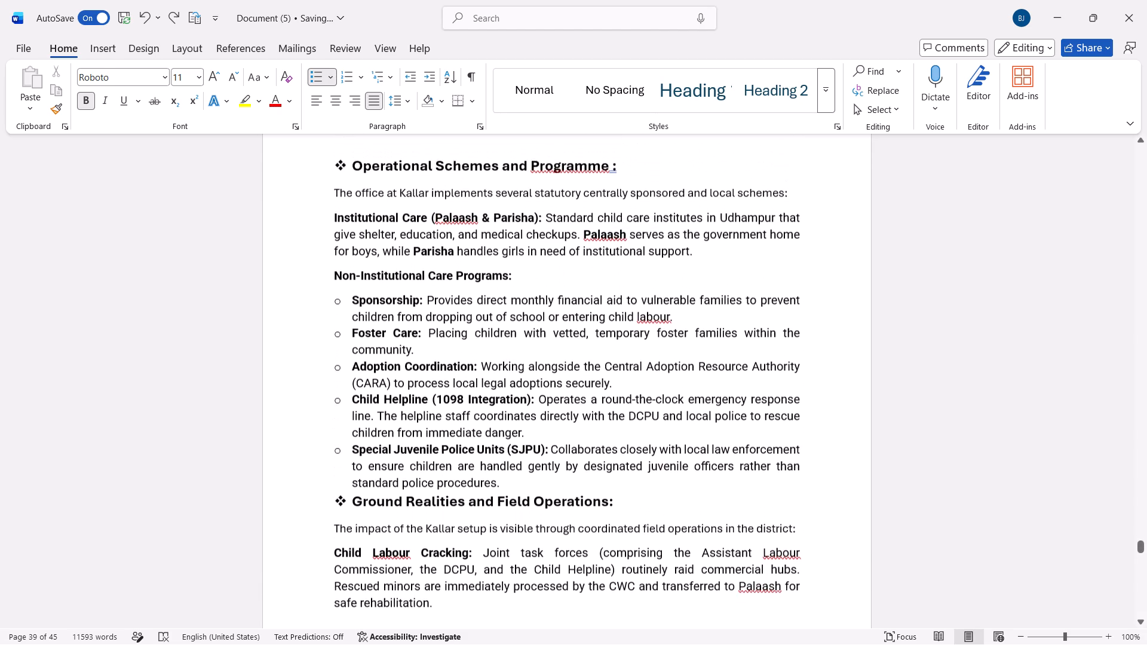
{"action": "scroll", "coordinate": [348, 302], "scroll_direction": "up", "scroll_amount": 1}
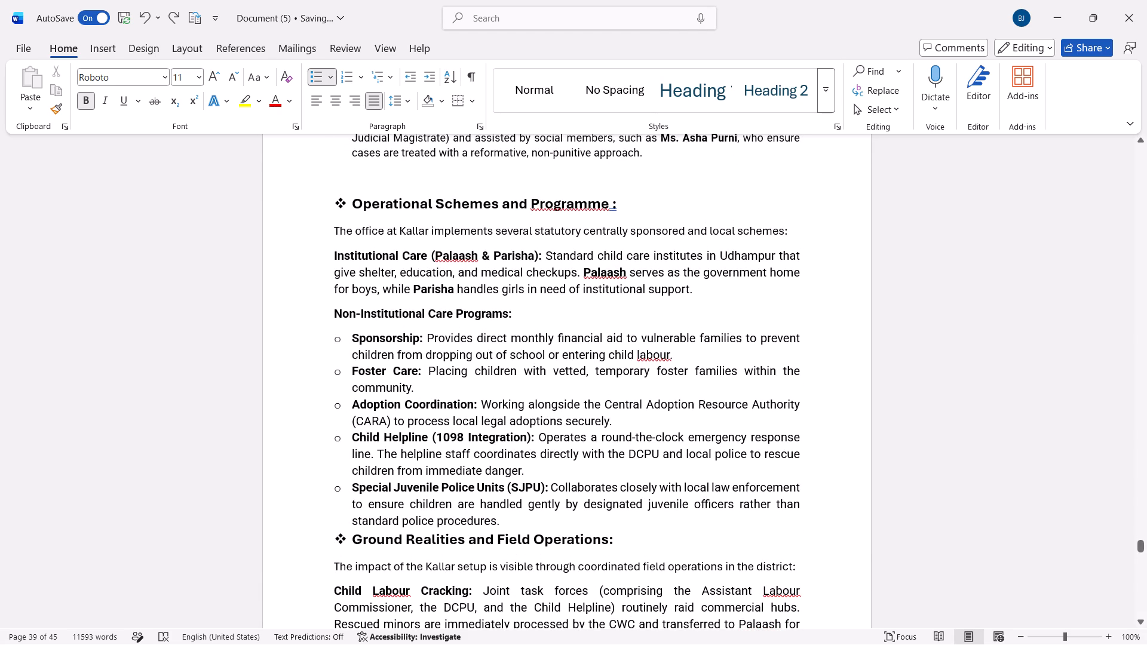
{"action": "left_click_drag", "start_coordinate": [332, 231], "coordinate": [434, 419]}
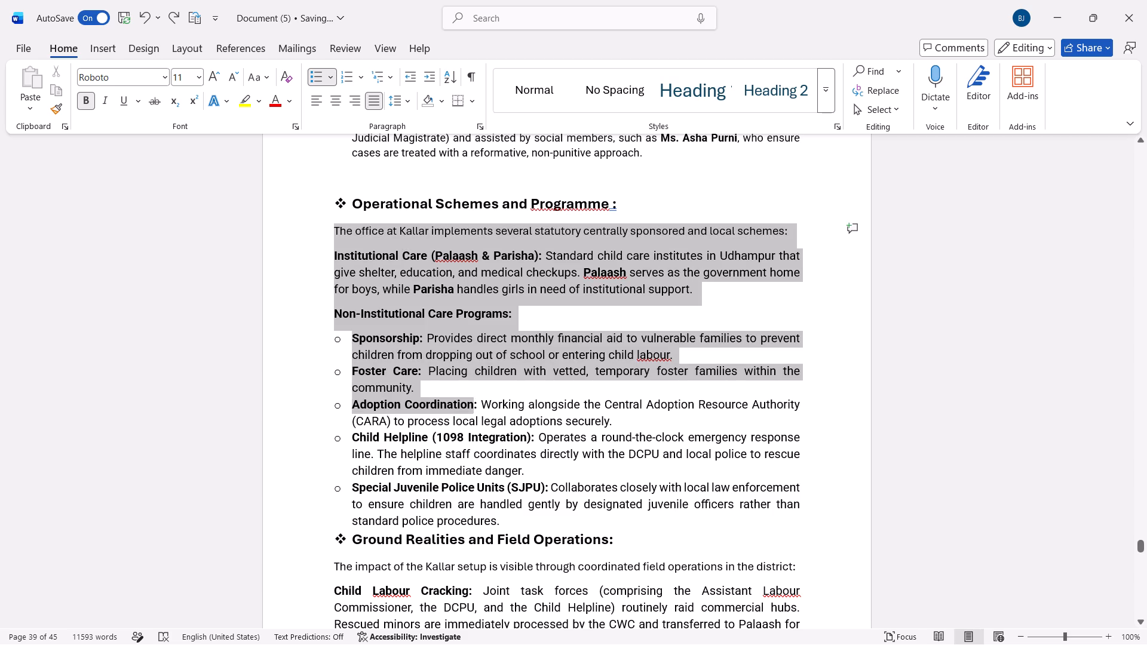
{"action": "left_click_drag", "start_coordinate": [434, 419], "coordinate": [499, 523]}
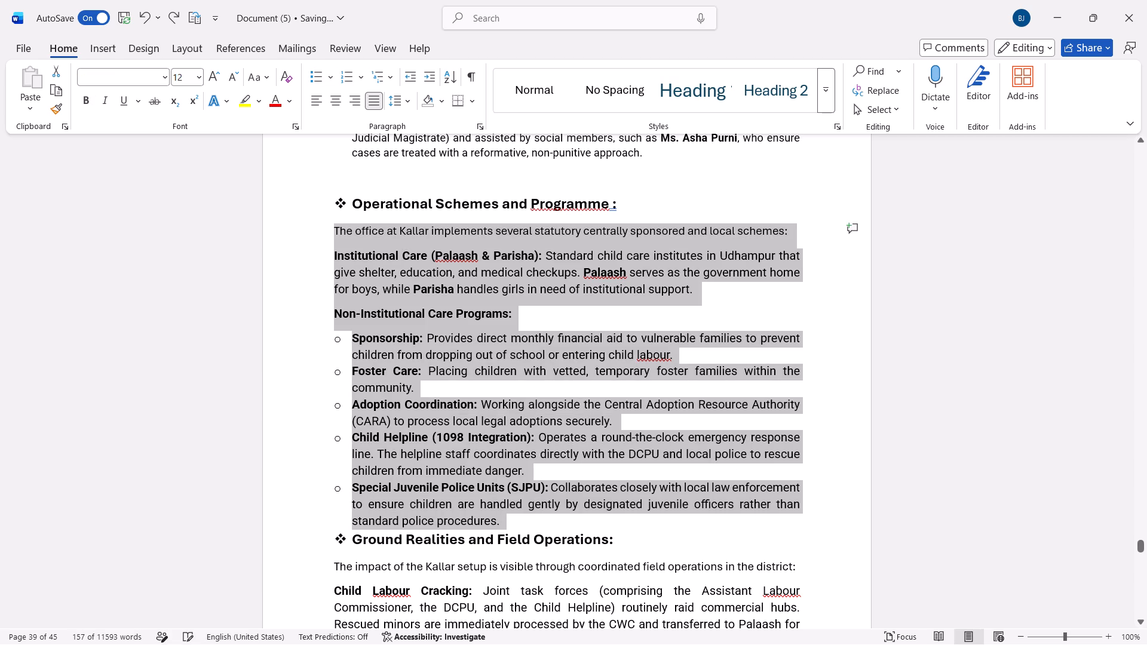
{"action": "left_click", "coordinate": [203, 76]}
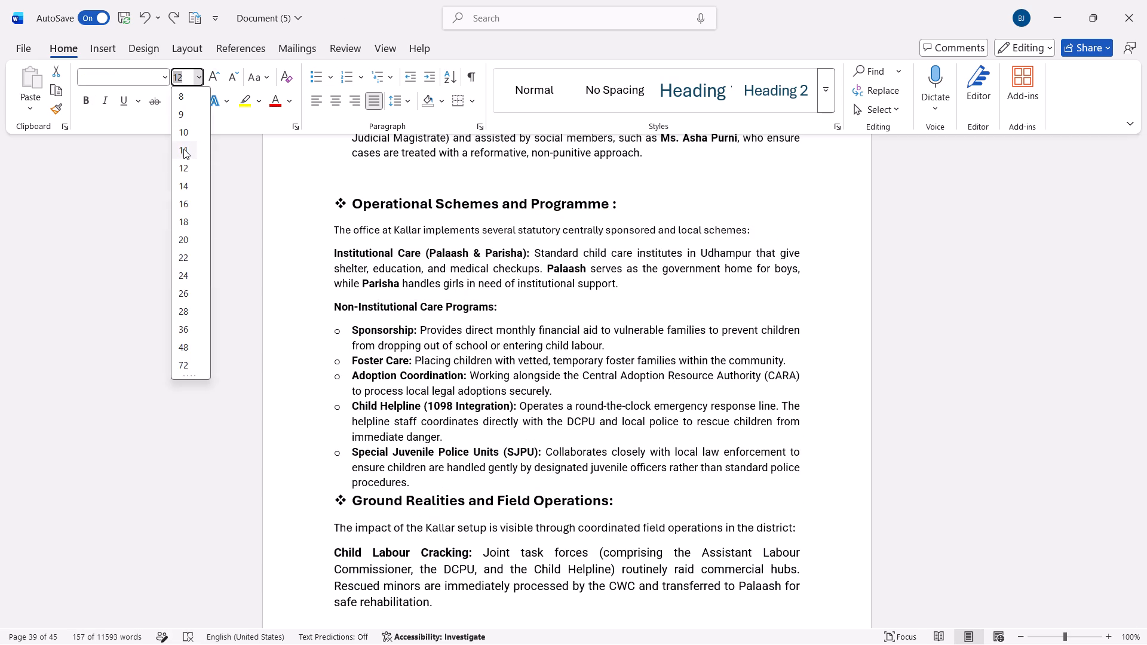
{"action": "left_click", "coordinate": [183, 148]}
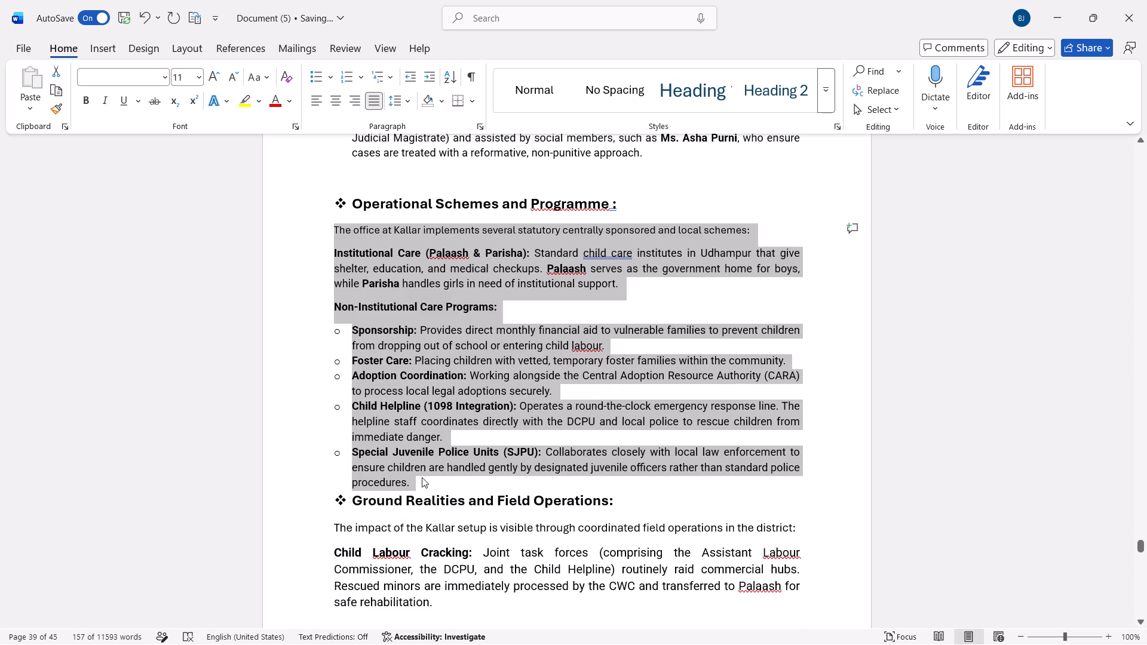
Add an empty line without a bullet between the Special Juvenile Police Units (SJPU) item and the Ground Realities and Field Operations heading.
{"action": "left_click", "coordinate": [416, 478]}
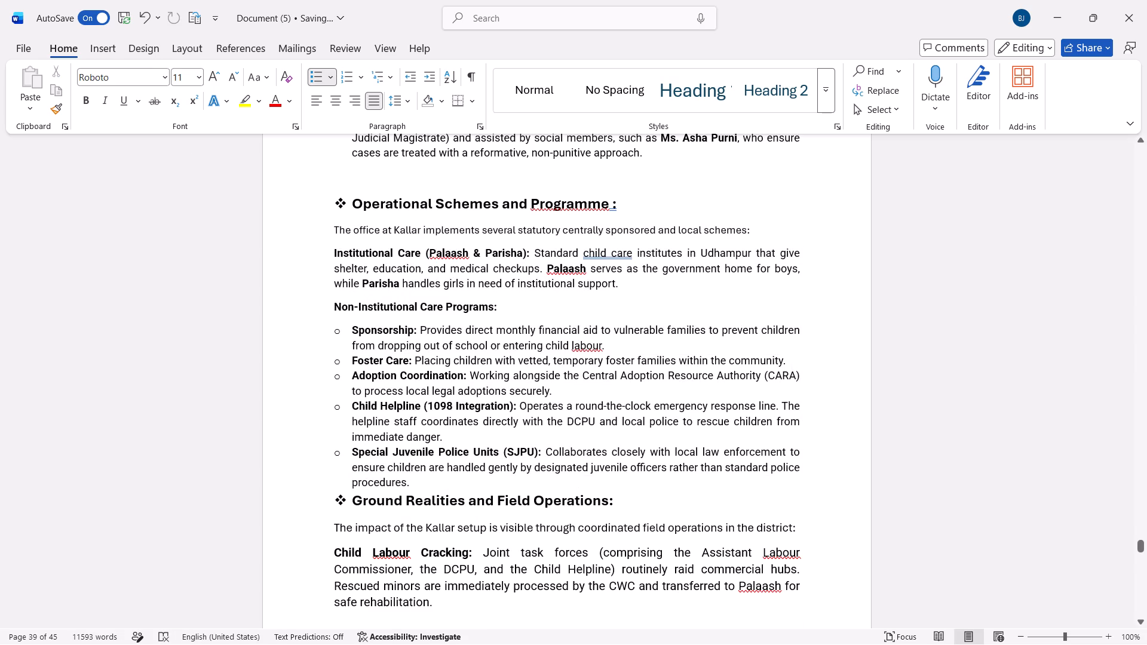
{"action": "key", "text": "Return"}
{"action": "scroll", "coordinate": [416, 478], "scroll_direction": "down", "scroll_amount": 1}
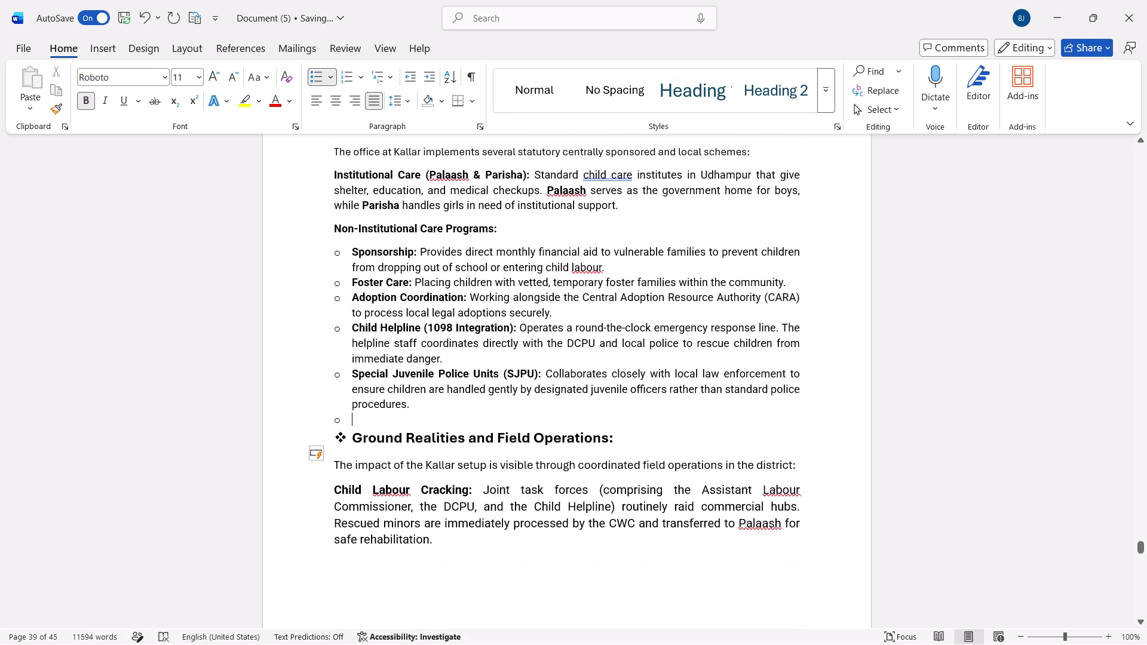
{"action": "key", "text": "BackSpace"}
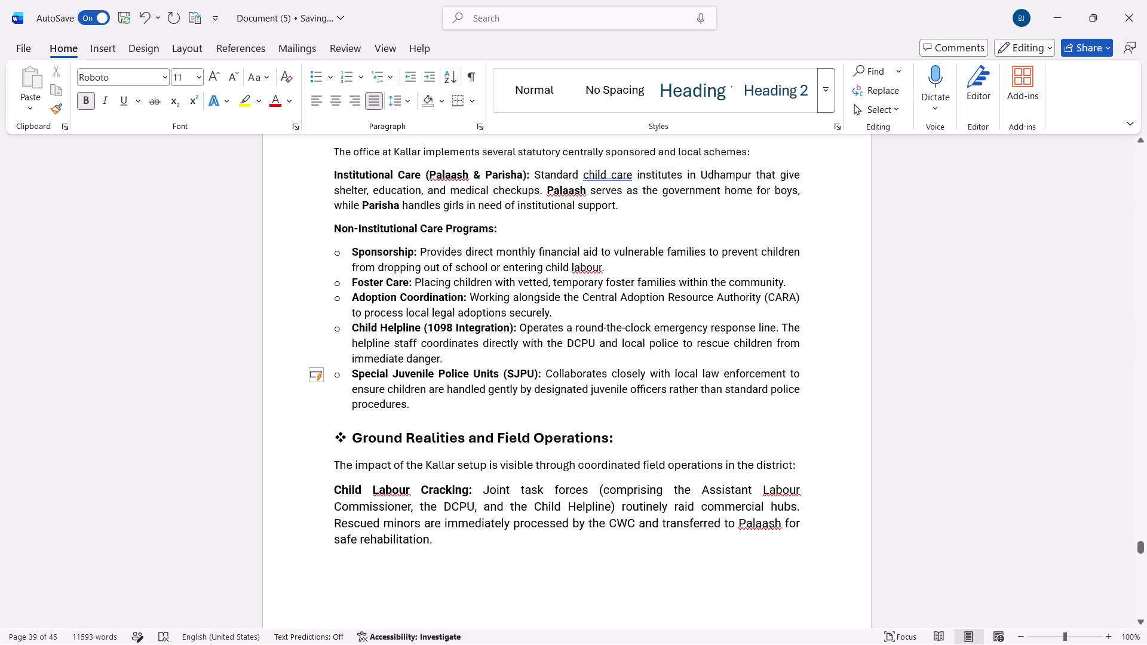
Set the Ground Realities and Field Operations body text, through the Awareness Programs paragraph, to font size 11.
{"action": "left_click_drag", "start_coordinate": [331, 465], "coordinate": [434, 600]}
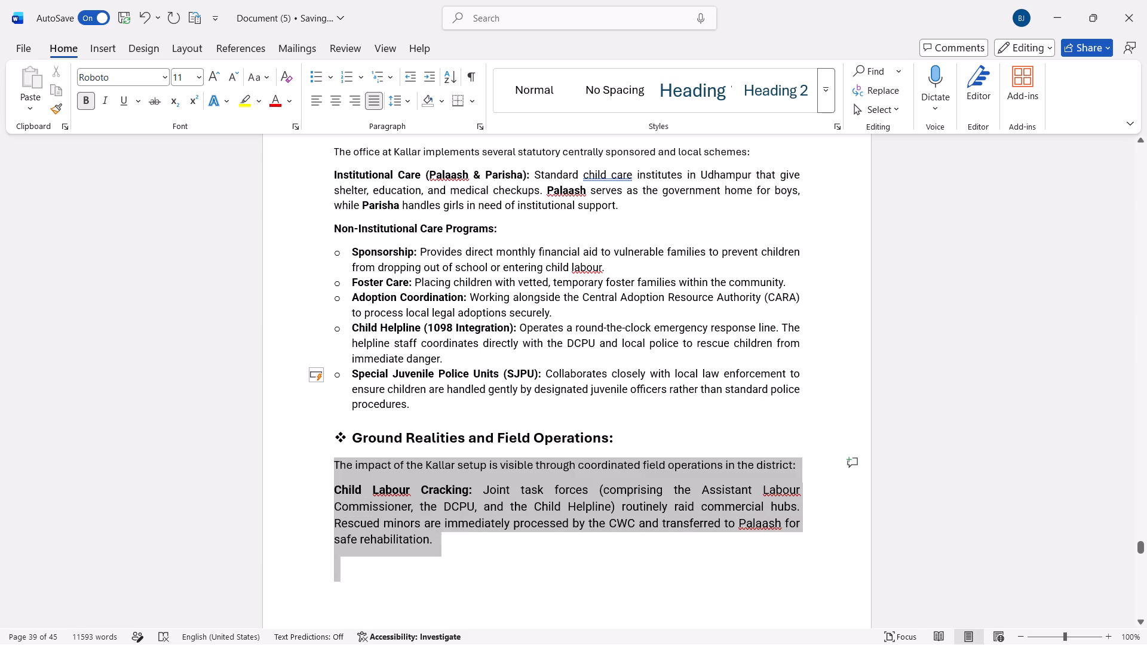
{"action": "left_click_drag", "start_coordinate": [434, 600], "coordinate": [680, 594]}
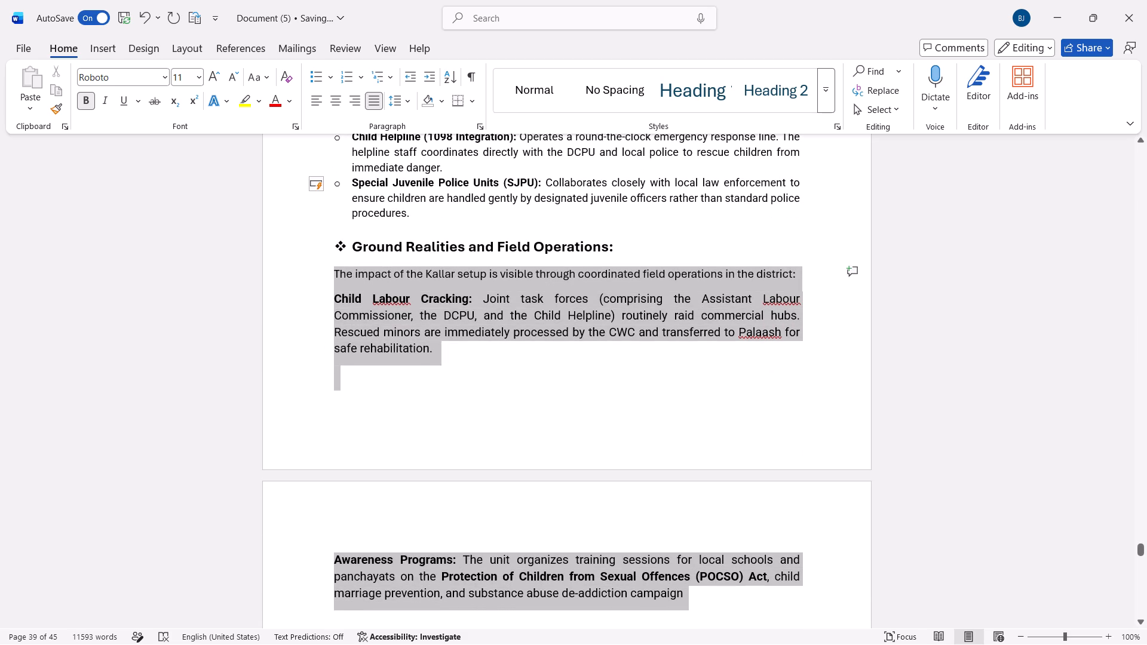
{"action": "left_click_drag", "start_coordinate": [680, 594], "coordinate": [689, 594]}
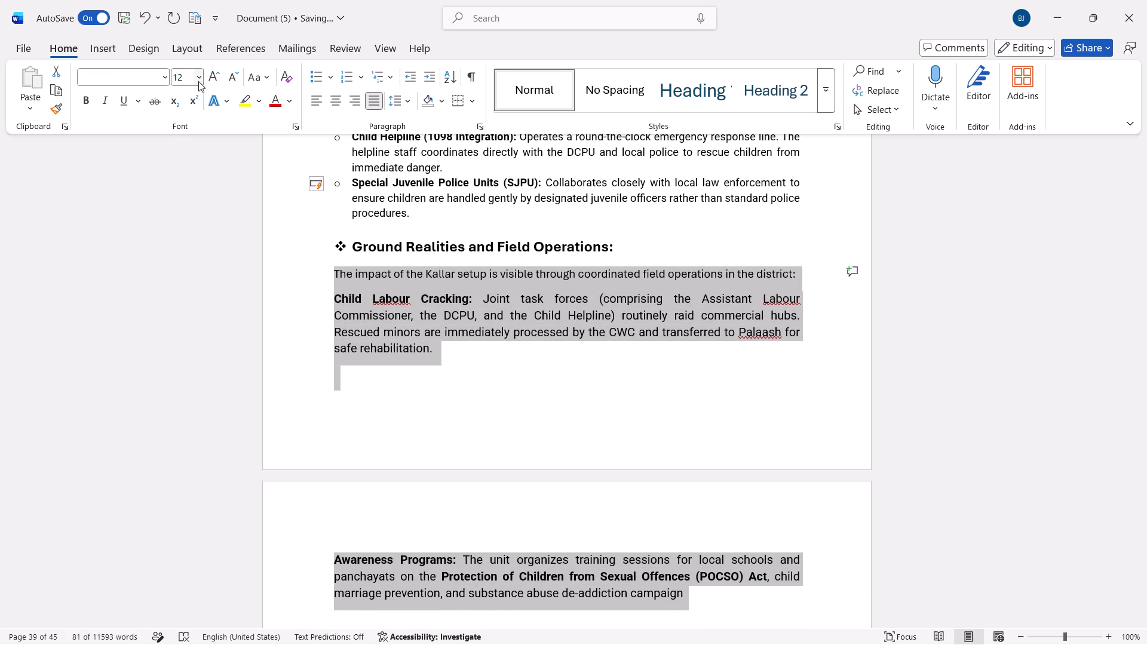
{"action": "left_click", "coordinate": [198, 81]}
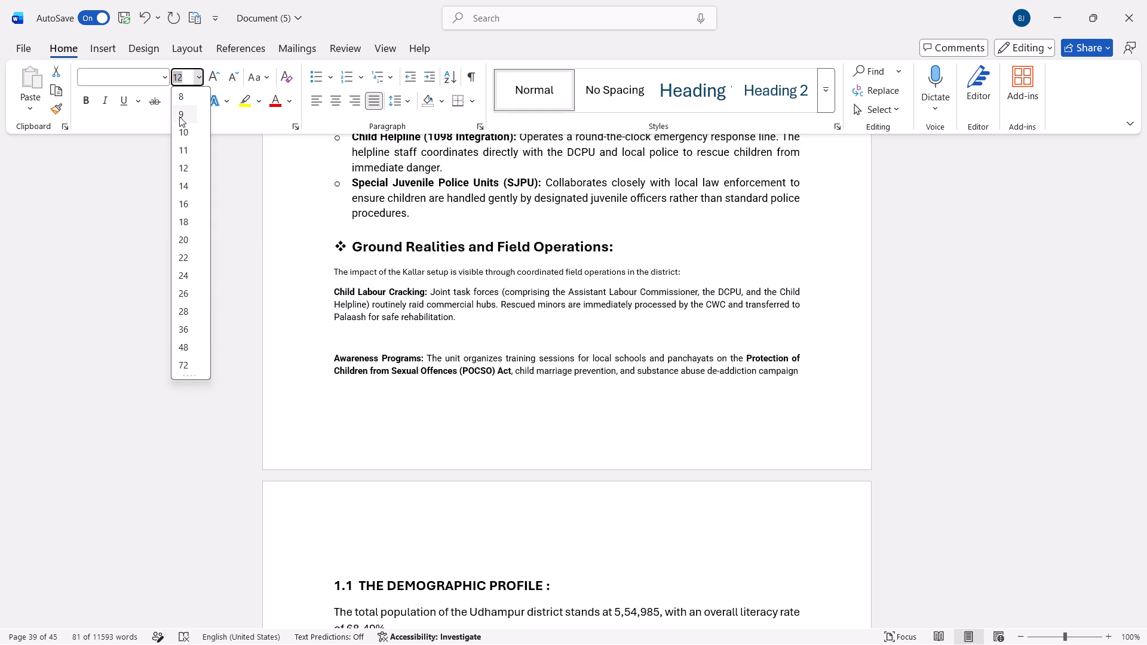
{"action": "left_click", "coordinate": [188, 146]}
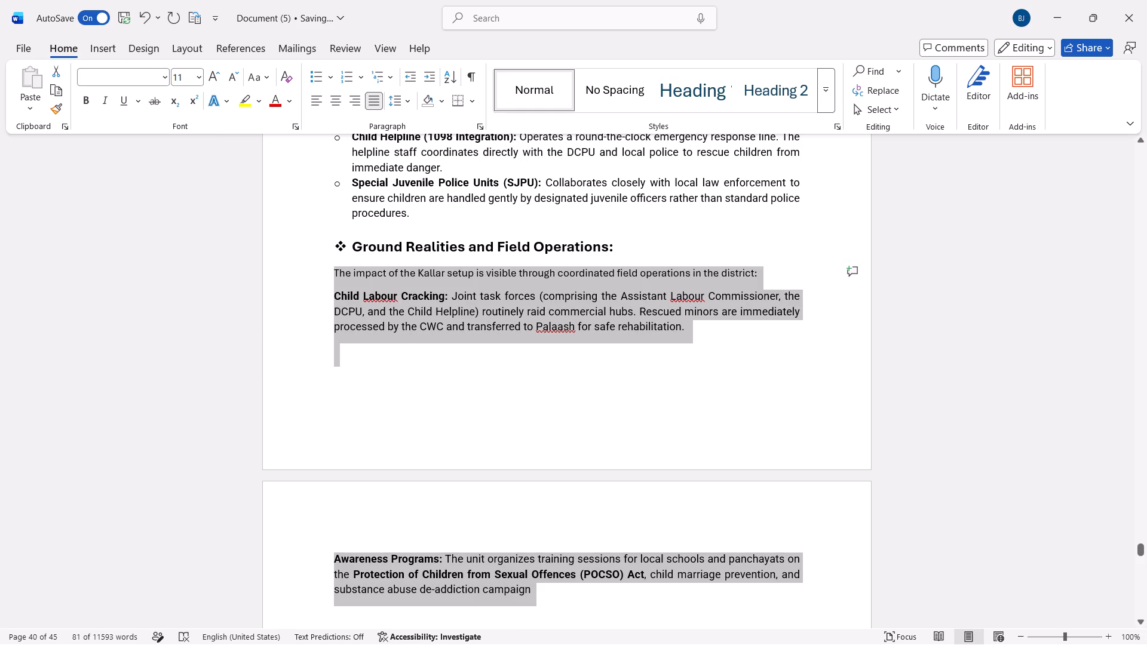
Delete the empty paragraph between the Child Labour Cracking and Awareness Programs paragraphs.
{"action": "left_click", "coordinate": [458, 371]}
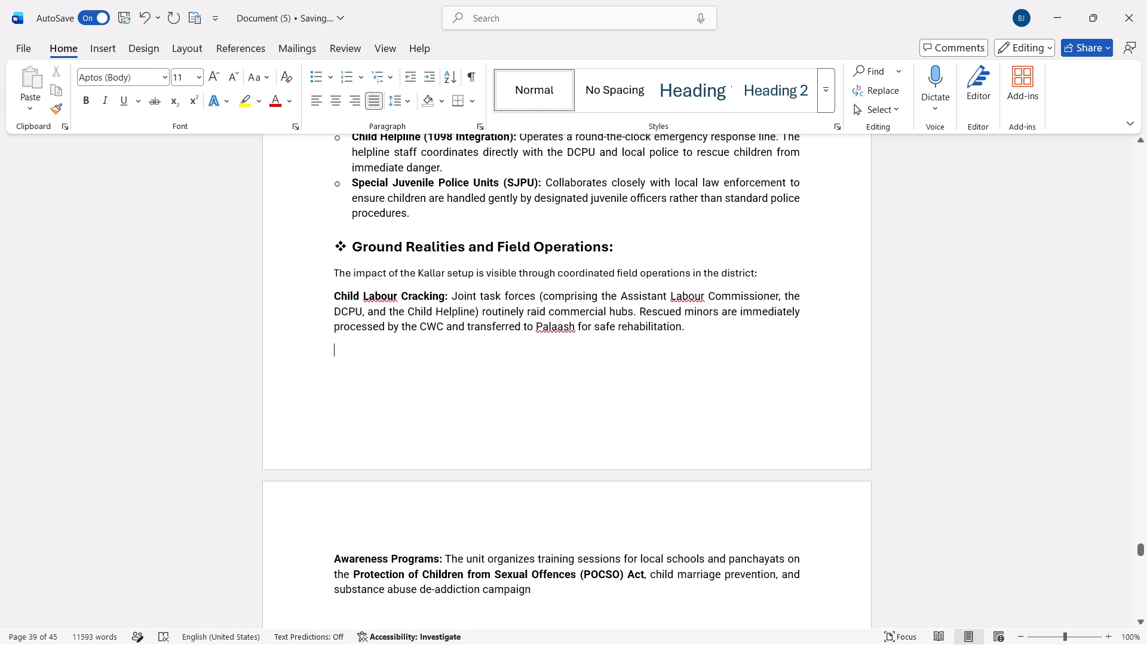
{"action": "key", "text": "BackSpace"}
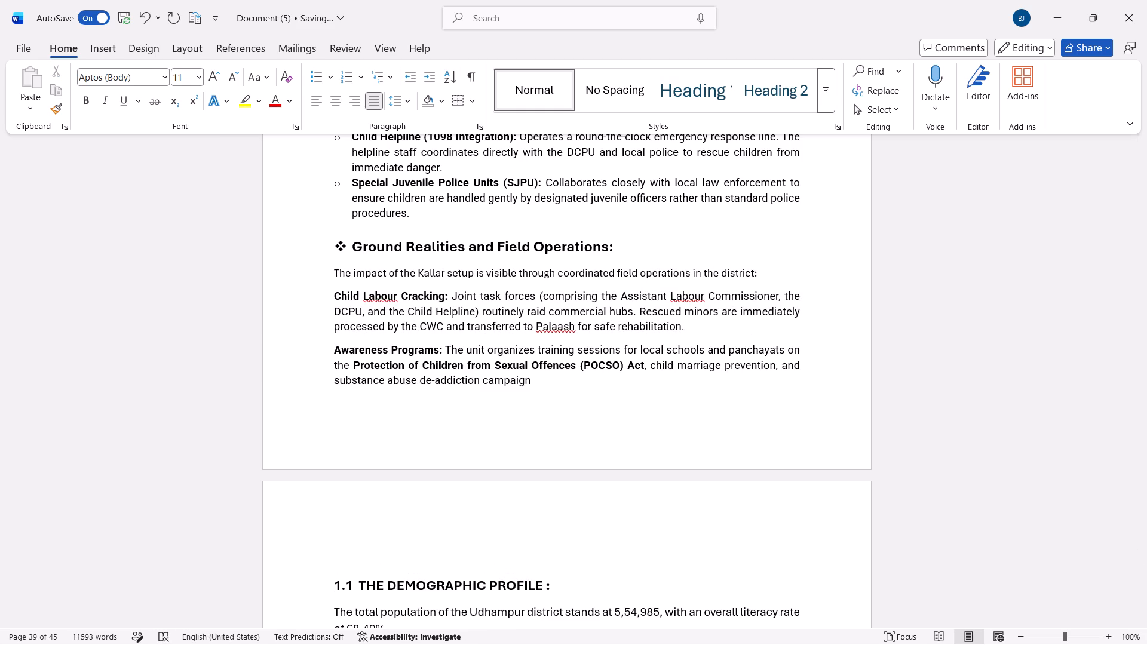
Remove the empty line above the 1.1 THE DEMOGRAPHIC PROFILE heading, keeping the heading in its own paragraph after Awareness Programs.
{"action": "scroll", "coordinate": [428, 359], "scroll_direction": "down", "scroll_amount": 1}
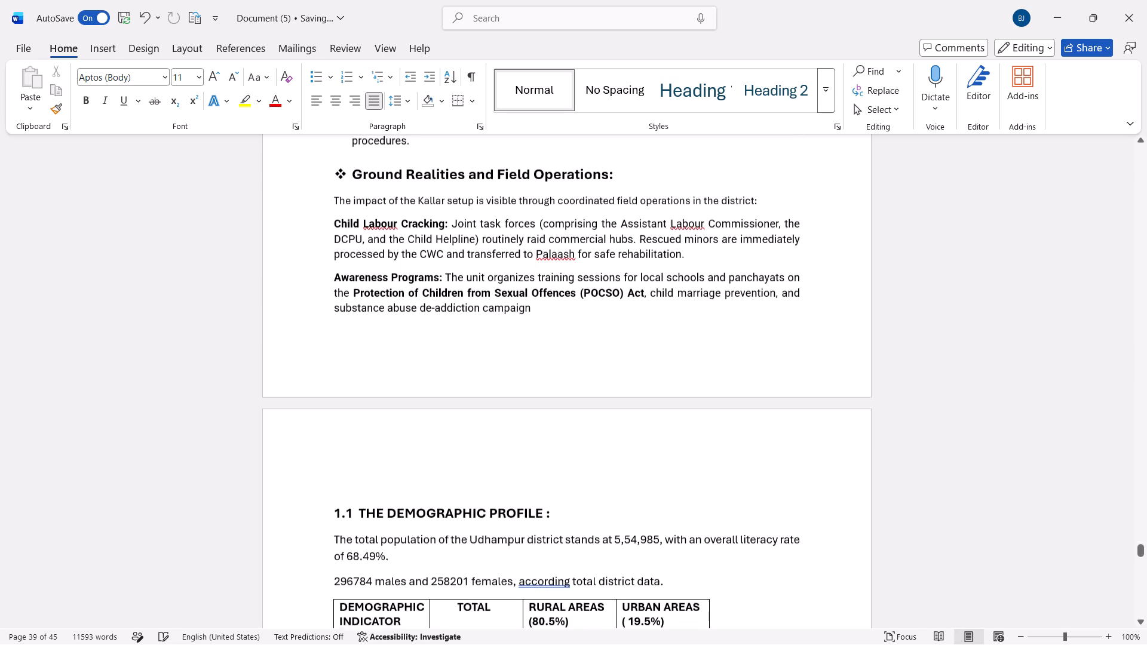
{"action": "scroll", "coordinate": [428, 359], "scroll_direction": "down", "scroll_amount": 1}
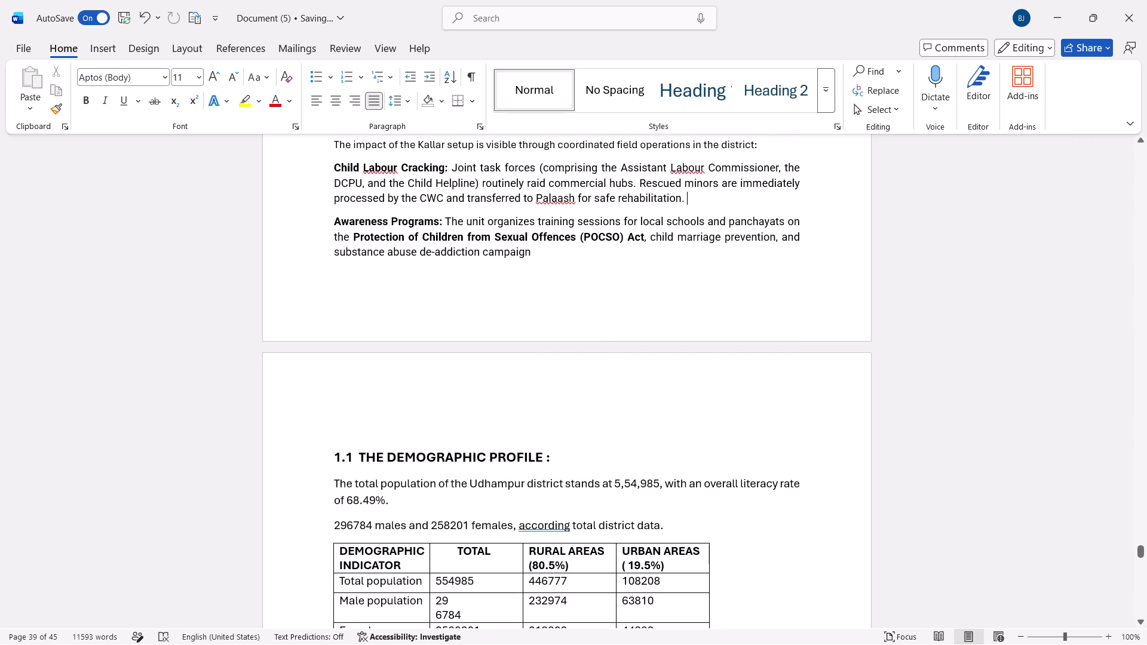
{"action": "left_click", "coordinate": [348, 437]}
{"action": "key", "text": "BackSpace"}
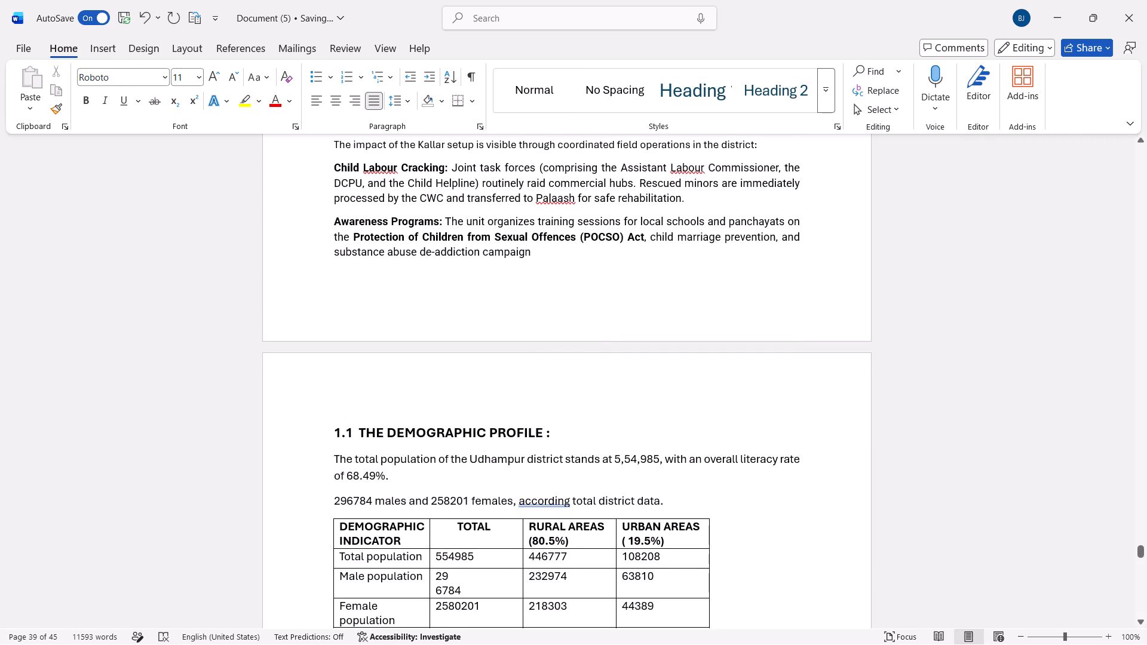
{"action": "left_click", "coordinate": [334, 431]}
{"action": "key", "text": "BackSpace"}
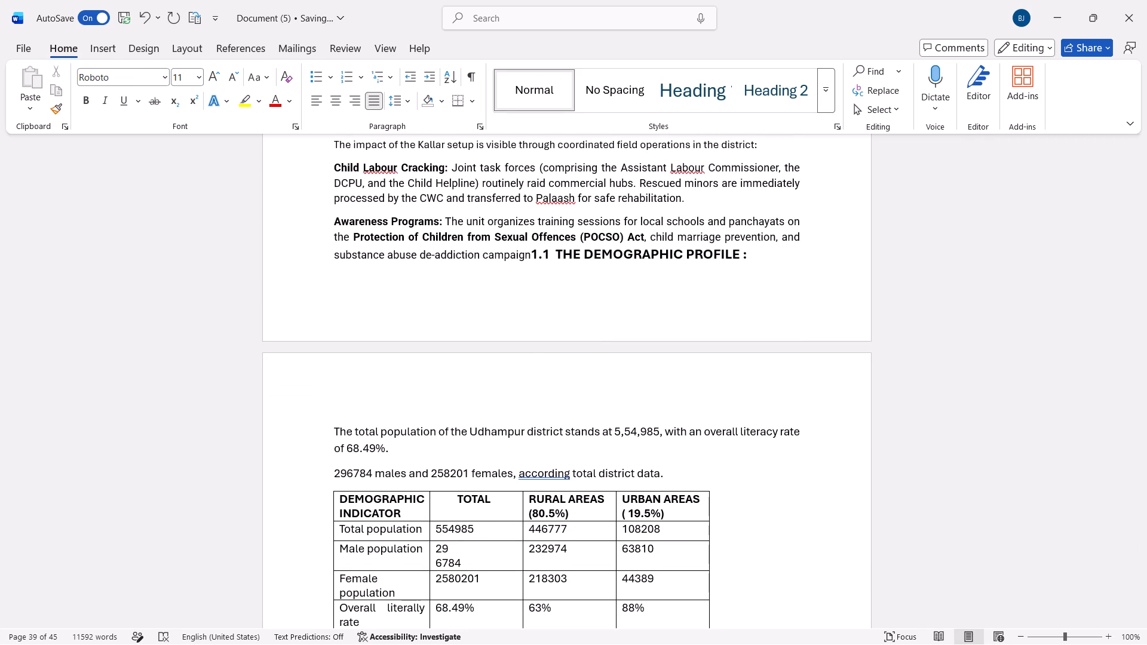
{"action": "key", "text": "Return"}
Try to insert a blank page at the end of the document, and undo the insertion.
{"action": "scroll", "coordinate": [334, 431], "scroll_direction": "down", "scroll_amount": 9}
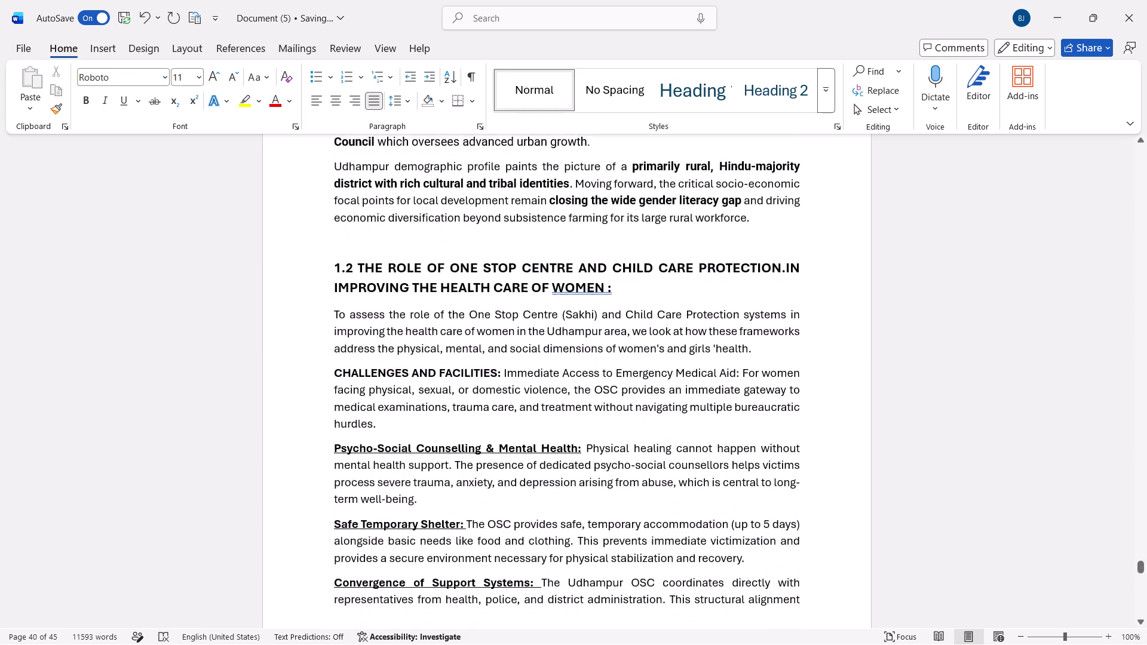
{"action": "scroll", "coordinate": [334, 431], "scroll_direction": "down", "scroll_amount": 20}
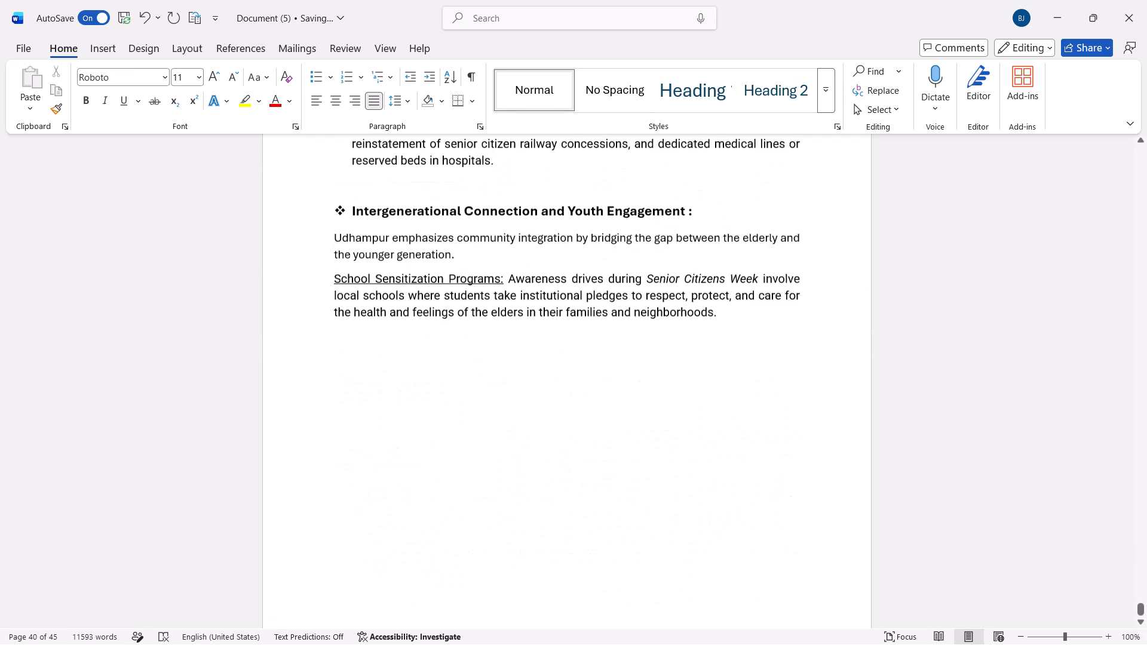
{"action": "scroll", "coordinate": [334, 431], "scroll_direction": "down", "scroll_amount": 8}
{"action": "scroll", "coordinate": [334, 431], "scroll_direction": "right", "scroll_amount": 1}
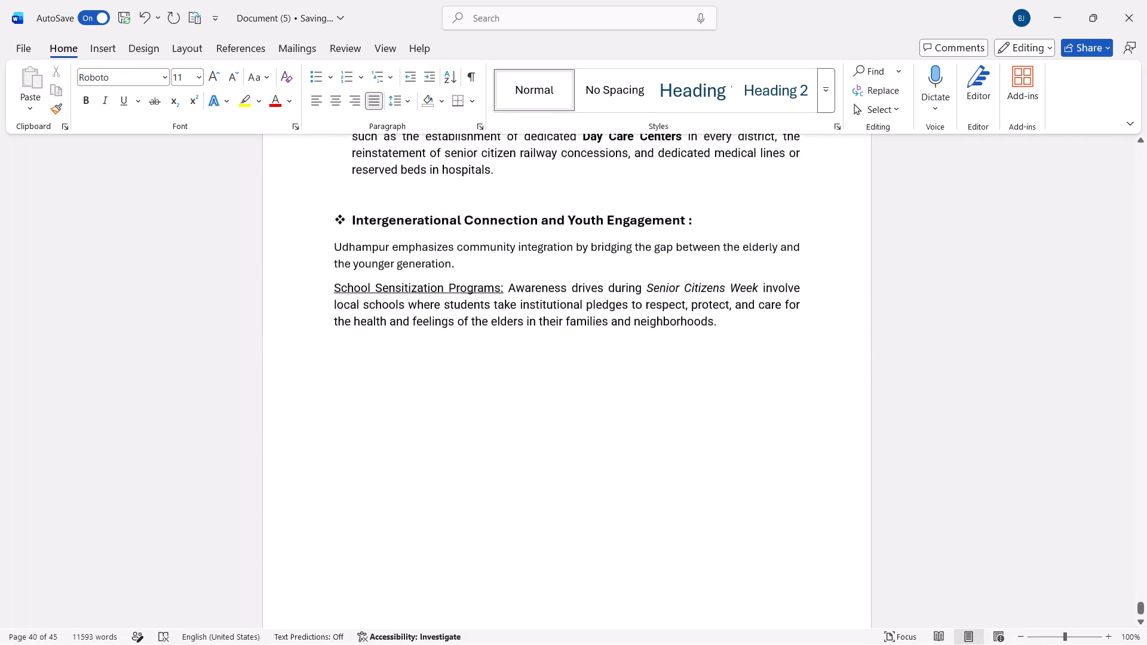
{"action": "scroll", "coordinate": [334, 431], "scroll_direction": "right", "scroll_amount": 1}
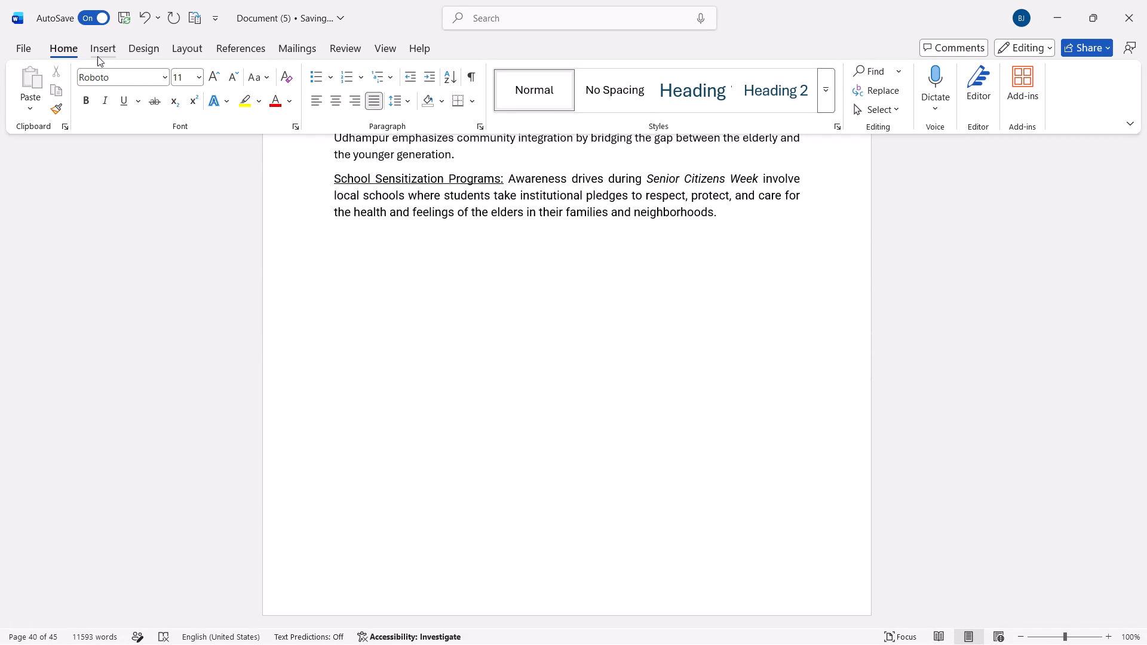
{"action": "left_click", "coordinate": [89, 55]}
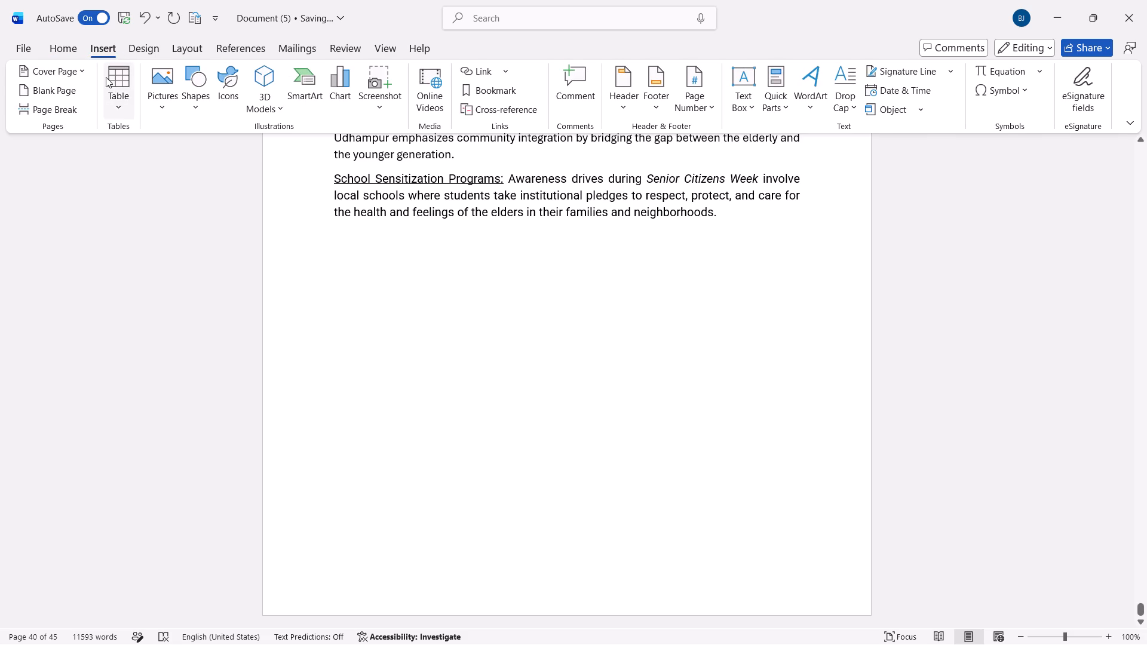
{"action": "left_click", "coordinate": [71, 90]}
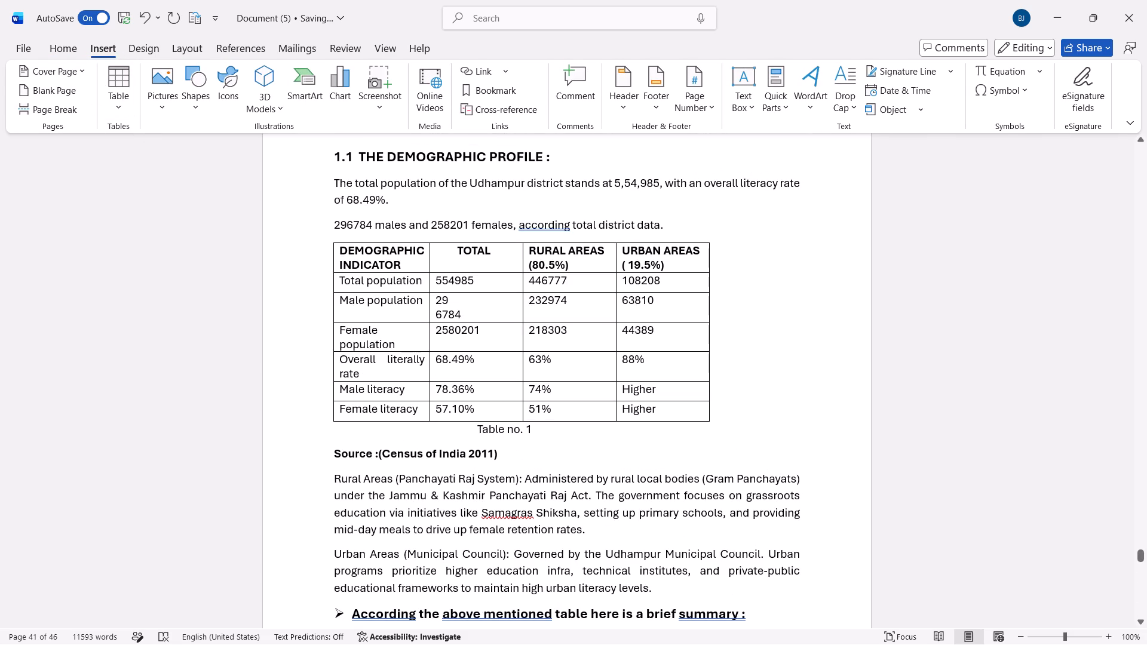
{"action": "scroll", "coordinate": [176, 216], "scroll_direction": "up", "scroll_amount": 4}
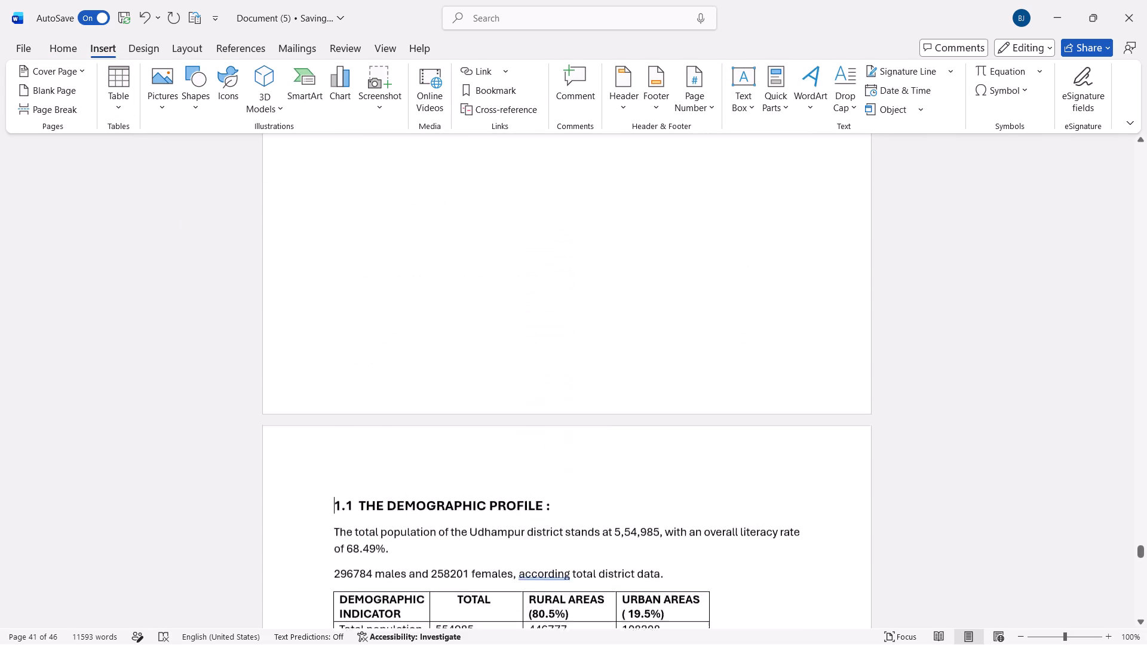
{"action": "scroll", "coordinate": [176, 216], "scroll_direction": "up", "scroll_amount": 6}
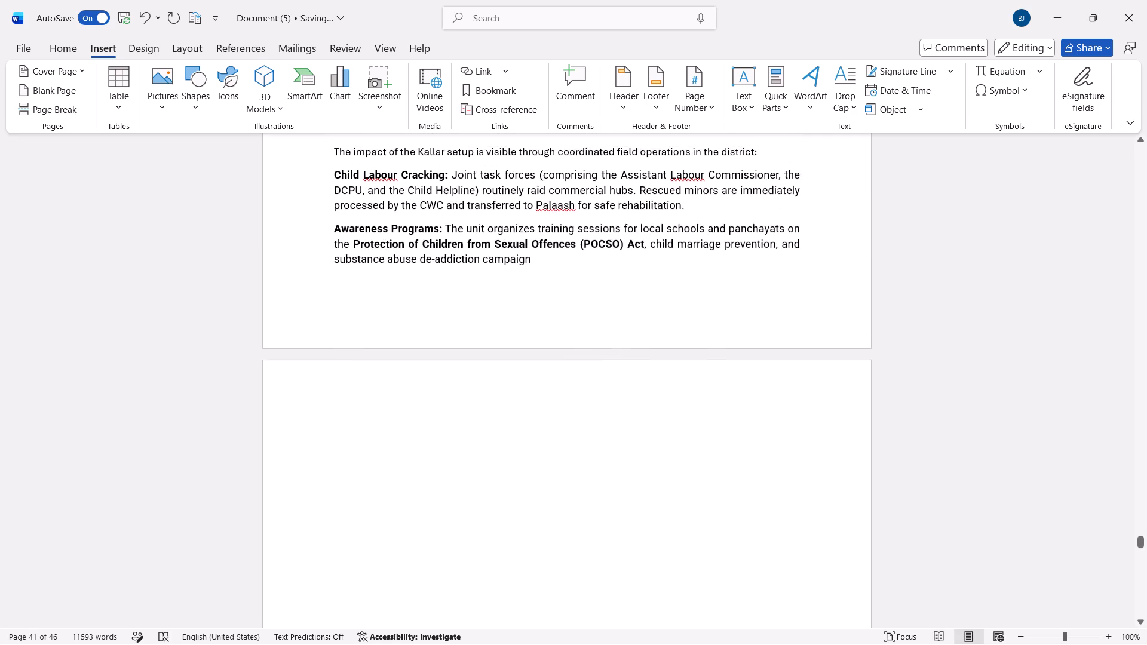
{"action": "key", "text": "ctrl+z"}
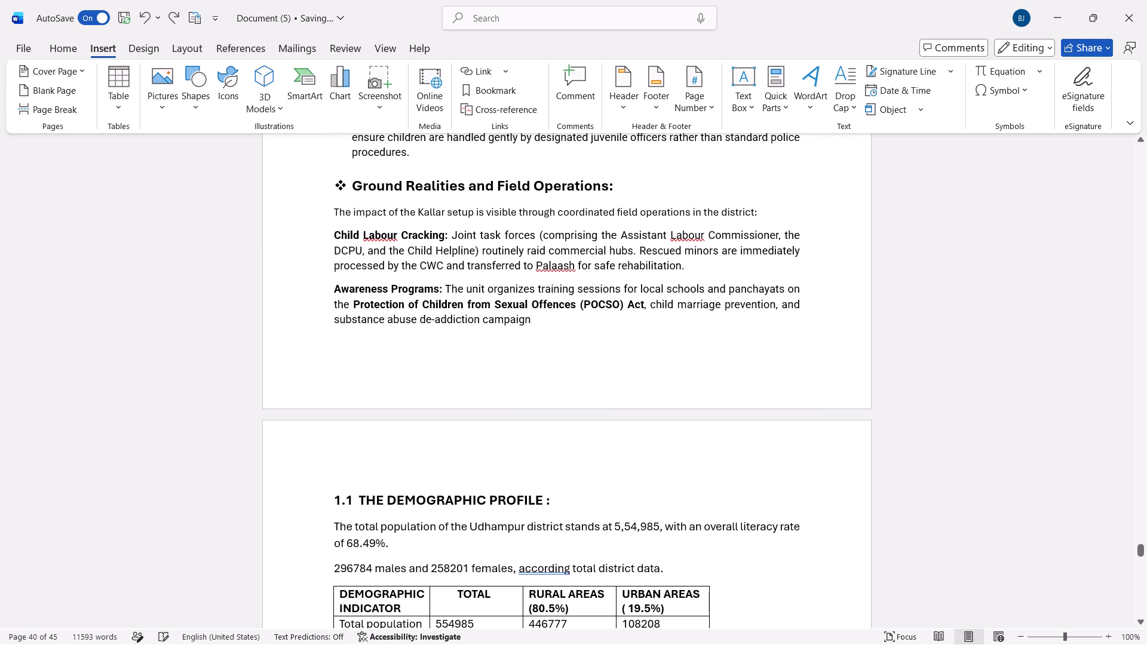
Insert a blank page at the end of the document, after the School Sensitization Programs paragraph.
{"action": "scroll", "coordinate": [176, 216], "scroll_direction": "down", "scroll_amount": 18}
{"action": "scroll", "coordinate": [176, 216], "scroll_direction": "down", "scroll_amount": 10}
{"action": "scroll", "coordinate": [176, 216], "scroll_direction": "down", "scroll_amount": 14}
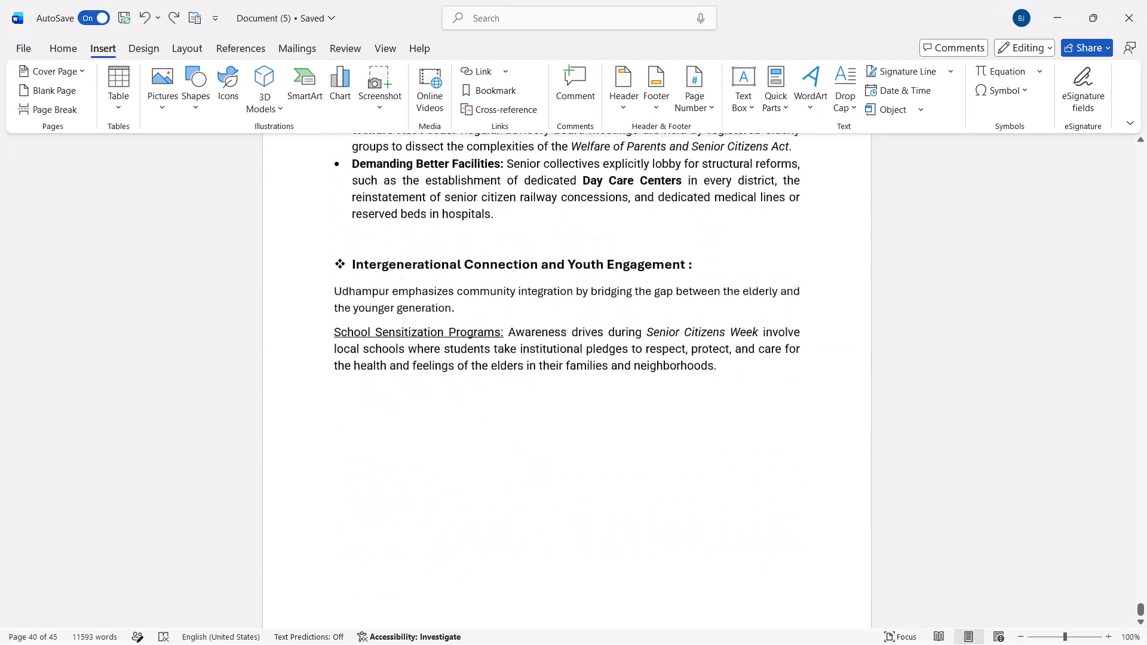
{"action": "scroll", "coordinate": [176, 216], "scroll_direction": "down", "scroll_amount": 2}
{"action": "left_click", "coordinate": [562, 291]}
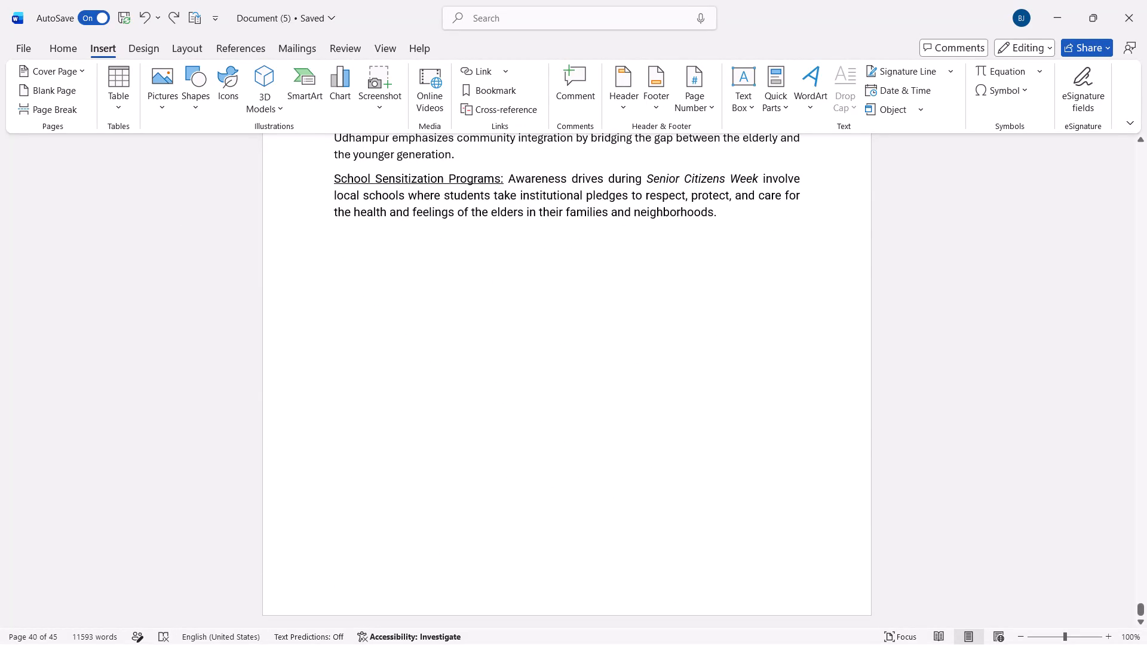
{"action": "scroll", "coordinate": [405, 214], "scroll_direction": "down", "scroll_amount": 4}
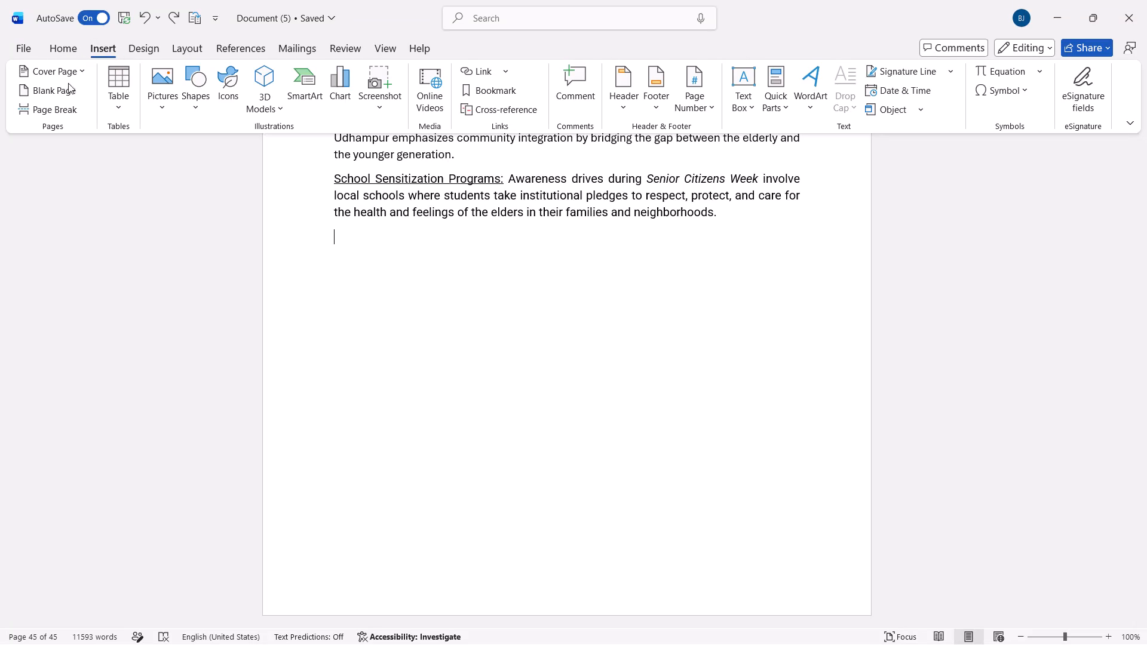
{"action": "left_click", "coordinate": [66, 88]}
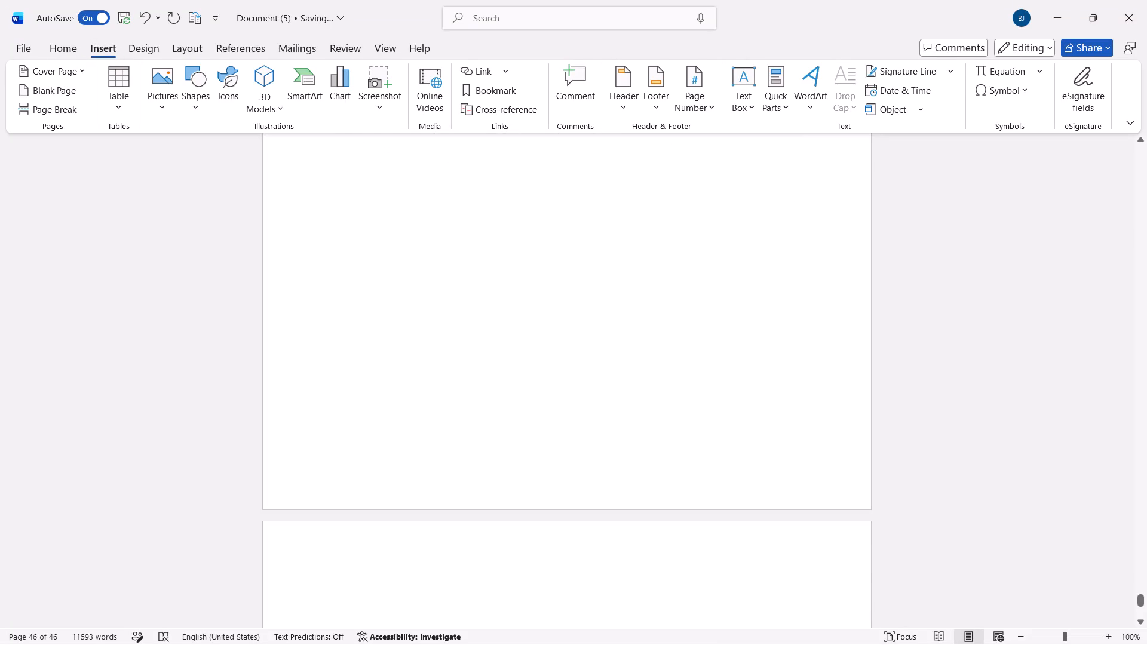
{"action": "scroll", "coordinate": [370, 533], "scroll_direction": "down", "scroll_amount": 1}
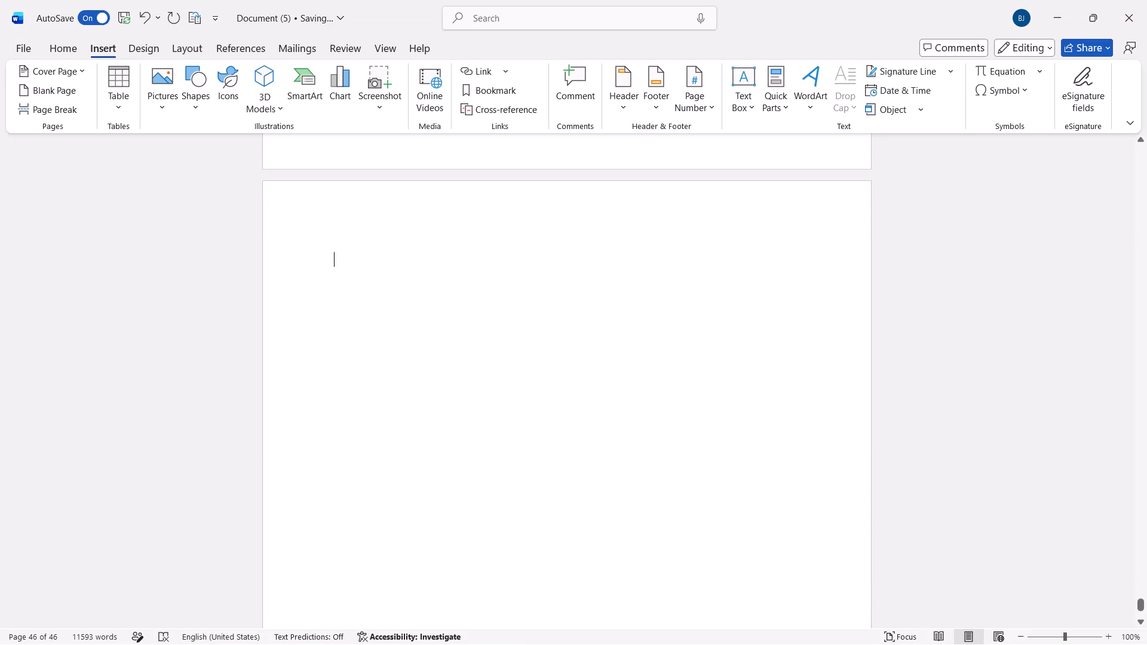
{"action": "scroll", "coordinate": [370, 533], "scroll_direction": "down", "scroll_amount": 1}
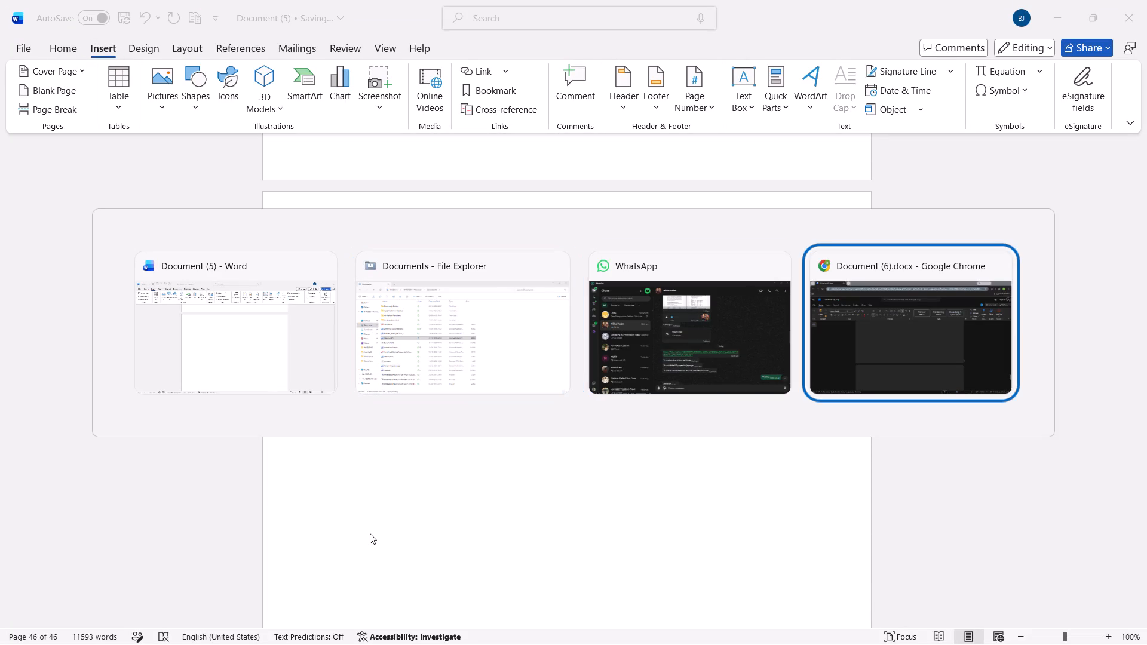
Switch to Document (6) in Google Chrome, look back over its last pages, and close the browser window.
{"action": "scroll", "coordinate": [398, 454], "scroll_direction": "up", "scroll_amount": 20}
{"action": "scroll", "coordinate": [398, 454], "scroll_direction": "up", "scroll_amount": 3}
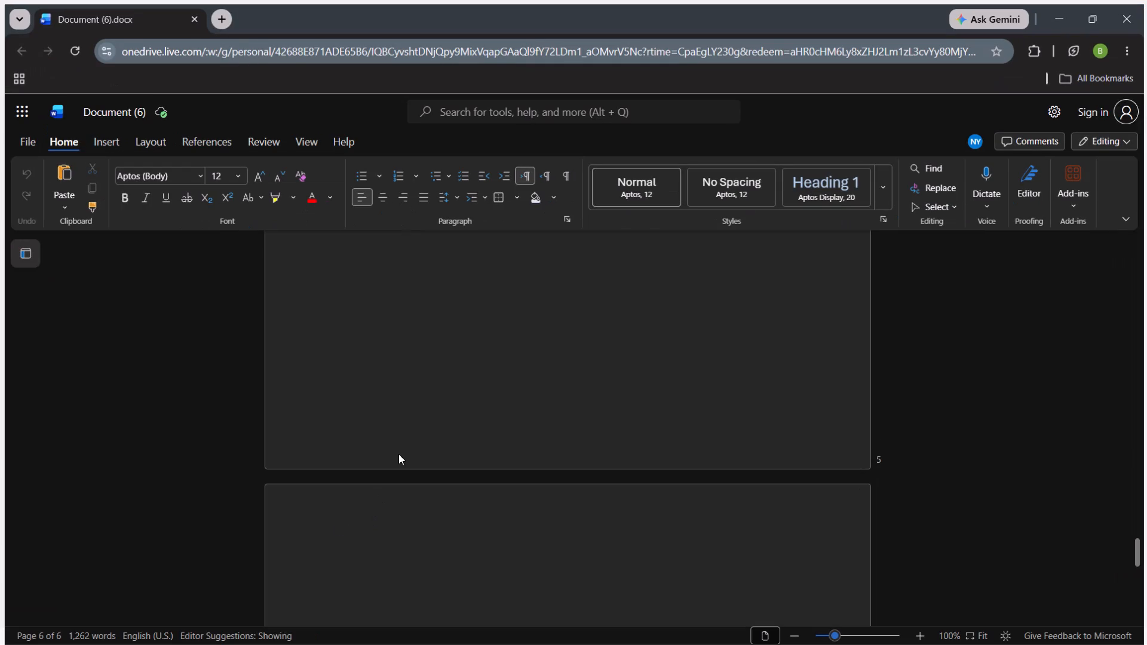
{"action": "scroll", "coordinate": [505, 338], "scroll_direction": "up", "scroll_amount": 9}
{"action": "scroll", "coordinate": [820, 366], "scroll_direction": "up", "scroll_amount": 7}
{"action": "scroll", "coordinate": [820, 366], "scroll_direction": "up", "scroll_amount": 15}
{"action": "left_click", "coordinate": [1134, 11]}
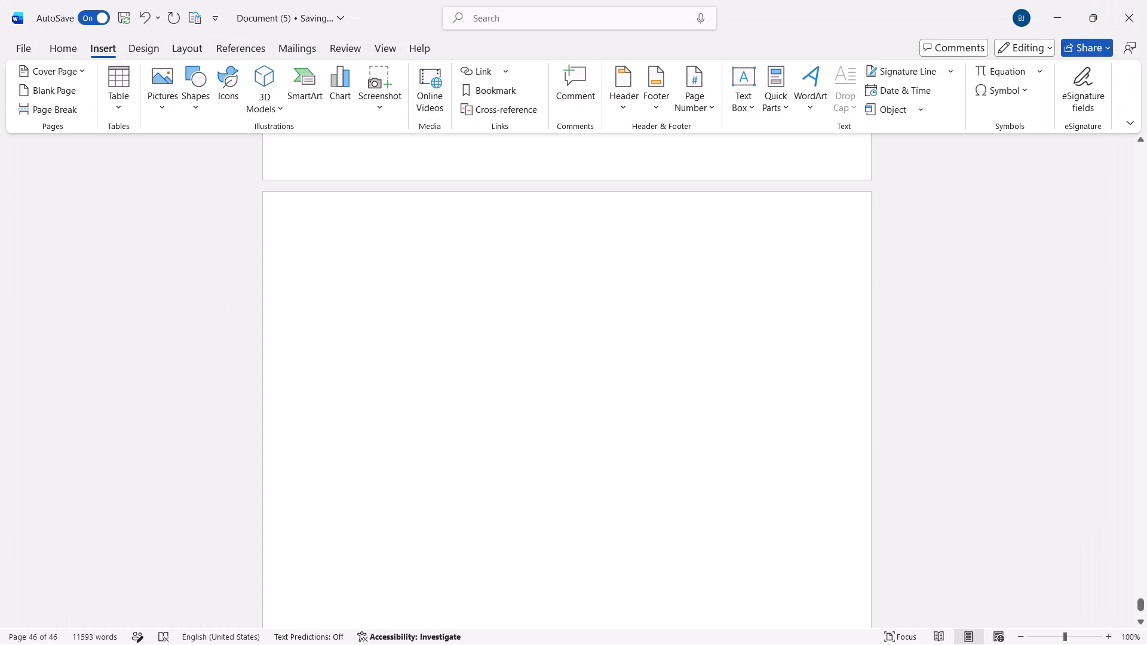
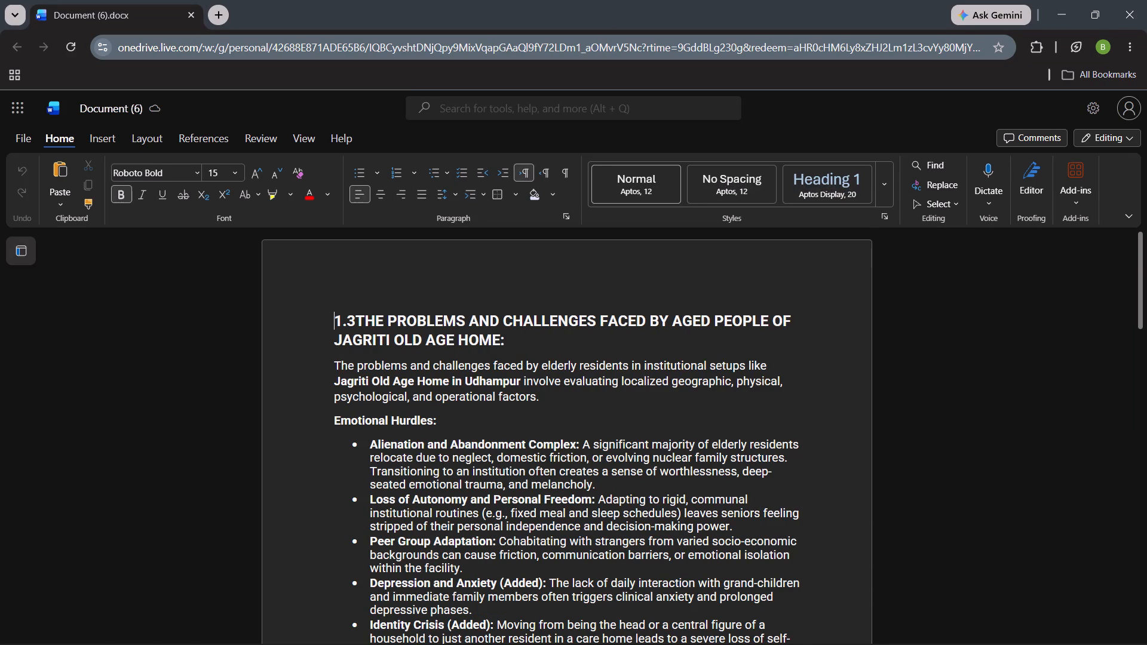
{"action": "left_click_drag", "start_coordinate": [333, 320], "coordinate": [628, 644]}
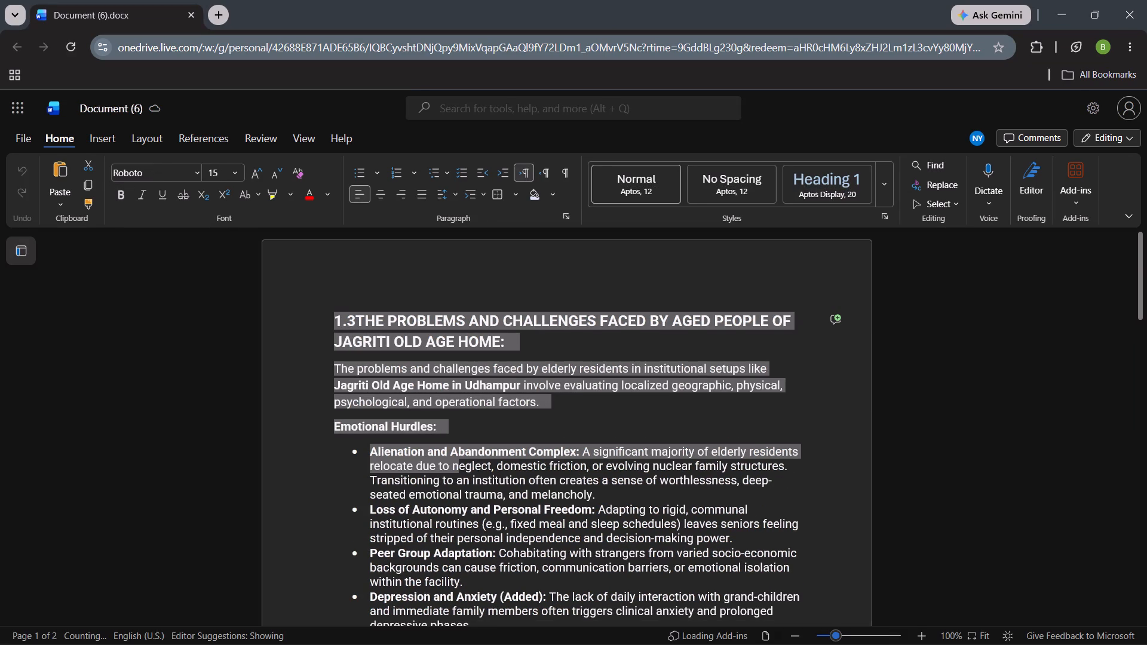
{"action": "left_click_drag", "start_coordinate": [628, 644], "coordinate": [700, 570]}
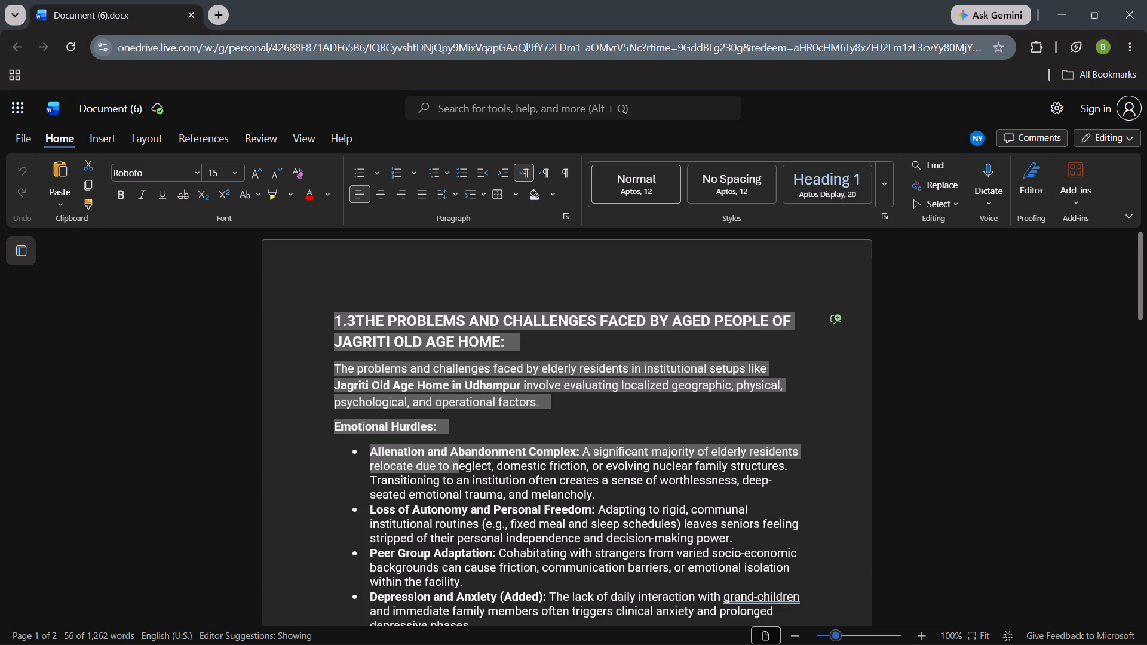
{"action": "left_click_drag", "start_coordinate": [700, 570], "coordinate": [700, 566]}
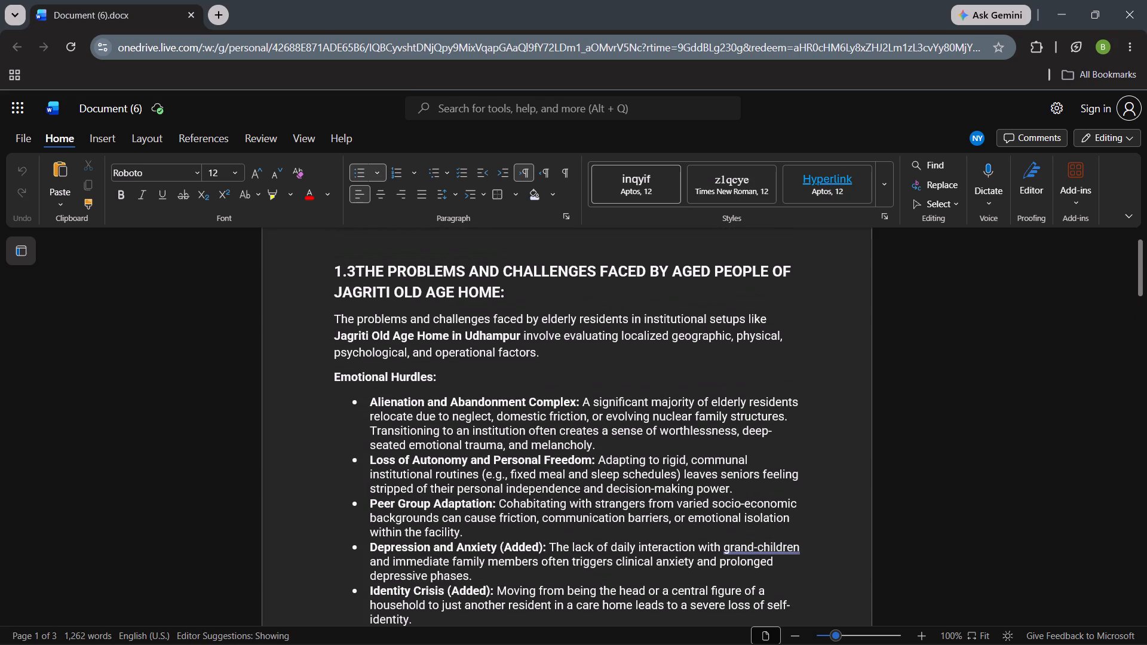
Show Document (6) in full screen and copy its whole text, from the 1.3 heading through the end of 5.5 CONCLUSION.
{"action": "key", "text": "F11"}
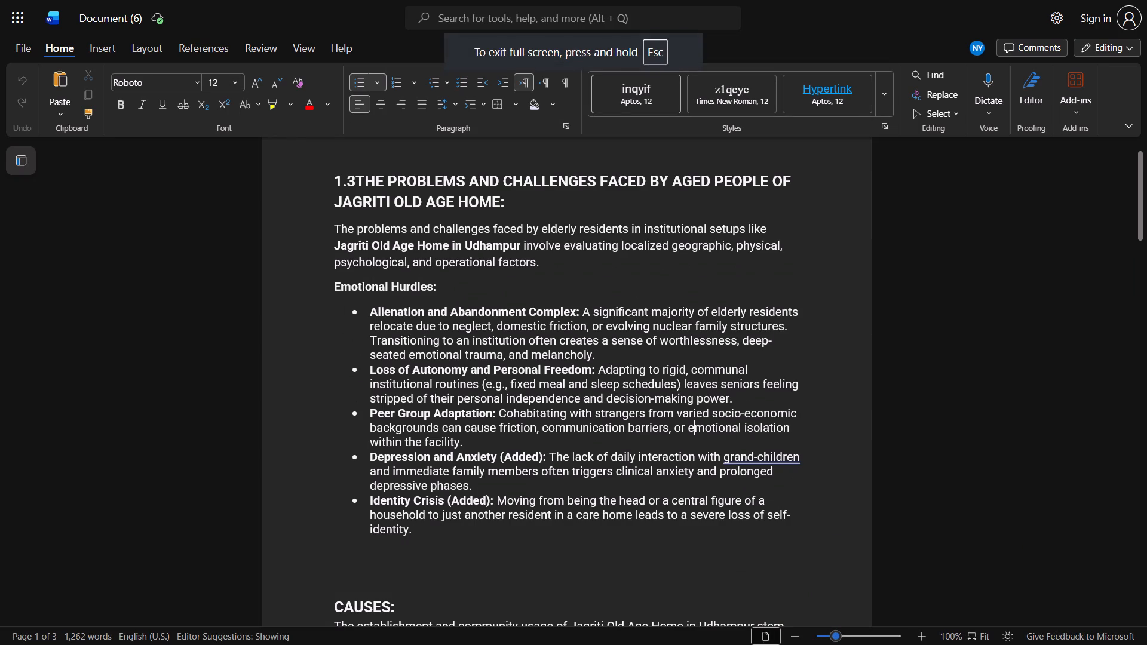
{"action": "left_click_drag", "start_coordinate": [329, 182], "coordinate": [565, 558]}
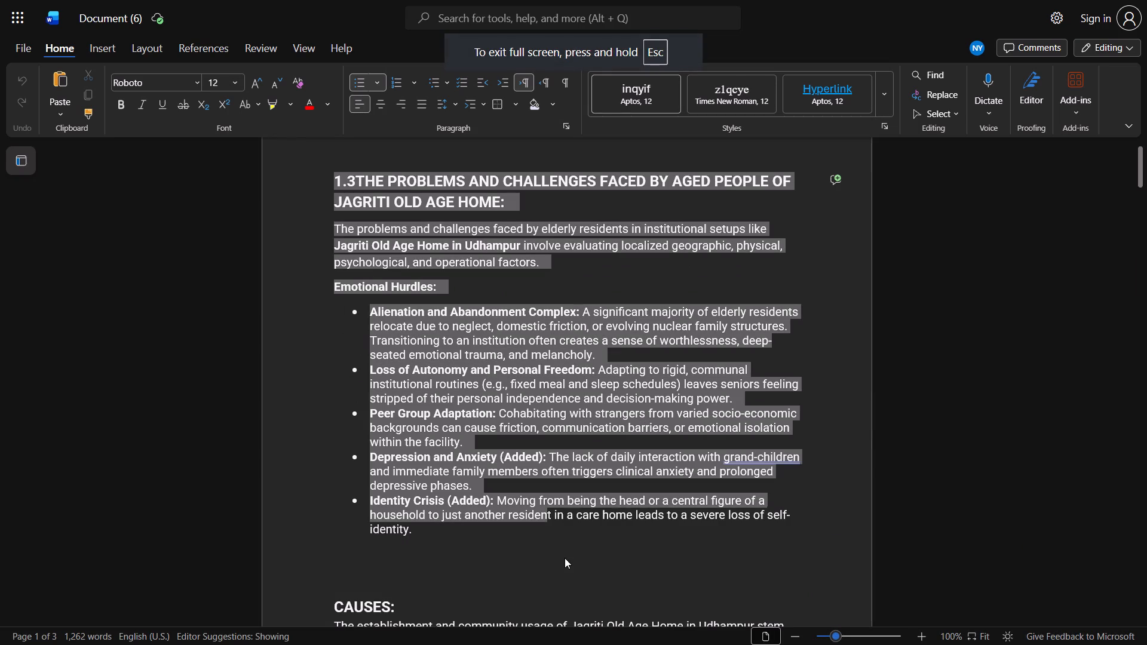
{"action": "left_click_drag", "start_coordinate": [565, 558], "coordinate": [624, 644]}
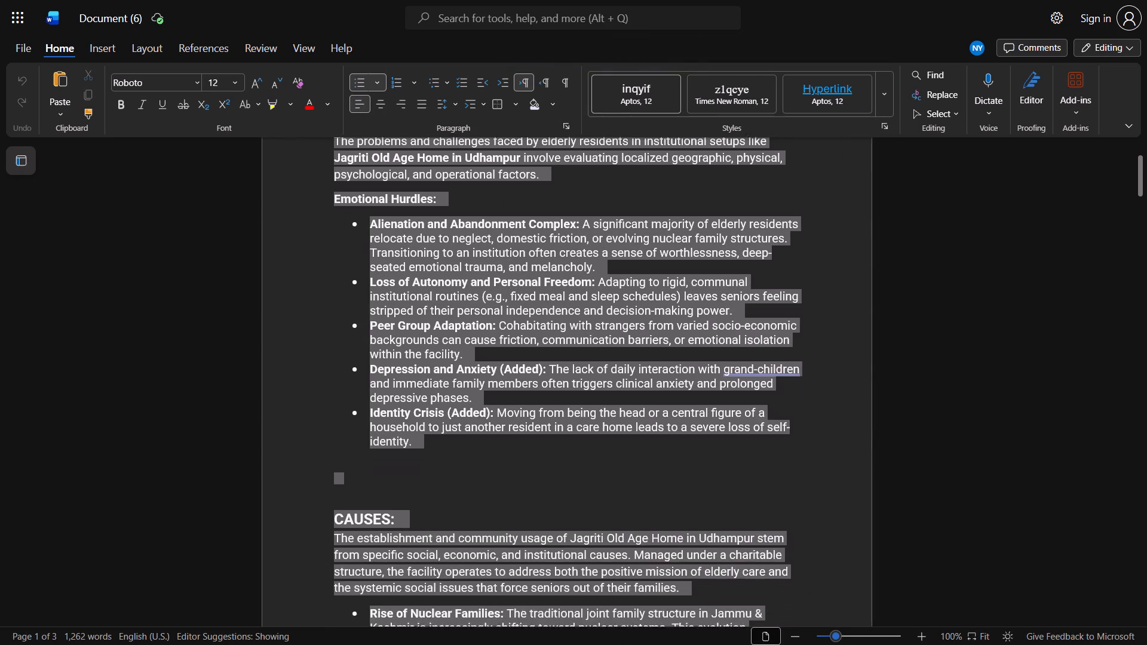
{"action": "left_click_drag", "start_coordinate": [624, 644], "coordinate": [596, 552]}
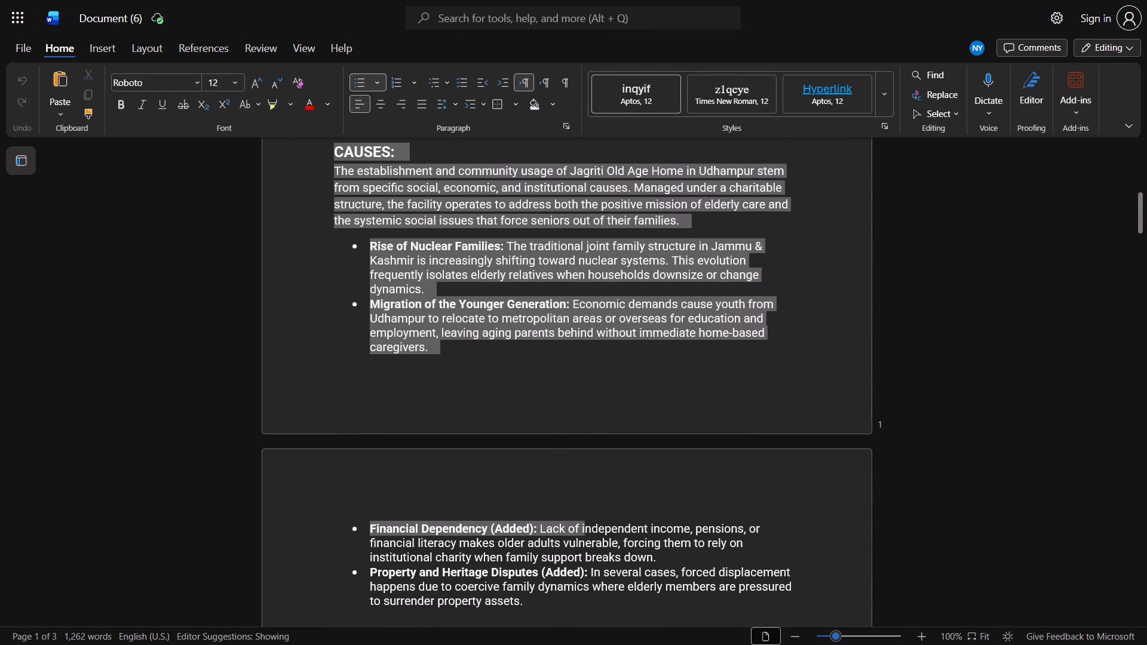
{"action": "left_click_drag", "start_coordinate": [596, 552], "coordinate": [659, 644]}
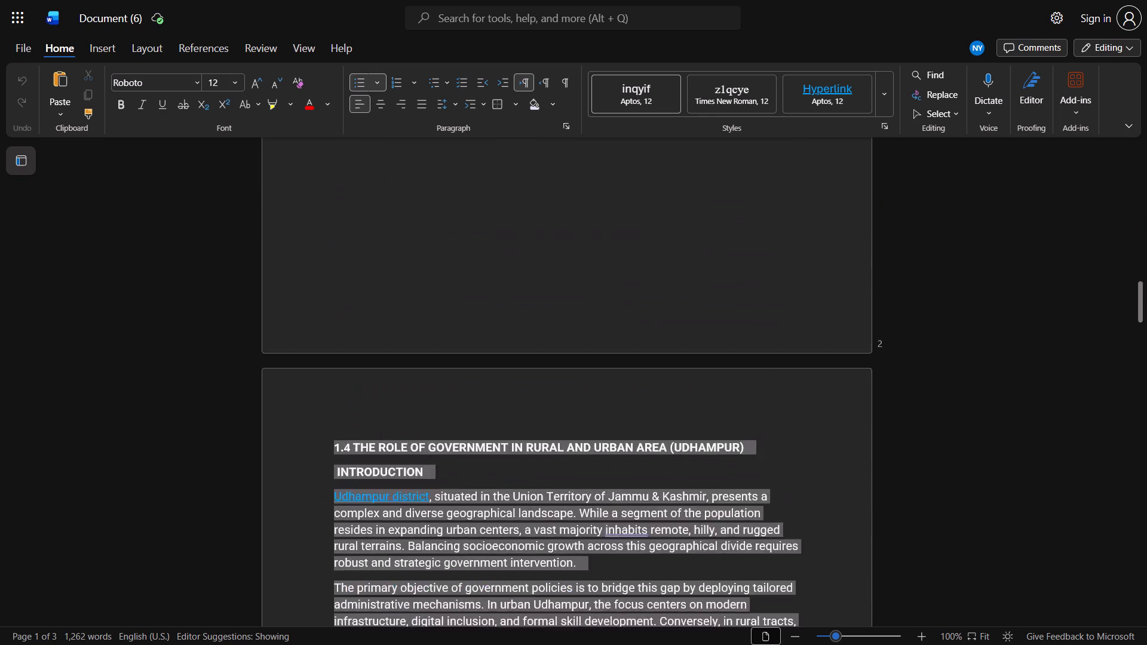
{"action": "left_click_drag", "start_coordinate": [659, 644], "coordinate": [622, 598]}
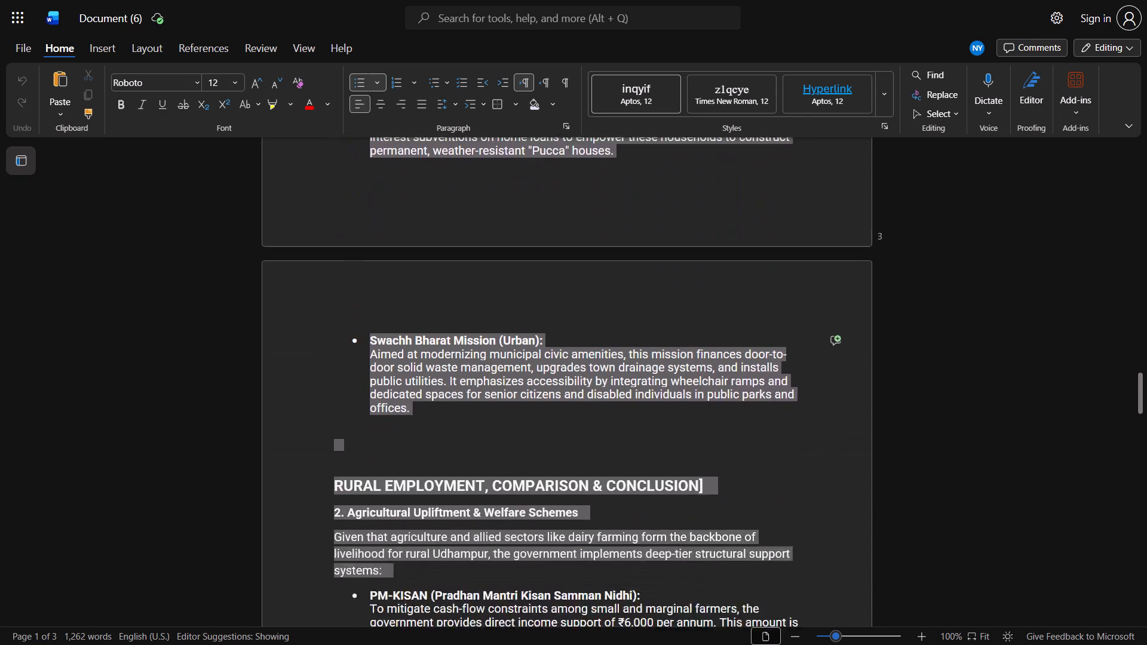
{"action": "left_click_drag", "start_coordinate": [622, 598], "coordinate": [678, 629]}
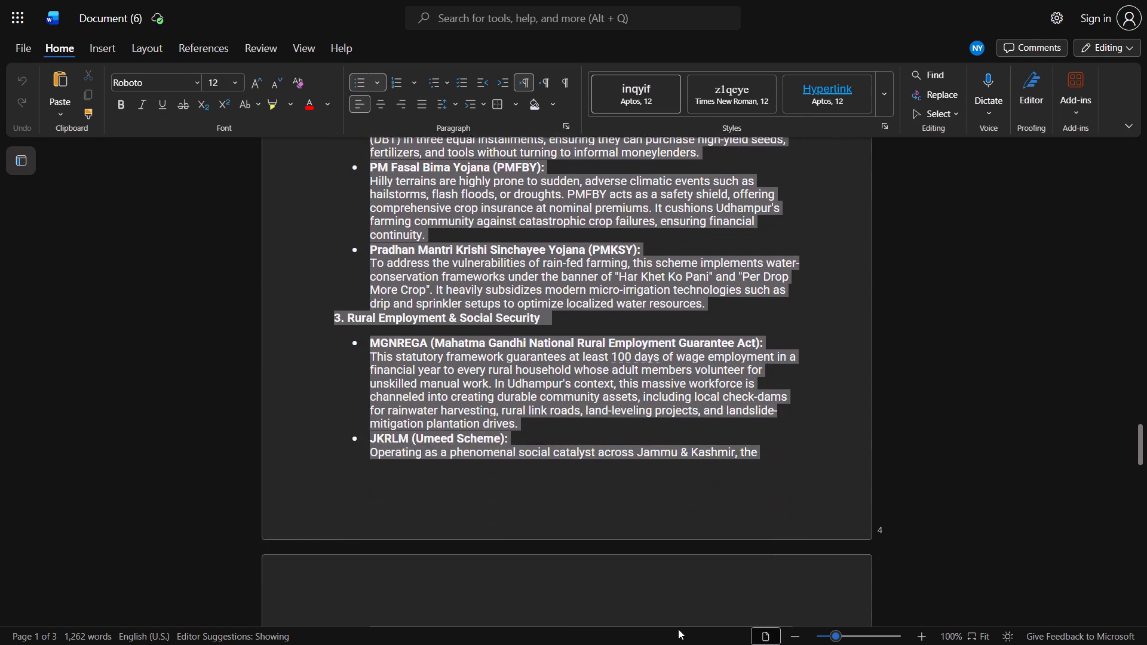
{"action": "left_click_drag", "start_coordinate": [678, 629], "coordinate": [790, 626]}
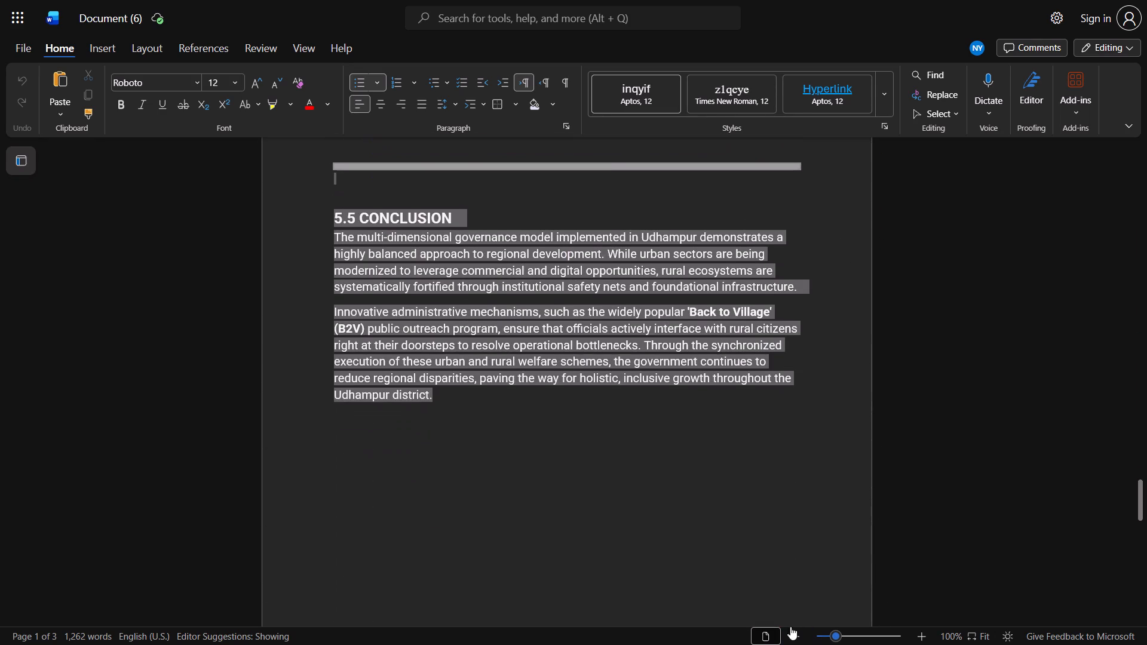
{"action": "left_click_drag", "start_coordinate": [790, 626], "coordinate": [559, 584]}
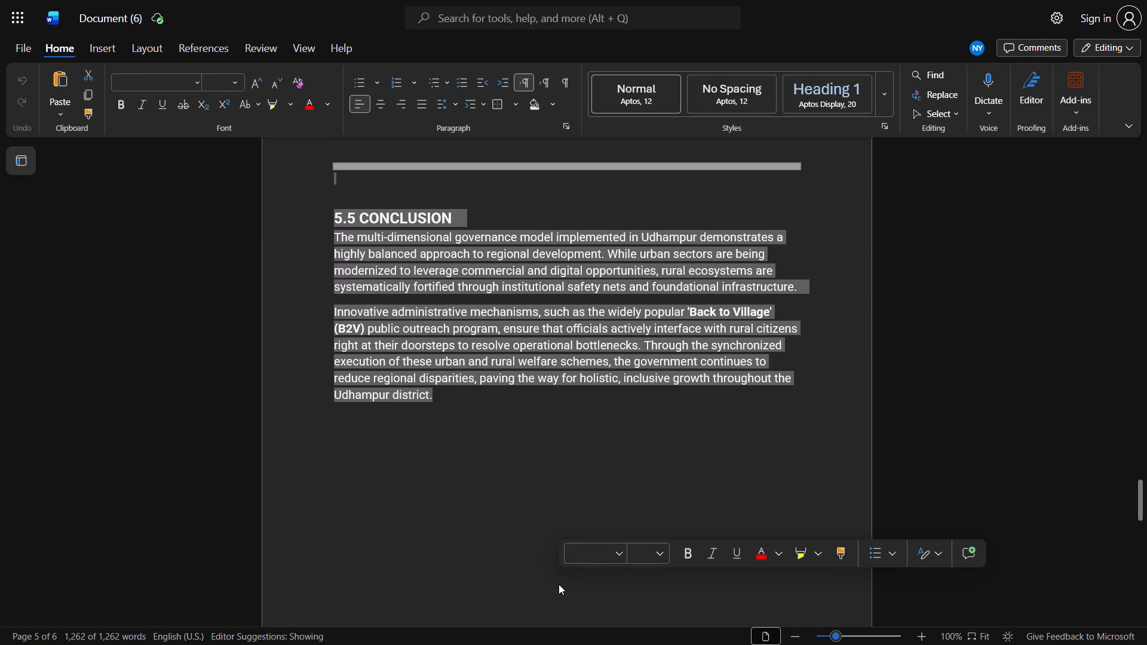
{"action": "key", "text": "ctrl+c"}
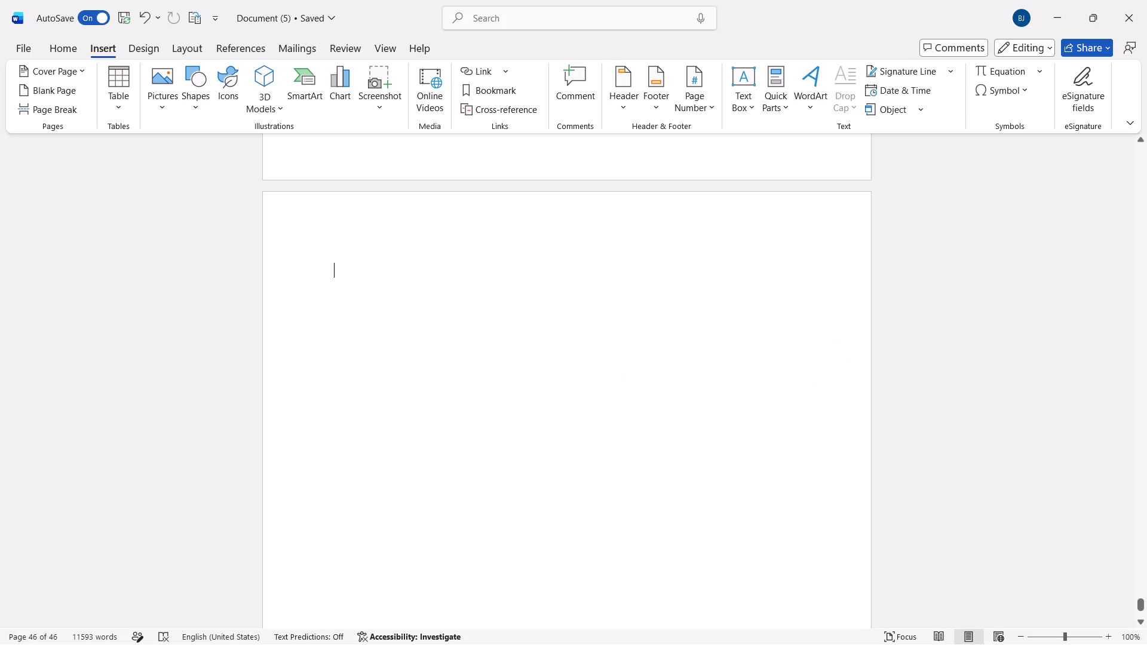
Switch to Document (5) in desktop Word and paste the copied text on the blank last page.
{"action": "key", "text": "ctrl+v"}
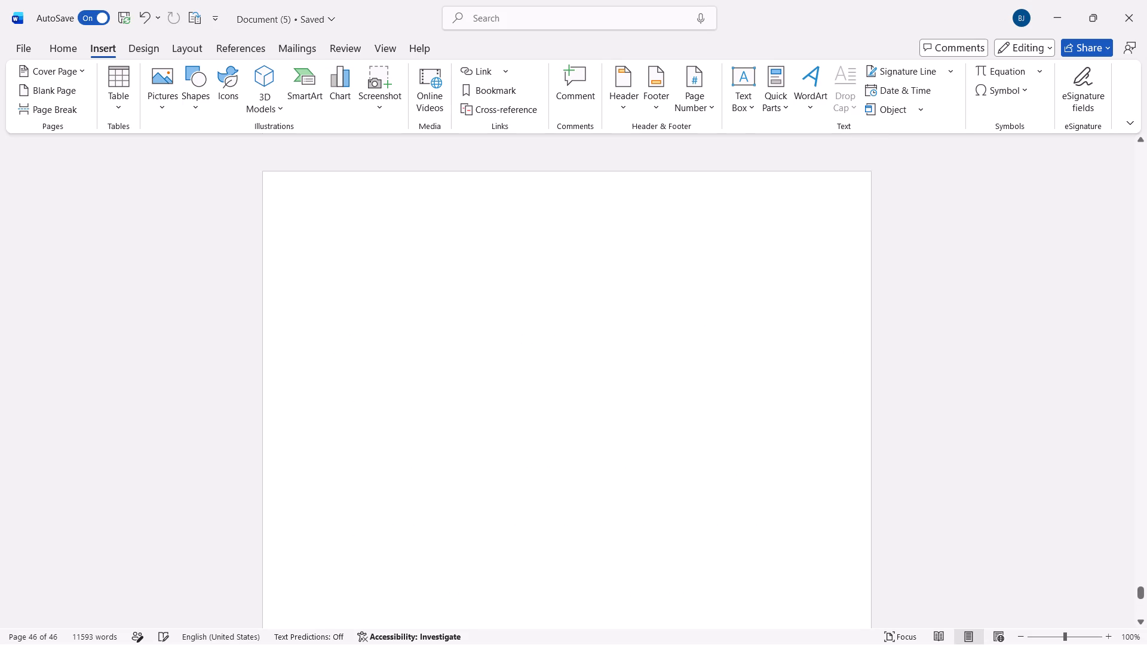
{"action": "scroll", "coordinate": [516, 468], "scroll_direction": "down", "scroll_amount": 7}
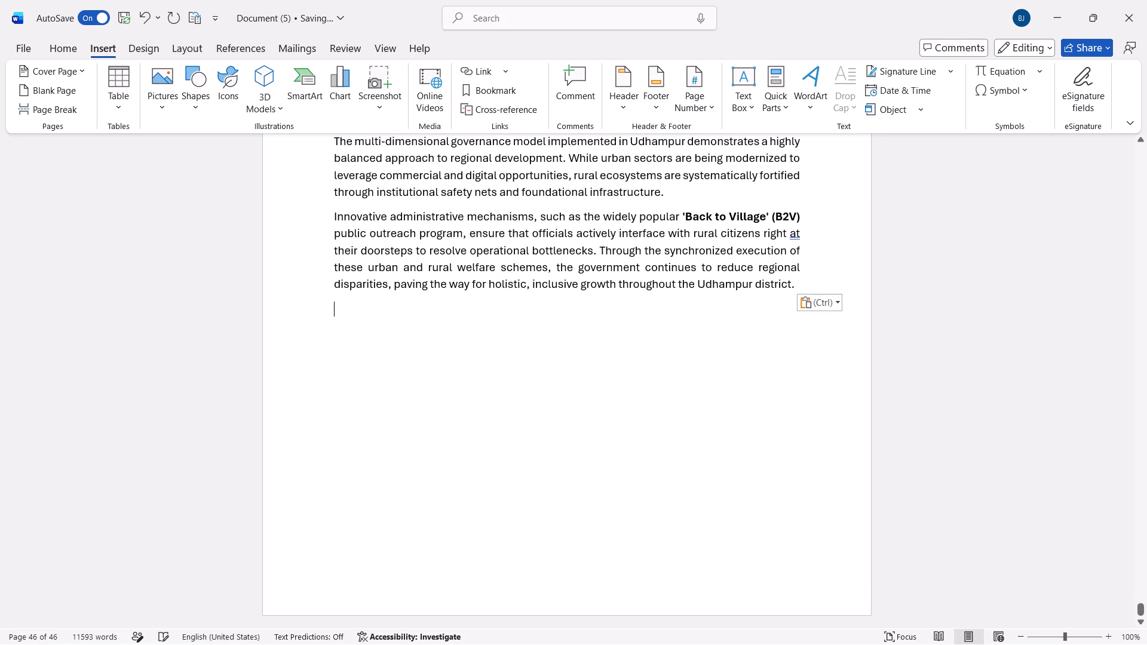
{"action": "scroll", "coordinate": [516, 468], "scroll_direction": "down", "scroll_amount": 6}
Set the font size of the pasted 1.3 heading about problems faced by aged people of Jagriti Old Age Home to 14.
{"action": "scroll", "coordinate": [784, 490], "scroll_direction": "up", "scroll_amount": 4}
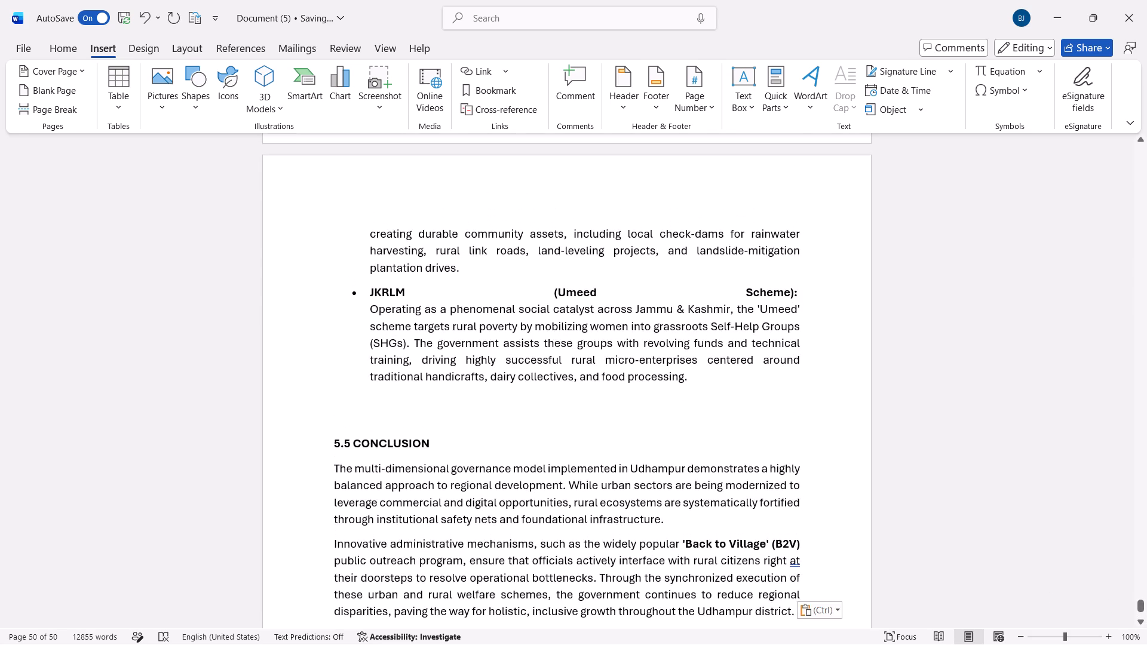
{"action": "scroll", "coordinate": [784, 490], "scroll_direction": "up", "scroll_amount": 10}
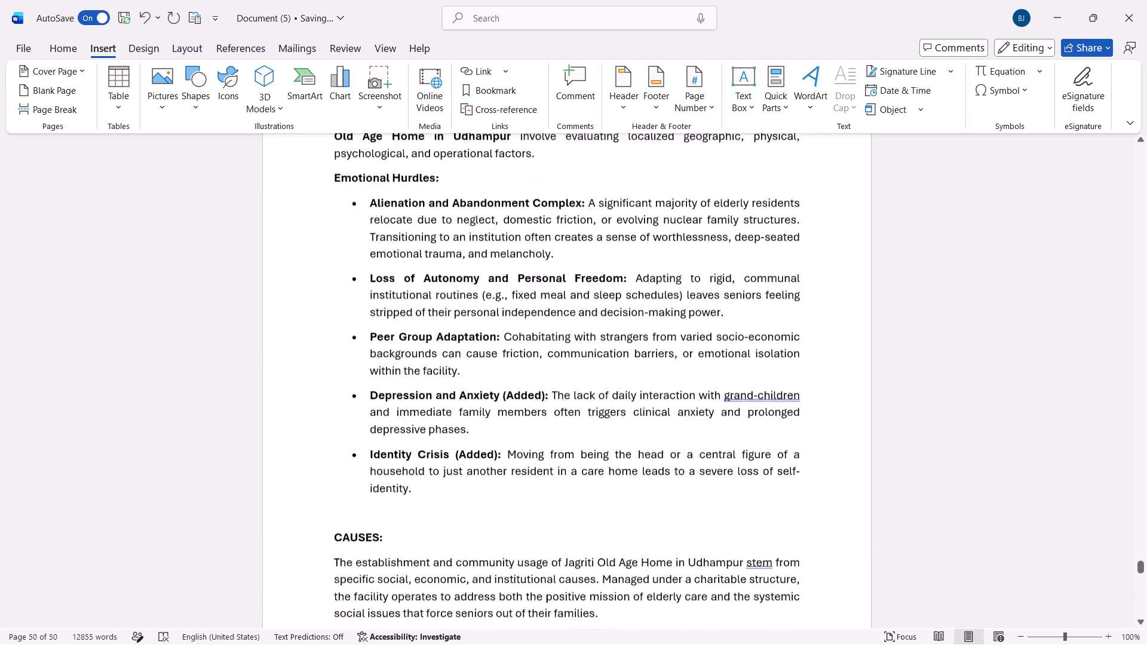
{"action": "scroll", "coordinate": [784, 490], "scroll_direction": "up", "scroll_amount": 1}
{"action": "scroll", "coordinate": [784, 490], "scroll_direction": "down", "scroll_amount": 1}
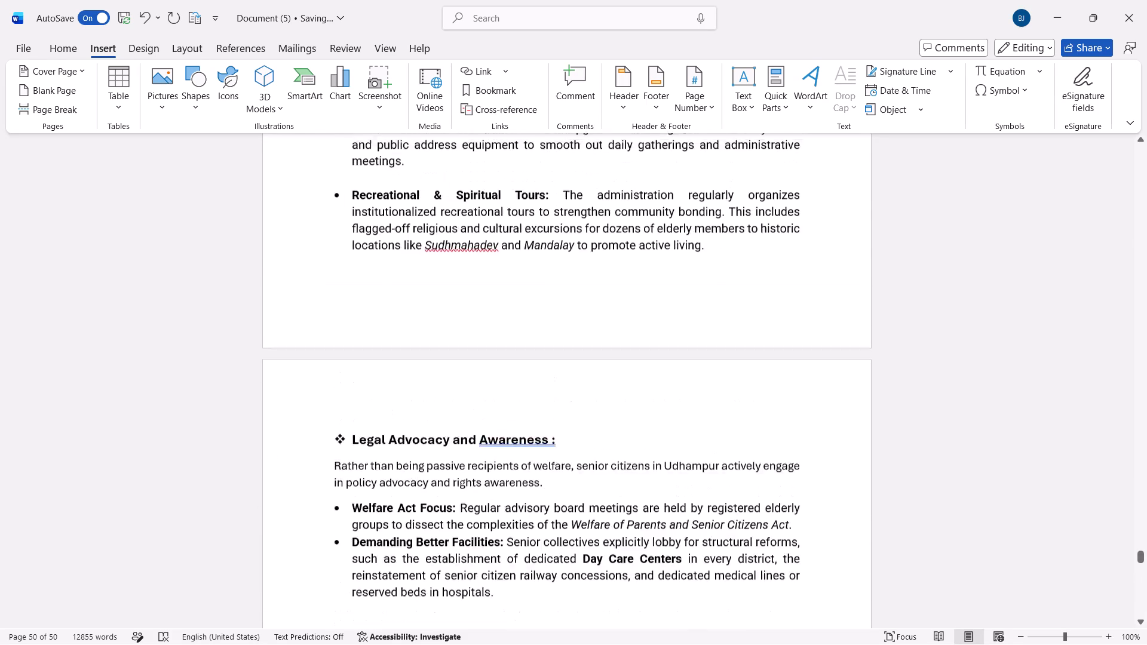
{"action": "scroll", "coordinate": [784, 490], "scroll_direction": "down", "scroll_amount": 3}
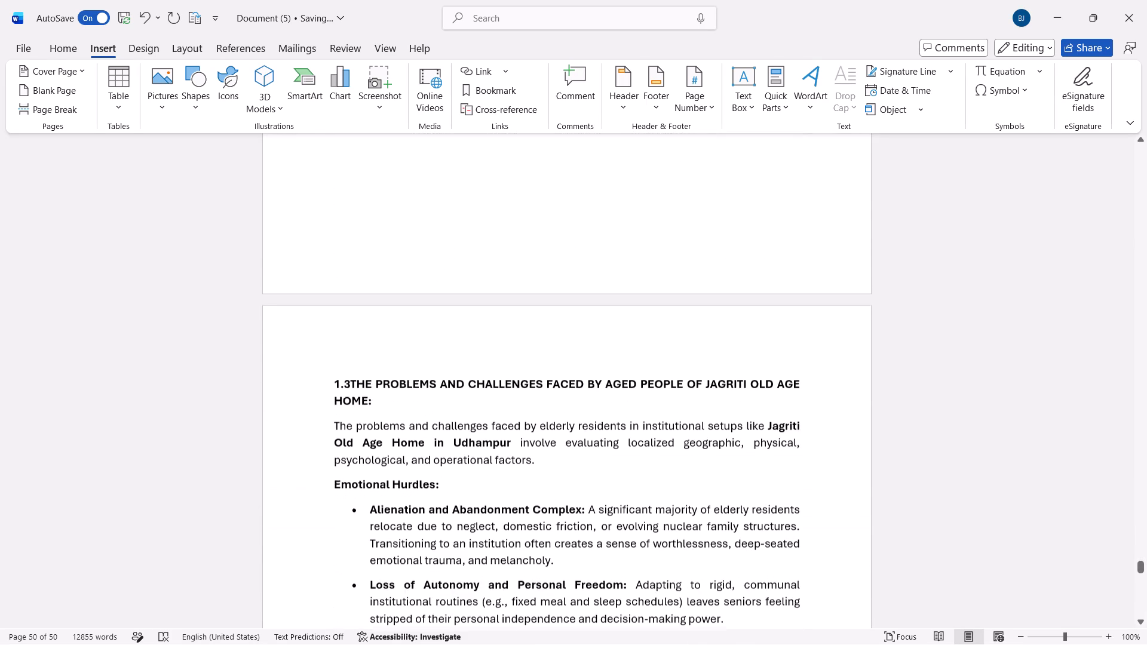
{"action": "scroll", "coordinate": [784, 490], "scroll_direction": "down", "scroll_amount": 1}
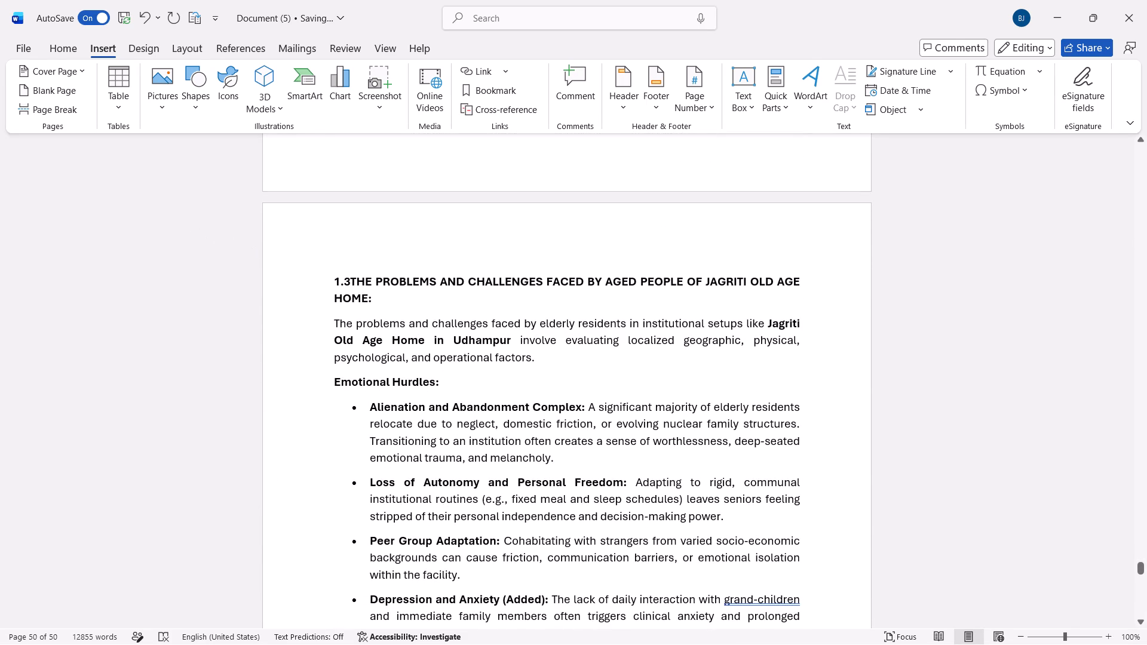
{"action": "left_click_drag", "start_coordinate": [335, 280], "coordinate": [366, 288]}
{"action": "left_click_drag", "start_coordinate": [366, 288], "coordinate": [376, 299]}
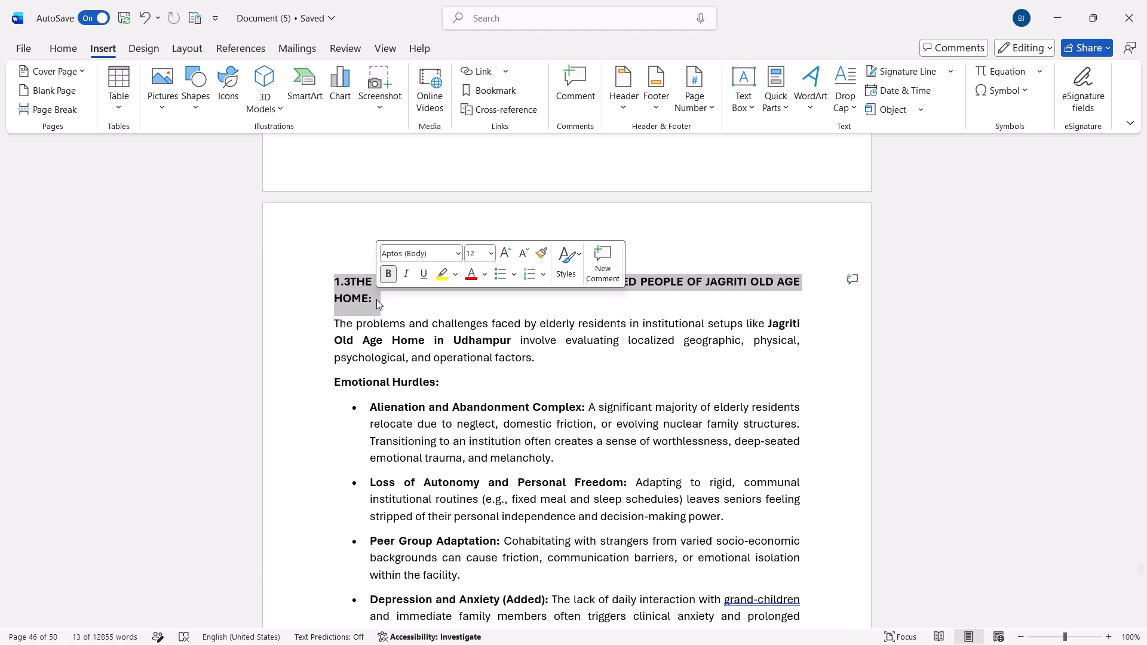
{"action": "left_click", "coordinate": [53, 54]}
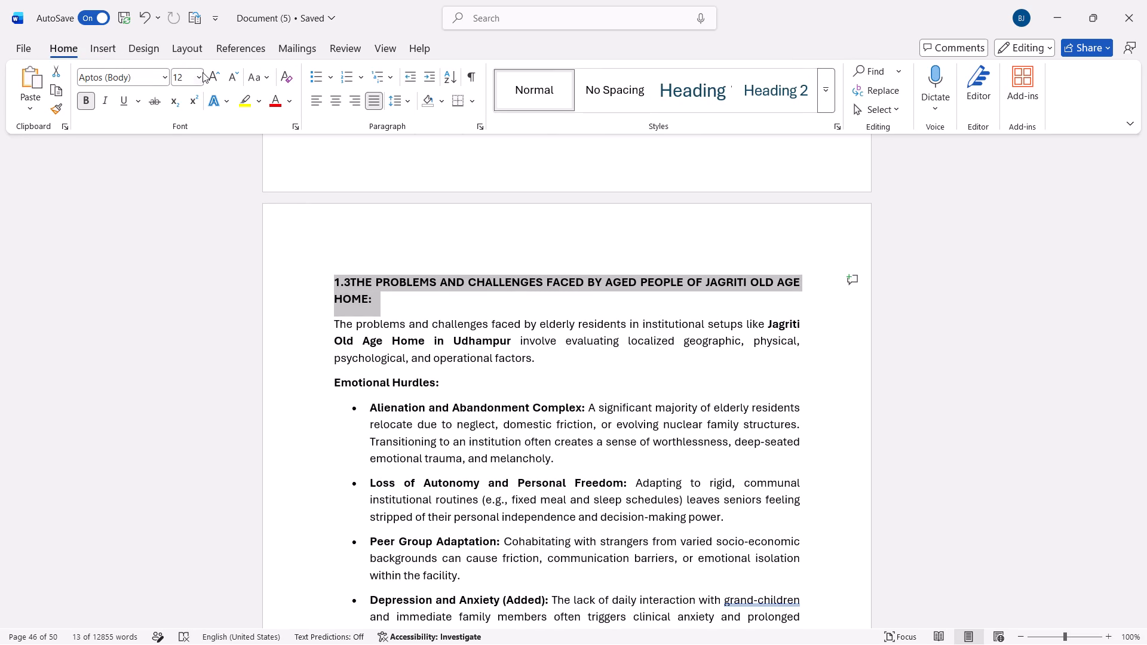
{"action": "left_click", "coordinate": [201, 73]}
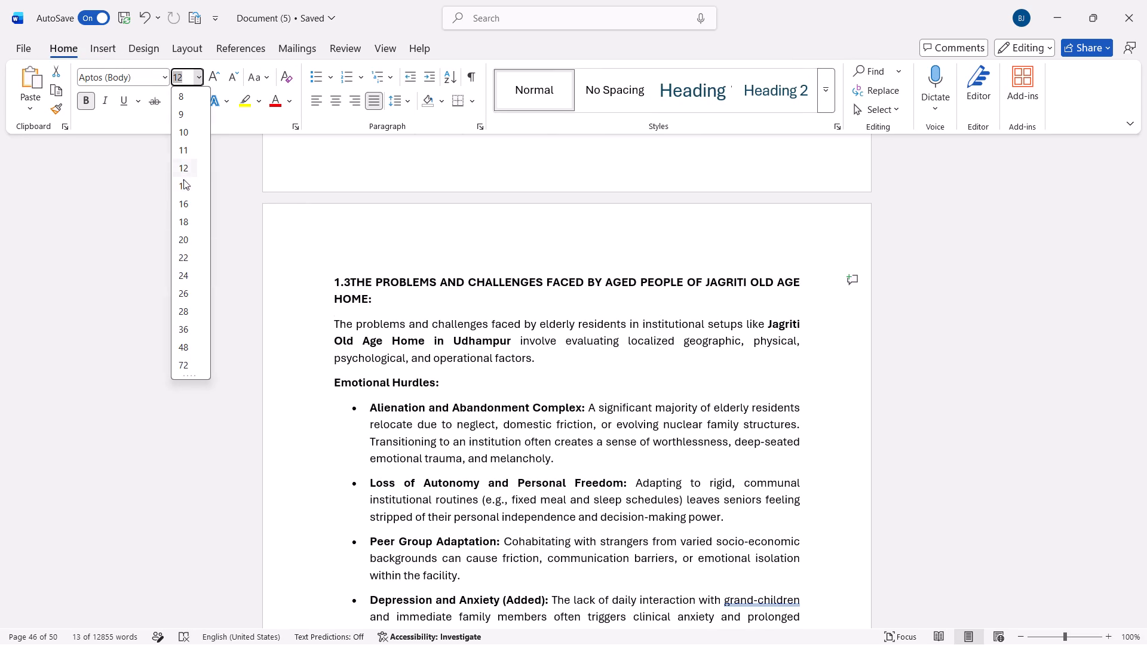
{"action": "left_click", "coordinate": [182, 185]}
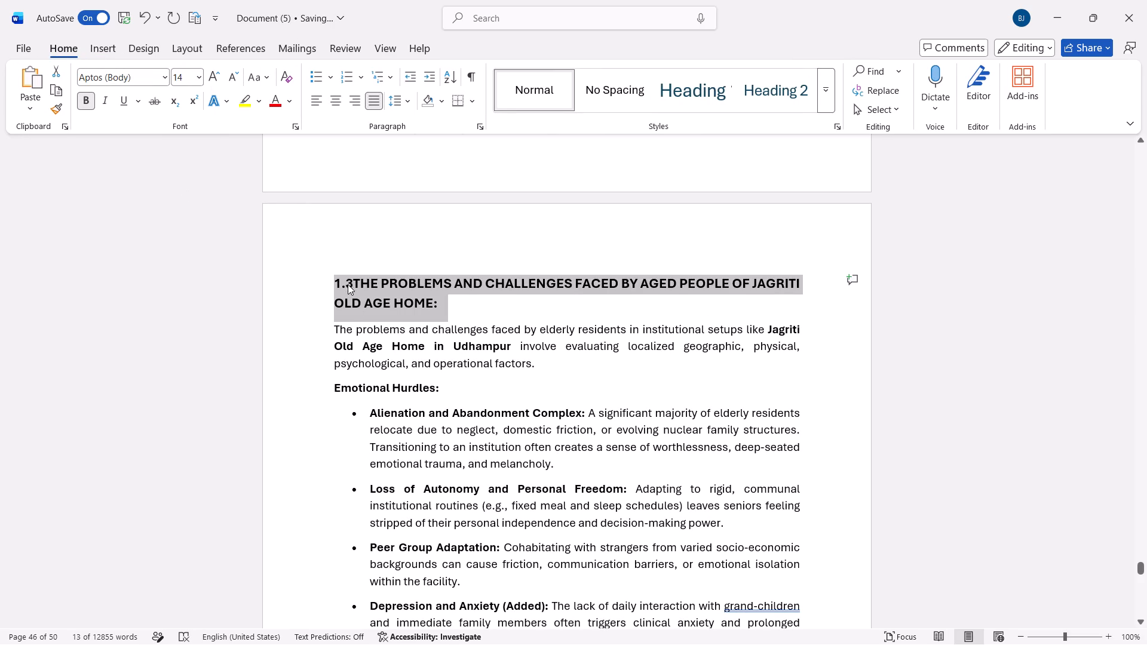
Insert a space between "1.3" and "THE" in the section heading.
{"action": "left_click", "coordinate": [352, 281]}
{"action": "key", "text": "space"}
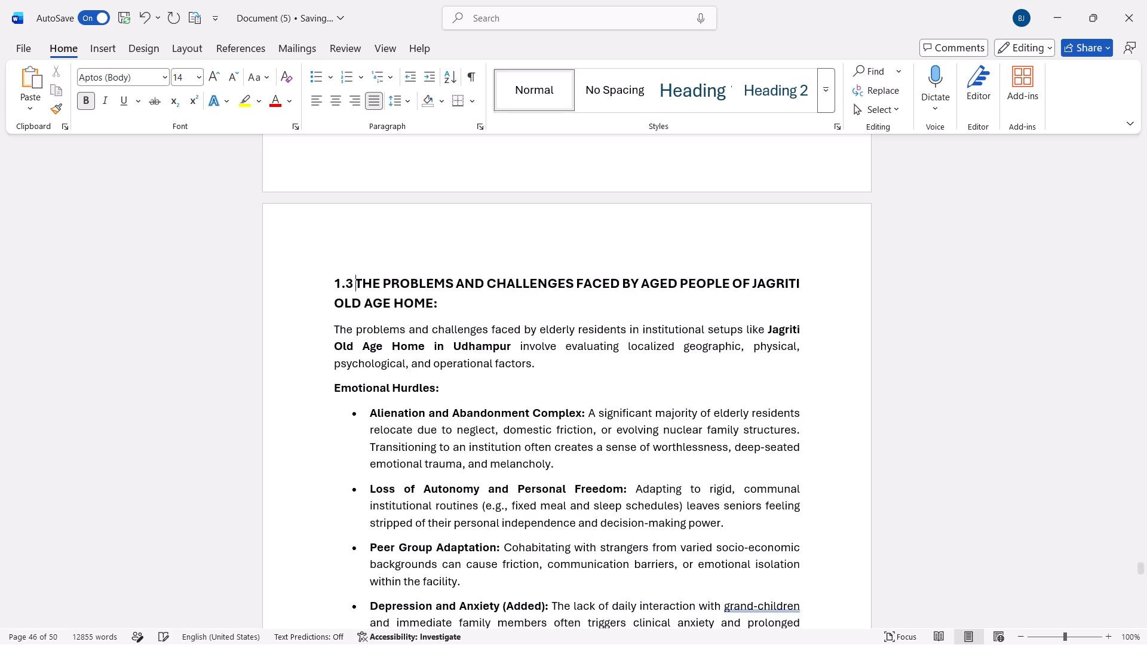
Decrease the indent of the five bullets under Emotional Hurdles by one level.
{"action": "scroll", "coordinate": [383, 409], "scroll_direction": "down", "scroll_amount": 1}
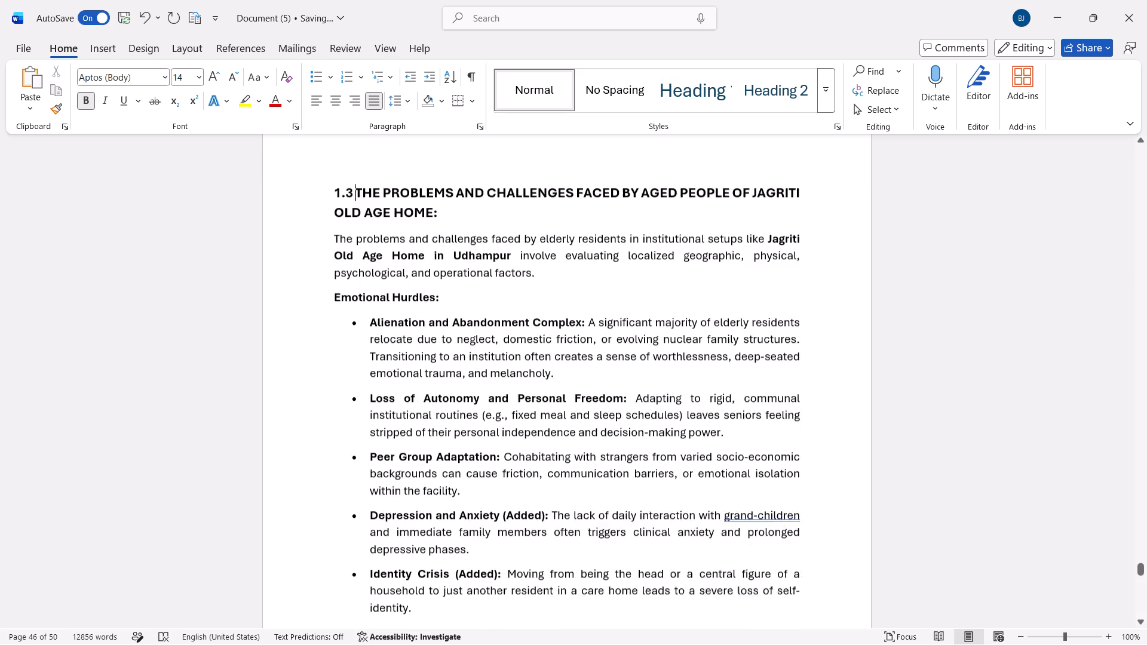
{"action": "scroll", "coordinate": [383, 409], "scroll_direction": "down", "scroll_amount": 1}
{"action": "scroll", "coordinate": [383, 409], "scroll_direction": "up", "scroll_amount": 3}
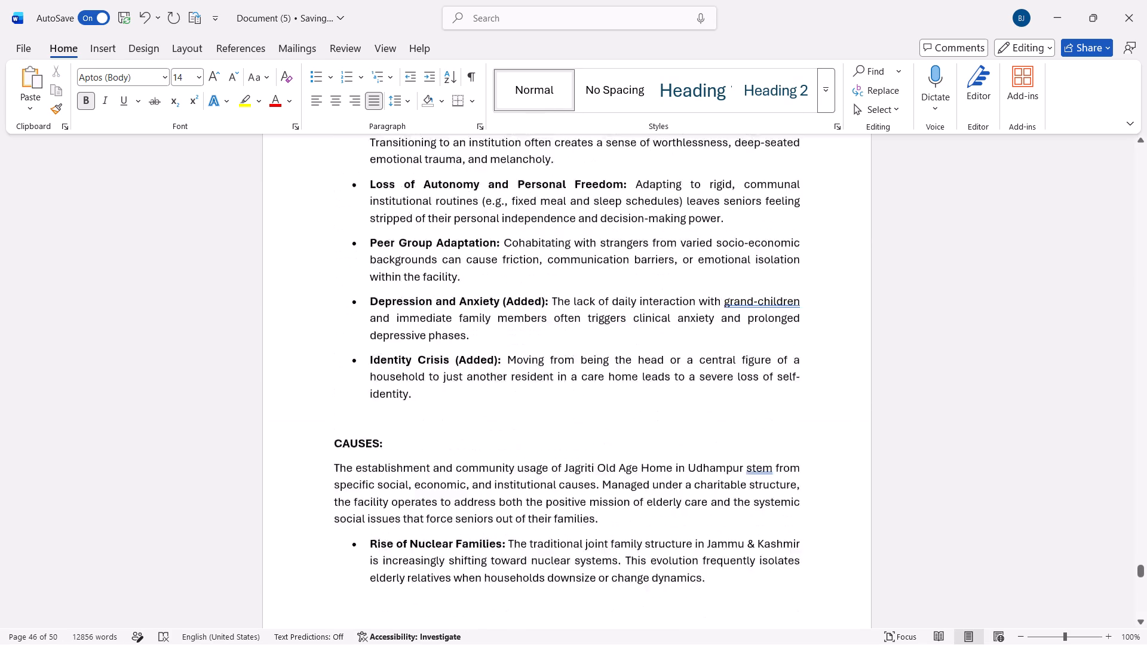
{"action": "scroll", "coordinate": [383, 409], "scroll_direction": "up", "scroll_amount": 2}
{"action": "left_click_drag", "start_coordinate": [348, 286], "coordinate": [433, 576]}
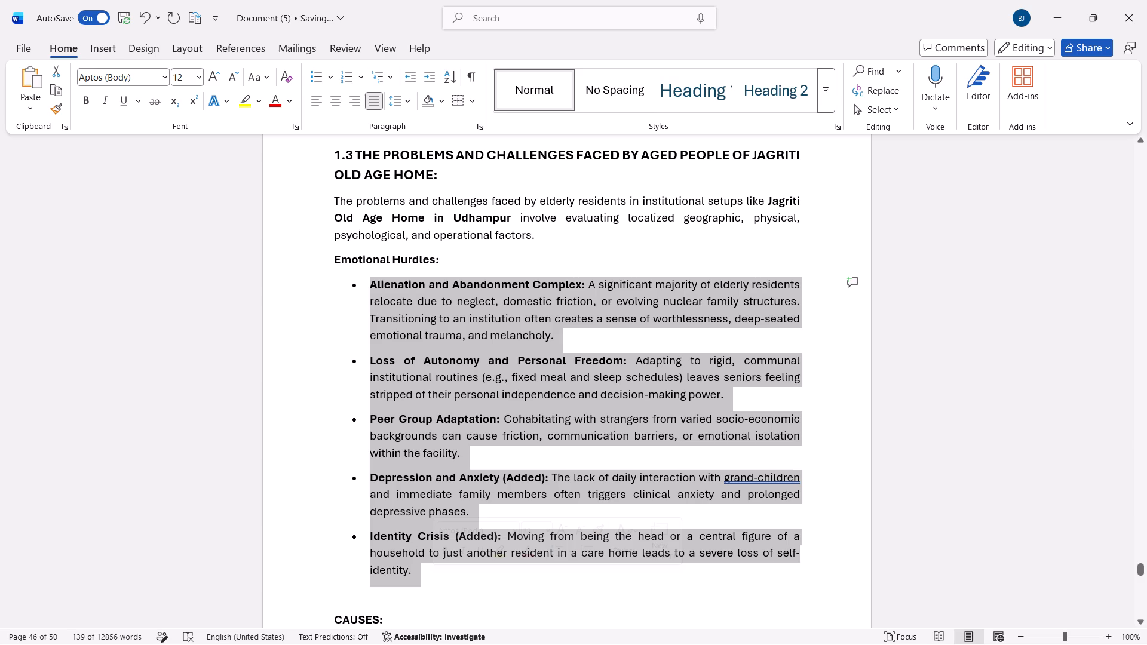
{"action": "left_click", "coordinate": [413, 75]}
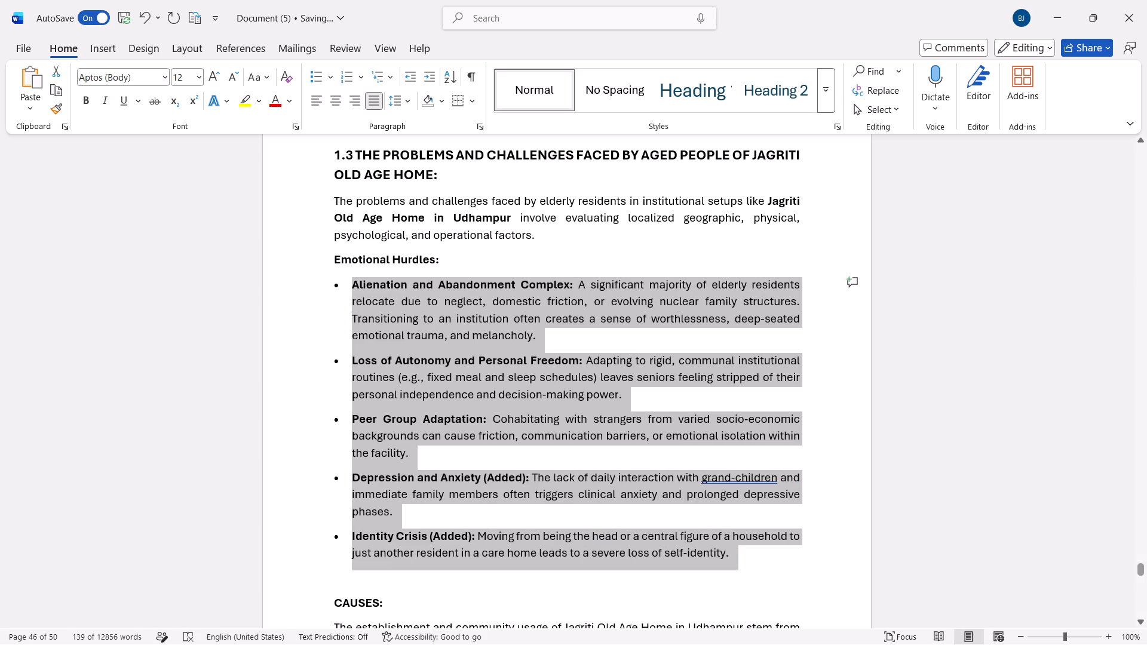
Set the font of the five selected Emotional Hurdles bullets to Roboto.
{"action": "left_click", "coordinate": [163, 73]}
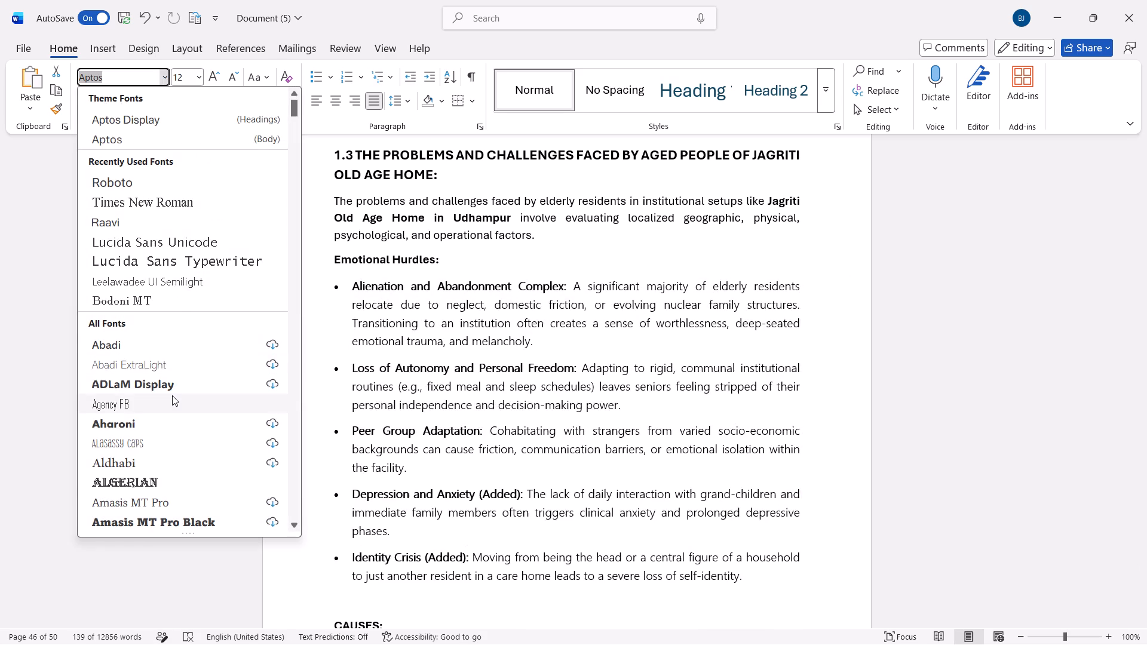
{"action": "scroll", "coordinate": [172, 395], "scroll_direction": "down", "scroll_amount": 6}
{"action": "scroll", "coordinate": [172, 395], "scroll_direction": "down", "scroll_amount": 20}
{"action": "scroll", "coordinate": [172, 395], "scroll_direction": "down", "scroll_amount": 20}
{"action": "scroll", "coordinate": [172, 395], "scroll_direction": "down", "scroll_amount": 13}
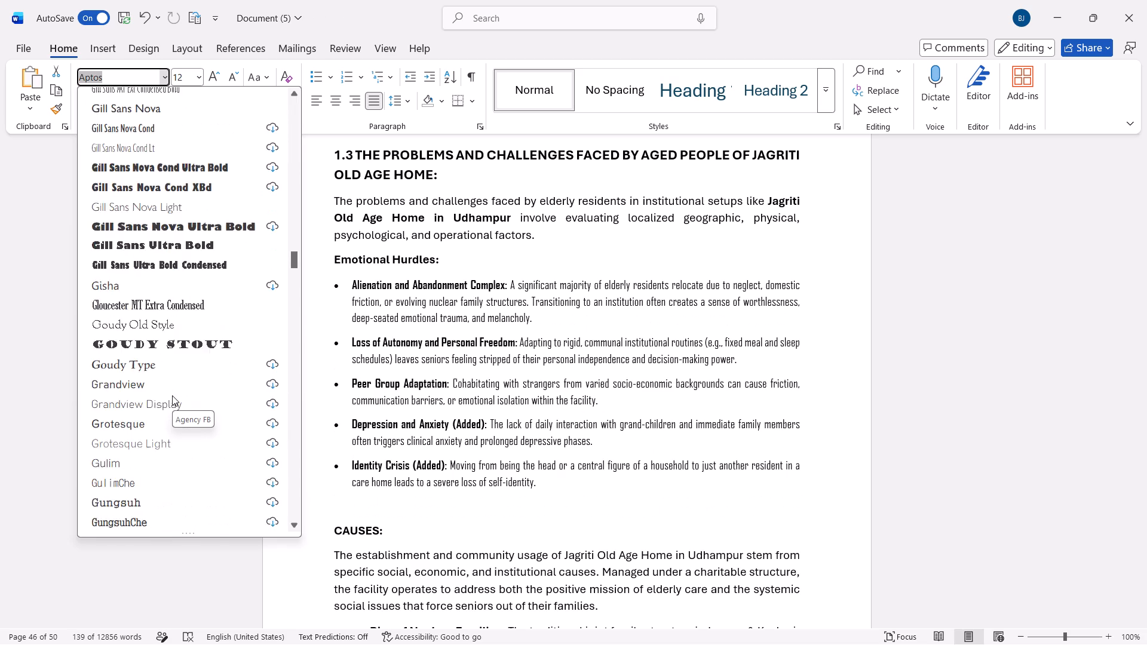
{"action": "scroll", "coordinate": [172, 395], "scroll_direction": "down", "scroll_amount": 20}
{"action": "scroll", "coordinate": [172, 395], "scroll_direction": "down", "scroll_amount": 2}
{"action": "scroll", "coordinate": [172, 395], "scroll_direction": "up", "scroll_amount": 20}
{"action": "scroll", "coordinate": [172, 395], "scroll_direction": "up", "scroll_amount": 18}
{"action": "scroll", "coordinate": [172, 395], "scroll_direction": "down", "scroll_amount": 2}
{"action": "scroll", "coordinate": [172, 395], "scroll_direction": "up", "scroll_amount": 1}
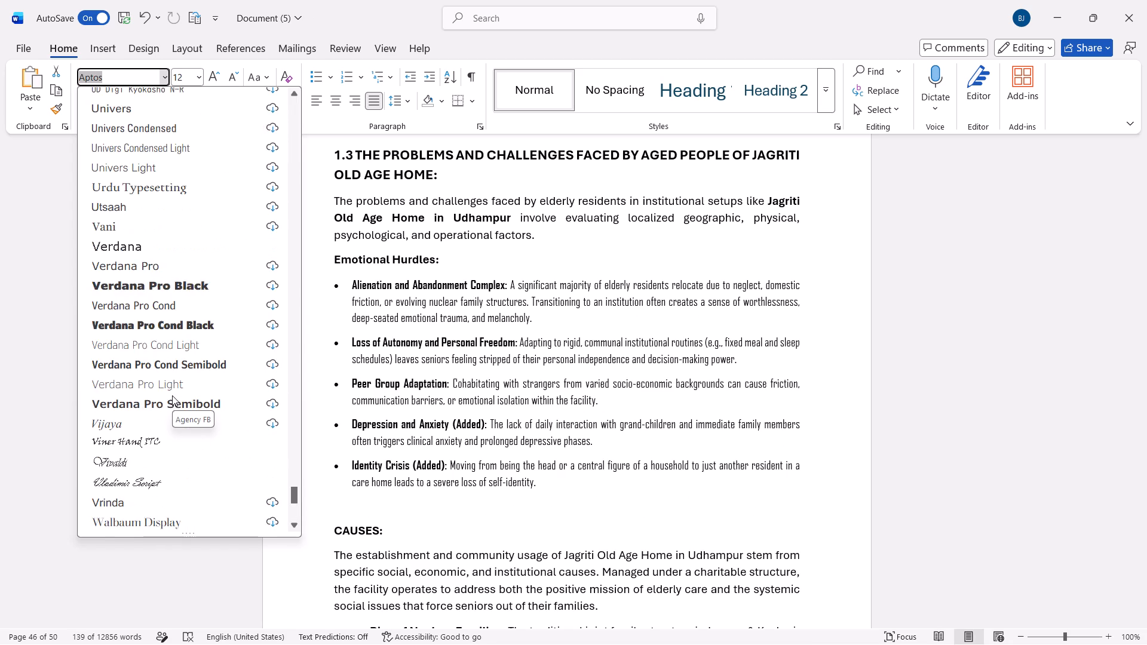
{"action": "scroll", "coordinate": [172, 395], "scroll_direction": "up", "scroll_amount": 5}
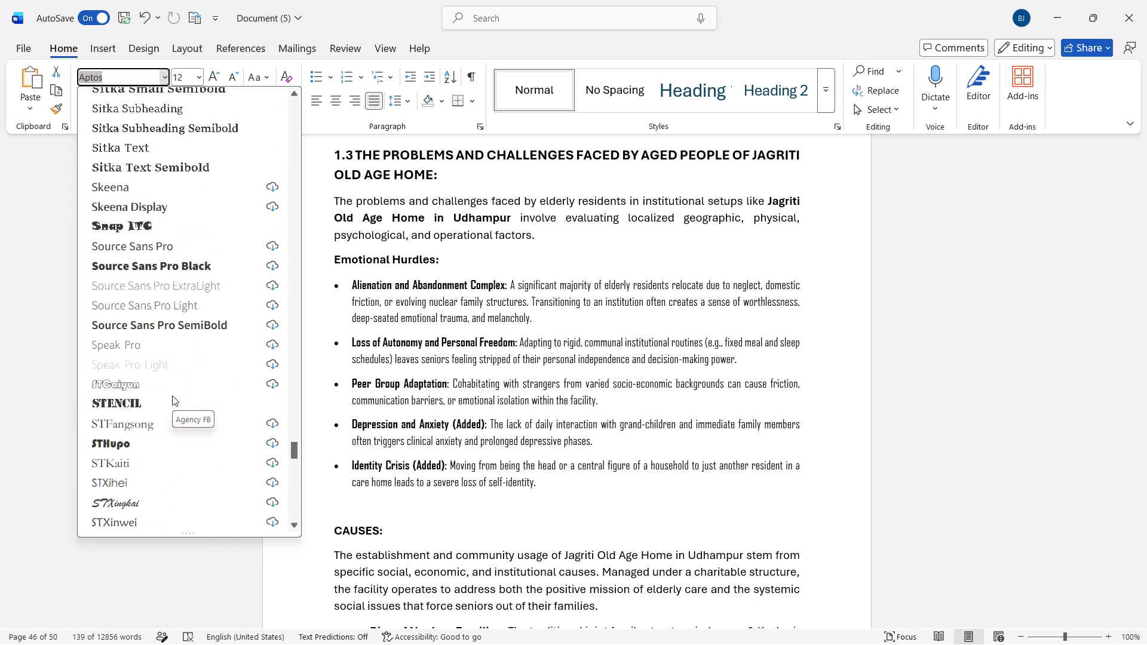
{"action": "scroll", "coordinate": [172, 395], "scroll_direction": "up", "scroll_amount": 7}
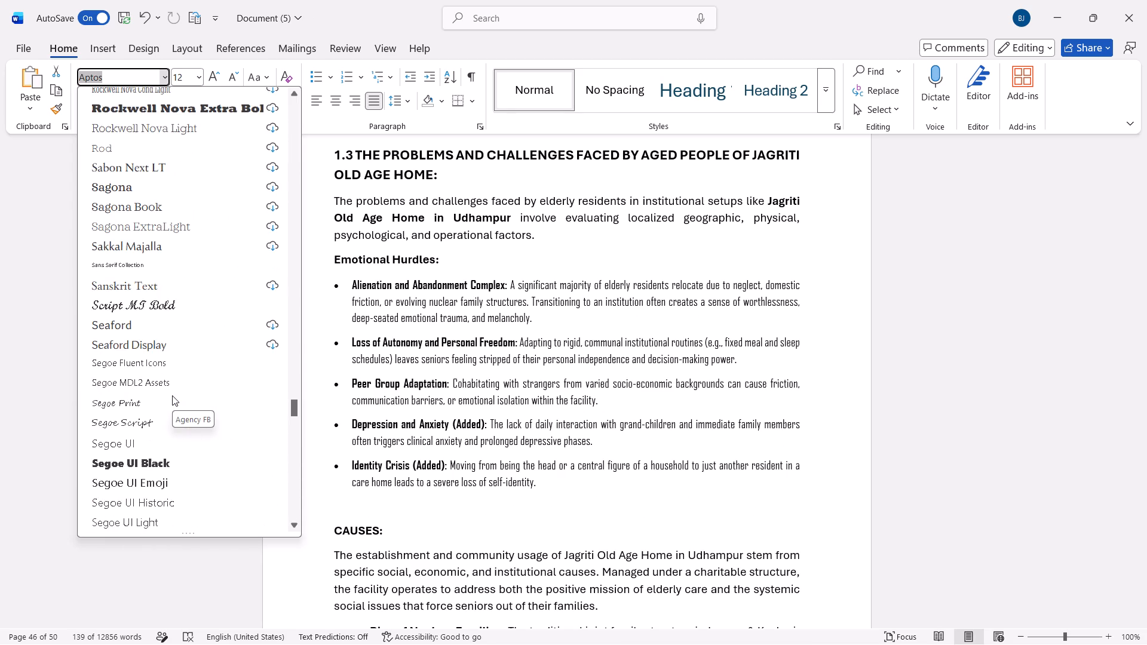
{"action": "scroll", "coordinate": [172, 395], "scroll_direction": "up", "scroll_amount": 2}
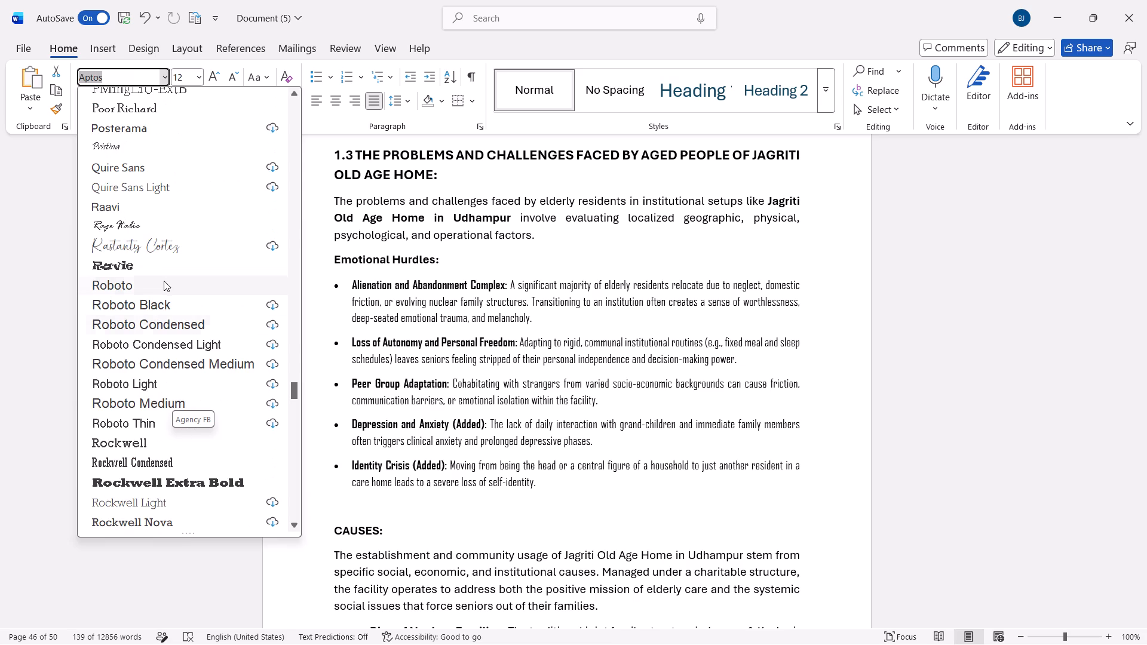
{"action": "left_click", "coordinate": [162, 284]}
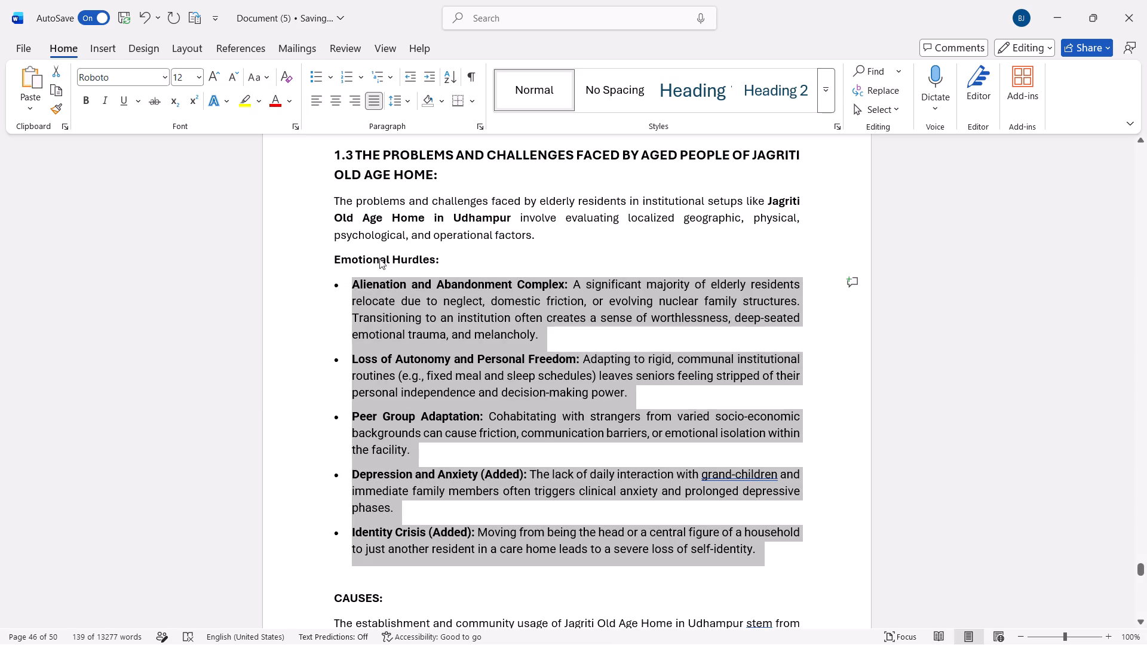
Set the font of all text from the 1.3 heading through the end of the 5.5 Conclusion to Roboto.
{"action": "scroll", "coordinate": [373, 242], "scroll_direction": "up", "scroll_amount": 2}
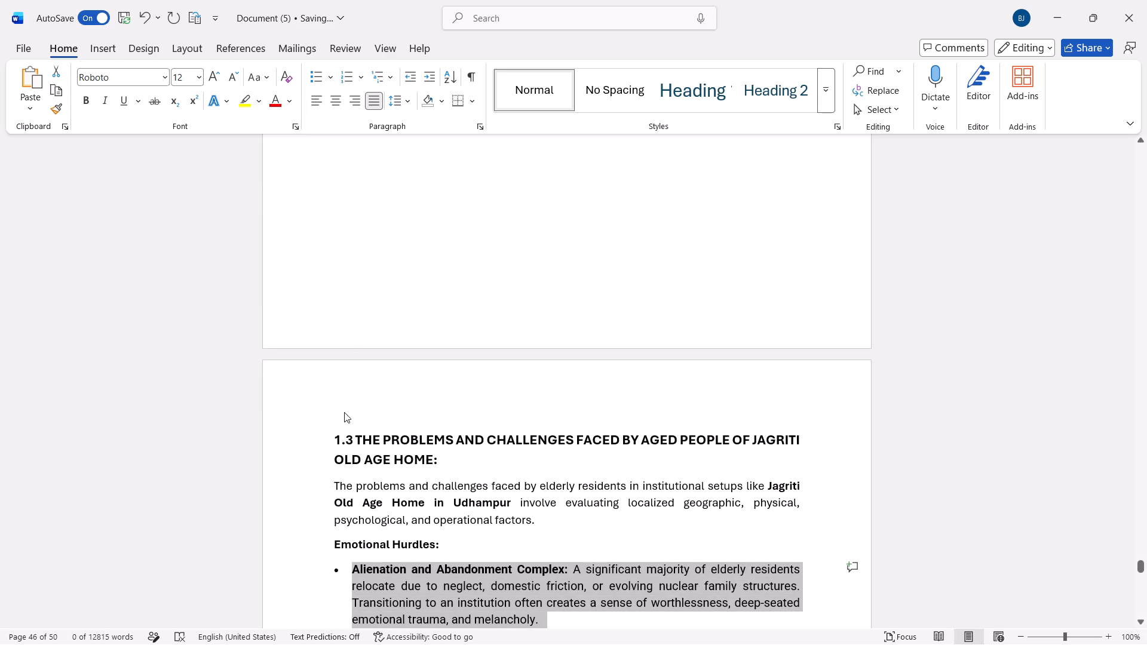
{"action": "left_click_drag", "start_coordinate": [333, 438], "coordinate": [465, 644]}
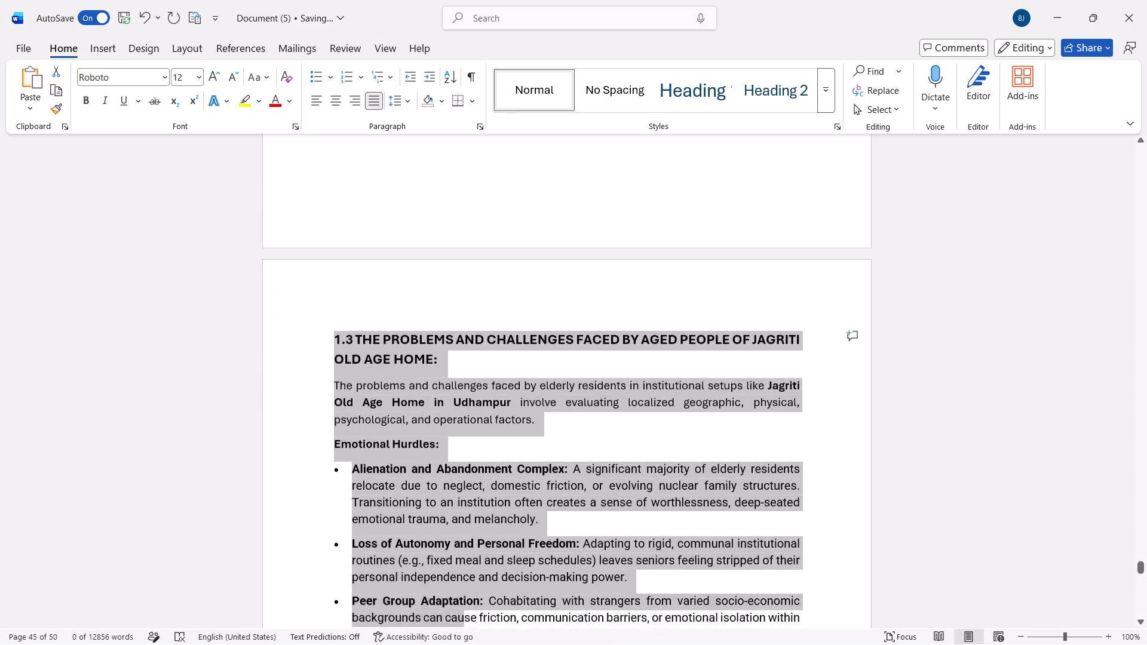
{"action": "left_click_drag", "start_coordinate": [465, 644], "coordinate": [469, 644]}
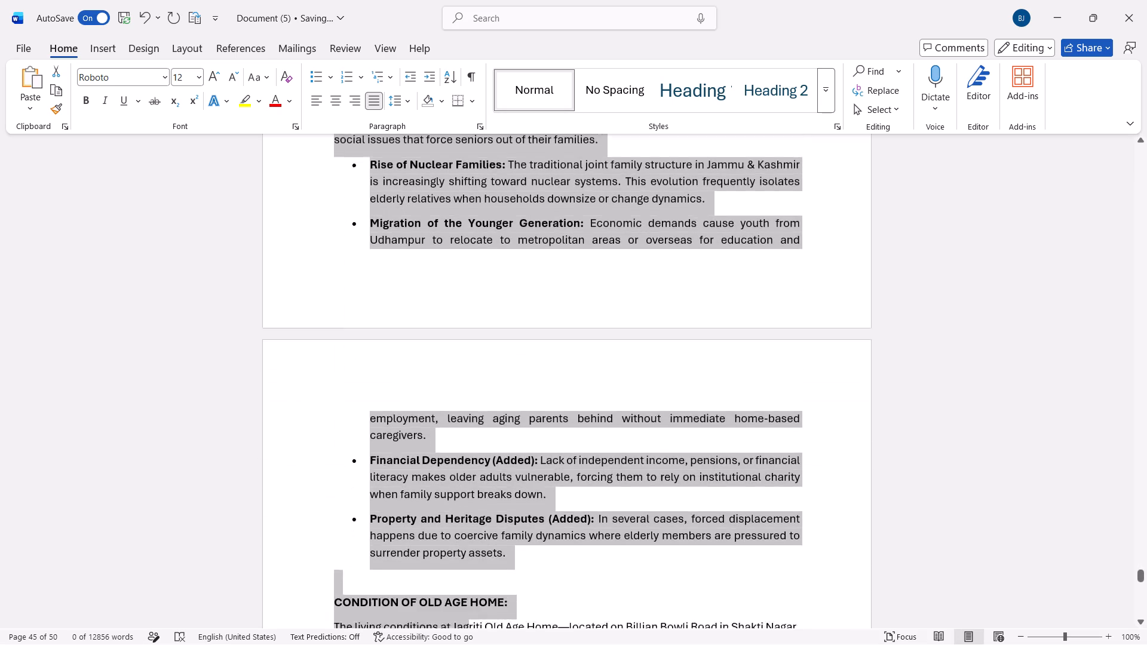
{"action": "left_click_drag", "start_coordinate": [469, 644], "coordinate": [515, 626]}
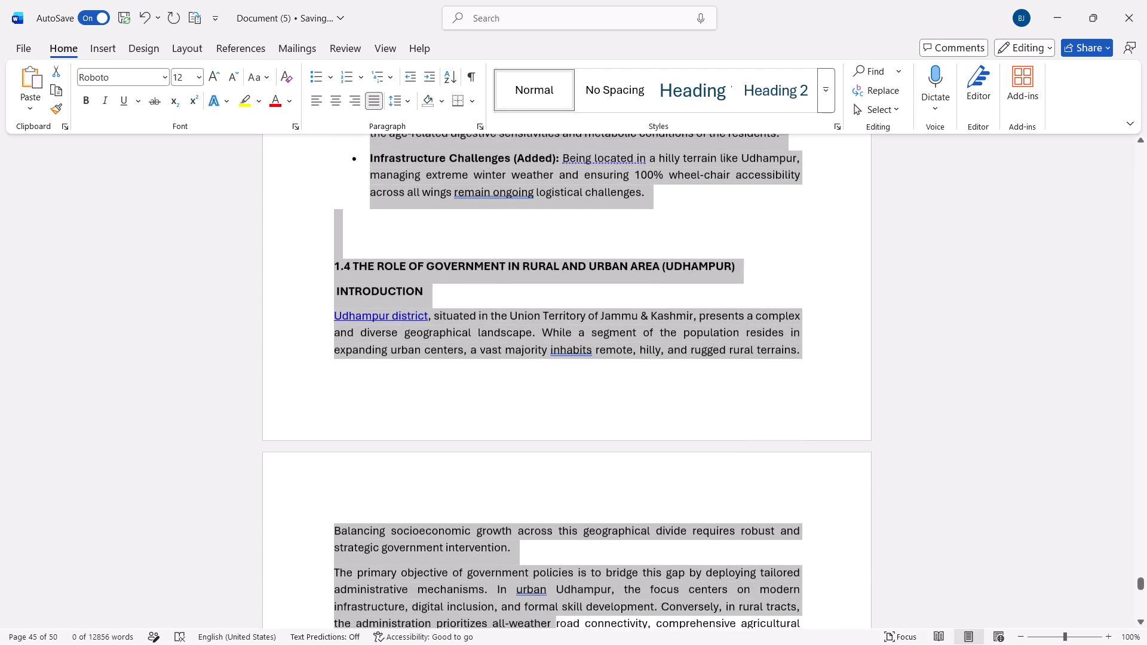
{"action": "left_click_drag", "start_coordinate": [515, 626], "coordinate": [559, 644]}
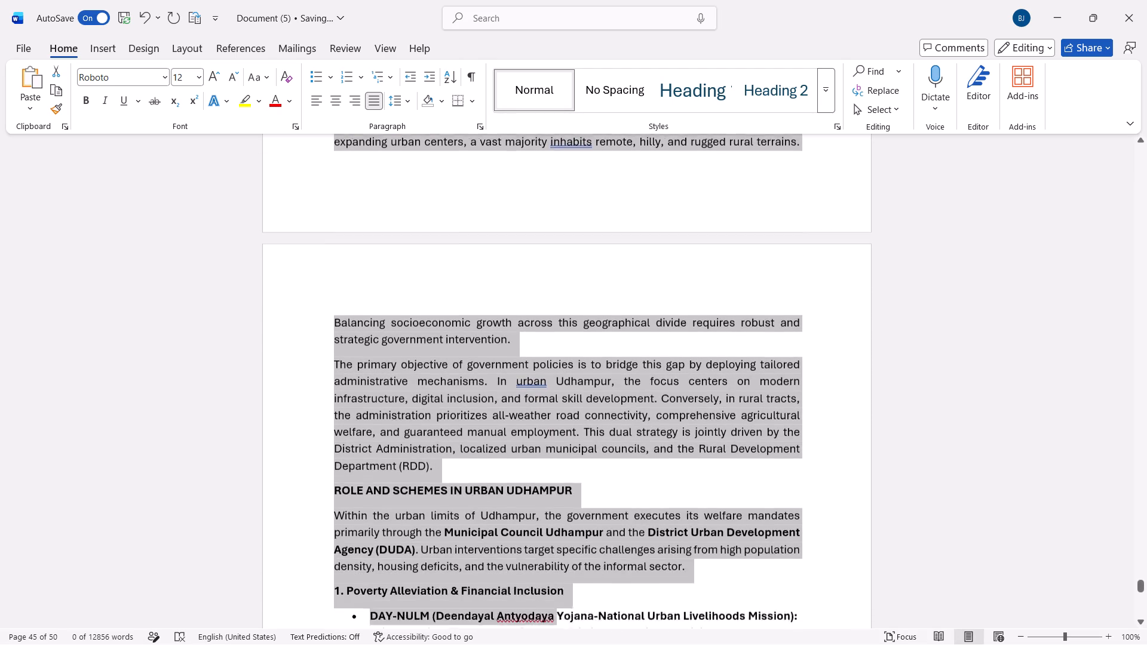
{"action": "left_click_drag", "start_coordinate": [559, 644], "coordinate": [558, 644]}
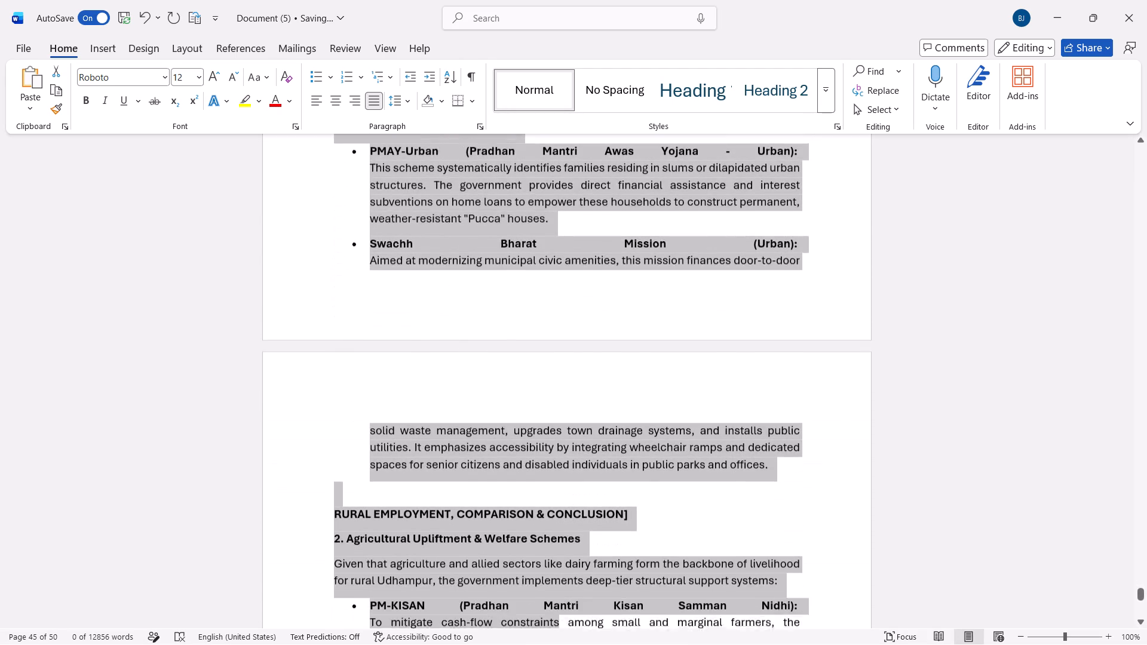
{"action": "left_click_drag", "start_coordinate": [558, 644], "coordinate": [539, 539]}
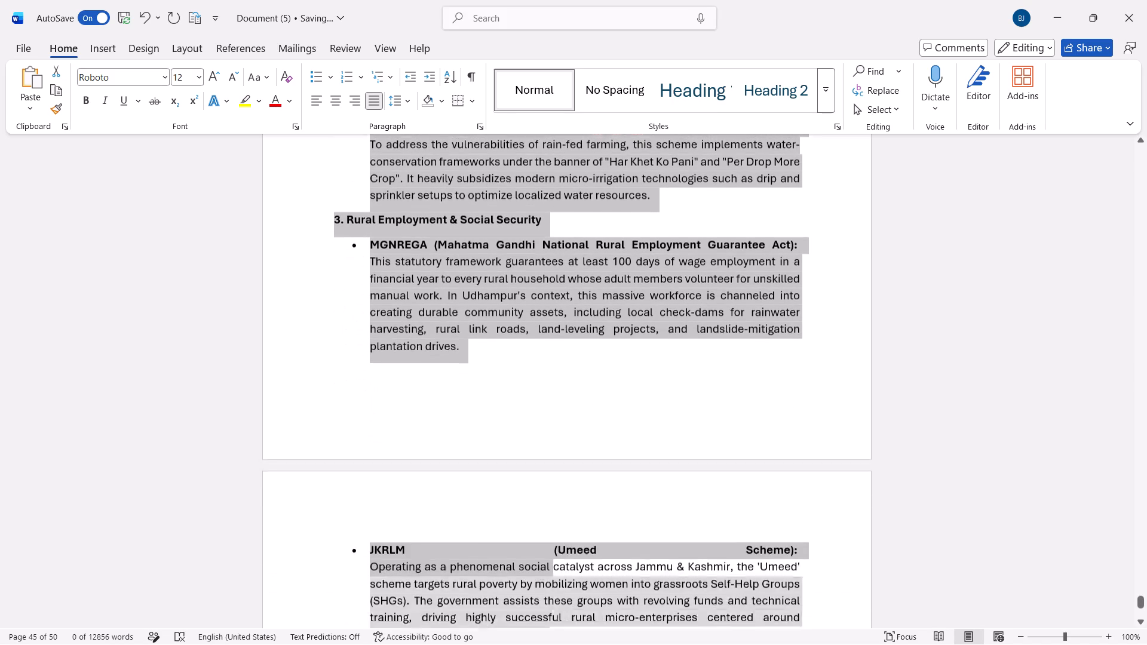
{"action": "left_click_drag", "start_coordinate": [539, 539], "coordinate": [596, 644]}
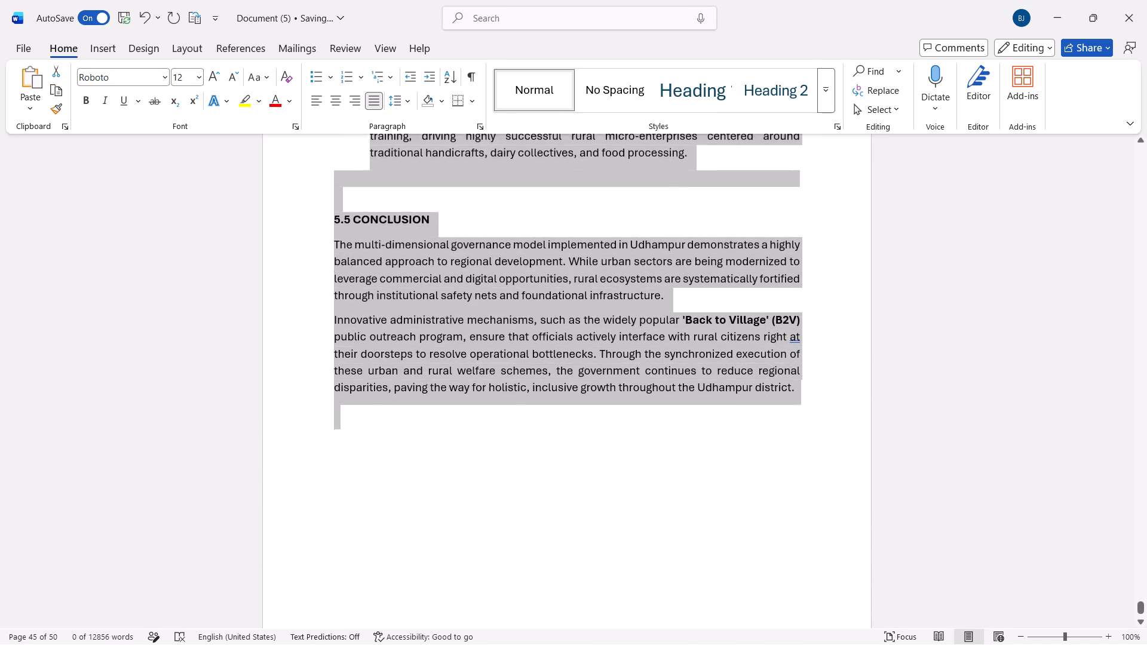
{"action": "left_click_drag", "start_coordinate": [596, 644], "coordinate": [504, 458]}
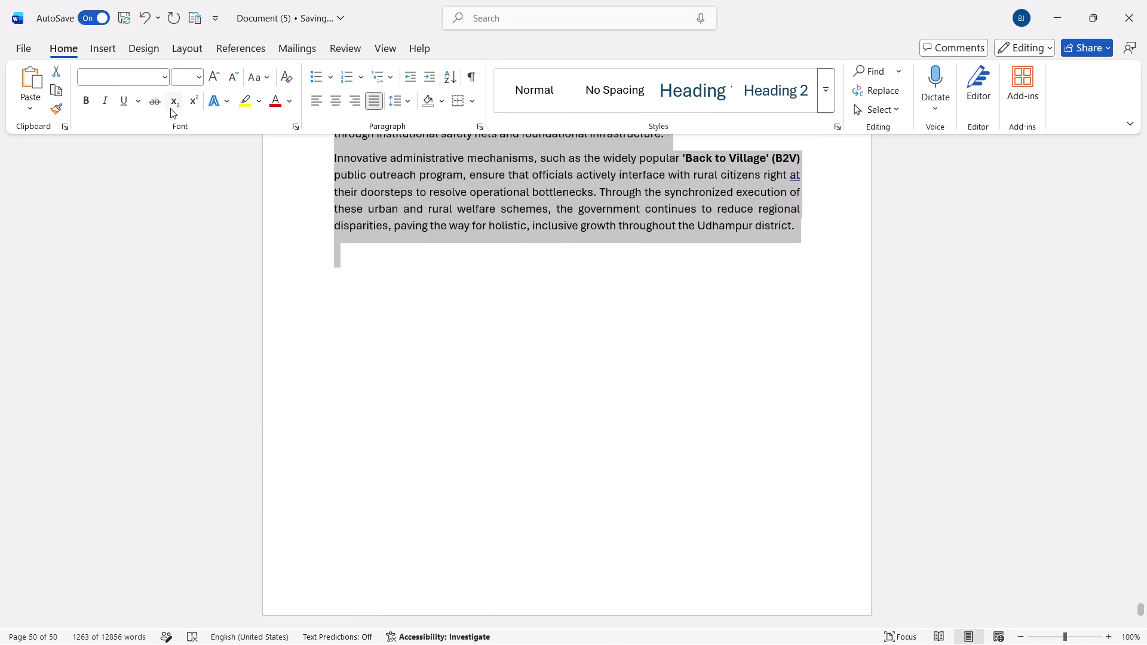
{"action": "left_click", "coordinate": [163, 82]}
{"action": "scroll", "coordinate": [175, 354], "scroll_direction": "down", "scroll_amount": 3}
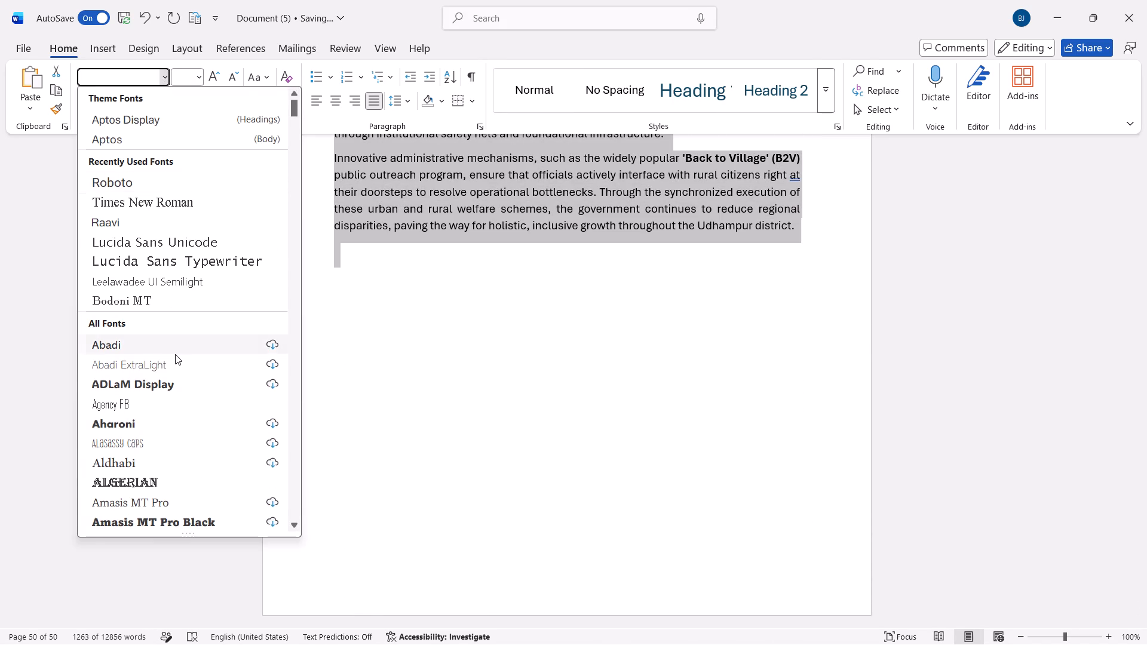
{"action": "scroll", "coordinate": [175, 354], "scroll_direction": "down", "scroll_amount": 15}
{"action": "scroll", "coordinate": [175, 354], "scroll_direction": "down", "scroll_amount": 9}
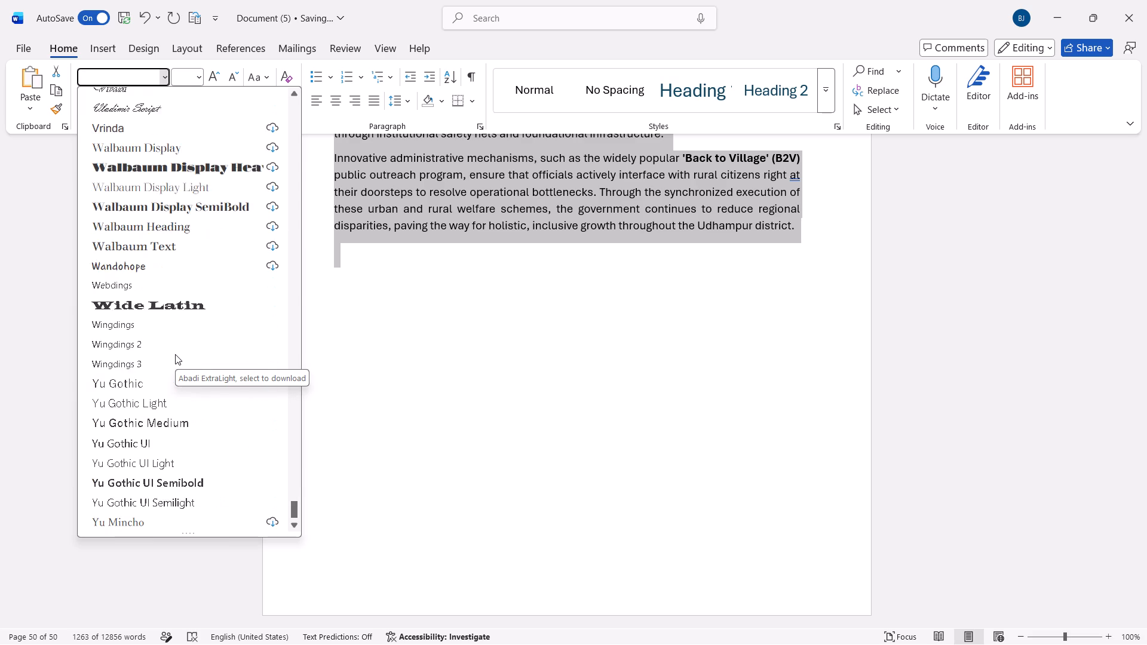
{"action": "scroll", "coordinate": [175, 354], "scroll_direction": "up", "scroll_amount": 8}
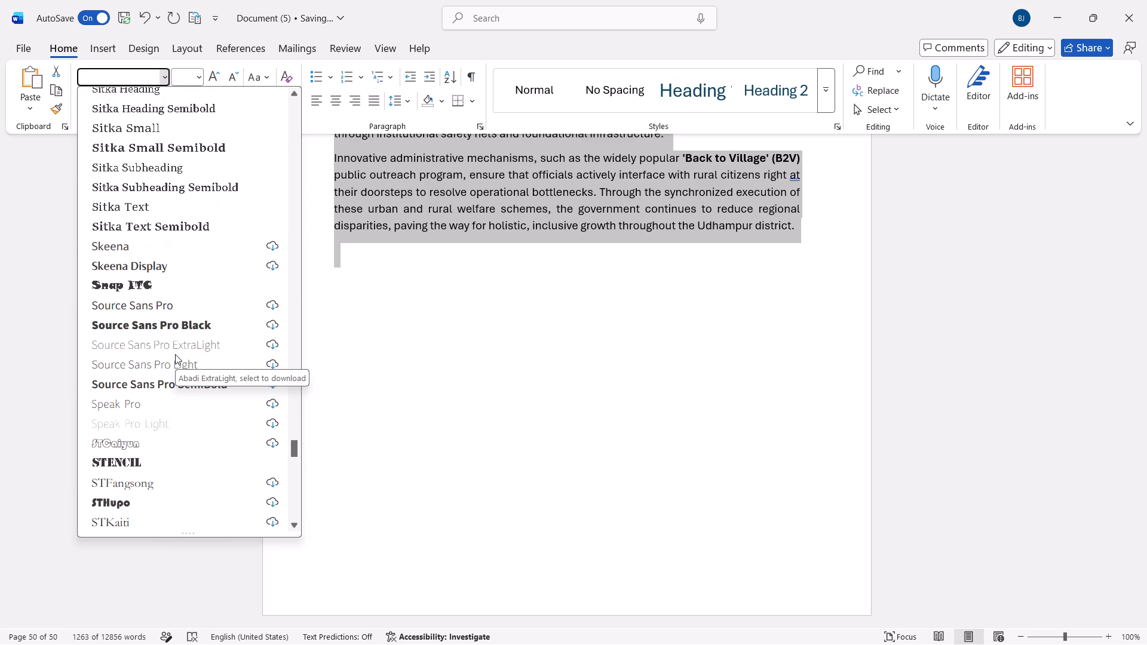
{"action": "scroll", "coordinate": [175, 354], "scroll_direction": "up", "scroll_amount": 2}
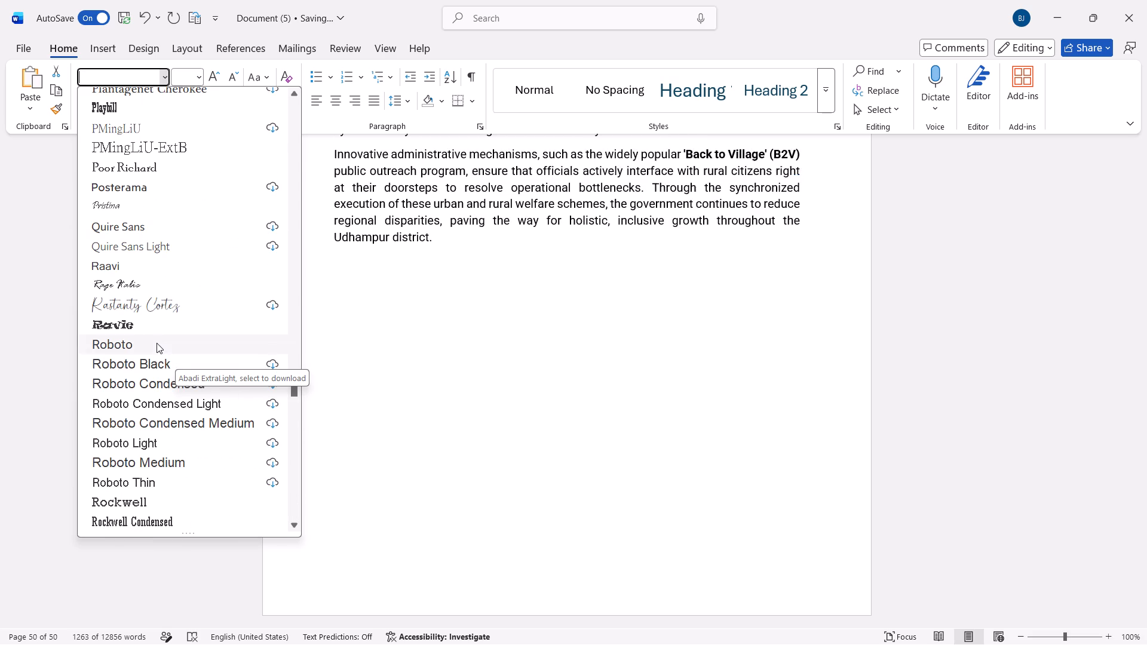
{"action": "left_click", "coordinate": [157, 343]}
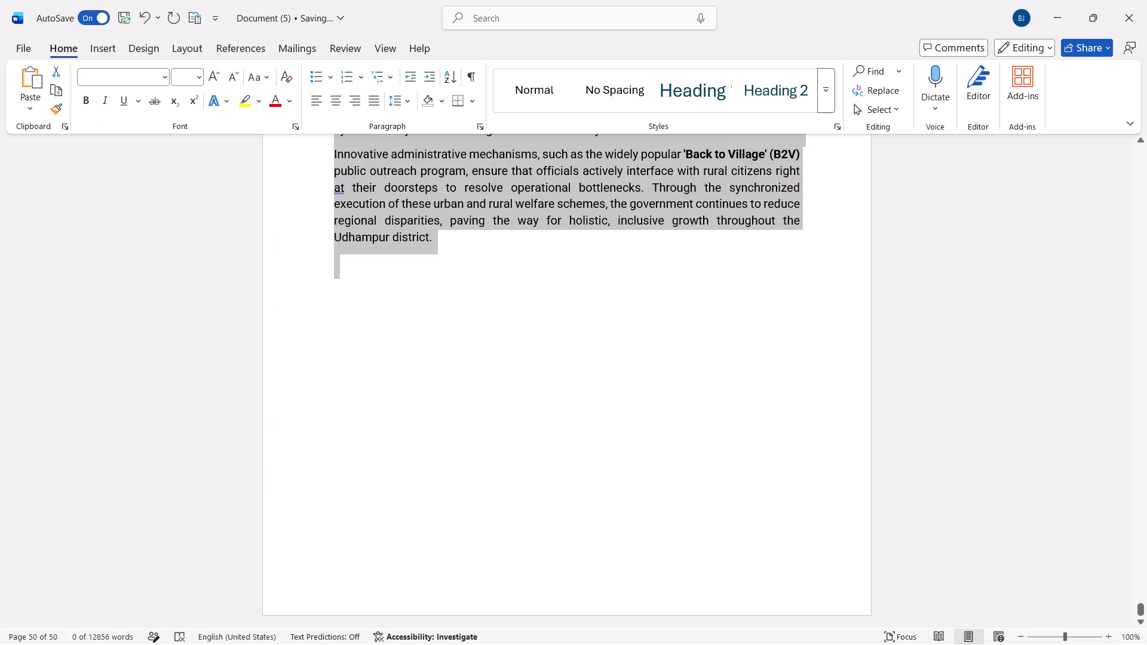
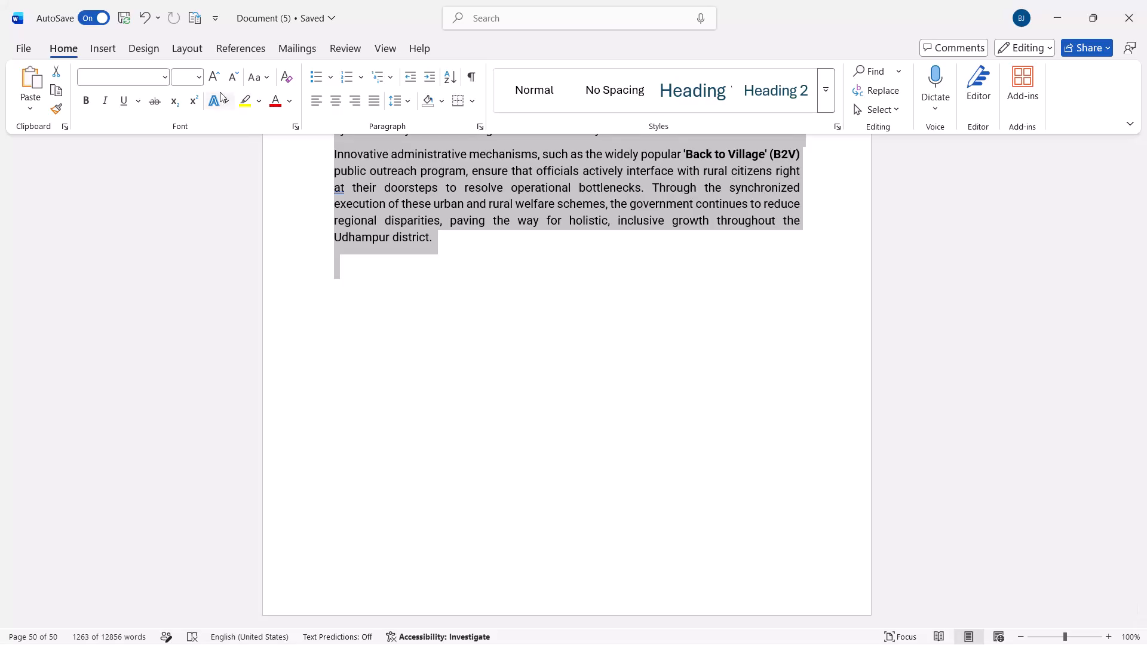
Apply the Roboto font again to the whole selected text ending with the 5.5 Conclusion, and clear the selection.
{"action": "left_click", "coordinate": [167, 84]}
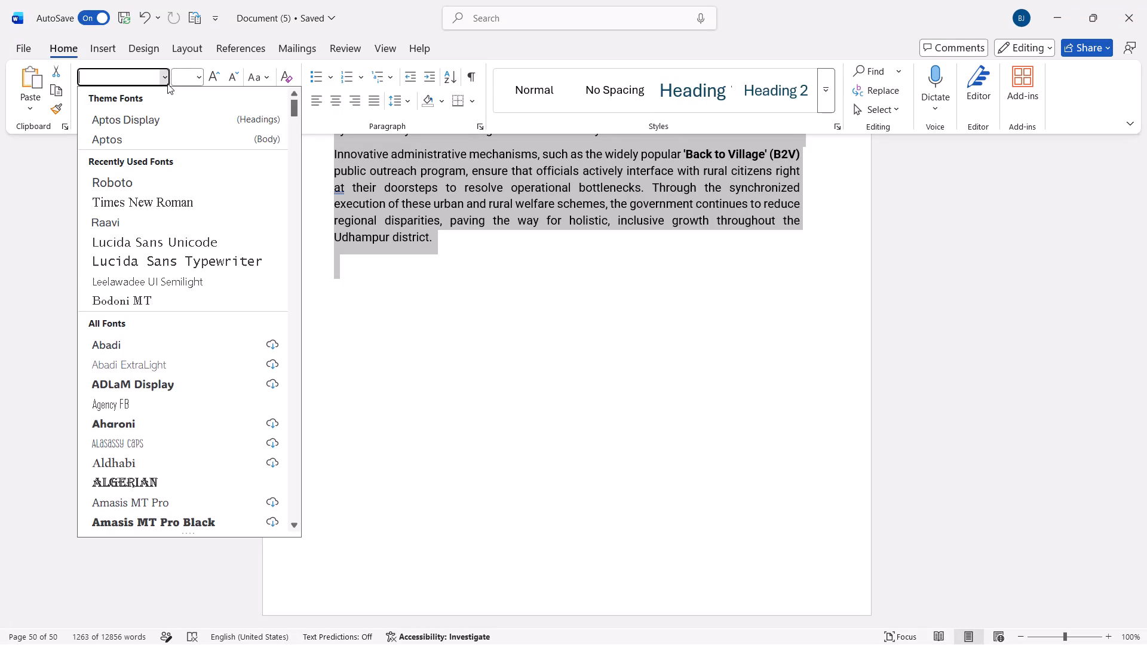
{"action": "scroll", "coordinate": [168, 474], "scroll_direction": "down", "scroll_amount": 7}
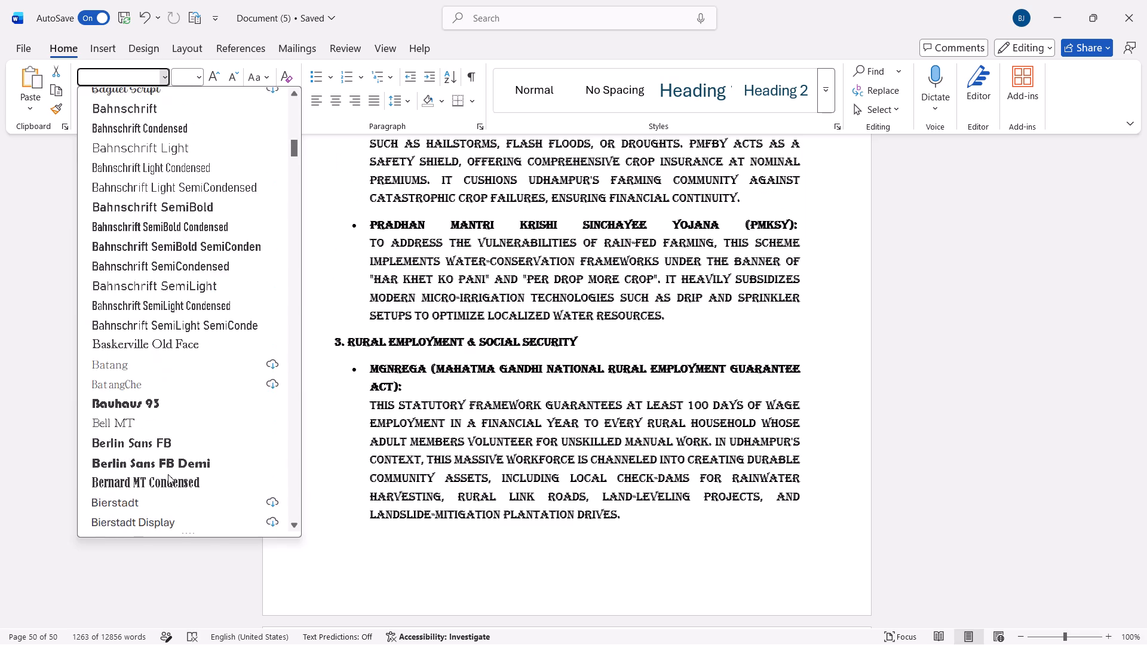
{"action": "scroll", "coordinate": [168, 474], "scroll_direction": "down", "scroll_amount": 11}
{"action": "scroll", "coordinate": [168, 474], "scroll_direction": "up", "scroll_amount": 1}
{"action": "scroll", "coordinate": [168, 474], "scroll_direction": "down", "scroll_amount": 1}
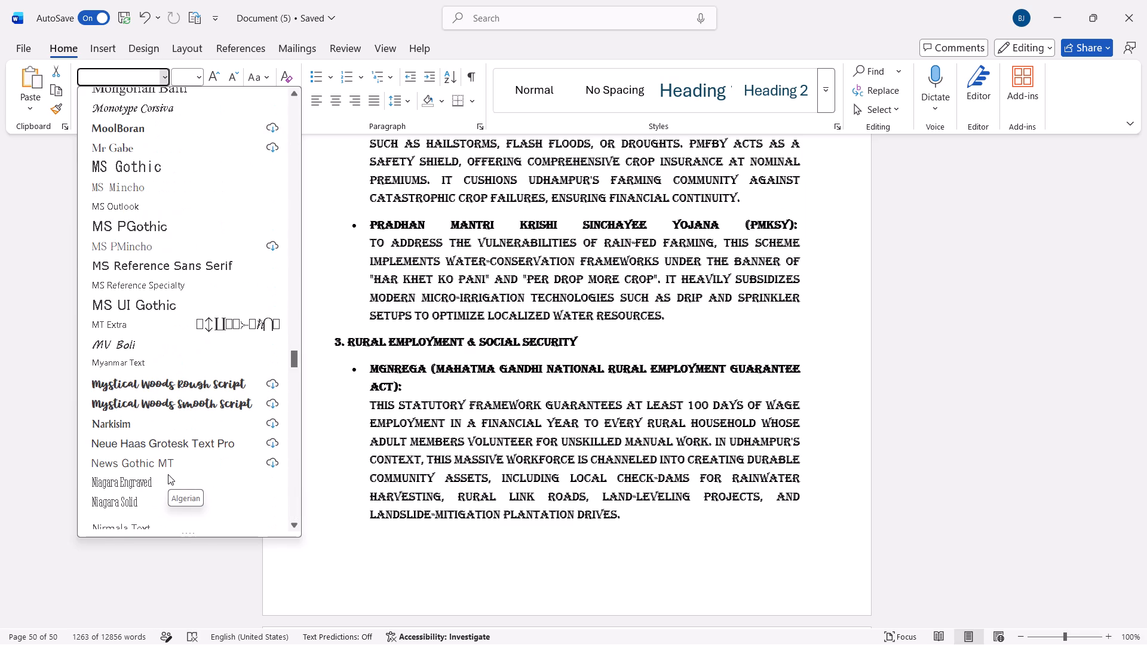
{"action": "scroll", "coordinate": [168, 474], "scroll_direction": "down", "scroll_amount": 3}
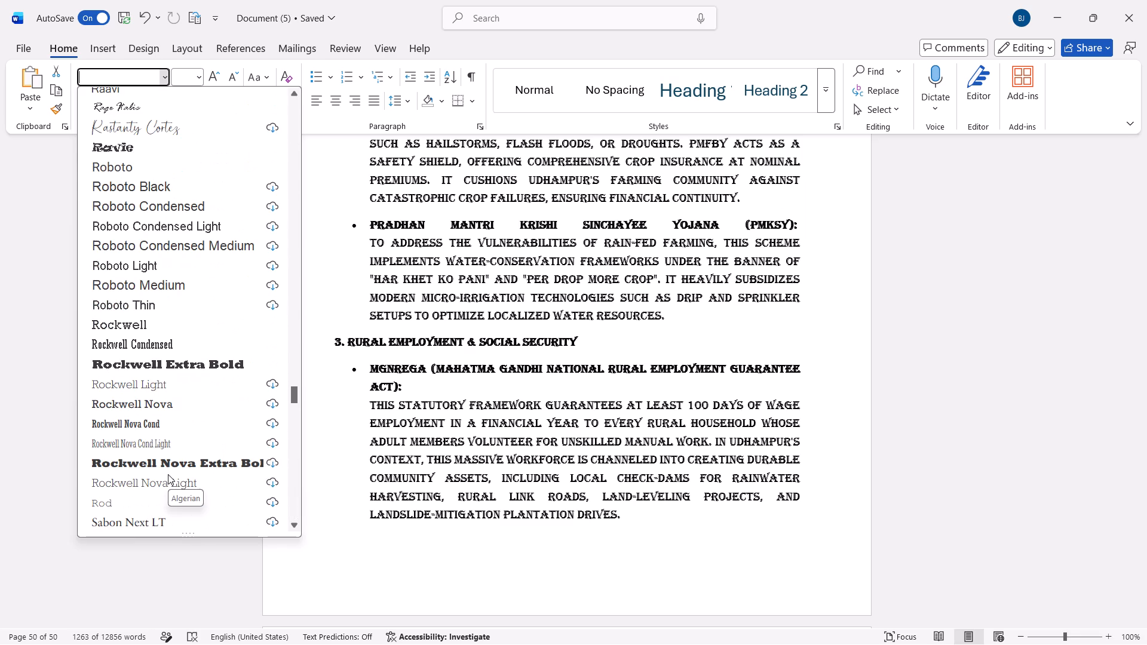
{"action": "scroll", "coordinate": [168, 474], "scroll_direction": "down", "scroll_amount": 1}
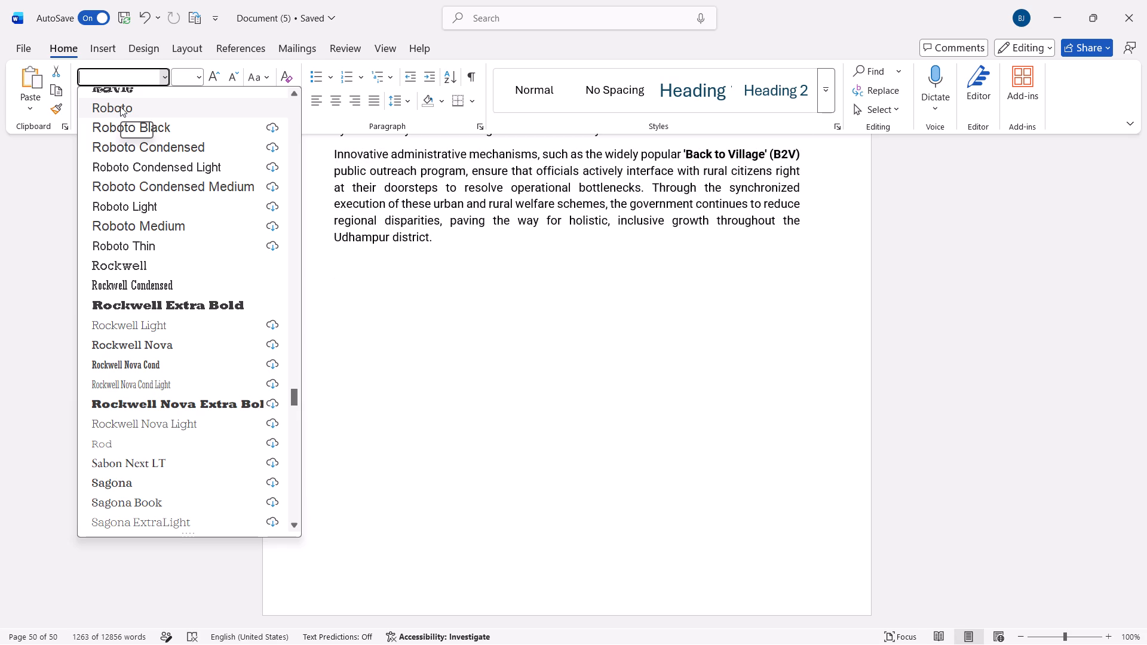
{"action": "left_click", "coordinate": [120, 106]}
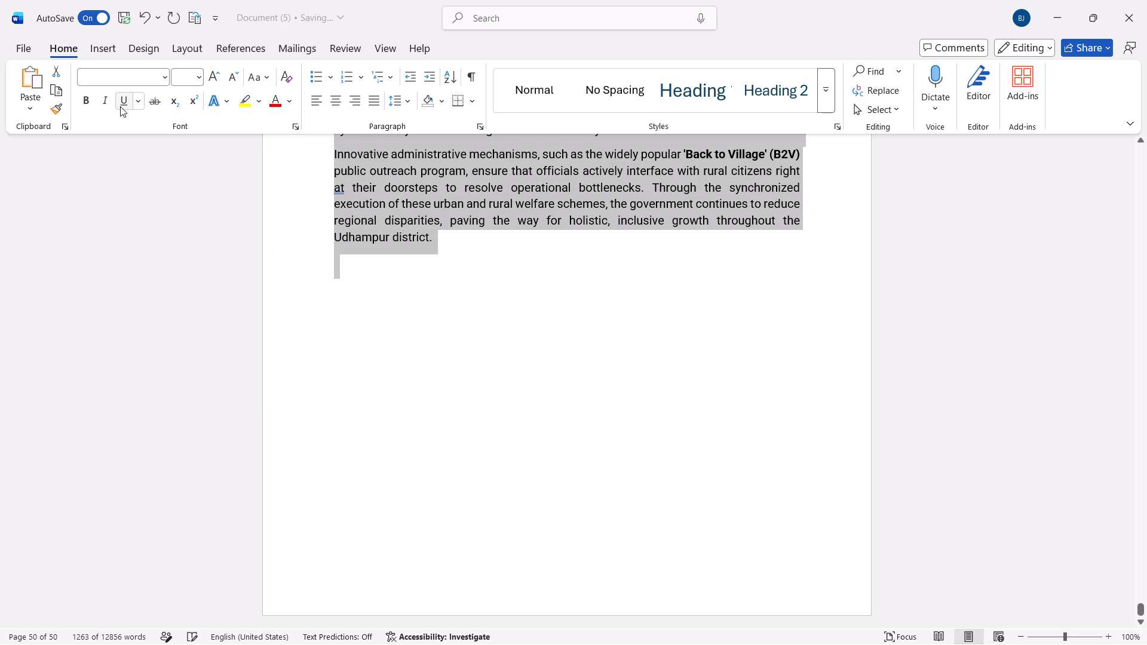
{"action": "left_click", "coordinate": [309, 305]}
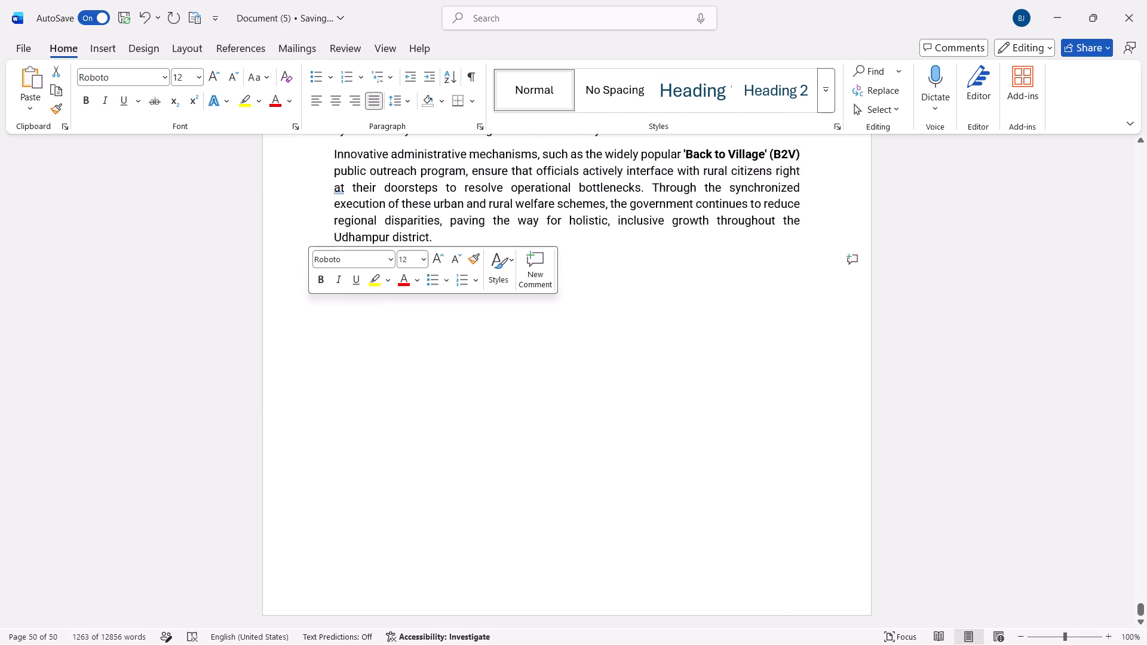
Delete the space between "JKRLM" and "(Umeed" in the bullet title above the 5.5 Conclusion.
{"action": "scroll", "coordinate": [309, 305], "scroll_direction": "up", "scroll_amount": 5}
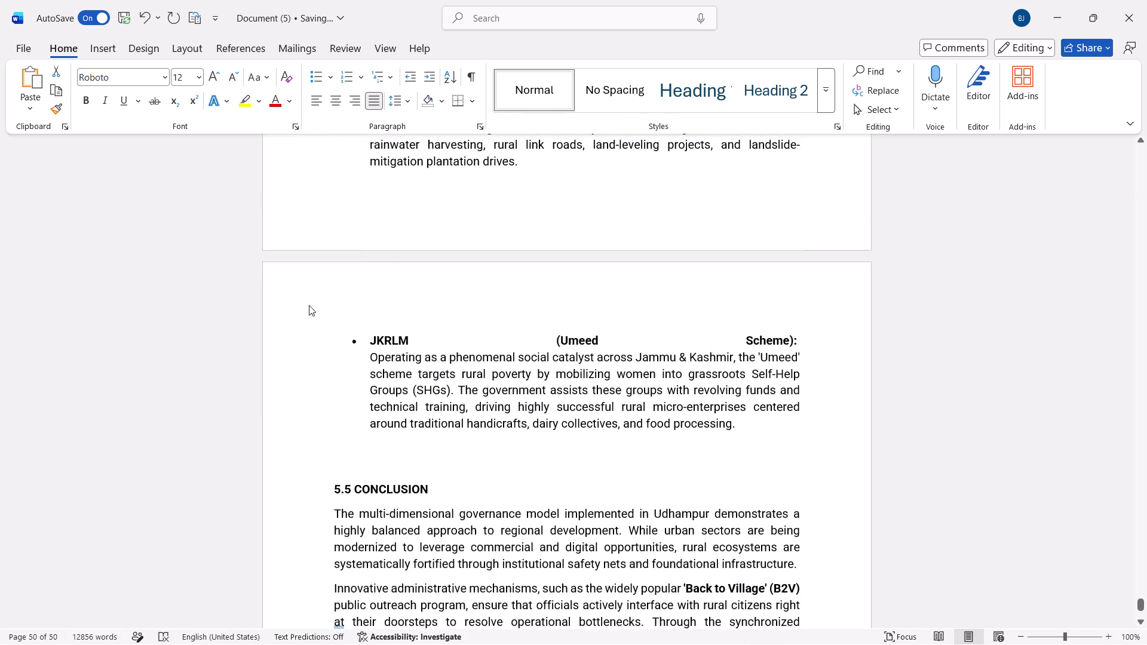
{"action": "scroll", "coordinate": [309, 305], "scroll_direction": "up", "scroll_amount": 1}
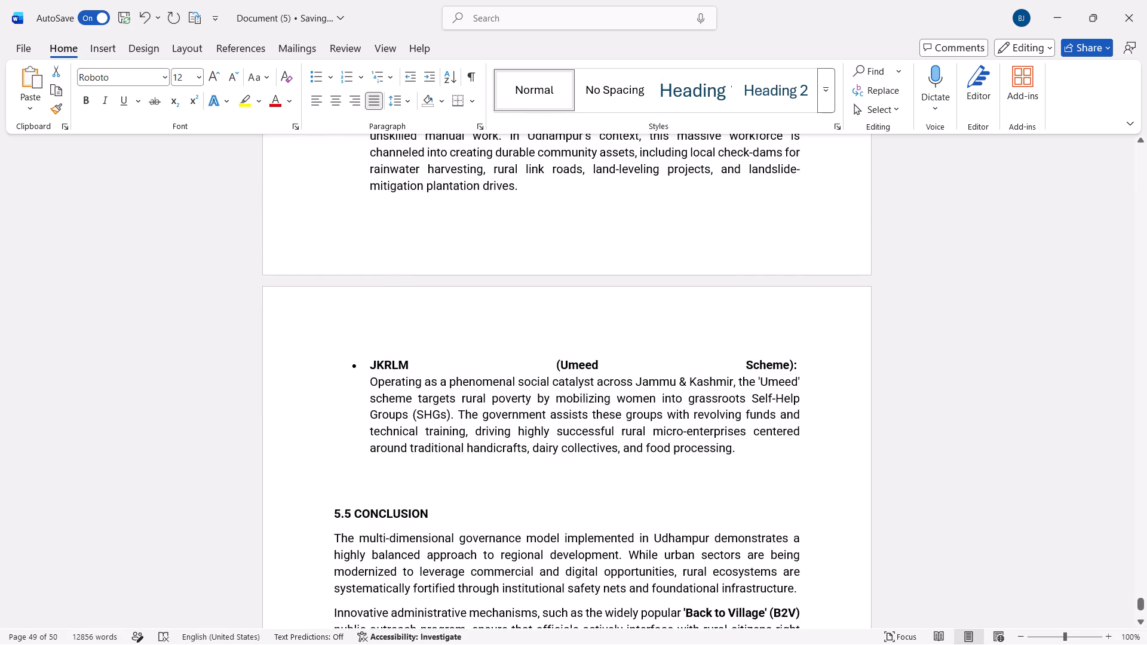
{"action": "left_click", "coordinate": [547, 369]}
{"action": "key", "text": "BackSpace"}
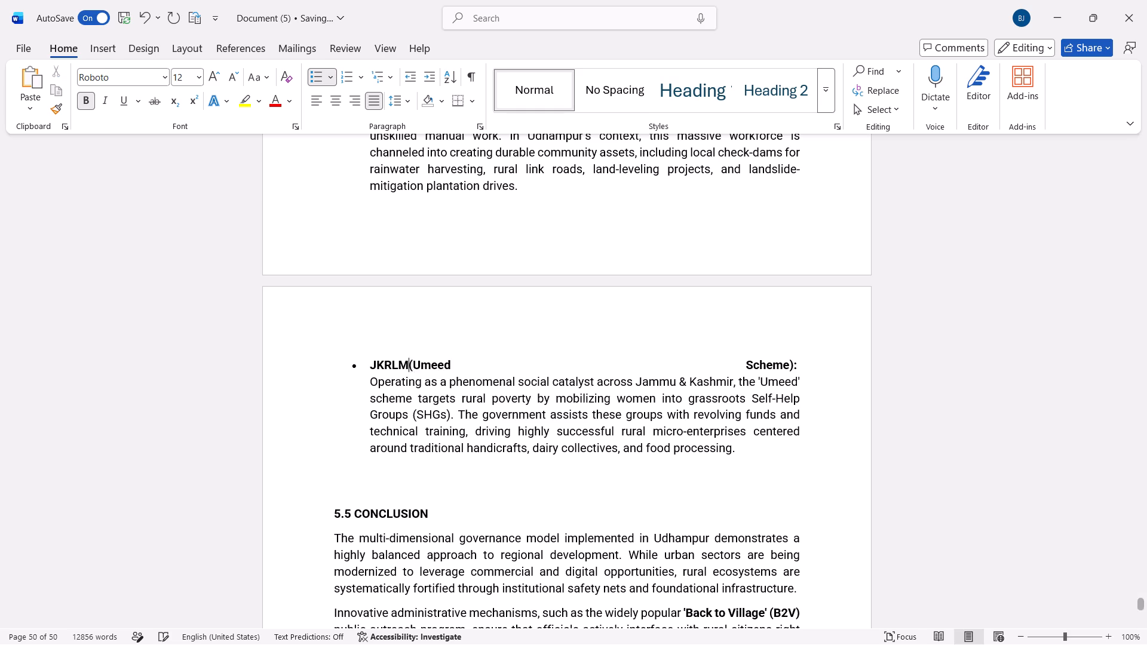
{"action": "key", "text": "BackSpace"}
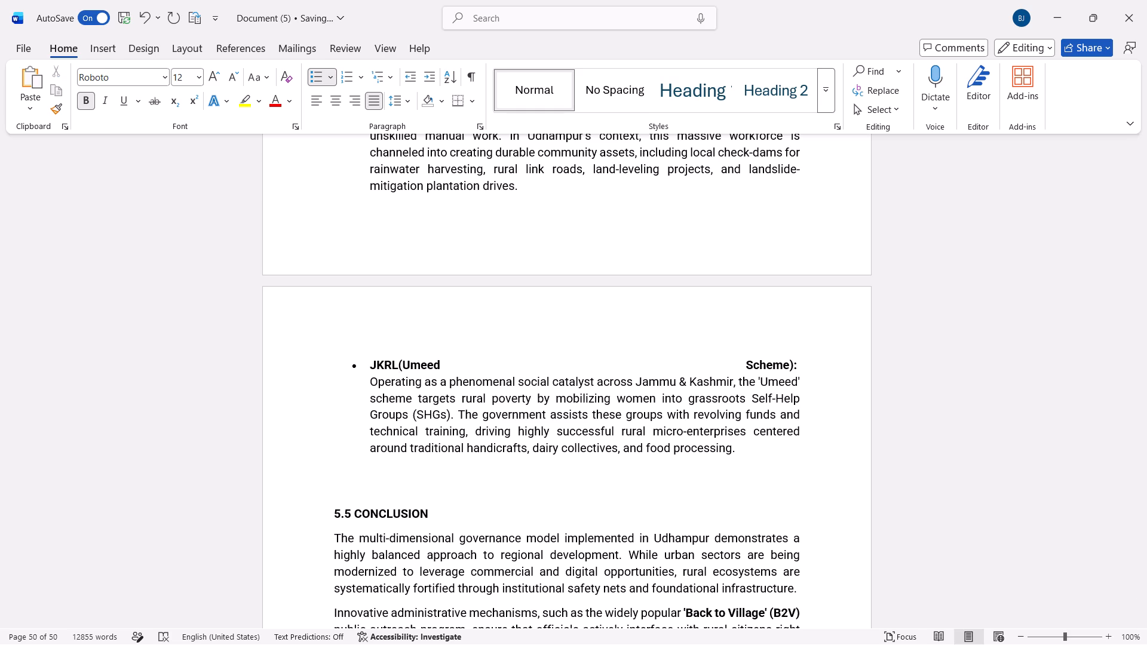
{"action": "key", "text": "ctrl+z"}
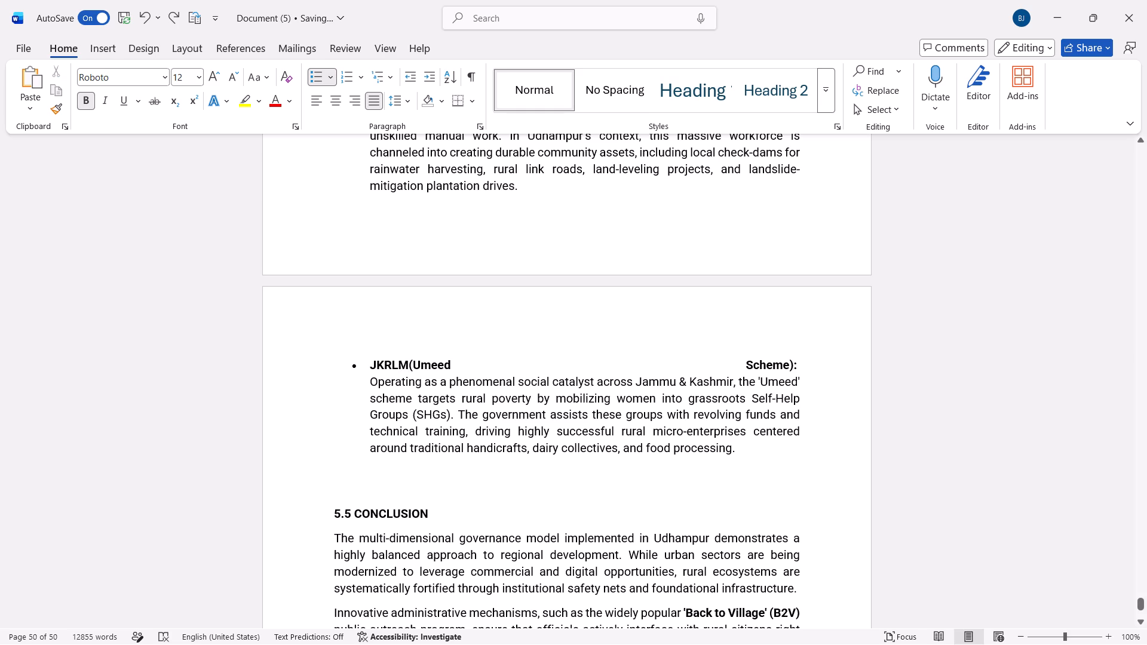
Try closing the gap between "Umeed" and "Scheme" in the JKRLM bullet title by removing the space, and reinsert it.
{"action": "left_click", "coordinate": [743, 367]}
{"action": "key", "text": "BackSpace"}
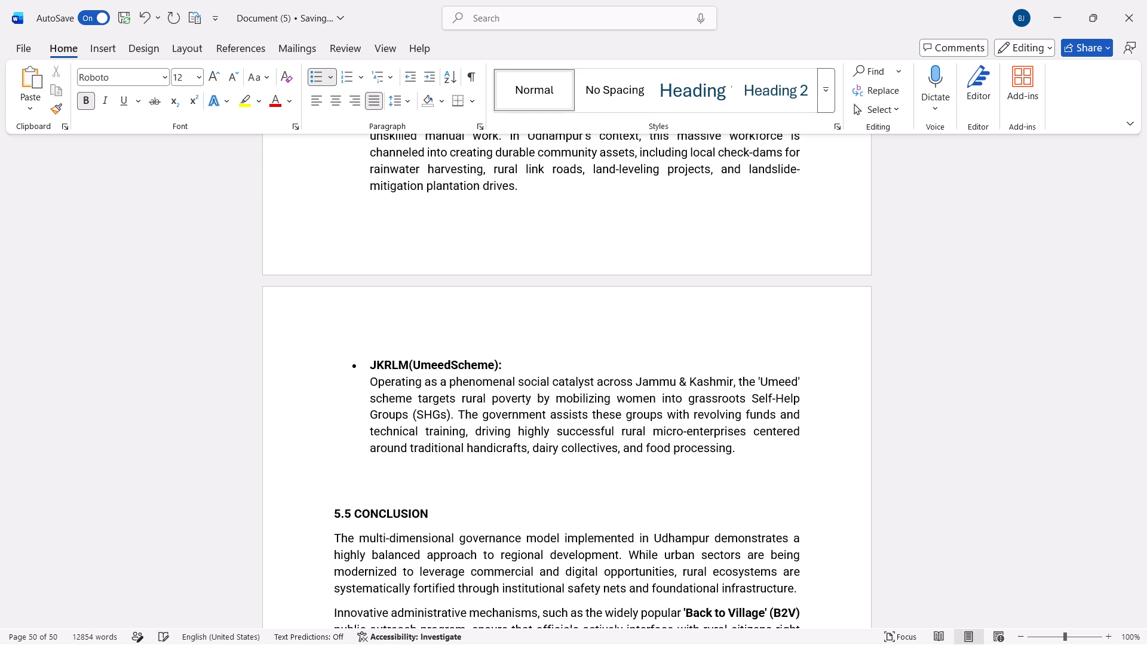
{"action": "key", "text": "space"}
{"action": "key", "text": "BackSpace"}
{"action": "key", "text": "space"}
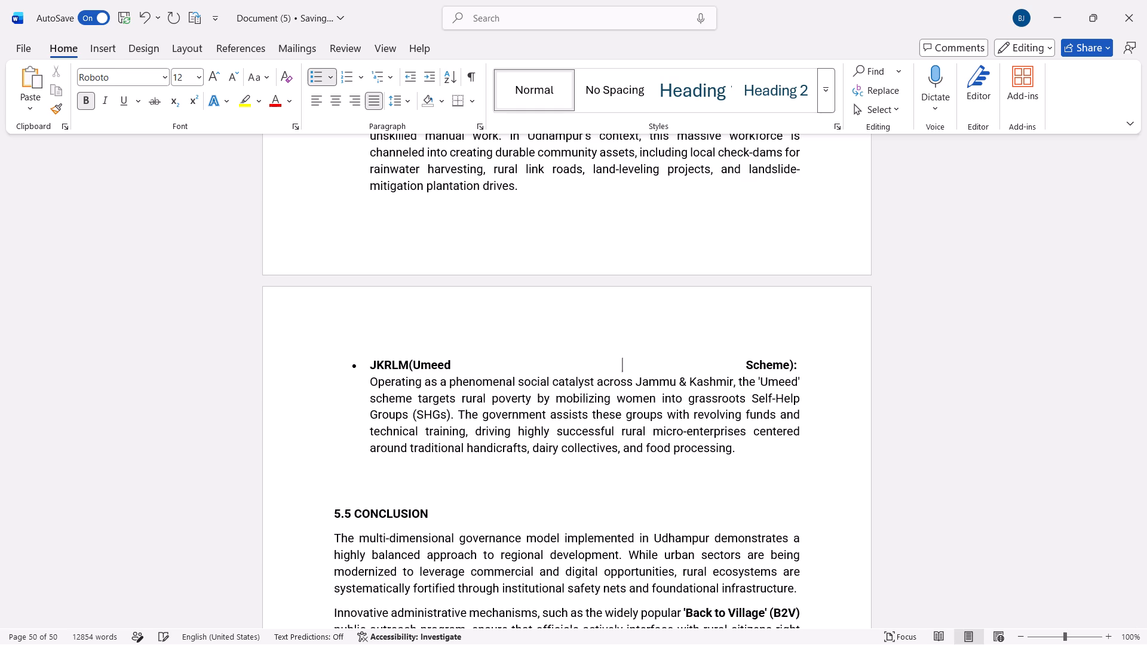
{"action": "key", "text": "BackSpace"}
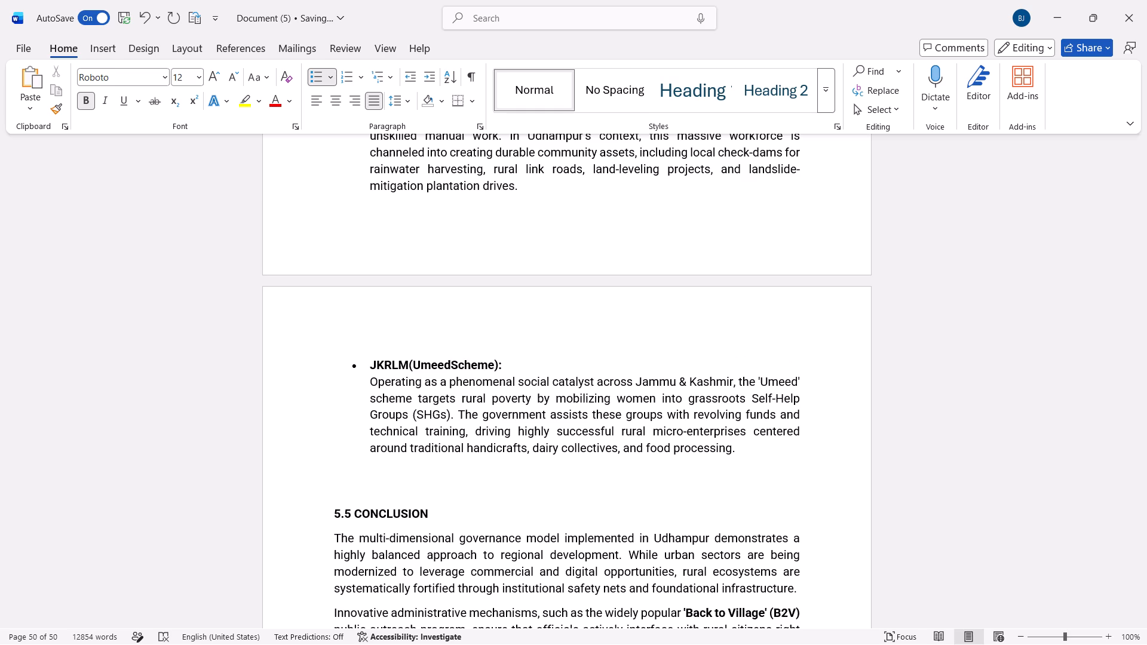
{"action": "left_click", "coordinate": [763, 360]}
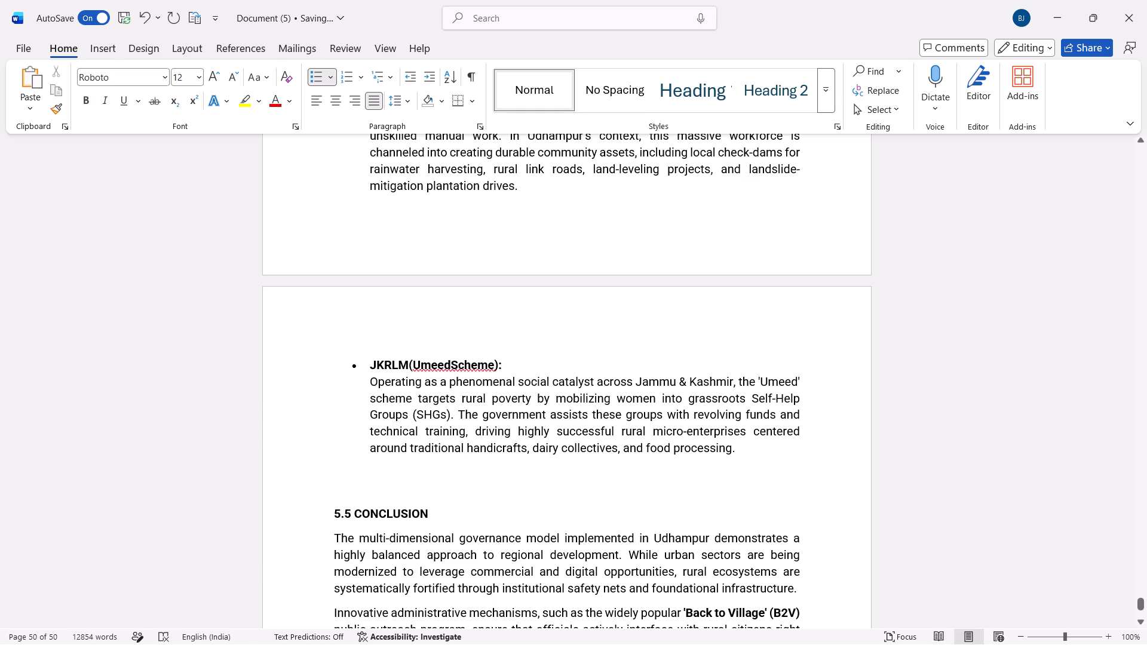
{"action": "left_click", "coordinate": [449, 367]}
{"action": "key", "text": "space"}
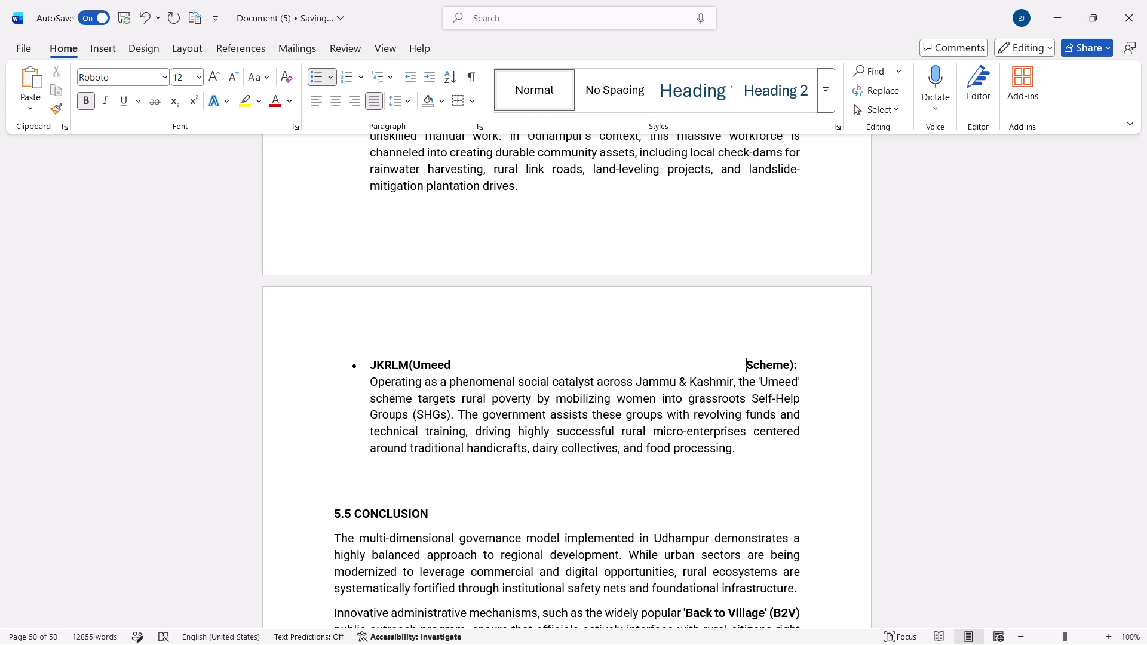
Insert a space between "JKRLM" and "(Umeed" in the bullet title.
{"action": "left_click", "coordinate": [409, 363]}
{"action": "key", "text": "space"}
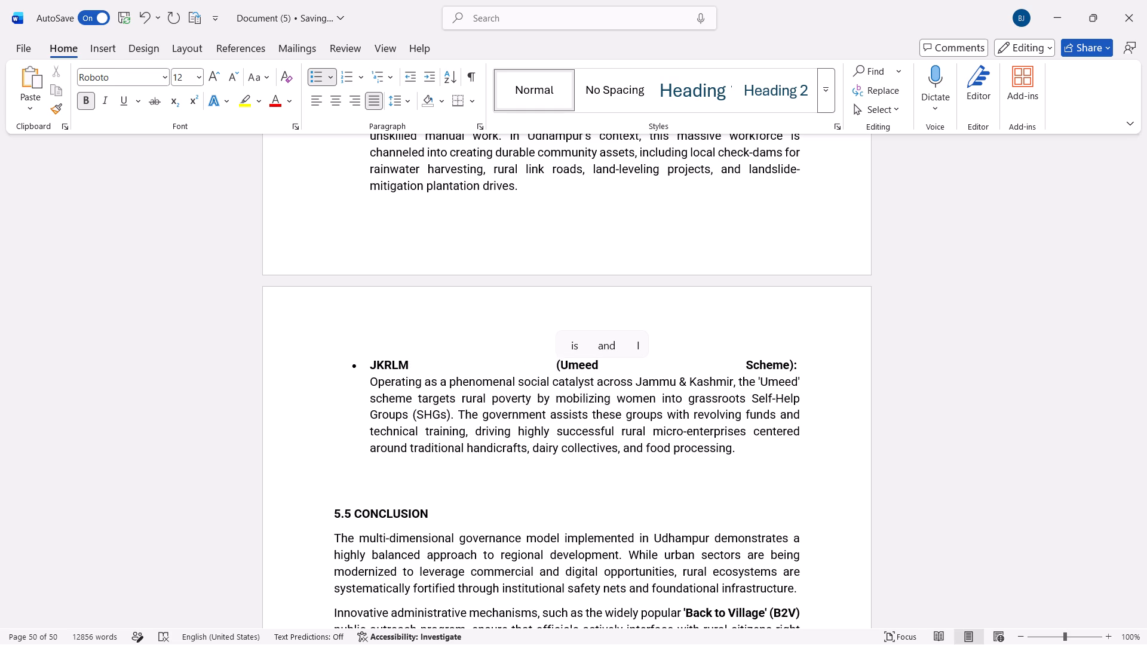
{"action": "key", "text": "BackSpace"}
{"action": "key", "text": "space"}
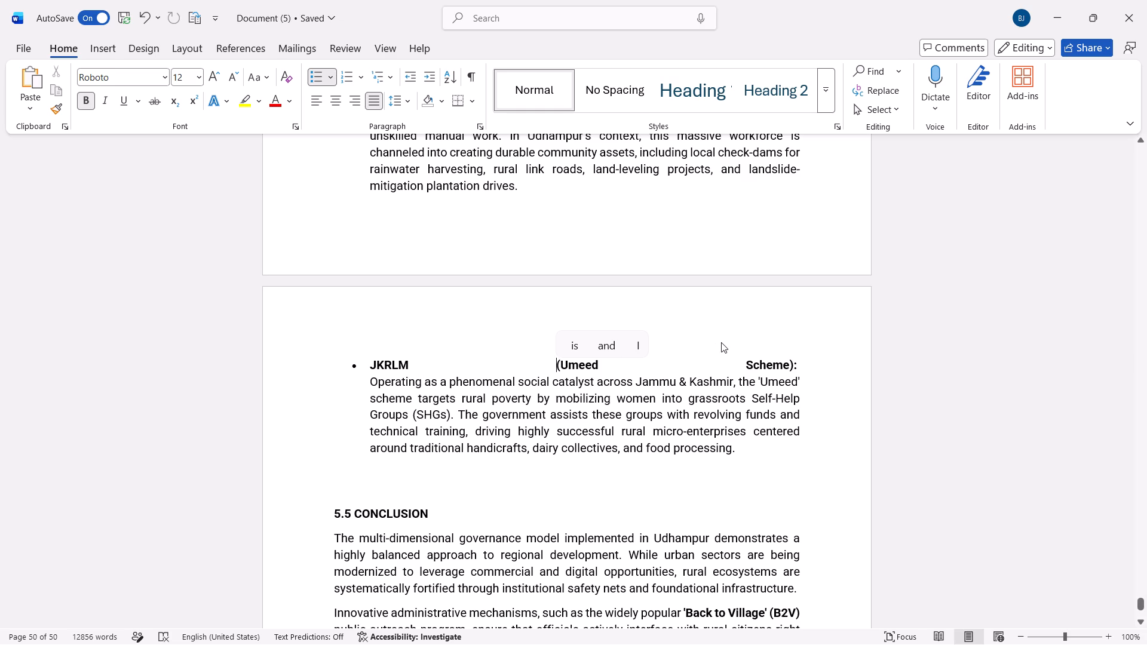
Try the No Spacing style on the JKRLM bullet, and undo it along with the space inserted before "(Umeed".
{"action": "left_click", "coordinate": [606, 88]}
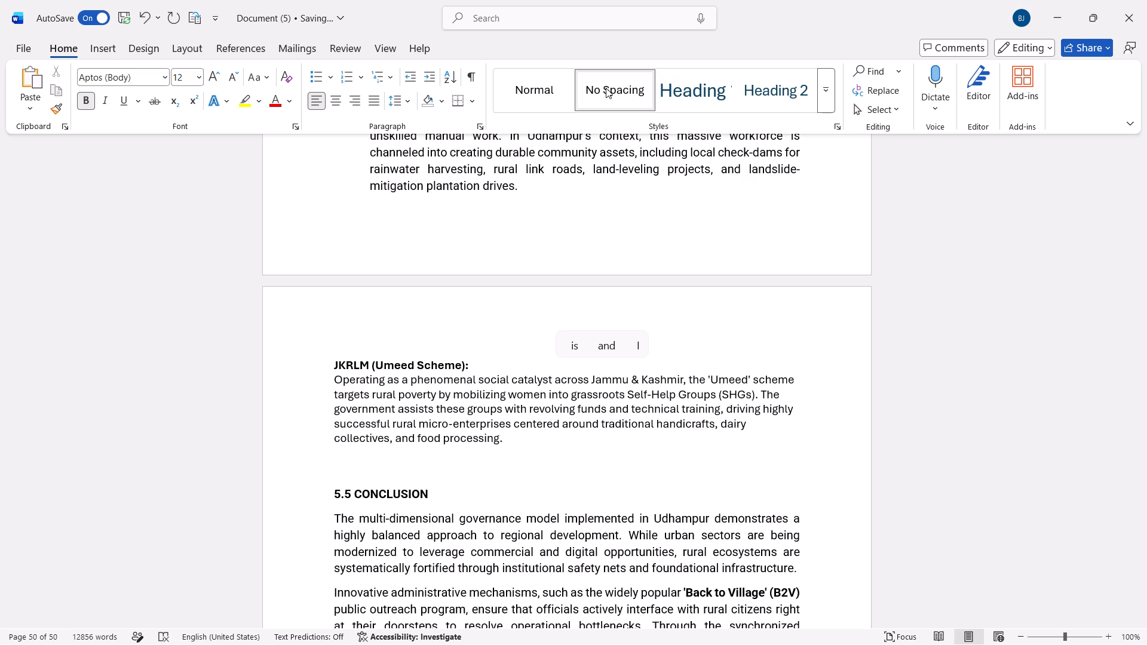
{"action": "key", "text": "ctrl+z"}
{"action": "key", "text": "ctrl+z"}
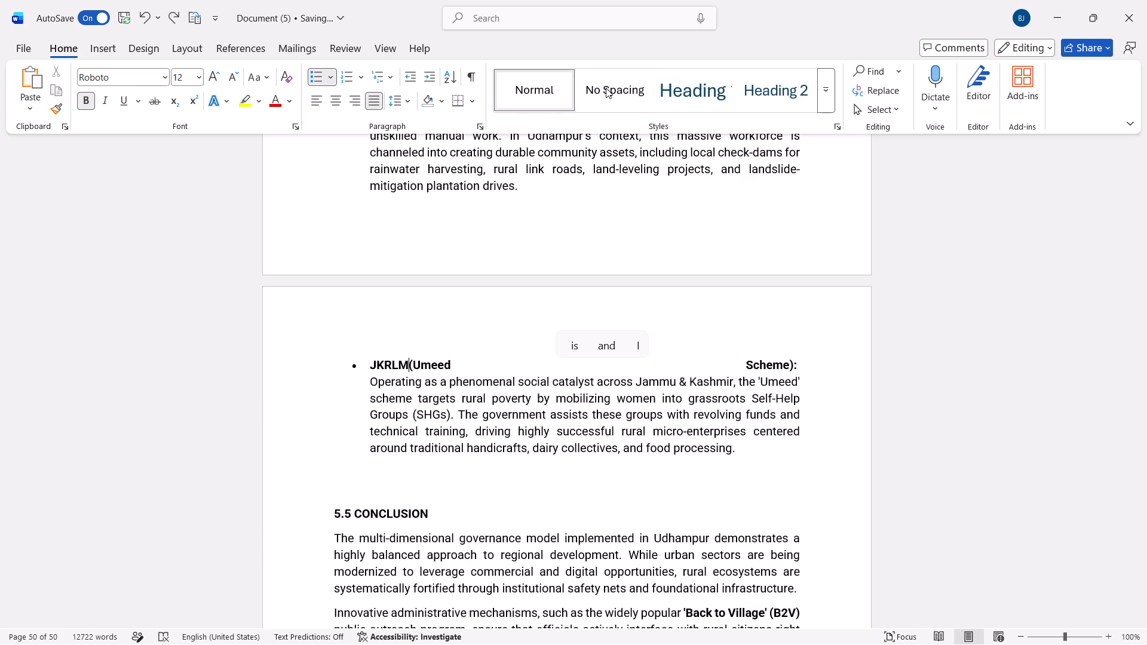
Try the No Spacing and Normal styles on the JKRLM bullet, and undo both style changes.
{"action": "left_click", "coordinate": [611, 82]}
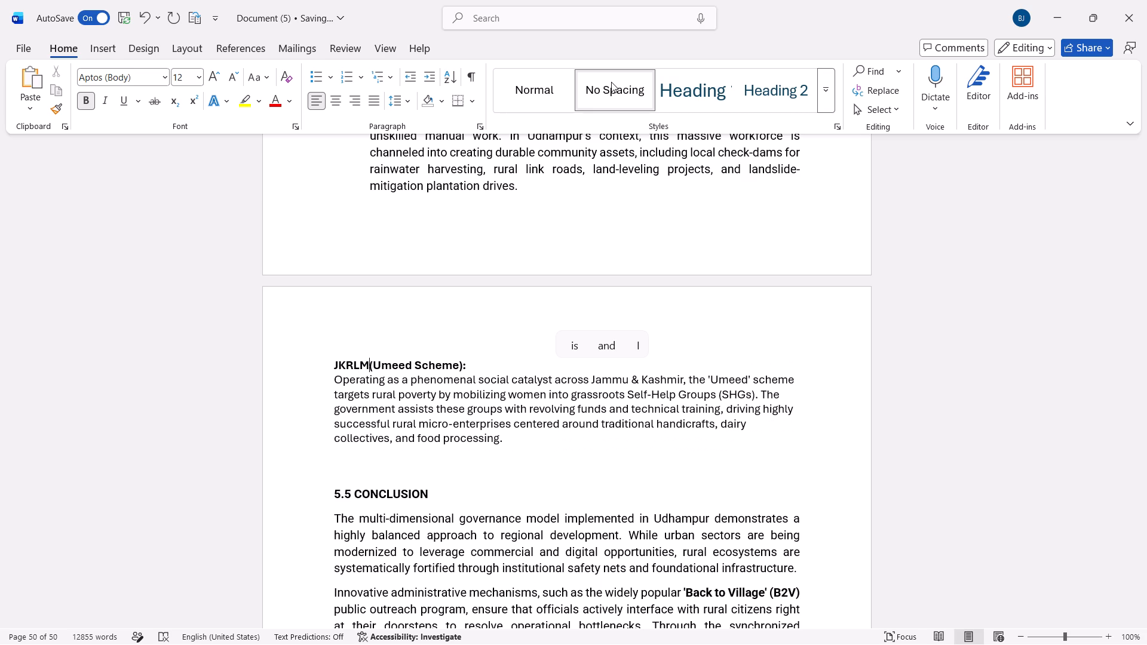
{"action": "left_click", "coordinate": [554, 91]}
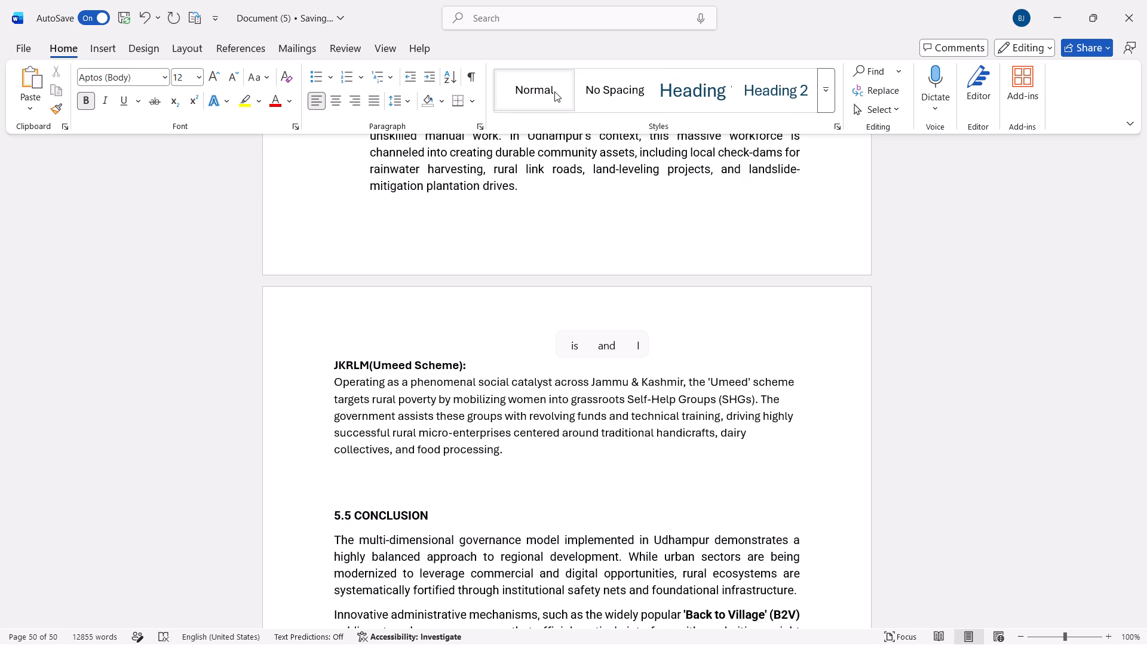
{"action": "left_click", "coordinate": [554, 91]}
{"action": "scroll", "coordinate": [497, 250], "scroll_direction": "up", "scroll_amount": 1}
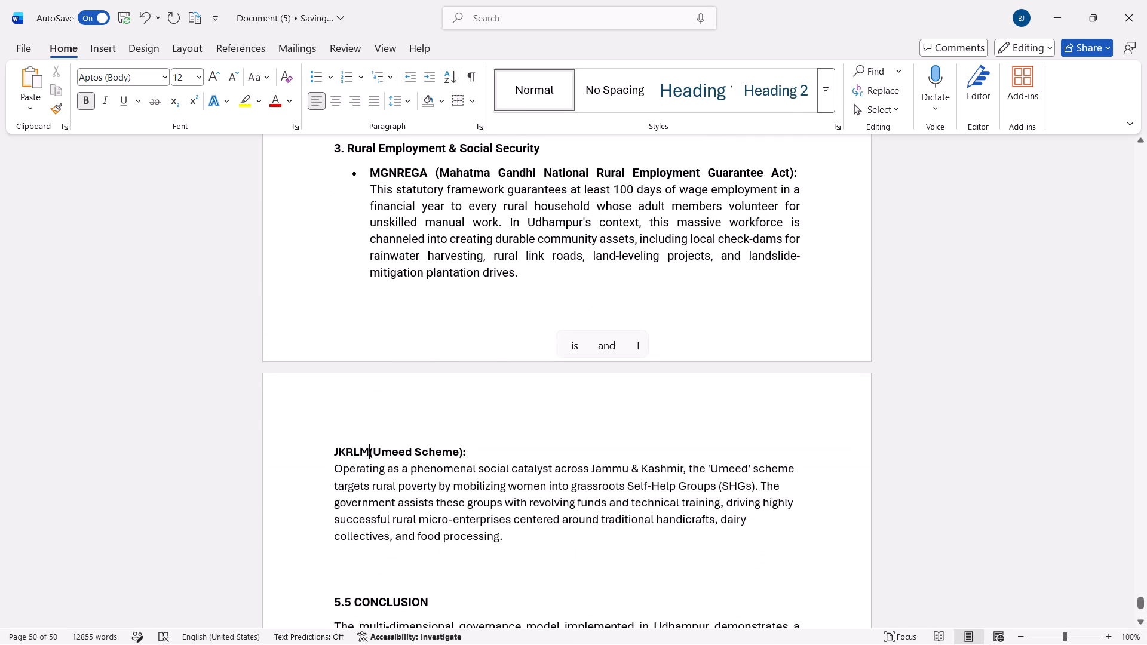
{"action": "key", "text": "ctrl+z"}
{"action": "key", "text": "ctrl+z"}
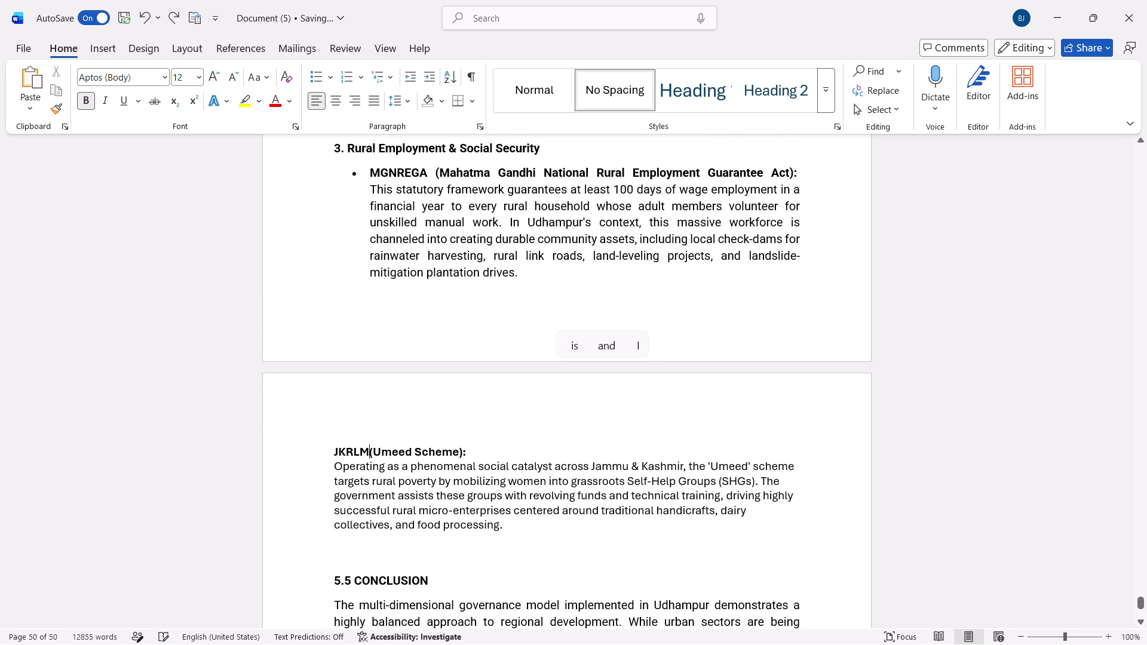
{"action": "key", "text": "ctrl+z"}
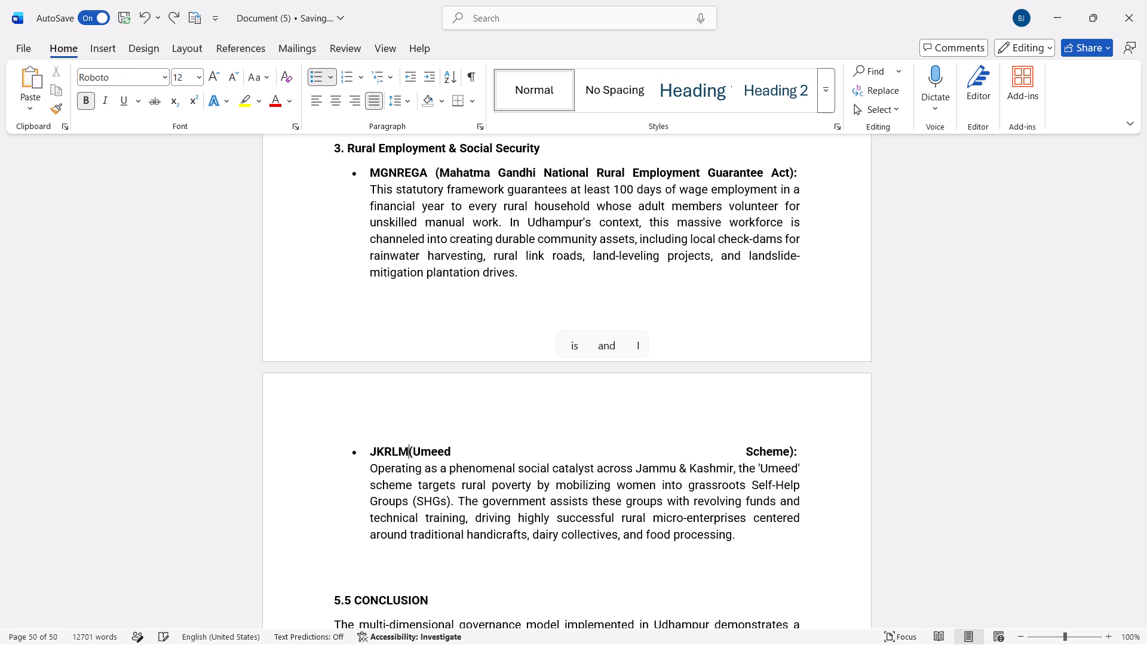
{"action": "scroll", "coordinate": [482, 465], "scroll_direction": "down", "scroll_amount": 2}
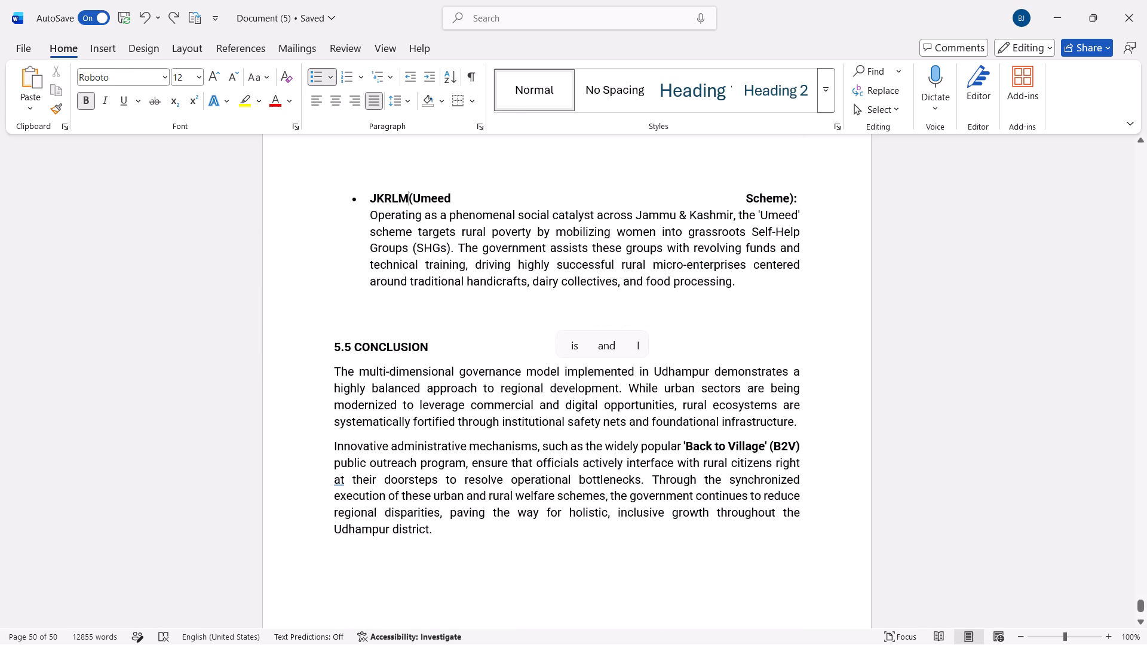
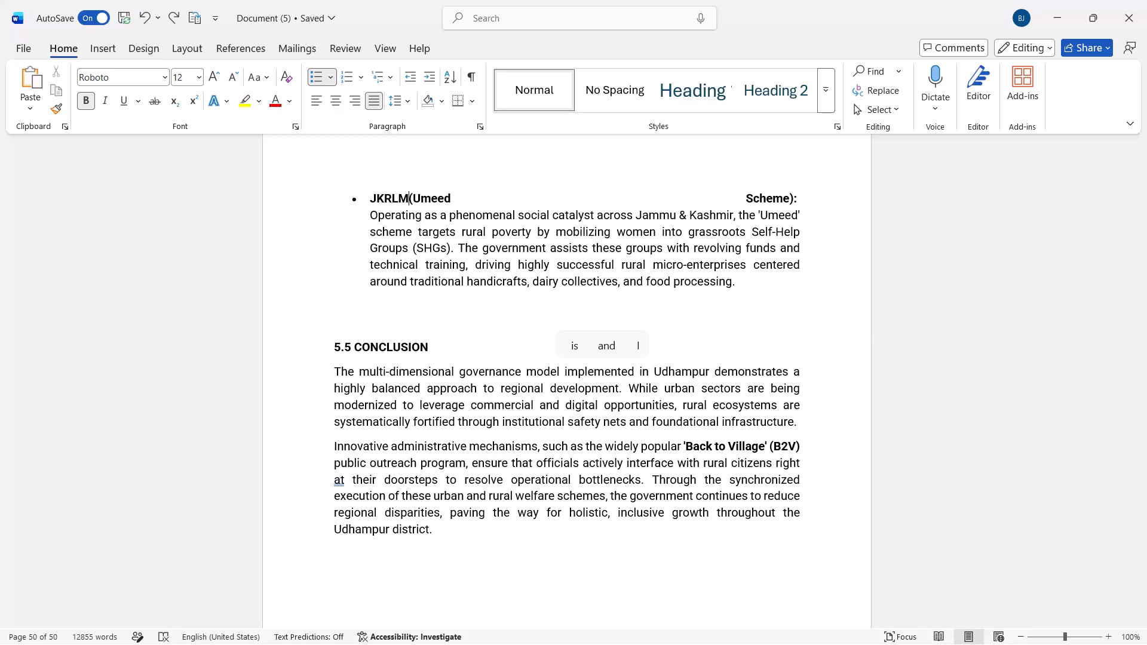
Insert a blank line between the 1.3 problems and challenges heading and its introductory paragraph.
{"action": "scroll", "coordinate": [482, 465], "scroll_direction": "up", "scroll_amount": 13}
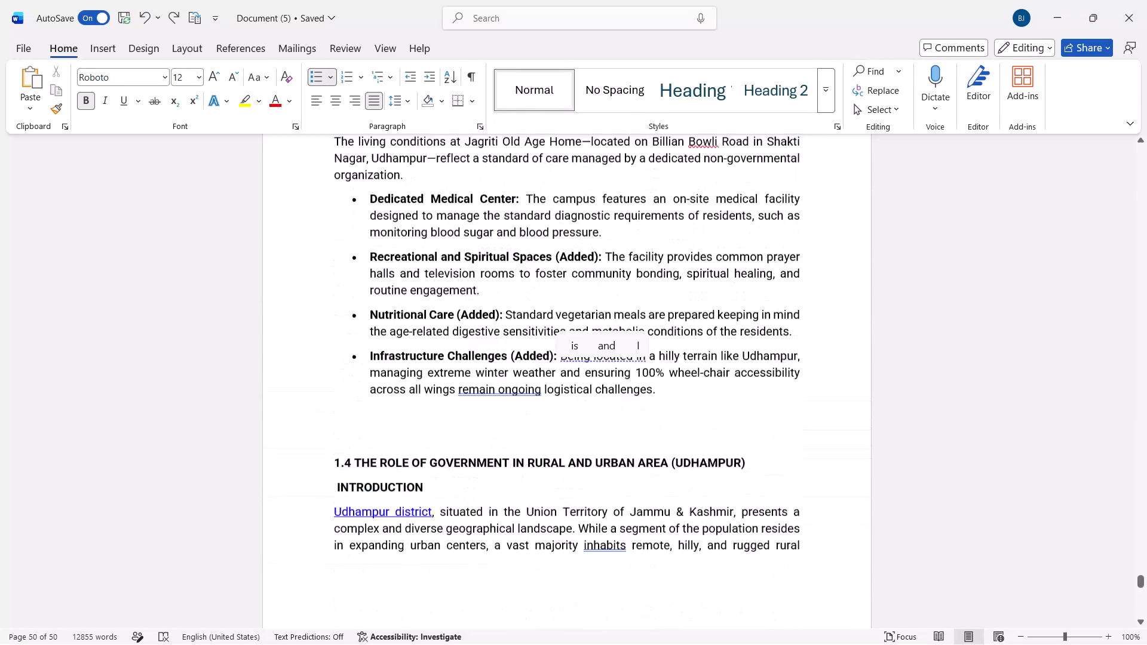
{"action": "scroll", "coordinate": [482, 465], "scroll_direction": "up", "scroll_amount": 8}
{"action": "scroll", "coordinate": [482, 465], "scroll_direction": "down", "scroll_amount": 2}
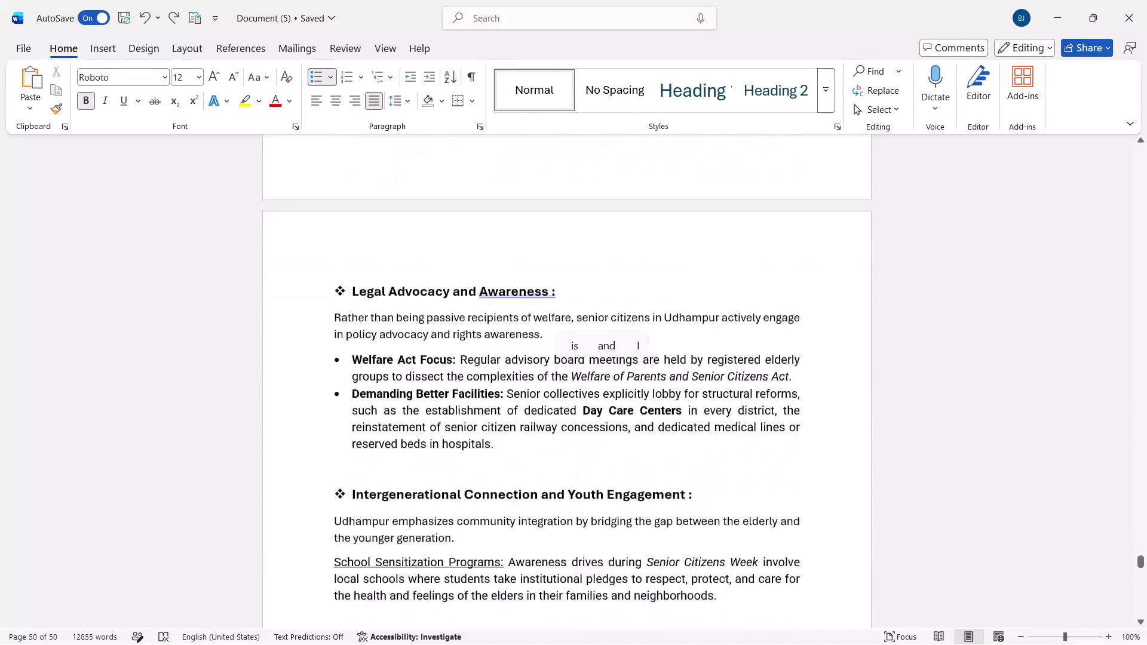
{"action": "scroll", "coordinate": [482, 465], "scroll_direction": "down", "scroll_amount": 3}
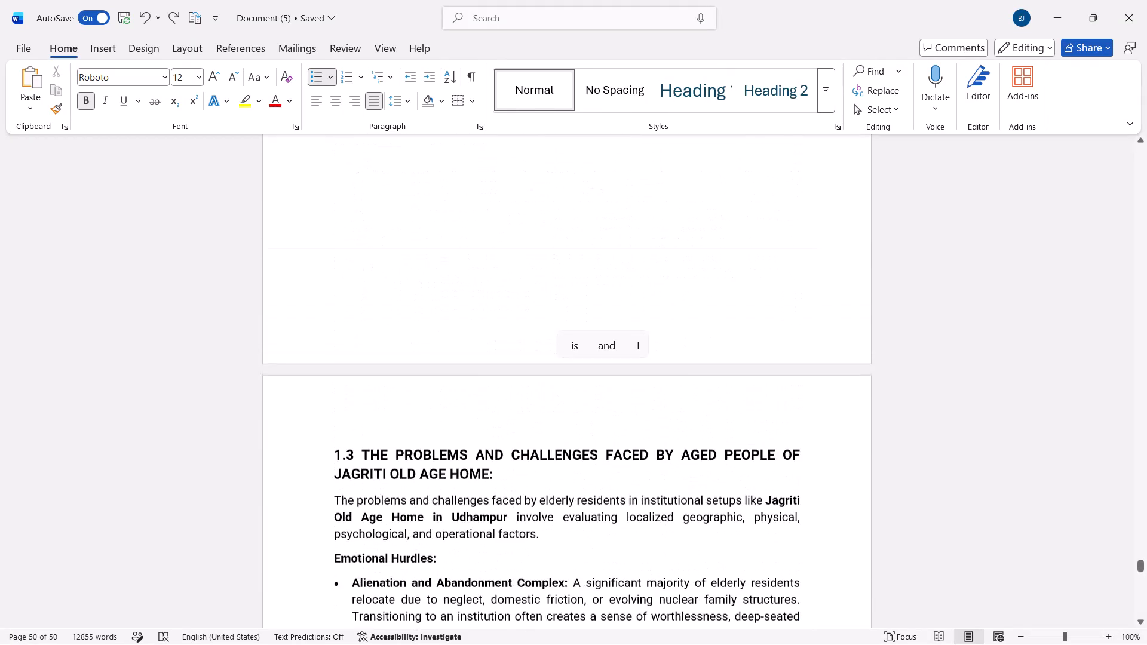
{"action": "scroll", "coordinate": [482, 465], "scroll_direction": "down", "scroll_amount": 2}
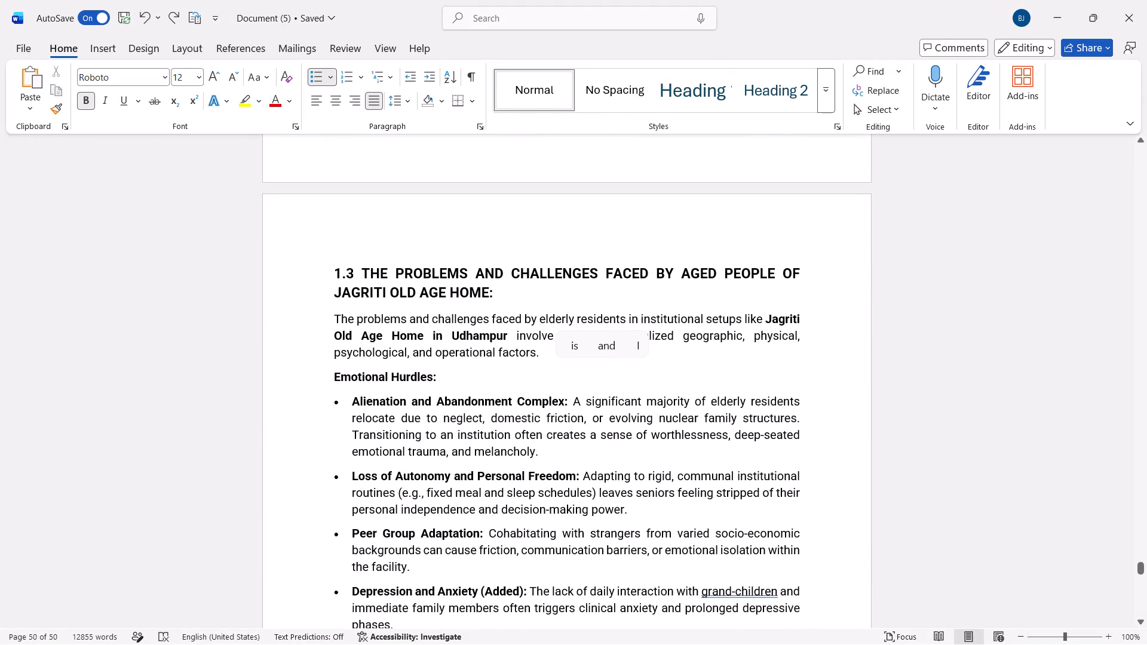
{"action": "left_click", "coordinate": [521, 302]}
{"action": "key", "text": "Return"}
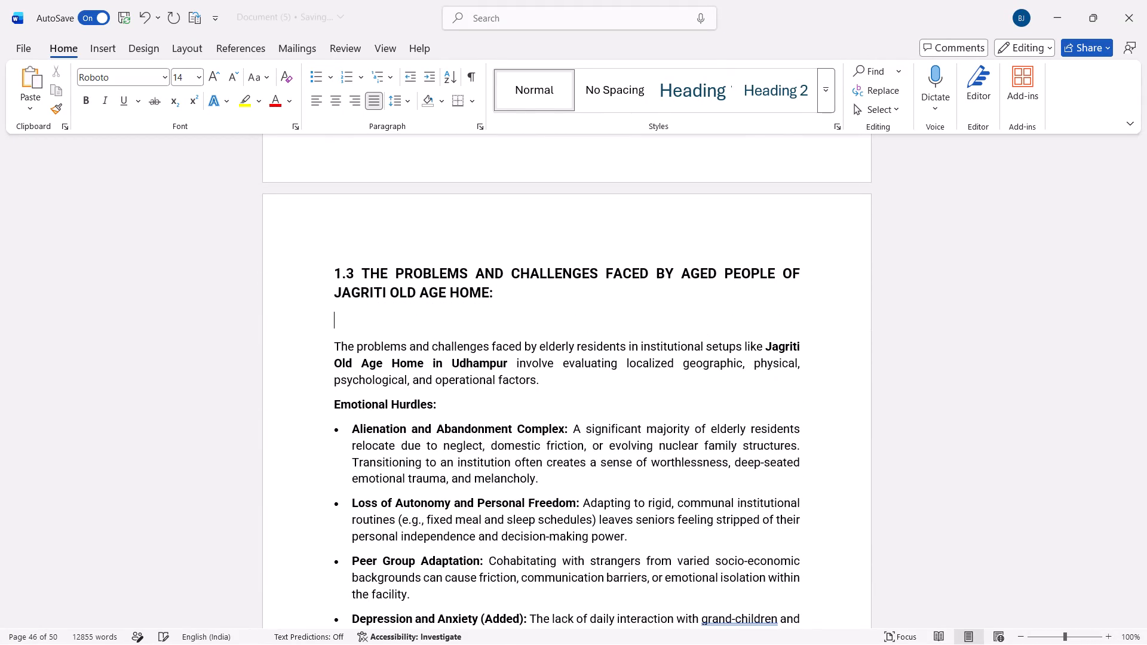
{"action": "key", "text": "BackSpace"}
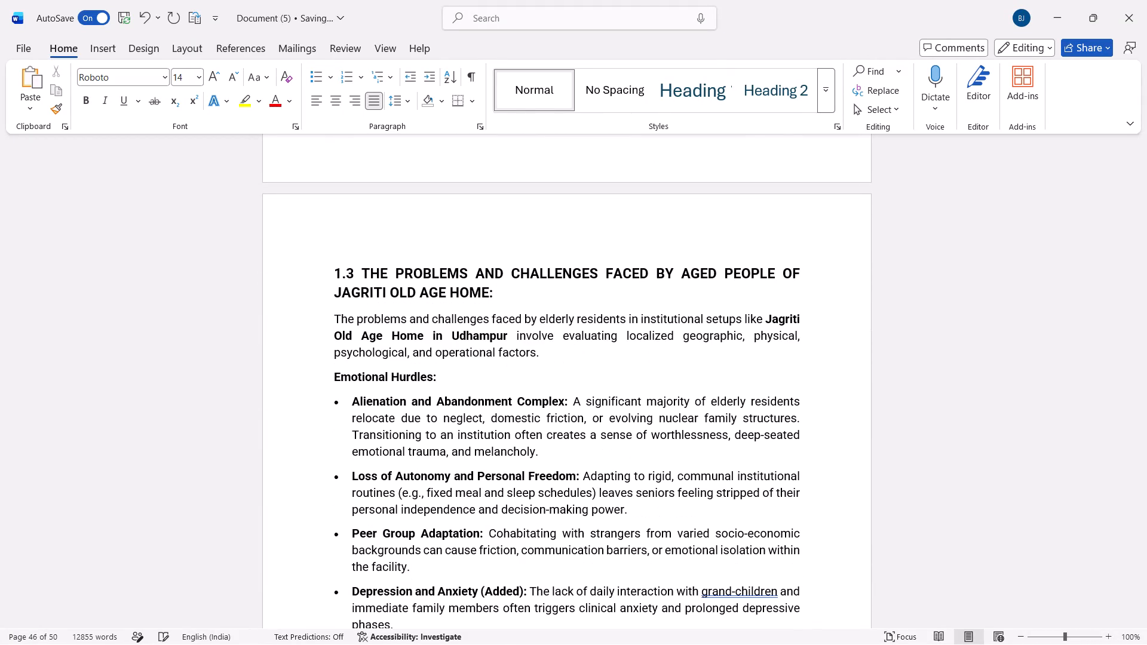
{"action": "left_click", "coordinate": [333, 318]}
{"action": "key", "text": "Return"}
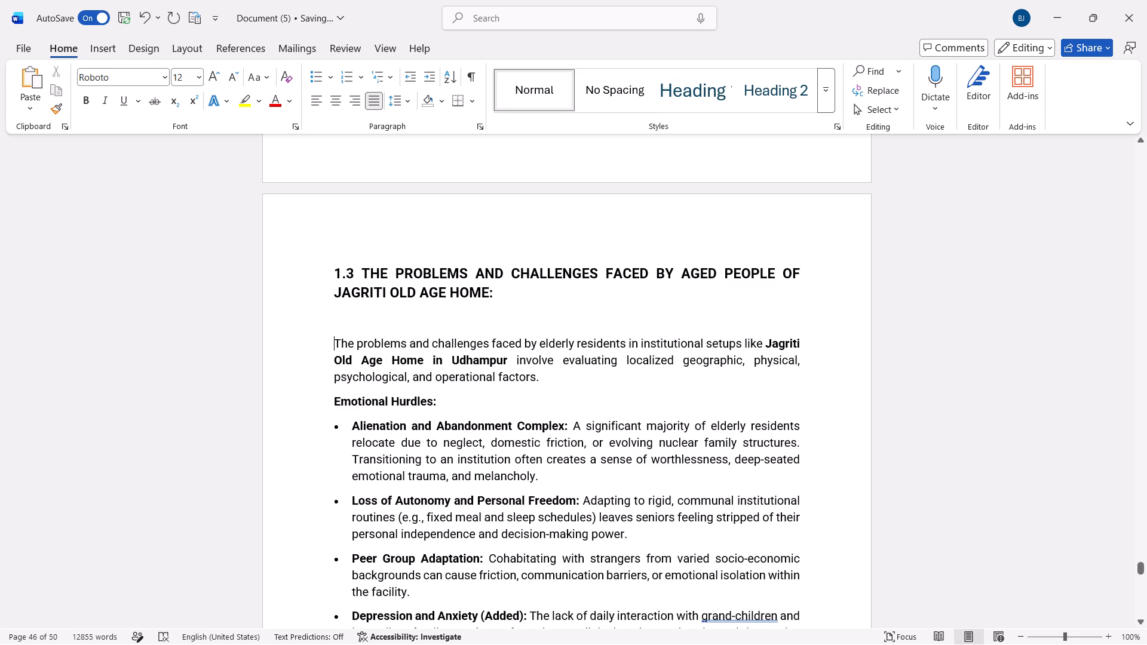
Decrease the indent of the CAUSES bullets, from Rise of Nuclear Families through Property and Heritage Disputes, to align with the Emotional Hurdles bullets.
{"action": "scroll", "coordinate": [393, 313], "scroll_direction": "down", "scroll_amount": 1}
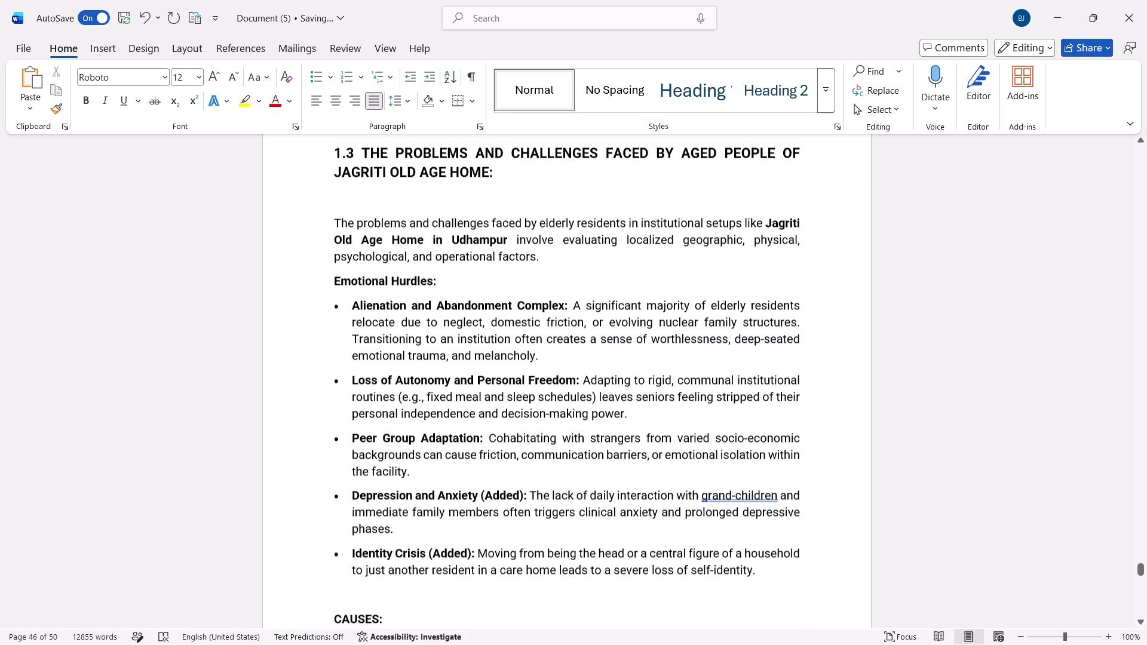
{"action": "scroll", "coordinate": [393, 313], "scroll_direction": "down", "scroll_amount": 1}
{"action": "scroll", "coordinate": [393, 313], "scroll_direction": "up", "scroll_amount": 2}
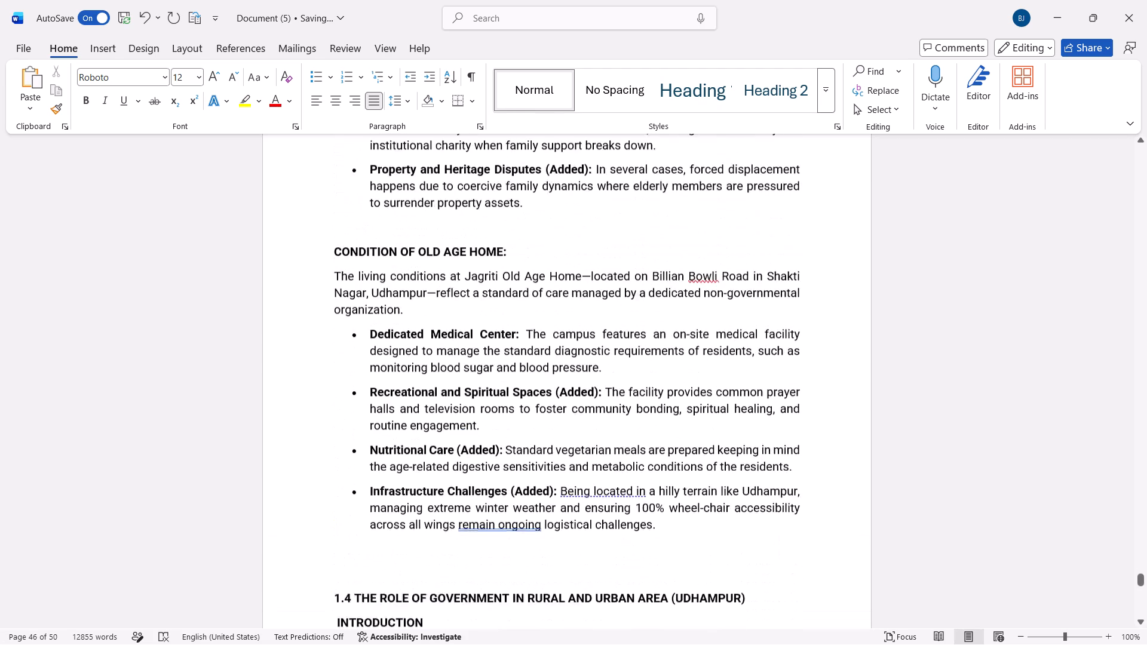
{"action": "scroll", "coordinate": [393, 313], "scroll_direction": "up", "scroll_amount": 5}
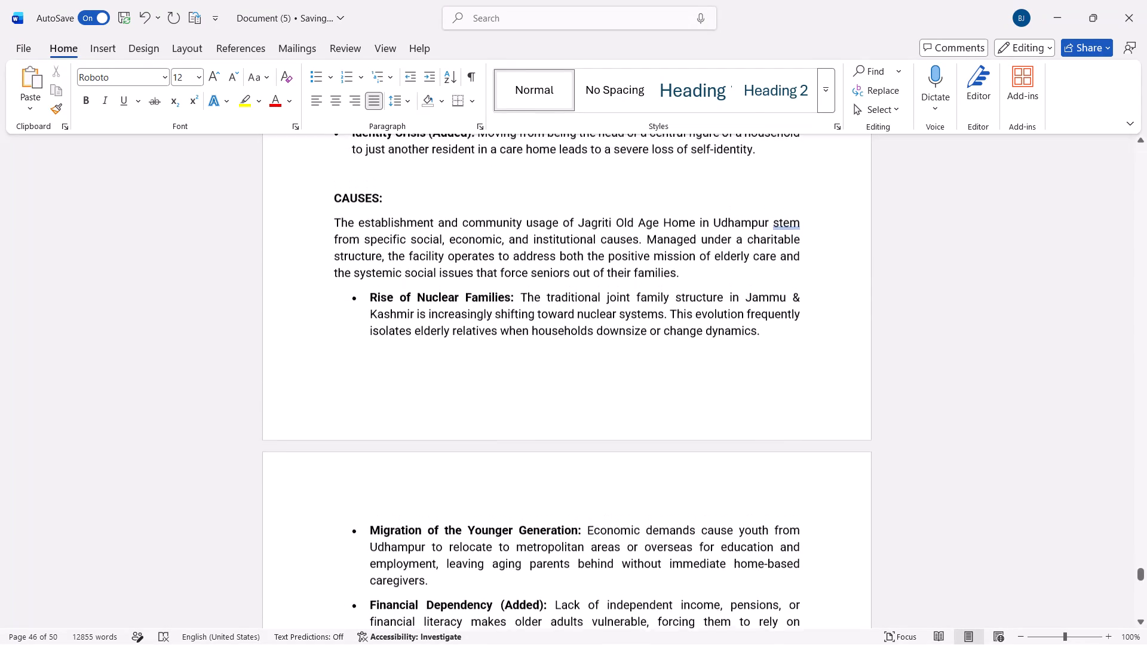
{"action": "scroll", "coordinate": [393, 313], "scroll_direction": "up", "scroll_amount": 1}
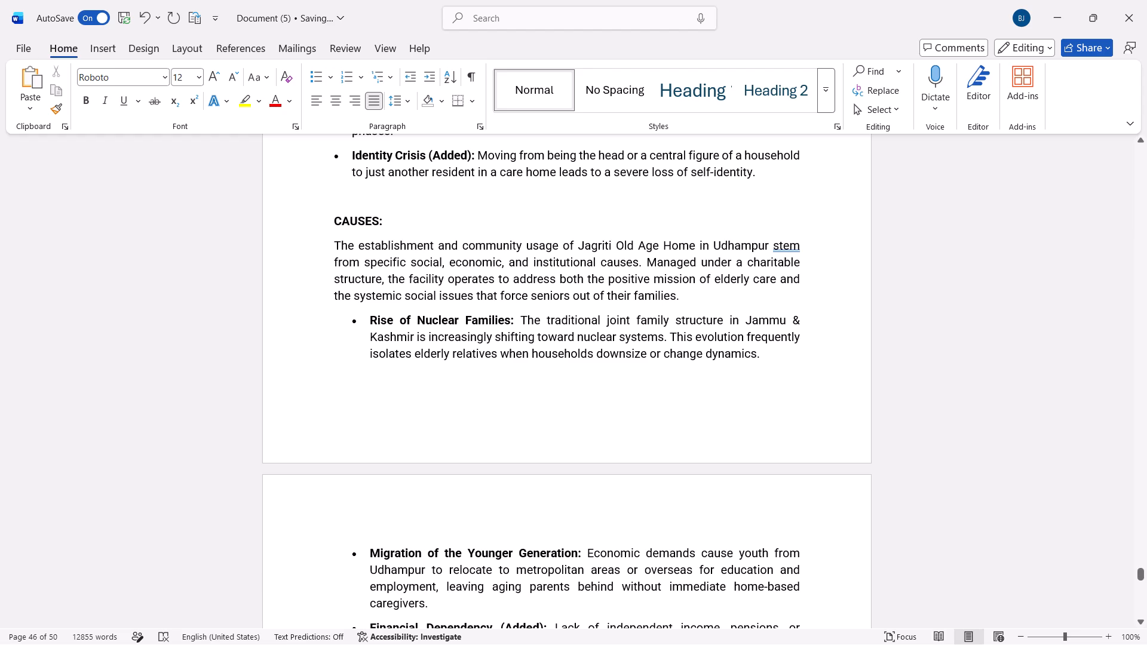
{"action": "left_click_drag", "start_coordinate": [336, 217], "coordinate": [377, 240]}
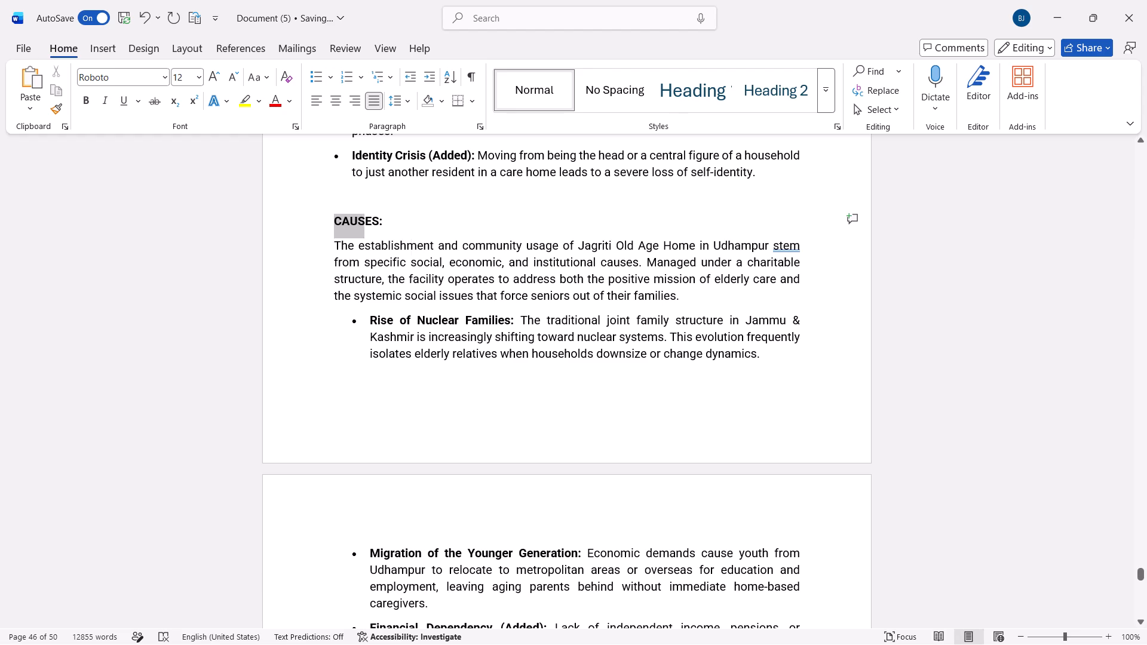
{"action": "left_click_drag", "start_coordinate": [377, 240], "coordinate": [430, 278]}
{"action": "scroll", "coordinate": [374, 302], "scroll_direction": "down", "scroll_amount": 1}
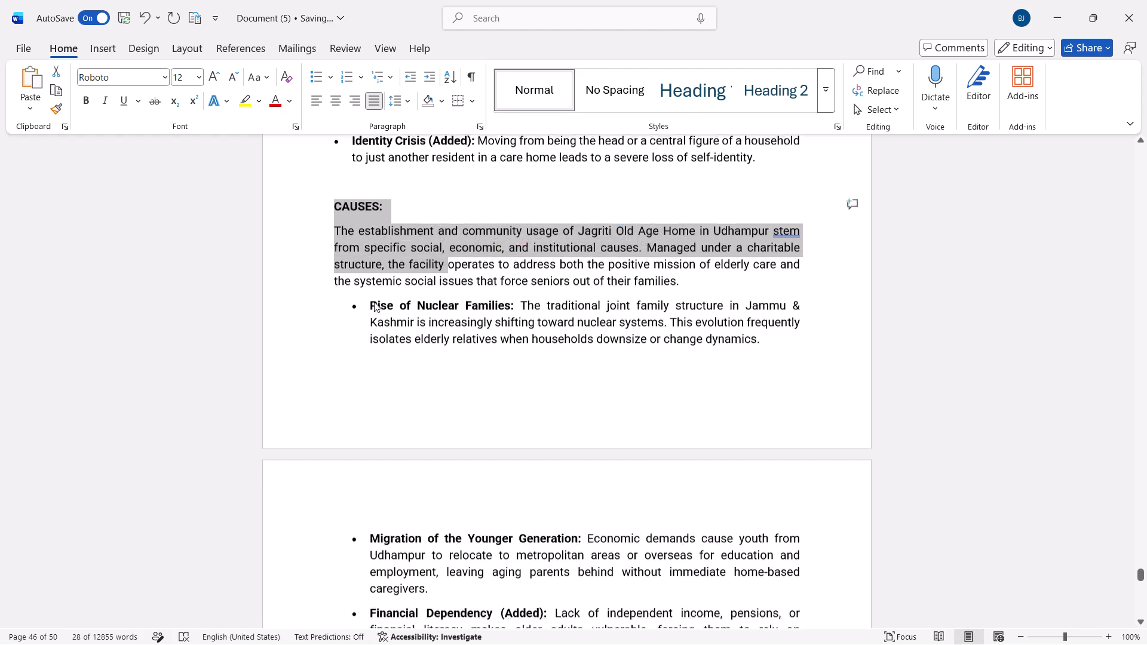
{"action": "scroll", "coordinate": [374, 302], "scroll_direction": "down", "scroll_amount": 1}
{"action": "scroll", "coordinate": [374, 302], "scroll_direction": "up", "scroll_amount": 2}
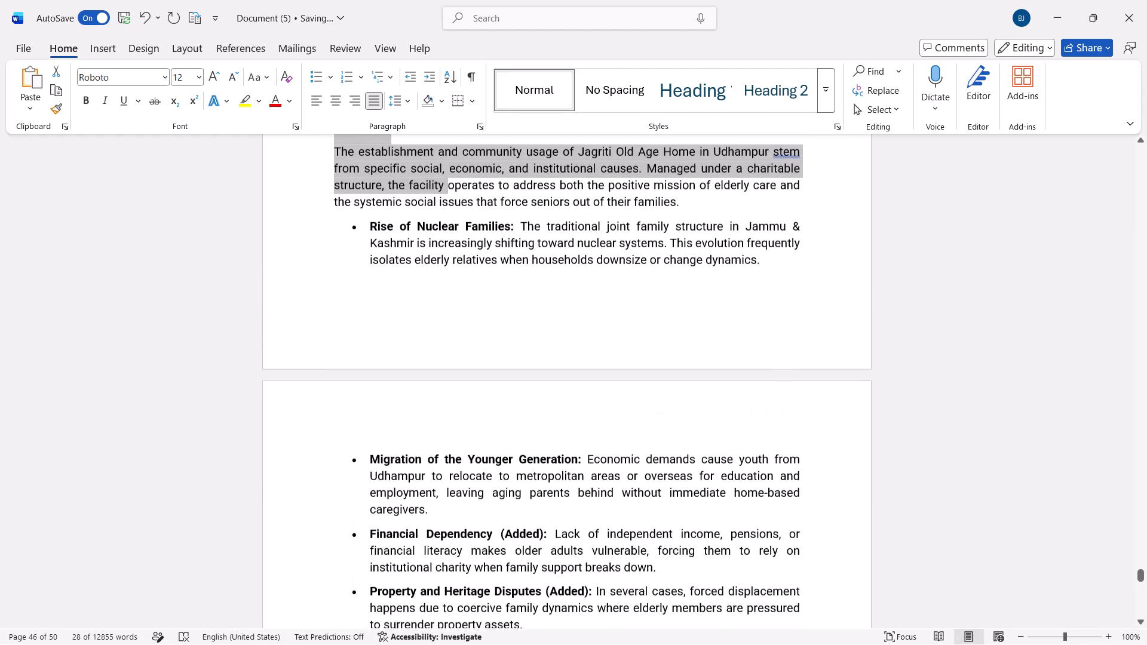
{"action": "scroll", "coordinate": [374, 302], "scroll_direction": "up", "scroll_amount": 1}
{"action": "left_click_drag", "start_coordinate": [347, 239], "coordinate": [398, 302]}
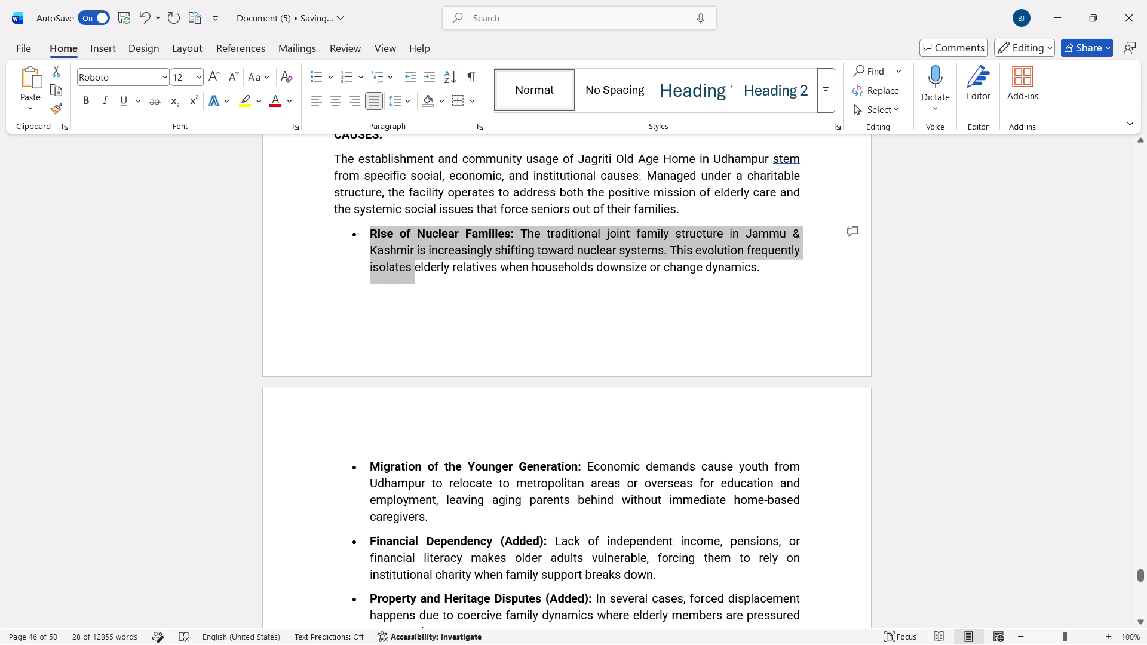
{"action": "left_click_drag", "start_coordinate": [398, 302], "coordinate": [613, 616]}
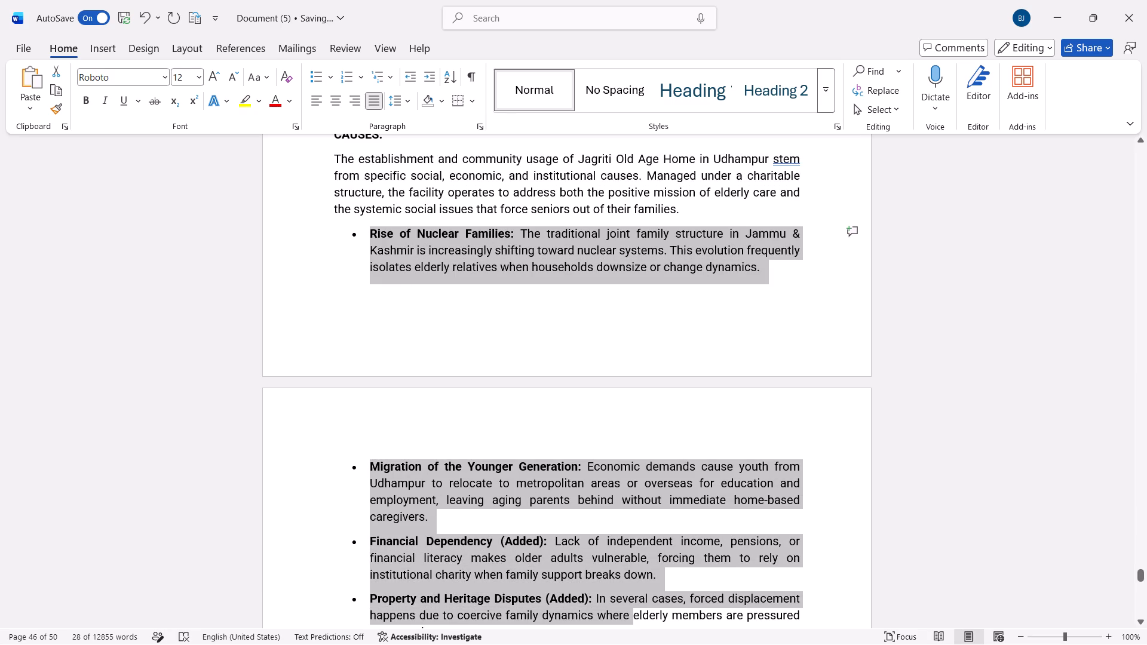
{"action": "left_click_drag", "start_coordinate": [613, 616], "coordinate": [596, 571]}
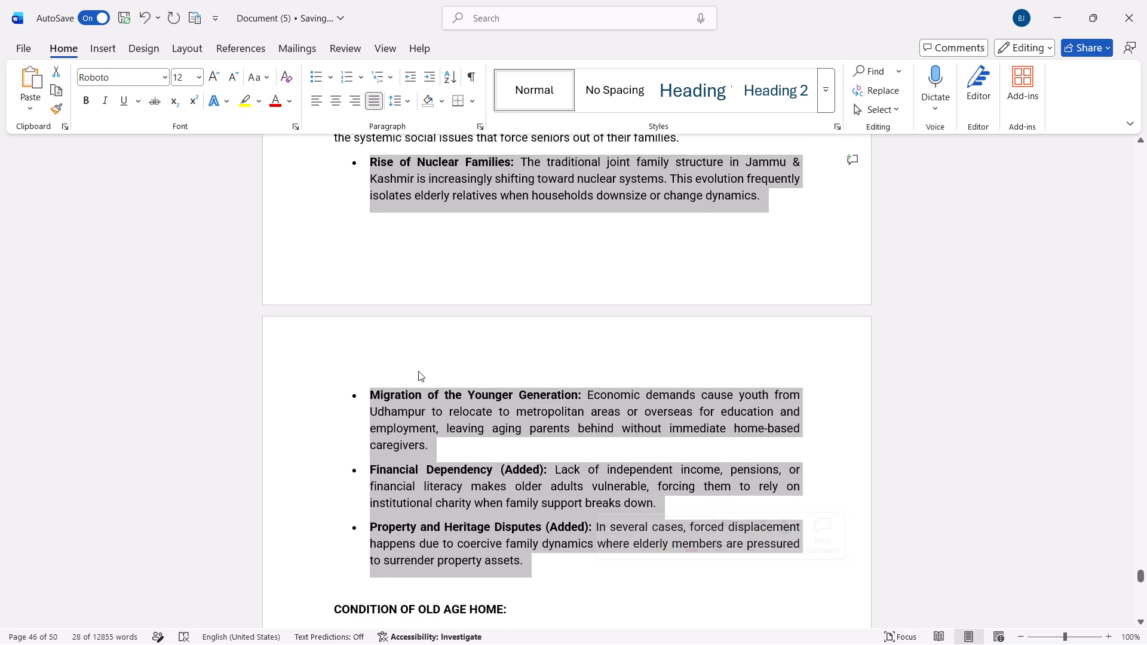
{"action": "left_click", "coordinate": [401, 78]}
{"action": "left_click", "coordinate": [404, 79]}
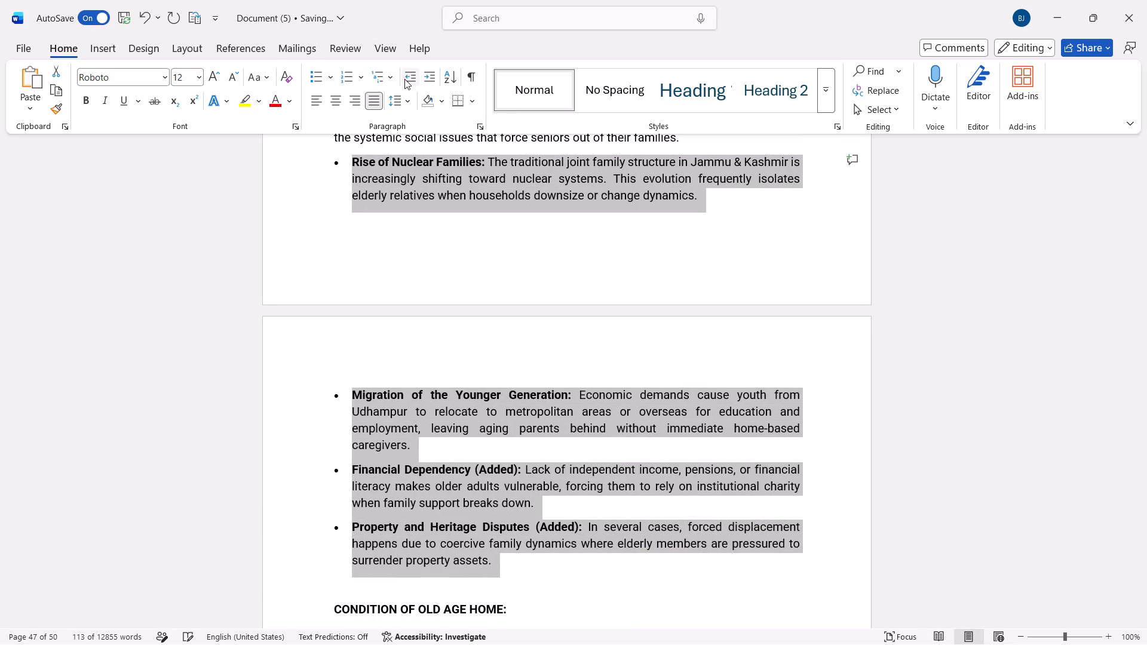
Apply a thick underline to the CONDITION OF OLD AGE HOME heading.
{"action": "scroll", "coordinate": [398, 280], "scroll_direction": "down", "scroll_amount": 2}
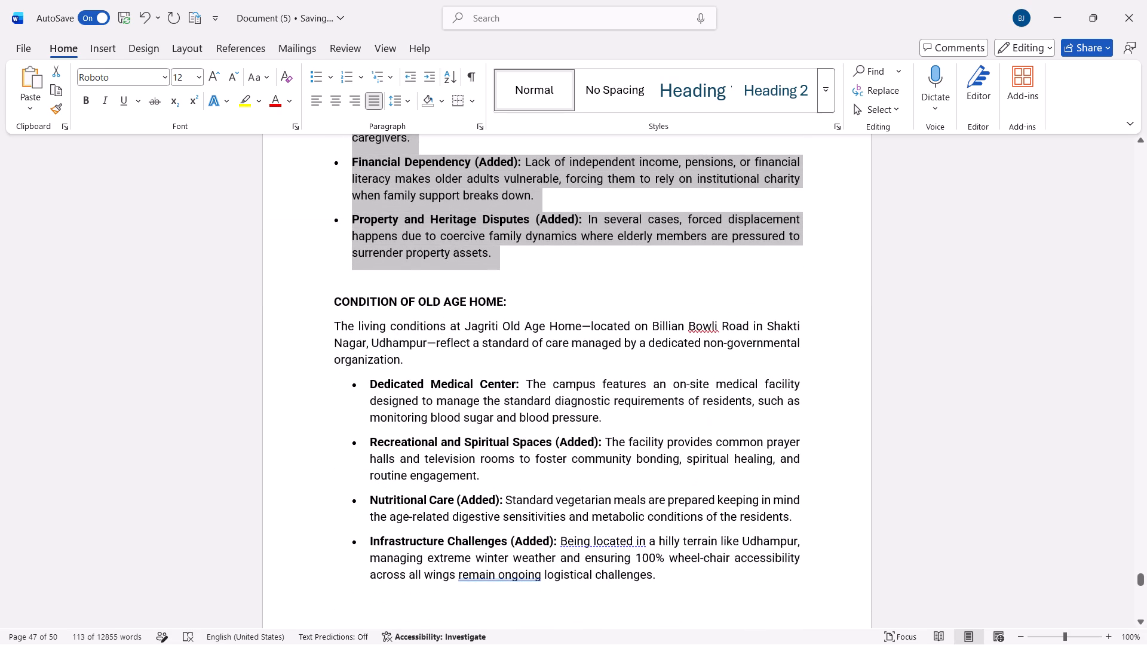
{"action": "left_click_drag", "start_coordinate": [518, 309], "coordinate": [332, 309]}
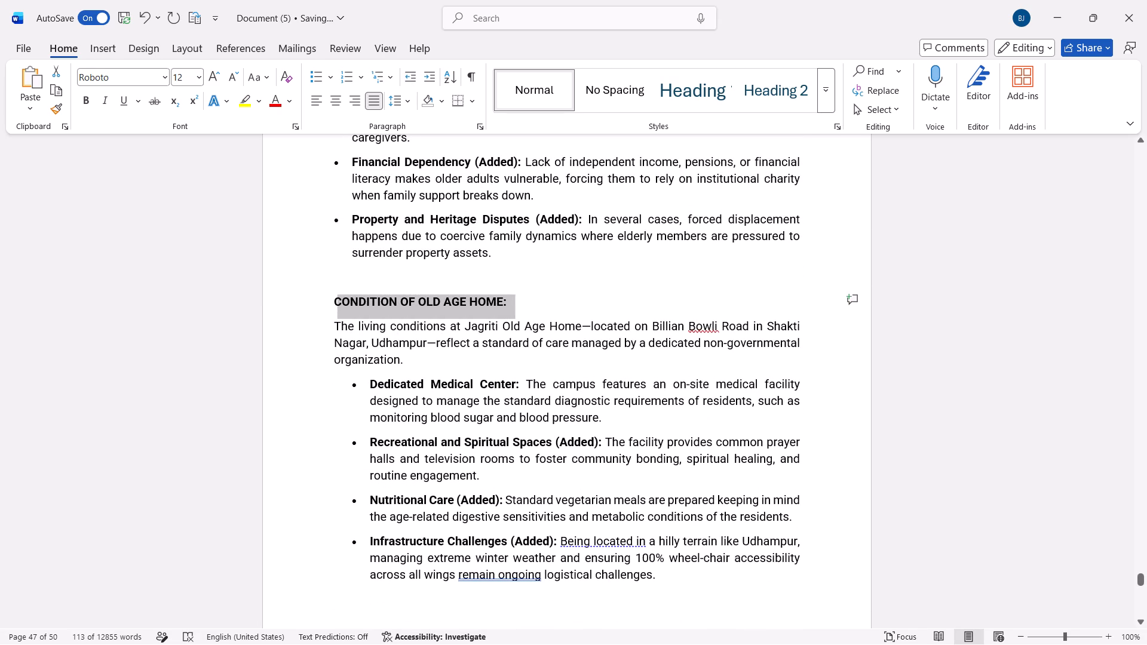
{"action": "left_click_drag", "start_coordinate": [332, 309], "coordinate": [335, 310]}
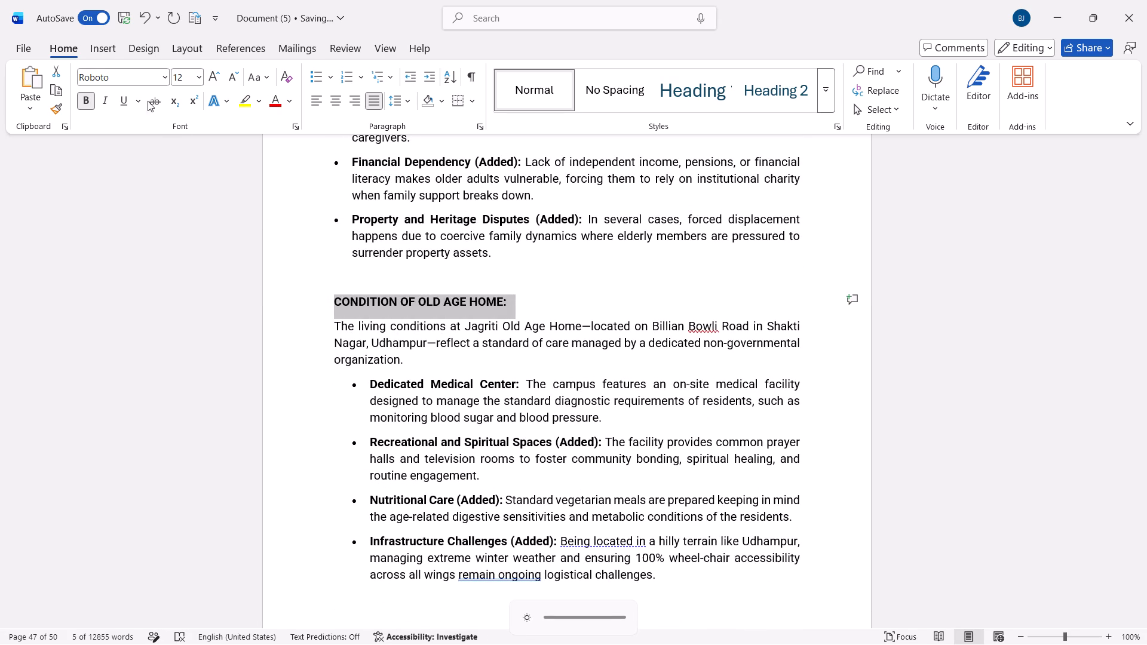
{"action": "left_click", "coordinate": [137, 101]}
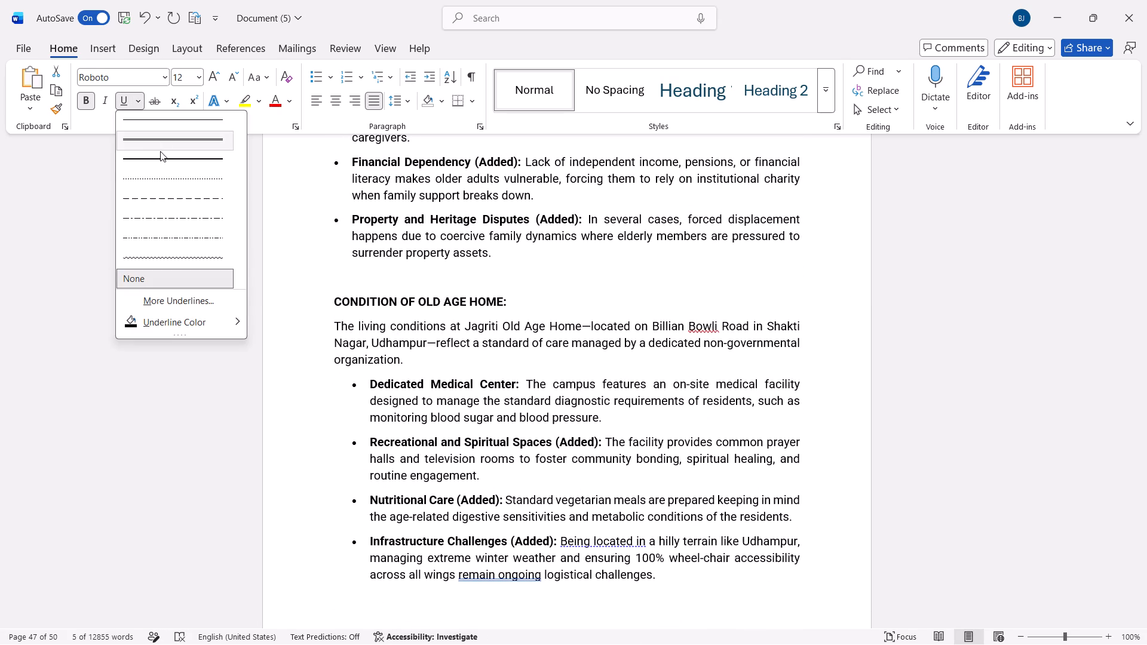
{"action": "left_click", "coordinate": [161, 152]}
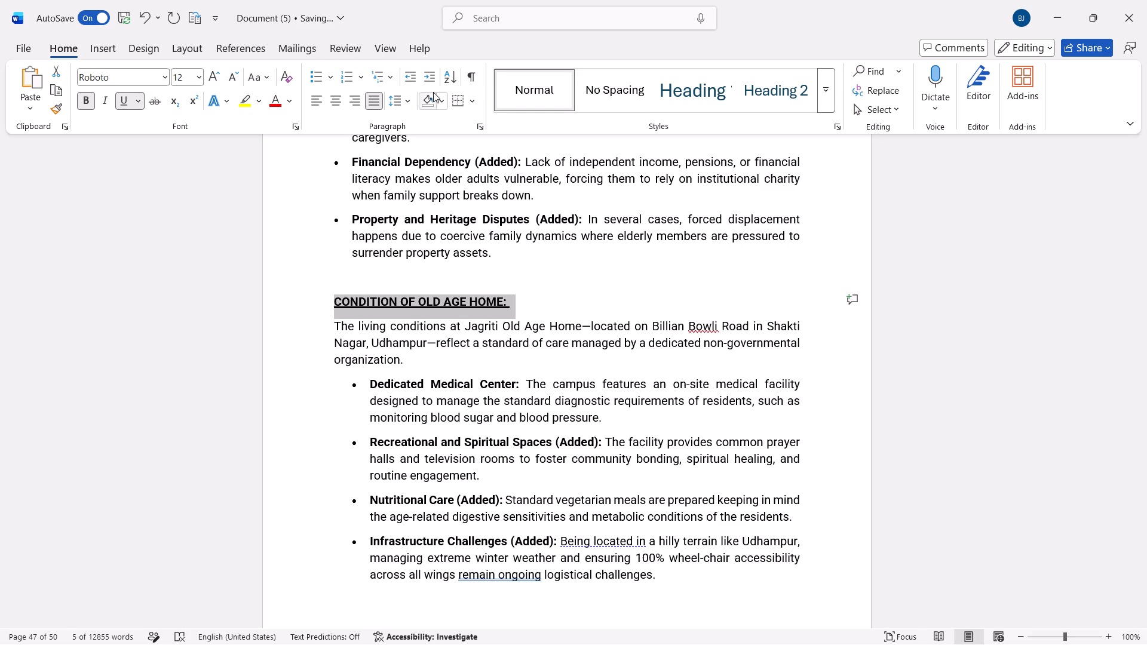
Give the CONDITION OF OLD AGE HOME heading an arrow bullet and decrease its indent one level.
{"action": "left_click", "coordinate": [330, 72]}
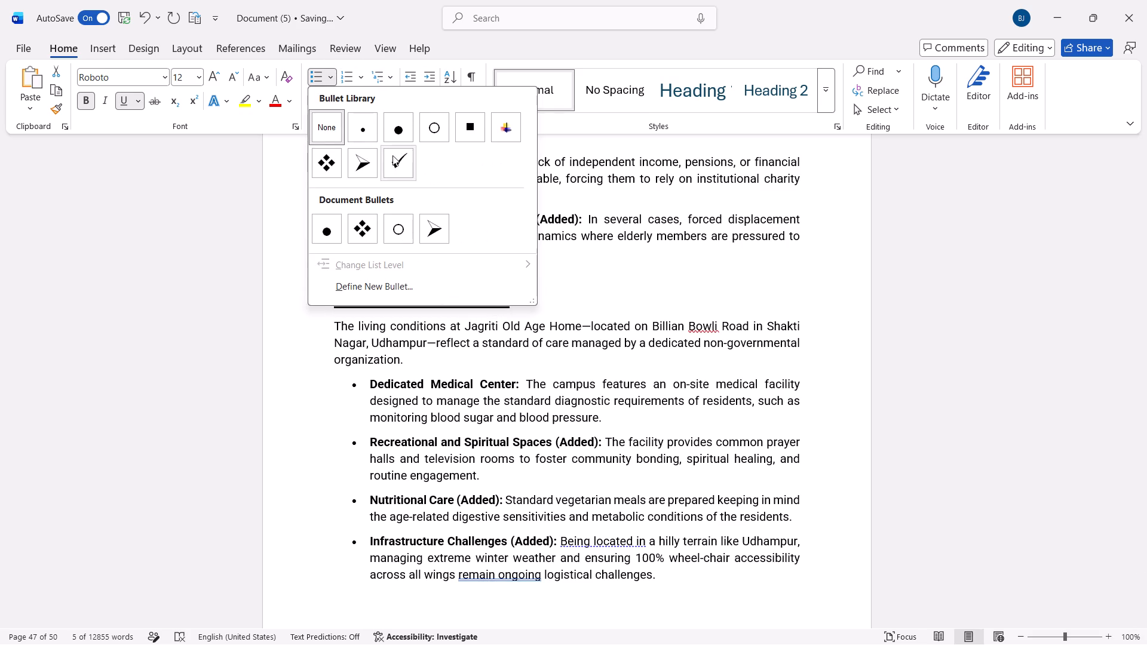
{"action": "left_click", "coordinate": [360, 167]}
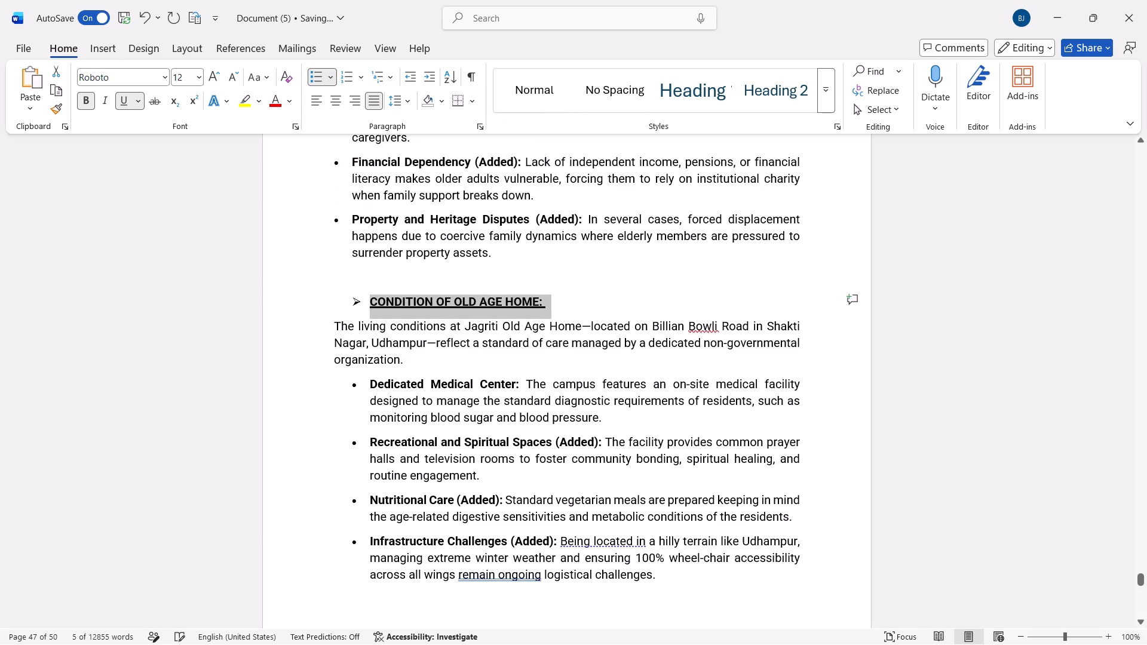
{"action": "left_click", "coordinate": [402, 78]}
Apply the same thick underline to the CAUSES heading in section 1.3.
{"action": "scroll", "coordinate": [458, 272], "scroll_direction": "up", "scroll_amount": 1}
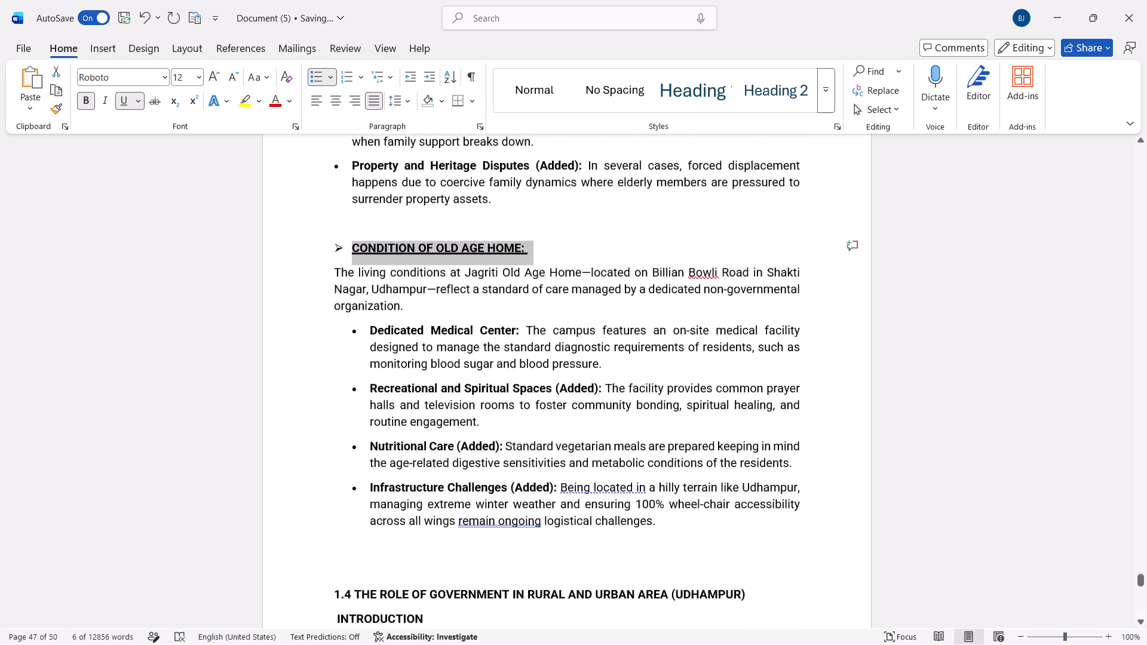
{"action": "scroll", "coordinate": [458, 272], "scroll_direction": "up", "scroll_amount": 4}
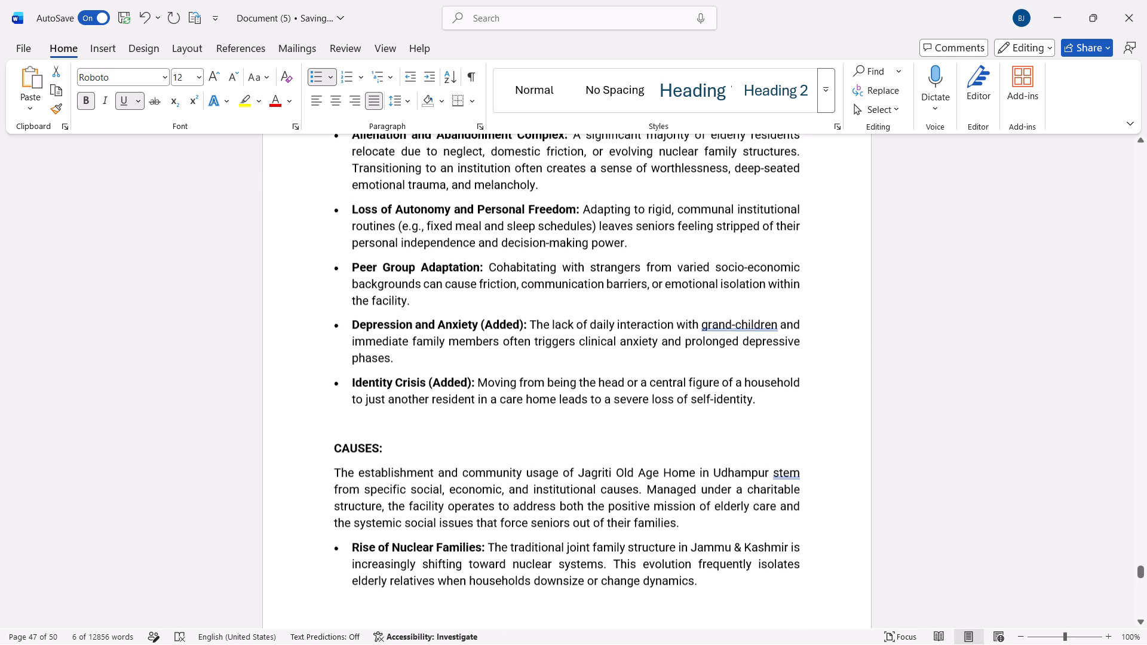
{"action": "left_click_drag", "start_coordinate": [390, 450], "coordinate": [331, 447]}
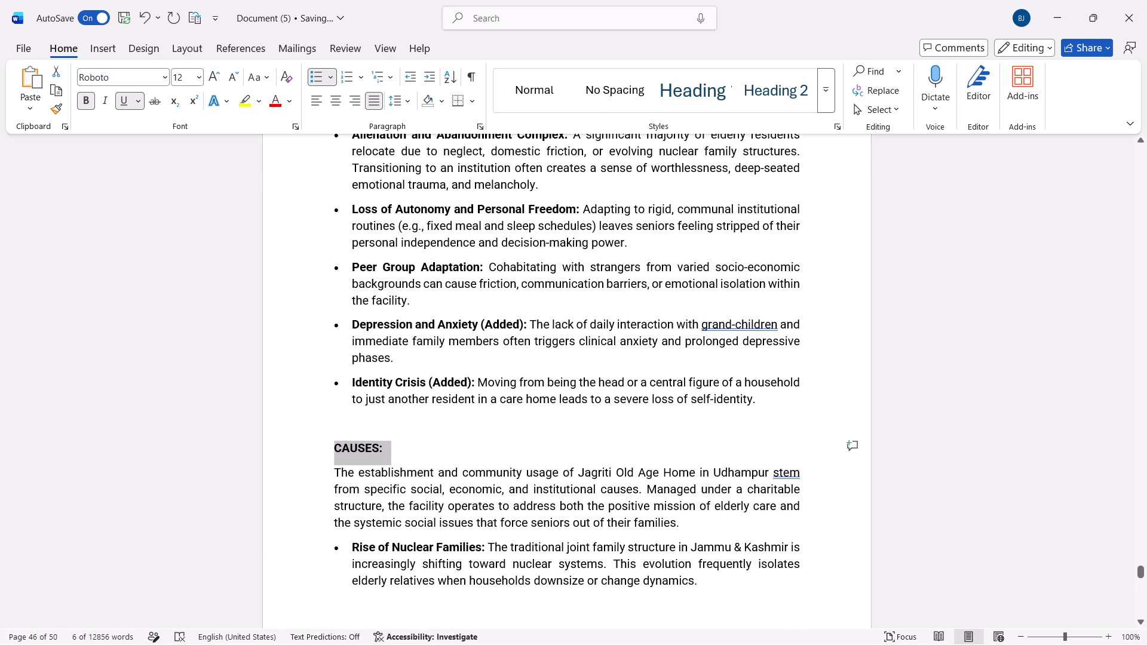
{"action": "left_click_drag", "start_coordinate": [331, 447], "coordinate": [314, 450]}
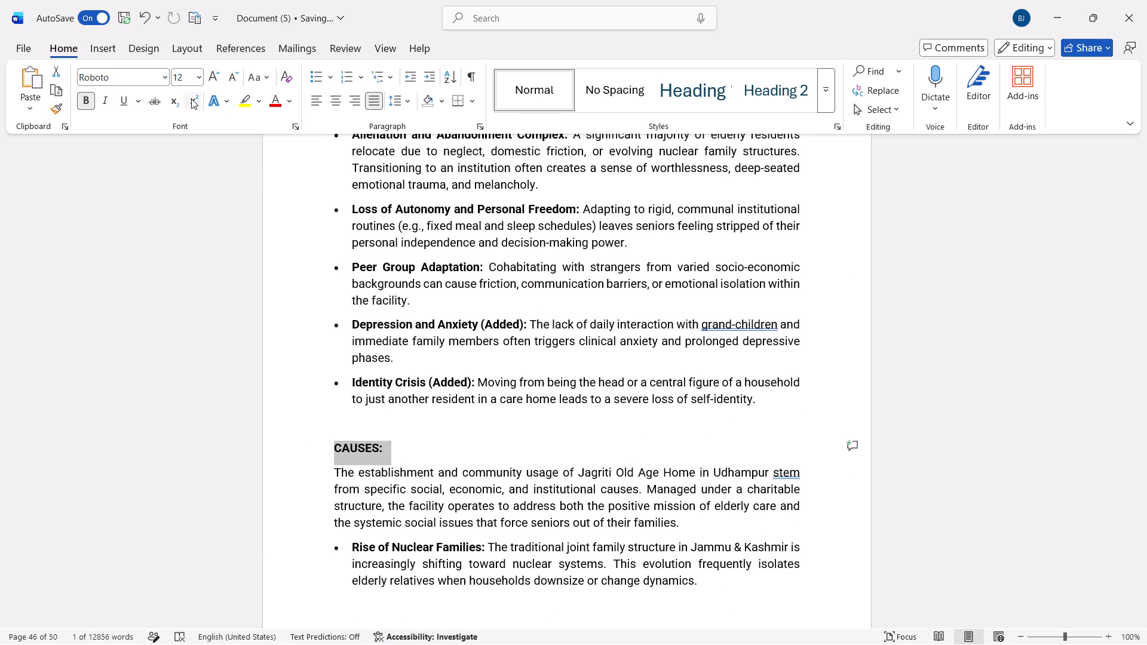
{"action": "left_click", "coordinate": [136, 100]}
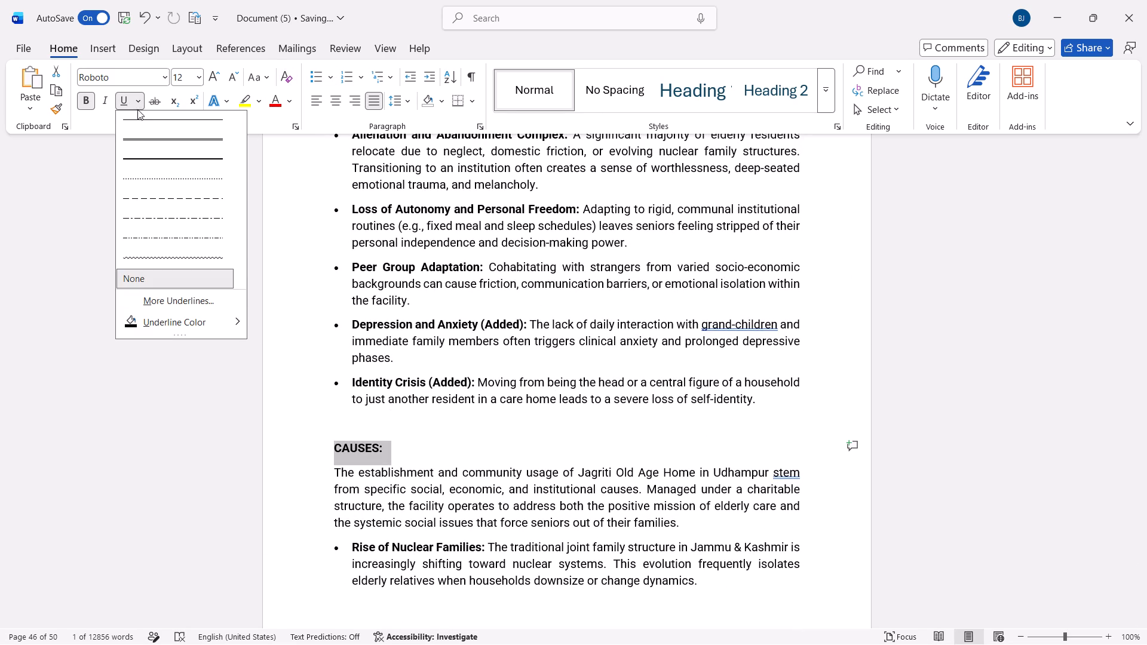
{"action": "left_click", "coordinate": [148, 151]}
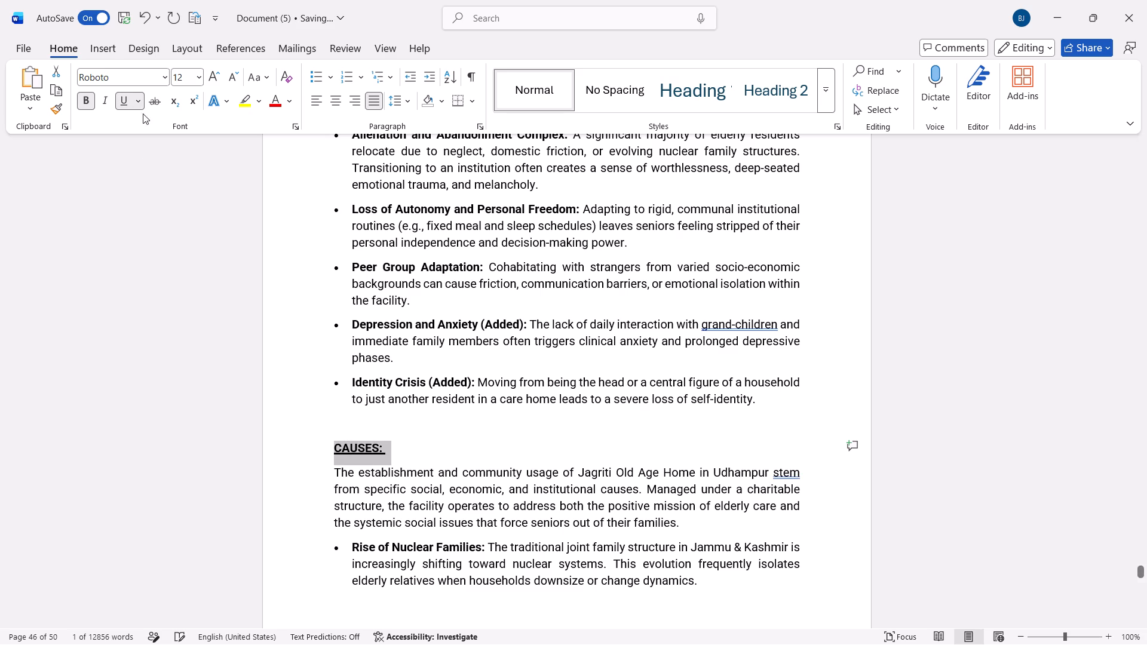
Give the CAUSES heading in section 1.3 an arrow bullet and decrease its indent one level.
{"action": "left_click", "coordinate": [199, 80]}
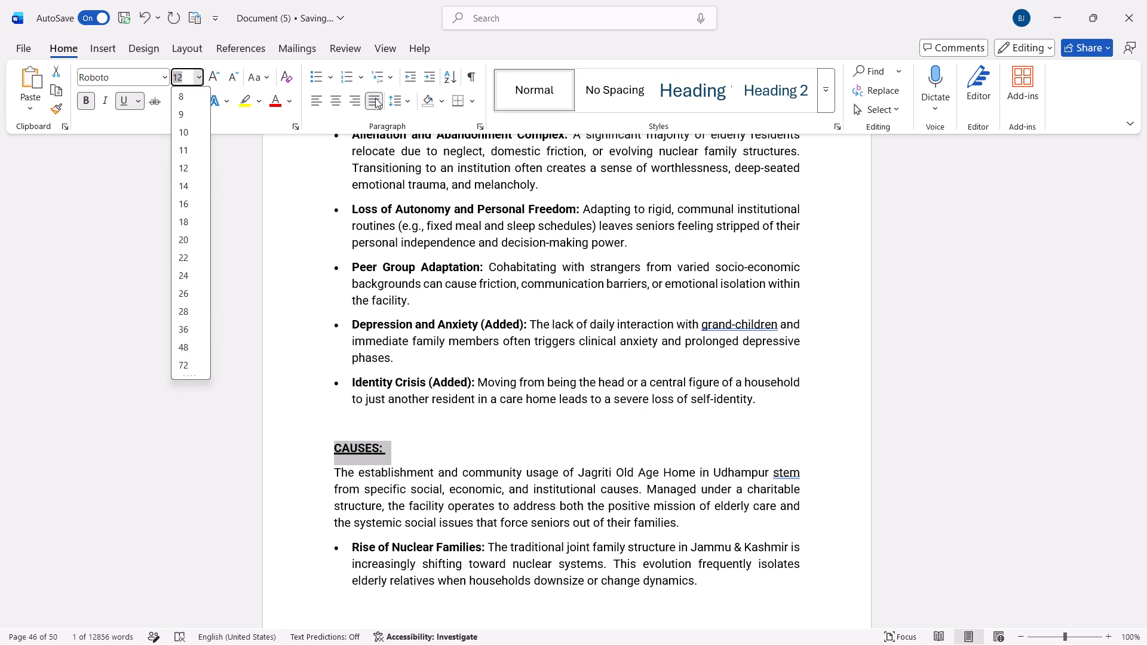
{"action": "left_click", "coordinate": [331, 77]}
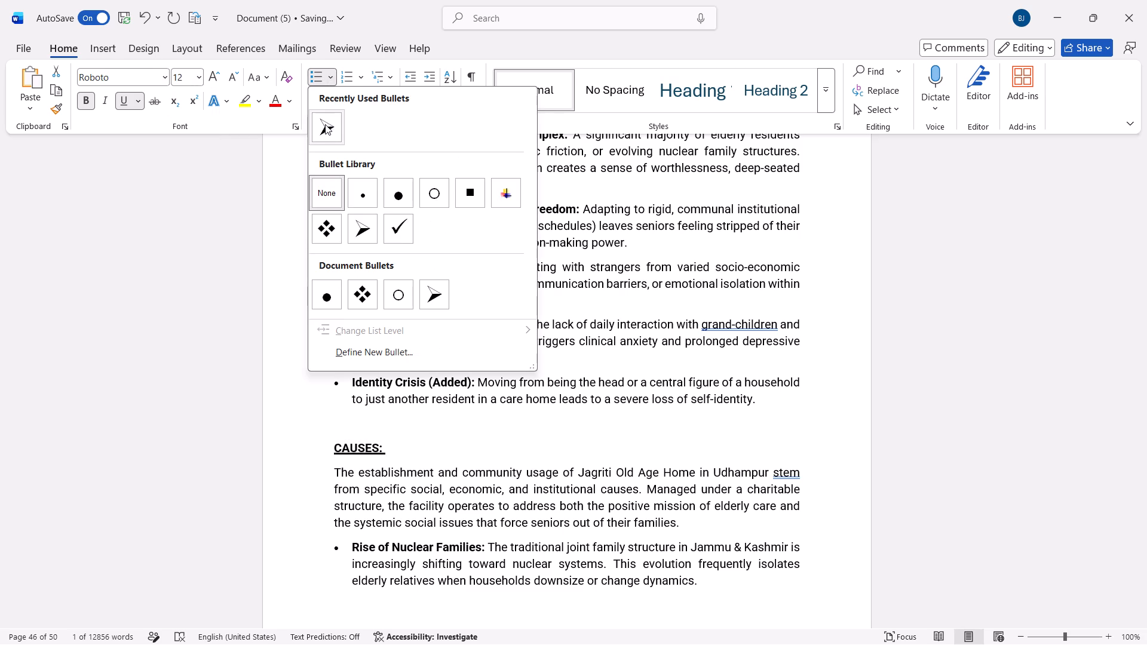
{"action": "left_click", "coordinate": [325, 122]}
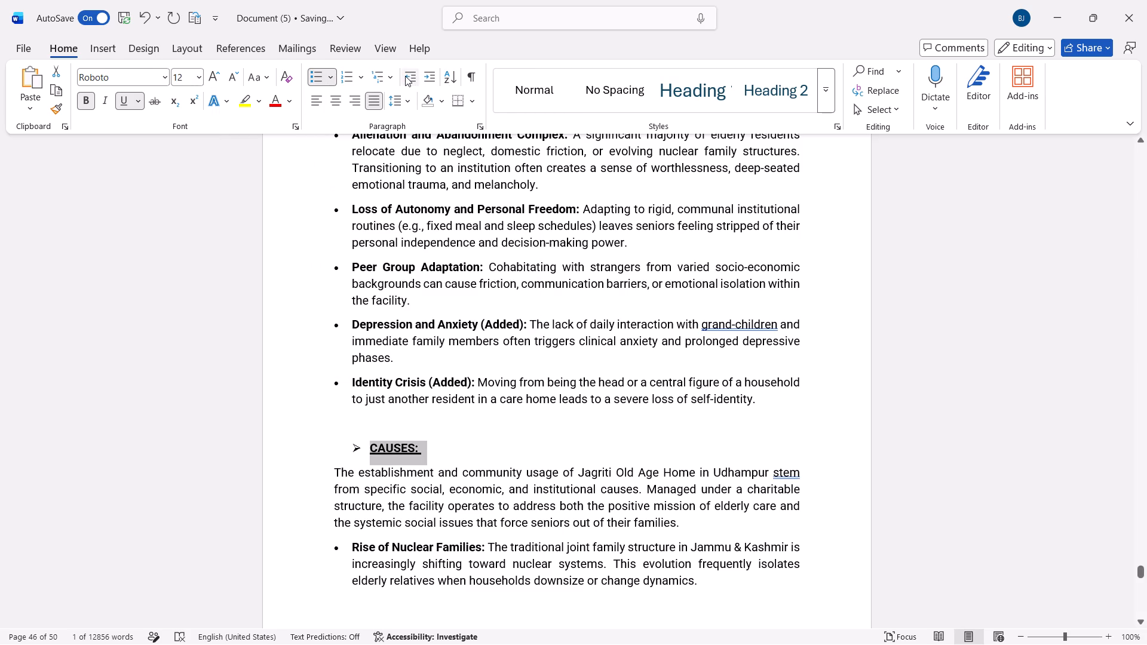
{"action": "left_click", "coordinate": [405, 76]}
Insert three blank lines above the 1.4 THE ROLE OF GOVERNMENT heading to push it onto a new page.
{"action": "scroll", "coordinate": [476, 317], "scroll_direction": "down", "scroll_amount": 1}
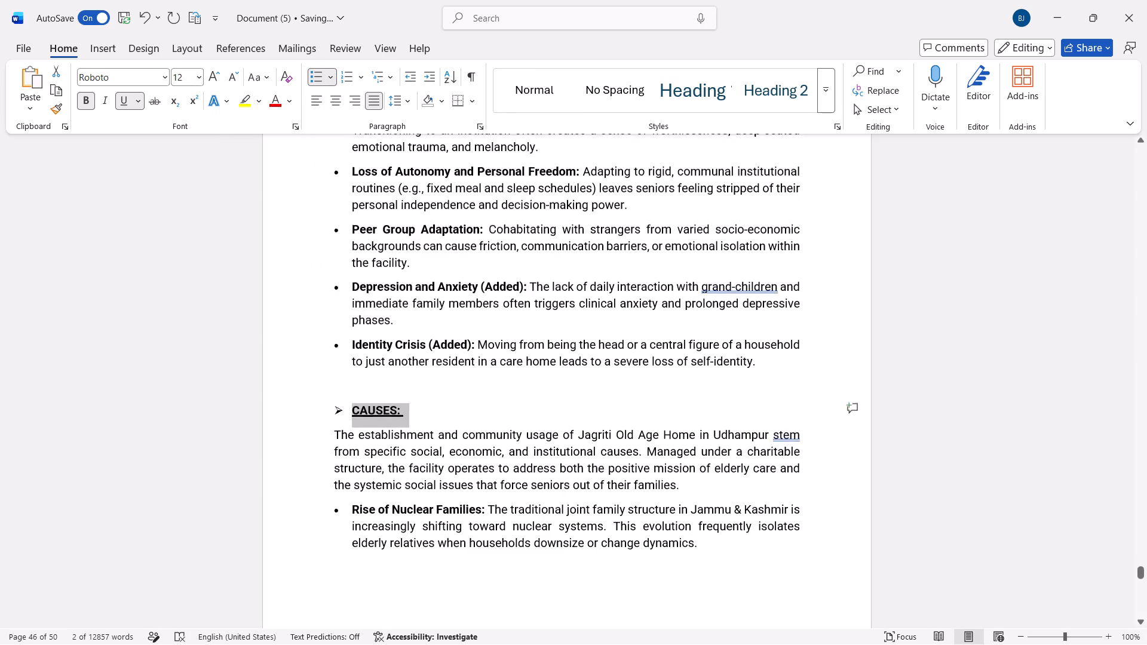
{"action": "scroll", "coordinate": [476, 317], "scroll_direction": "down", "scroll_amount": 3}
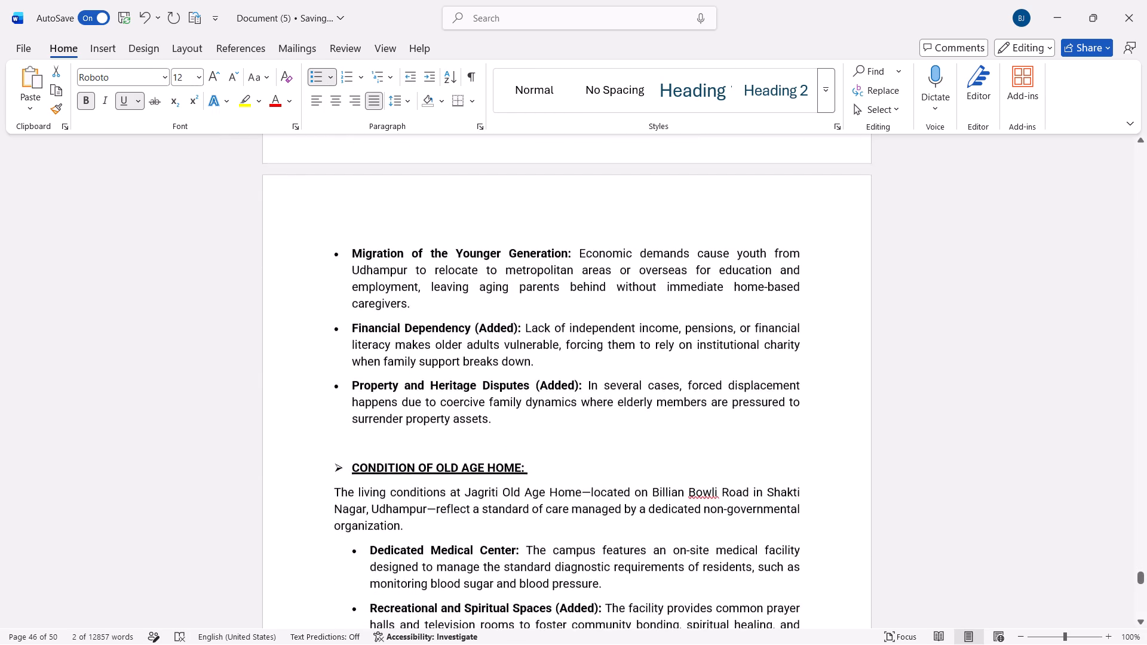
{"action": "scroll", "coordinate": [476, 317], "scroll_direction": "down", "scroll_amount": 1}
{"action": "scroll", "coordinate": [476, 317], "scroll_direction": "up", "scroll_amount": 7}
{"action": "scroll", "coordinate": [476, 317], "scroll_direction": "down", "scroll_amount": 1}
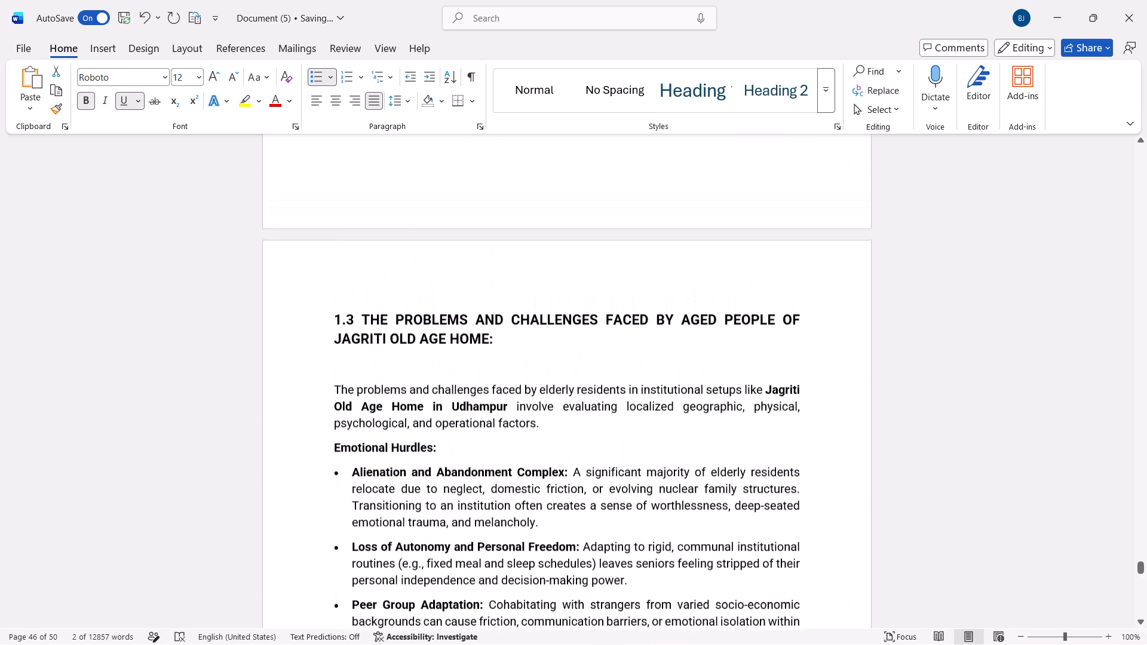
{"action": "scroll", "coordinate": [476, 317], "scroll_direction": "down", "scroll_amount": 2}
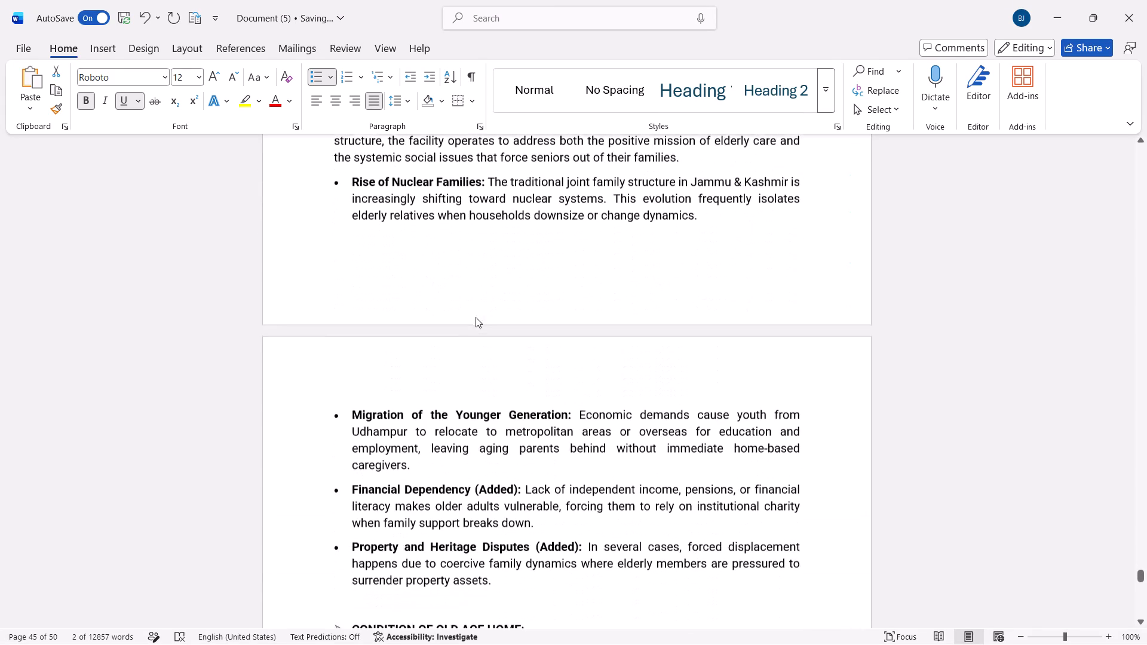
{"action": "scroll", "coordinate": [476, 317], "scroll_direction": "down", "scroll_amount": 2}
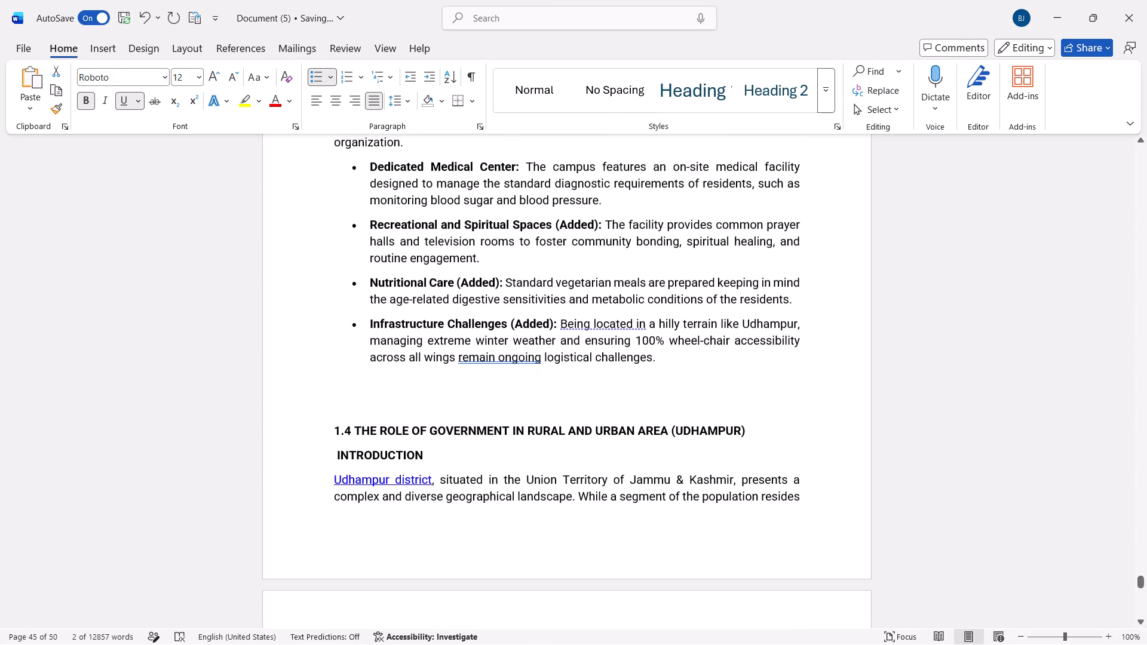
{"action": "scroll", "coordinate": [476, 317], "scroll_direction": "down", "scroll_amount": 2}
{"action": "left_click", "coordinate": [689, 401]}
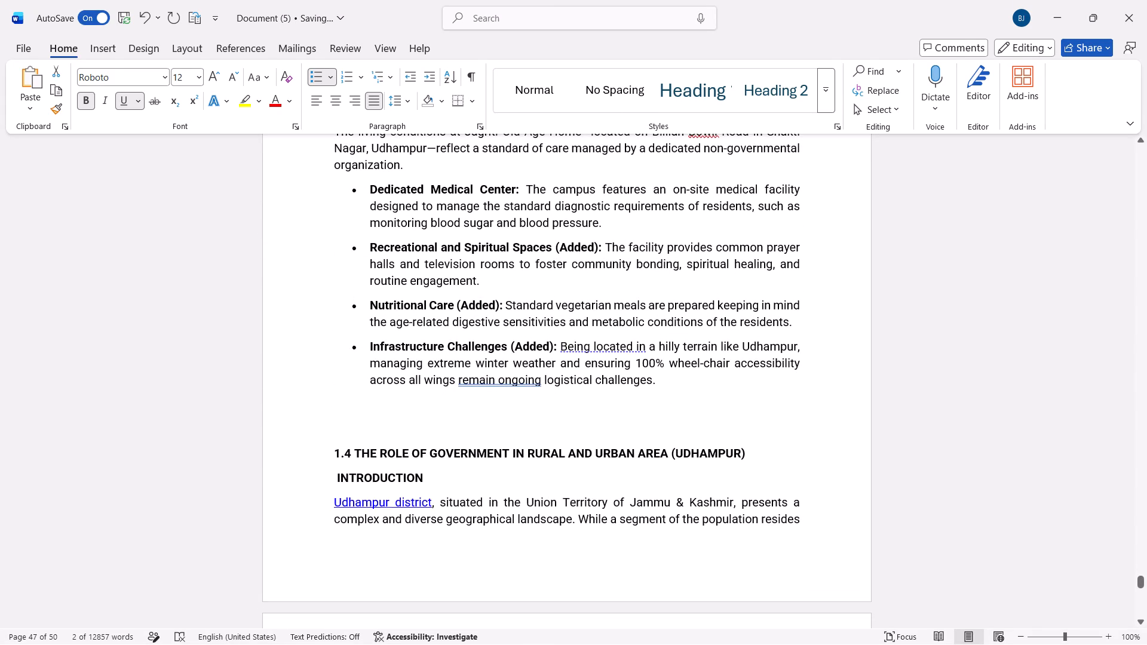
{"action": "key", "text": "Return"}
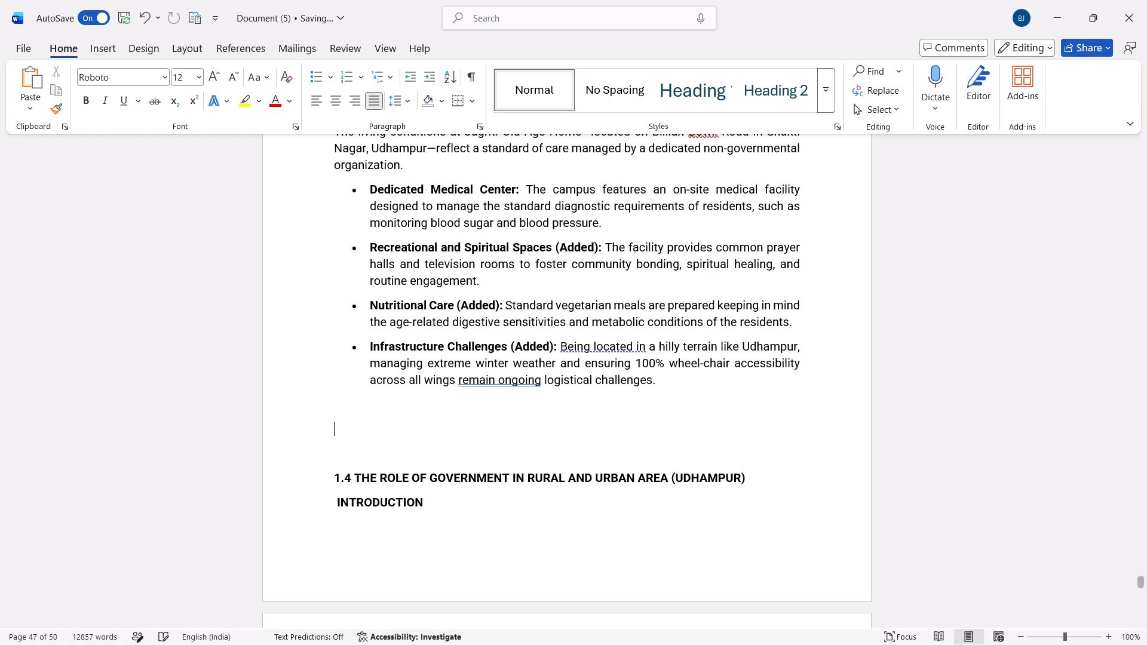
{"action": "key", "text": "Return"}
{"action": "key", "text": "Return"}
Select the full heading 1.4 THE ROLE OF GOVERNMENT IN RURAL AND URBAN AREA (UDHAMPUR) for formatting.
{"action": "scroll", "coordinate": [689, 401], "scroll_direction": "down", "scroll_amount": 2}
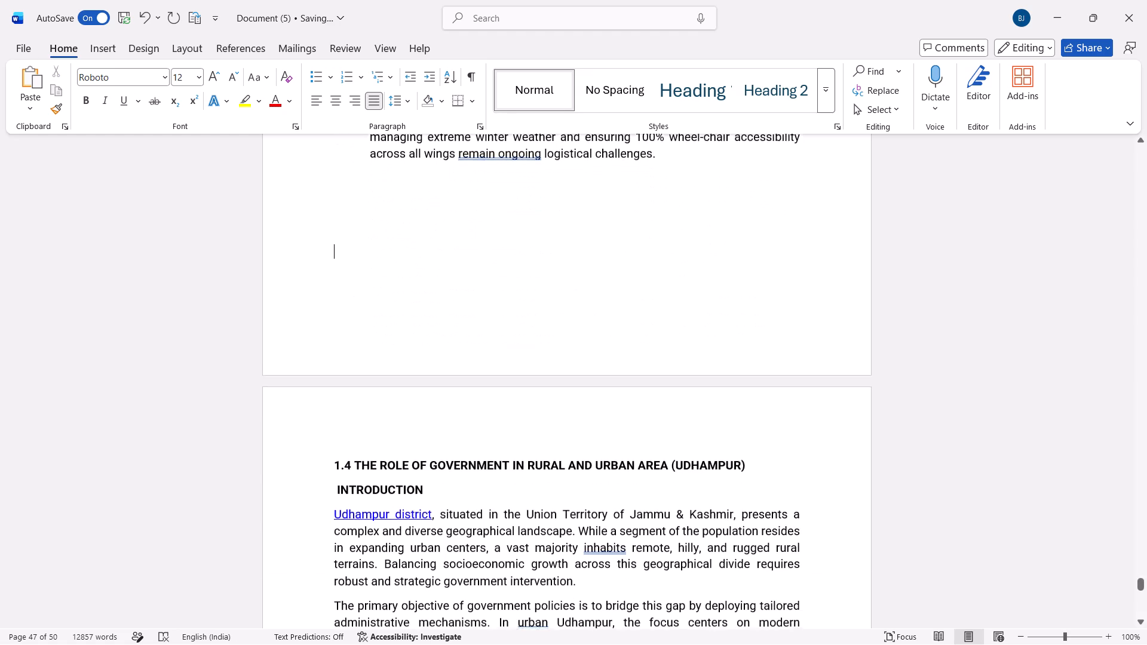
{"action": "scroll", "coordinate": [689, 401], "scroll_direction": "down", "scroll_amount": 1}
{"action": "scroll", "coordinate": [689, 401], "scroll_direction": "up", "scroll_amount": 3}
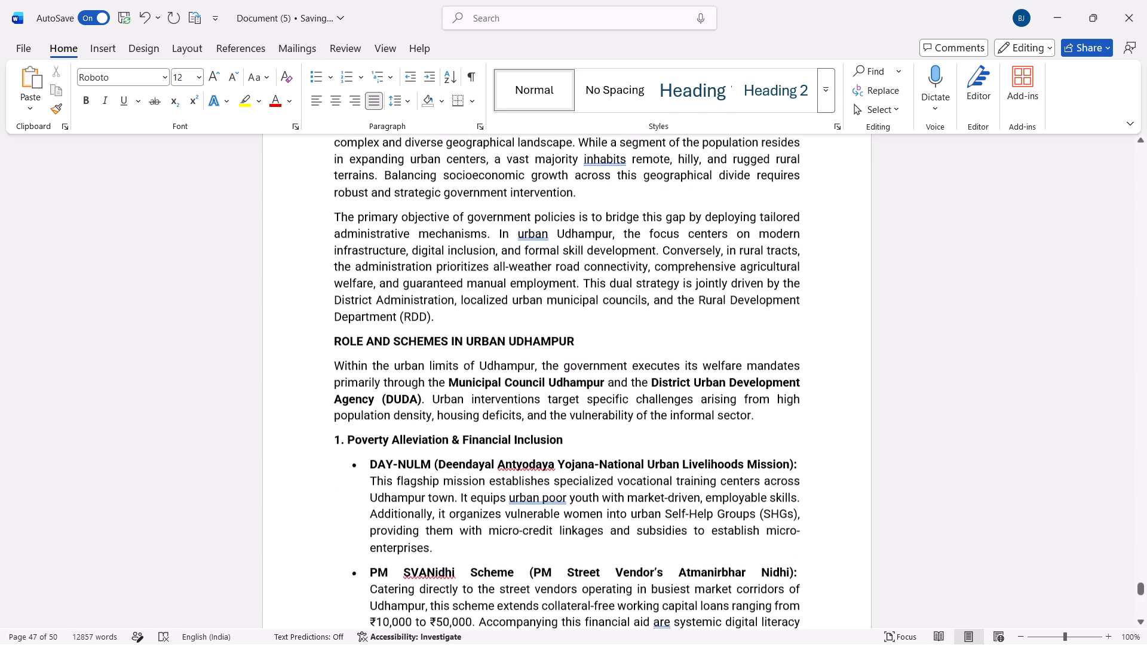
{"action": "scroll", "coordinate": [689, 401], "scroll_direction": "up", "scroll_amount": 3}
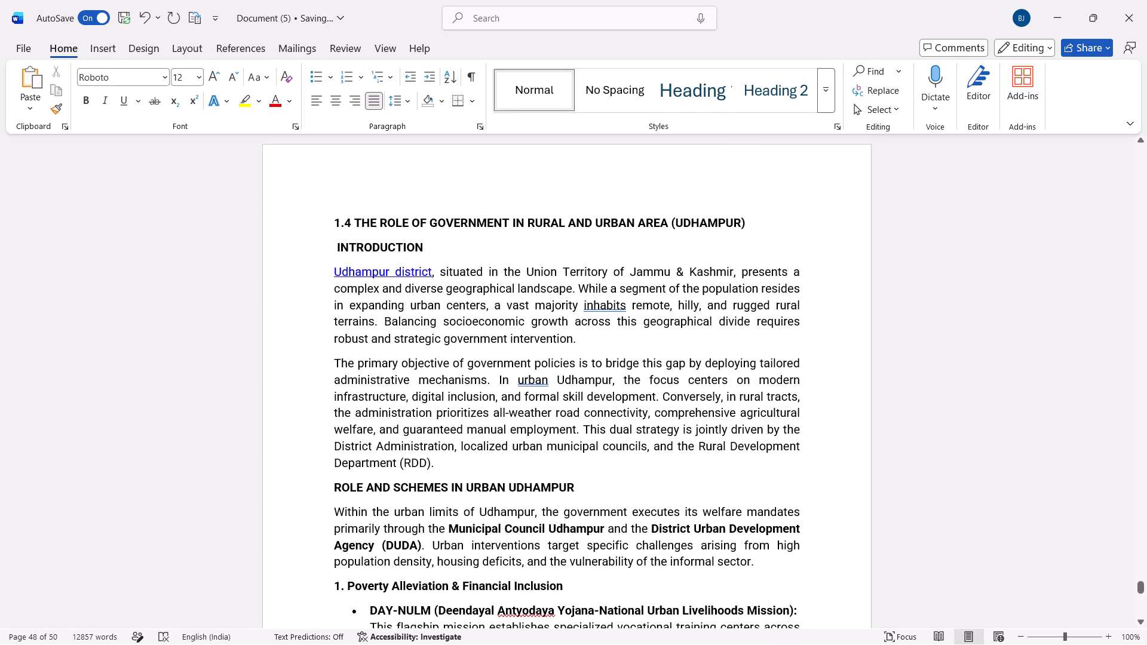
{"action": "left_click_drag", "start_coordinate": [335, 222], "coordinate": [725, 213]}
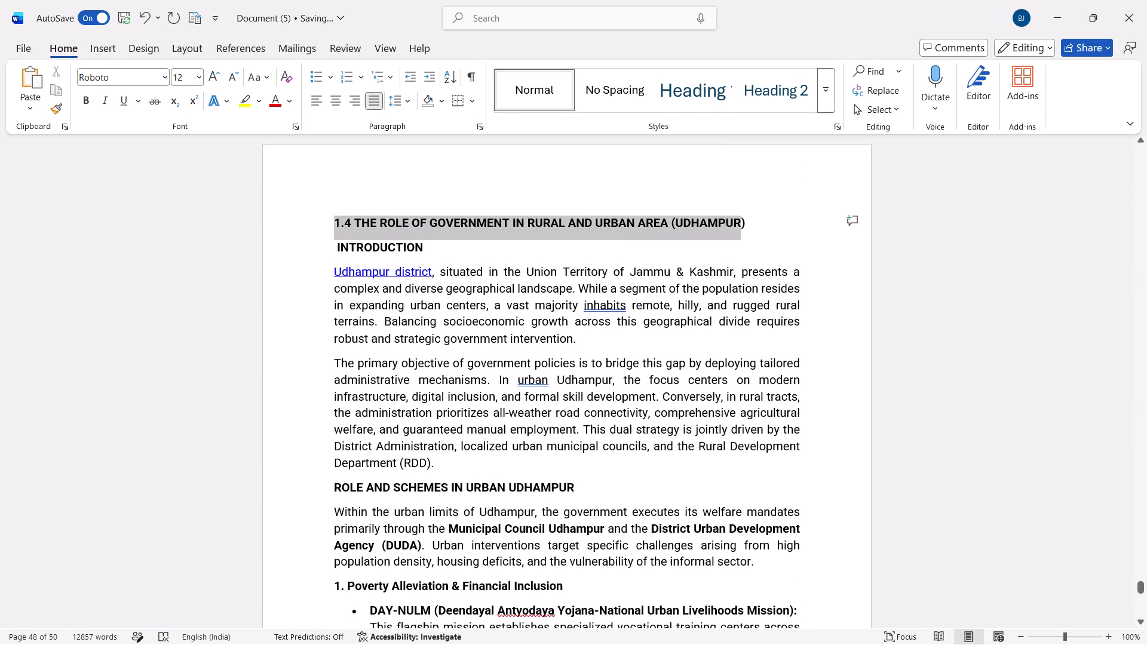
{"action": "left_click_drag", "start_coordinate": [725, 213], "coordinate": [806, 214]}
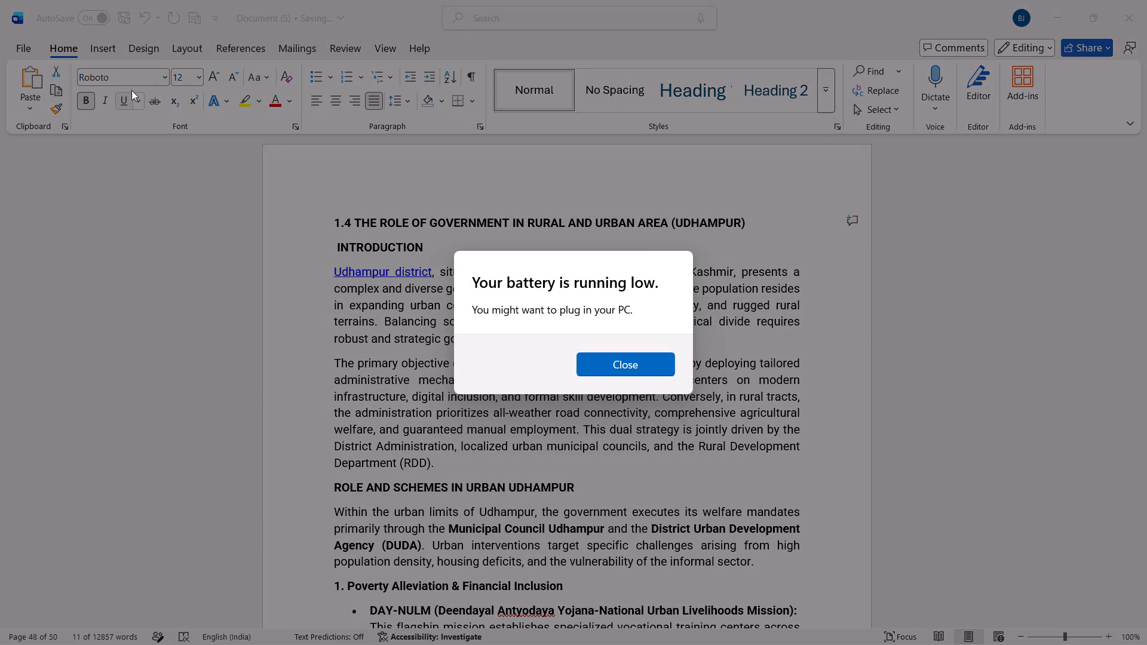
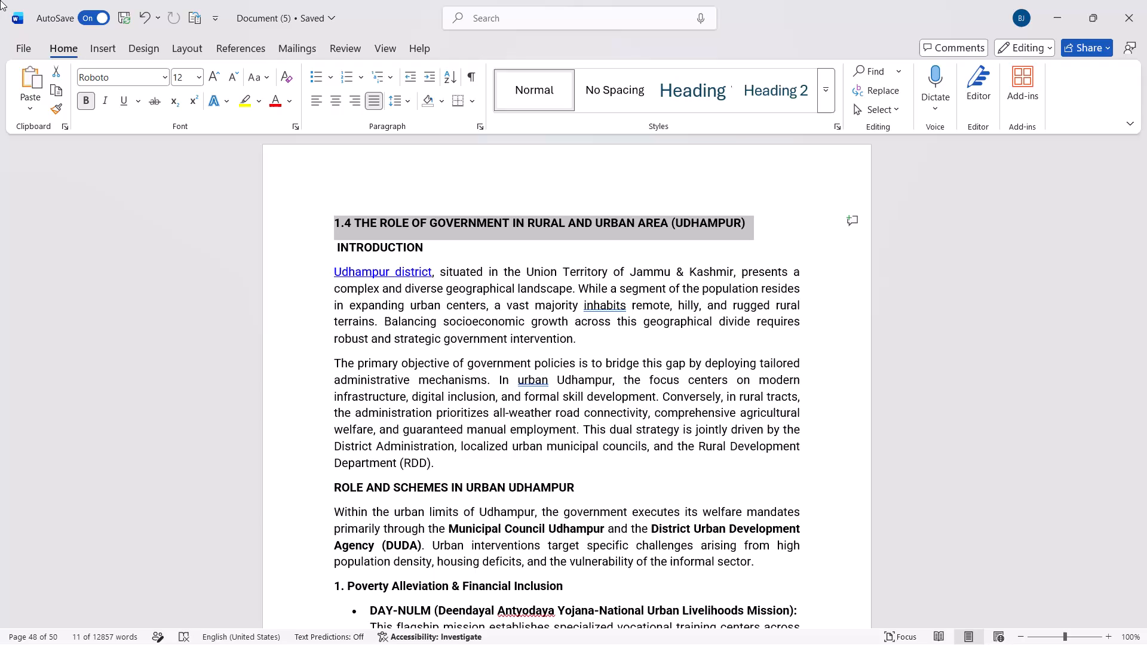
Set the 1.4 THE ROLE OF GOVERNMENT IN RURAL AND URBAN AREA (UDHAMPUR) heading to font size 14.
{"action": "left_click", "coordinate": [194, 73]}
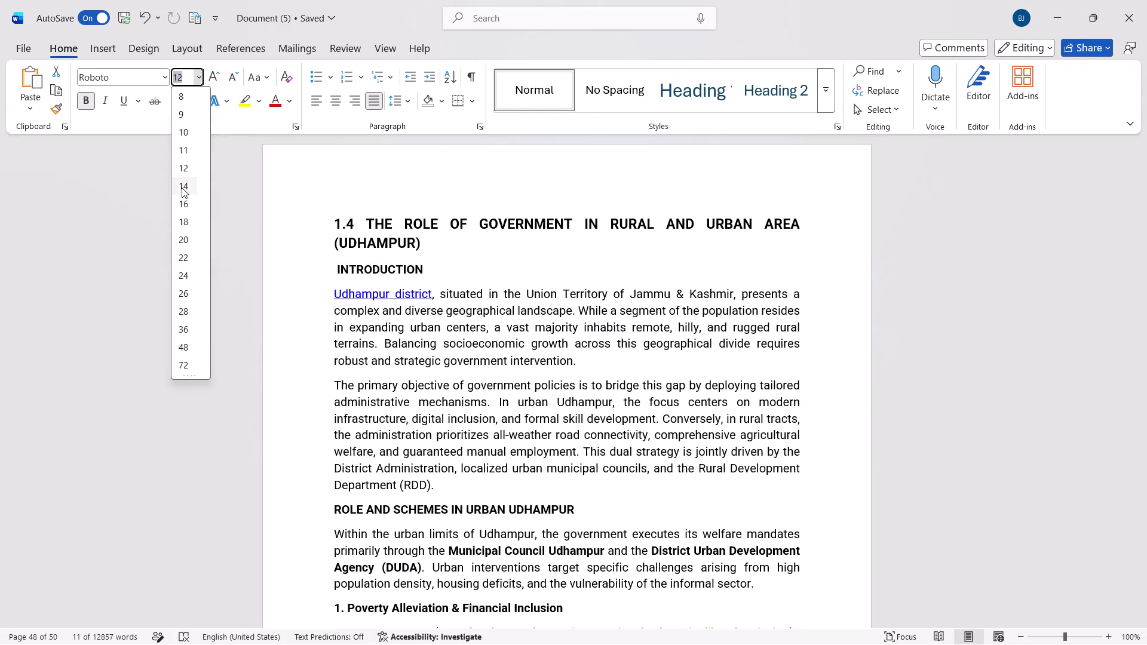
{"action": "left_click", "coordinate": [182, 187]}
Add a bold colon at the end of the 1.4 THE ROLE OF GOVERNMENT heading.
{"action": "left_click", "coordinate": [442, 257]}
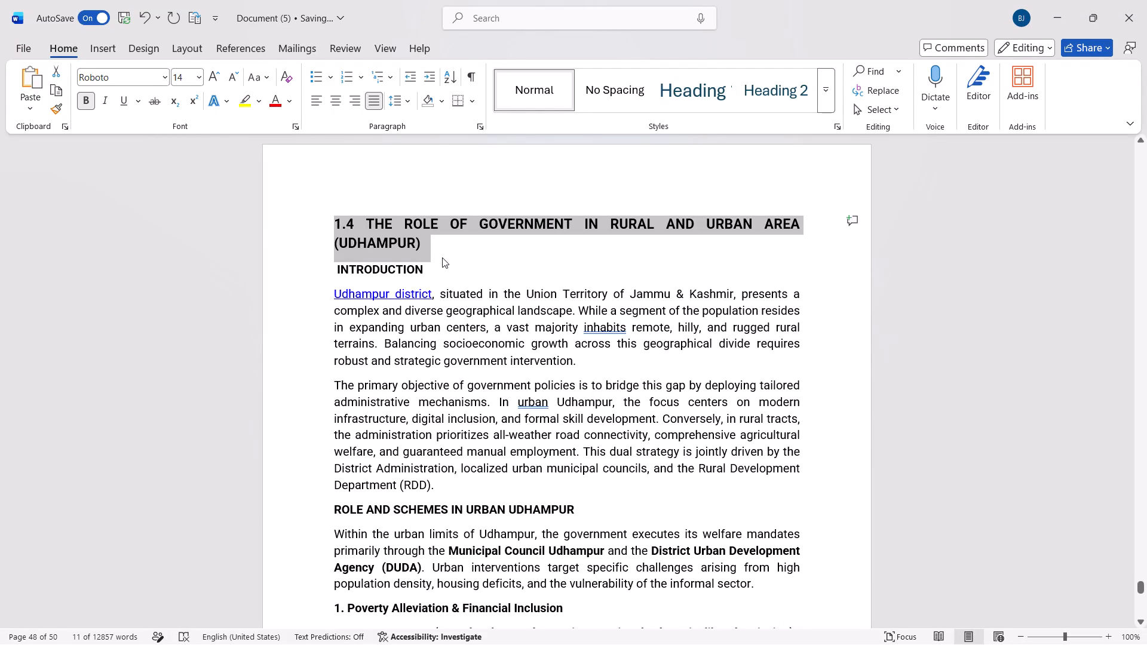
{"action": "key", "text": "shift+colon"}
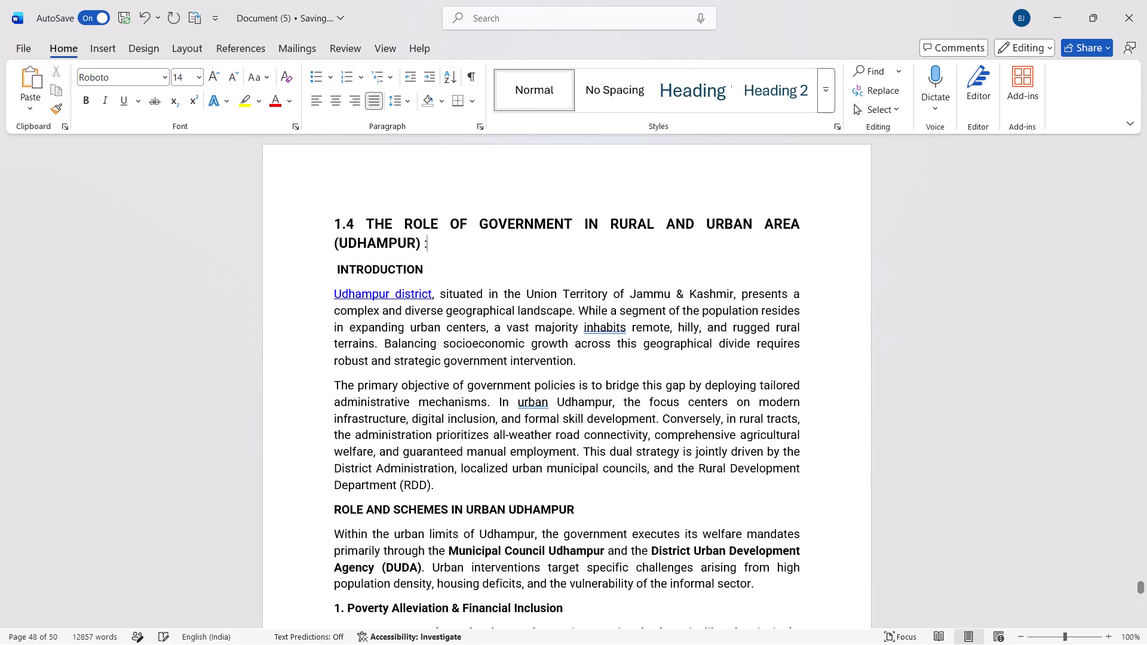
{"action": "left_click", "coordinate": [442, 257]}
{"action": "key", "text": "BackSpace"}
{"action": "left_click", "coordinate": [89, 100]}
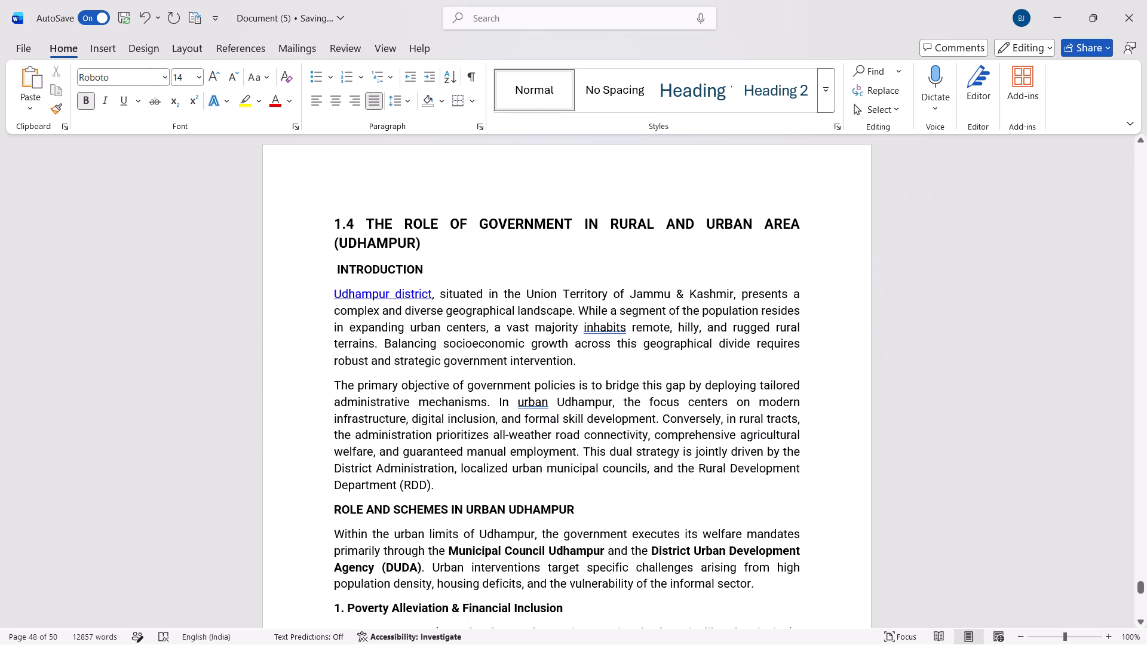
{"action": "key", "text": "shift+colon"}
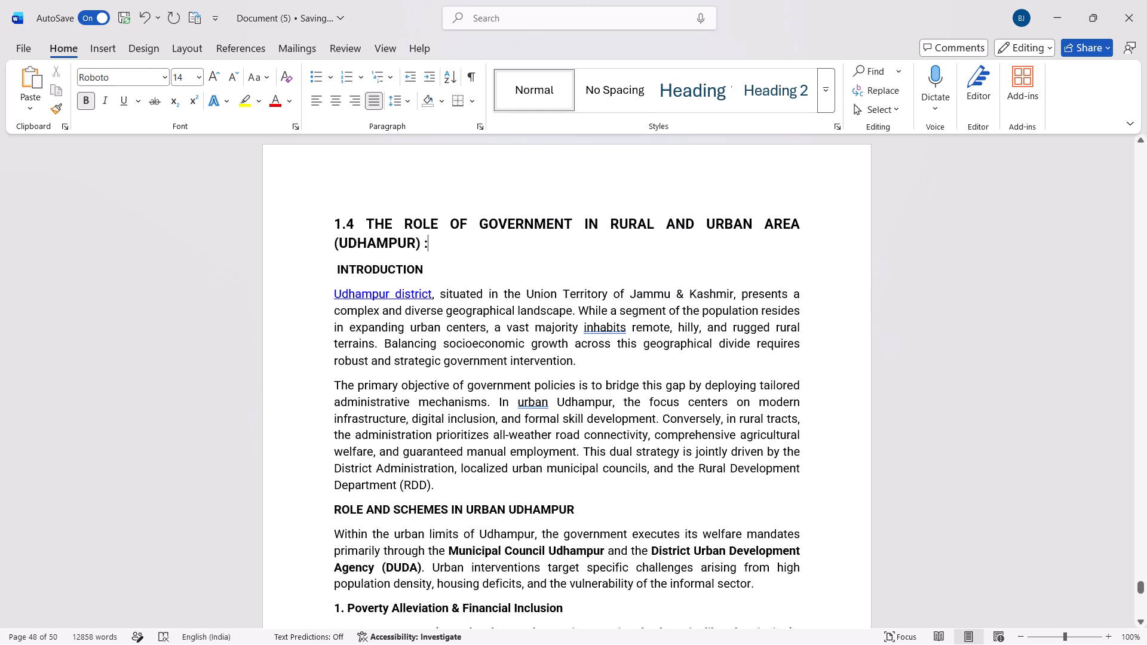
Apply a thick underline to the INTRODUCTION heading in section 1.4.
{"action": "left_click", "coordinate": [516, 284]}
{"action": "left_click_drag", "start_coordinate": [423, 270], "coordinate": [329, 274]}
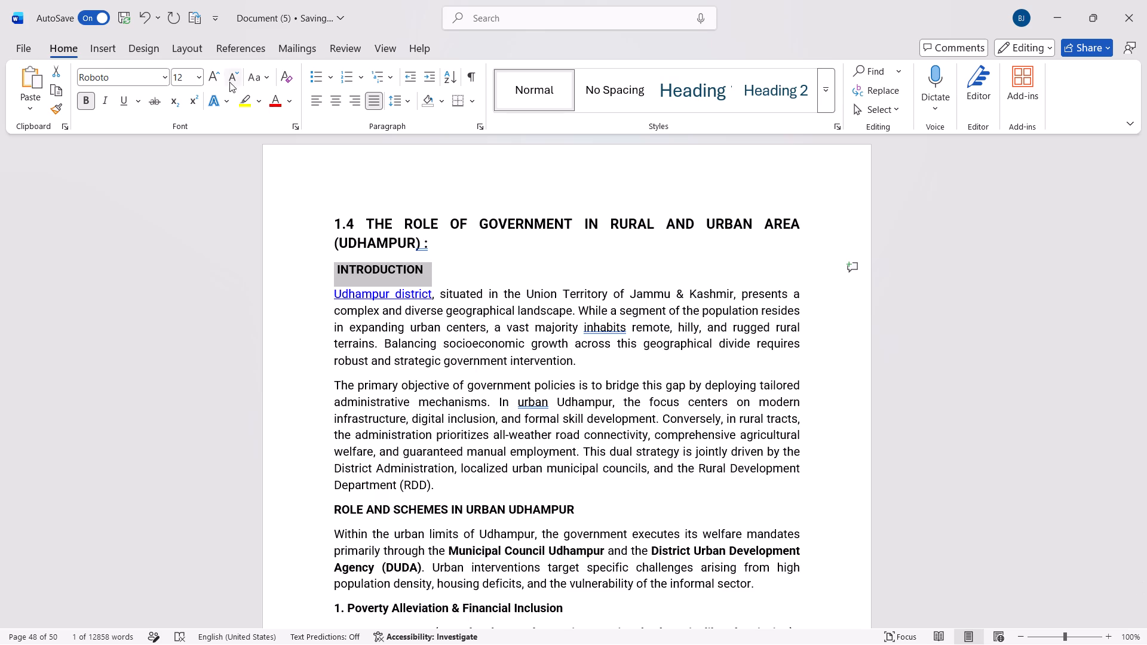
{"action": "left_click", "coordinate": [137, 104]}
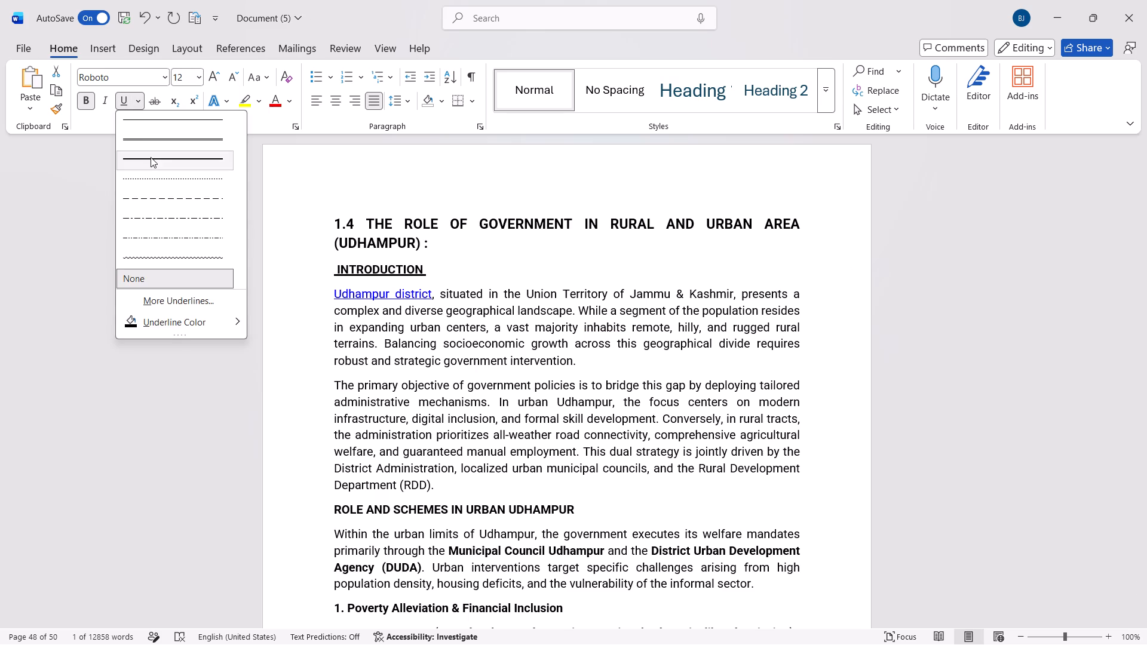
{"action": "left_click", "coordinate": [151, 157]}
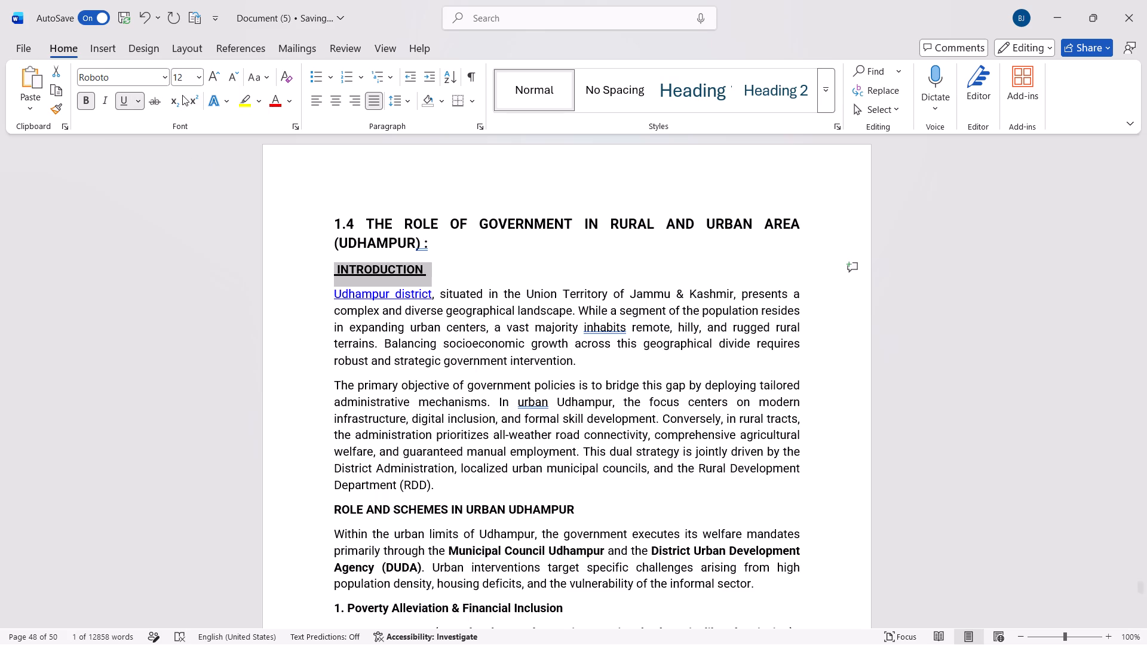
Remove the leading space before INTRODUCTION, then give the heading a solid round bullet with its indent decreased one level.
{"action": "left_click", "coordinate": [338, 266]}
{"action": "key", "text": "BackSpace"}
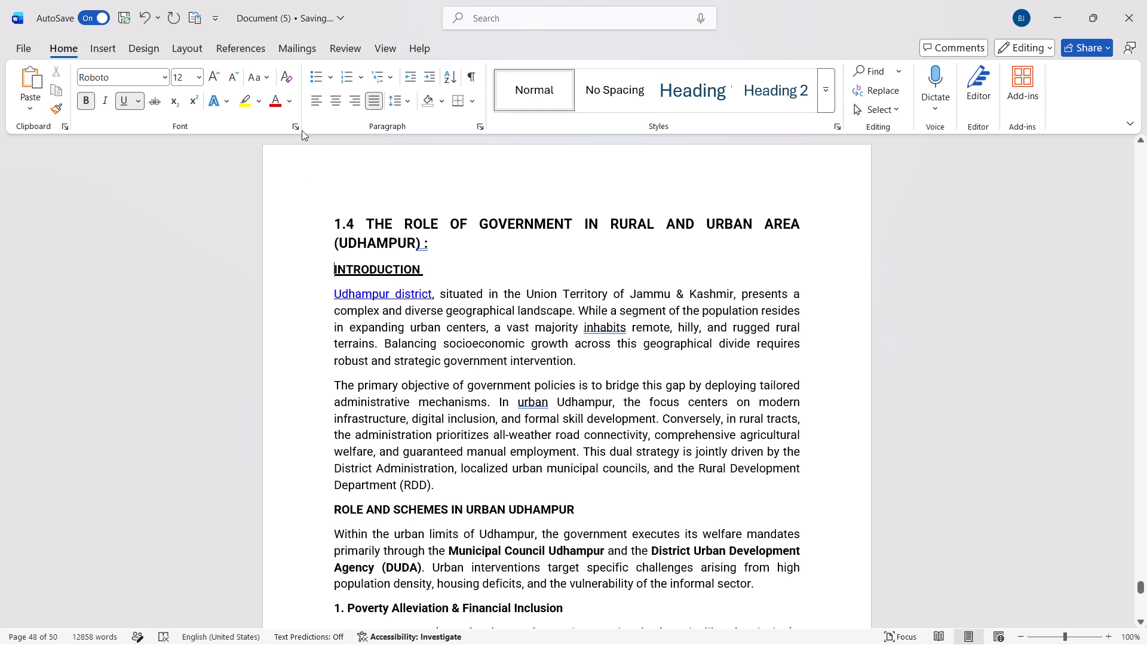
{"action": "left_click", "coordinate": [332, 76]}
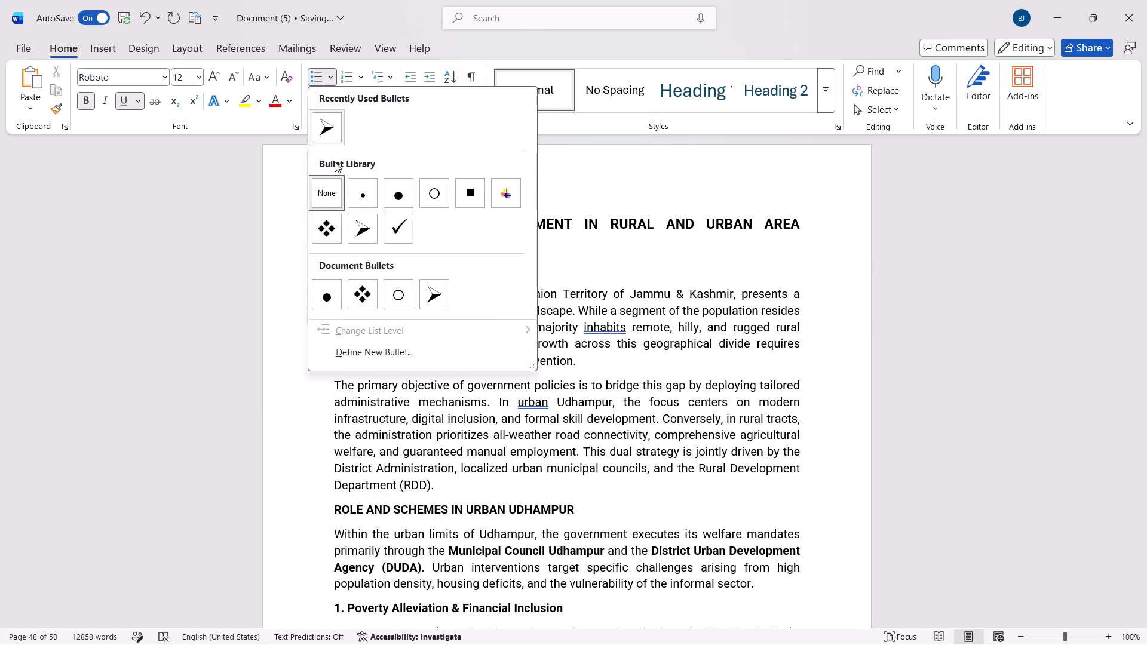
{"action": "left_click", "coordinate": [390, 188]}
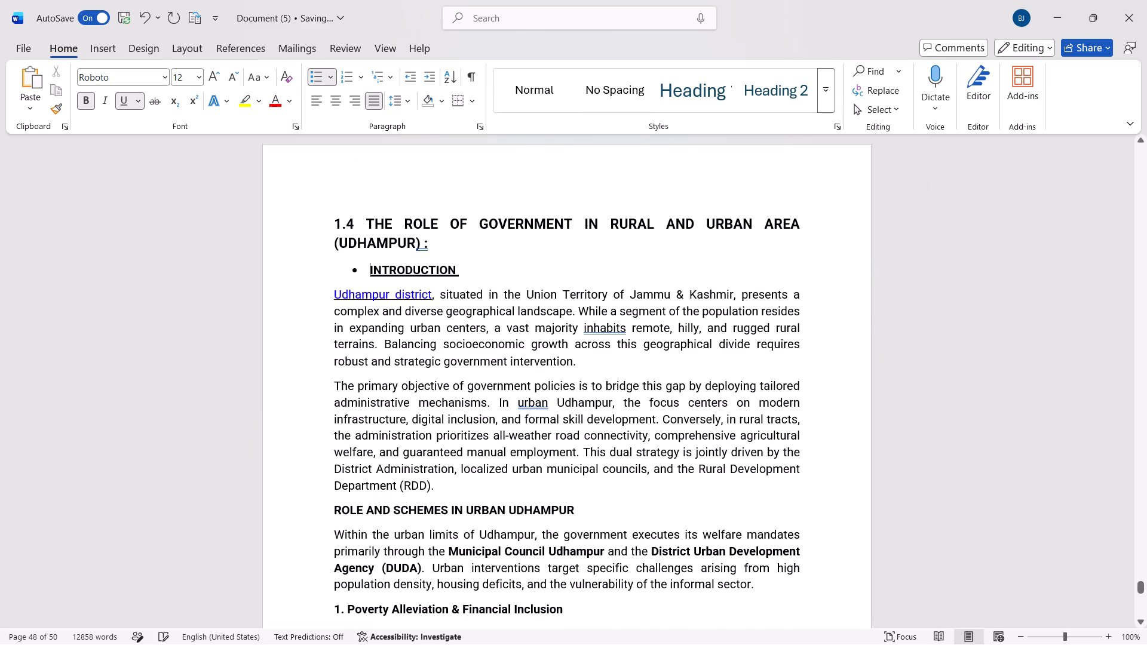
{"action": "left_click", "coordinate": [410, 77]}
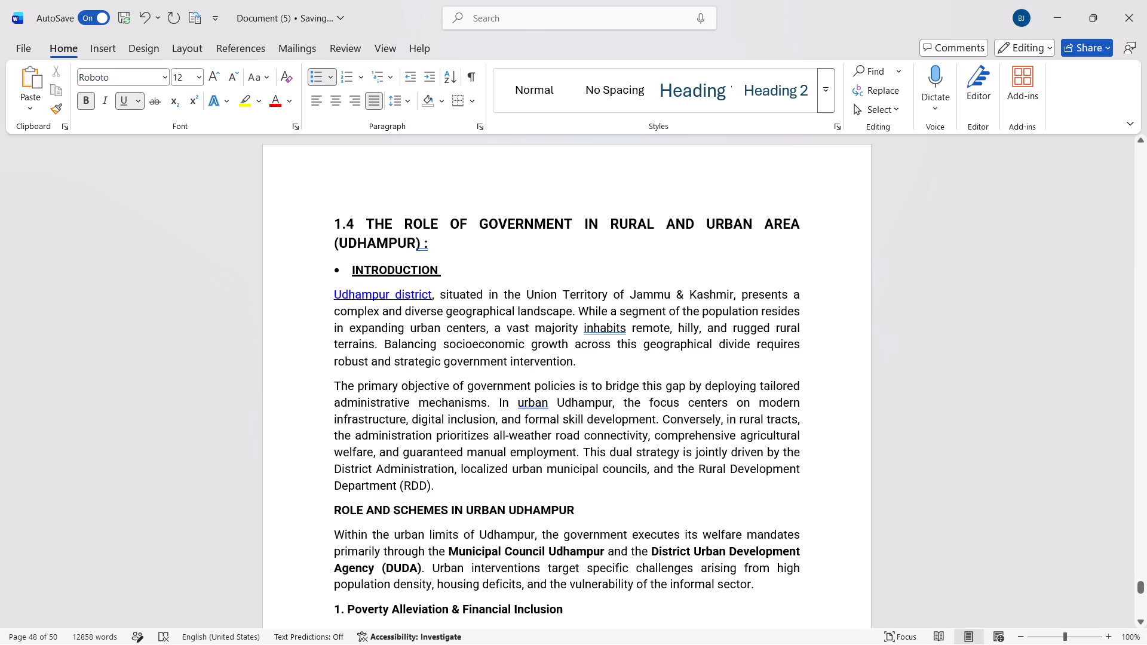
Add a bold, underlined colon after INTRODUCTION in section 1.4, keeping a single space before it.
{"action": "left_click", "coordinate": [470, 272]}
{"action": "key", "text": "BackSpace"}
{"action": "key", "text": "space"}
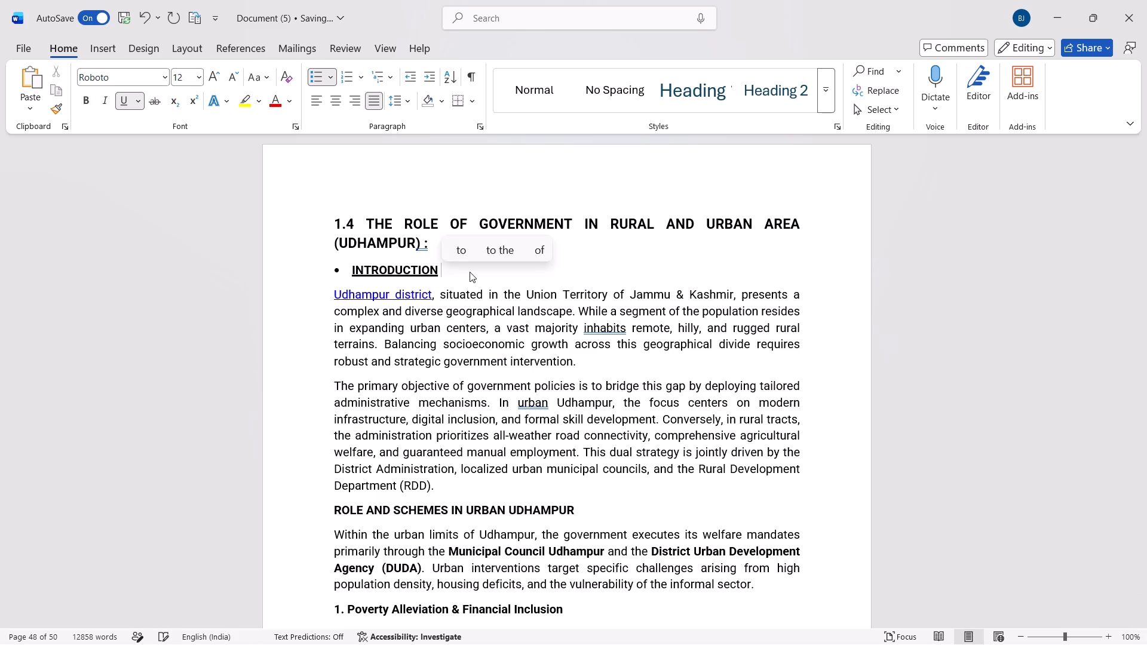
{"action": "type", "text": ":"}
{"action": "key", "text": "BackSpace"}
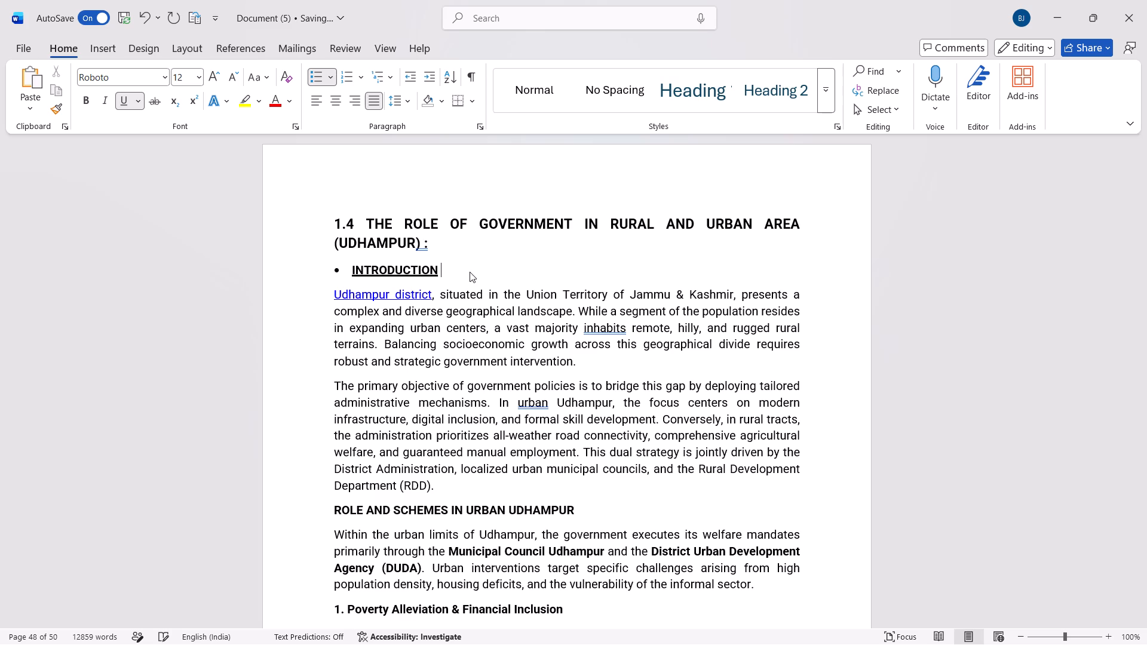
{"action": "left_click", "coordinate": [85, 94]}
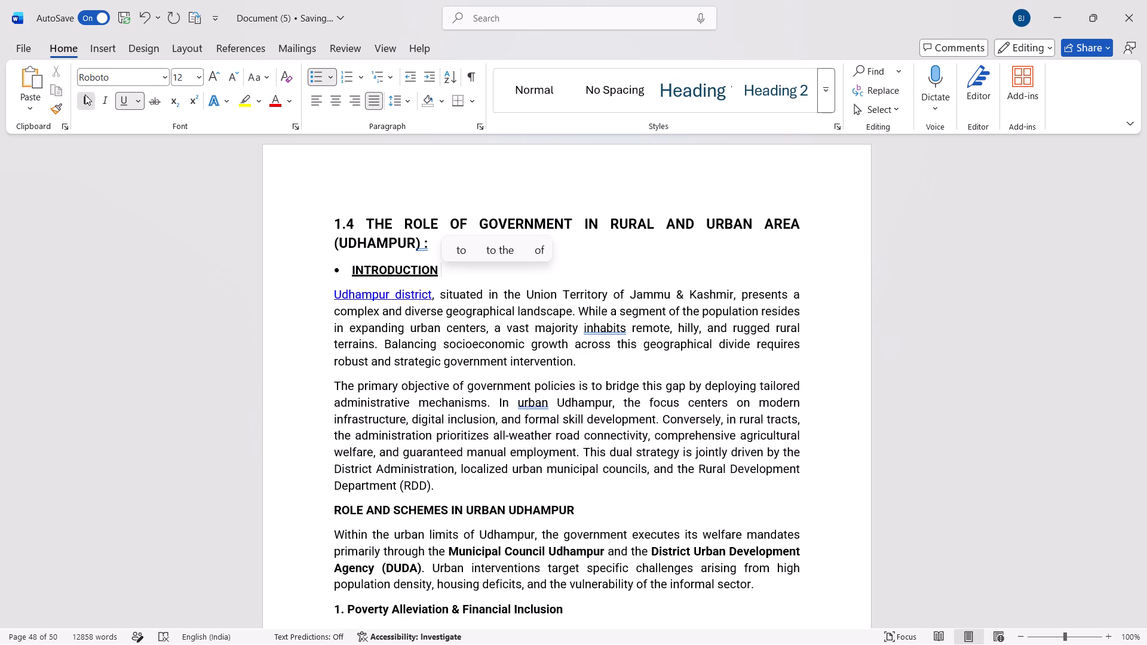
{"action": "key", "text": "shift+colon"}
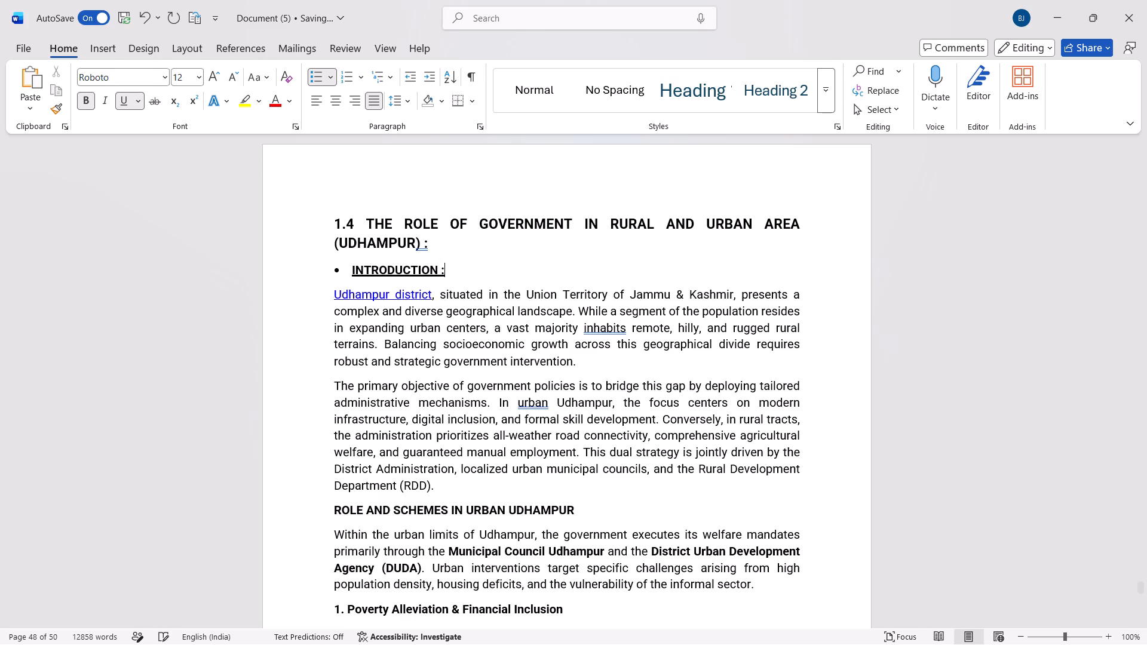
Give the ROLE AND SCHEMES IN URBAN UDHAMPUR heading a solid round bullet and decrease its indent one level.
{"action": "scroll", "coordinate": [345, 311], "scroll_direction": "down", "scroll_amount": 1}
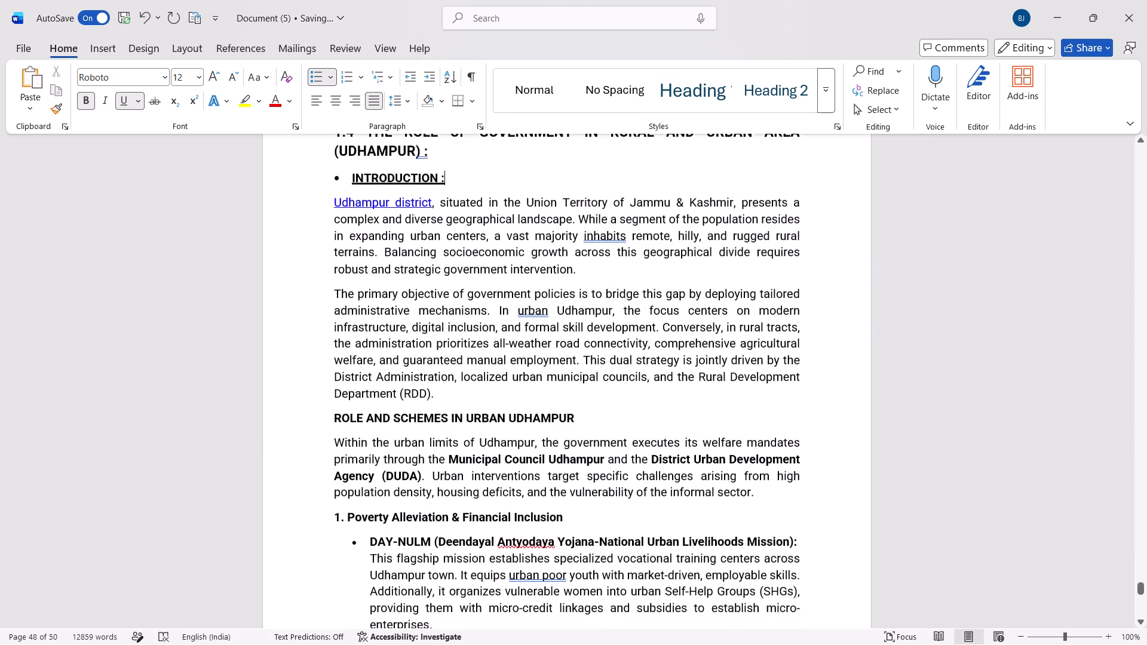
{"action": "scroll", "coordinate": [345, 311], "scroll_direction": "down", "scroll_amount": 1}
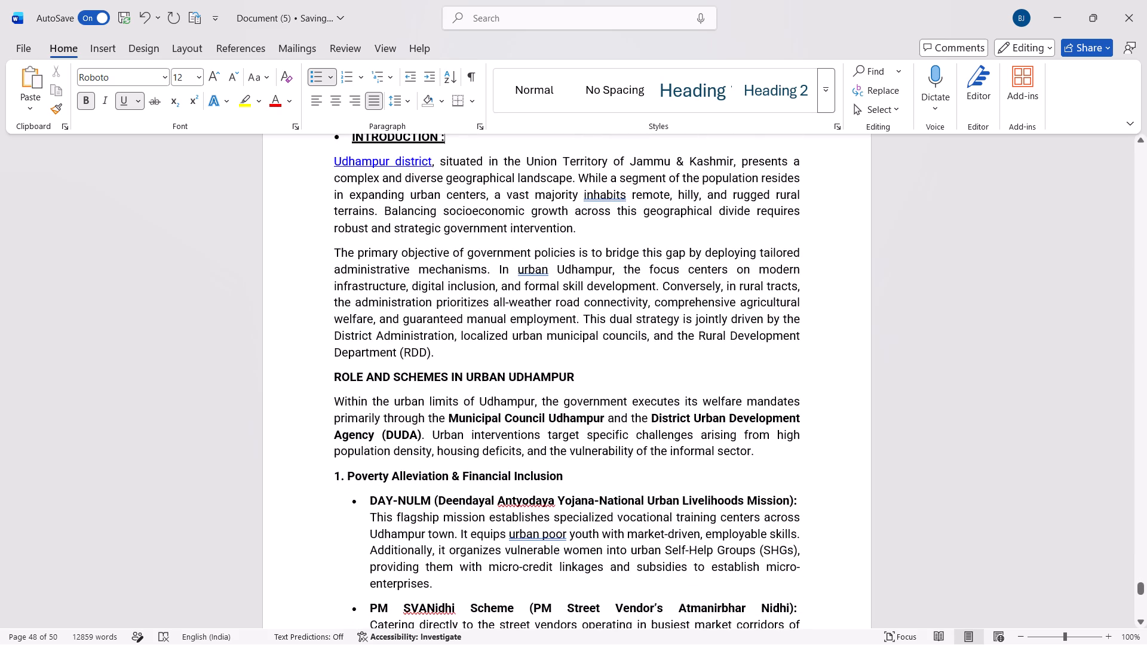
{"action": "left_click_drag", "start_coordinate": [590, 380], "coordinate": [336, 379]}
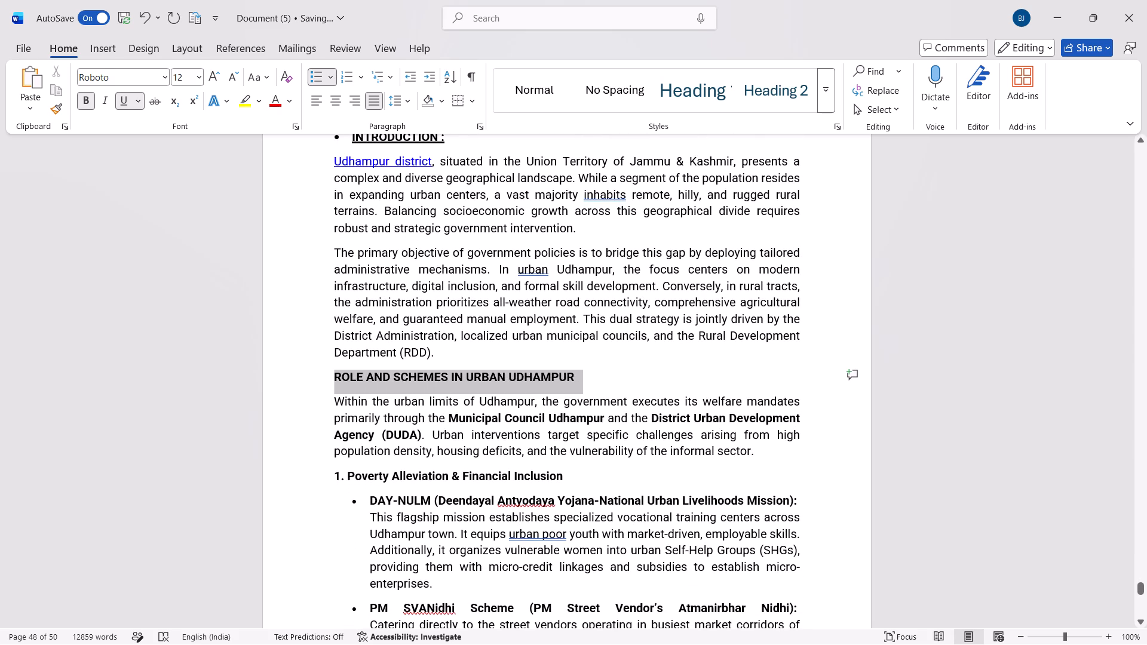
{"action": "left_click_drag", "start_coordinate": [336, 379], "coordinate": [336, 378]}
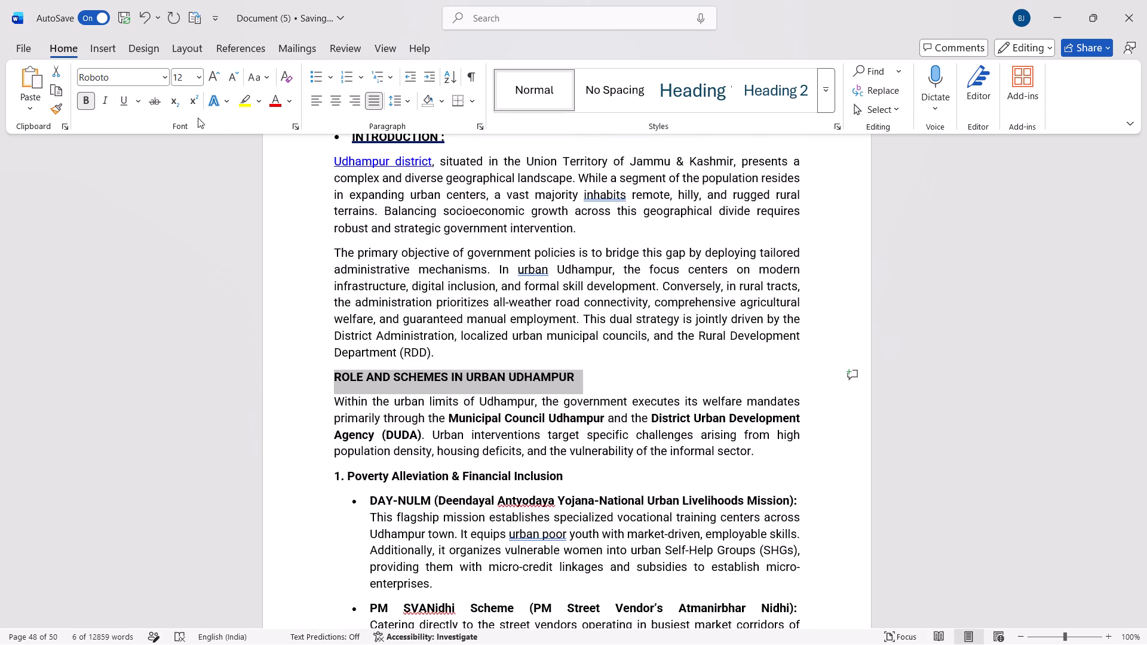
{"action": "left_click", "coordinate": [333, 76]}
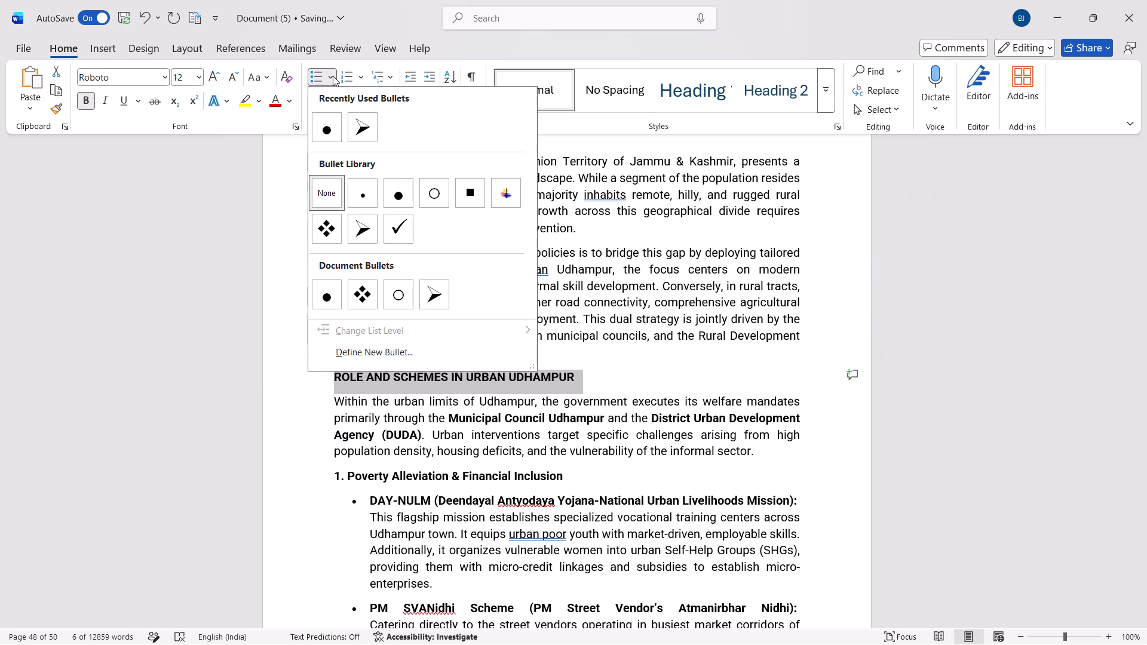
{"action": "left_click", "coordinate": [330, 118]}
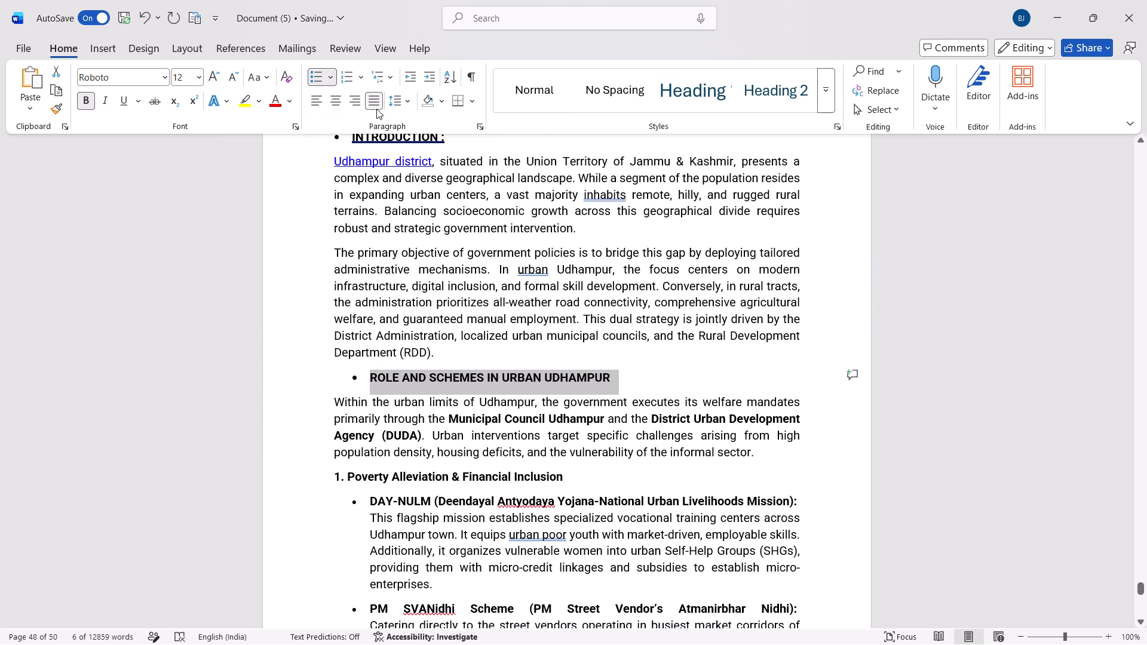
{"action": "left_click", "coordinate": [406, 69]}
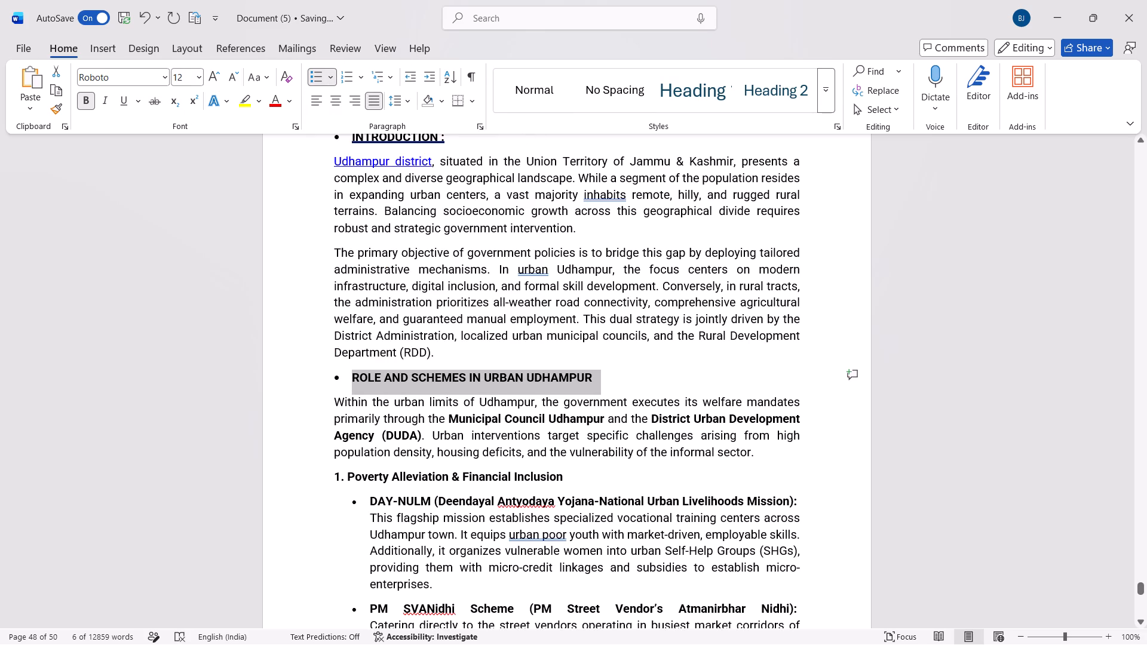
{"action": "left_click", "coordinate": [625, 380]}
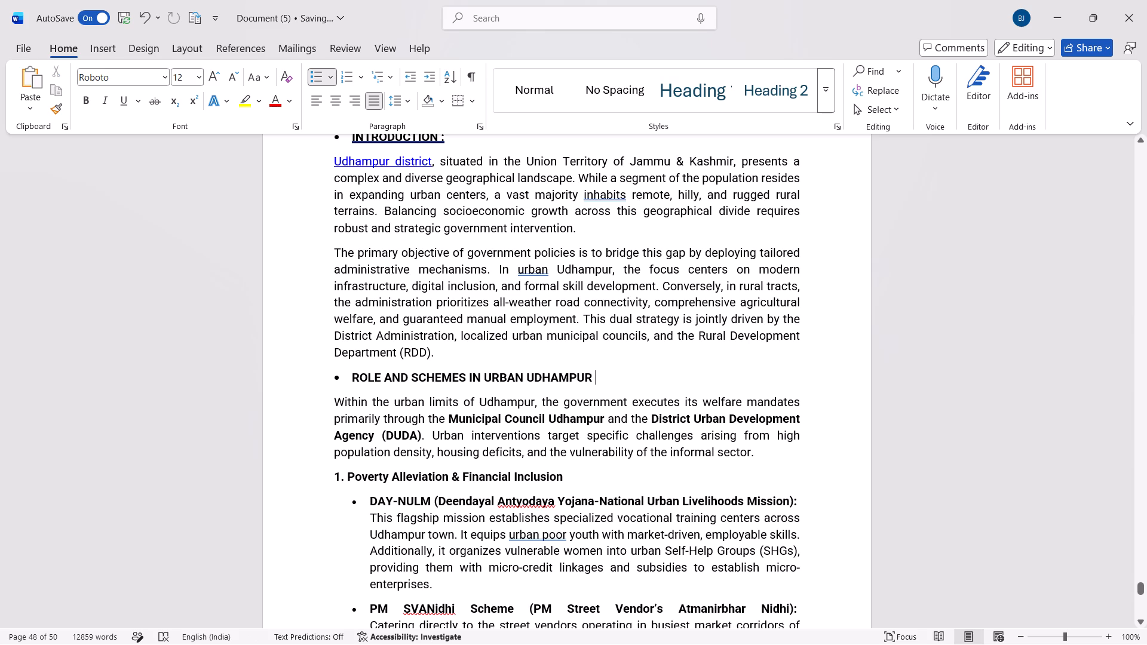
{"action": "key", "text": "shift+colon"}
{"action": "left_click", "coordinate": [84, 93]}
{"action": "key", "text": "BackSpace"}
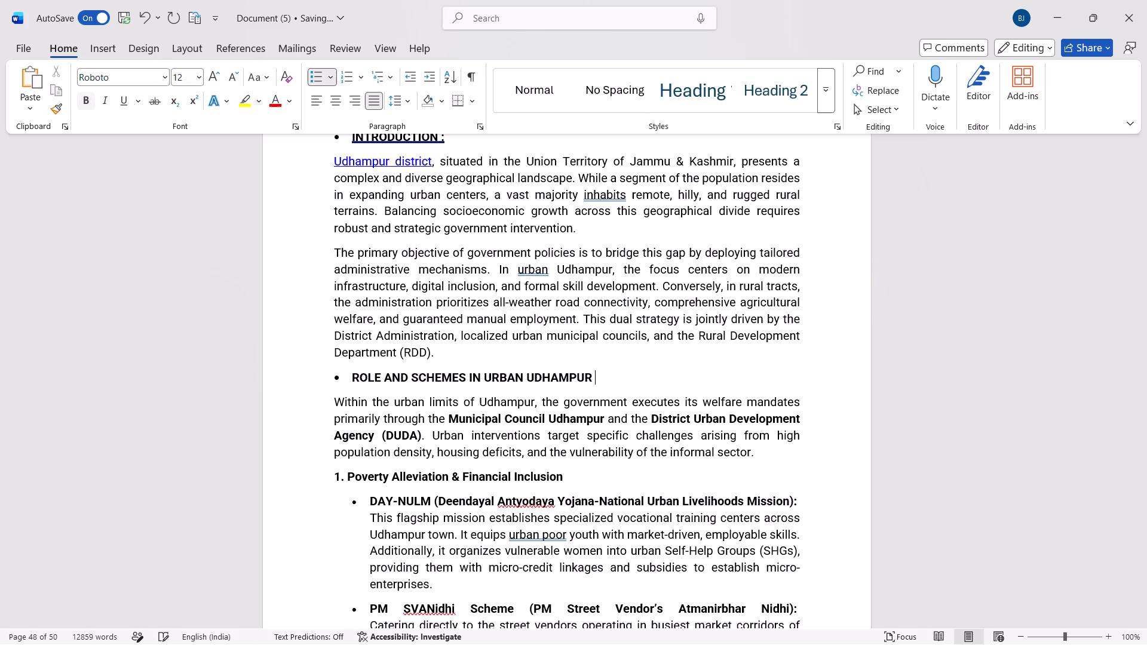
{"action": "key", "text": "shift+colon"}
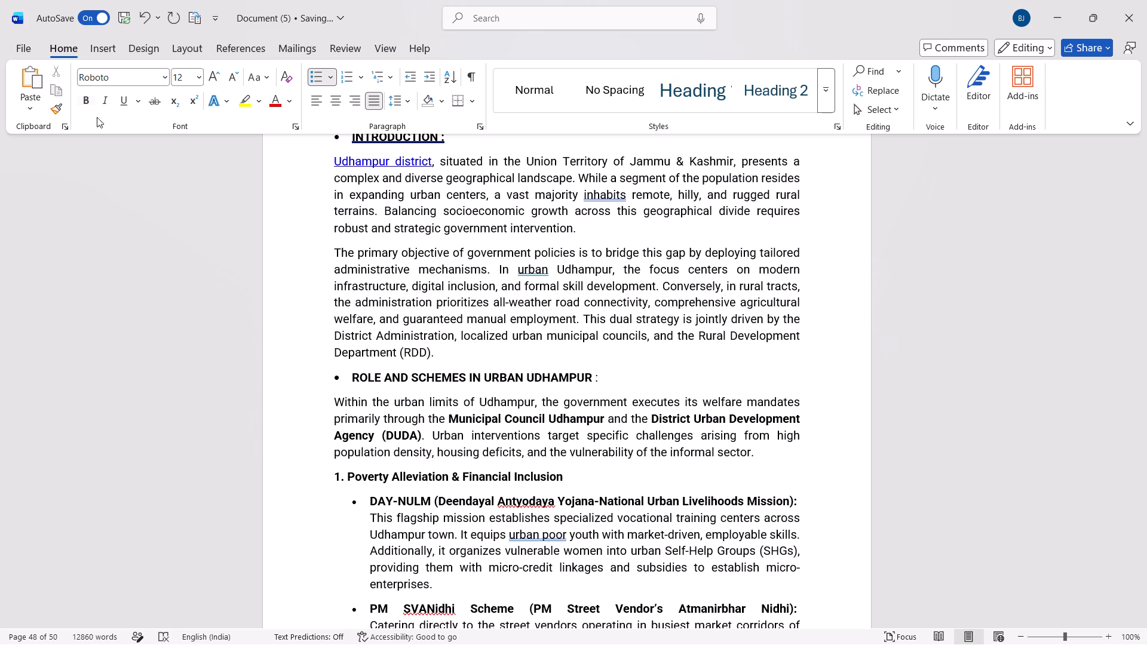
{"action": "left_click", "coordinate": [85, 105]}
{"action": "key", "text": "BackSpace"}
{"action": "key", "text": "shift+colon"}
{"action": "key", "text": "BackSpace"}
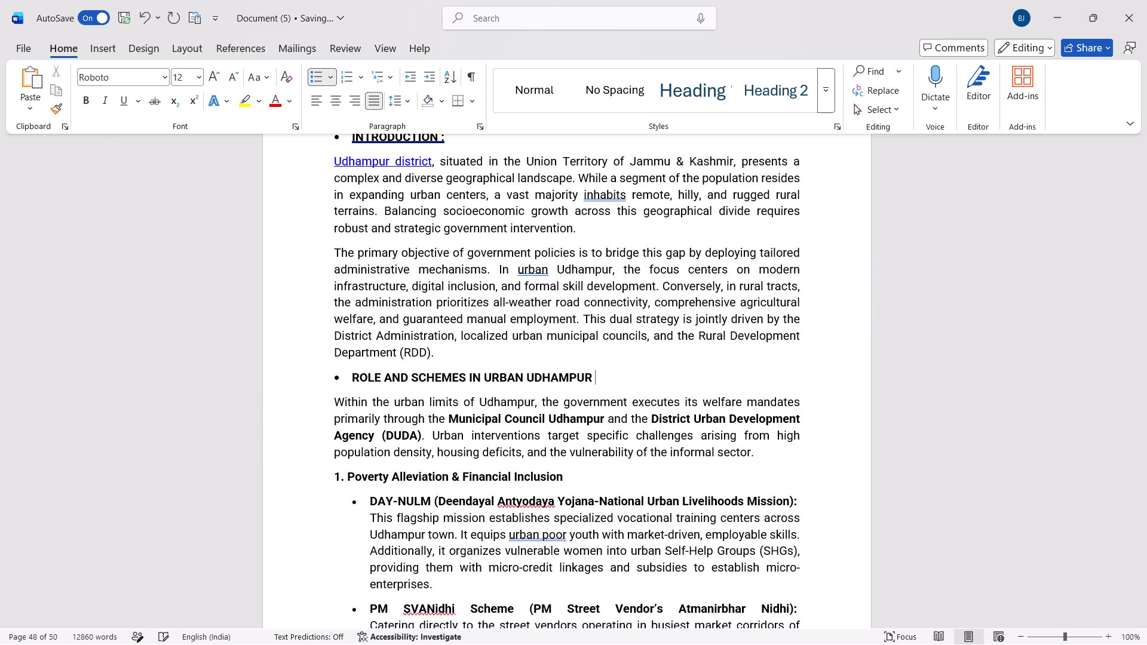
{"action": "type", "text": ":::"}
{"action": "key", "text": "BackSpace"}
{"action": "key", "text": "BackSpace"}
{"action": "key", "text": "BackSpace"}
Add a bold colon after the ROLE AND SCHEMES IN URBAN UDHAMPUR heading, keeping a single space before it.
{"action": "left_click", "coordinate": [600, 383]}
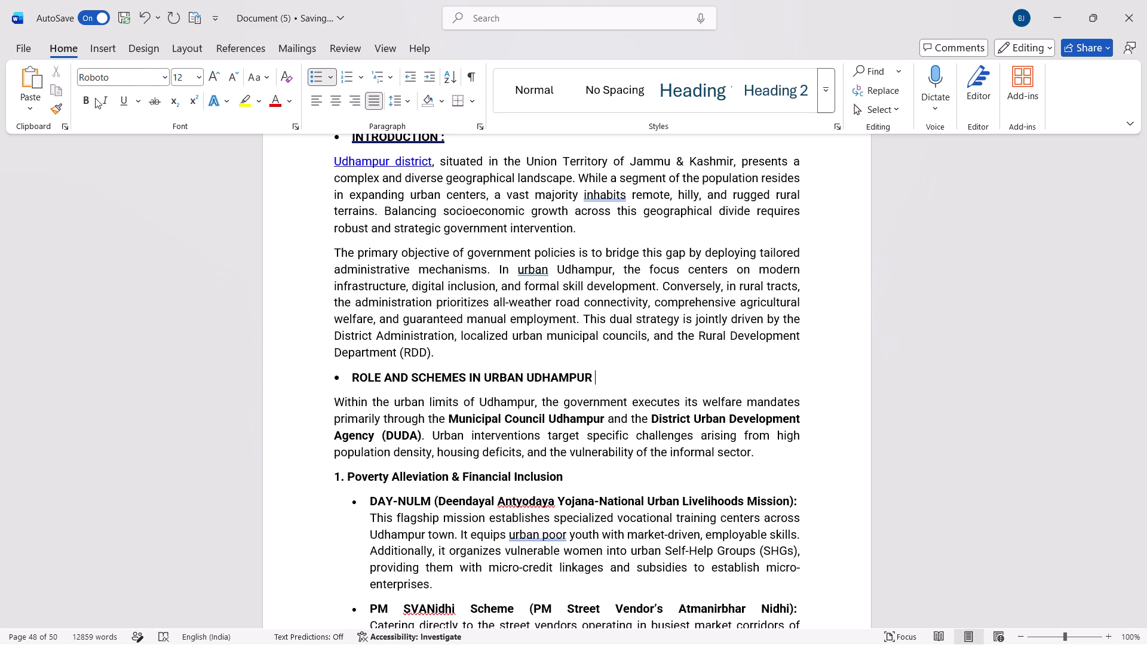
{"action": "left_click", "coordinate": [82, 102]}
{"action": "key", "text": "shift+colon"}
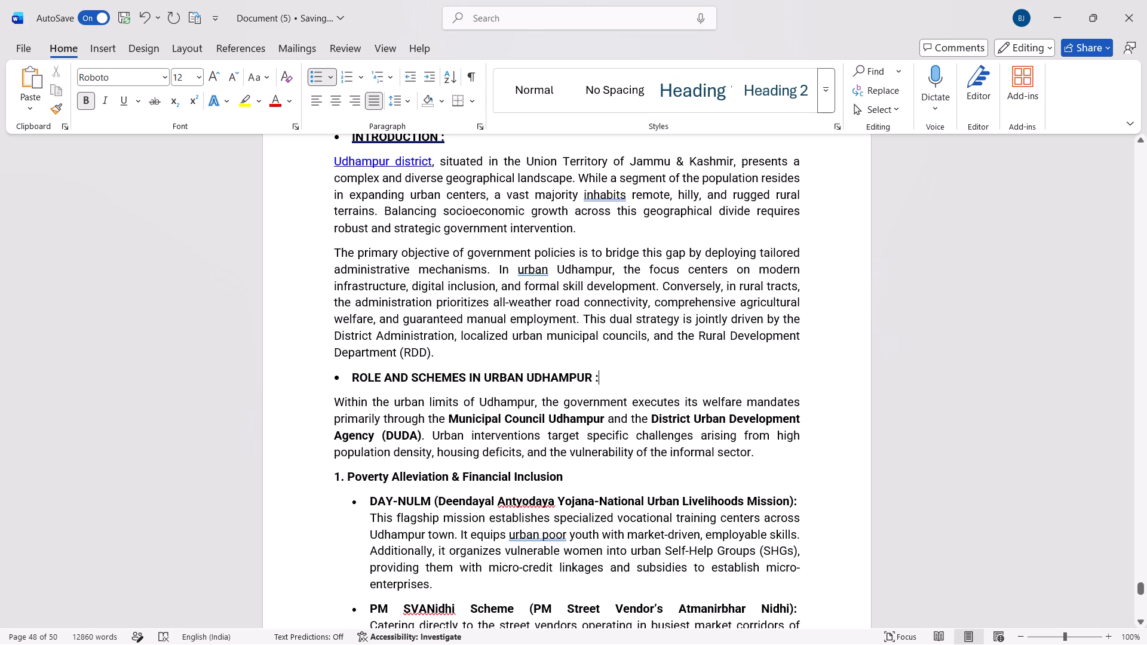
Apply a thick underline to the whole ROLE AND SCHEMES IN URBAN UDHAMPUR heading, including its colon.
{"action": "left_click_drag", "start_coordinate": [597, 378], "coordinate": [360, 386]}
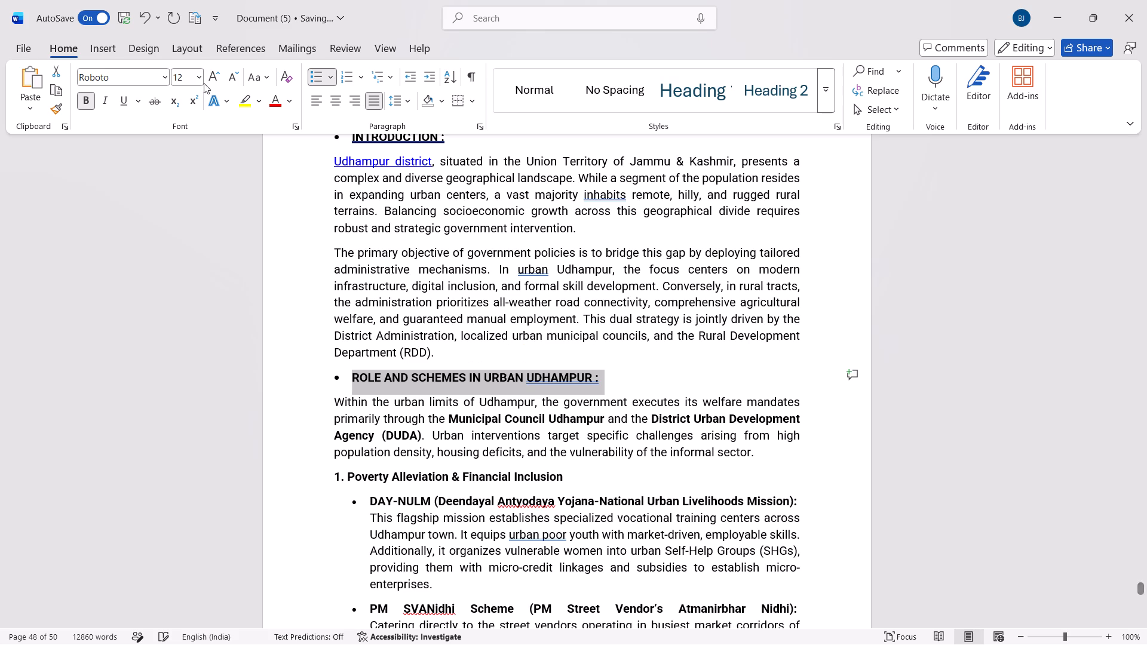
{"action": "left_click", "coordinate": [140, 108]}
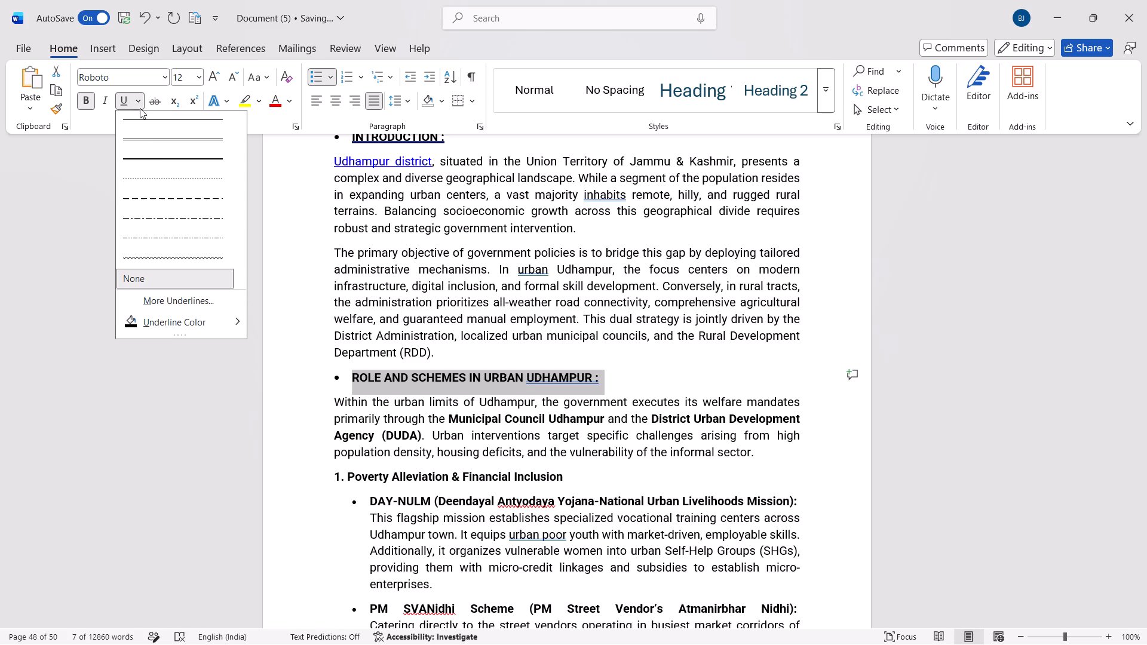
{"action": "left_click", "coordinate": [158, 152]}
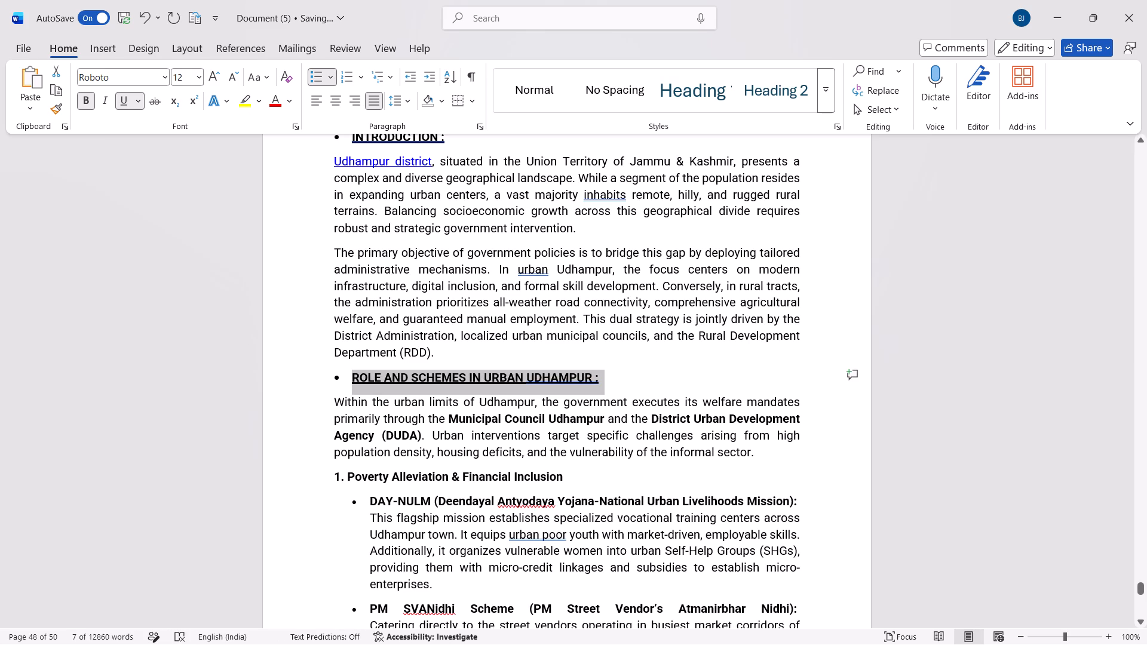
{"action": "left_click", "coordinate": [412, 75]}
Insert an empty, unbulleted paragraph after the PM SVANidhi Scheme item, before the 2. Urban Infrastructure & Housing heading.
{"action": "scroll", "coordinate": [438, 296], "scroll_direction": "down", "scroll_amount": 1}
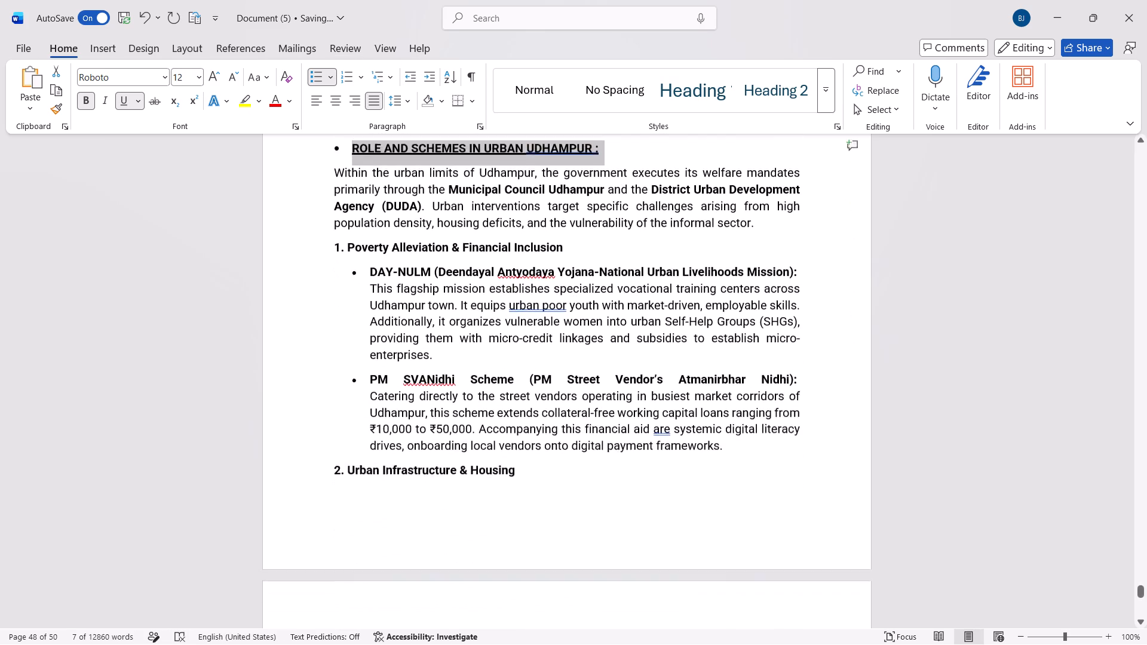
{"action": "scroll", "coordinate": [438, 296], "scroll_direction": "down", "scroll_amount": 1}
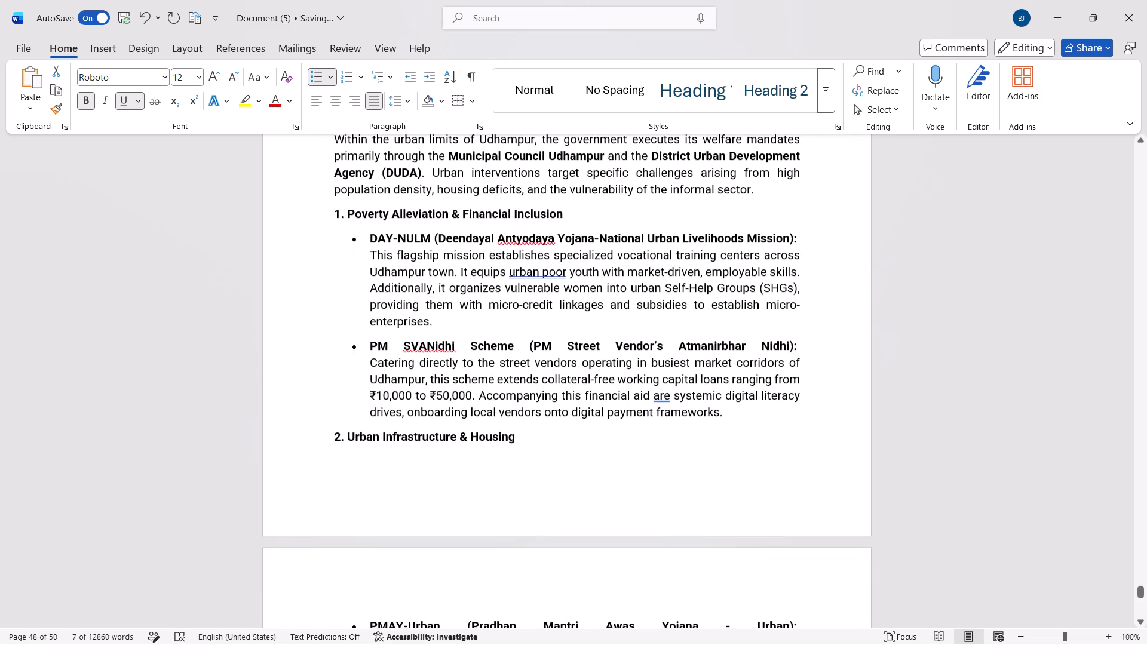
{"action": "left_click", "coordinate": [757, 425]}
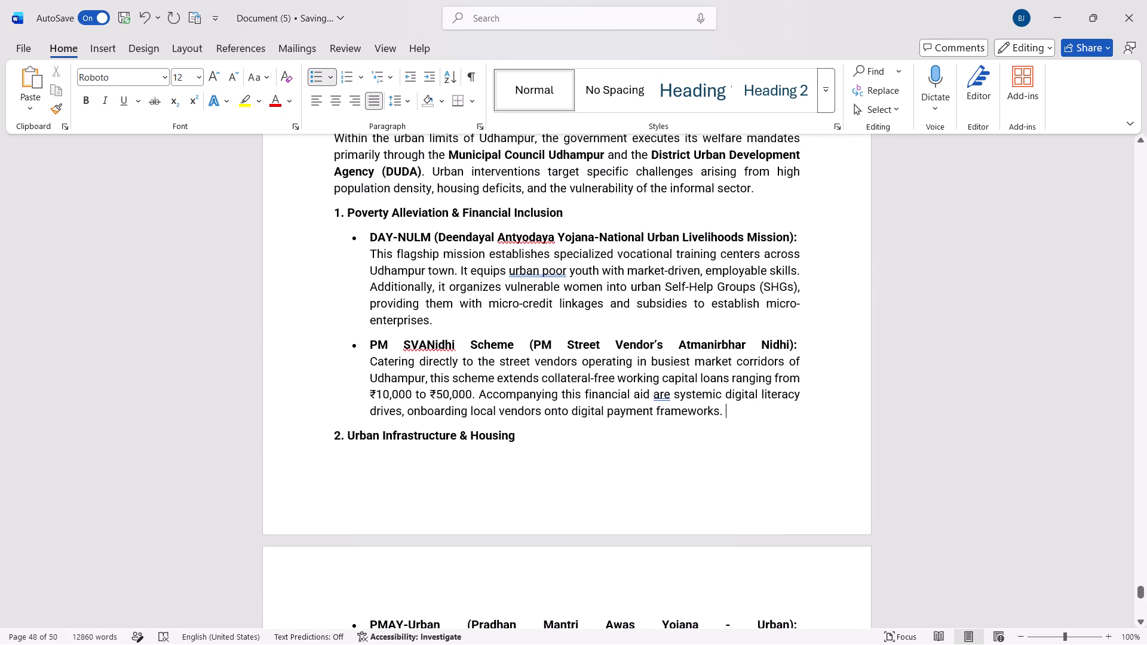
{"action": "key", "text": "Return"}
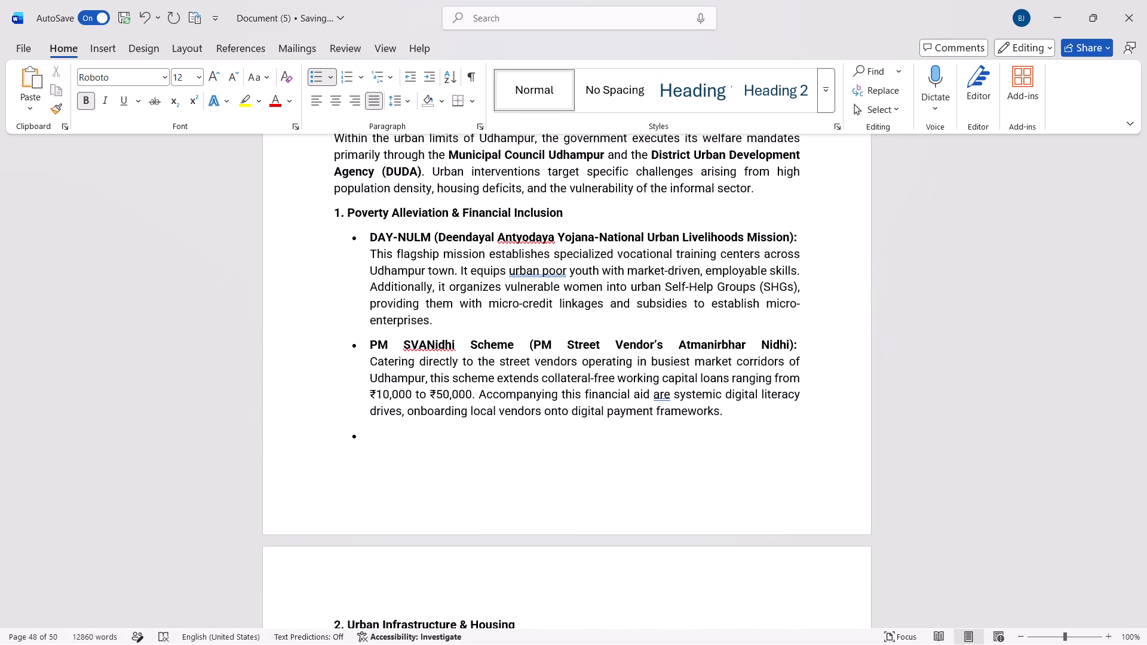
{"action": "key", "text": "BackSpace"}
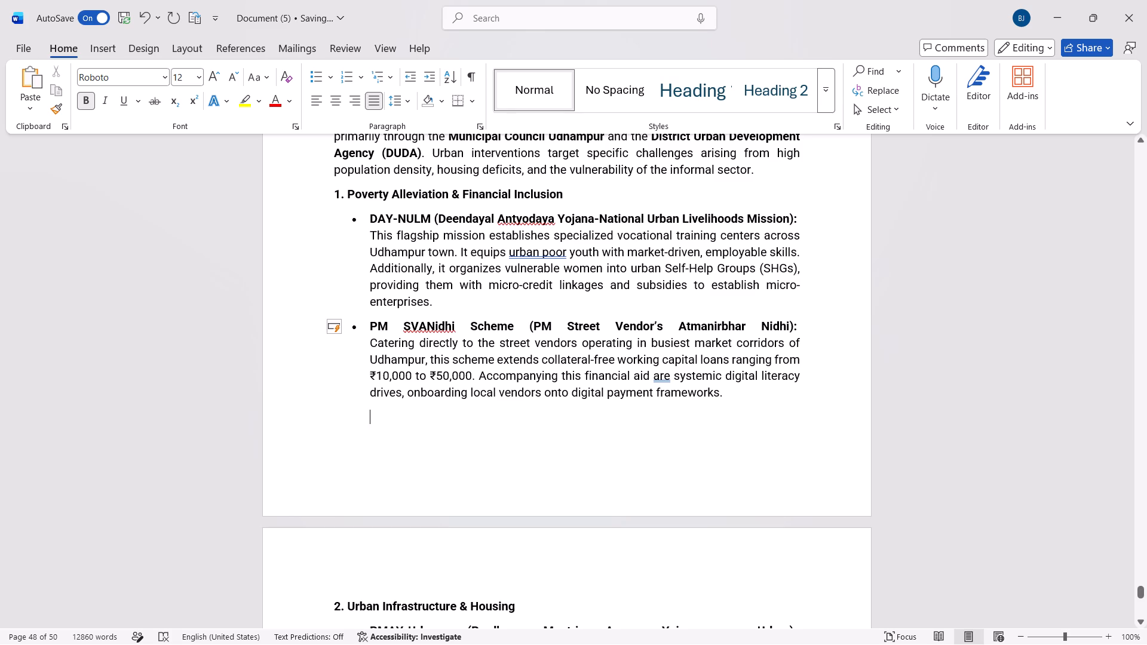
Examine the layout from Poverty Alleviation & Financial Inclusion through the Urban Infrastructure & Housing and rural employment sections.
{"action": "scroll", "coordinate": [426, 299], "scroll_direction": "down", "scroll_amount": 5}
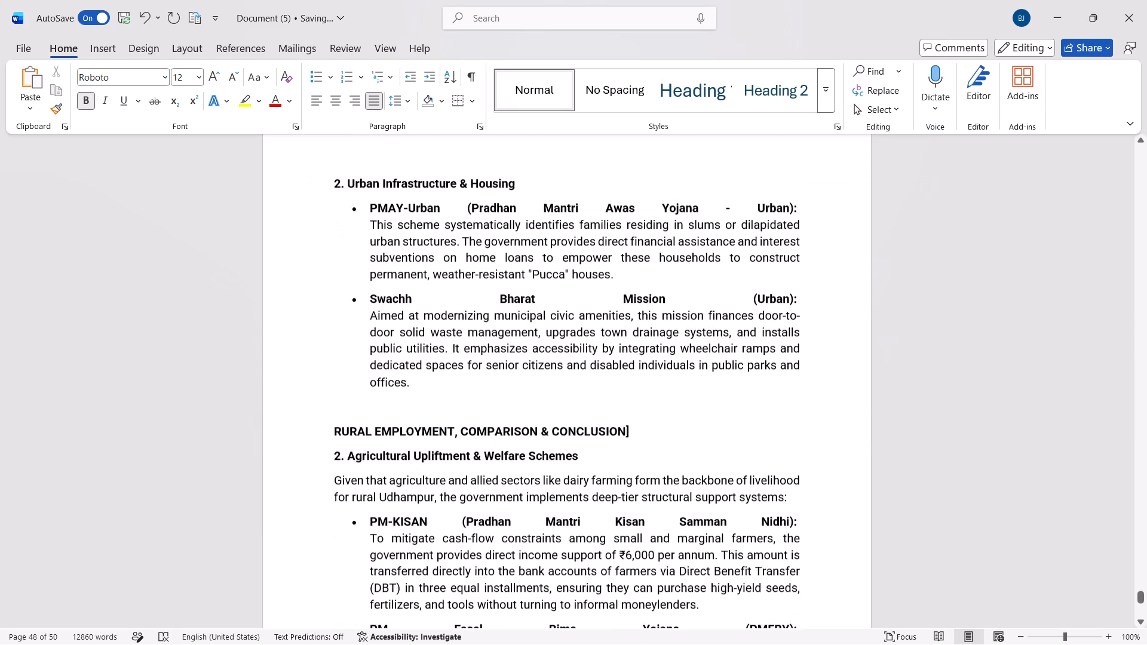
{"action": "scroll", "coordinate": [426, 299], "scroll_direction": "down", "scroll_amount": 1}
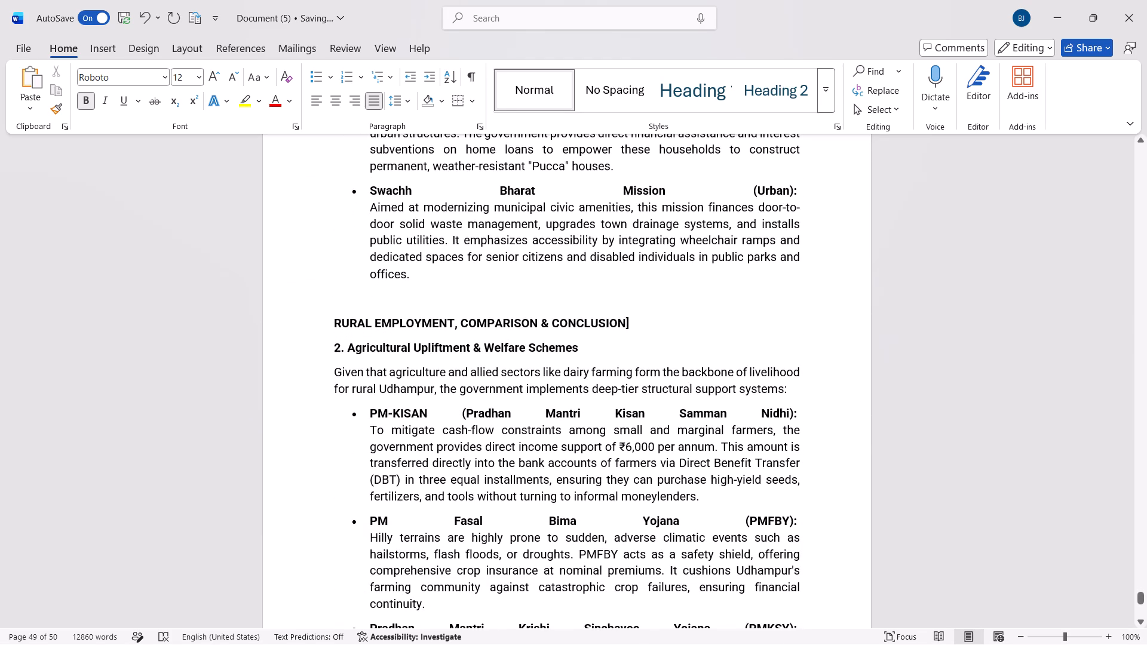
{"action": "scroll", "coordinate": [630, 322], "scroll_direction": "up", "scroll_amount": 2}
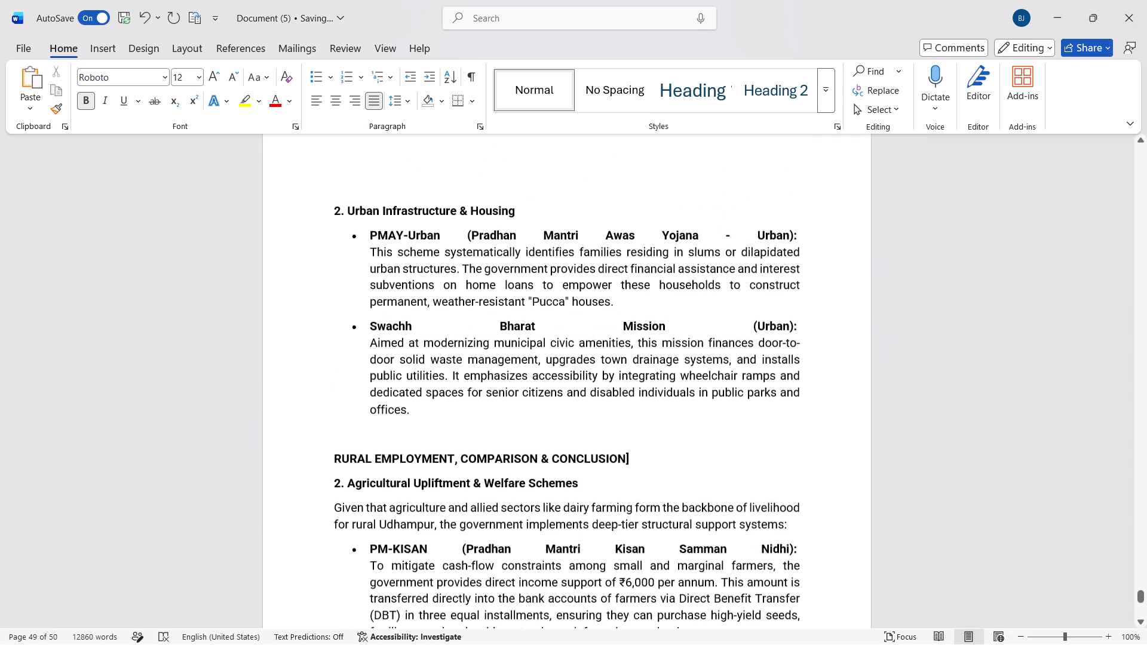
{"action": "scroll", "coordinate": [630, 322], "scroll_direction": "up", "scroll_amount": 2}
{"action": "scroll", "coordinate": [630, 322], "scroll_direction": "right", "scroll_amount": 1}
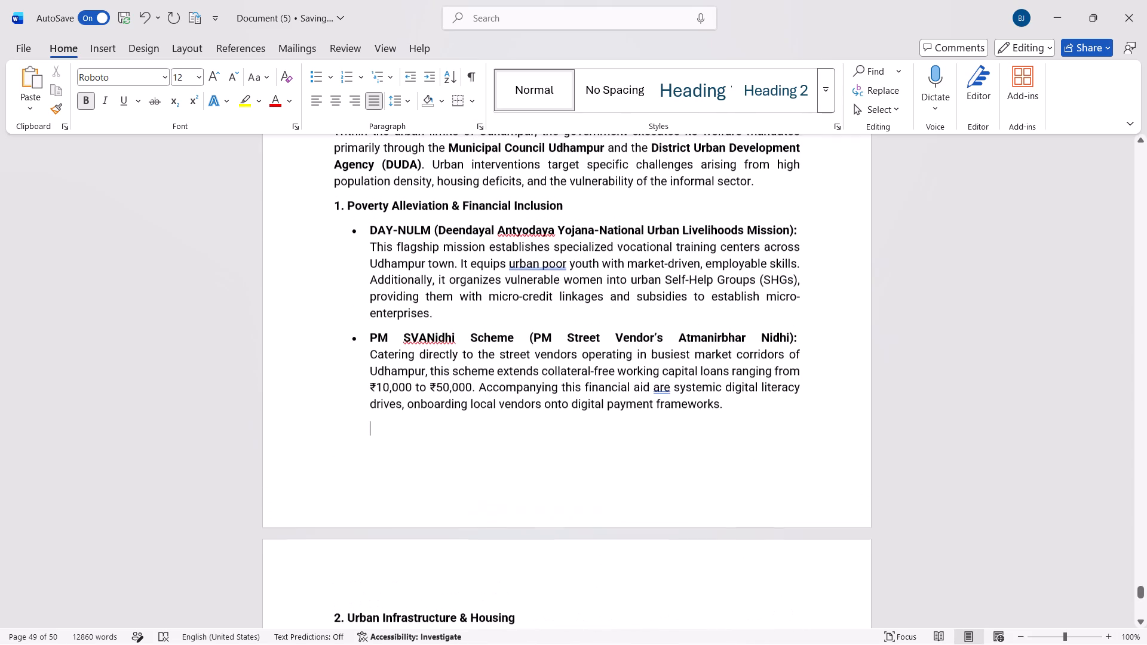
{"action": "scroll", "coordinate": [630, 322], "scroll_direction": "right", "scroll_amount": 3}
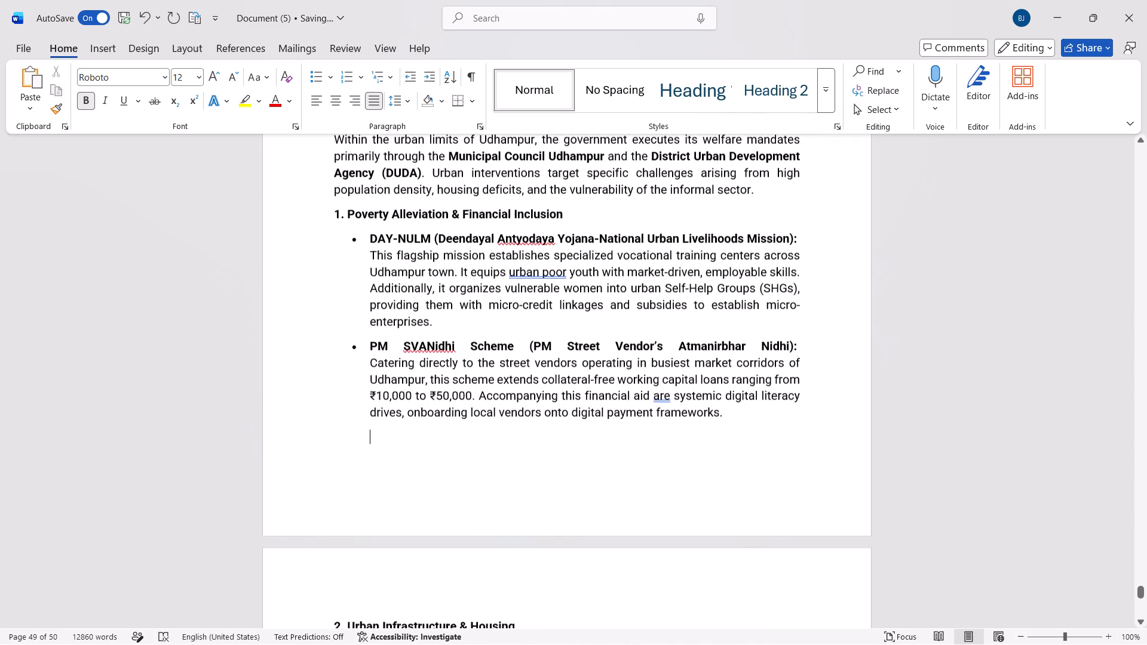
{"action": "scroll", "coordinate": [630, 322], "scroll_direction": "right", "scroll_amount": 1}
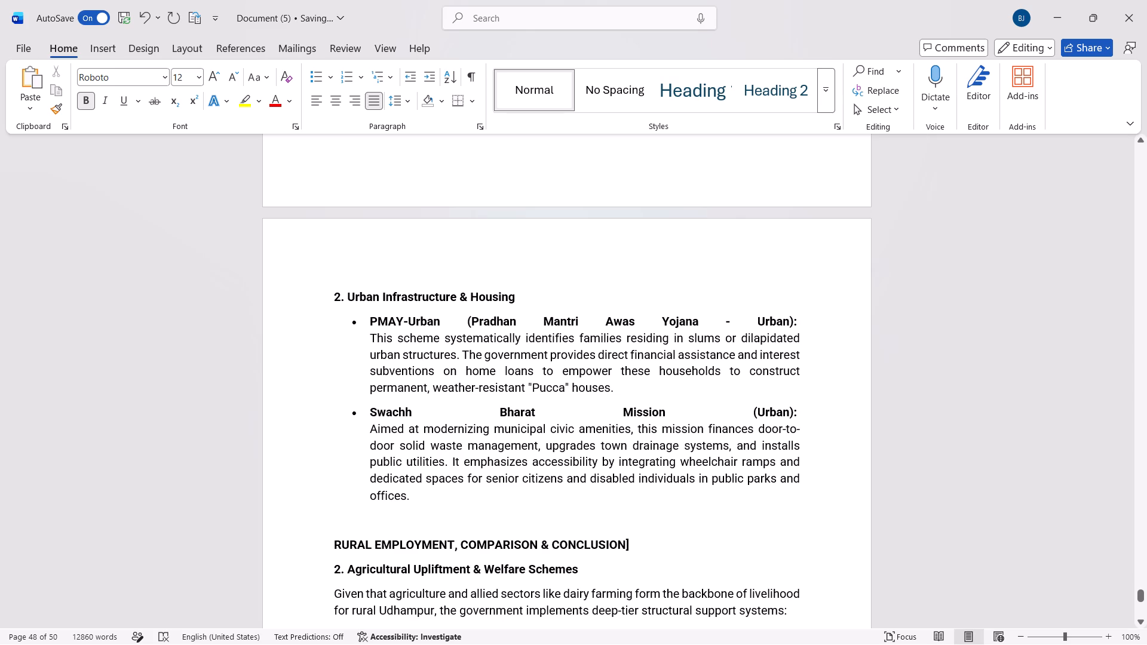
{"action": "left_click", "coordinate": [708, 543]}
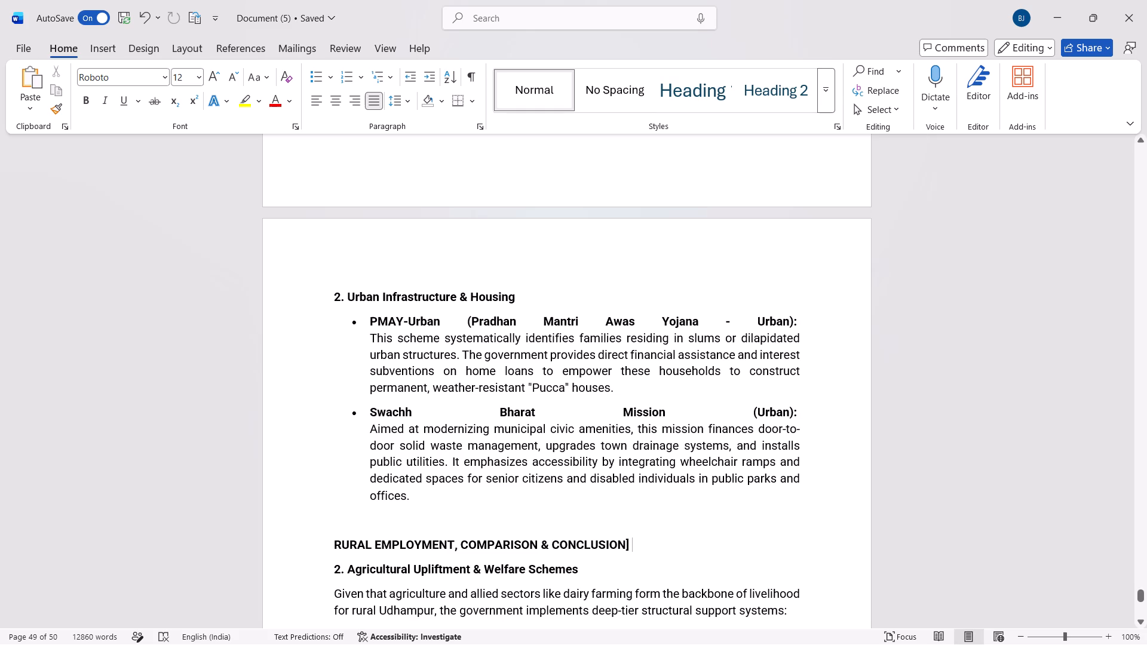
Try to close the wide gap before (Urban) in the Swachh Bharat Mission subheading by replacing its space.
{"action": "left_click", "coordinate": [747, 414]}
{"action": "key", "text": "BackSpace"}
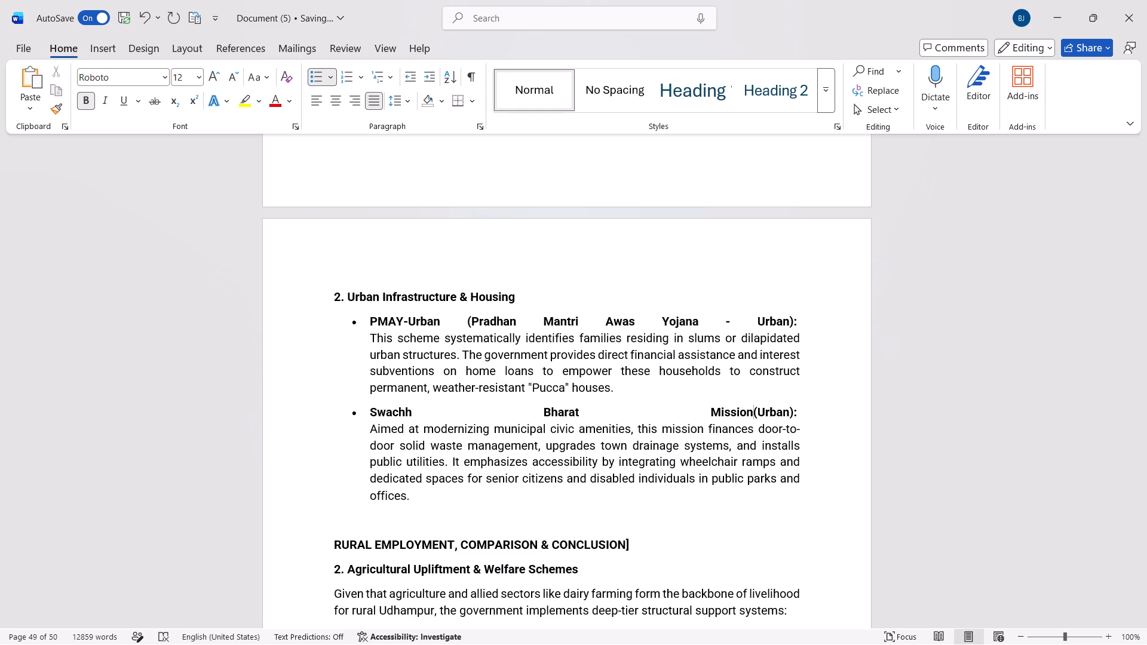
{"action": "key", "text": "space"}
Examine the report's formatting from the Objectives page through the Results section to the One Stop Centre timeline flowchart.
{"action": "scroll", "coordinate": [614, 325], "scroll_direction": "up", "scroll_amount": 20}
{"action": "scroll", "coordinate": [614, 325], "scroll_direction": "up", "scroll_amount": 2}
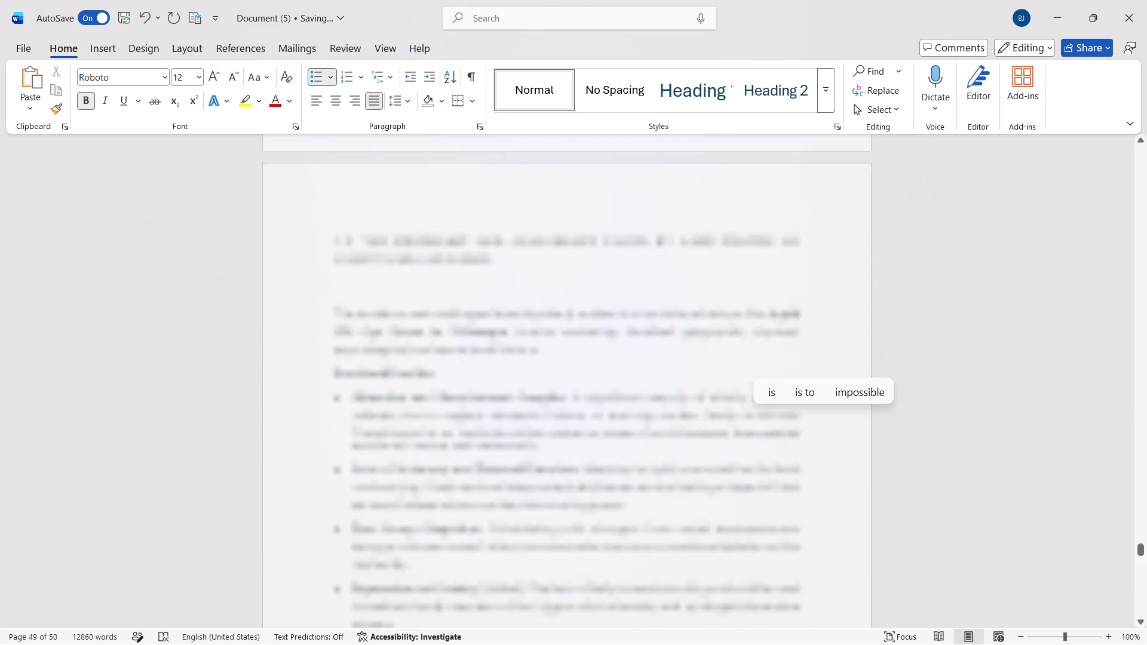
{"action": "scroll", "coordinate": [614, 325], "scroll_direction": "up", "scroll_amount": 20}
{"action": "scroll", "coordinate": [614, 325], "scroll_direction": "up", "scroll_amount": 3}
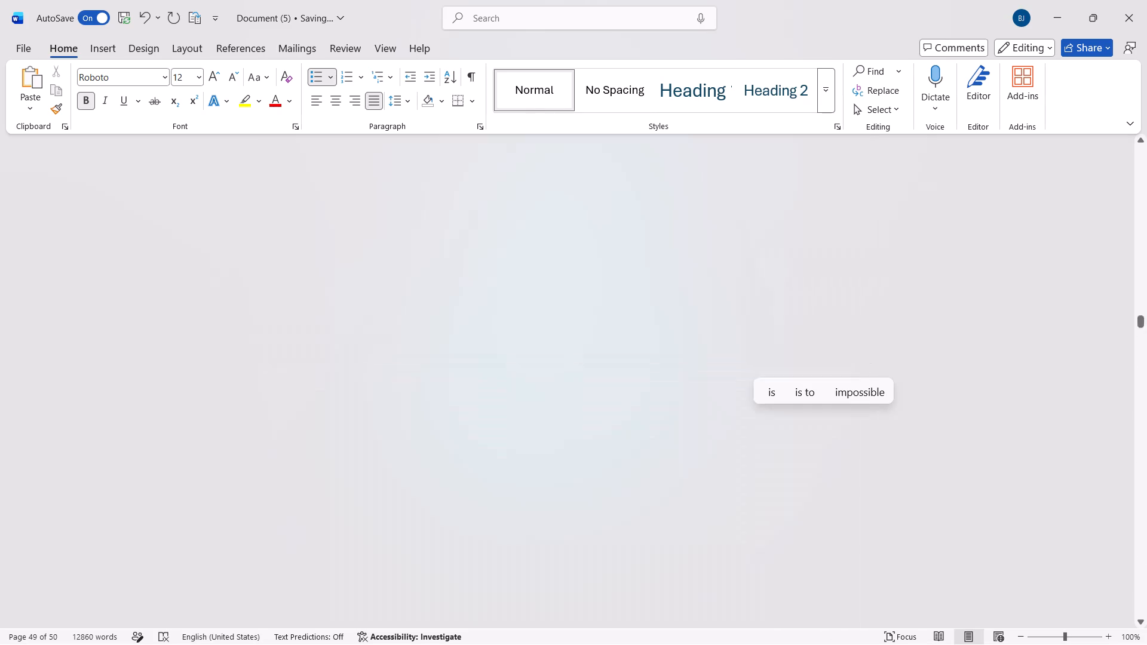
{"action": "scroll", "coordinate": [614, 325], "scroll_direction": "up", "scroll_amount": 10}
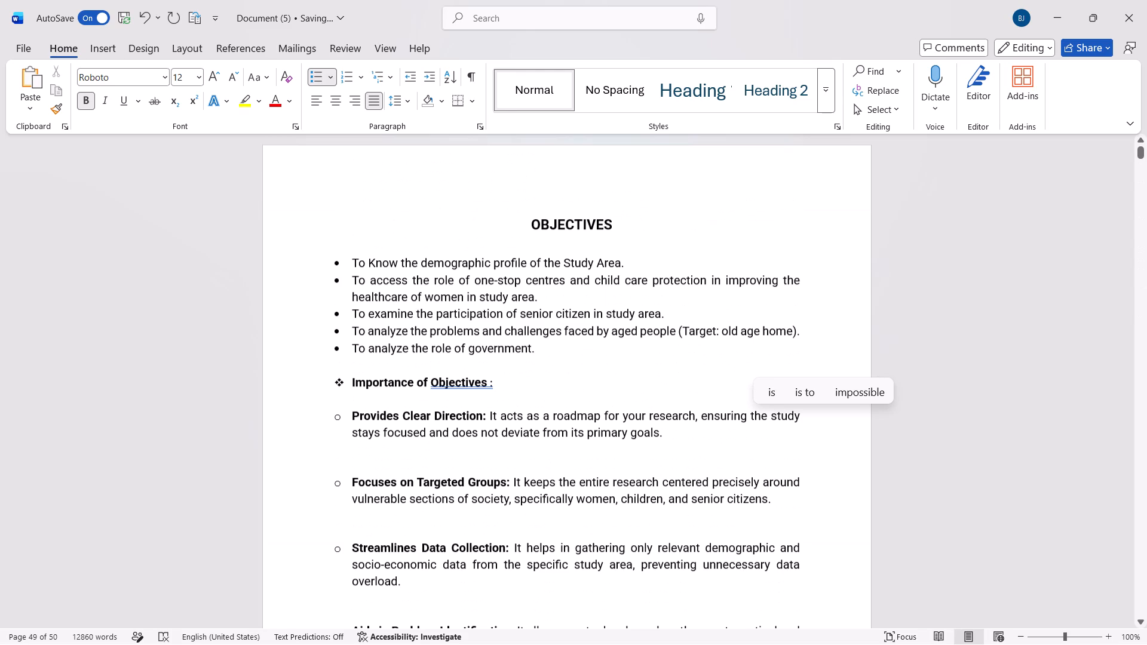
{"action": "scroll", "coordinate": [614, 325], "scroll_direction": "down", "scroll_amount": 8}
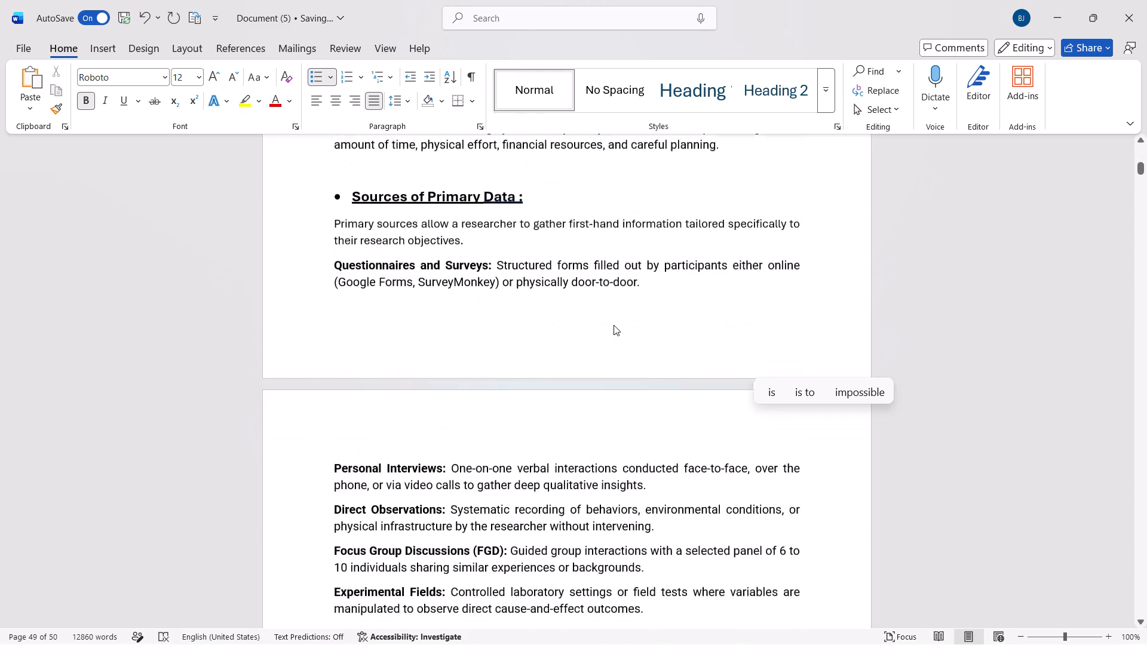
{"action": "scroll", "coordinate": [614, 325], "scroll_direction": "down", "scroll_amount": 6}
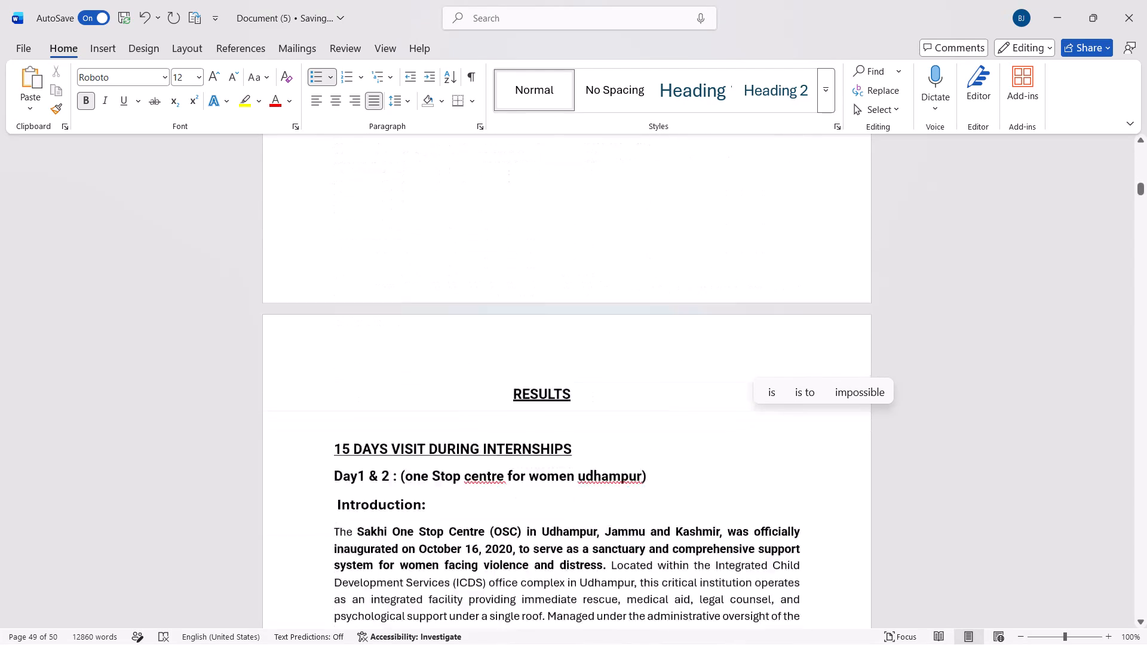
{"action": "scroll", "coordinate": [614, 325], "scroll_direction": "down", "scroll_amount": 5}
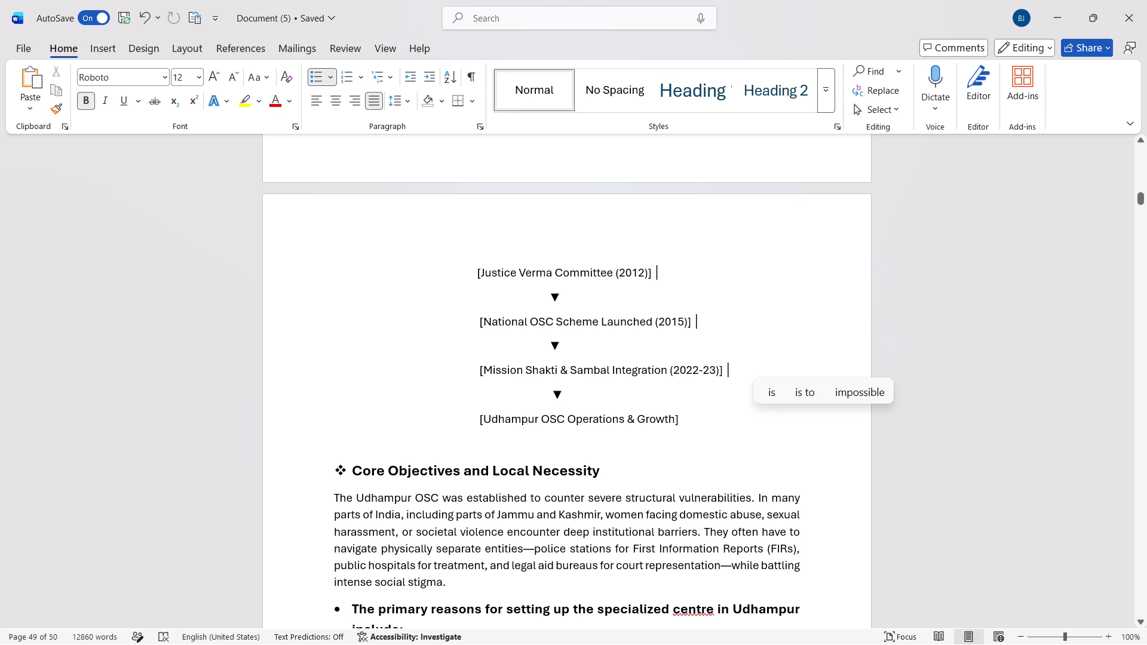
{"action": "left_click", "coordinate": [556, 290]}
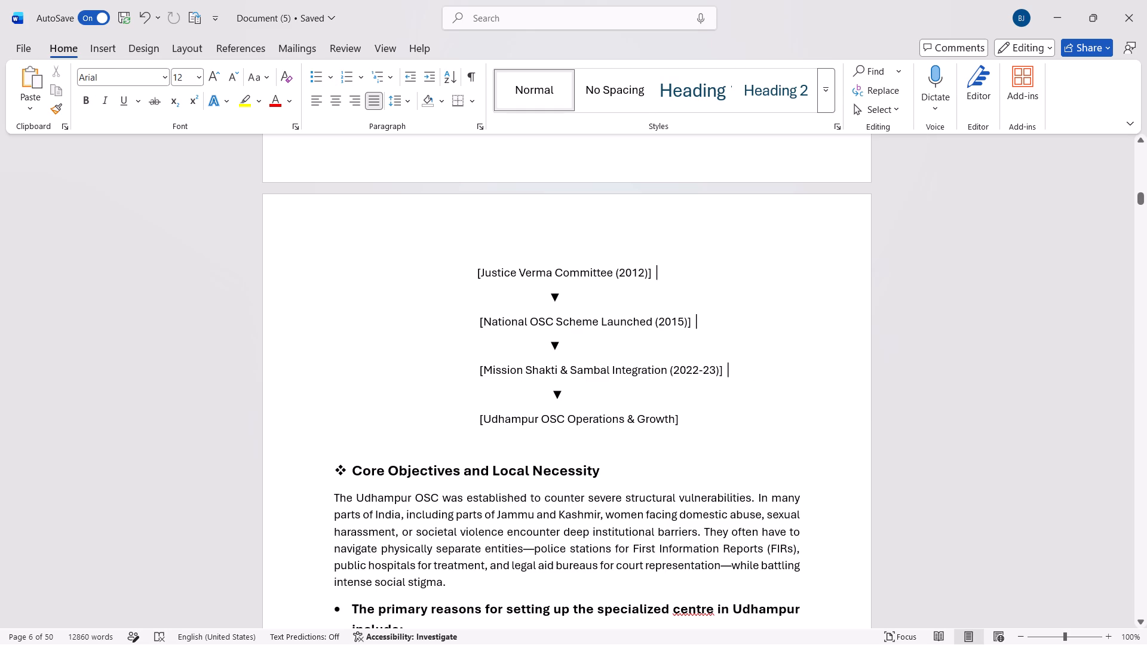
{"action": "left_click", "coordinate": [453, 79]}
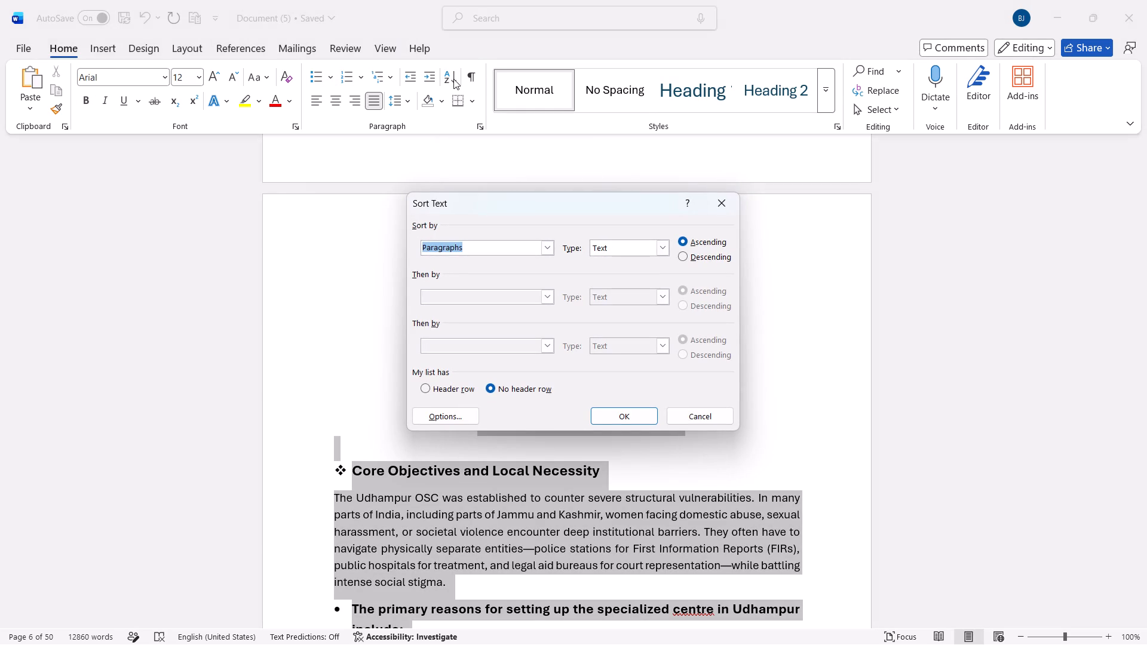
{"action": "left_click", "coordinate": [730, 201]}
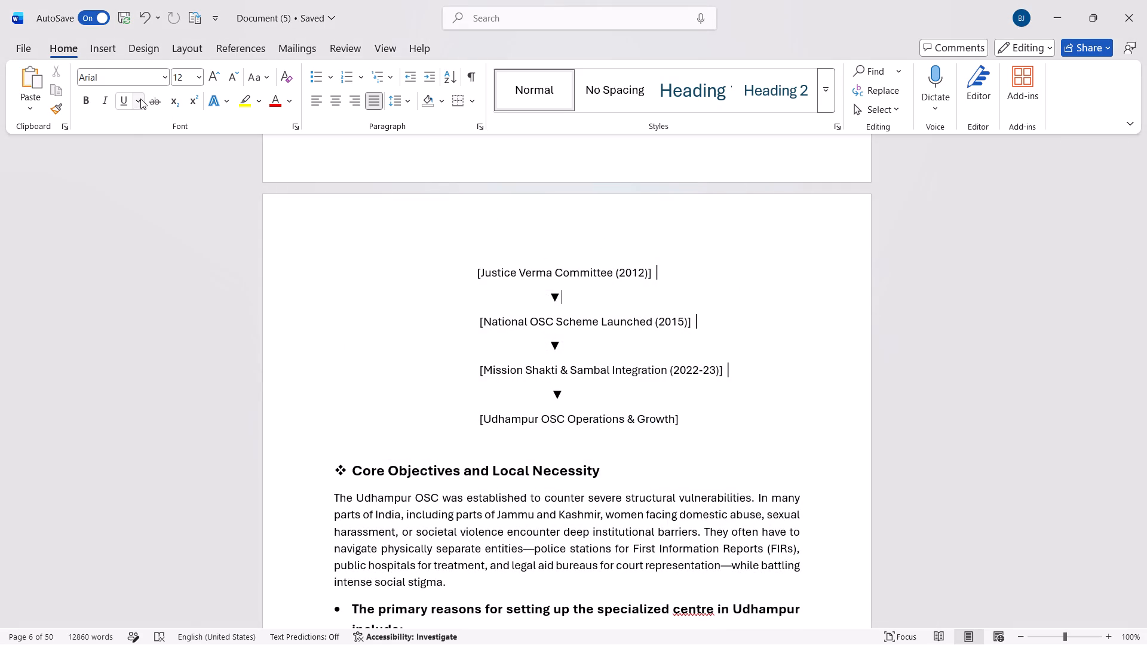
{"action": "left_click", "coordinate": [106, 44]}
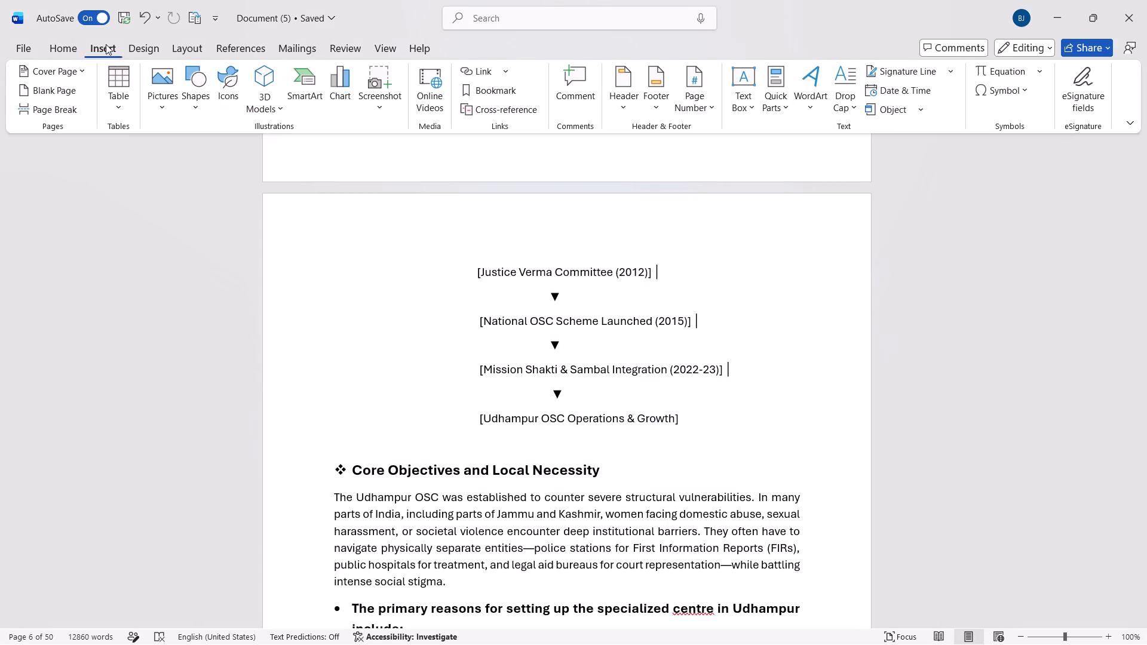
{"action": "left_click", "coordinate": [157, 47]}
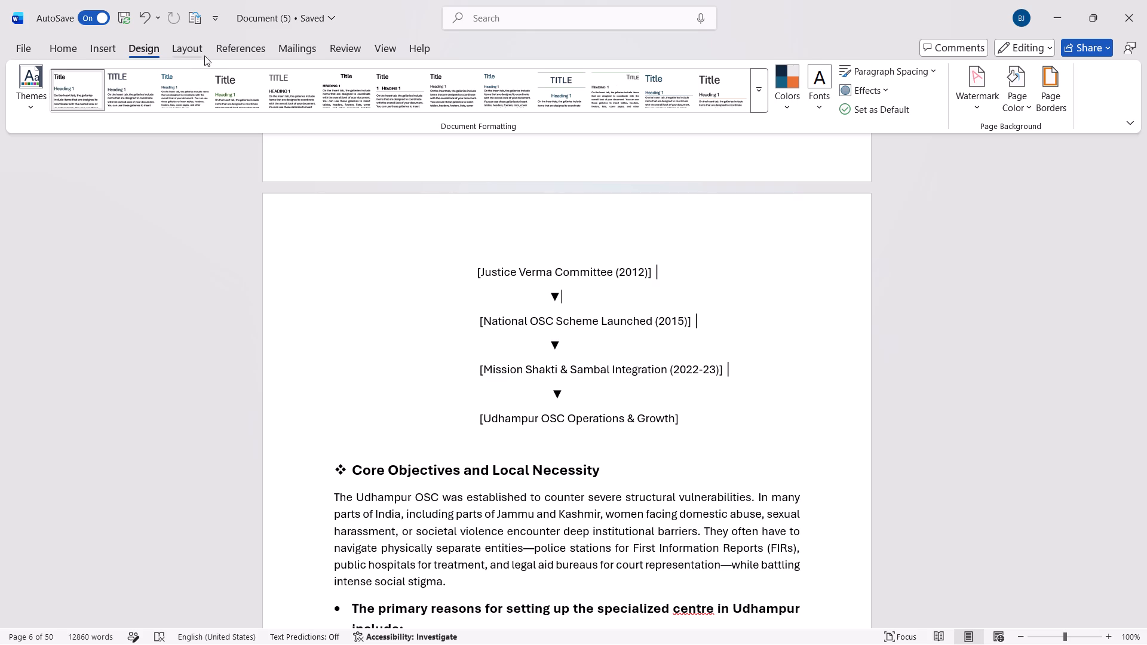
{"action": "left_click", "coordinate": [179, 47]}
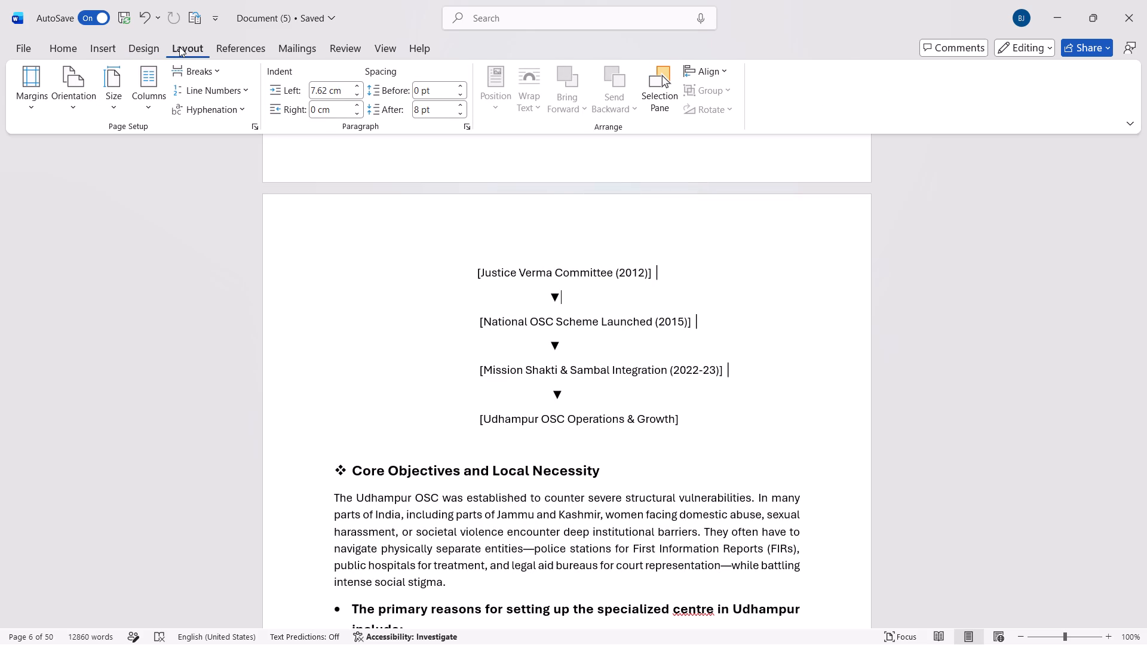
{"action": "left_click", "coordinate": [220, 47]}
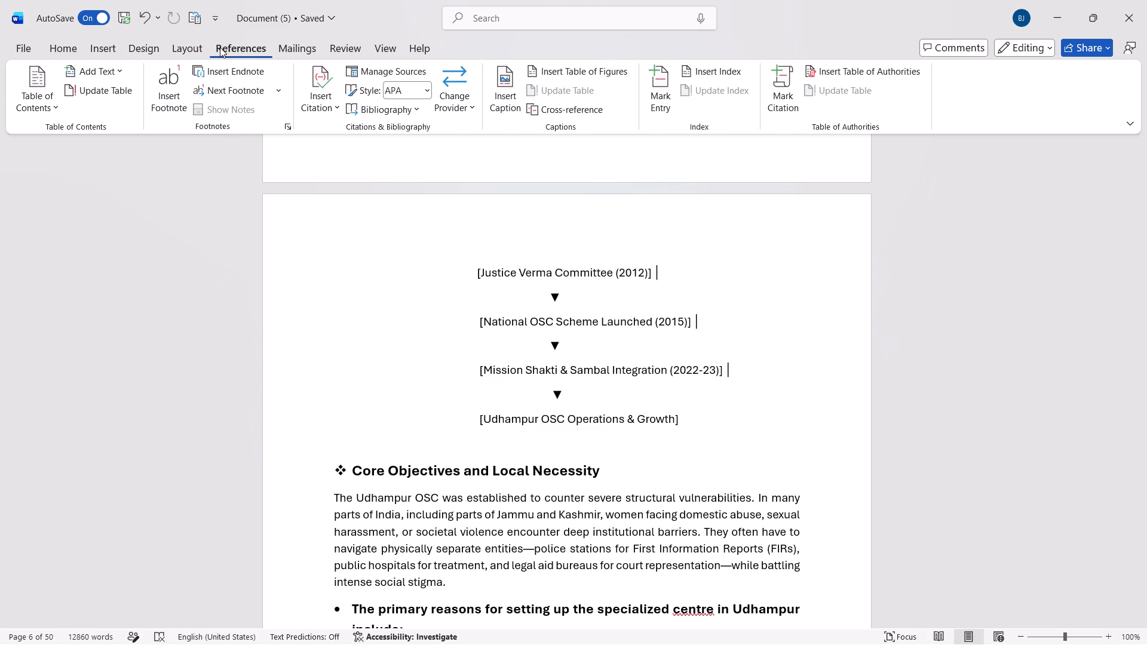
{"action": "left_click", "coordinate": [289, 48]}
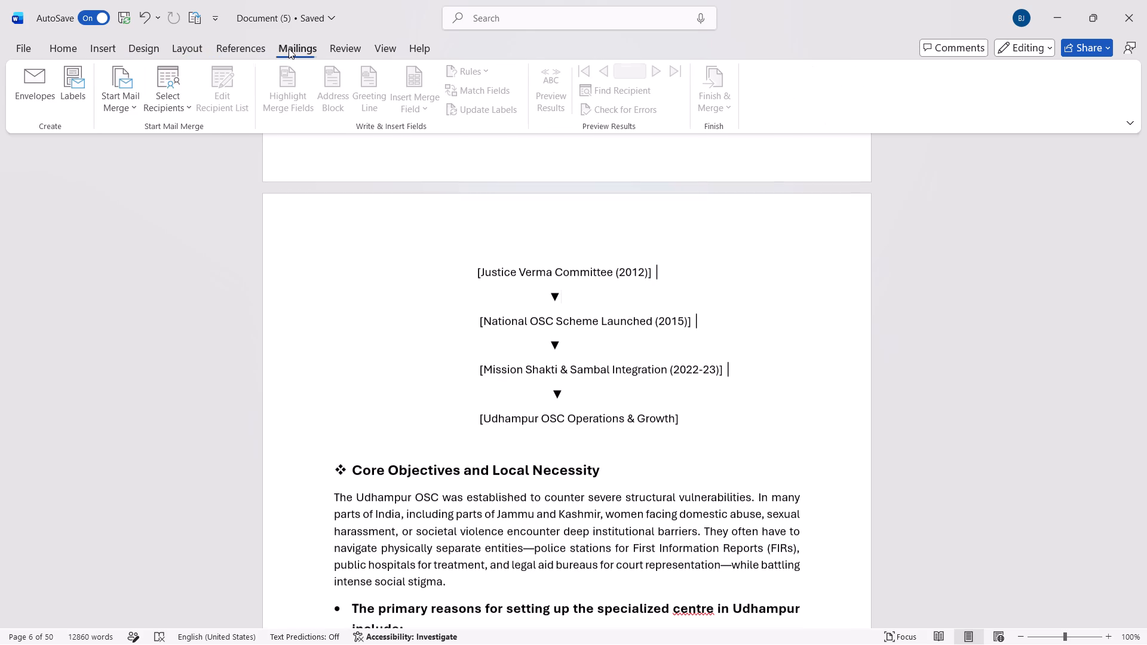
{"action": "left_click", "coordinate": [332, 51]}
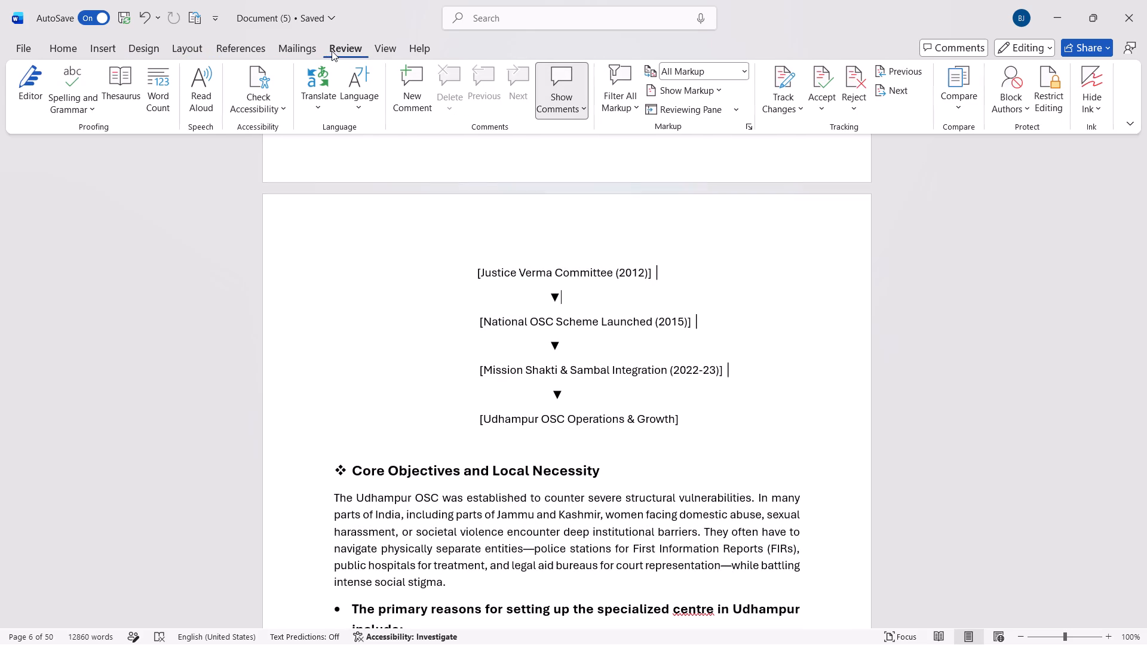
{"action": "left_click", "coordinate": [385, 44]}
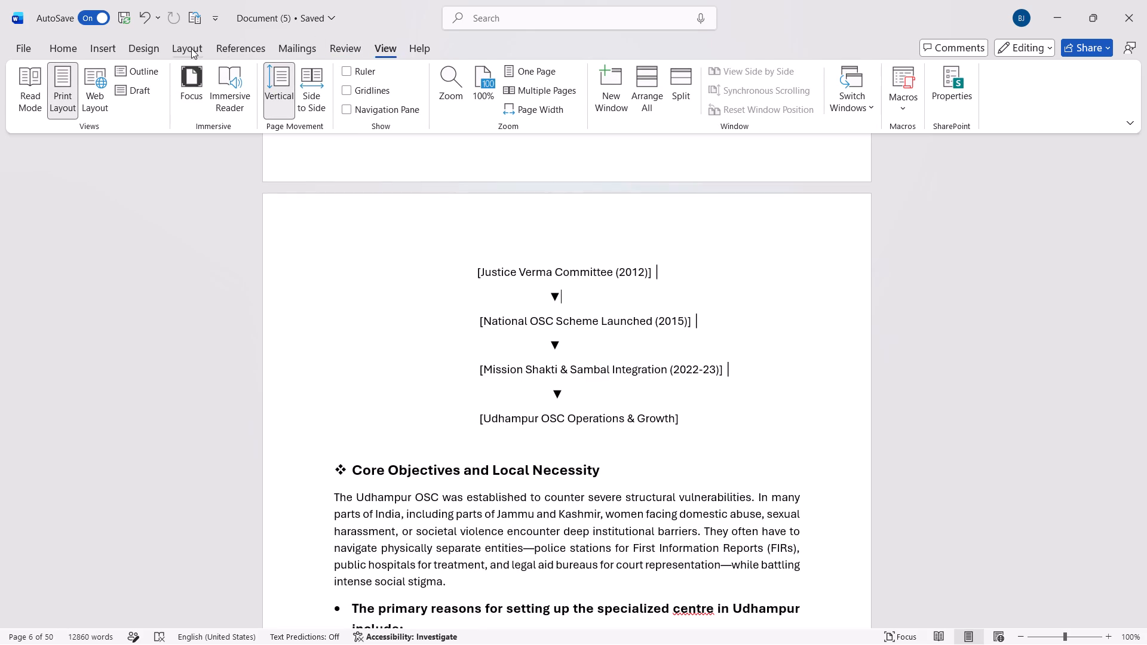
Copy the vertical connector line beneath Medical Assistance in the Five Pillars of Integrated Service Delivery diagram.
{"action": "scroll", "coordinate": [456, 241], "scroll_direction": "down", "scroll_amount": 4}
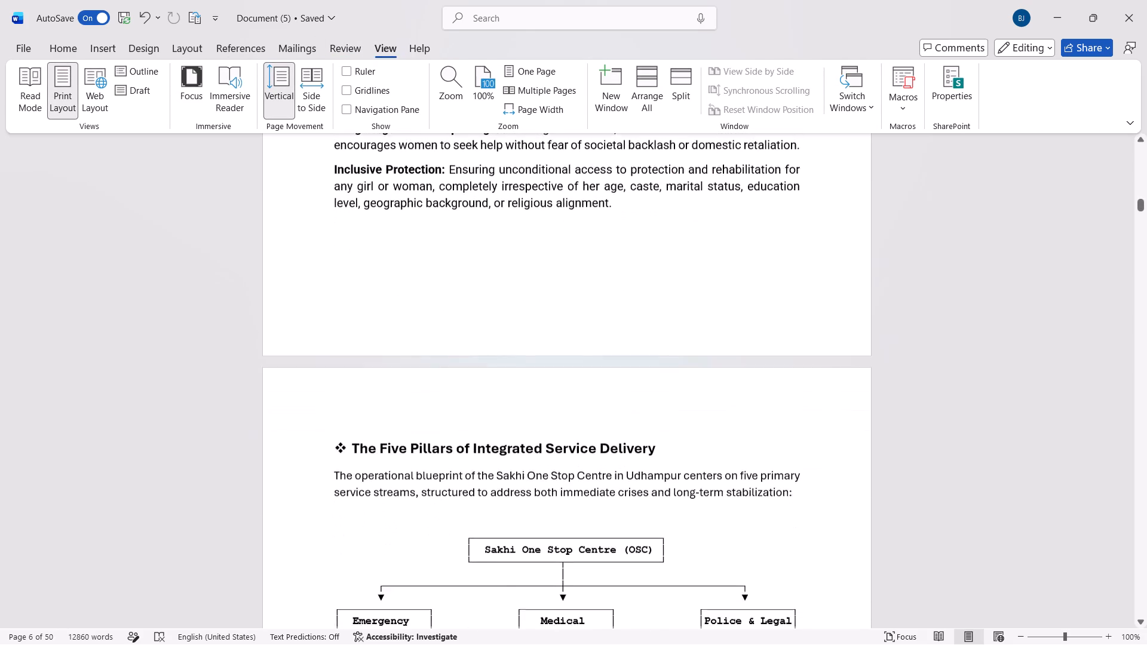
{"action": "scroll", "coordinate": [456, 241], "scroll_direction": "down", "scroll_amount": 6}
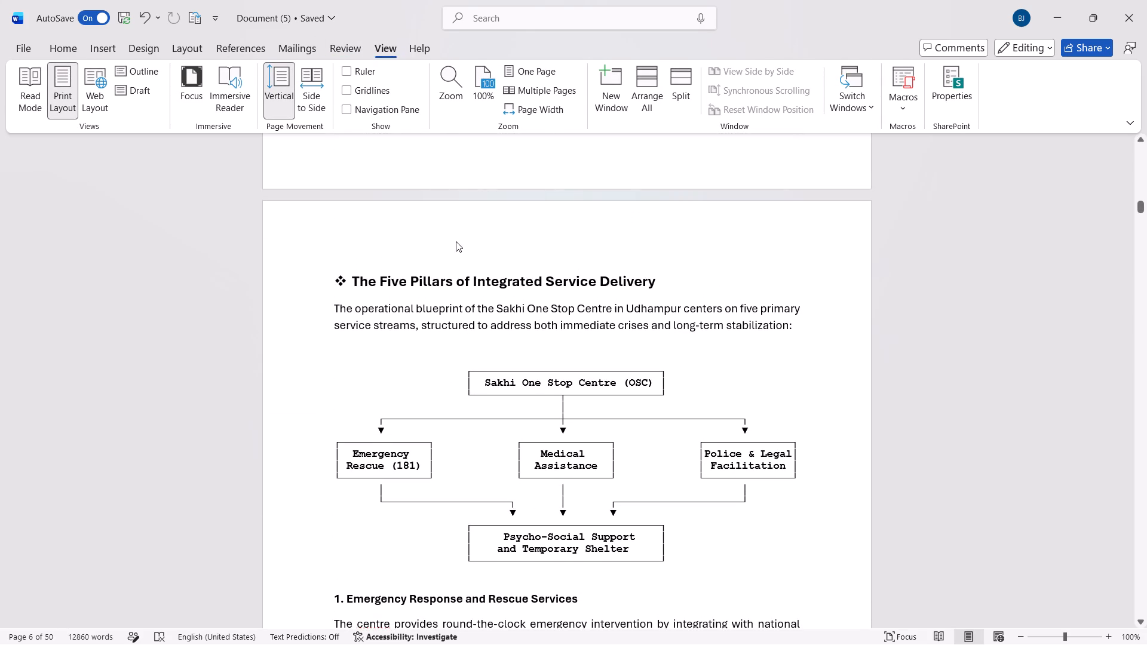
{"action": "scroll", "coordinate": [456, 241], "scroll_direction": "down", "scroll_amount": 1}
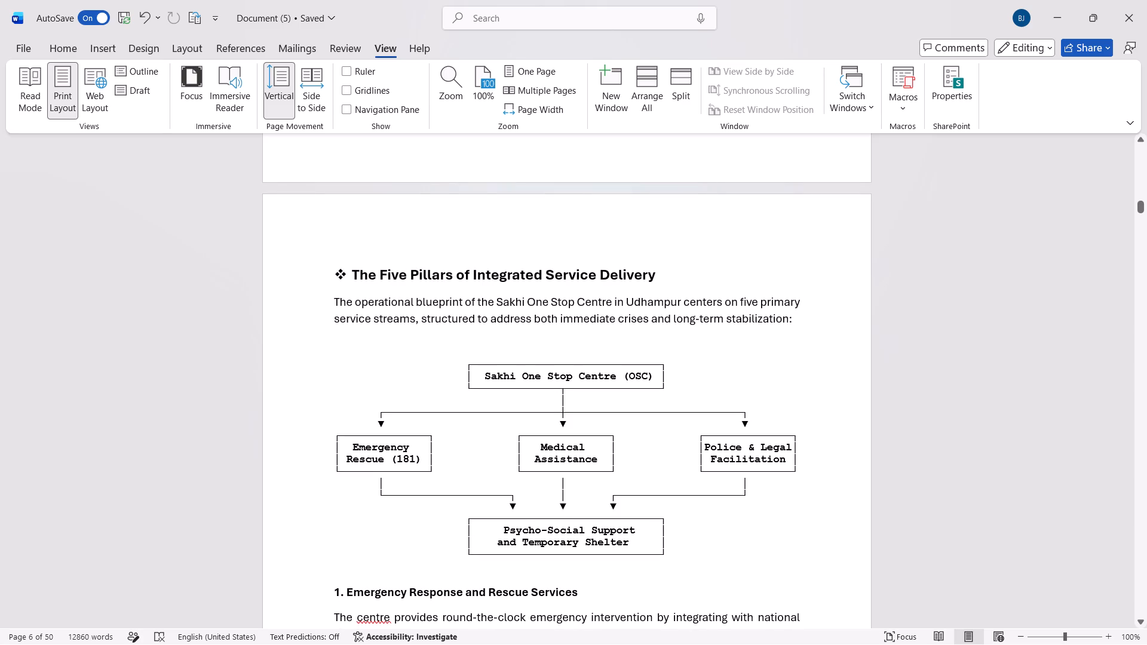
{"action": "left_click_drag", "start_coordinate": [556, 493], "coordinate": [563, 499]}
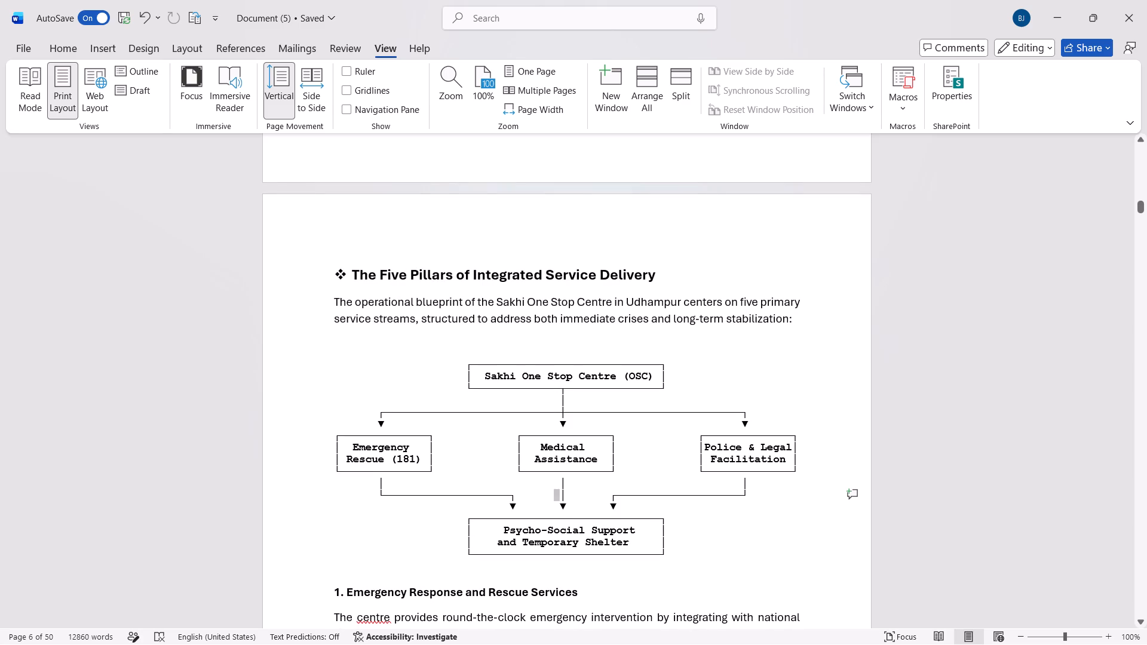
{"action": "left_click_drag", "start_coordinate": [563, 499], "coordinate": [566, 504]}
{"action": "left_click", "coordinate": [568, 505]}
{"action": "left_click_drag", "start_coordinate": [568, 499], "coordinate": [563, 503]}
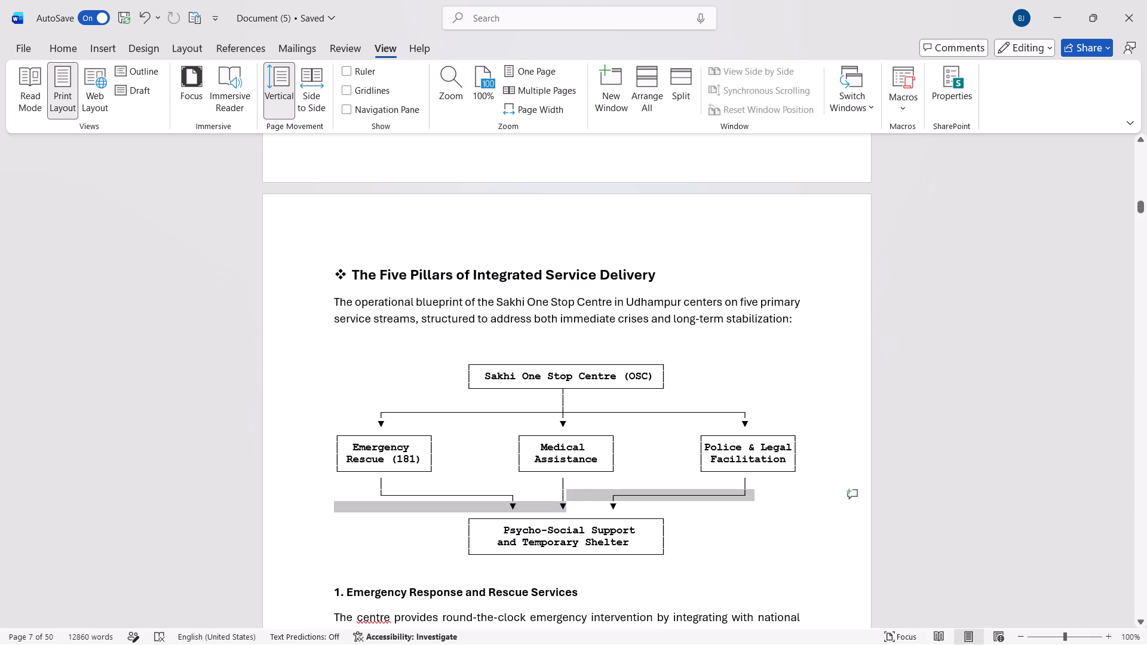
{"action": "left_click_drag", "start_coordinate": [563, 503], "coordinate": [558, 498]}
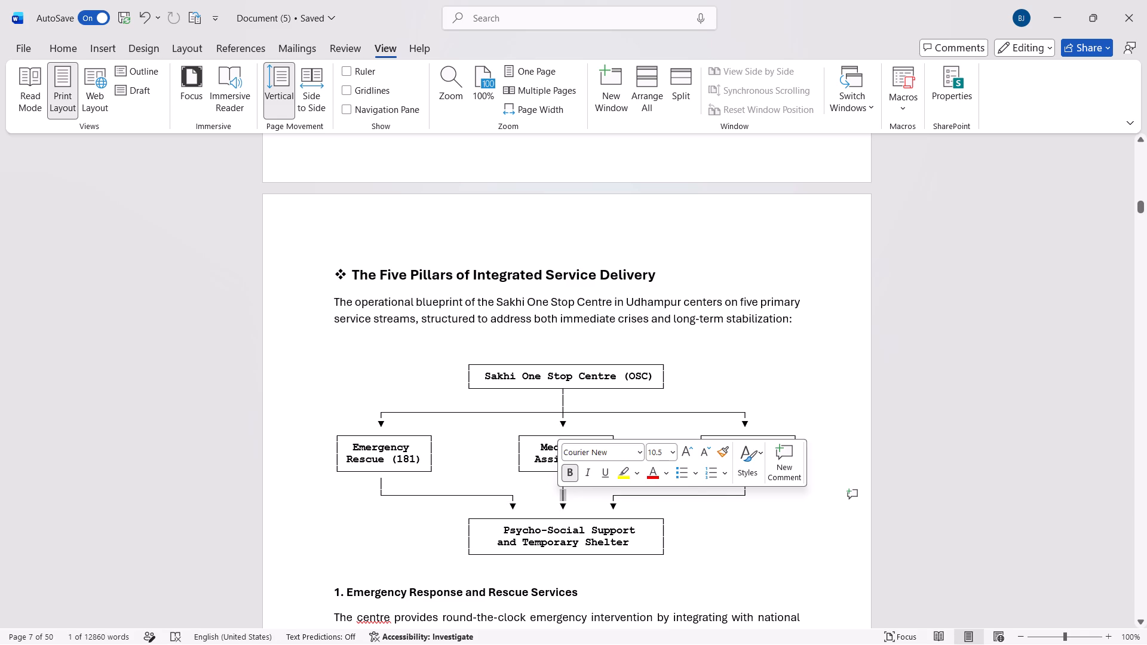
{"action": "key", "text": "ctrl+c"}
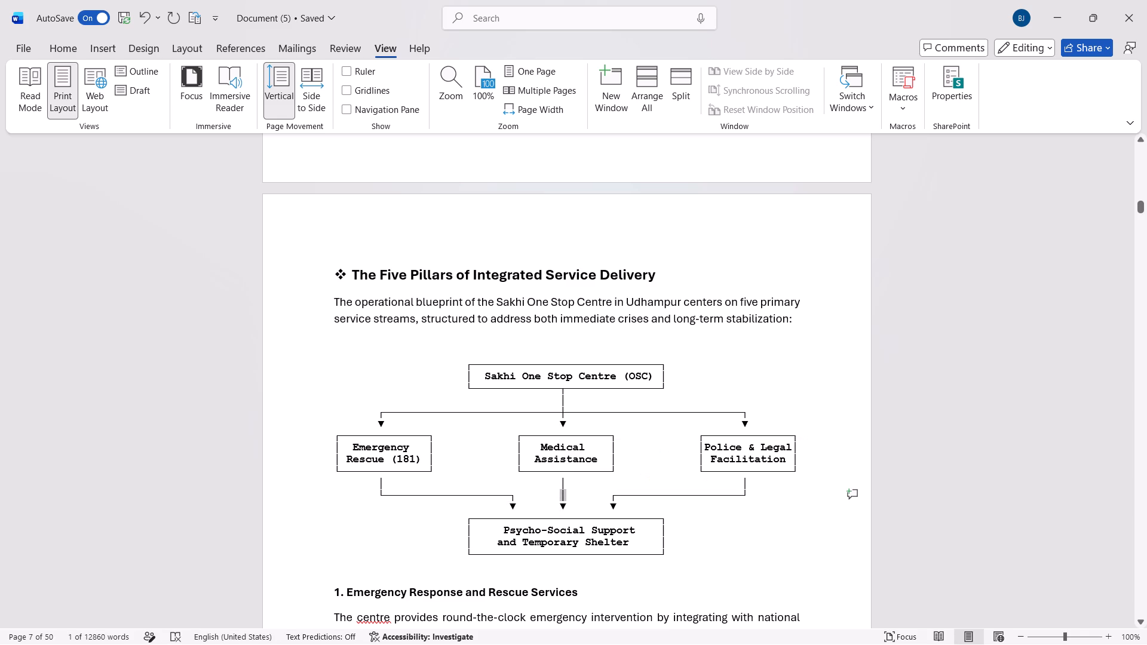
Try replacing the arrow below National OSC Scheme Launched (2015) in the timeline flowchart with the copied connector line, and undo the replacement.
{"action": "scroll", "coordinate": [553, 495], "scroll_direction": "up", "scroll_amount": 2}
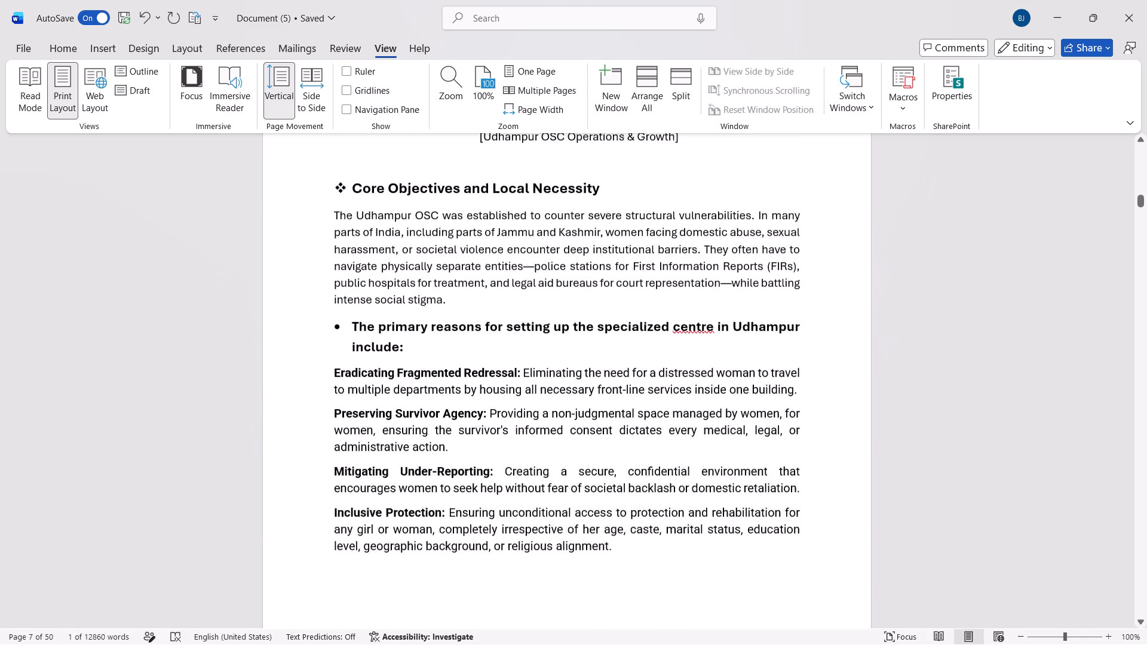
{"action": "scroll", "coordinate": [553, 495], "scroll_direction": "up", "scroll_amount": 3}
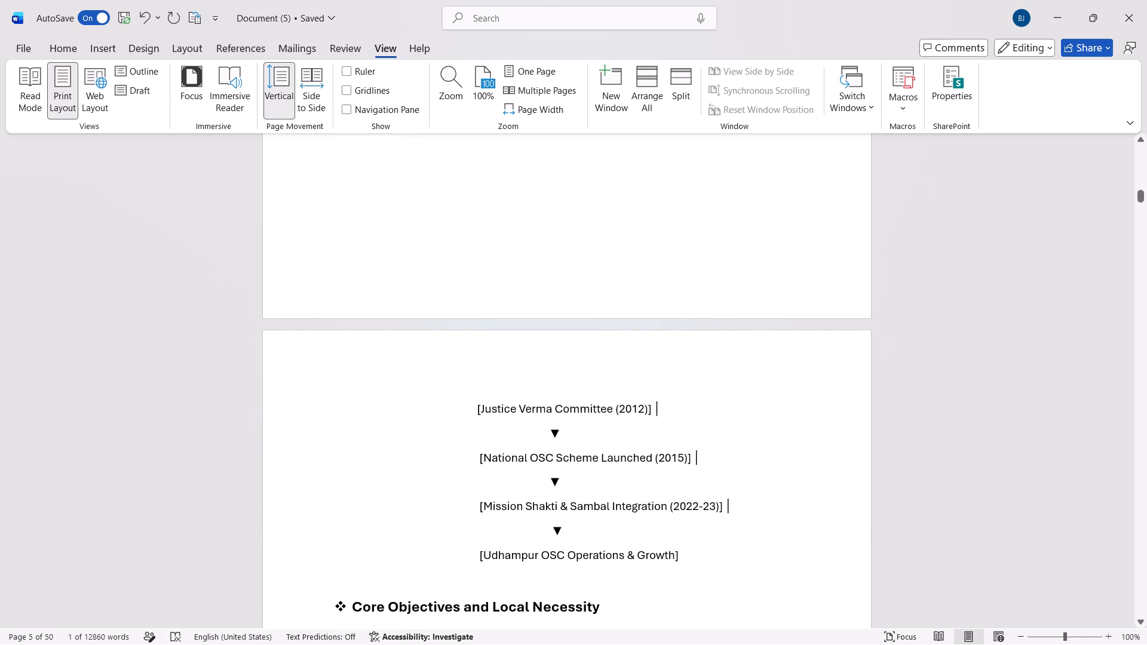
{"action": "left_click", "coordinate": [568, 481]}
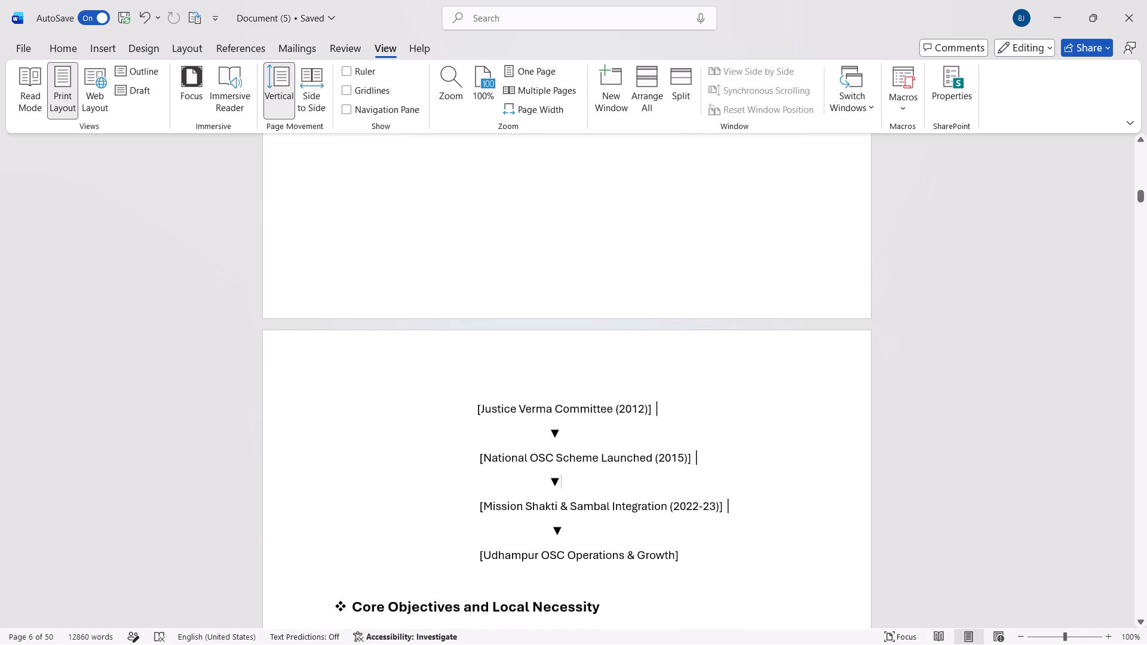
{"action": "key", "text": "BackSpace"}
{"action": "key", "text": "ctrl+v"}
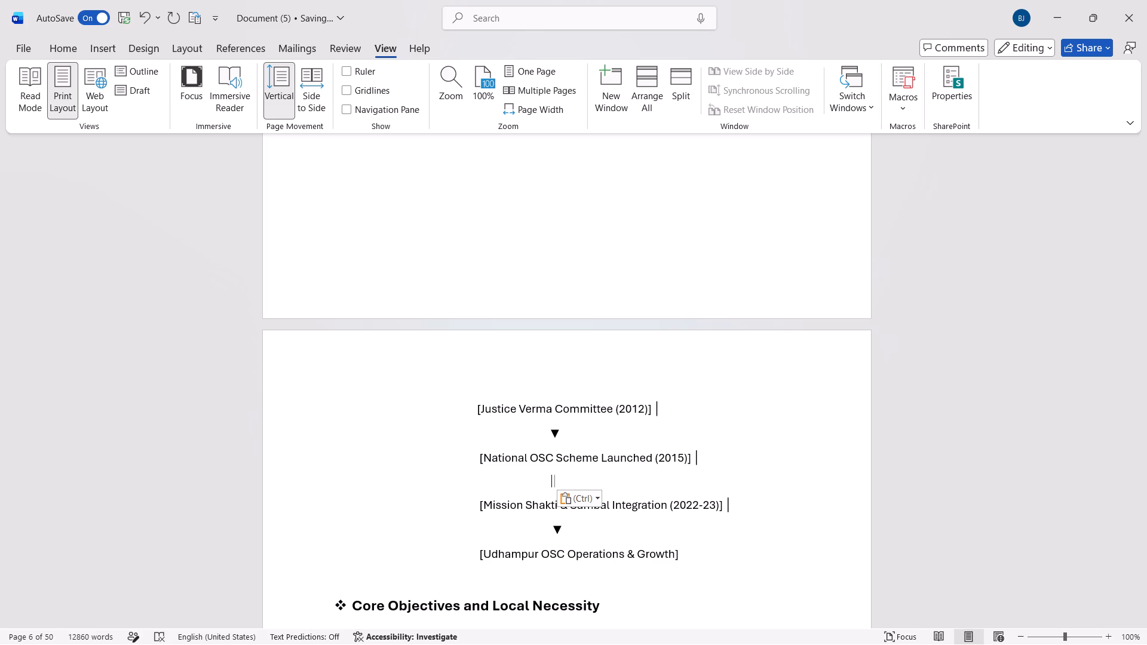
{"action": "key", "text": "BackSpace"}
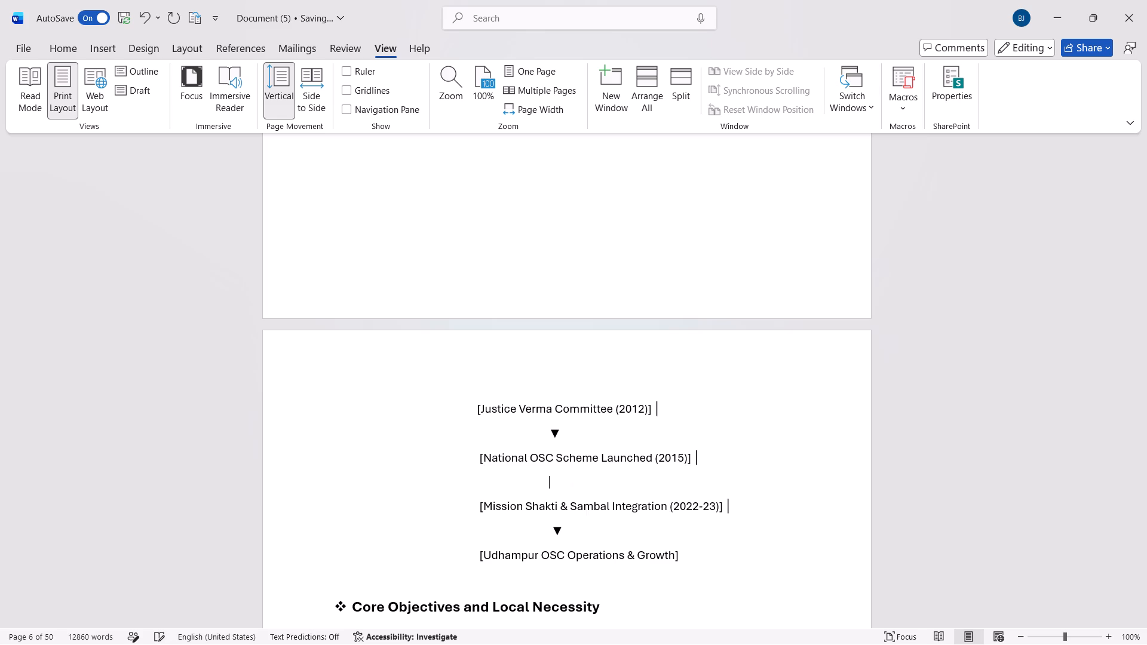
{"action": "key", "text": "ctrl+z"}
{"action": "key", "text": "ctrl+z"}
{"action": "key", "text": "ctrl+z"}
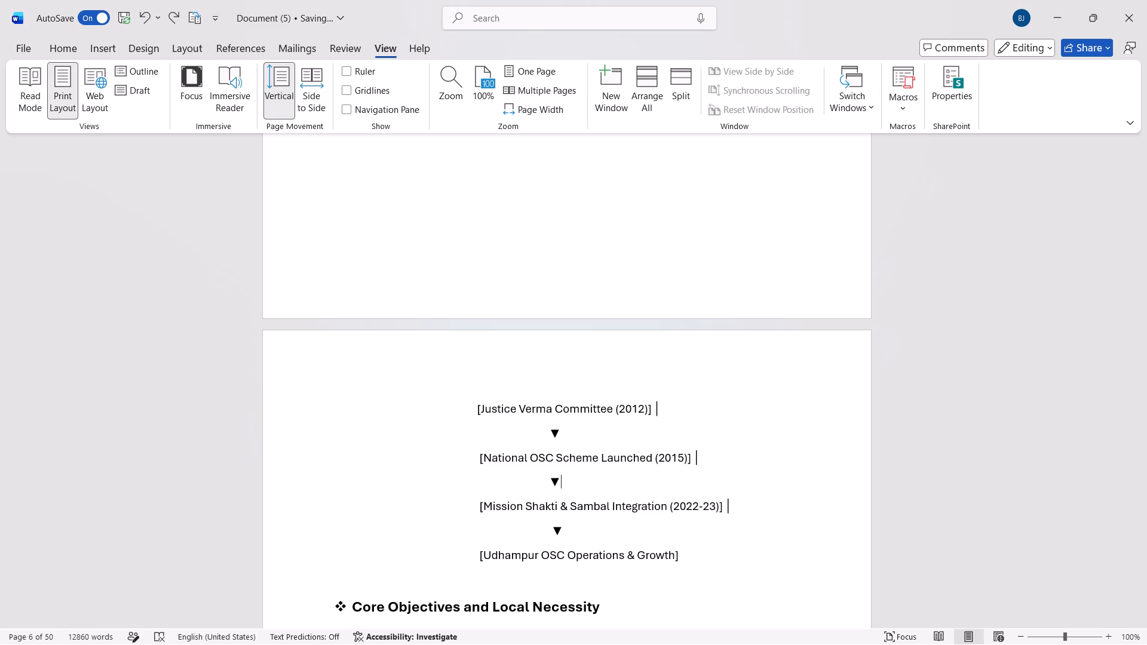
Delete the arrow between Justice Verma Committee (2012) and National OSC Scheme Launched (2015) in the timeline flowchart.
{"action": "double_click", "coordinate": [554, 436]}
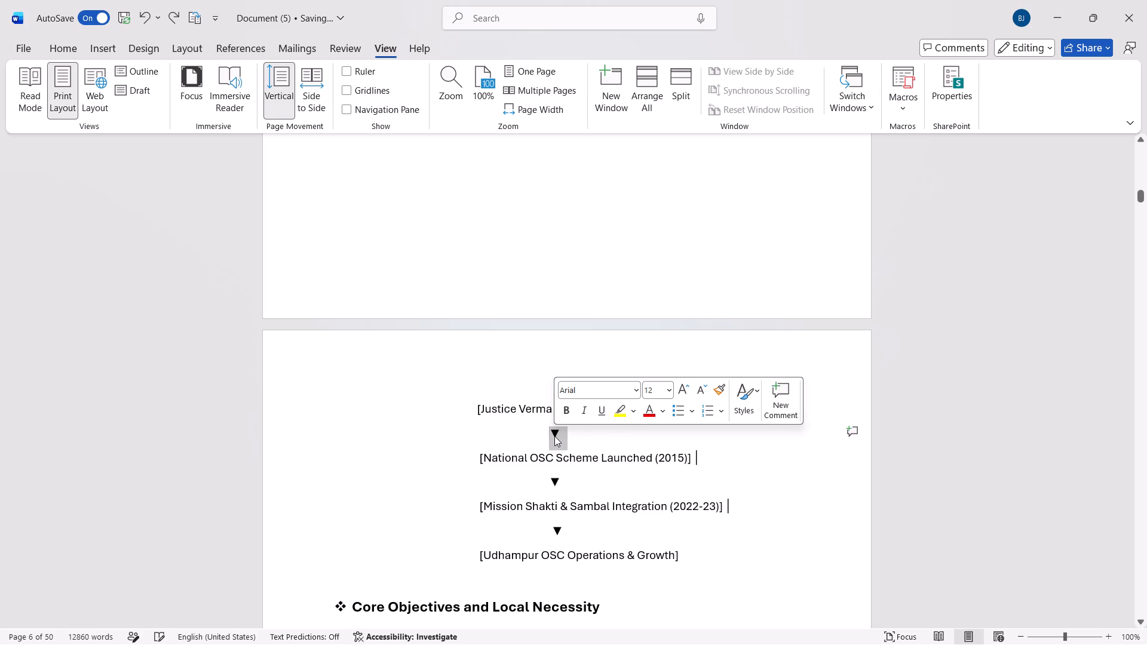
{"action": "left_click", "coordinate": [555, 432]}
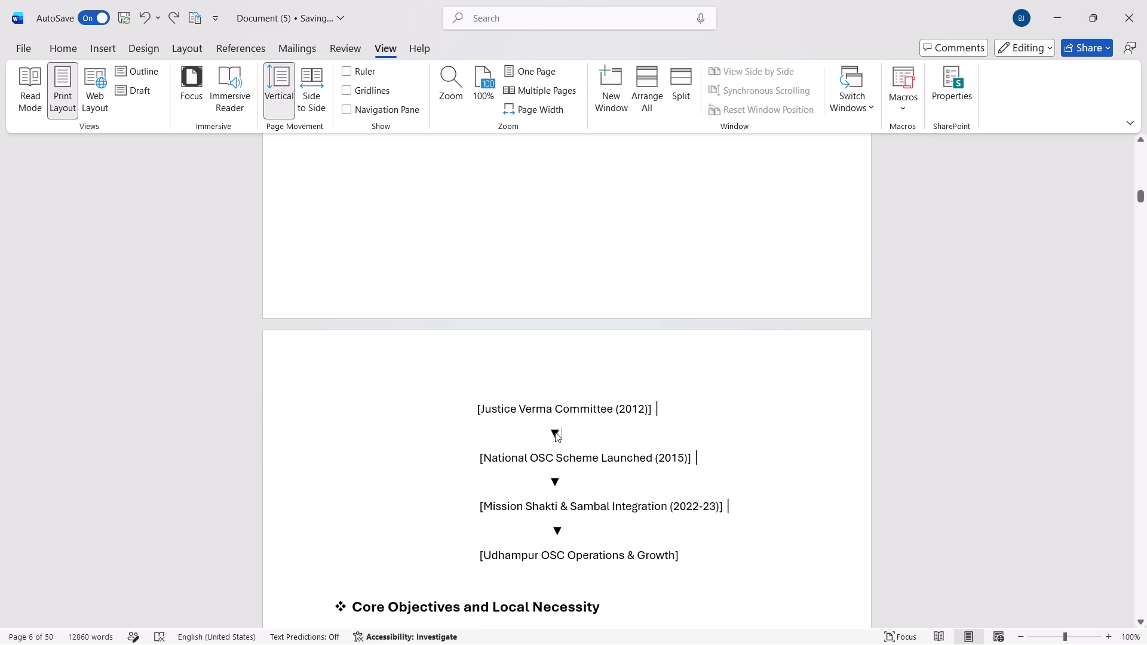
{"action": "key", "text": "BackSpace"}
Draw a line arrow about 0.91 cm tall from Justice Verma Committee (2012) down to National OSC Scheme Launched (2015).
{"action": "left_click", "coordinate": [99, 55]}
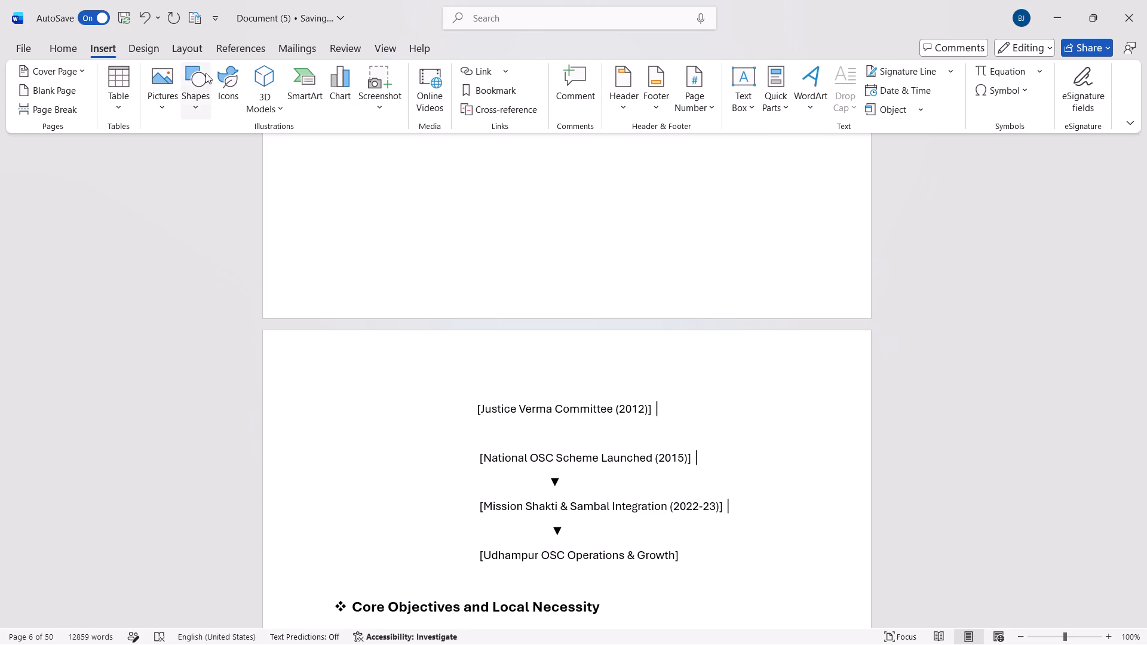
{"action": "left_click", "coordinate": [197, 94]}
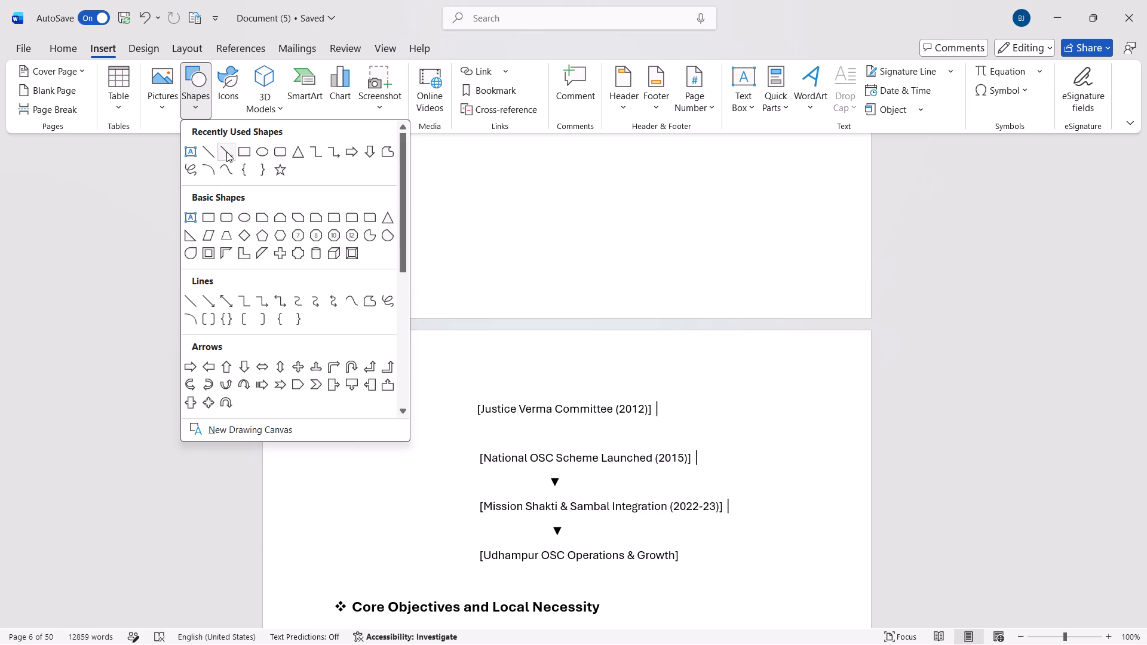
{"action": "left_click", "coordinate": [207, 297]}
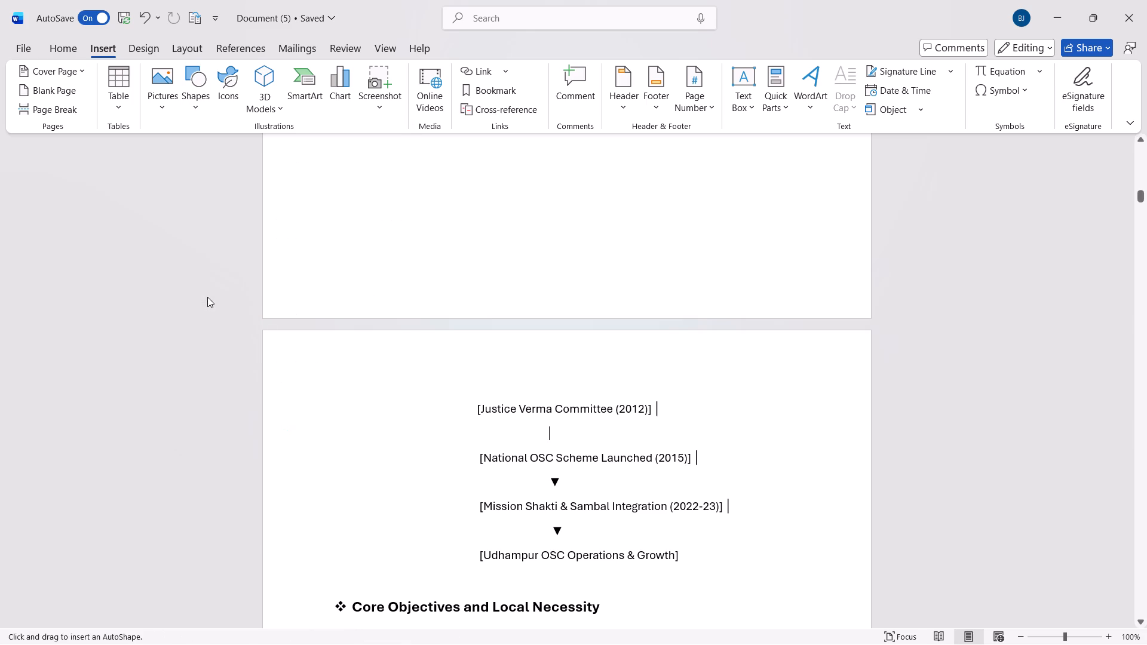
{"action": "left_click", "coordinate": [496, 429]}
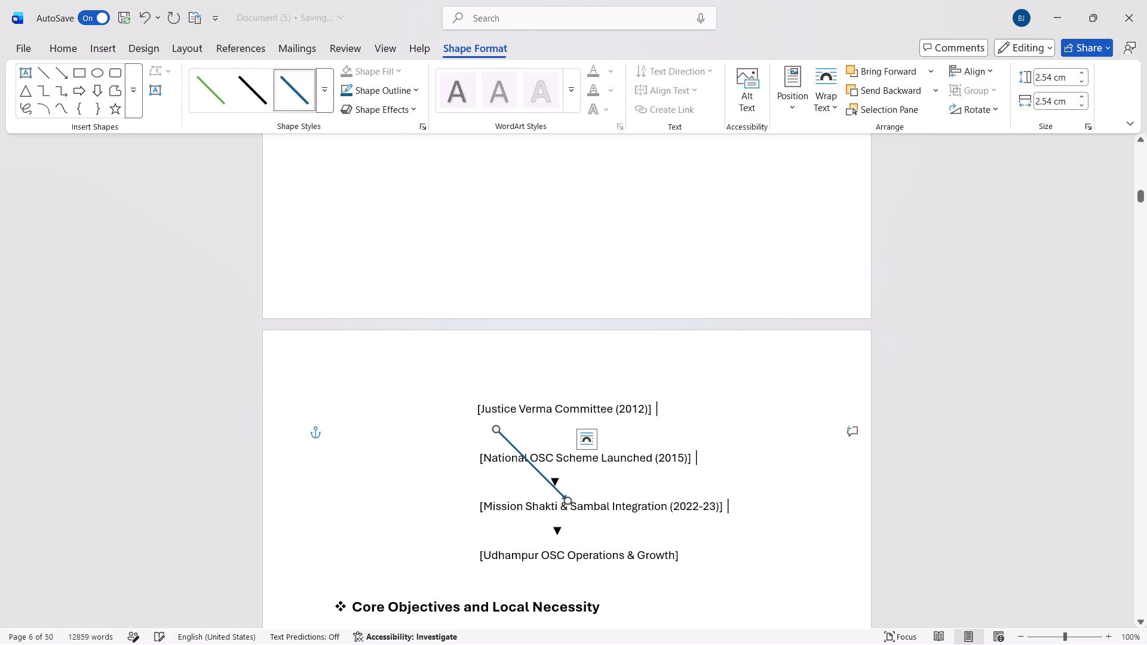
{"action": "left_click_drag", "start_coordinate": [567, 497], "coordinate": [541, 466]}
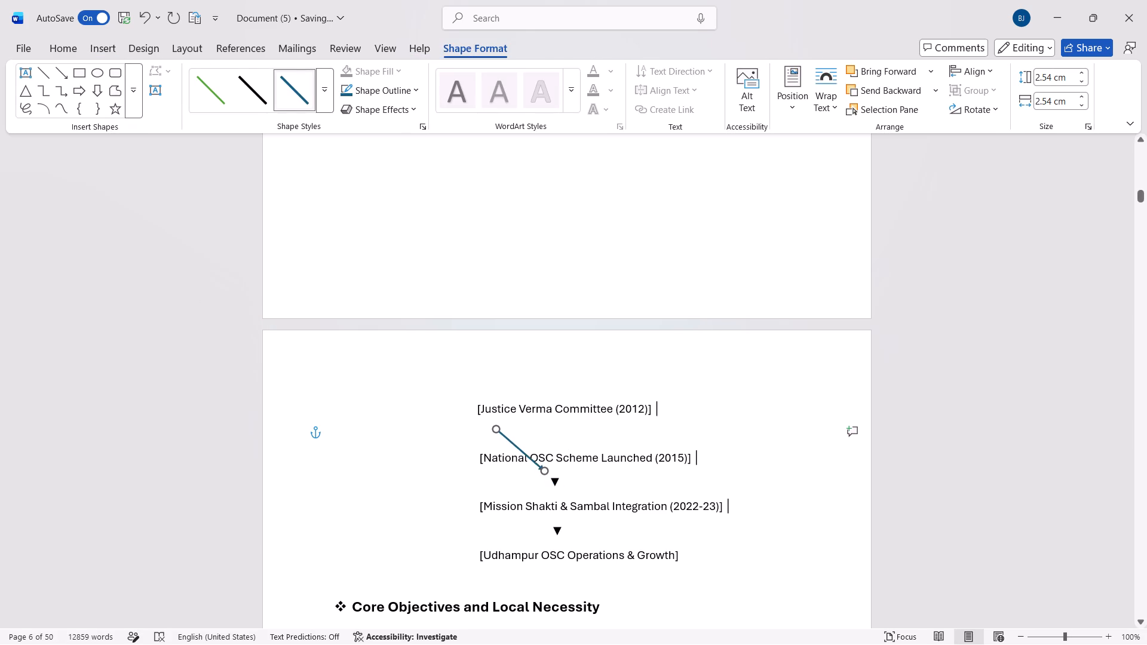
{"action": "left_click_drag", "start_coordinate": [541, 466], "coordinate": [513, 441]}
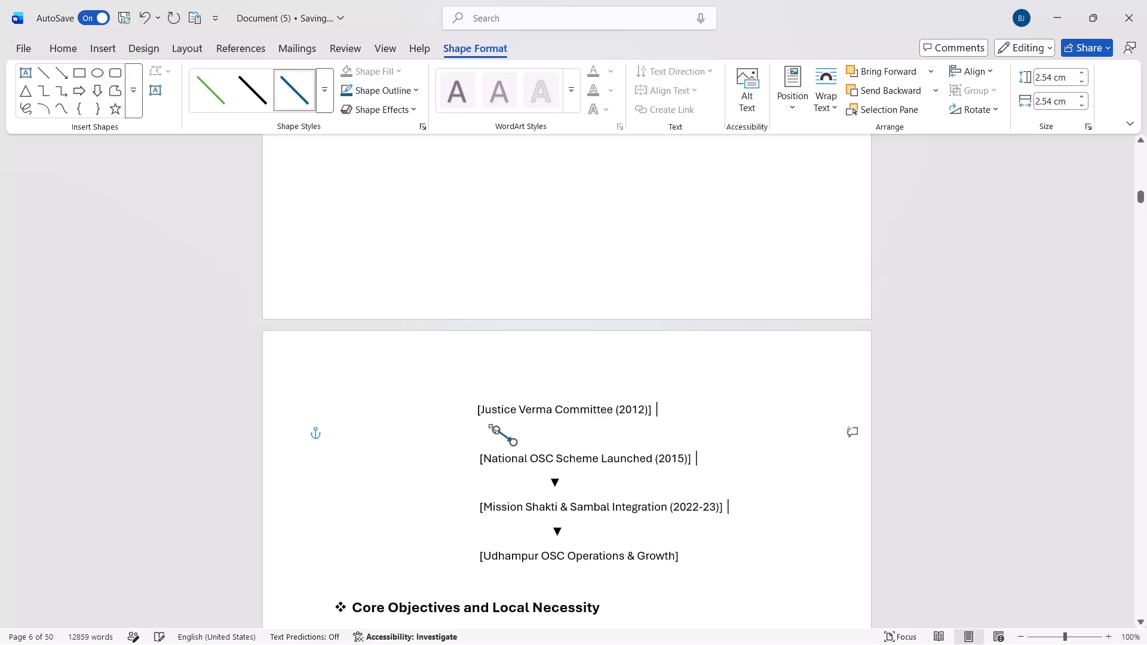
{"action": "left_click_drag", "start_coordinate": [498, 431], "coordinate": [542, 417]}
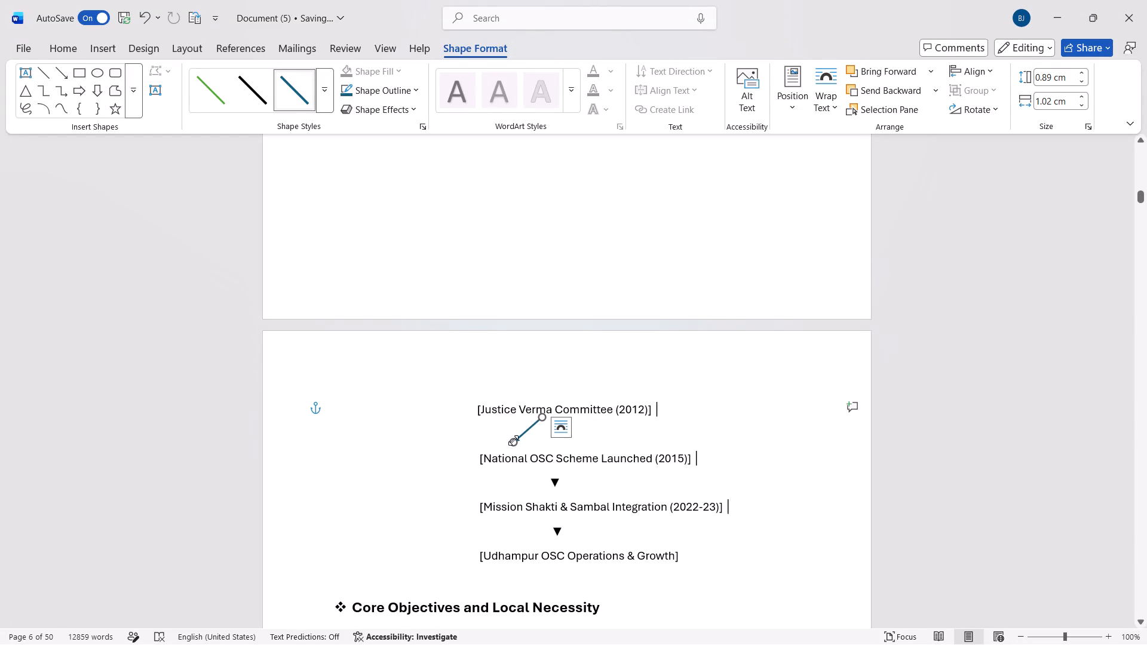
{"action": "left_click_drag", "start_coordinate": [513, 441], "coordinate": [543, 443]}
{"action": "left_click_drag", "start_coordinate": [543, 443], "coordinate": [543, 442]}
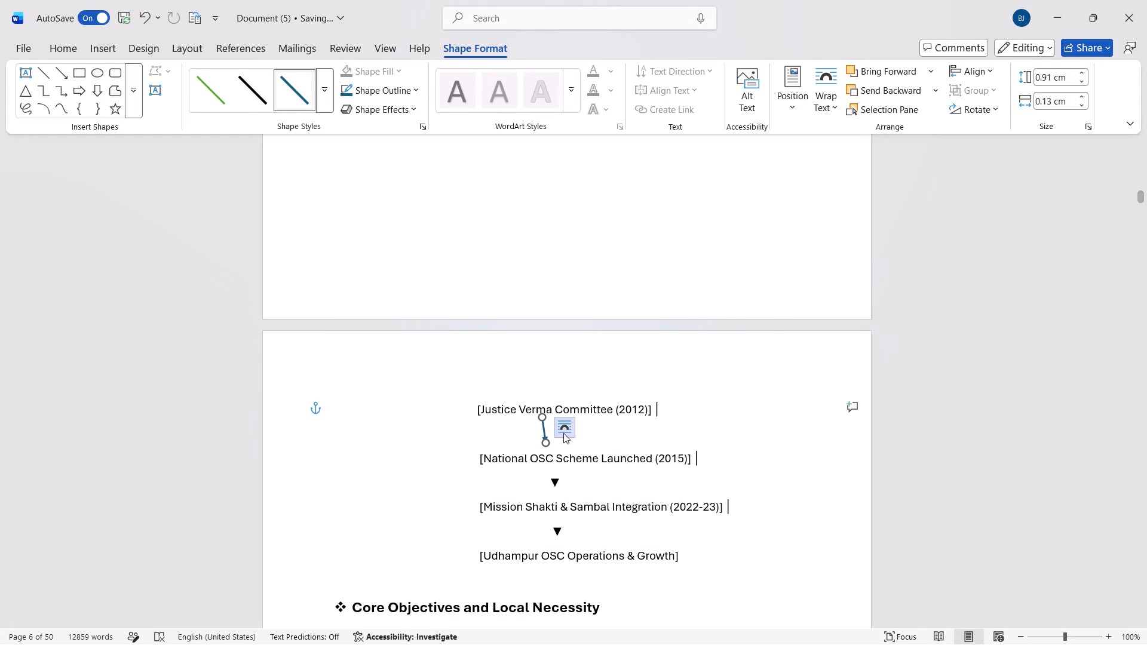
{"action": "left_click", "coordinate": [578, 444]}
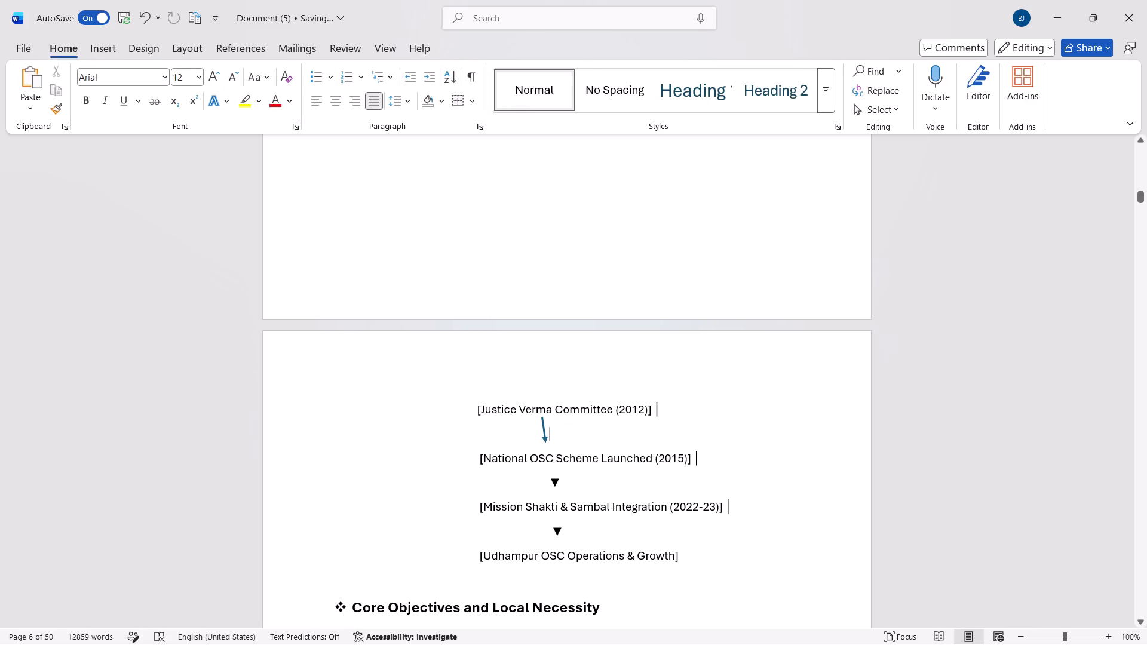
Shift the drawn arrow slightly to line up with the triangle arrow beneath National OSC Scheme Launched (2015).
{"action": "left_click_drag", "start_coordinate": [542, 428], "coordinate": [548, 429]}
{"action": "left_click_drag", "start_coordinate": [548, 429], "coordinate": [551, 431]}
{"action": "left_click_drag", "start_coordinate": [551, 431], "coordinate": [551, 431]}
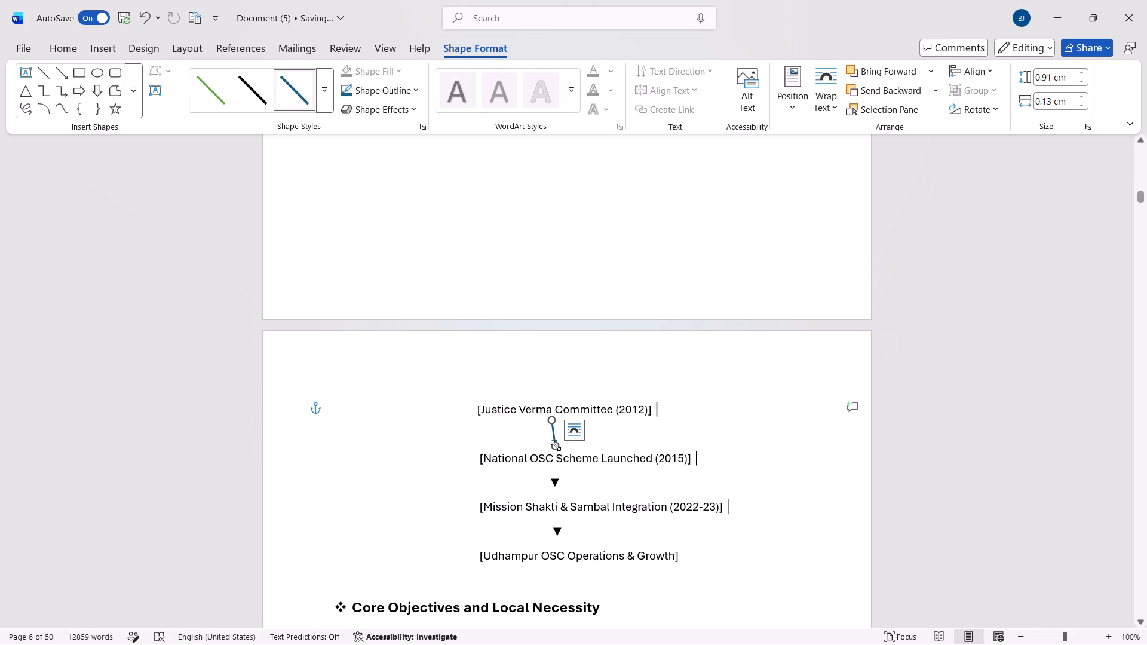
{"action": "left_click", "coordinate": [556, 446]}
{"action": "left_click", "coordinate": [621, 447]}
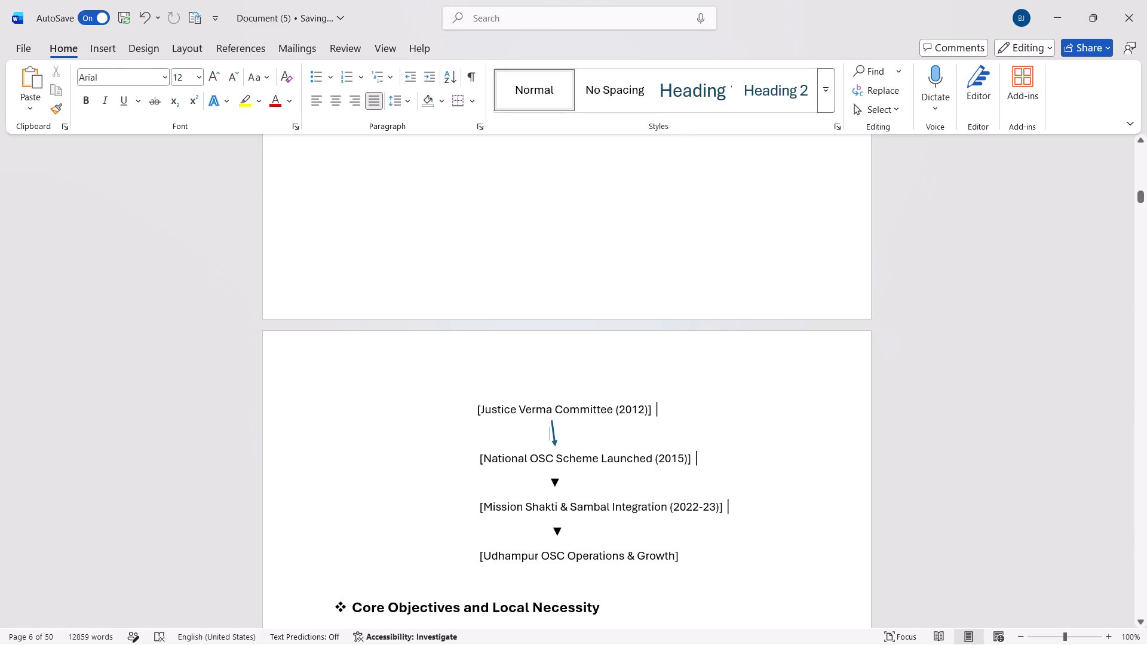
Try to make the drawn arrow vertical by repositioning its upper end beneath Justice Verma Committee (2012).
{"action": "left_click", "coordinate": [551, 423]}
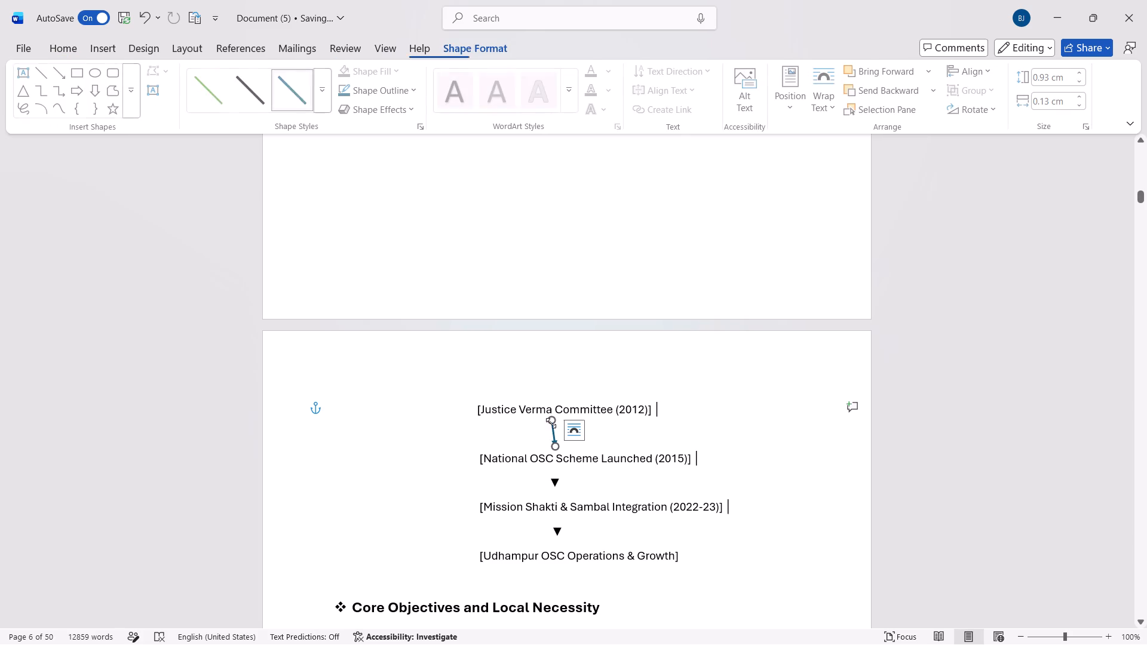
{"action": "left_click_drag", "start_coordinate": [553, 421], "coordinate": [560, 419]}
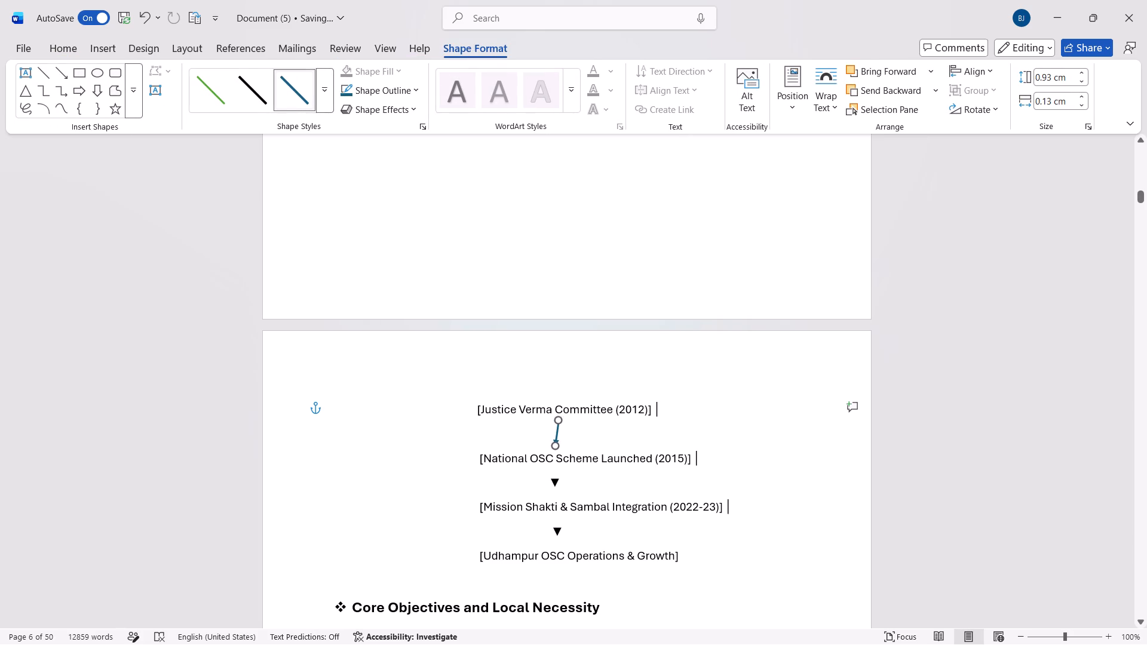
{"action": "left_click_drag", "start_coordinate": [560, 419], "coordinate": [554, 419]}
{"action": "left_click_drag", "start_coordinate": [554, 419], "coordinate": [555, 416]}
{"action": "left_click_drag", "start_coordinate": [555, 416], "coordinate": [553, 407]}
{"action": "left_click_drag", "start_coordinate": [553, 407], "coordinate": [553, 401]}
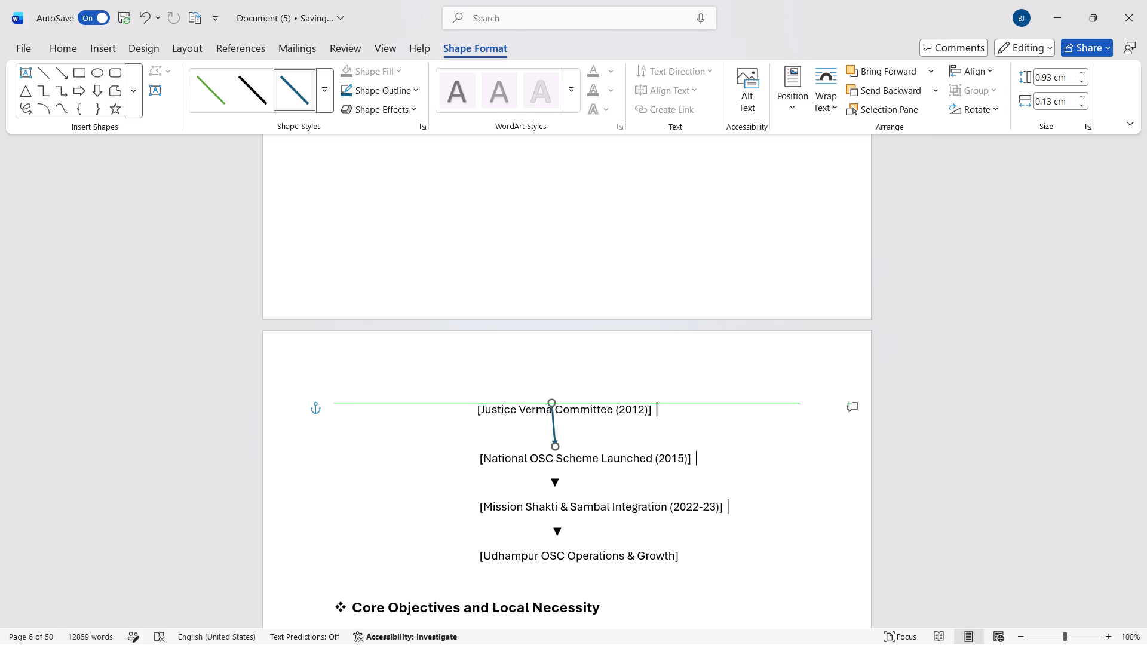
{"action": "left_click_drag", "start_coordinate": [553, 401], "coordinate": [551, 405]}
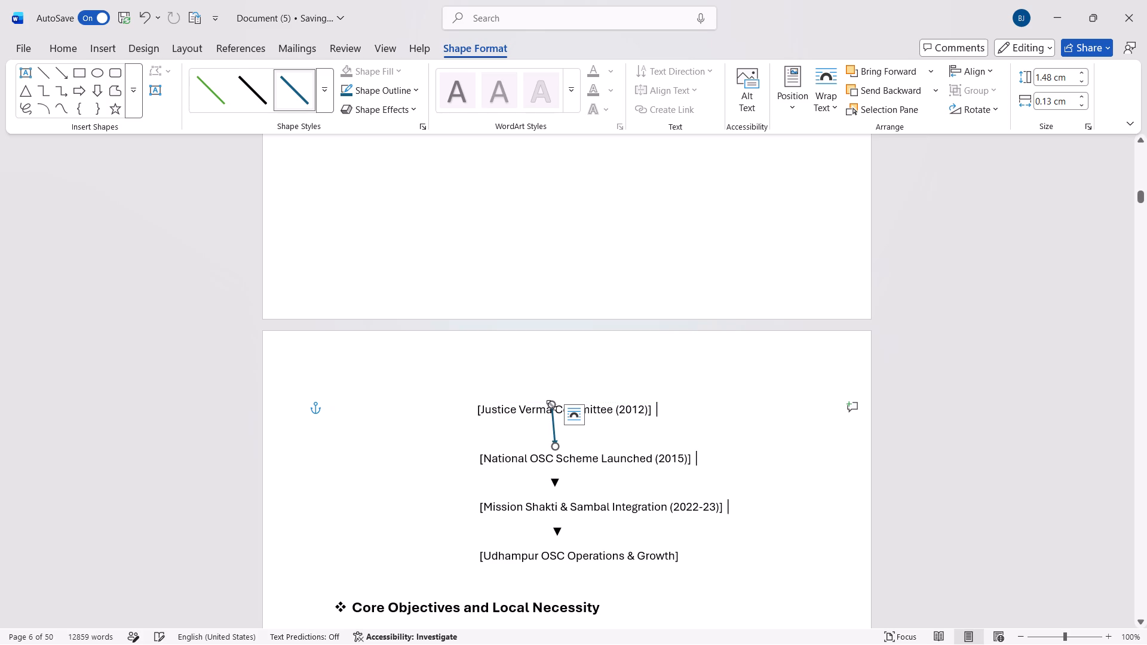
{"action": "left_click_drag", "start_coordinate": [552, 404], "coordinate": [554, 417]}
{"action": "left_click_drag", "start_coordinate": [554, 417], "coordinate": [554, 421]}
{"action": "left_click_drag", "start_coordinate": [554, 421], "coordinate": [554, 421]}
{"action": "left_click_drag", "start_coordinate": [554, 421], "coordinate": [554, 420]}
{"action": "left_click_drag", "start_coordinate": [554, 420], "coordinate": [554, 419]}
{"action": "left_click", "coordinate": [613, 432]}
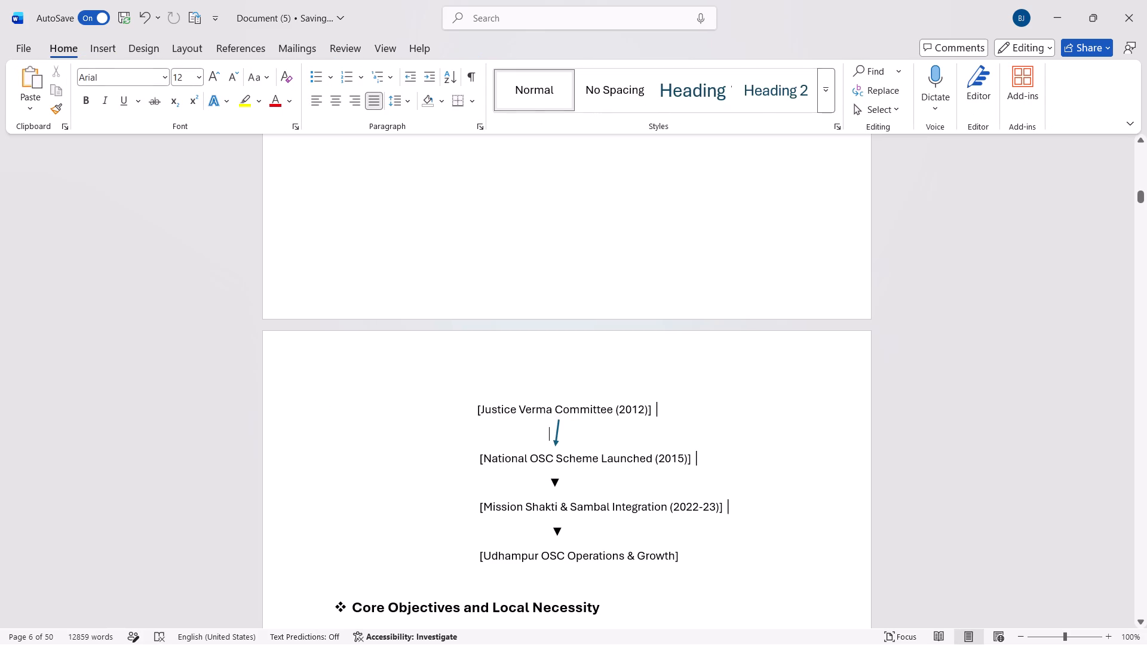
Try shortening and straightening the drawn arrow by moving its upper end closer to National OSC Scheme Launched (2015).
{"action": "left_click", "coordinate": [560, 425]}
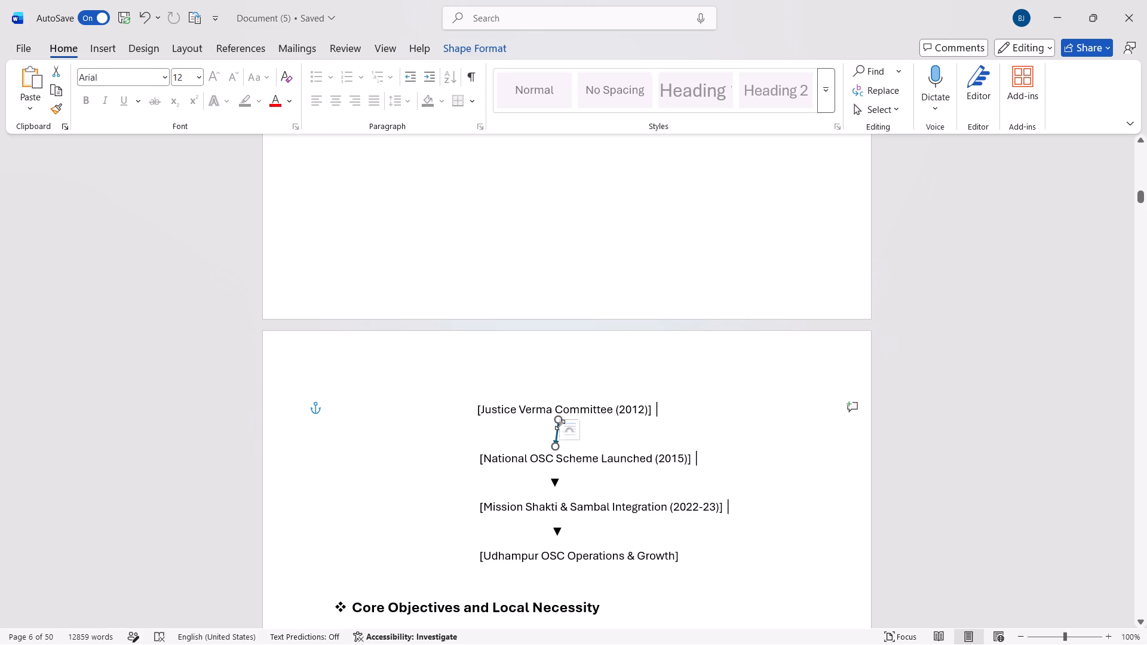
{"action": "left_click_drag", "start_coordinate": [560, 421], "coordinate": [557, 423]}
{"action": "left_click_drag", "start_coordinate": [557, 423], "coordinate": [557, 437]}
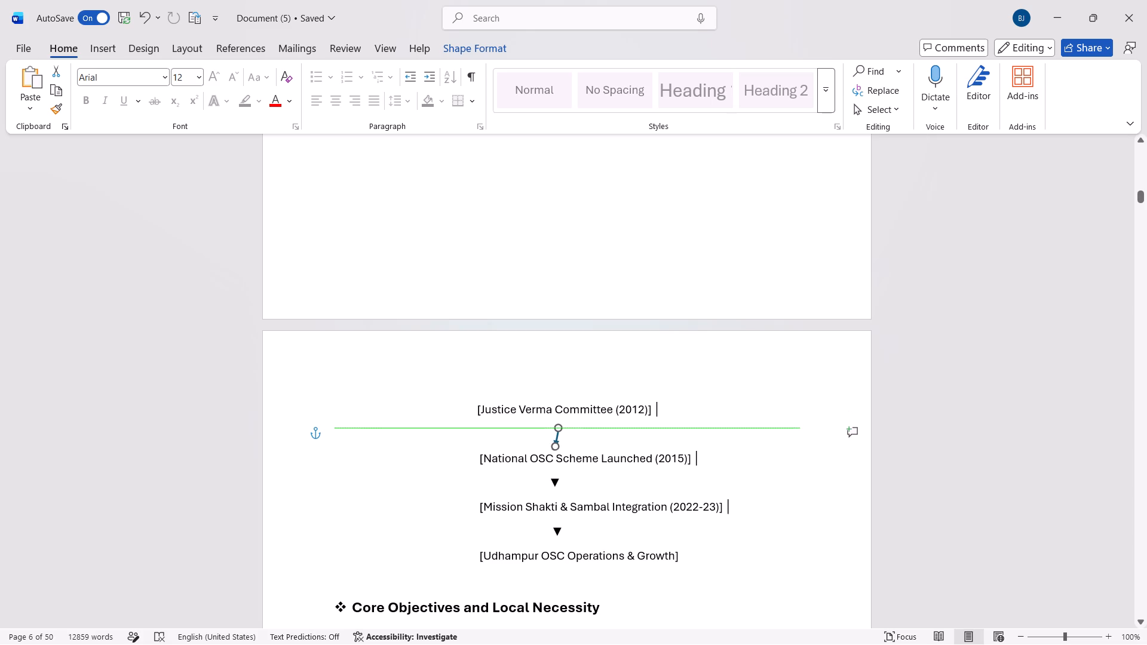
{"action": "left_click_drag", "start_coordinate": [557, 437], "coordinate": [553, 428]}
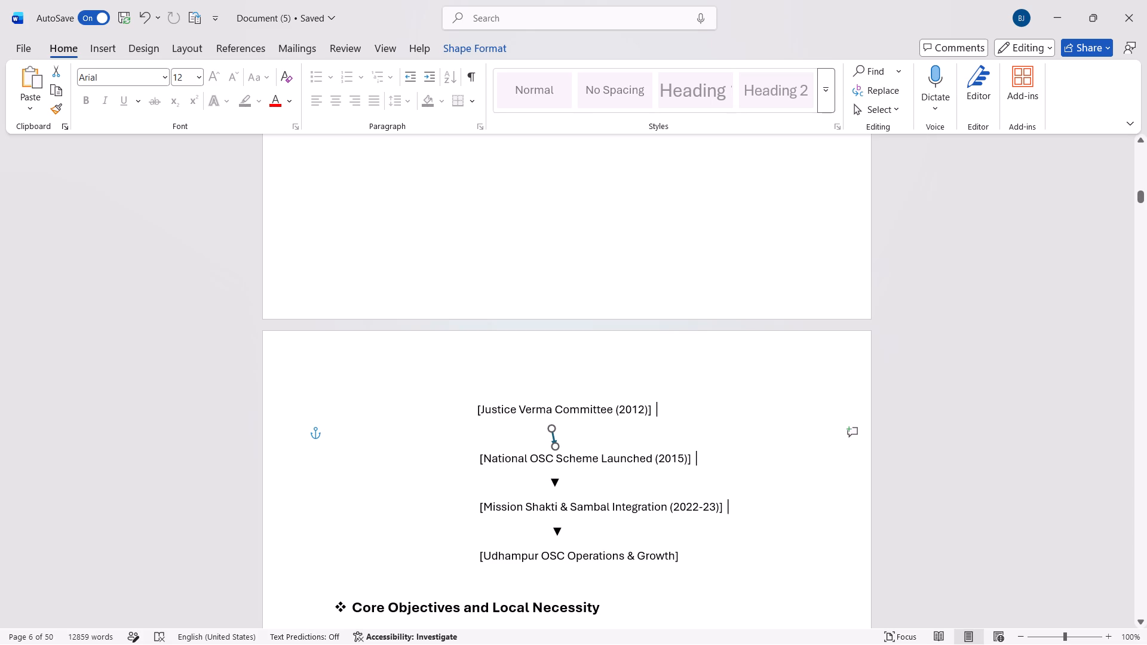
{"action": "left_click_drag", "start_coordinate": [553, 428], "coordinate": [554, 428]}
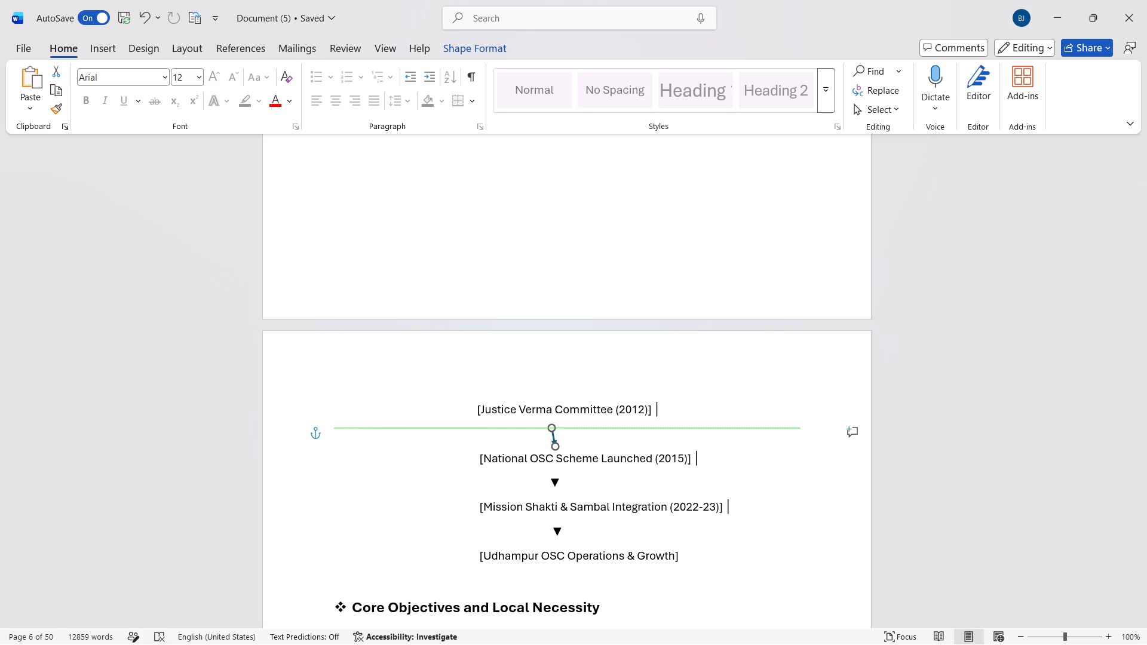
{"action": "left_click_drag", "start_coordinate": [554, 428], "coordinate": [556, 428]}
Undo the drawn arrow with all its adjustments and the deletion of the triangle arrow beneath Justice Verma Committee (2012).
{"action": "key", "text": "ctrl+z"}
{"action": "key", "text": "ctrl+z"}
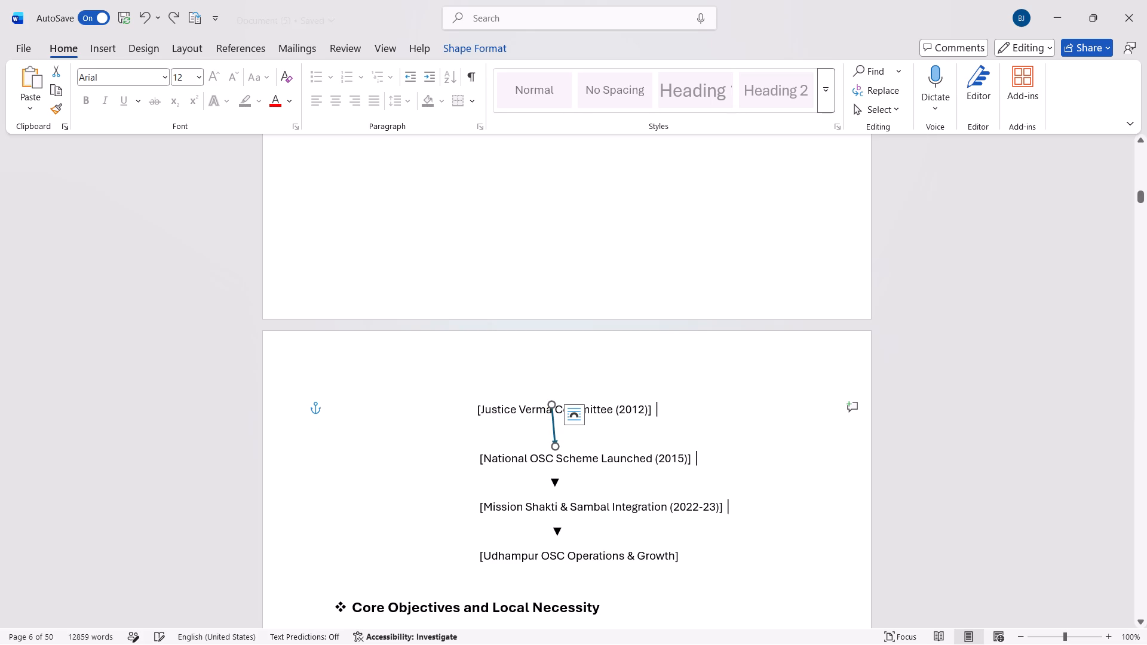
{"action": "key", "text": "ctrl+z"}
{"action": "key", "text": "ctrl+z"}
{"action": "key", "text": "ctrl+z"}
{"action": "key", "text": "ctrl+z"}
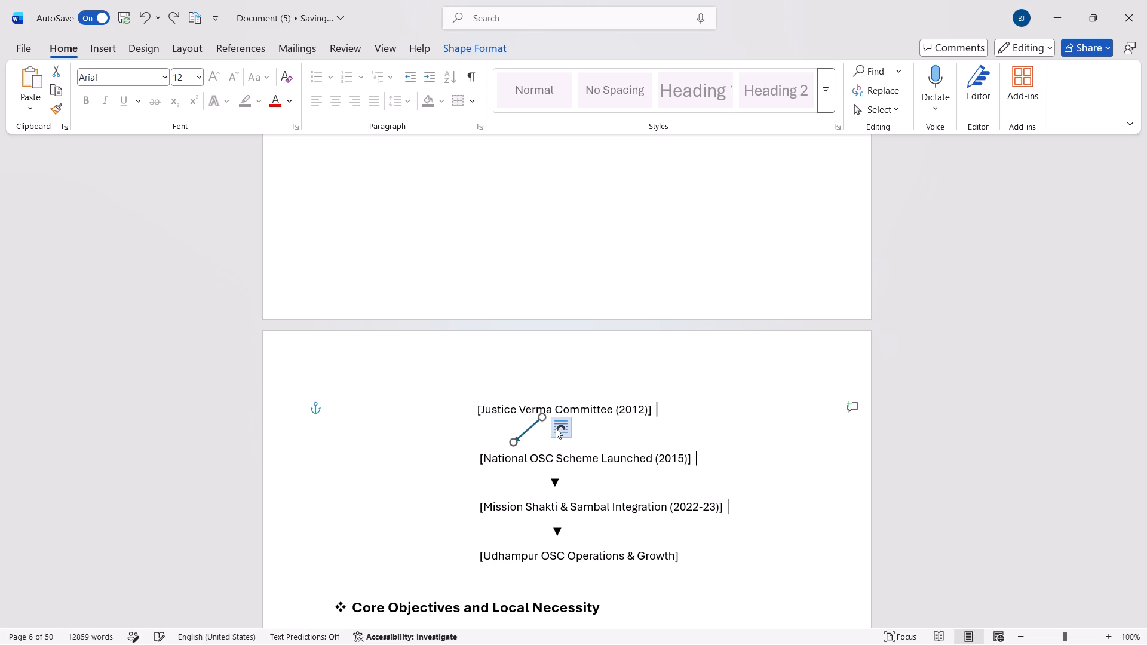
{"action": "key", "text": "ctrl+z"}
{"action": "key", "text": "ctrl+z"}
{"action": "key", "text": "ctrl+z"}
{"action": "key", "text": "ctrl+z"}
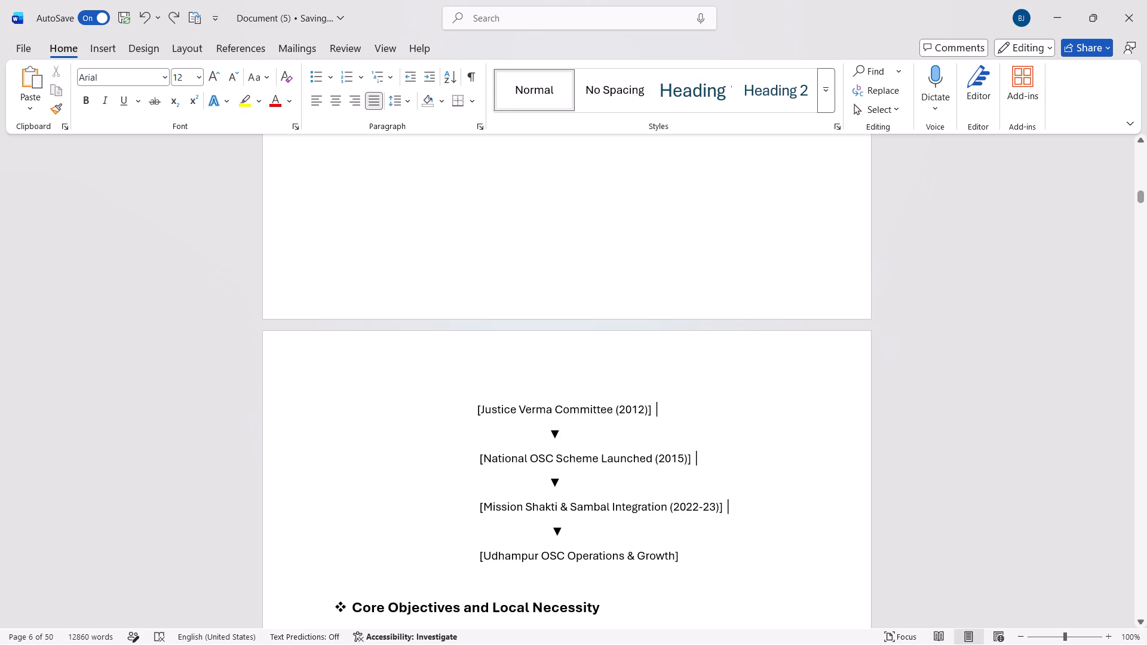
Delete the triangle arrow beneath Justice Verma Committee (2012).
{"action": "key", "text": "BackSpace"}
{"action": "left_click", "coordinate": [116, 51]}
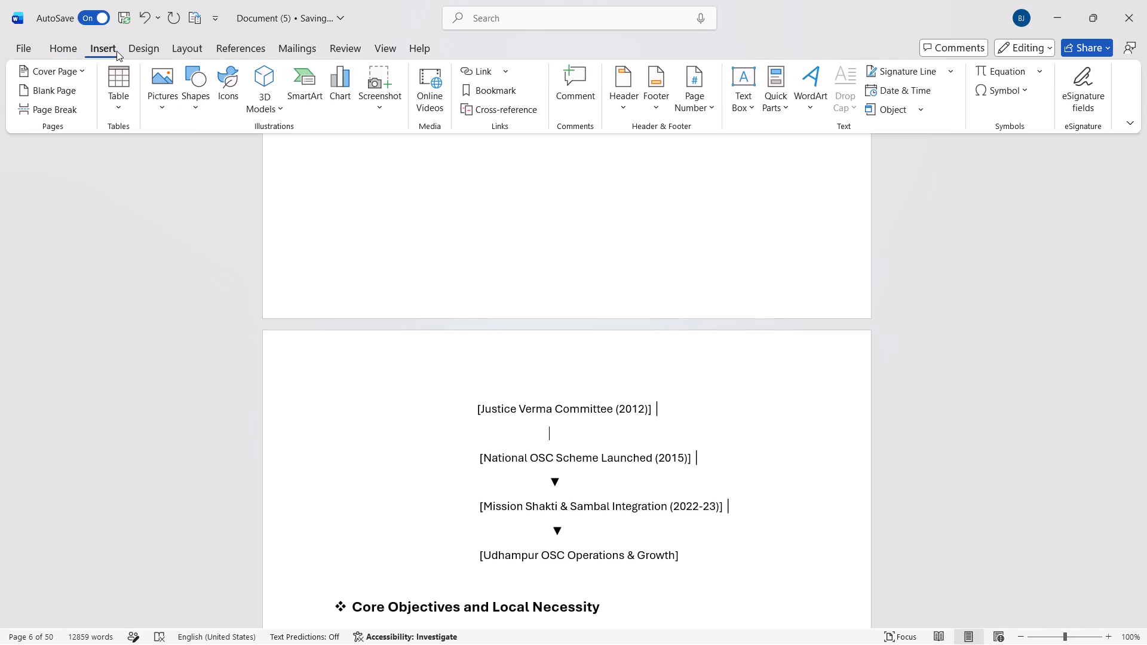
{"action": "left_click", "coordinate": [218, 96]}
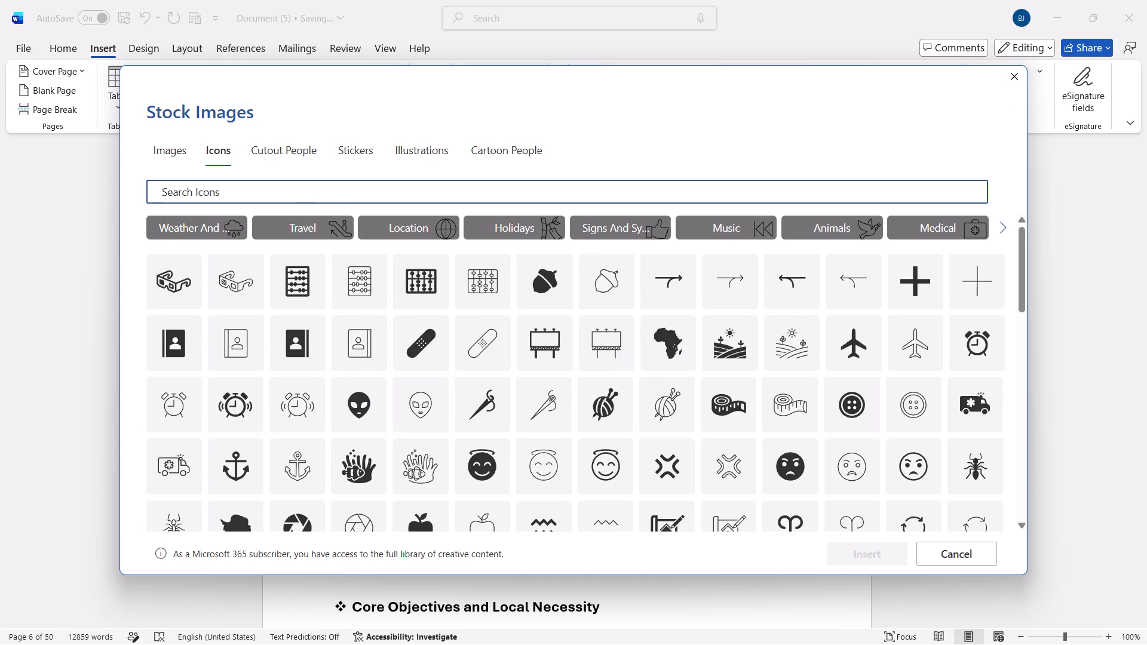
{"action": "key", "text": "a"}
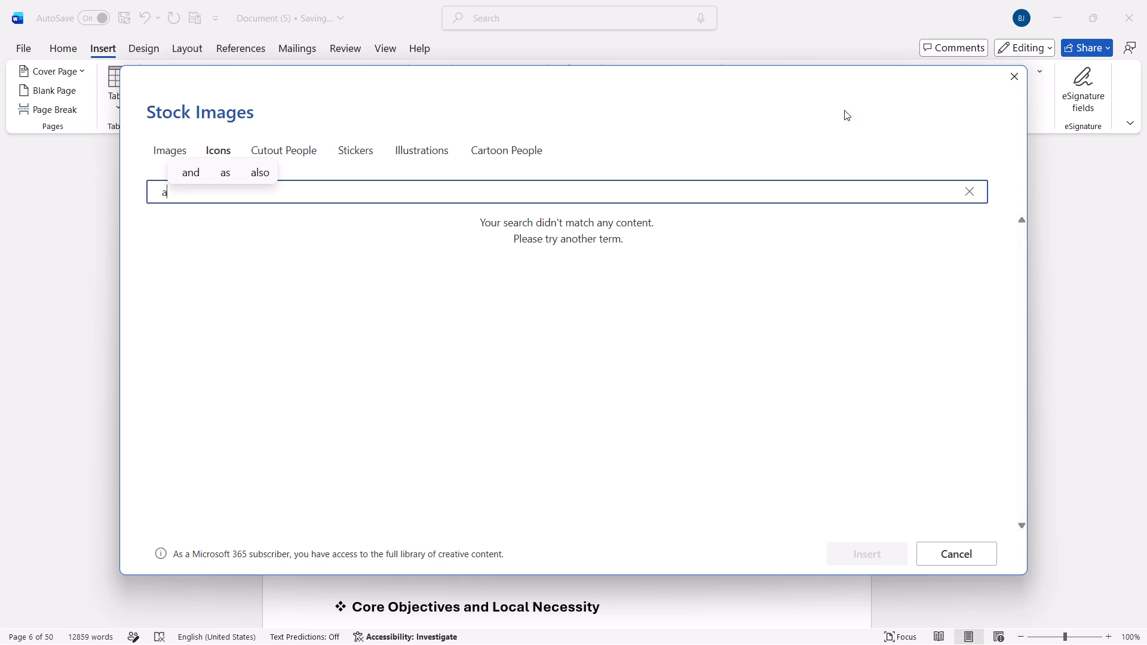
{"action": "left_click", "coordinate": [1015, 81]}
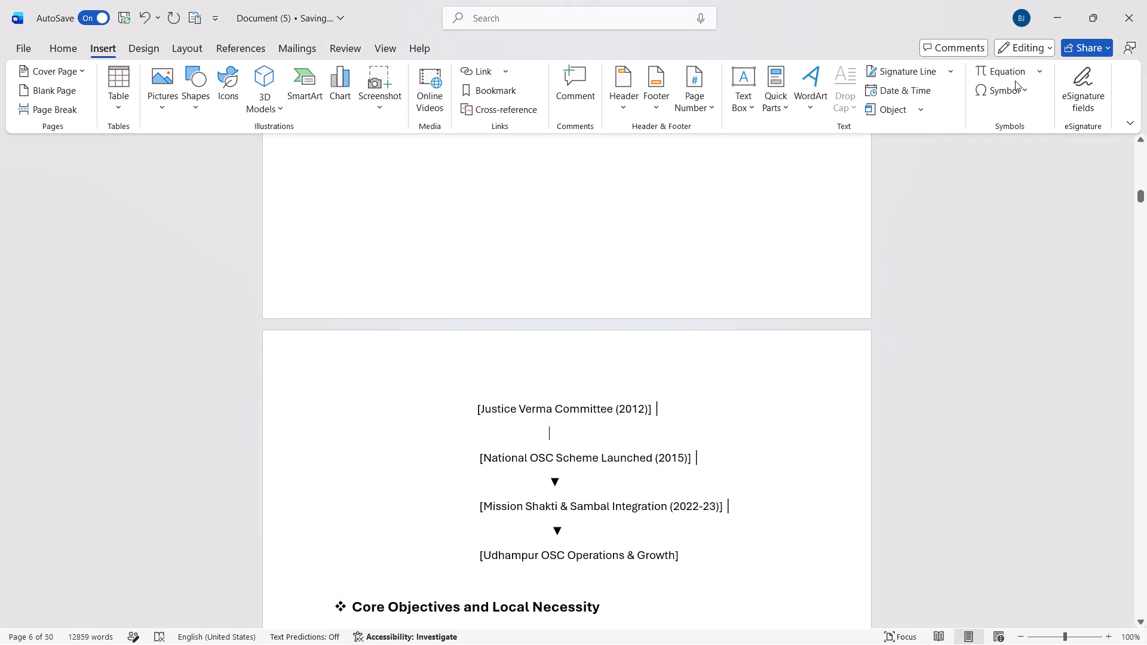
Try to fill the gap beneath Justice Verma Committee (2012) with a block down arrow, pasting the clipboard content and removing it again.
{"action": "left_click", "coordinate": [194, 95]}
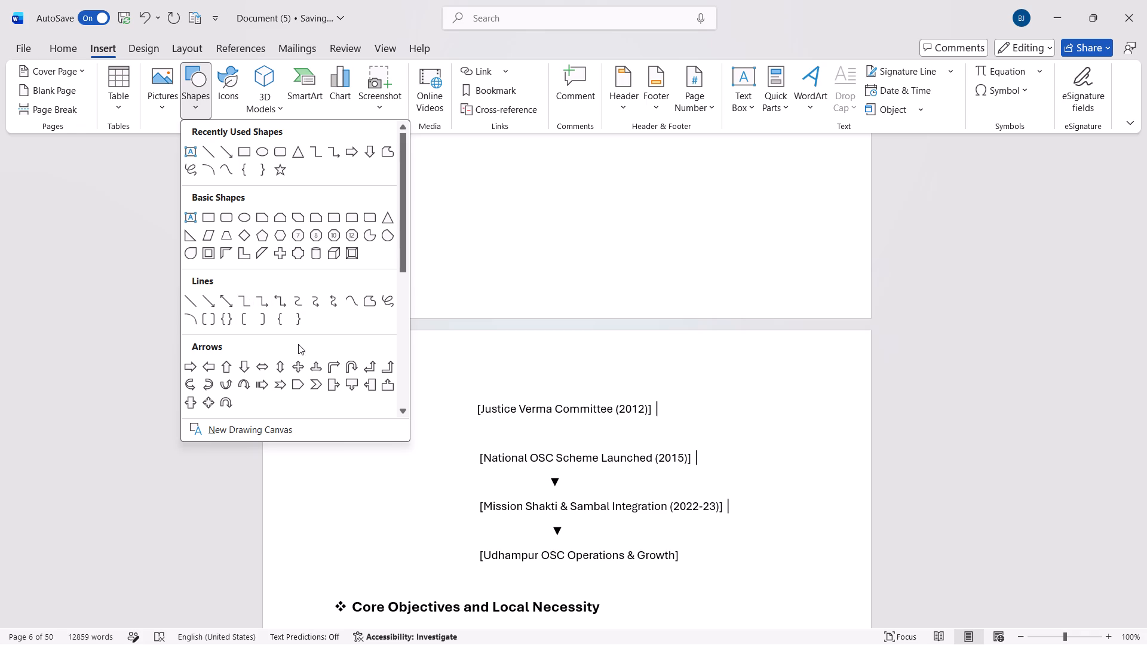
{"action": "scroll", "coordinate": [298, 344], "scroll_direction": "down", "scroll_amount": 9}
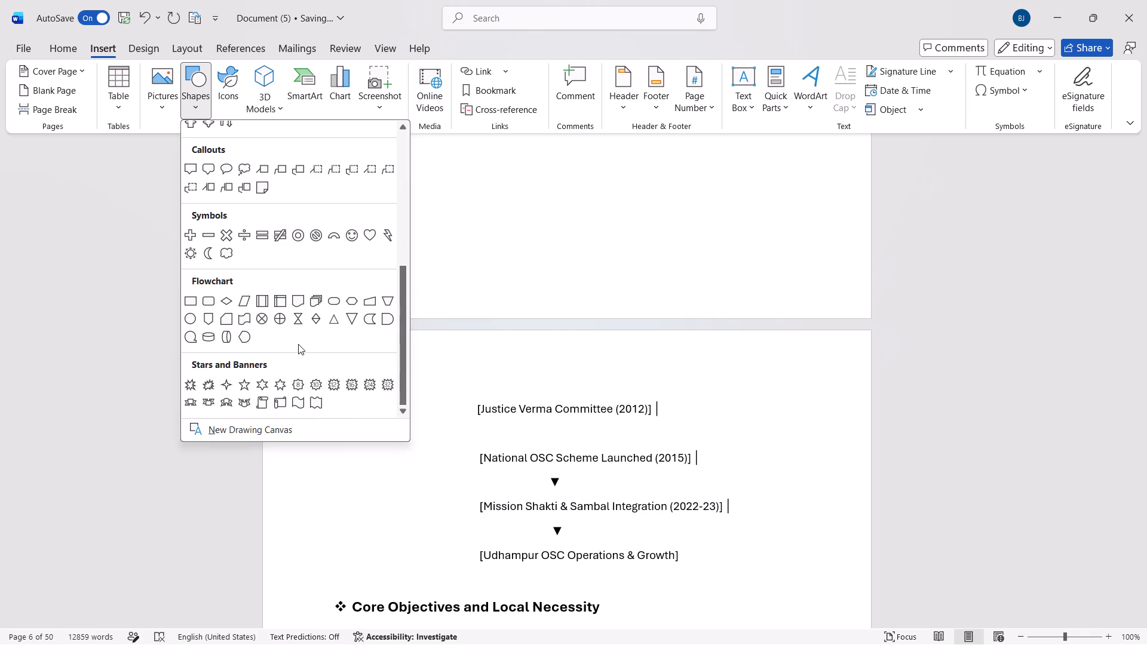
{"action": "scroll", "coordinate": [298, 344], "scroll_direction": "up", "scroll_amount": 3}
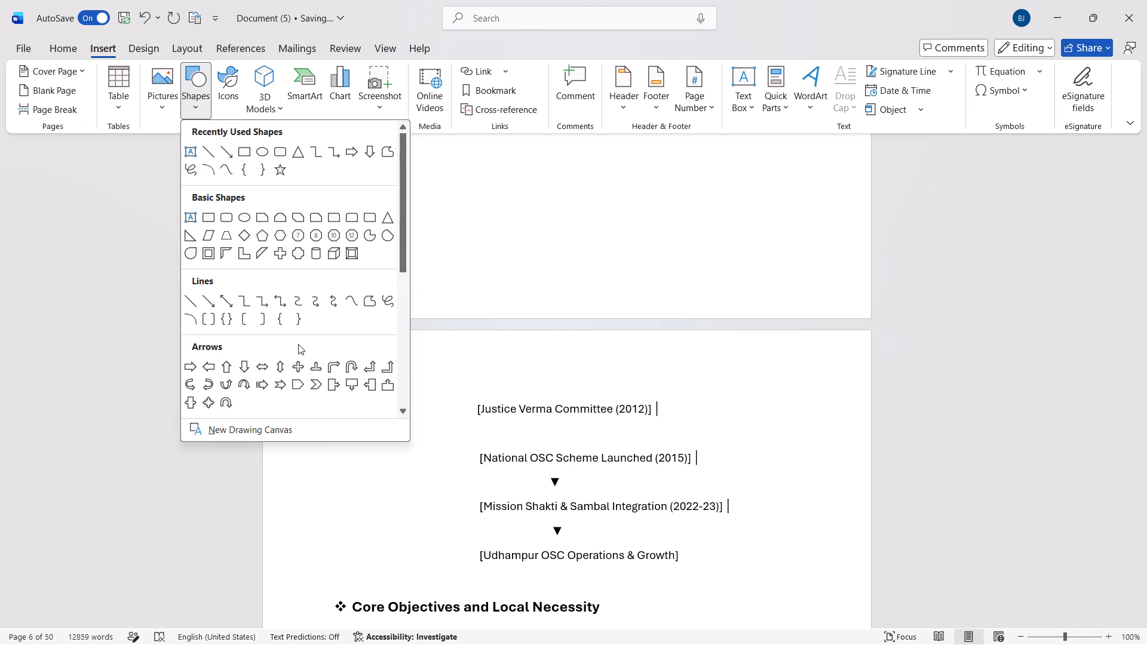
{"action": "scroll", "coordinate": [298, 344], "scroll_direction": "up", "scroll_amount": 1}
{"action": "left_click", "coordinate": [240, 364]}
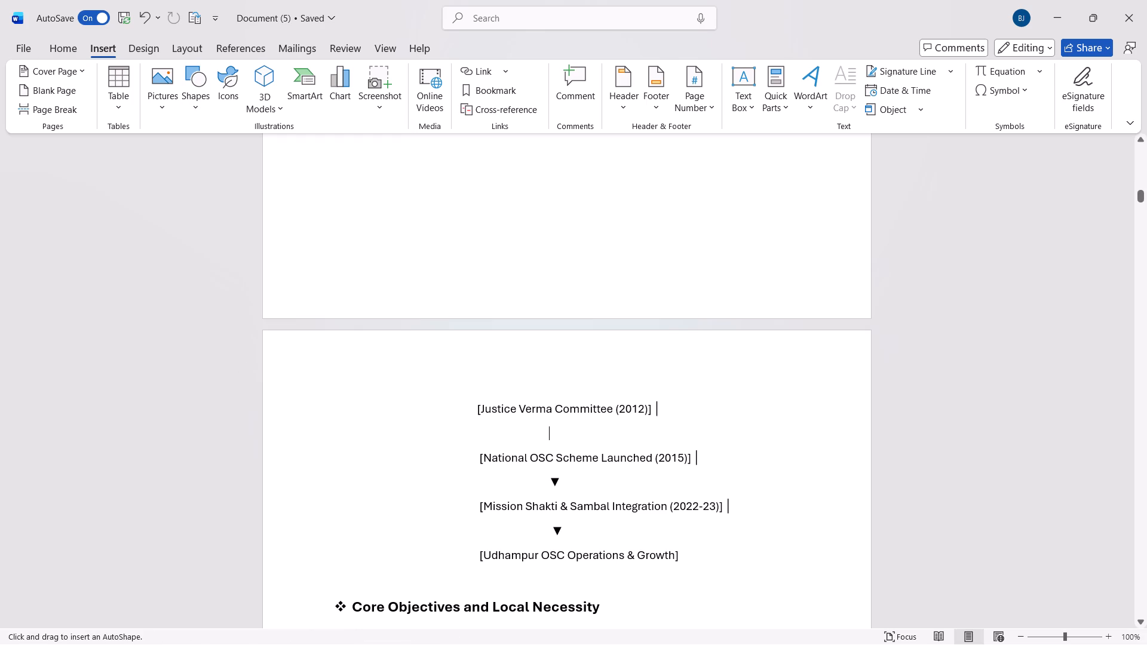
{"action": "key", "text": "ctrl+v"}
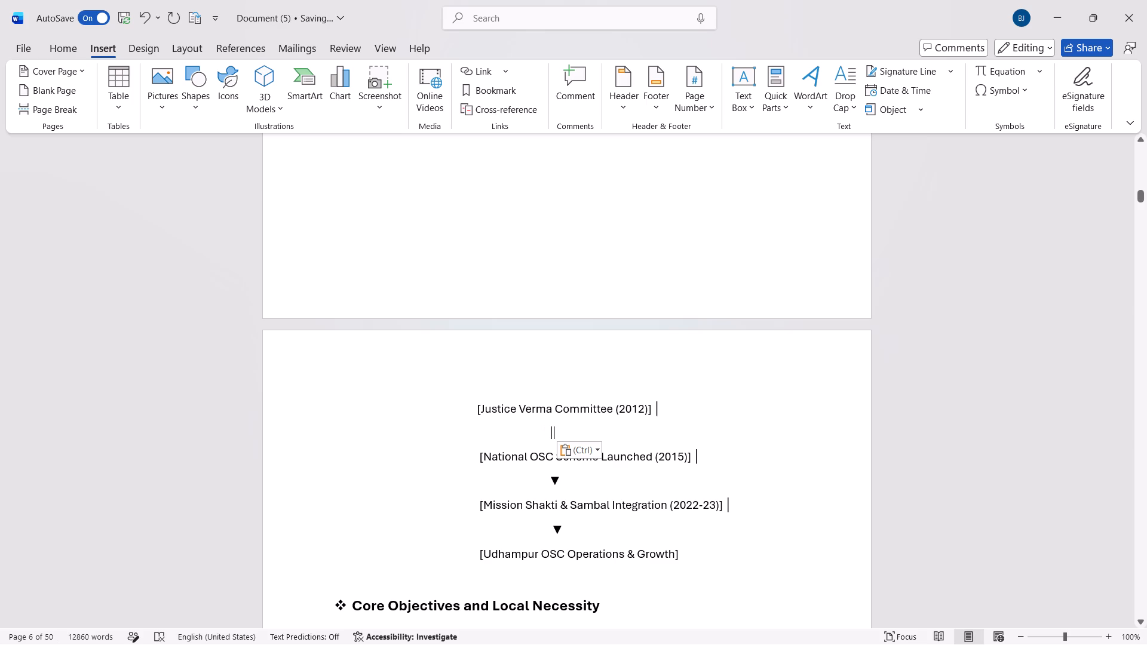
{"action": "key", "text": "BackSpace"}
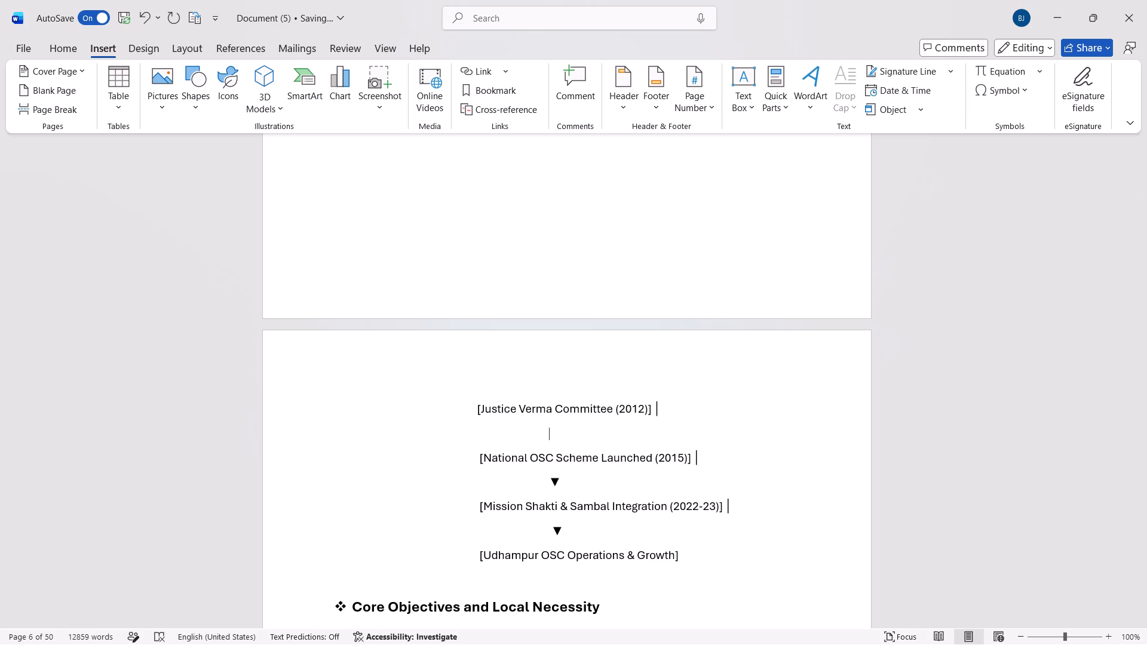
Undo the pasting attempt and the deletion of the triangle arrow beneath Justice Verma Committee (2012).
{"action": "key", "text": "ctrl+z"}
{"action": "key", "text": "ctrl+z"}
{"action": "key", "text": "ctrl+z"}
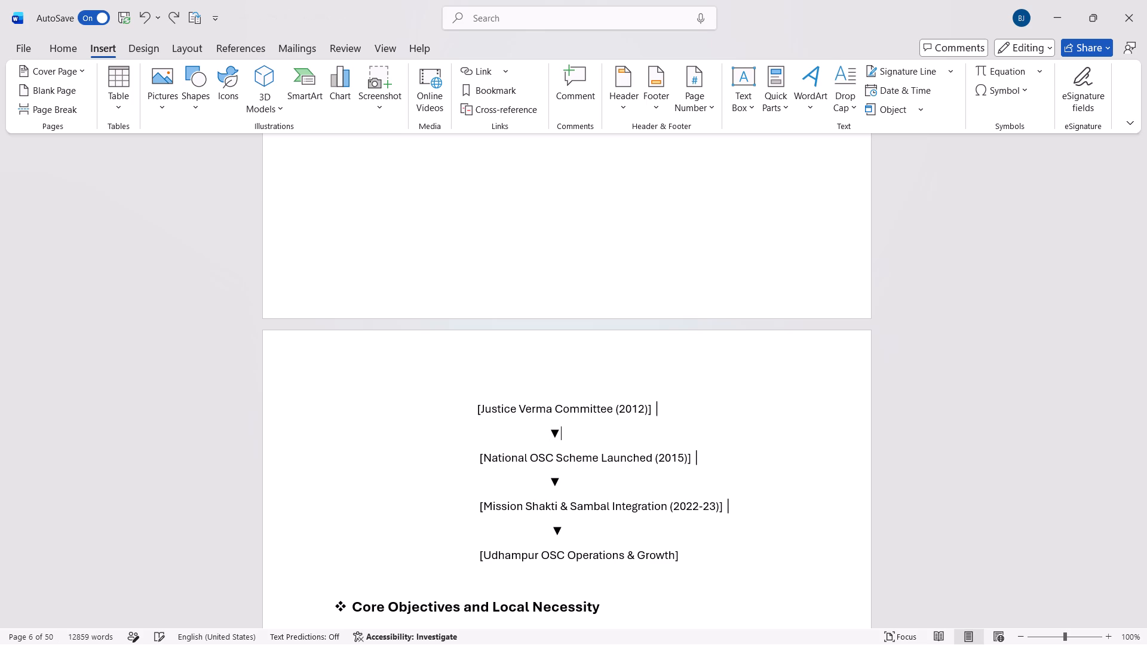
Insert a block down arrow beside the first triangle arrow and shrink it to about 1.42 cm high and 0.48 cm wide.
{"action": "left_click", "coordinate": [194, 94]}
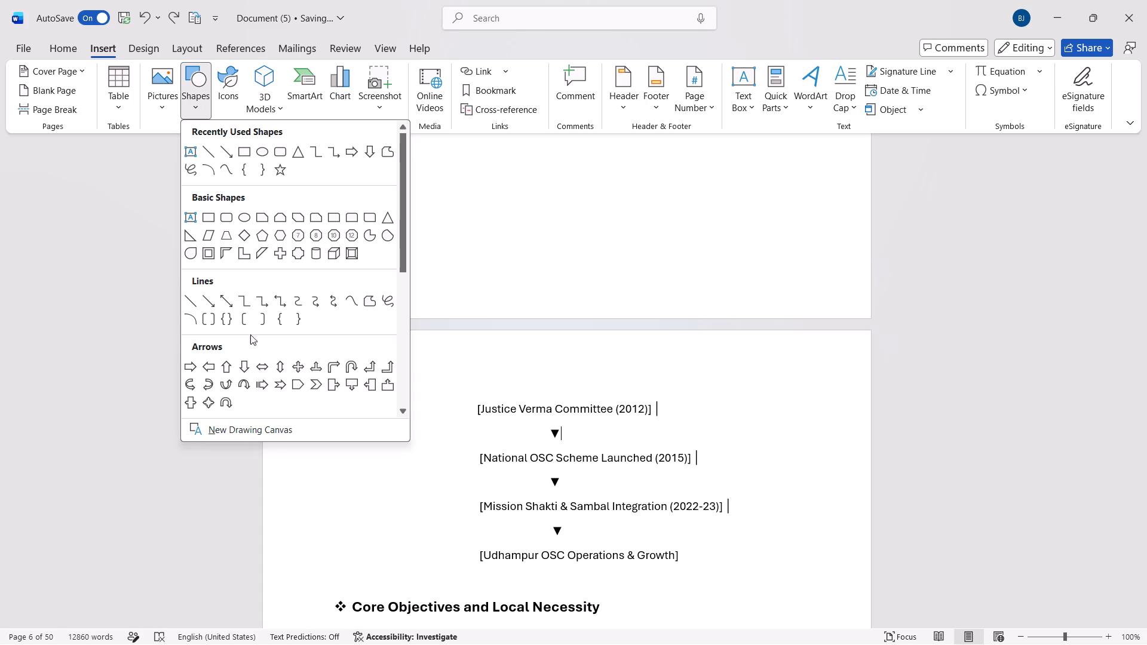
{"action": "left_click", "coordinate": [245, 367]}
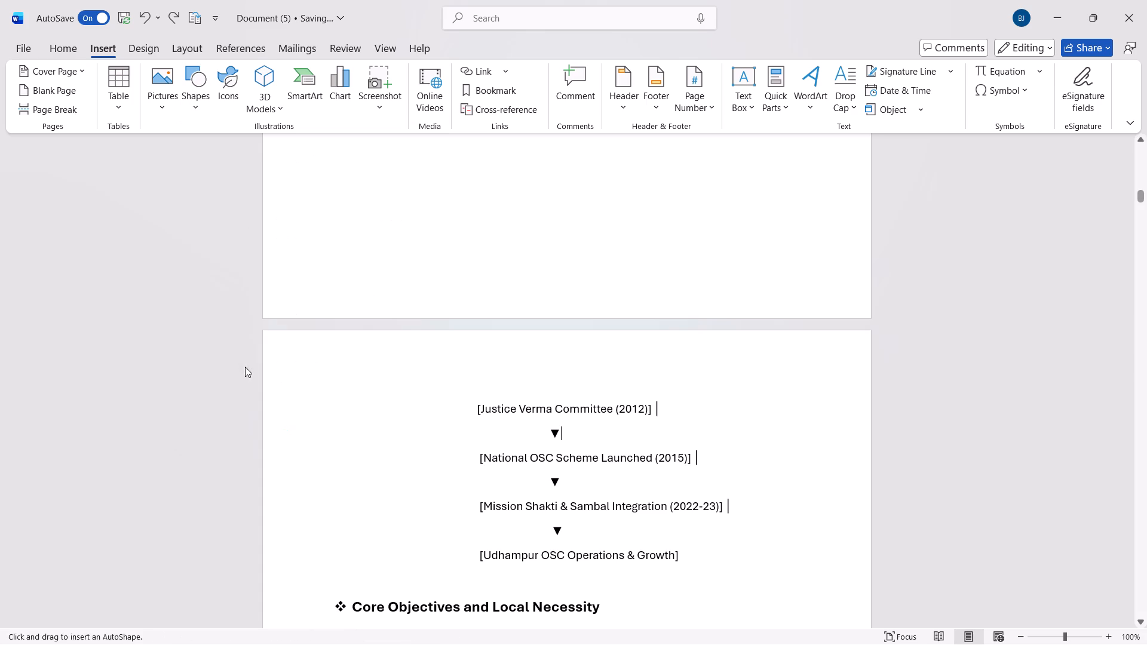
{"action": "left_click", "coordinate": [594, 429]}
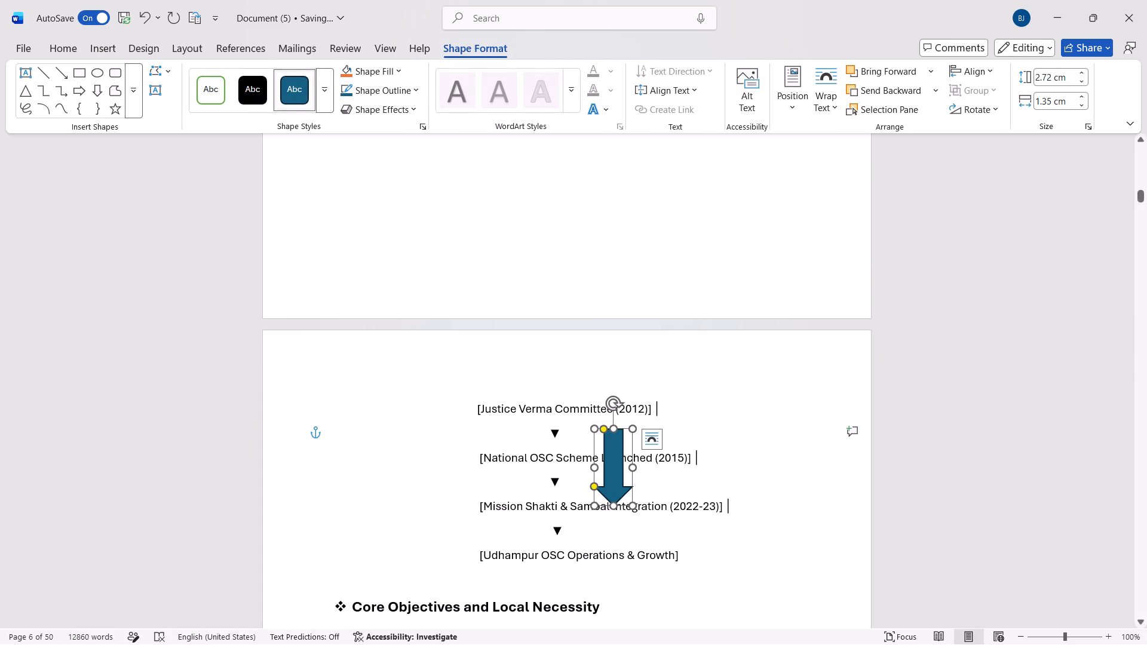
{"action": "left_click_drag", "start_coordinate": [614, 502], "coordinate": [621, 469]}
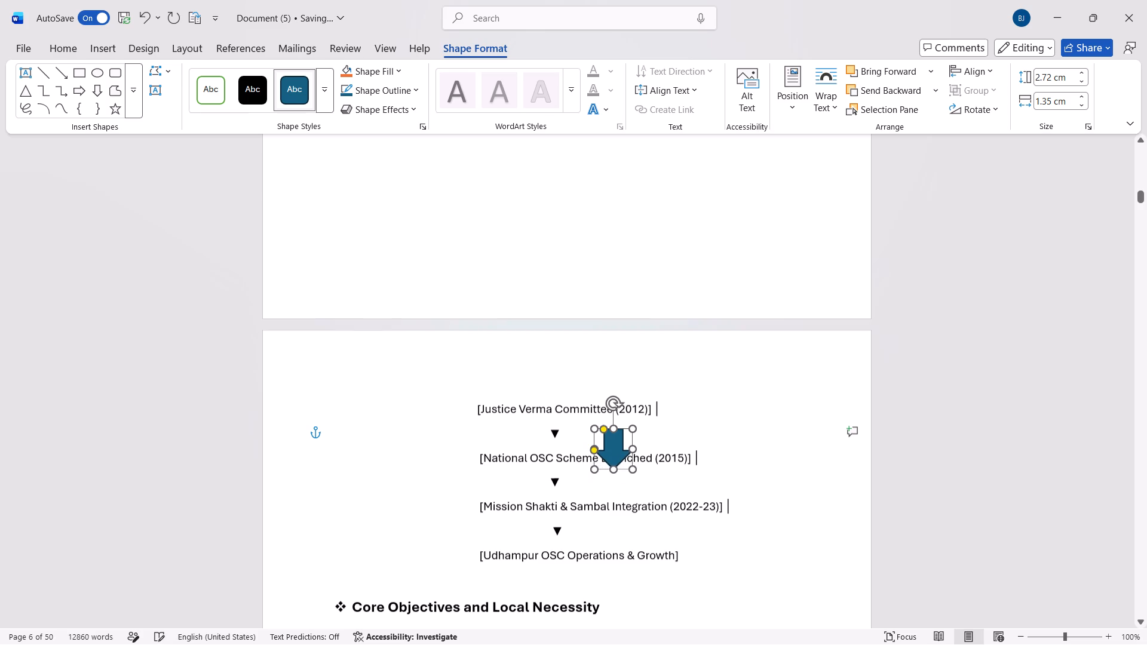
{"action": "left_click_drag", "start_coordinate": [633, 450], "coordinate": [628, 448]}
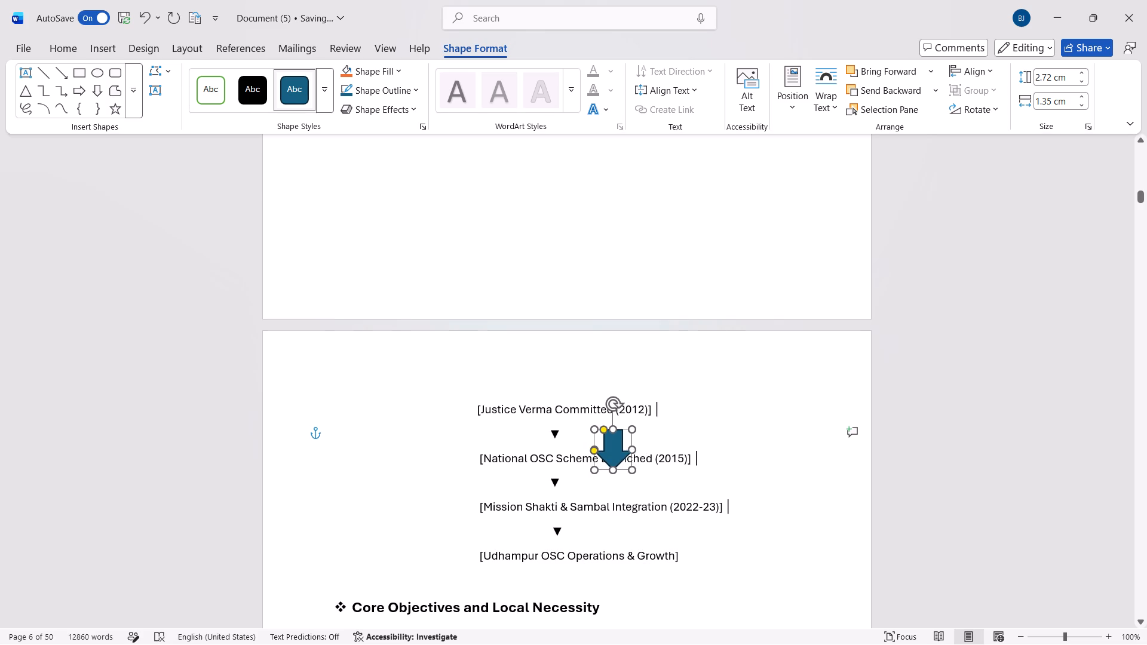
{"action": "left_click_drag", "start_coordinate": [628, 448], "coordinate": [608, 447]}
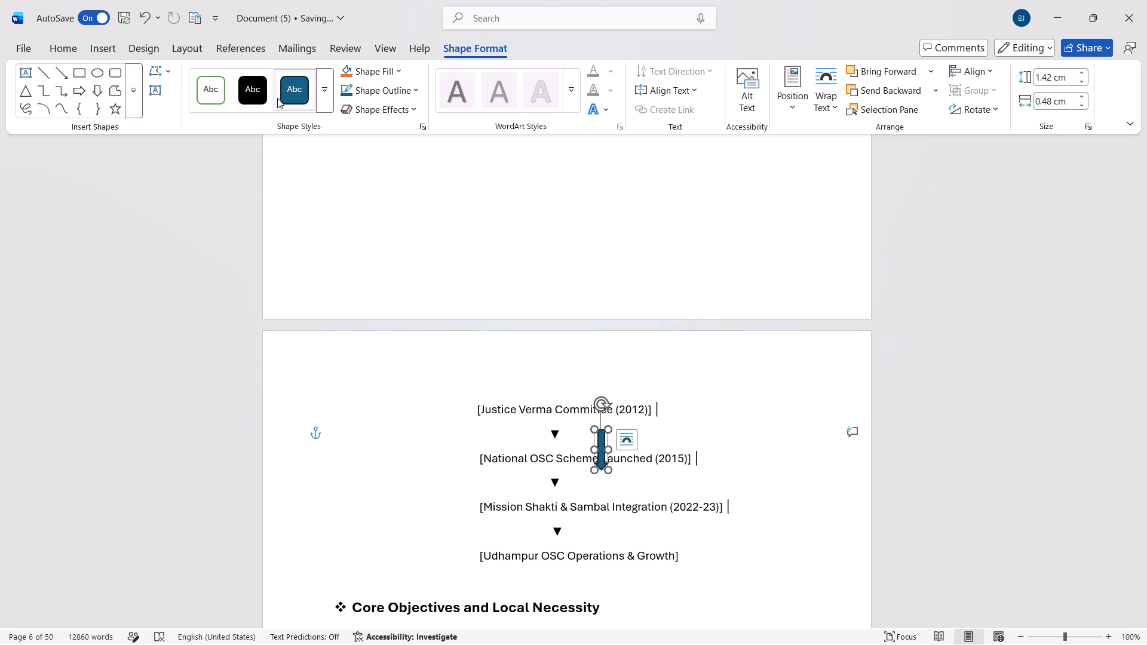
Change the block arrow's fill to standard red.
{"action": "left_click", "coordinate": [105, 44]}
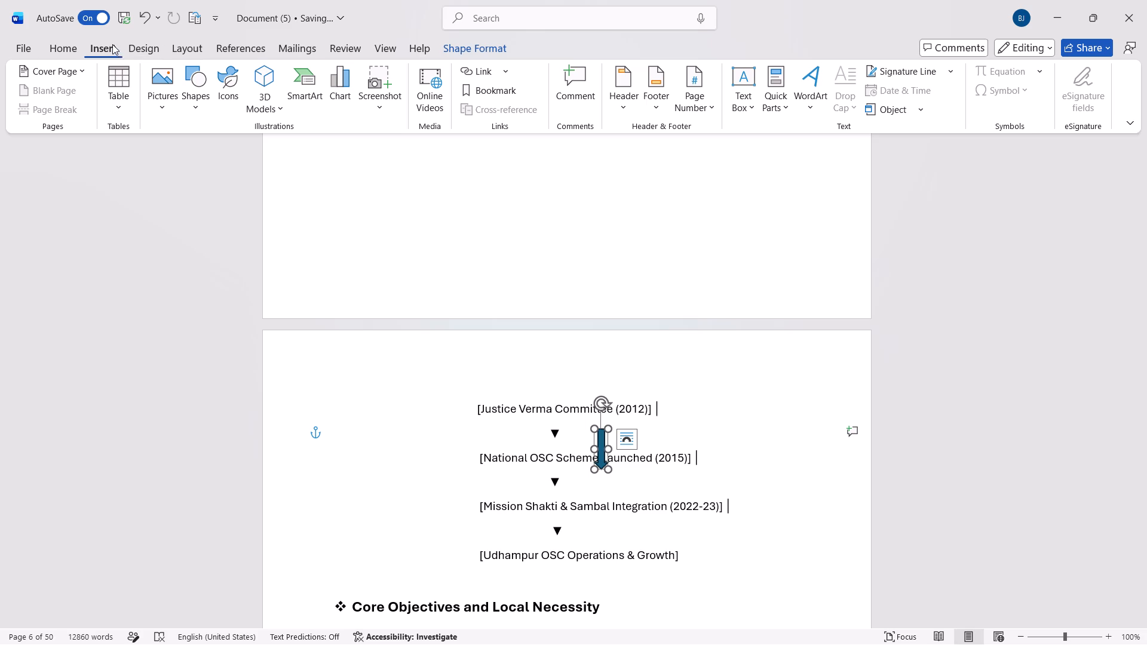
{"action": "left_click", "coordinate": [49, 42]}
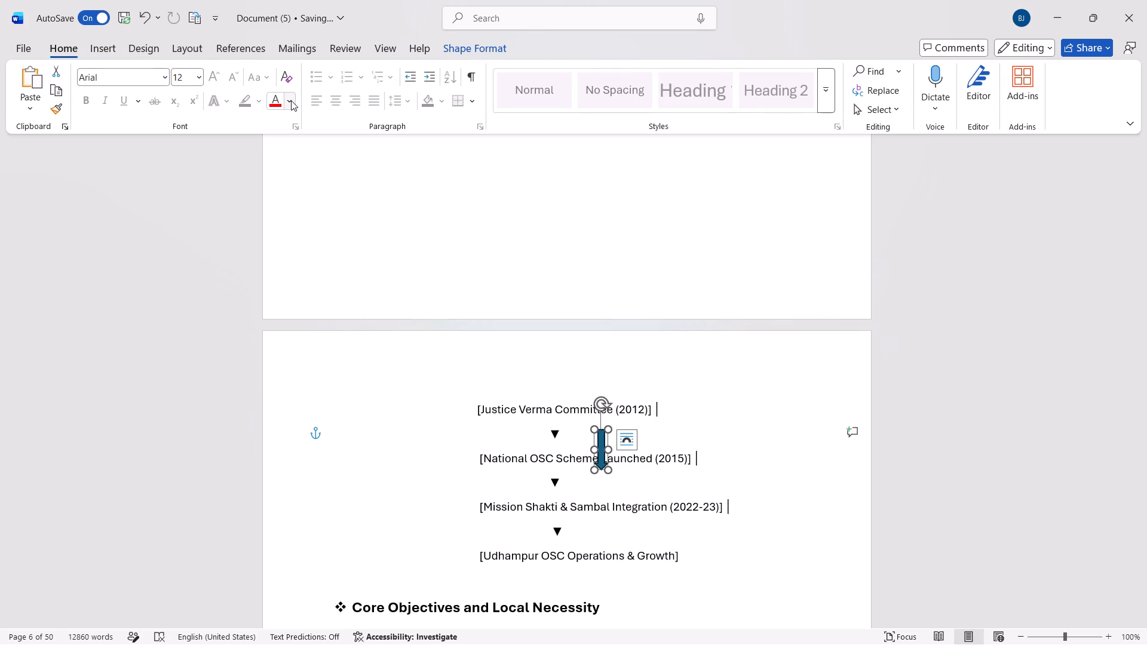
{"action": "left_click", "coordinate": [292, 99]}
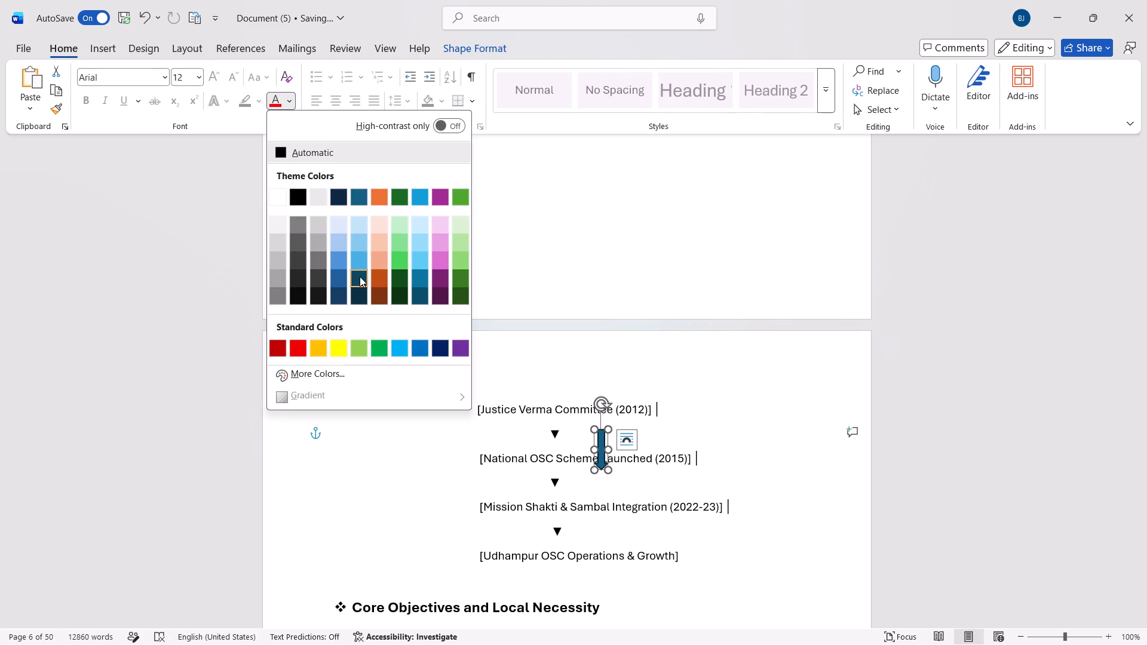
{"action": "right_click", "coordinate": [602, 432]}
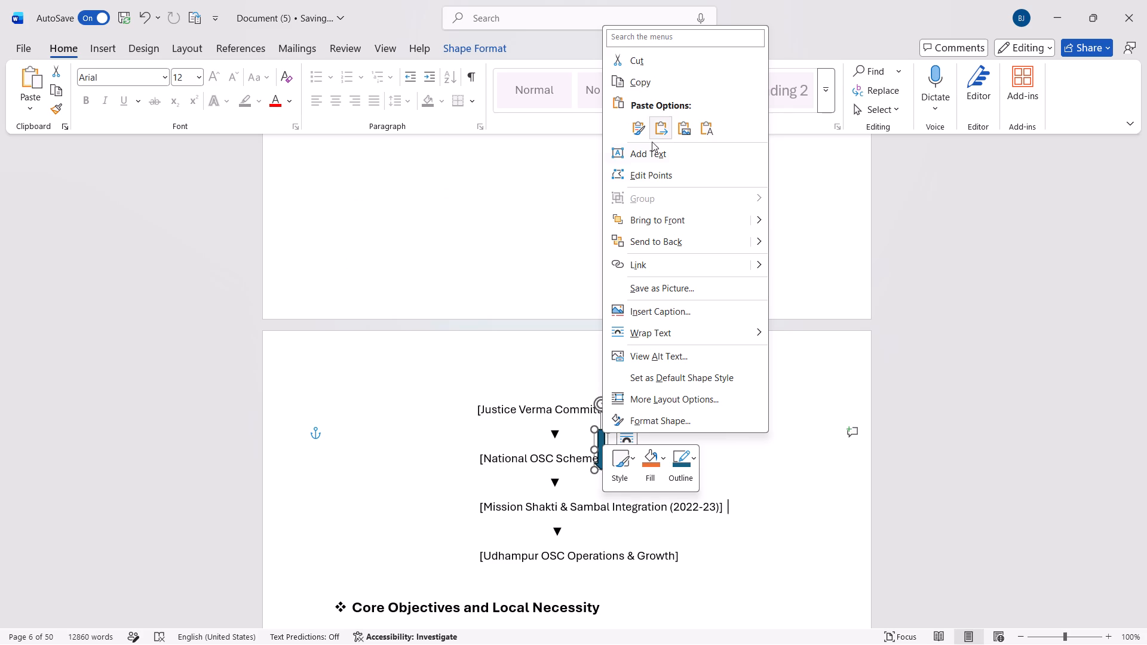
{"action": "left_click", "coordinate": [647, 468]}
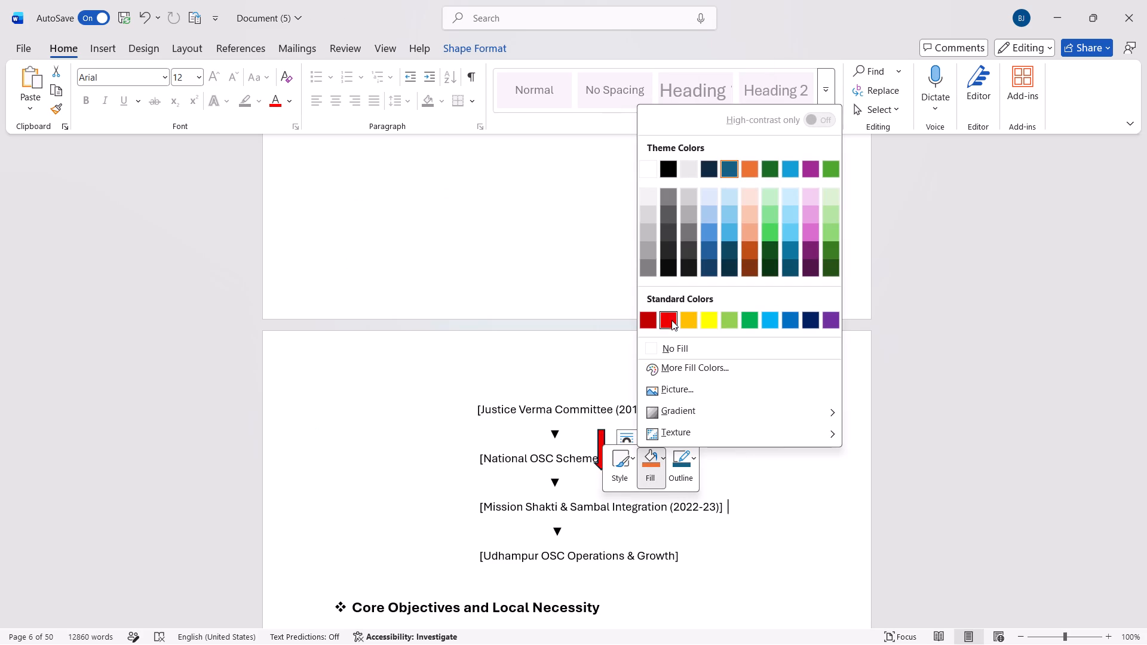
{"action": "left_click", "coordinate": [672, 321]}
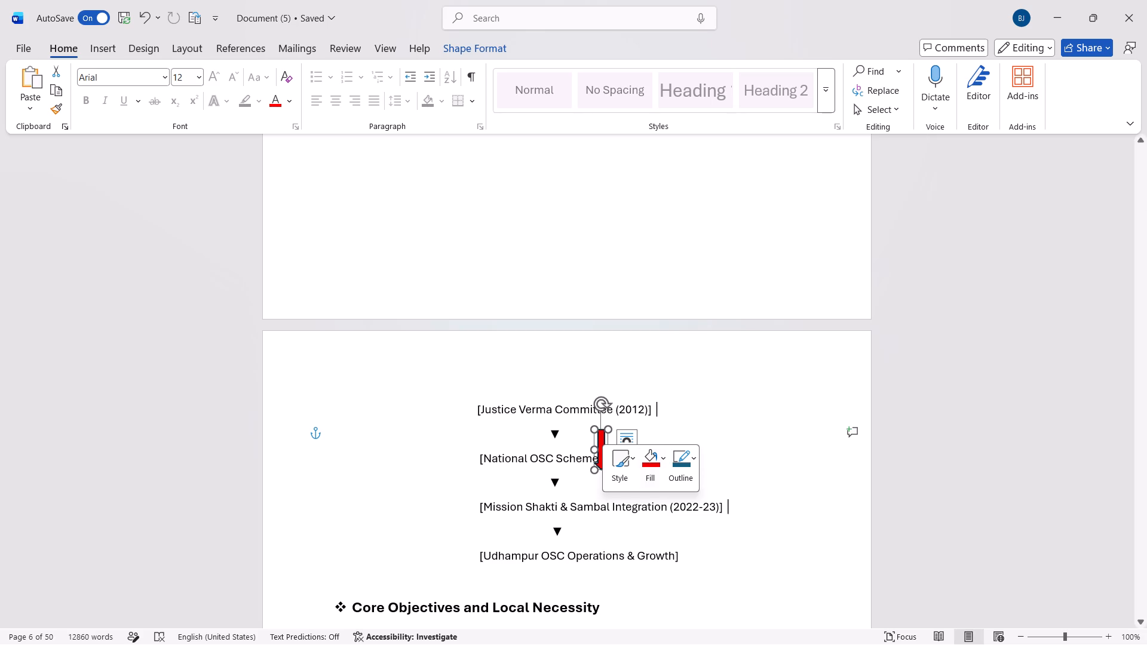
Widen the red block arrow slightly while keeping its height.
{"action": "left_click_drag", "start_coordinate": [599, 449], "coordinate": [583, 443]}
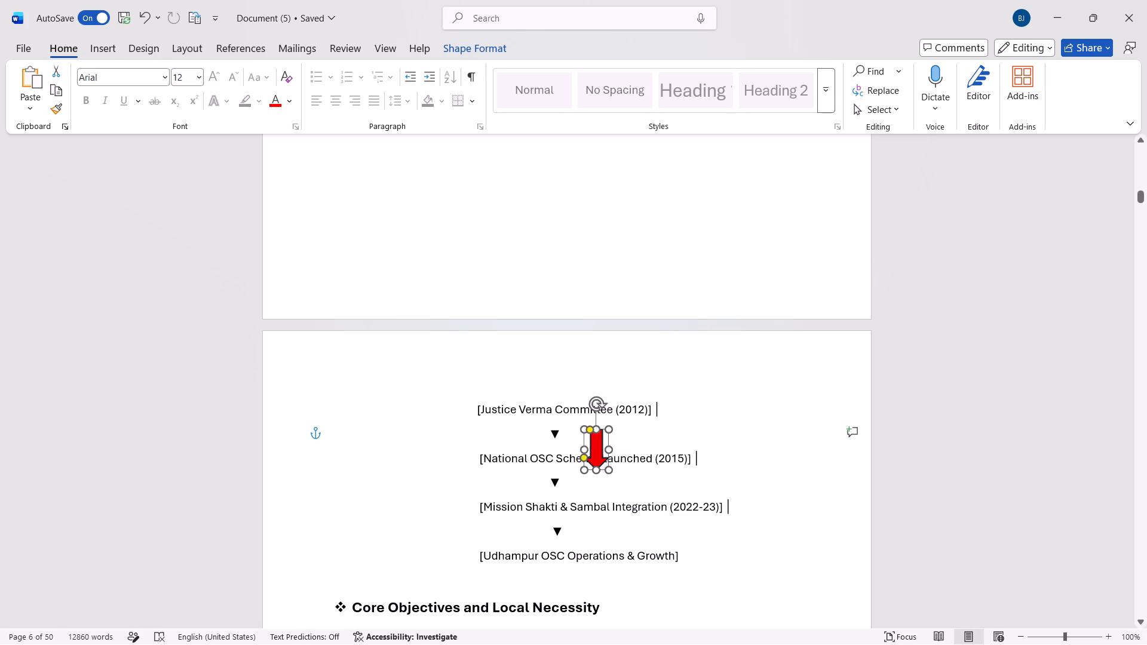
{"action": "left_click_drag", "start_coordinate": [583, 443], "coordinate": [588, 448]}
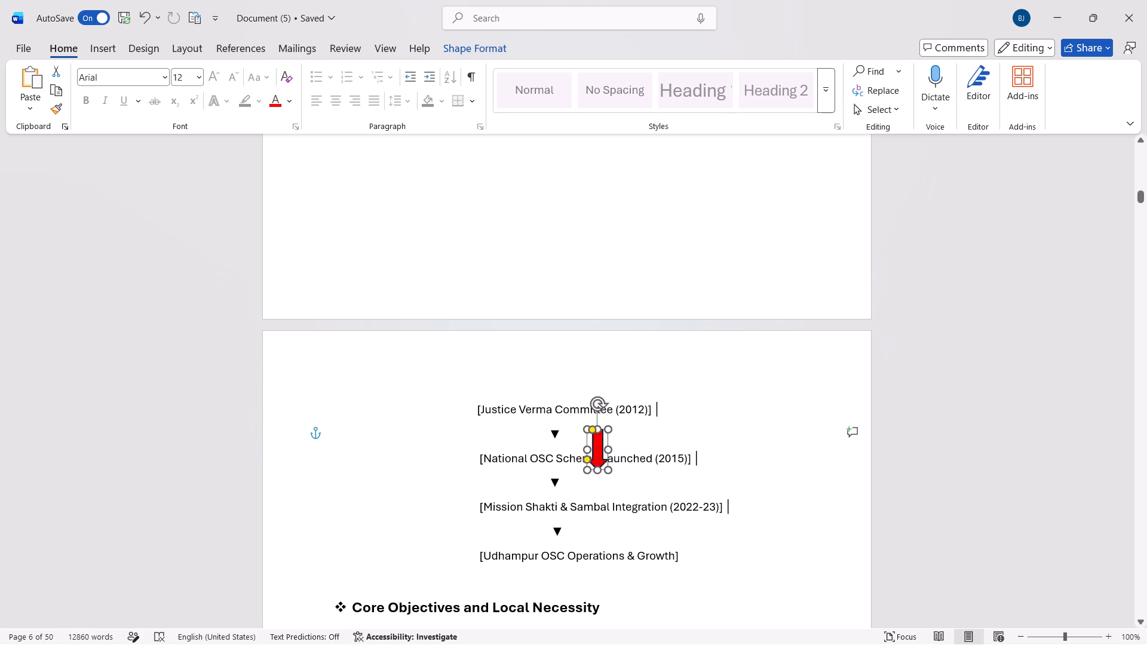
{"action": "left_click_drag", "start_coordinate": [588, 448], "coordinate": [588, 444]}
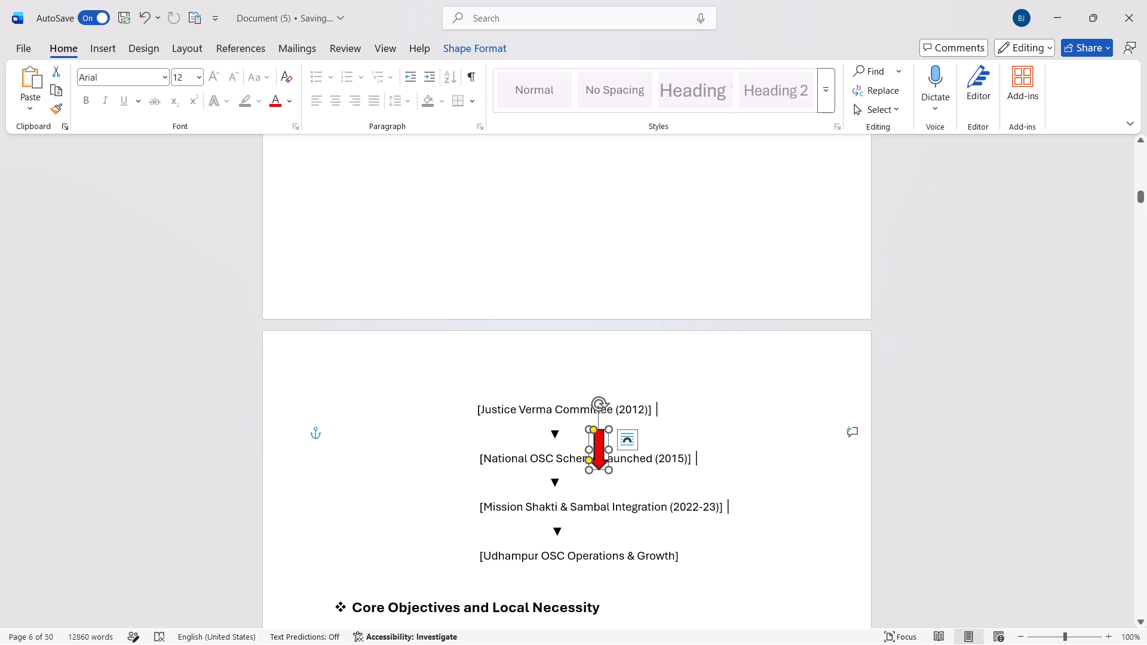
Move the red arrow up so it sits between Justice Verma Committee (2012) and National OSC Scheme Launched (2015), clear of the triangle arrow.
{"action": "left_click_drag", "start_coordinate": [597, 472], "coordinate": [597, 457]}
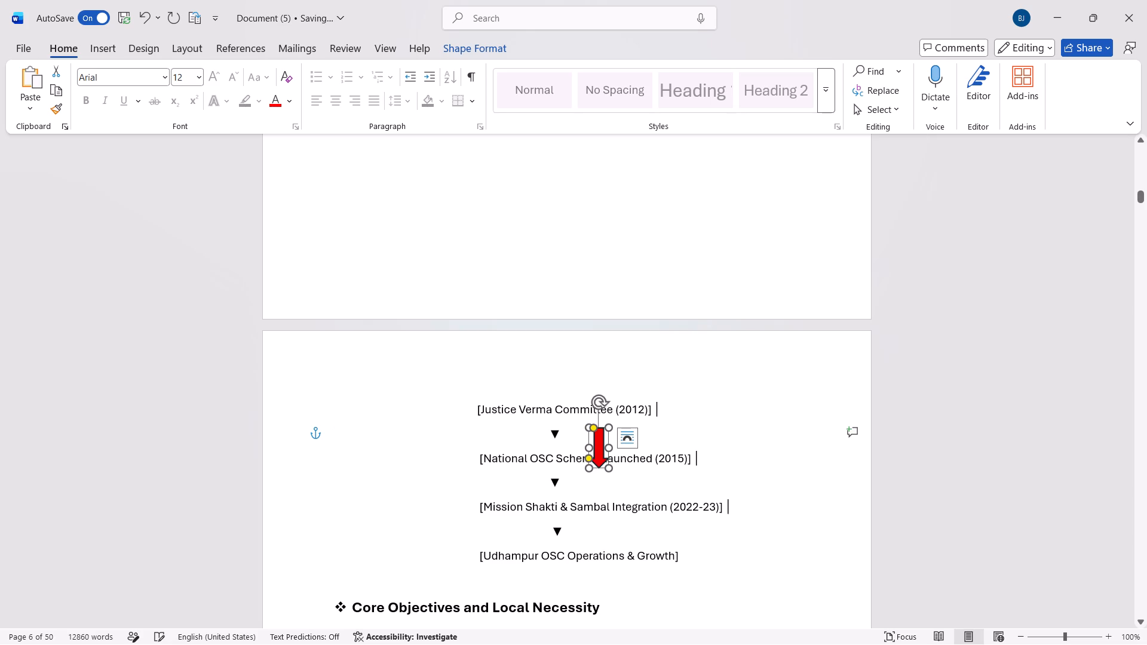
{"action": "left_click_drag", "start_coordinate": [600, 469], "coordinate": [596, 446]}
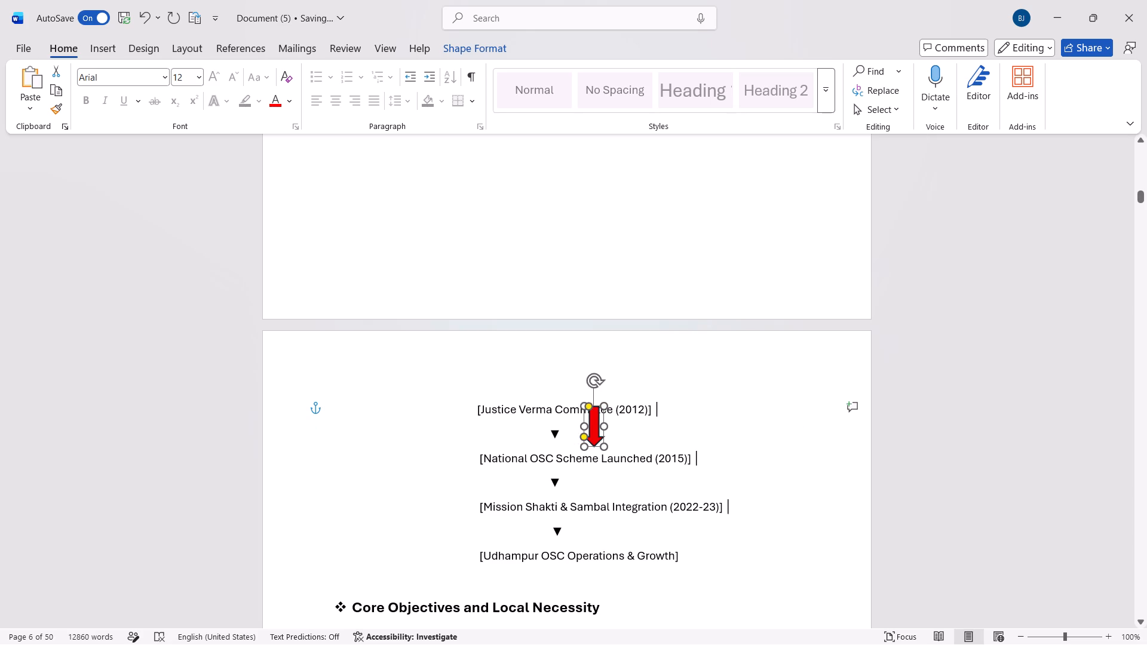
{"action": "left_click_drag", "start_coordinate": [596, 446], "coordinate": [573, 460]}
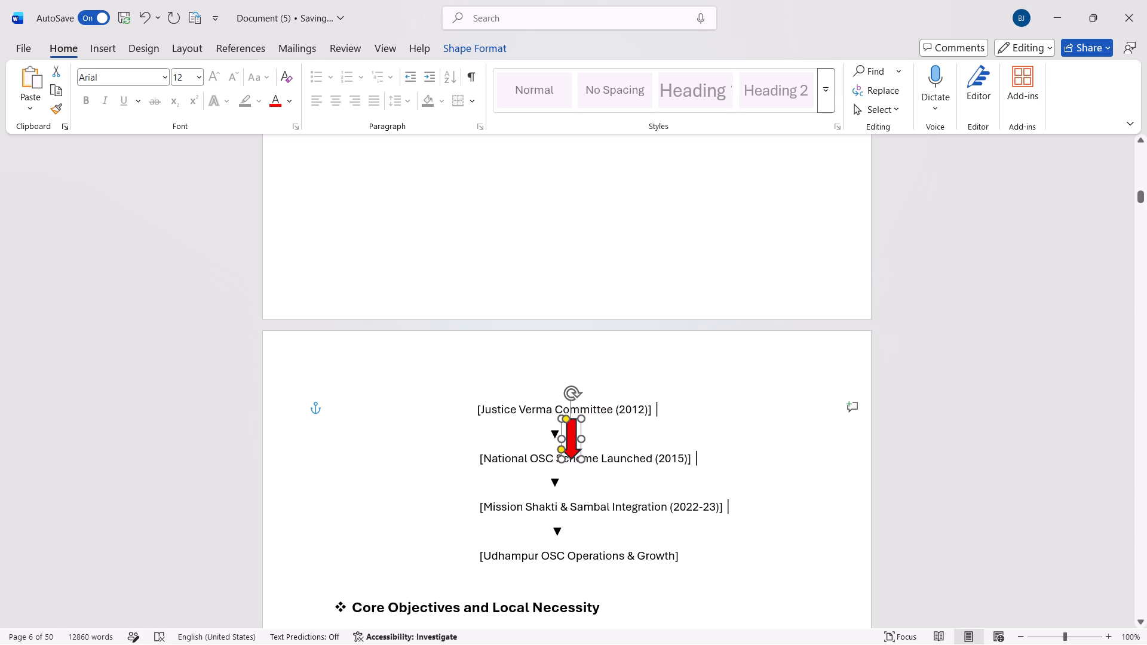
{"action": "left_click_drag", "start_coordinate": [573, 460], "coordinate": [574, 460]}
{"action": "left_click", "coordinate": [559, 440]}
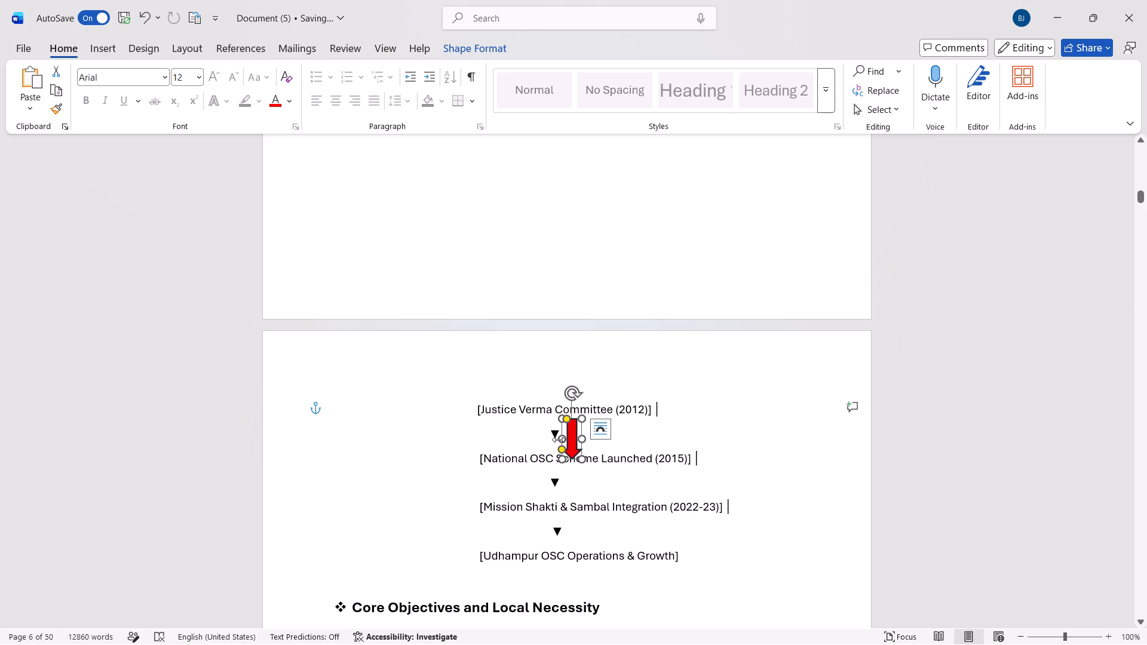
{"action": "left_click_drag", "start_coordinate": [569, 433], "coordinate": [594, 434]}
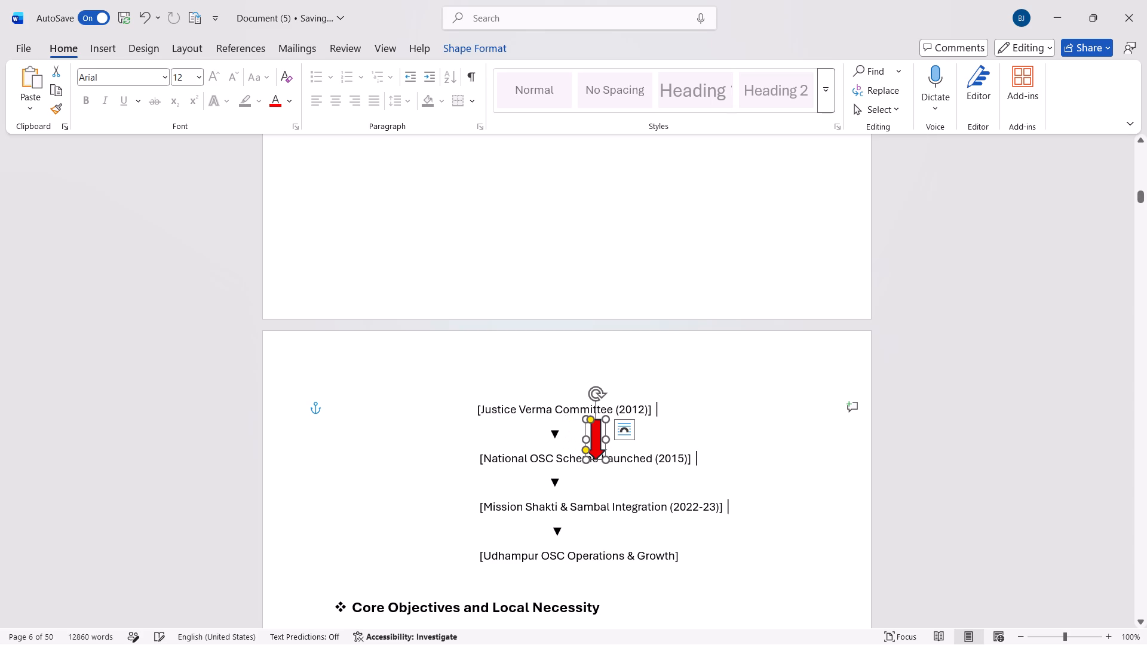
Delete the triangle arrow beneath Justice Verma Committee (2012), leaving the red arrow in its place.
{"action": "left_click", "coordinate": [564, 426]}
{"action": "left_click", "coordinate": [564, 431]}
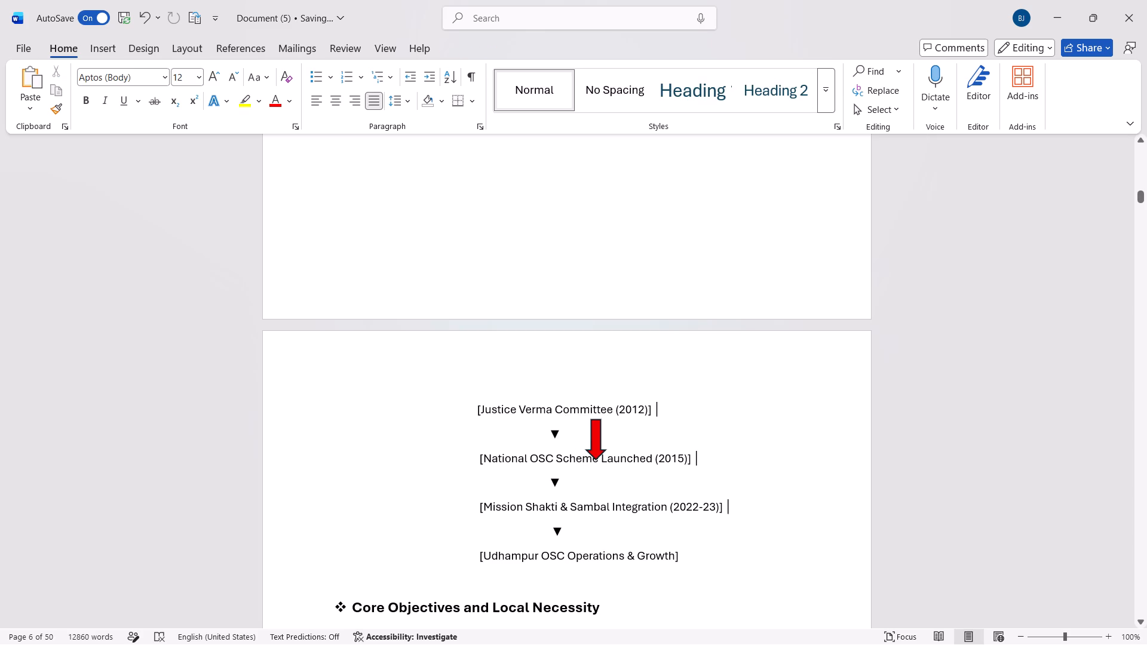
{"action": "key", "text": "BackSpace"}
Change the red block arrow's fill to black from the theme colours.
{"action": "left_click", "coordinate": [598, 443]}
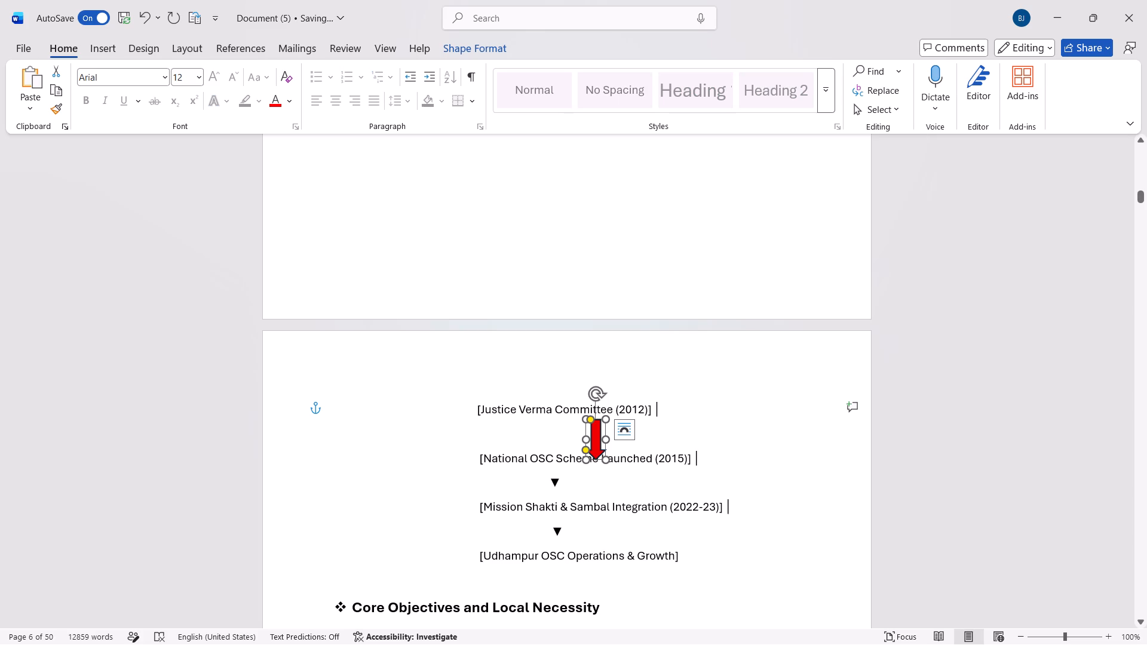
{"action": "right_click", "coordinate": [600, 445]}
{"action": "left_click", "coordinate": [655, 494]}
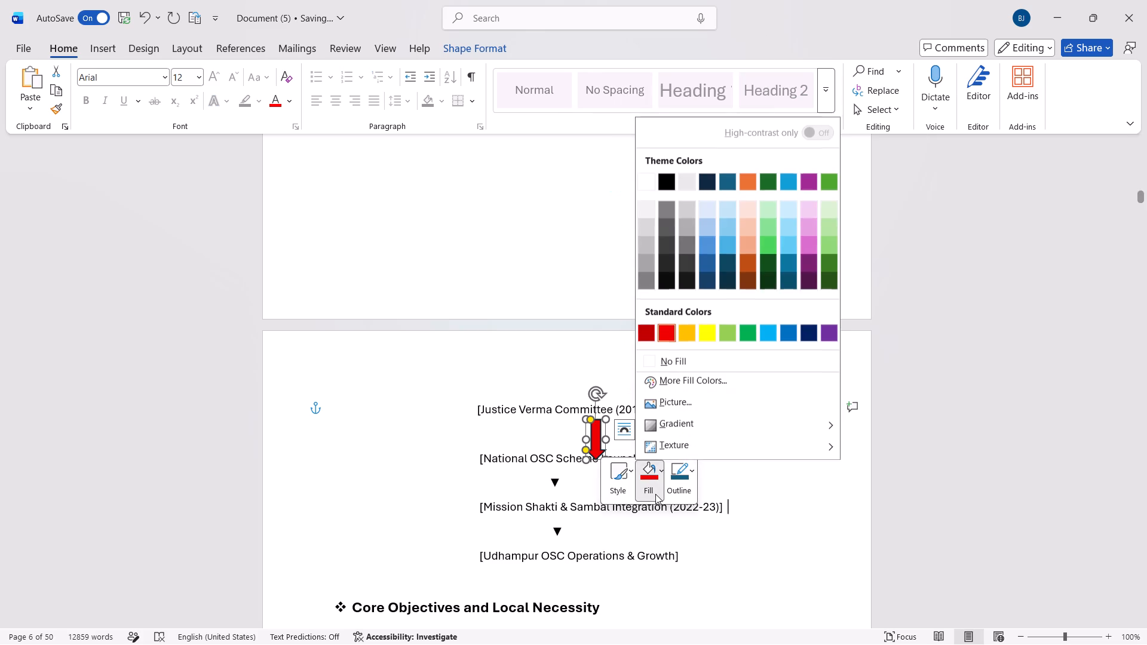
{"action": "left_click", "coordinate": [664, 182]}
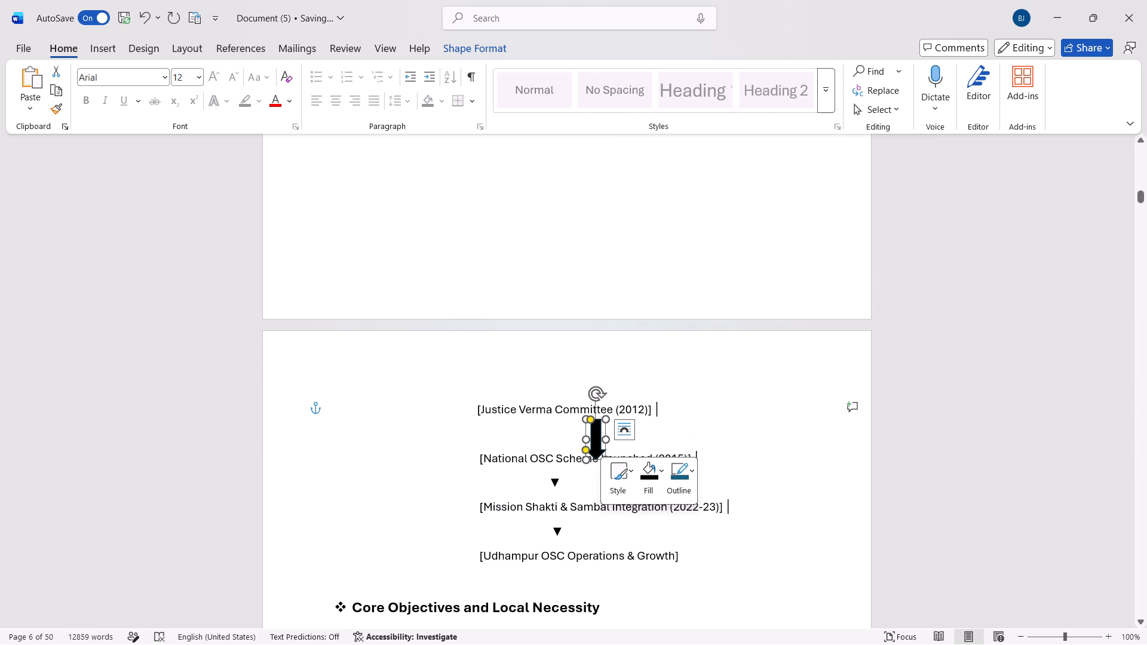
Shrink the black arrow and centre it horizontally on the page, fitting between Justice Verma Committee (2012) and National OSC Scheme Launched (2015).
{"action": "left_click_drag", "start_coordinate": [597, 460], "coordinate": [597, 446]}
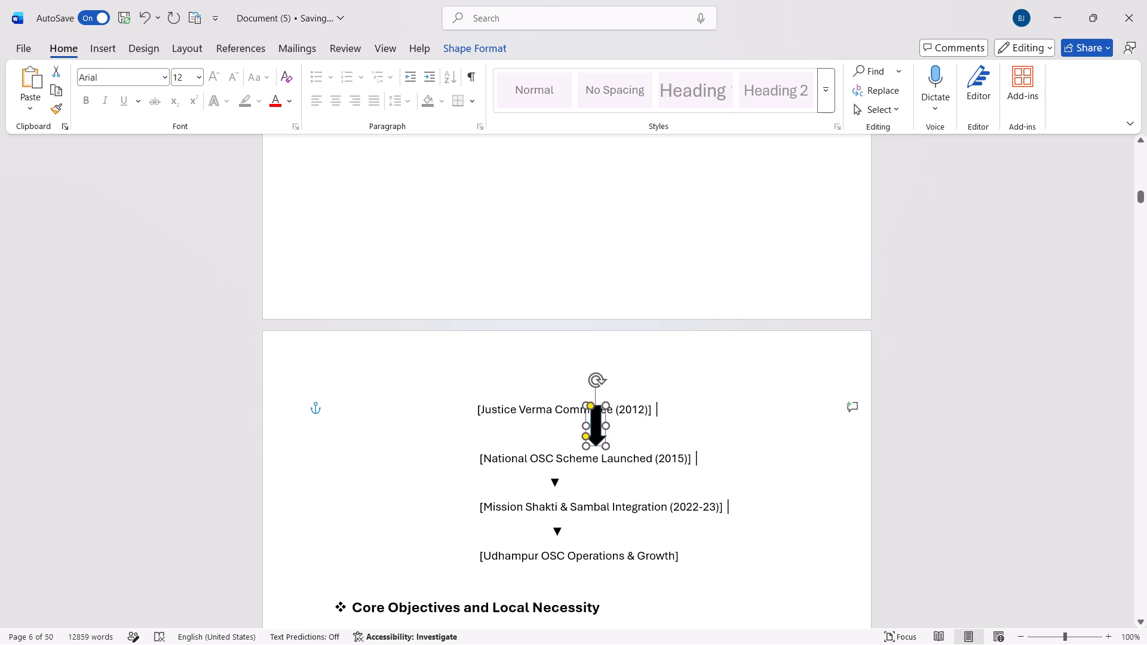
{"action": "left_click_drag", "start_coordinate": [597, 446], "coordinate": [572, 457]}
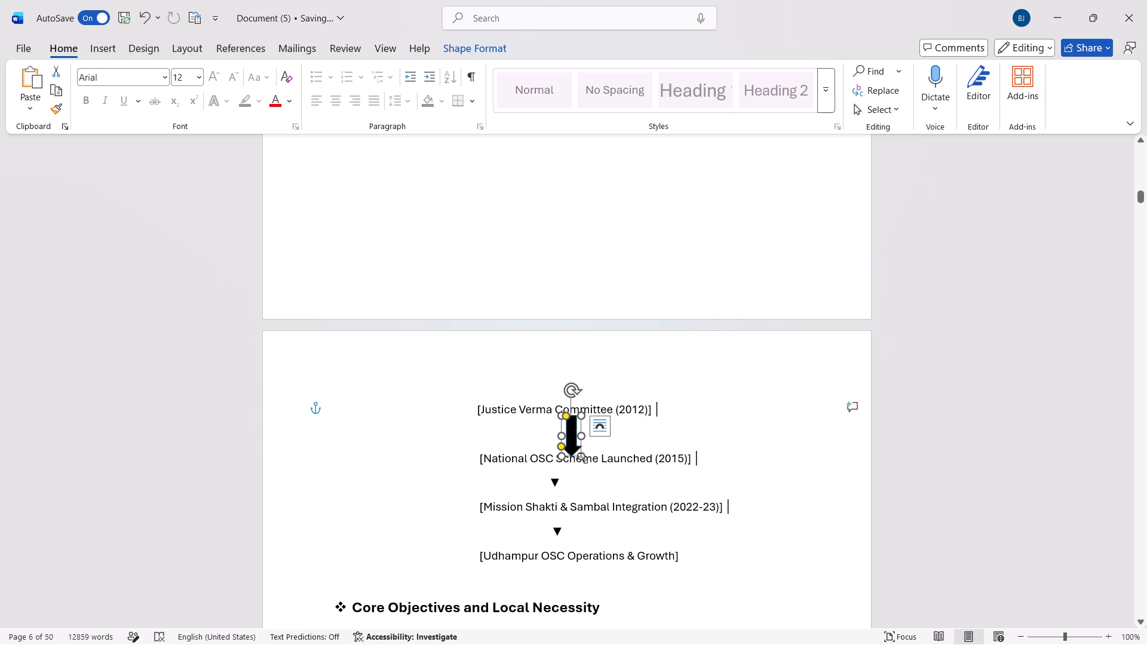
{"action": "left_click_drag", "start_coordinate": [582, 457], "coordinate": [575, 440]}
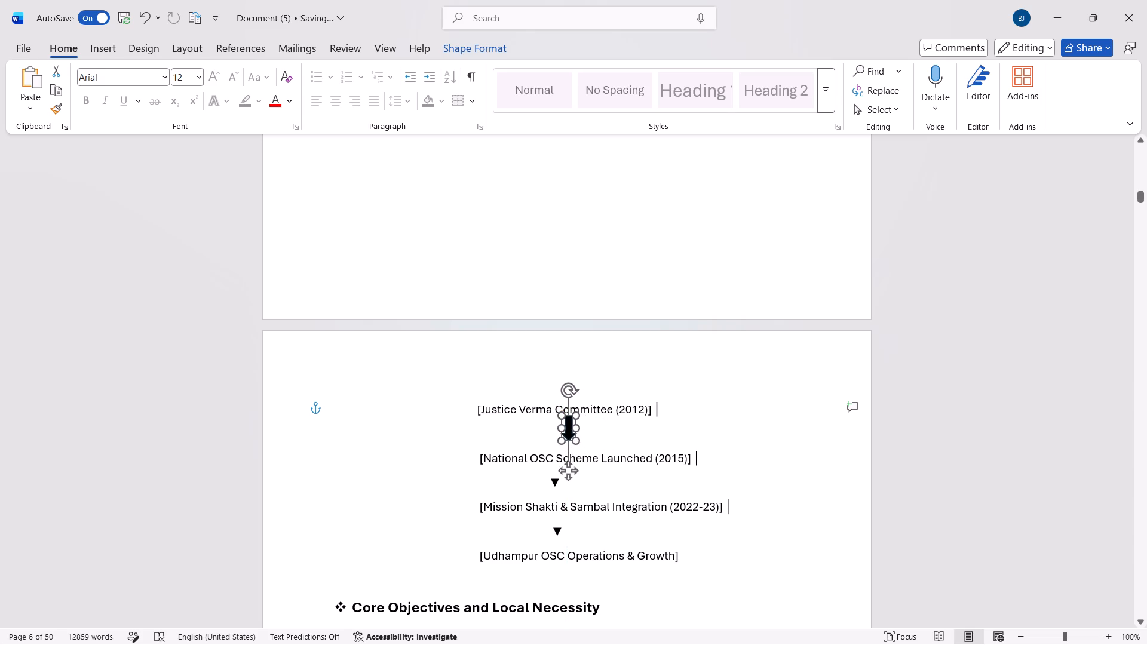
{"action": "left_click_drag", "start_coordinate": [575, 440], "coordinate": [580, 441]}
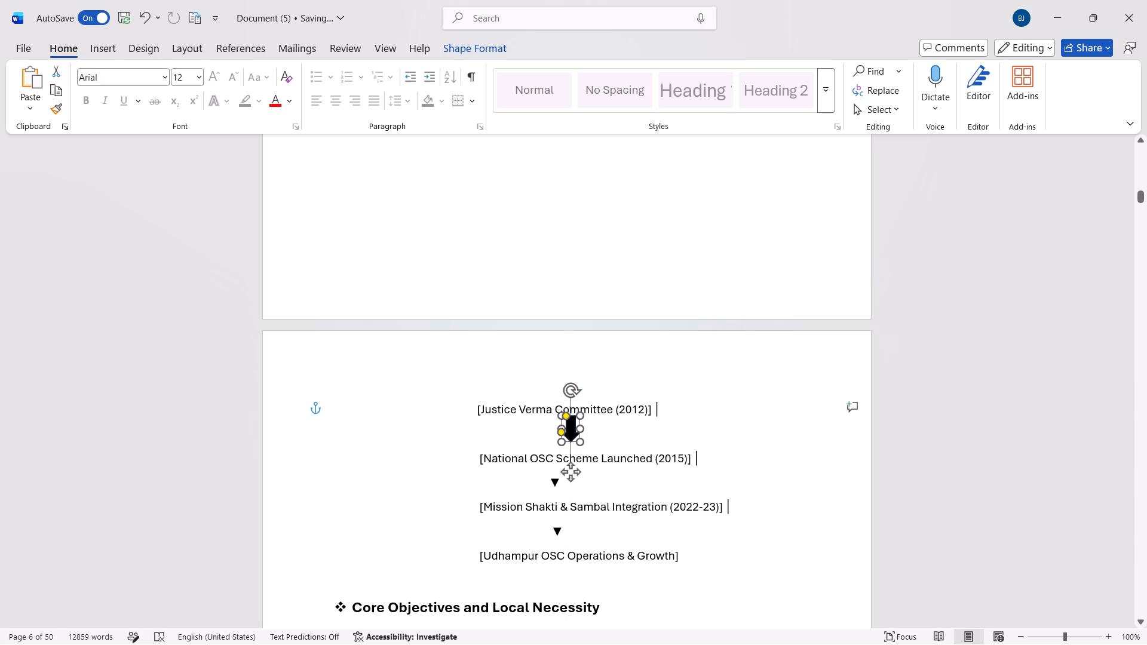
{"action": "left_click_drag", "start_coordinate": [580, 441], "coordinate": [578, 444]}
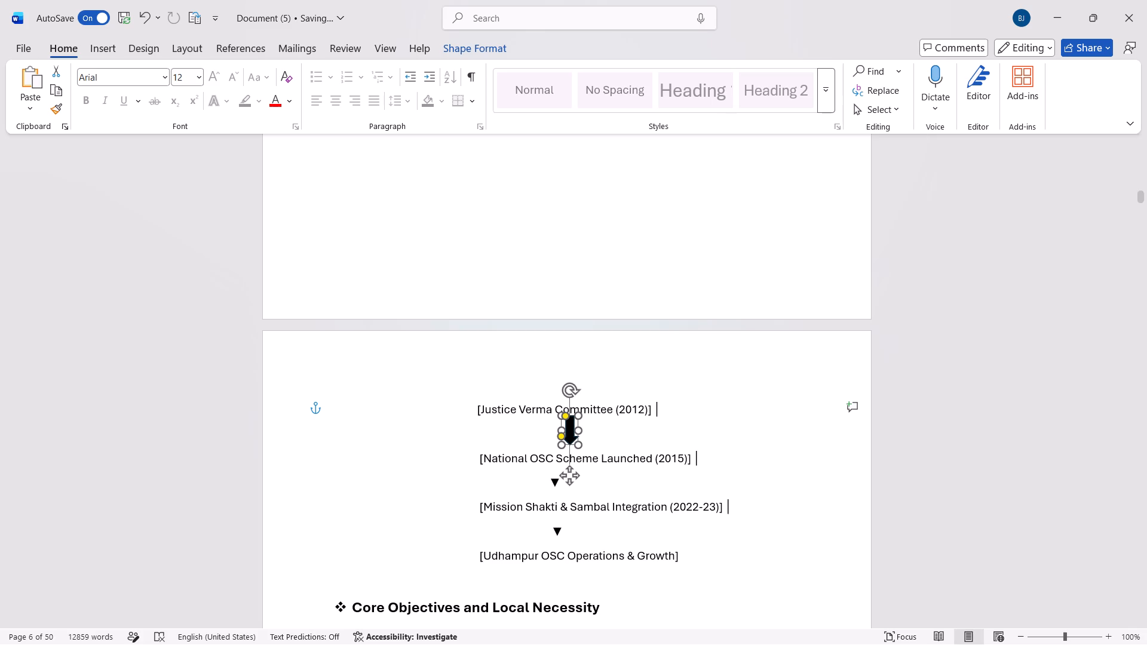
{"action": "left_click_drag", "start_coordinate": [578, 444], "coordinate": [579, 448]}
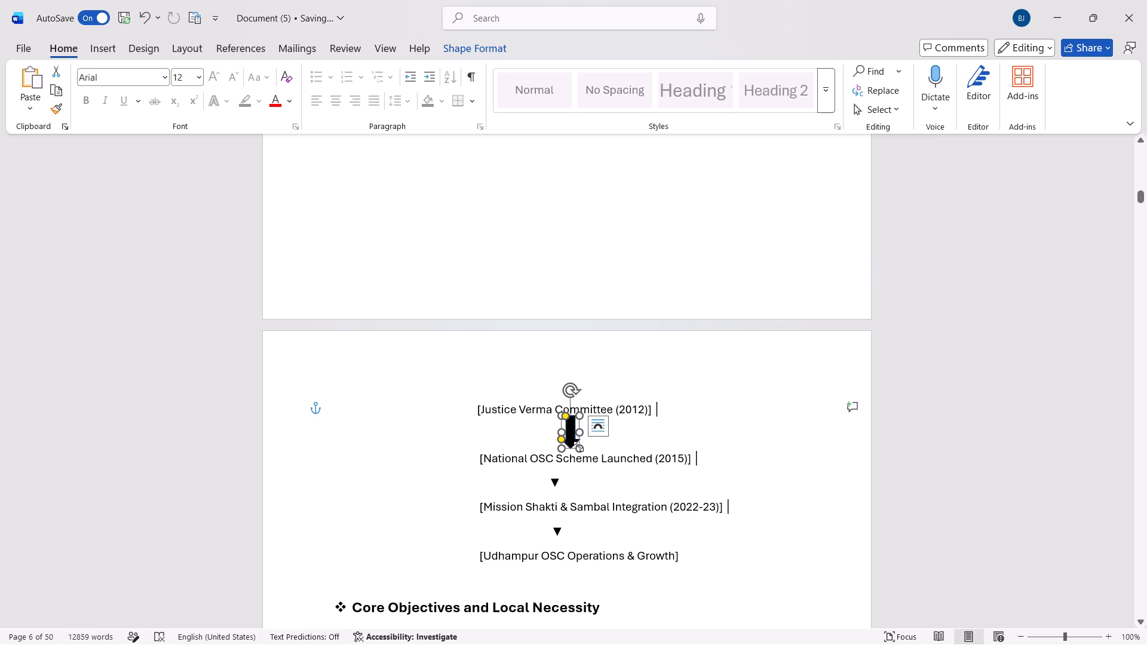
{"action": "left_click_drag", "start_coordinate": [575, 438], "coordinate": [571, 443]}
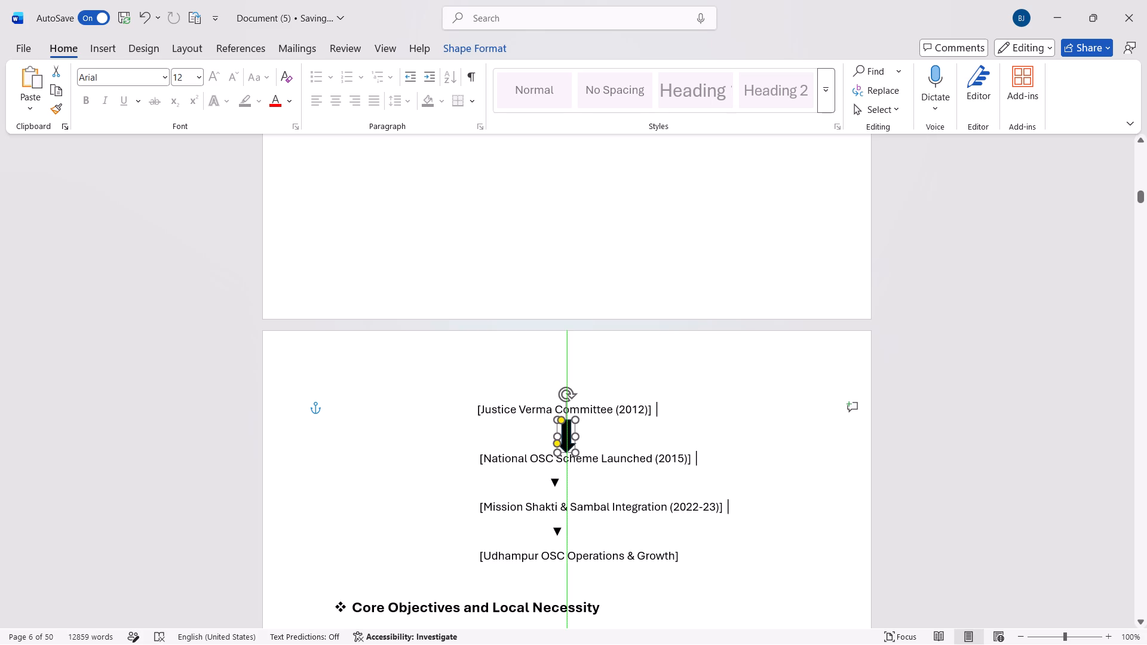
{"action": "left_click_drag", "start_coordinate": [571, 443], "coordinate": [569, 442]}
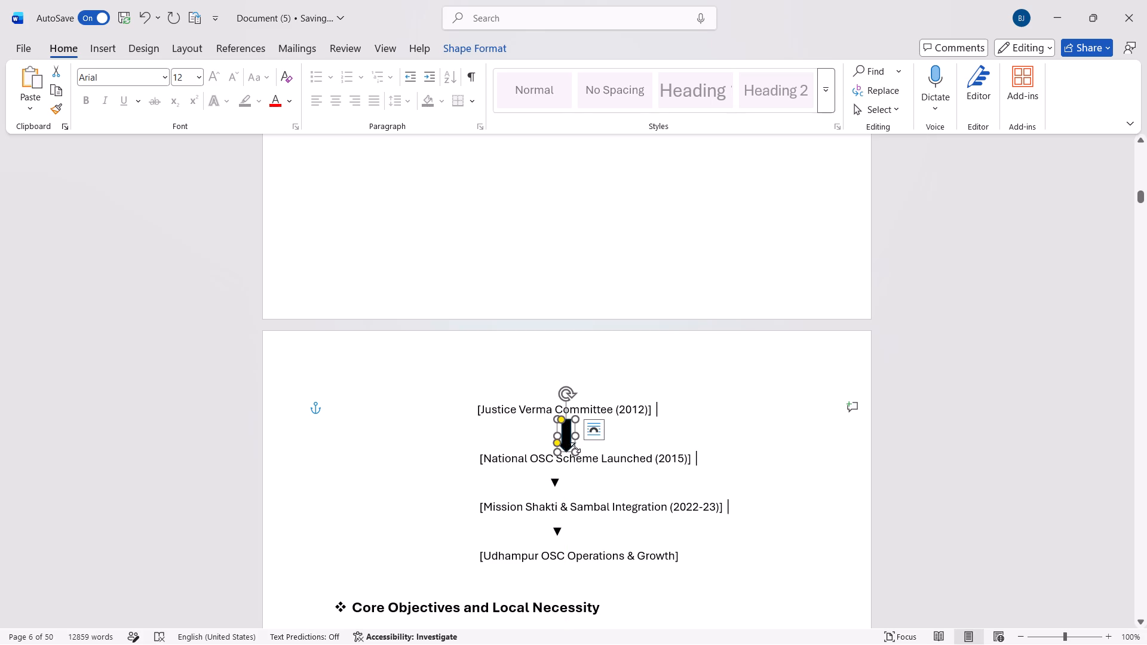
{"action": "left_click", "coordinate": [577, 450]}
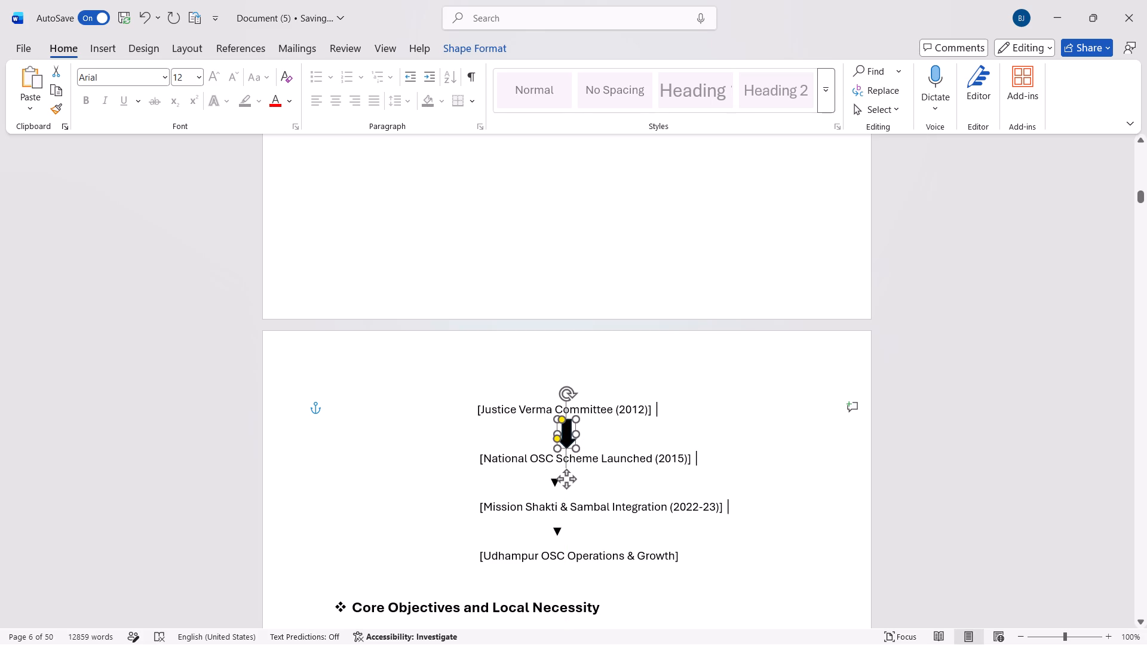
{"action": "left_click", "coordinate": [621, 460]}
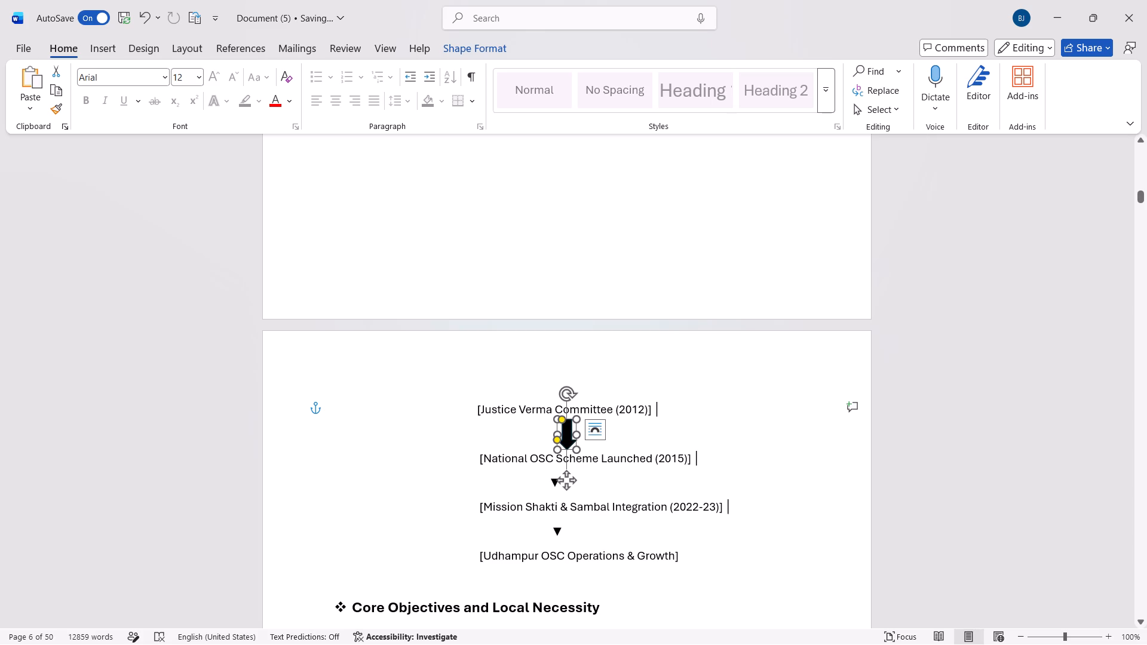
Delete the triangle arrow beneath National OSC Scheme Launched (2015).
{"action": "left_click", "coordinate": [562, 483]}
{"action": "key", "text": "BackSpace"}
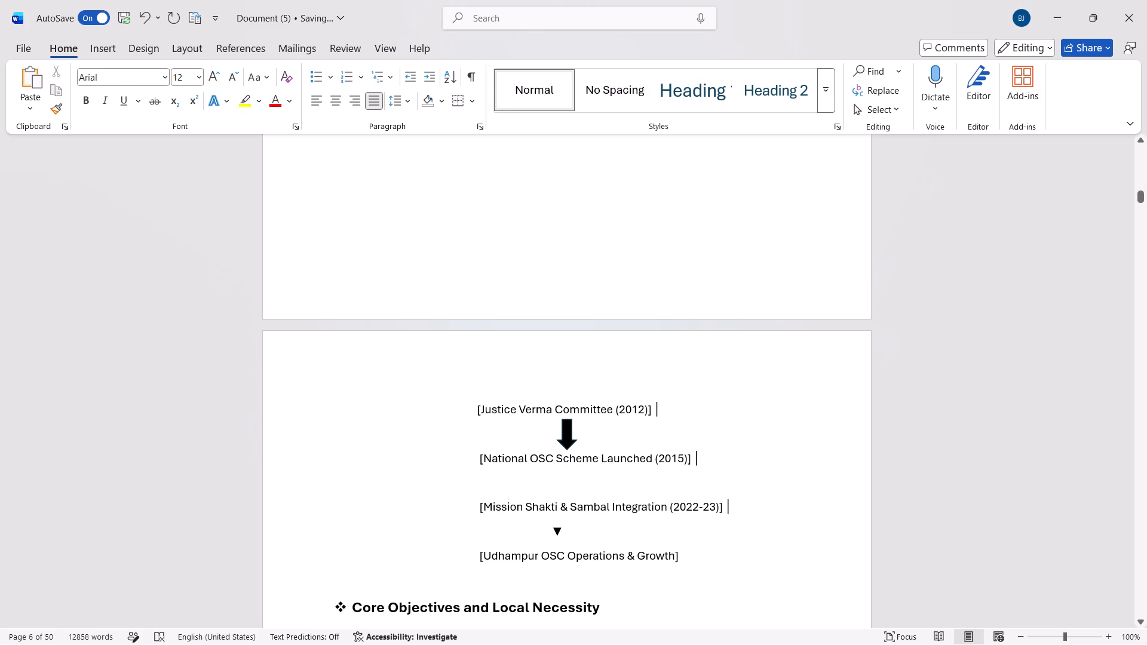
Copy the black block arrow and place the duplicate between National OSC Scheme Launched (2015) and Mission Shakti & Sambal Integration (2022-23), aligned under the first.
{"action": "left_click", "coordinate": [566, 427]}
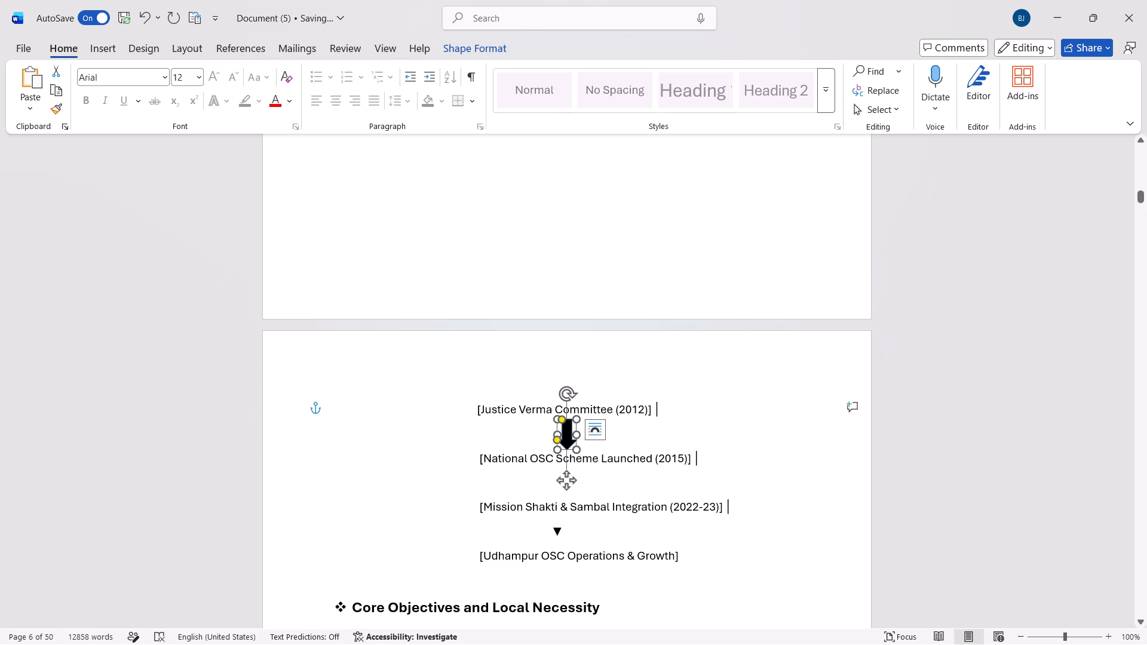
{"action": "key", "text": "ctrl+c"}
{"action": "left_click", "coordinate": [590, 479]}
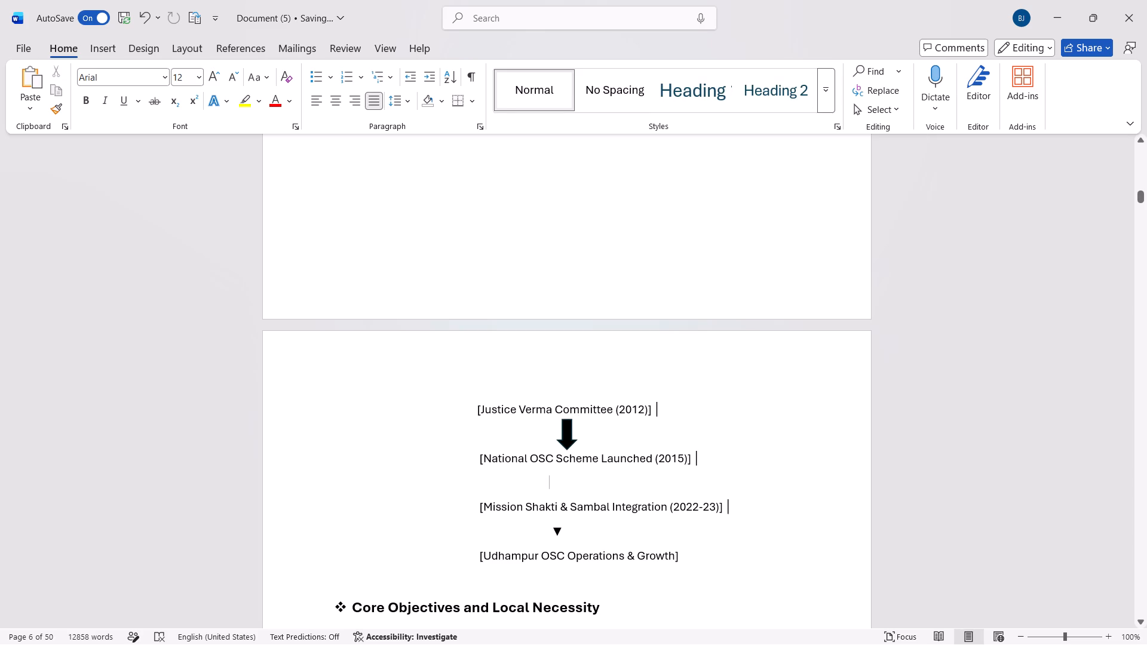
{"action": "key", "text": "ctrl+v"}
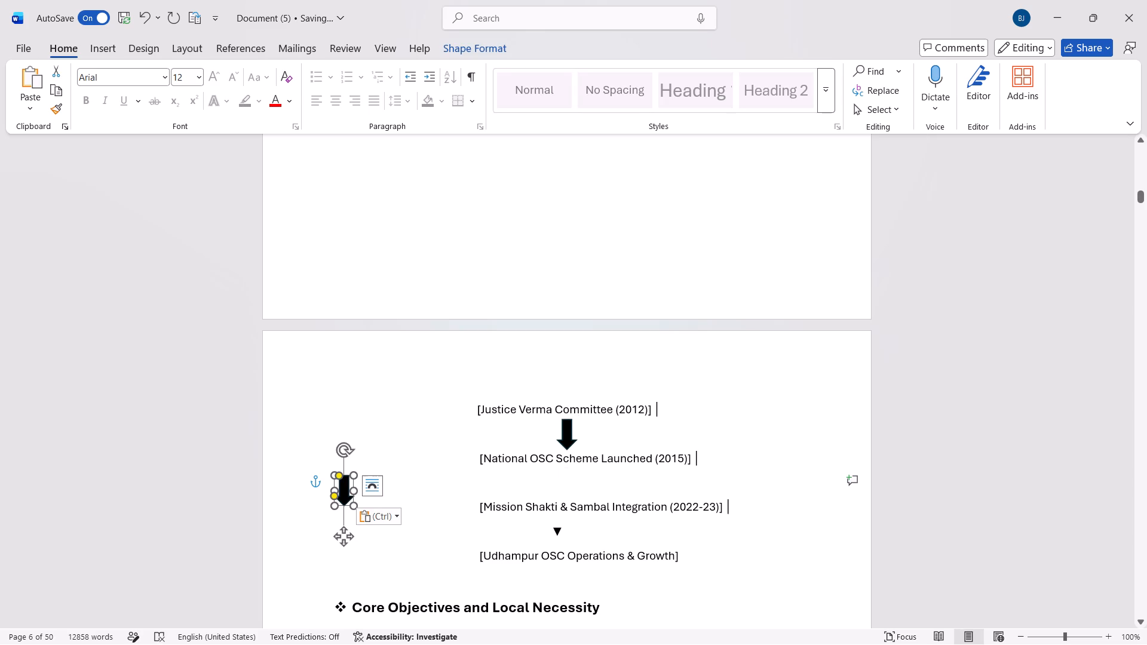
{"action": "left_click_drag", "start_coordinate": [342, 489], "coordinate": [576, 483]}
Delete the triangle arrow beneath Mission Shakti & Sambal Integration (2022-23).
{"action": "left_click", "coordinate": [579, 536]}
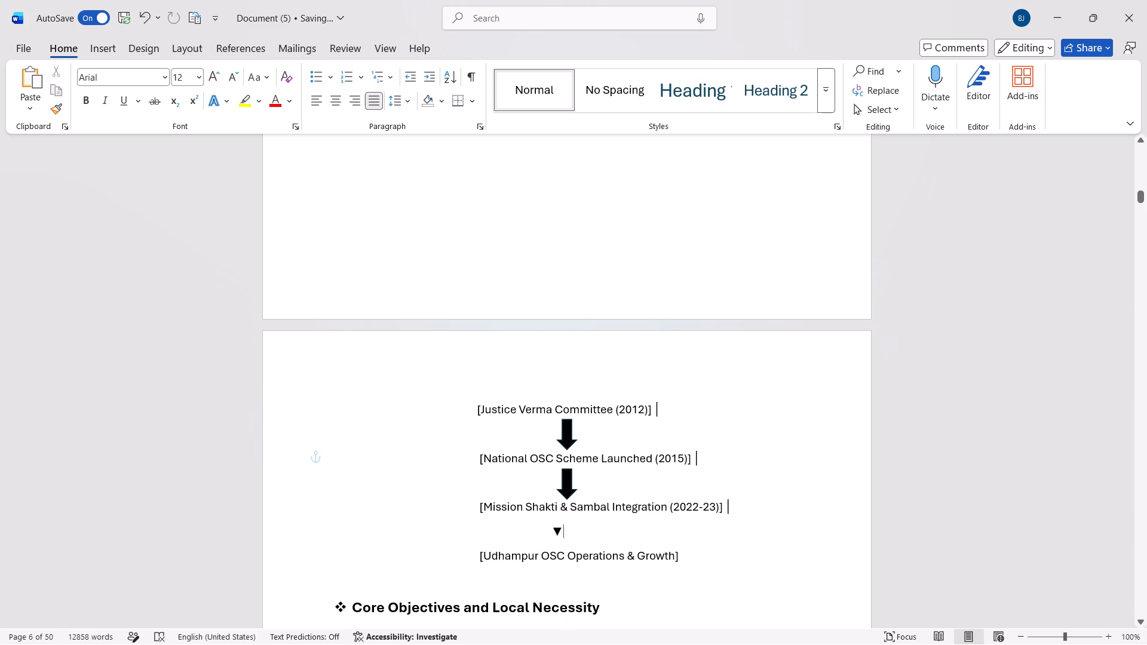
{"action": "key", "text": "BackSpace"}
Paste another black block arrow and centre it between Mission Shakti & Sambal Integration (2022-23) and Udhampur OSC Operations & Growth, aligned with the other arrows.
{"action": "key", "text": "ctrl+c"}
{"action": "key", "text": "ctrl+v"}
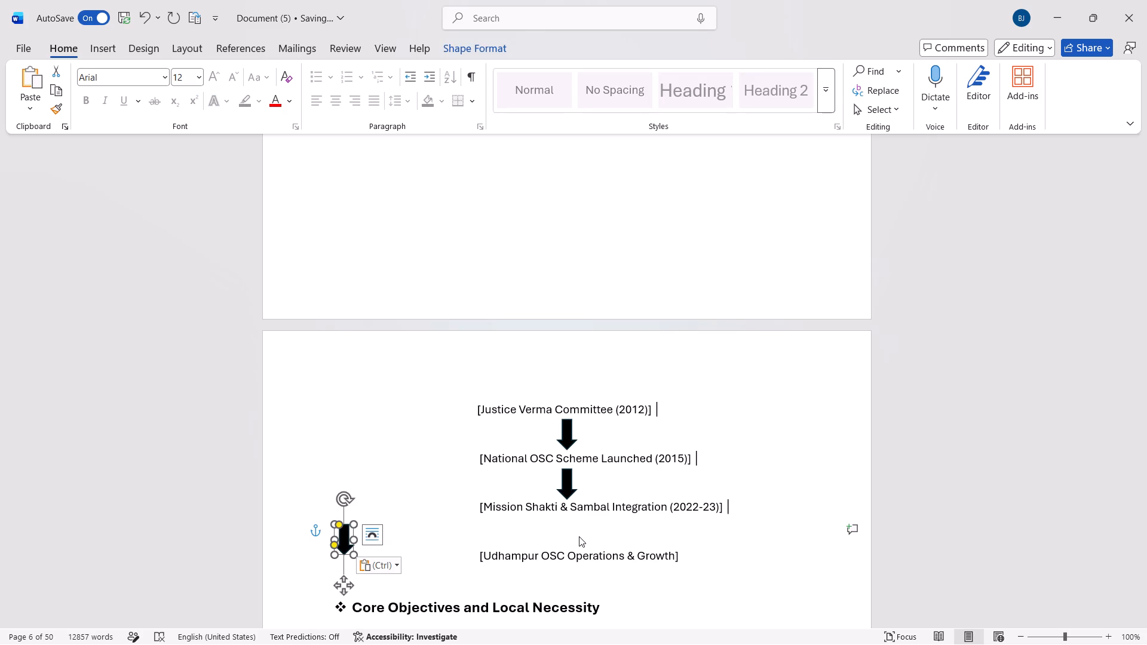
{"action": "left_click_drag", "start_coordinate": [345, 537], "coordinate": [517, 526]}
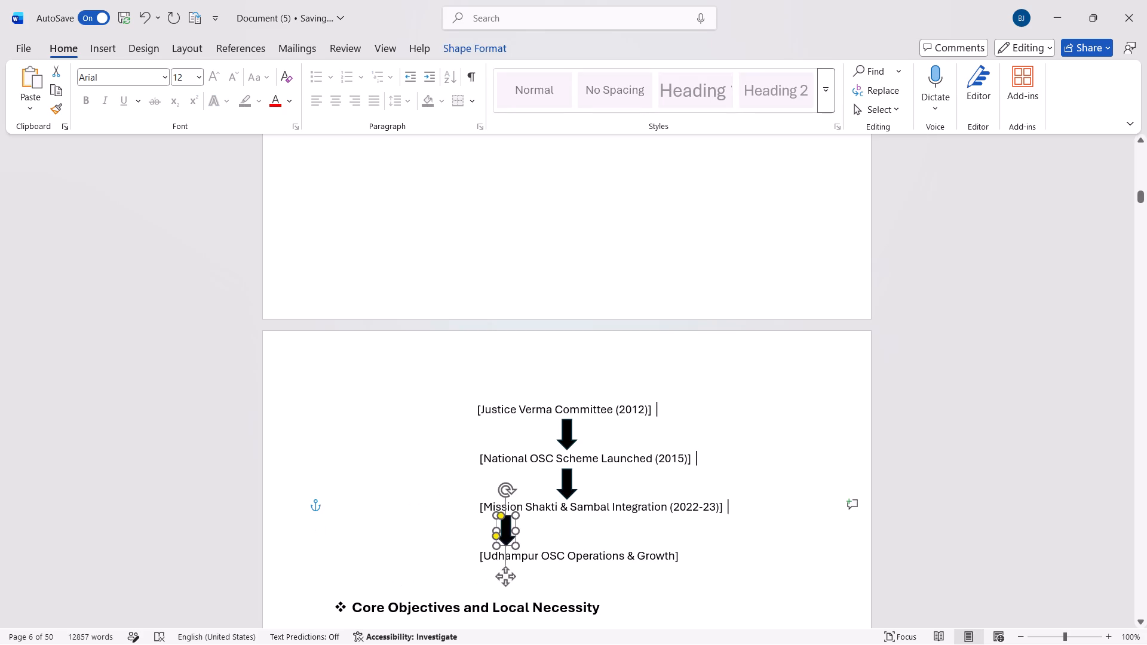
{"action": "left_click_drag", "start_coordinate": [517, 526], "coordinate": [565, 523]}
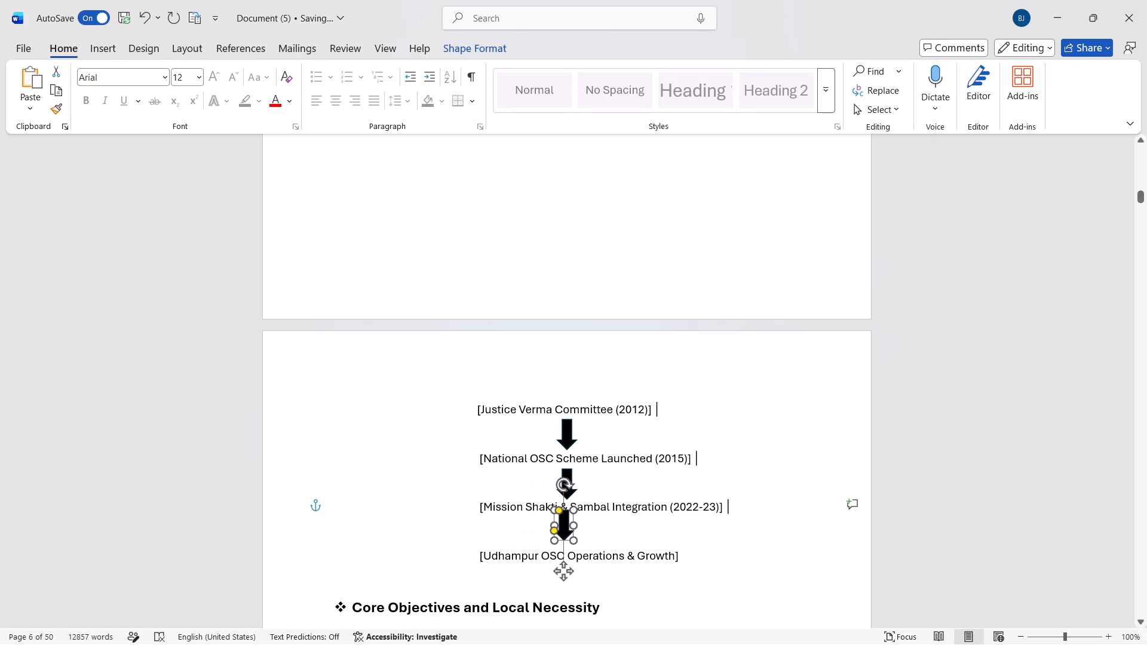
{"action": "left_click_drag", "start_coordinate": [565, 523], "coordinate": [571, 528]}
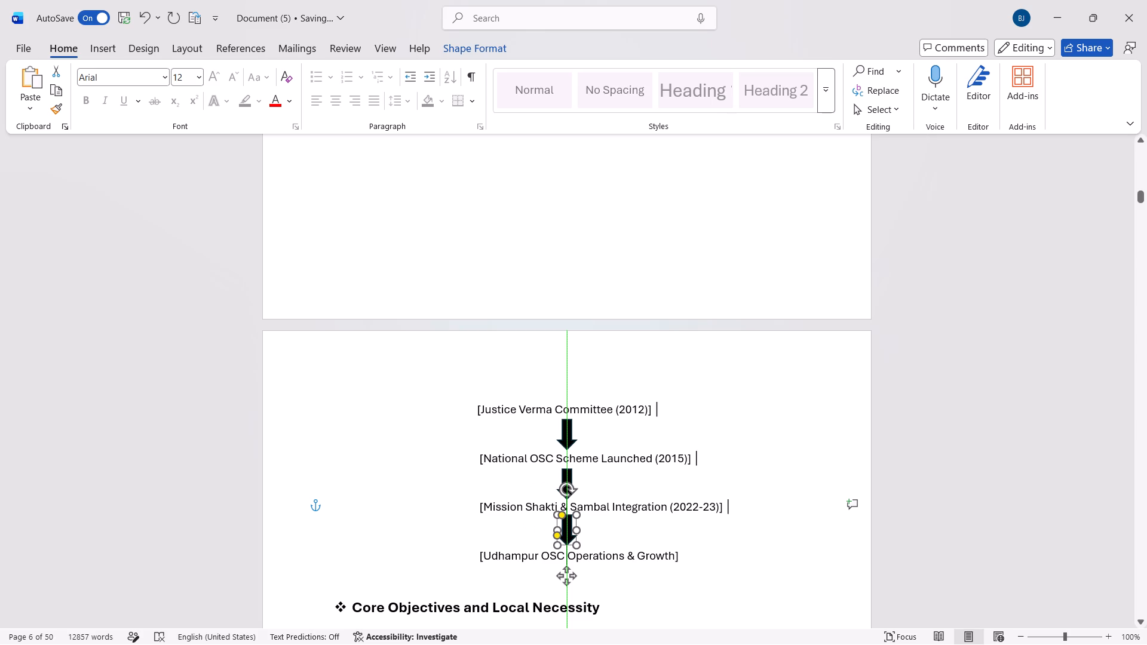
{"action": "left_click_drag", "start_coordinate": [571, 528], "coordinate": [571, 529]}
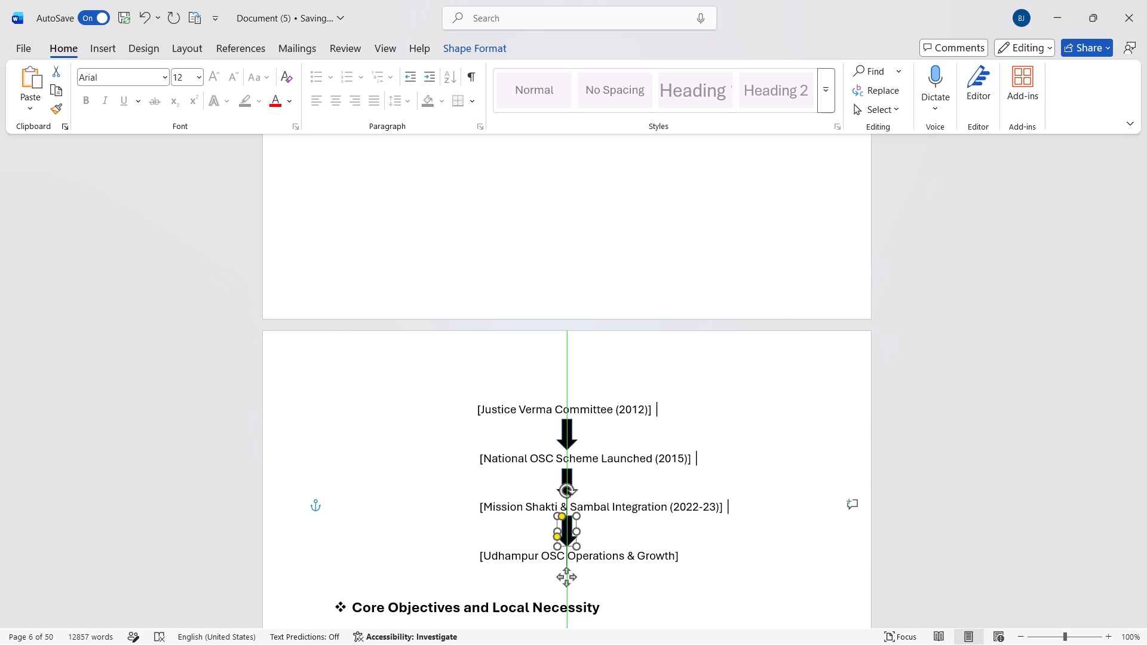
{"action": "left_click_drag", "start_coordinate": [571, 529], "coordinate": [572, 530]}
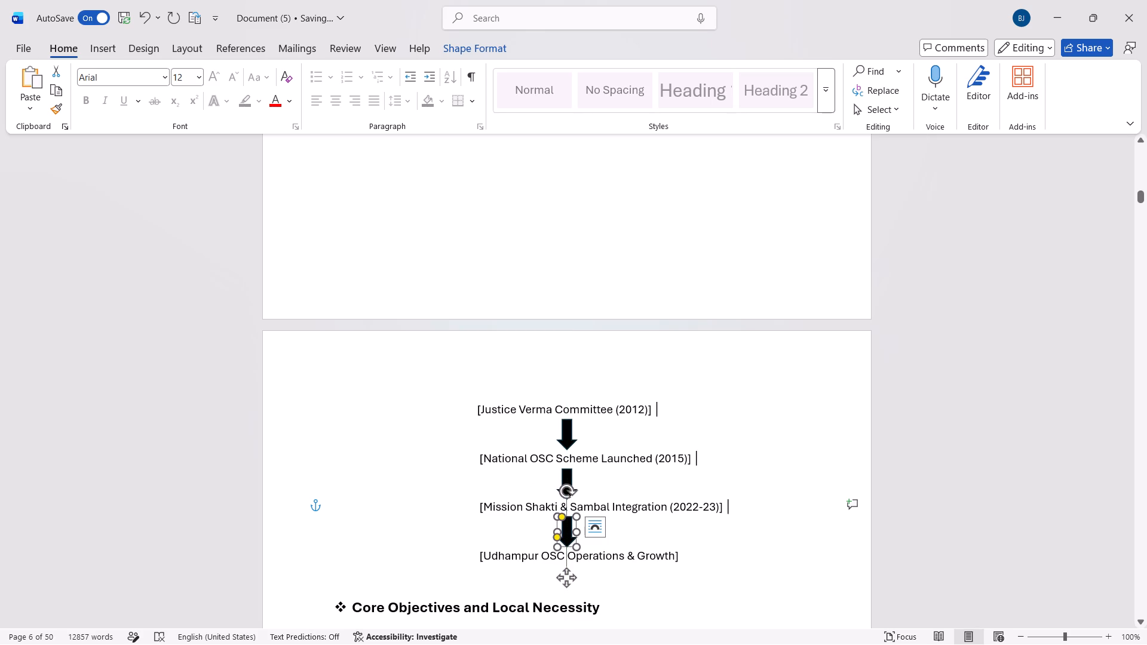
{"action": "left_click", "coordinate": [655, 518]}
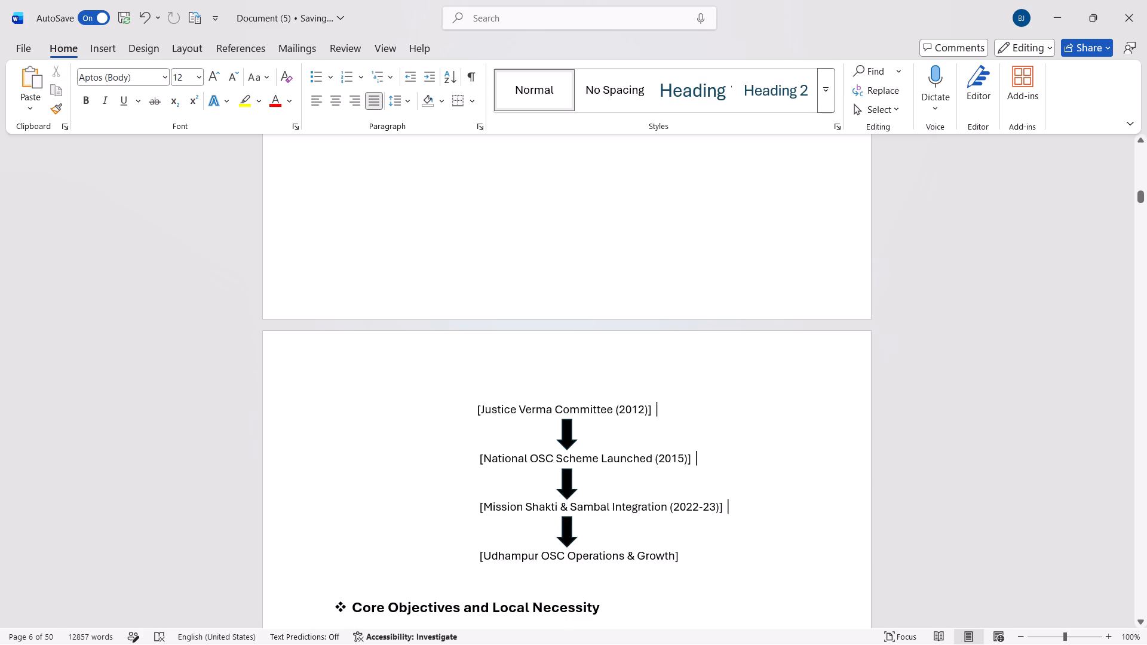
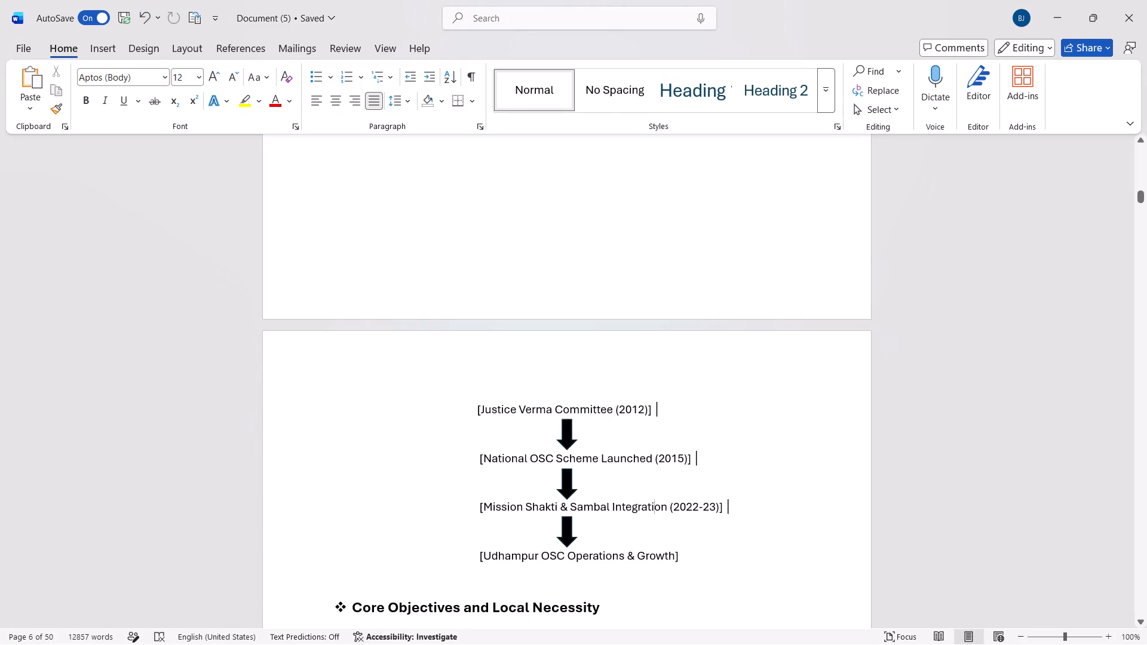
Set the font of the One Stop Centre timeline flowchart text to Roboto.
{"action": "left_click_drag", "start_coordinate": [475, 407], "coordinate": [758, 579]}
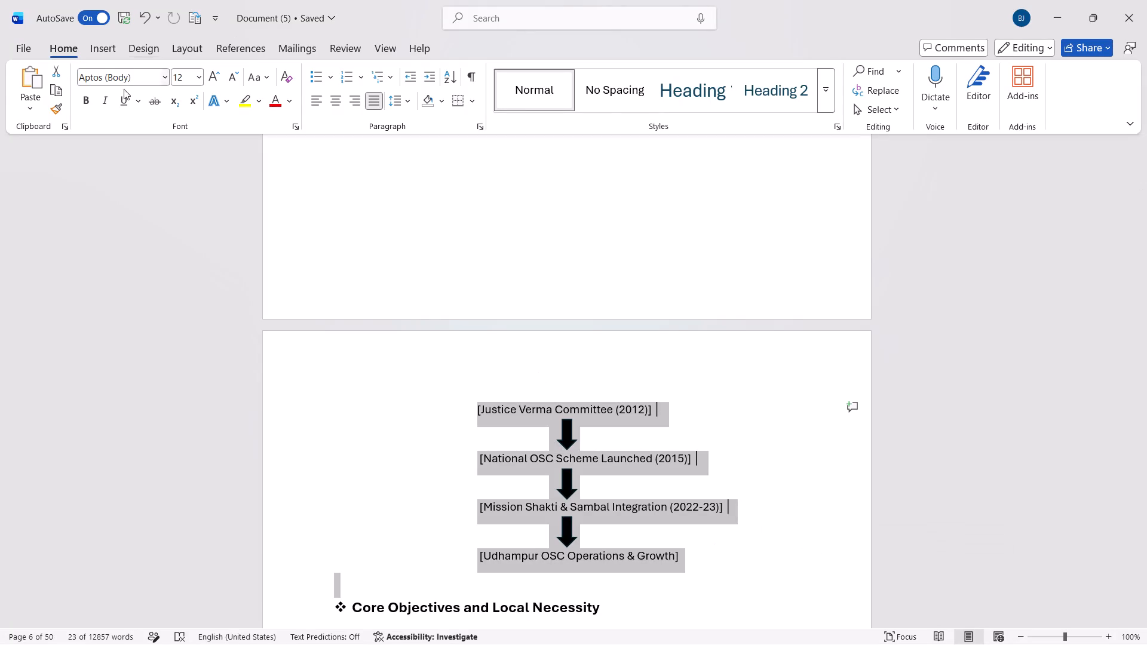
{"action": "left_click", "coordinate": [164, 78]}
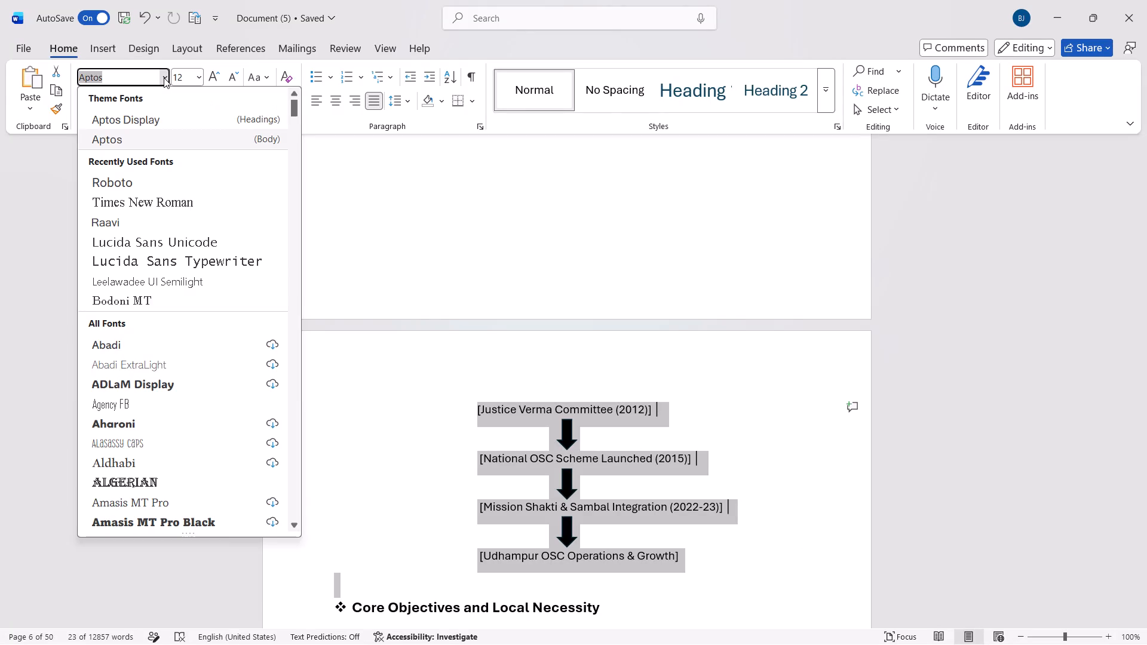
{"action": "left_click", "coordinate": [161, 186]}
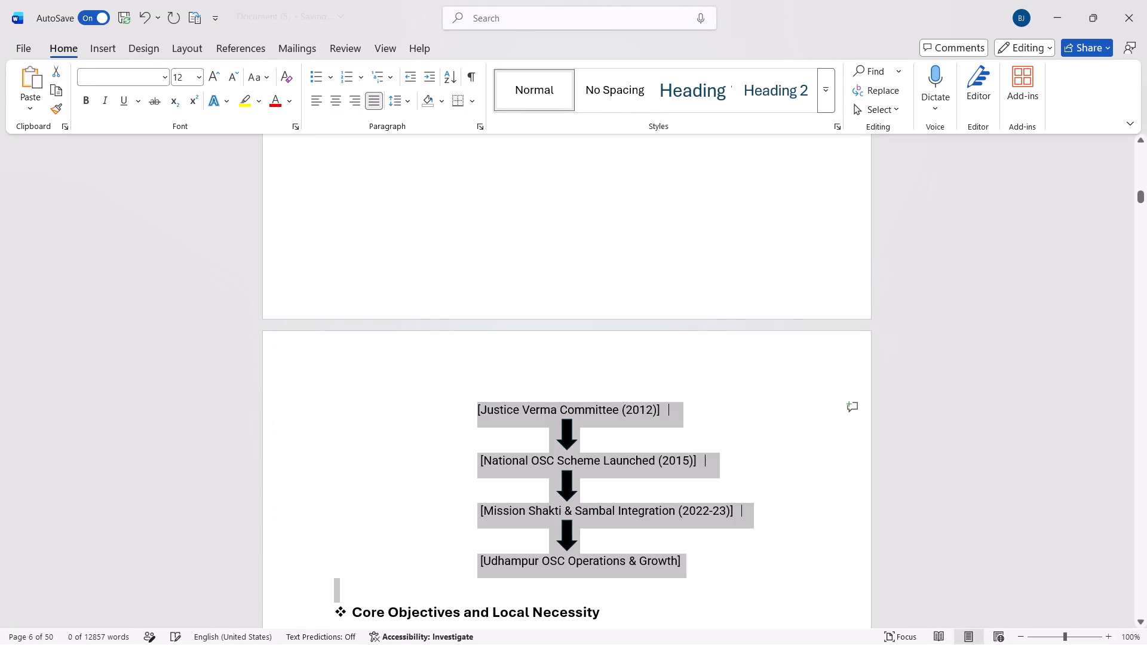
{"action": "left_click", "coordinate": [386, 435]}
Review the layout of the report from The Five Pillars of Integrated Service Delivery through the Day 11 and Day 12&13 sections.
{"action": "scroll", "coordinate": [386, 435], "scroll_direction": "down", "scroll_amount": 6}
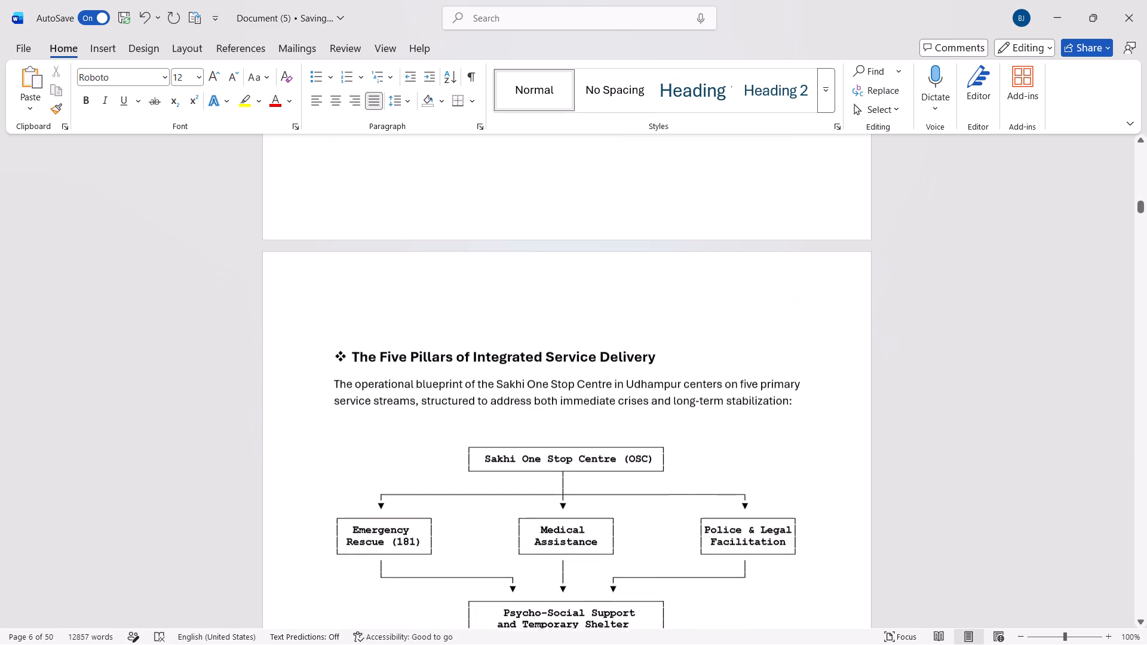
{"action": "scroll", "coordinate": [386, 435], "scroll_direction": "down", "scroll_amount": 19}
{"action": "scroll", "coordinate": [386, 435], "scroll_direction": "down", "scroll_amount": 5}
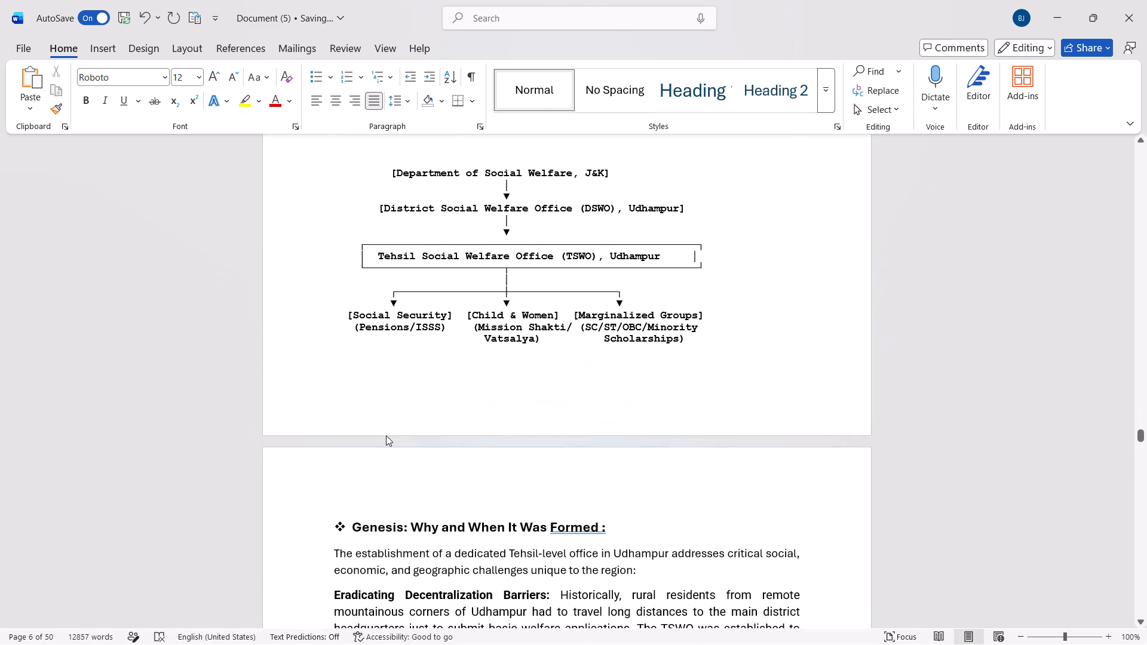
{"action": "scroll", "coordinate": [386, 435], "scroll_direction": "down", "scroll_amount": 11}
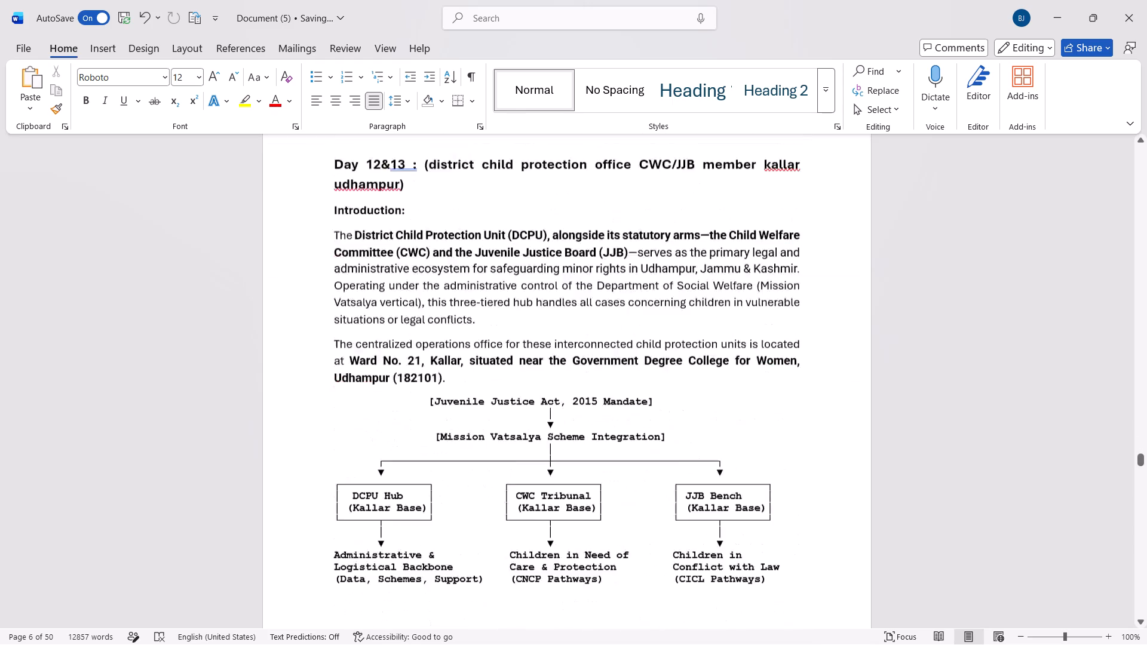
{"action": "scroll", "coordinate": [386, 435], "scroll_direction": "up", "scroll_amount": 9}
{"action": "scroll", "coordinate": [386, 435], "scroll_direction": "down", "scroll_amount": 3}
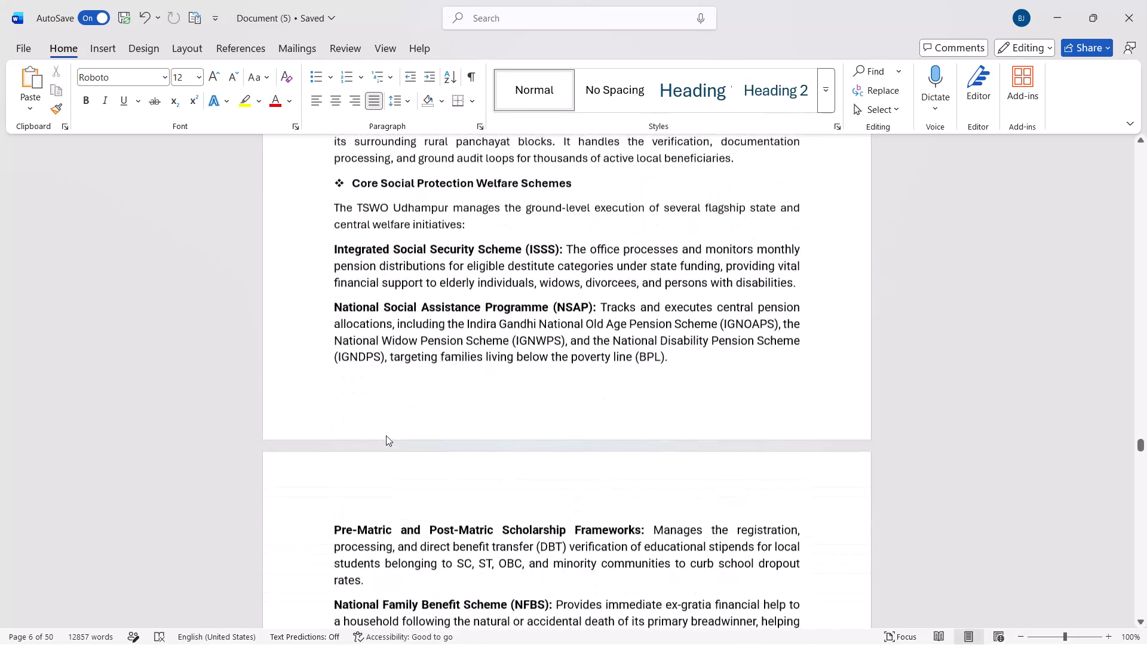
{"action": "scroll", "coordinate": [386, 435], "scroll_direction": "down", "scroll_amount": 8}
{"action": "scroll", "coordinate": [386, 435], "scroll_direction": "up", "scroll_amount": 1}
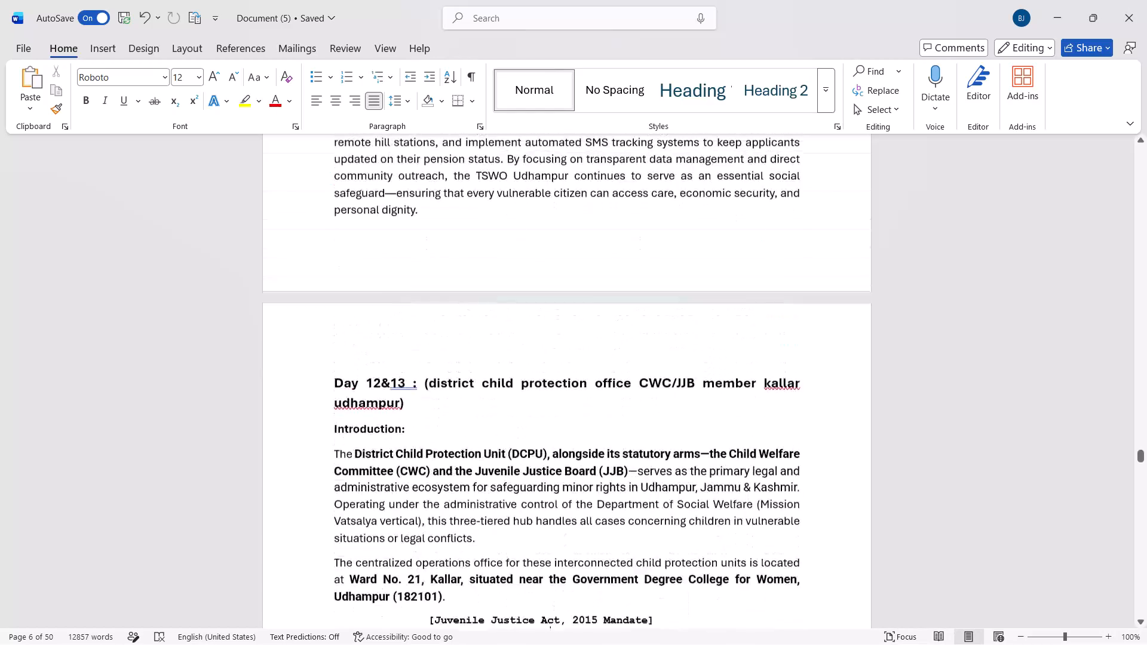
{"action": "scroll", "coordinate": [386, 435], "scroll_direction": "up", "scroll_amount": 1}
{"action": "left_click", "coordinate": [386, 435]}
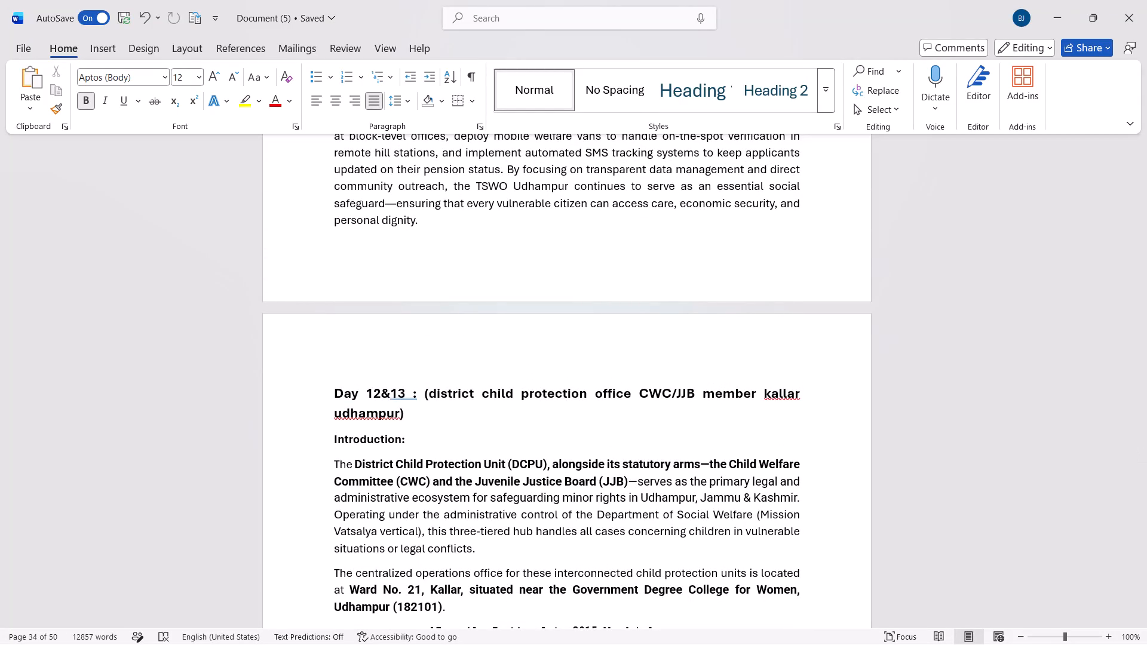
{"action": "scroll", "coordinate": [386, 435], "scroll_direction": "up", "scroll_amount": 3}
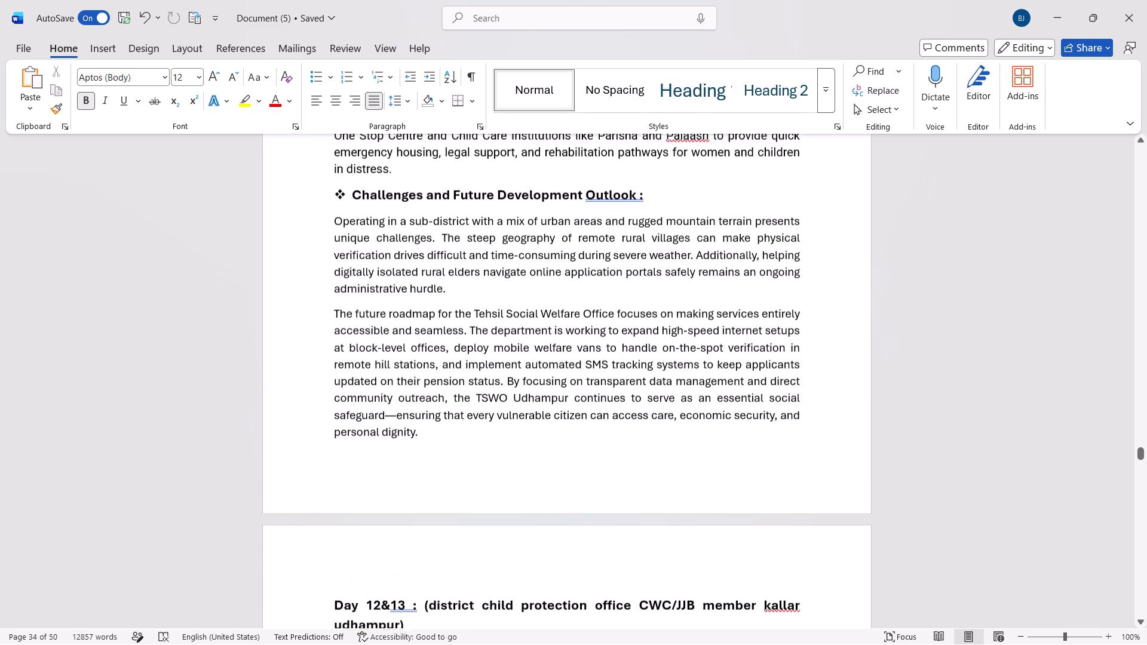
{"action": "scroll", "coordinate": [386, 435], "scroll_direction": "up", "scroll_amount": 9}
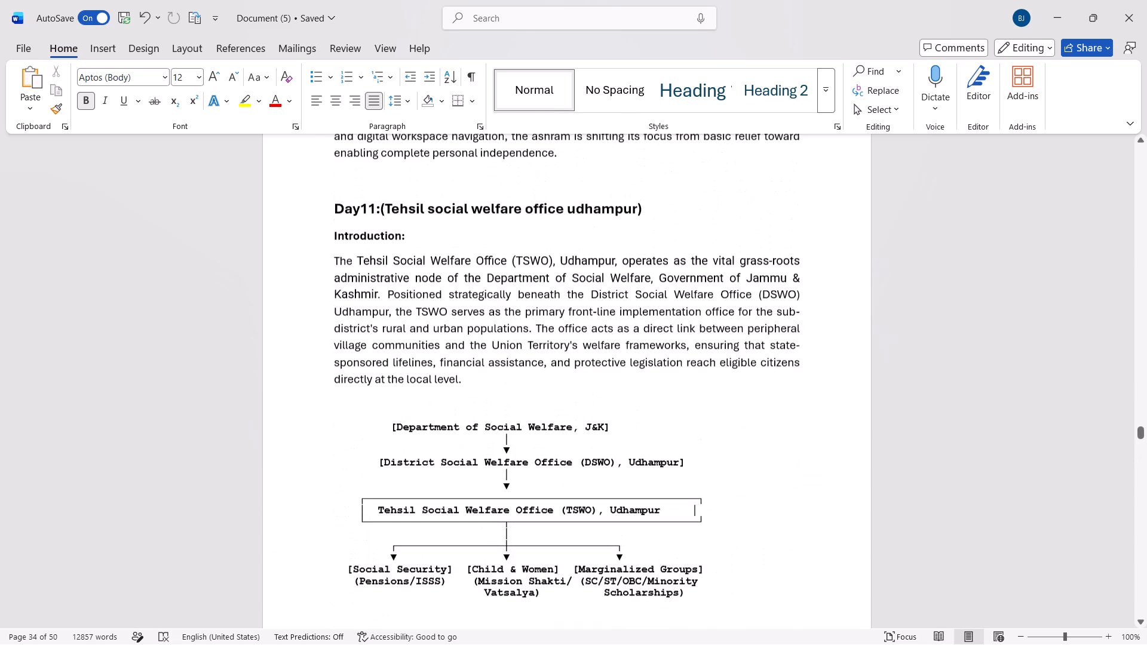
{"action": "scroll", "coordinate": [386, 435], "scroll_direction": "up", "scroll_amount": 3}
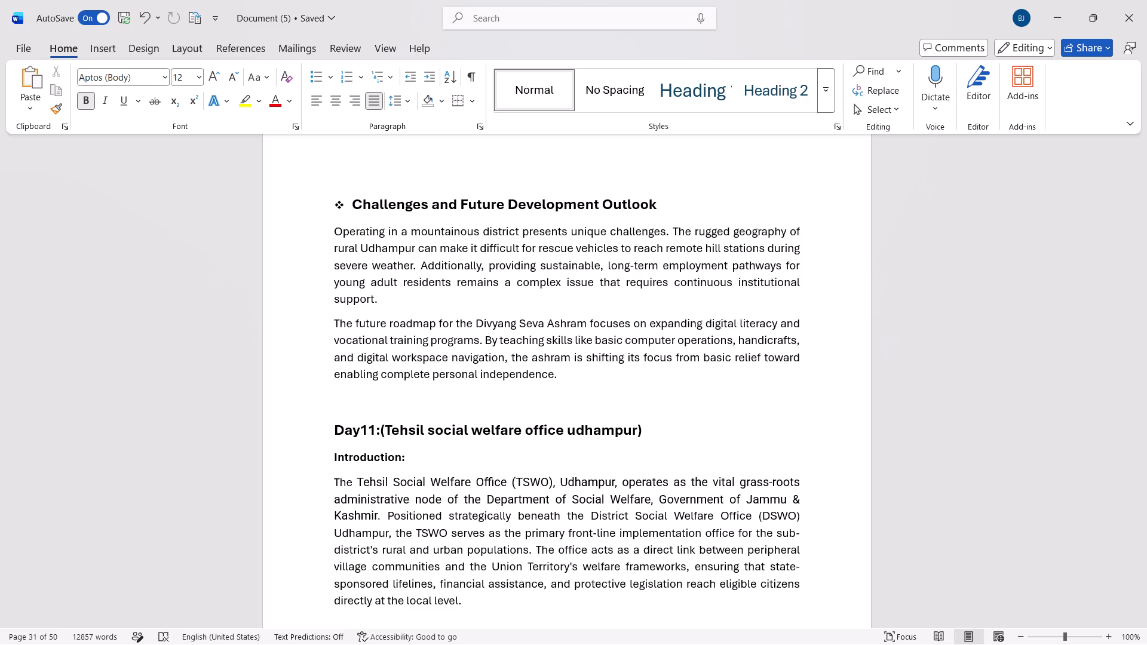
Check the formatting of the old age home pages, including the CAUSES and CONDITION OF OLD AGE HOME bullet lists.
{"action": "scroll", "coordinate": [386, 435], "scroll_direction": "down", "scroll_amount": 2}
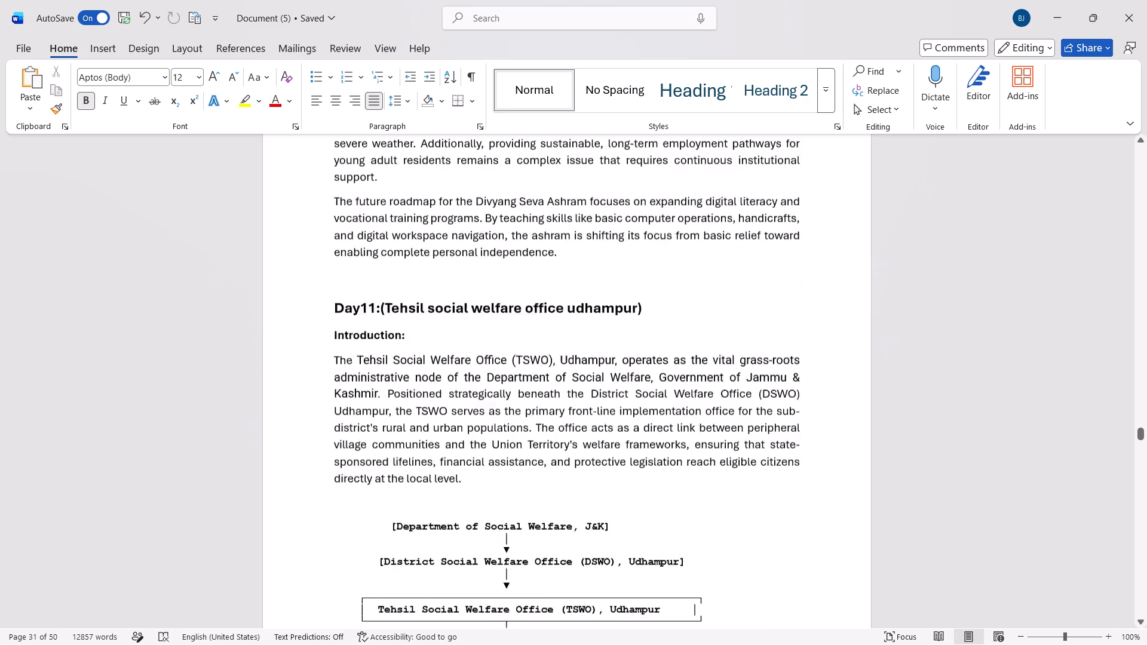
{"action": "scroll", "coordinate": [386, 435], "scroll_direction": "down", "scroll_amount": 14}
{"action": "scroll", "coordinate": [386, 435], "scroll_direction": "down", "scroll_amount": 13}
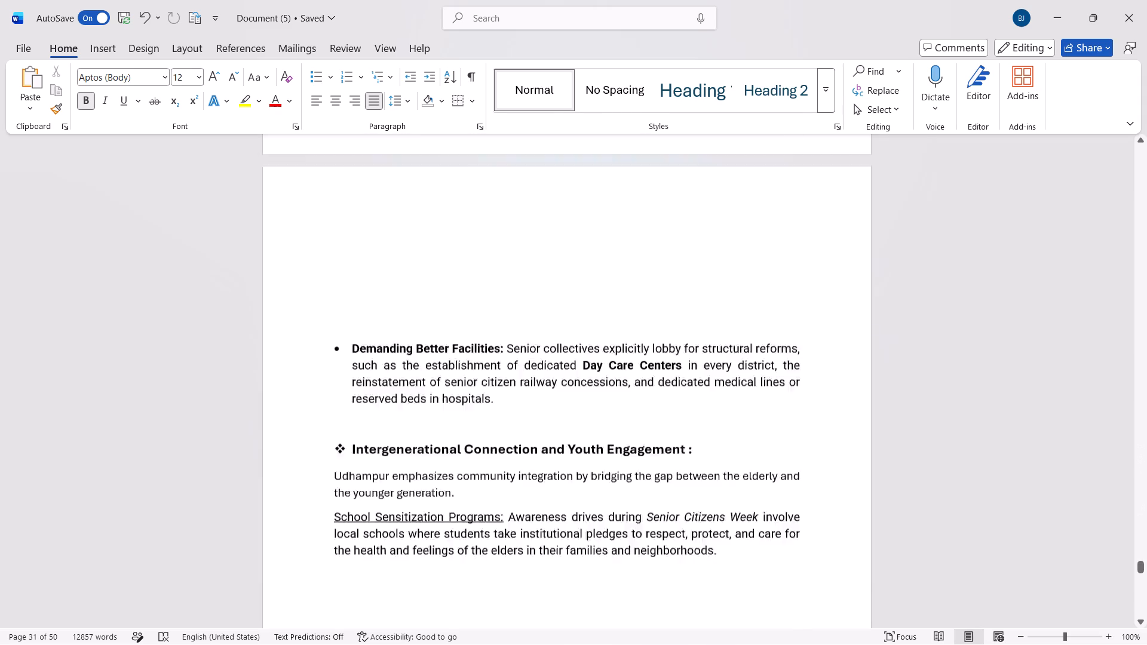
{"action": "scroll", "coordinate": [386, 435], "scroll_direction": "down", "scroll_amount": 3}
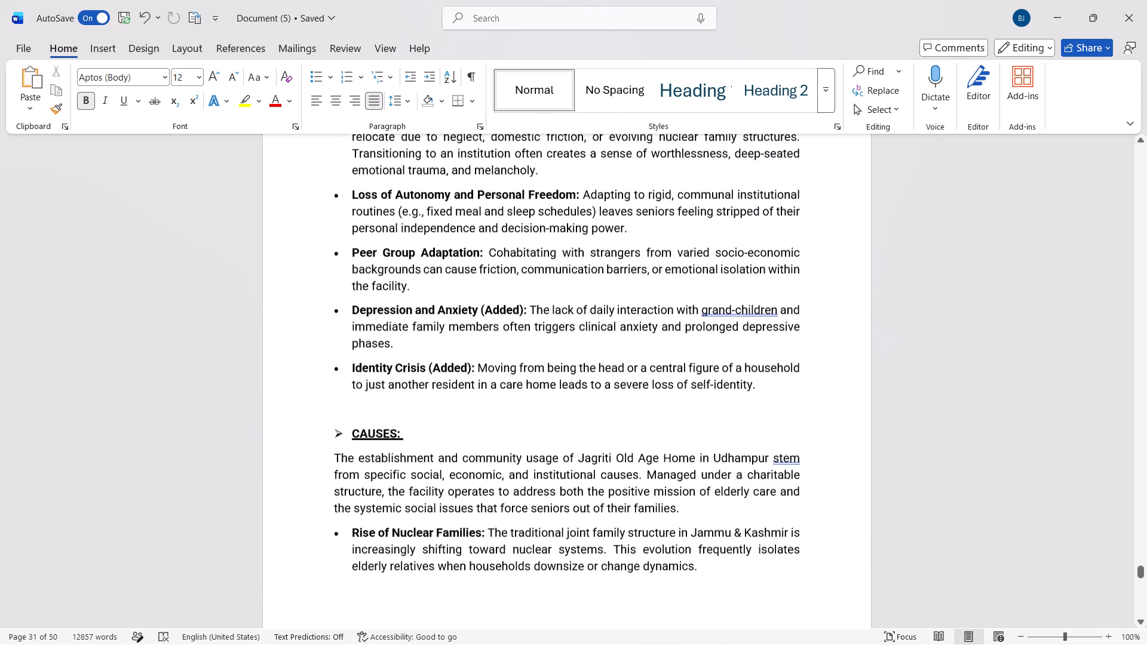
{"action": "scroll", "coordinate": [386, 435], "scroll_direction": "down", "scroll_amount": 5}
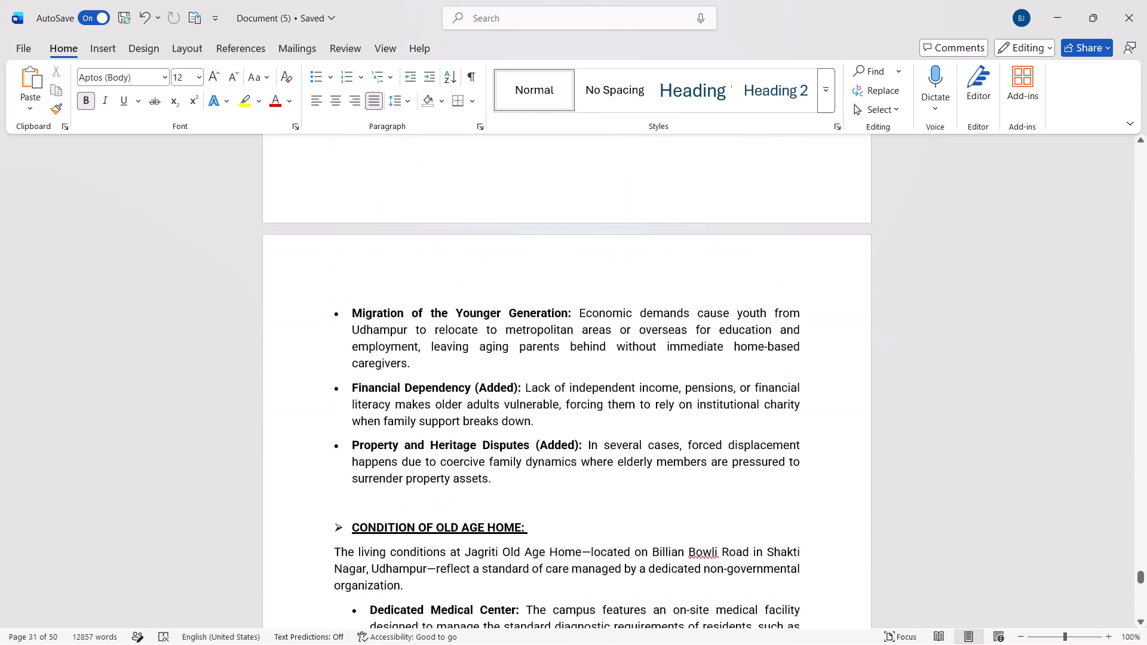
{"action": "scroll", "coordinate": [386, 435], "scroll_direction": "down", "scroll_amount": 3}
{"action": "scroll", "coordinate": [386, 435], "scroll_direction": "up", "scroll_amount": 1}
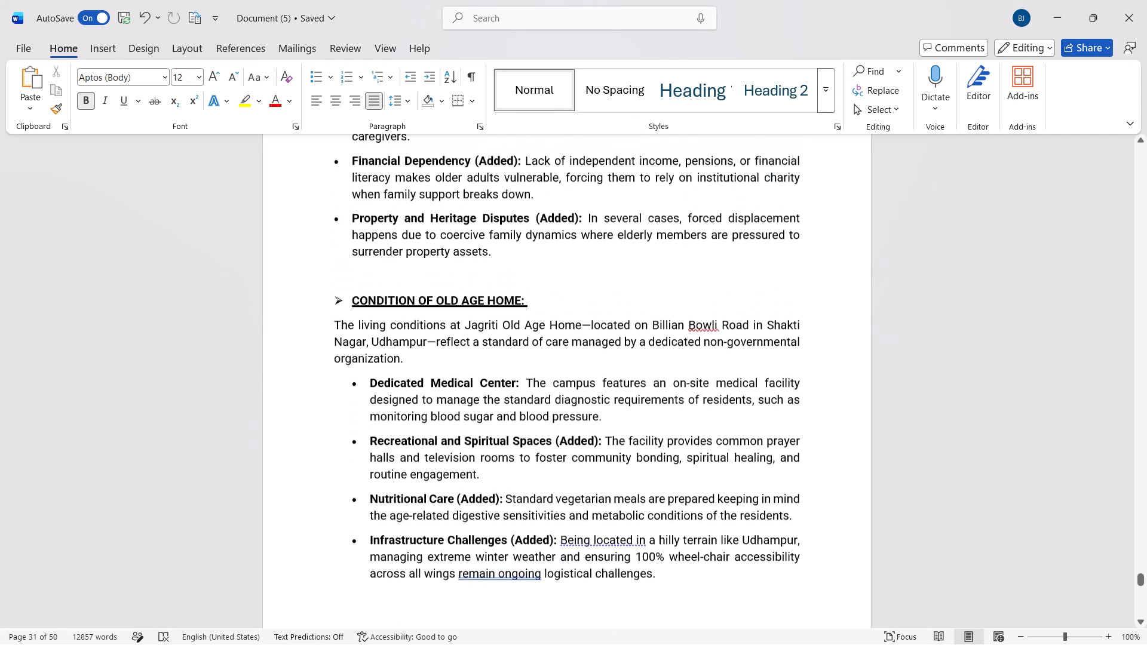
{"action": "scroll", "coordinate": [386, 435], "scroll_direction": "up", "scroll_amount": 2}
{"action": "scroll", "coordinate": [386, 435], "scroll_direction": "down", "scroll_amount": 1}
{"action": "scroll", "coordinate": [386, 435], "scroll_direction": "up", "scroll_amount": 1}
{"action": "scroll", "coordinate": [386, 435], "scroll_direction": "down", "scroll_amount": 1}
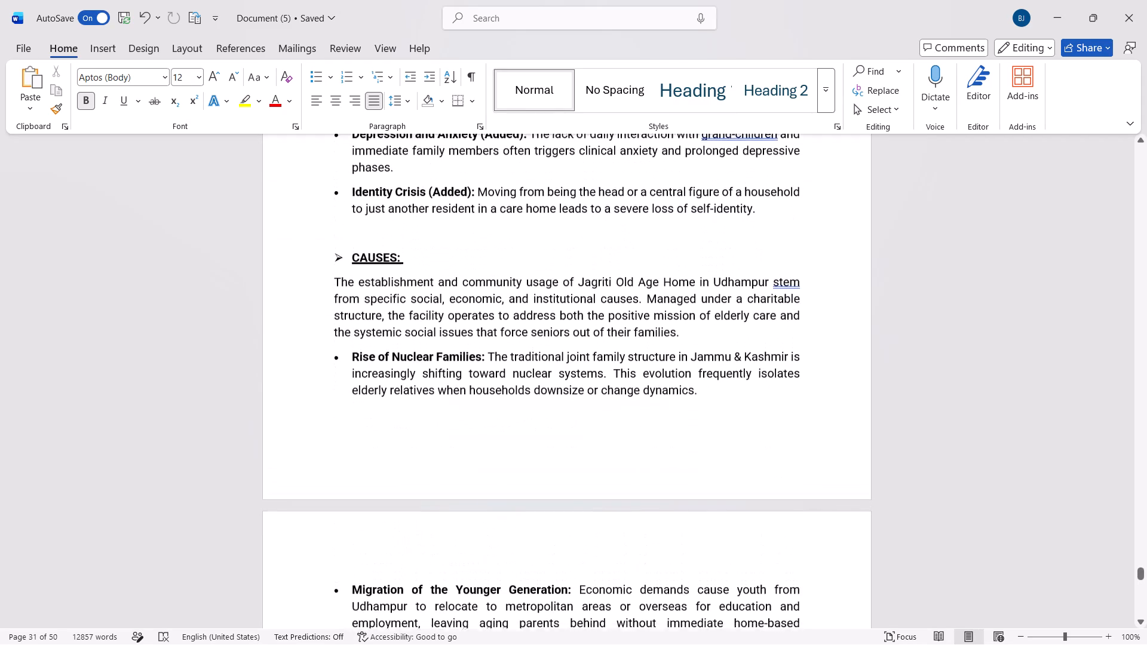
Decrease the indent of the four CONDITION OF OLD AGE HOME bullets, from Dedicated Medical Center to Infrastructure Challenges, by one level.
{"action": "scroll", "coordinate": [386, 435], "scroll_direction": "down", "scroll_amount": 3}
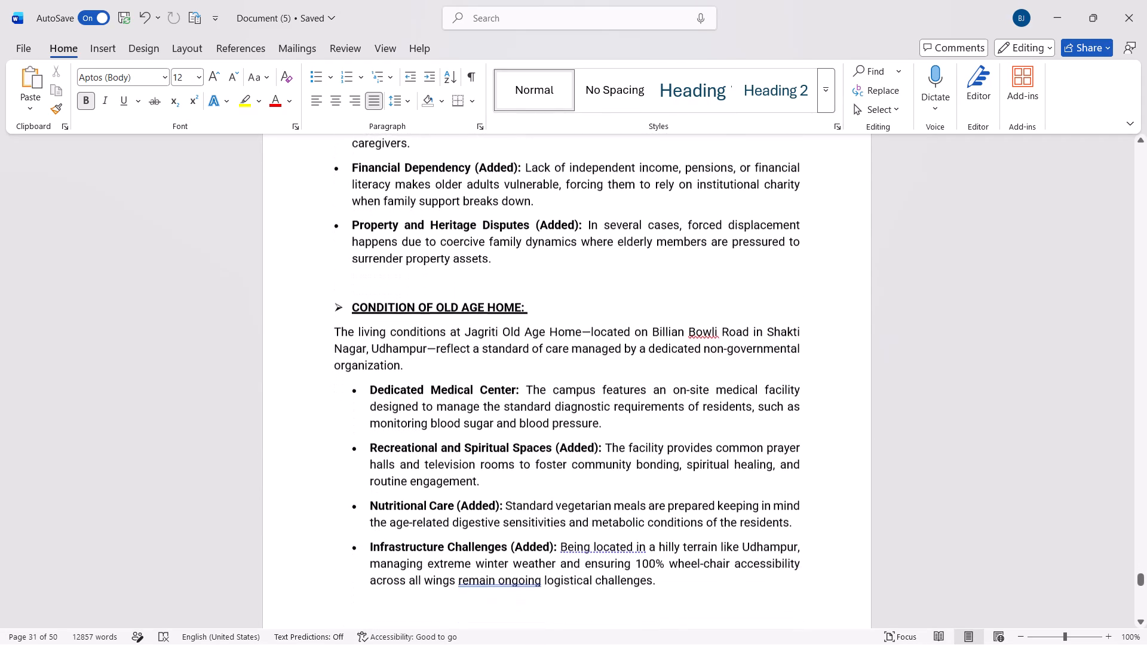
{"action": "scroll", "coordinate": [386, 435], "scroll_direction": "down", "scroll_amount": 1}
{"action": "left_click_drag", "start_coordinate": [348, 360], "coordinate": [415, 428]}
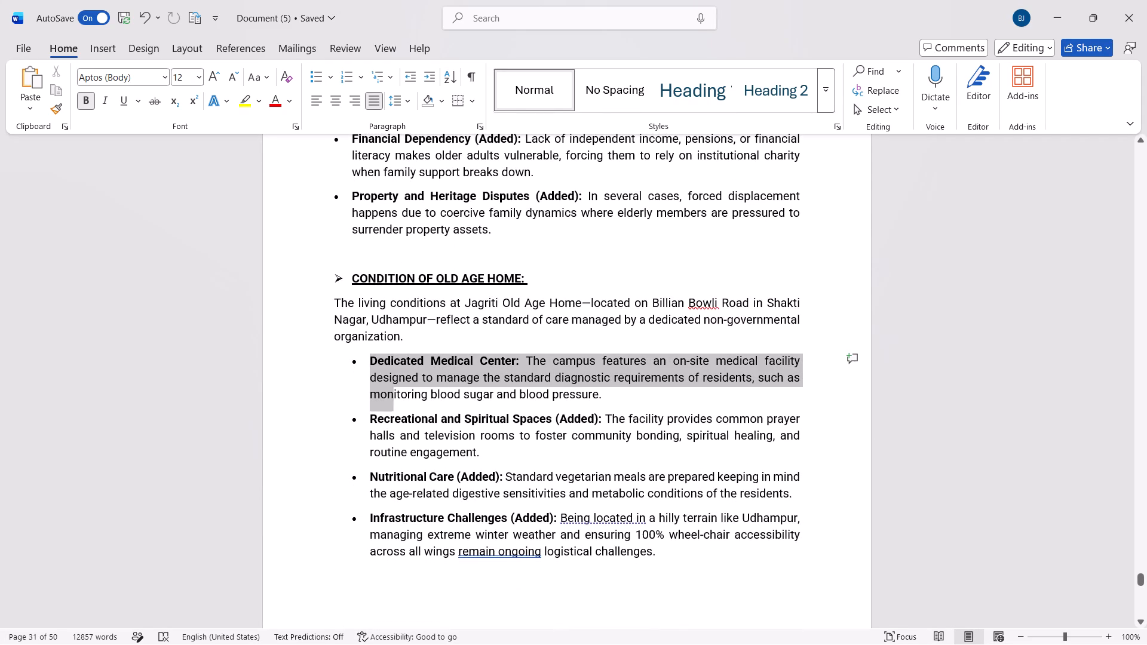
{"action": "left_click_drag", "start_coordinate": [415, 428], "coordinate": [669, 643]}
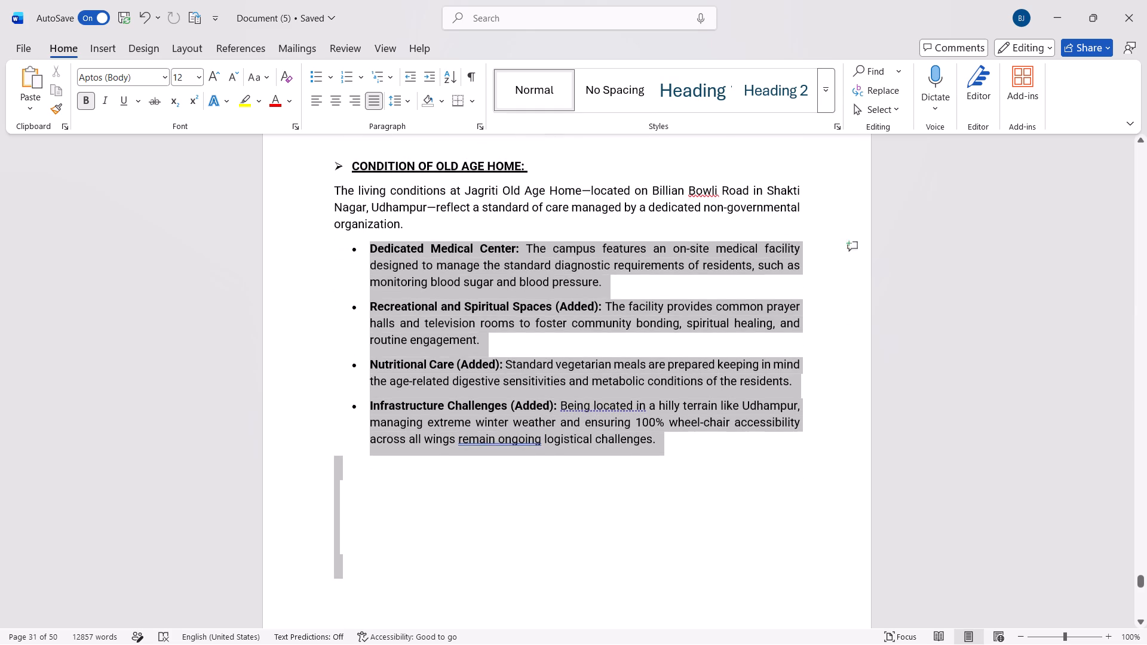
{"action": "left_click_drag", "start_coordinate": [669, 643], "coordinate": [652, 382]}
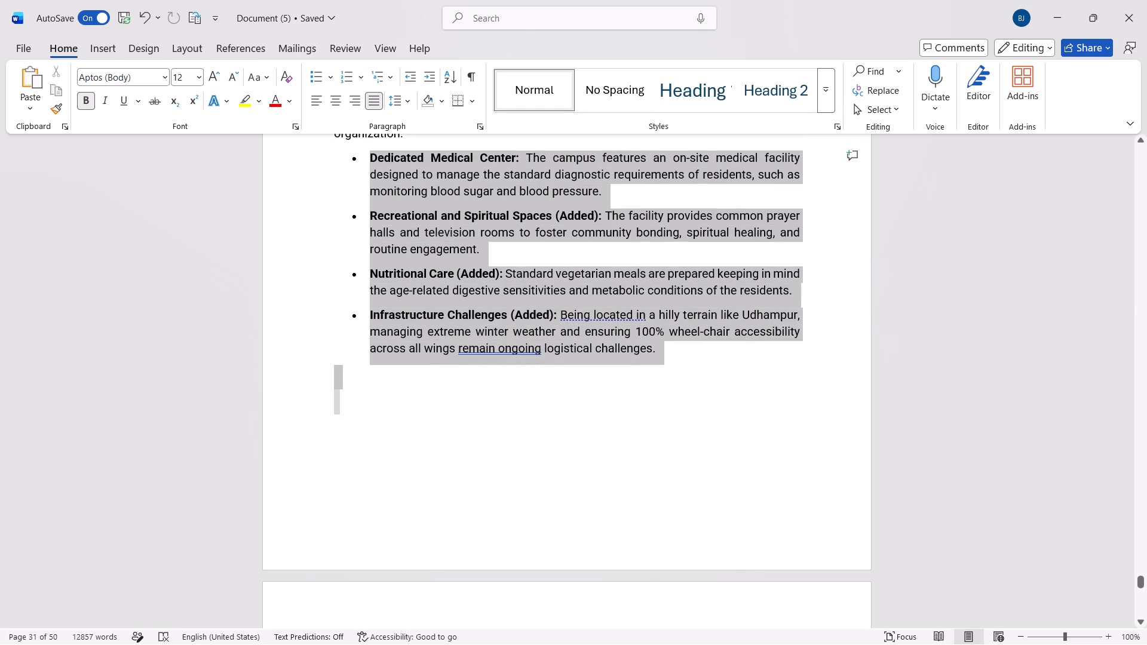
{"action": "left_click_drag", "start_coordinate": [652, 382], "coordinate": [660, 363]}
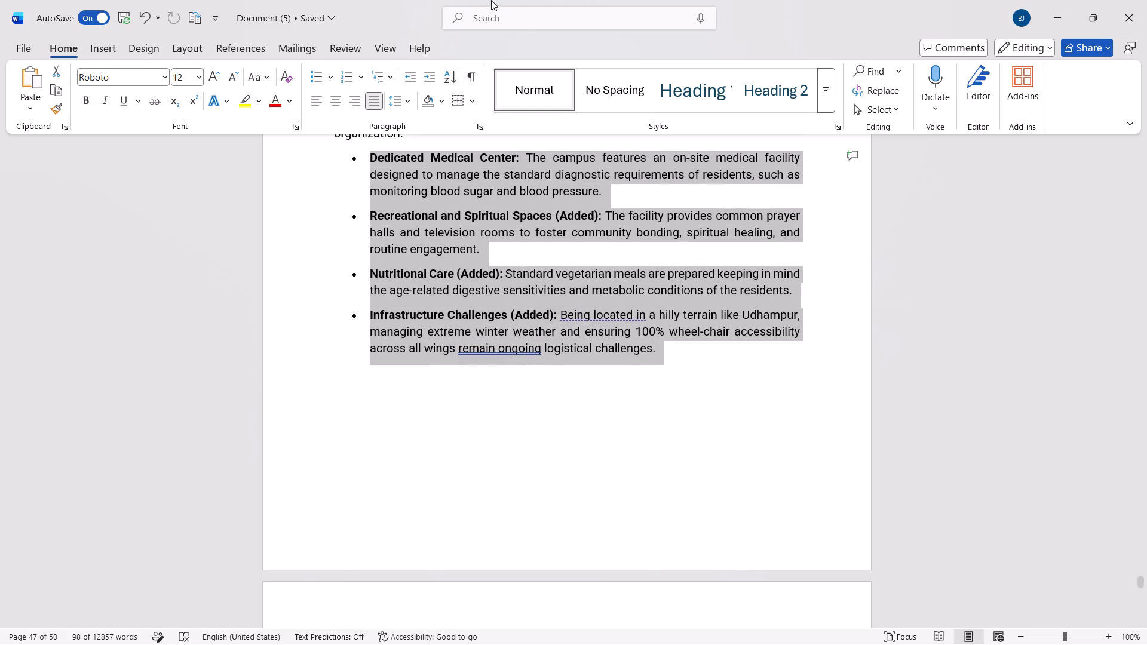
{"action": "left_click", "coordinate": [414, 75]}
Insert a space between "JKRLM" and "(Umeed Scheme)" in the Rural Employment & Social Security bullet heading.
{"action": "scroll", "coordinate": [450, 327], "scroll_direction": "down", "scroll_amount": 1}
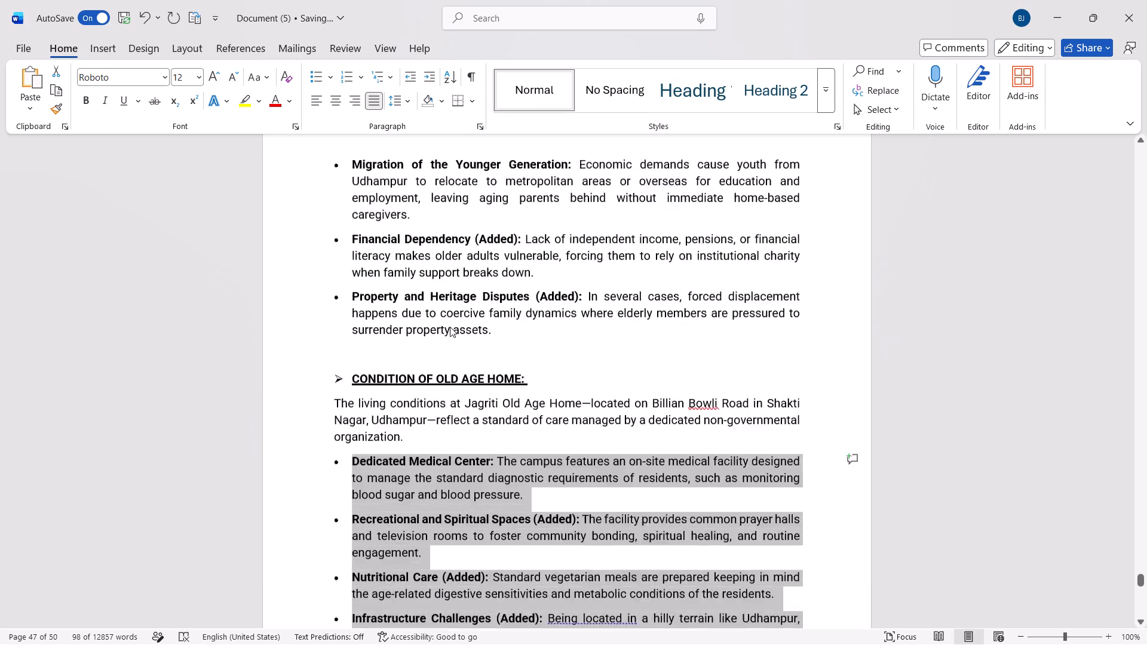
{"action": "scroll", "coordinate": [450, 327], "scroll_direction": "down", "scroll_amount": 4}
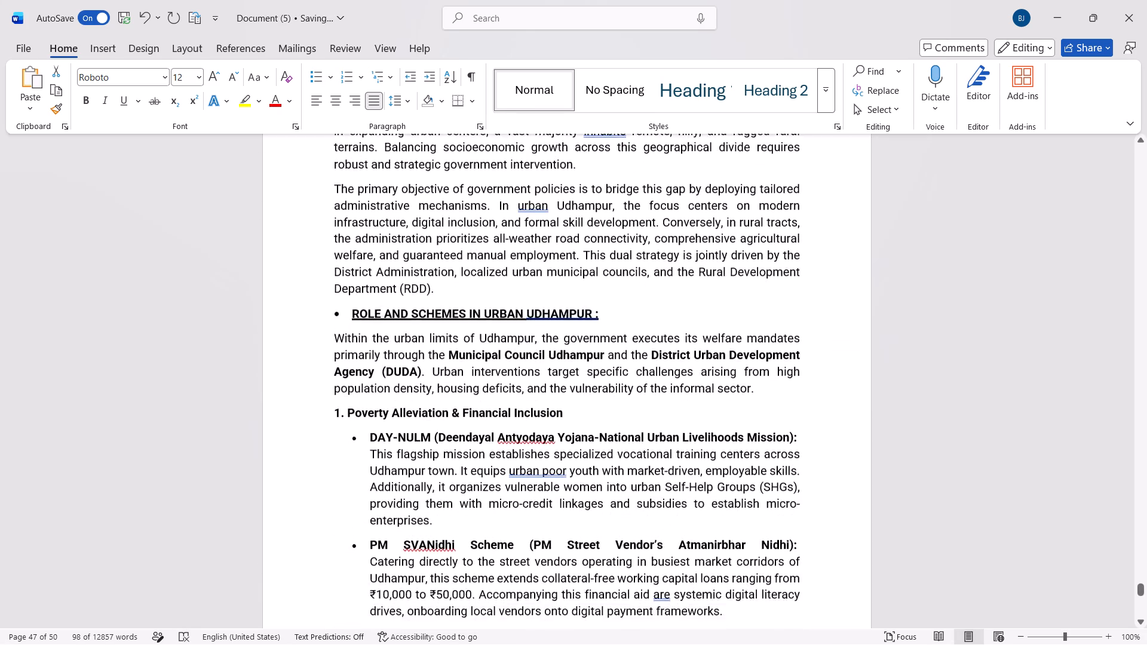
{"action": "scroll", "coordinate": [450, 327], "scroll_direction": "down", "scroll_amount": 2}
{"action": "scroll", "coordinate": [486, 509], "scroll_direction": "down", "scroll_amount": 1}
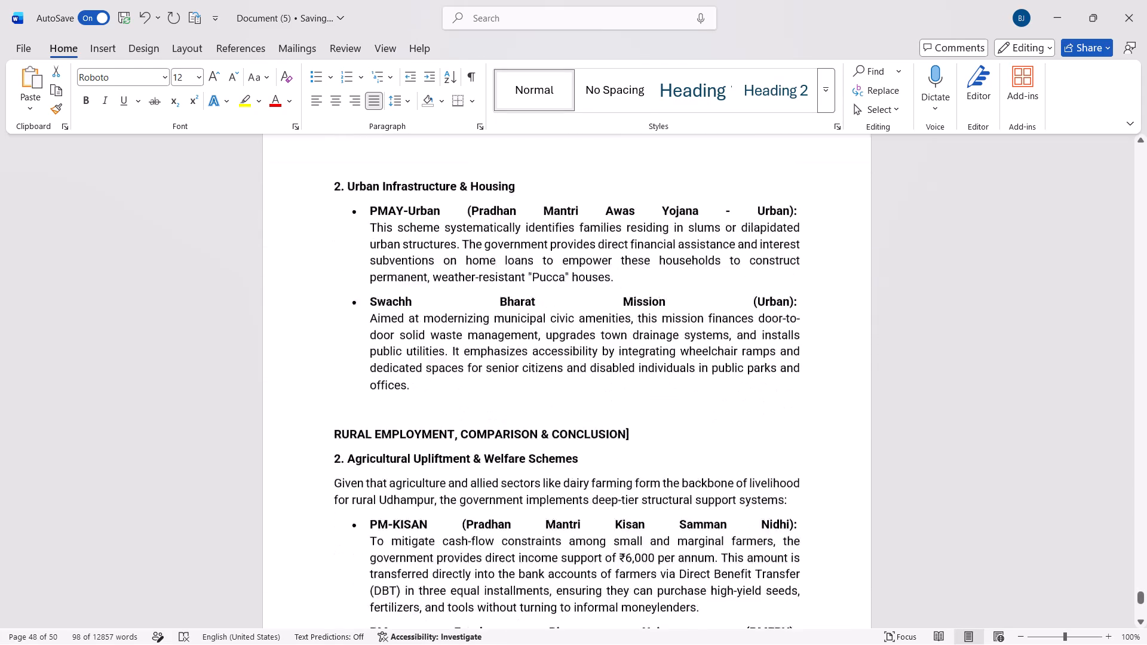
{"action": "scroll", "coordinate": [486, 509], "scroll_direction": "down", "scroll_amount": 4}
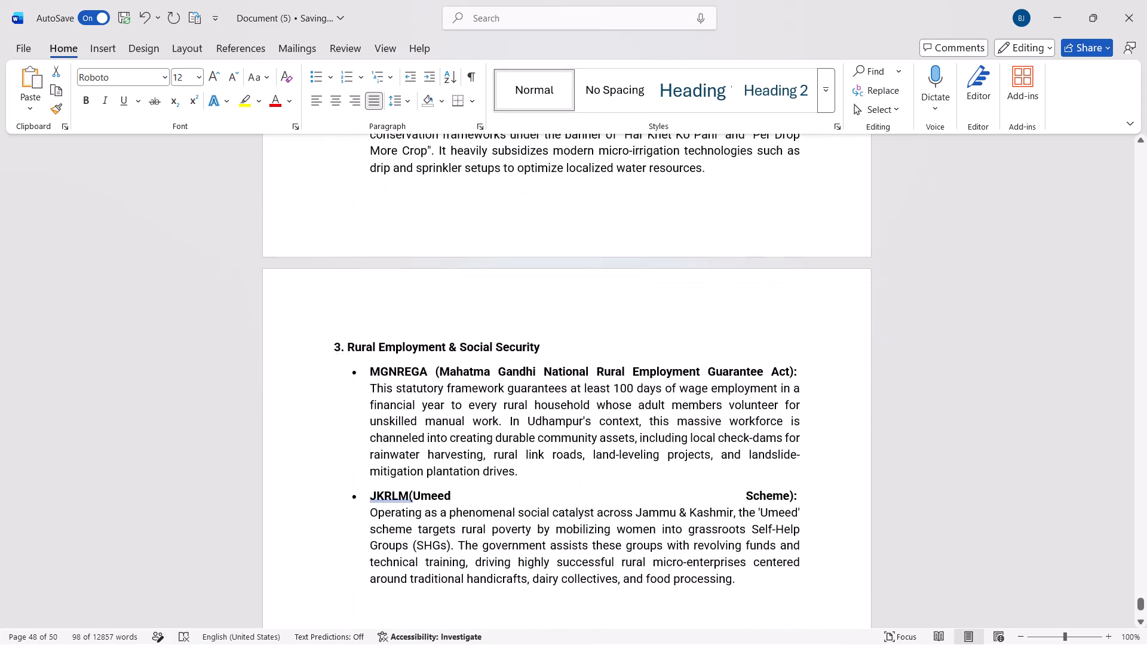
{"action": "scroll", "coordinate": [486, 509], "scroll_direction": "up", "scroll_amount": 1}
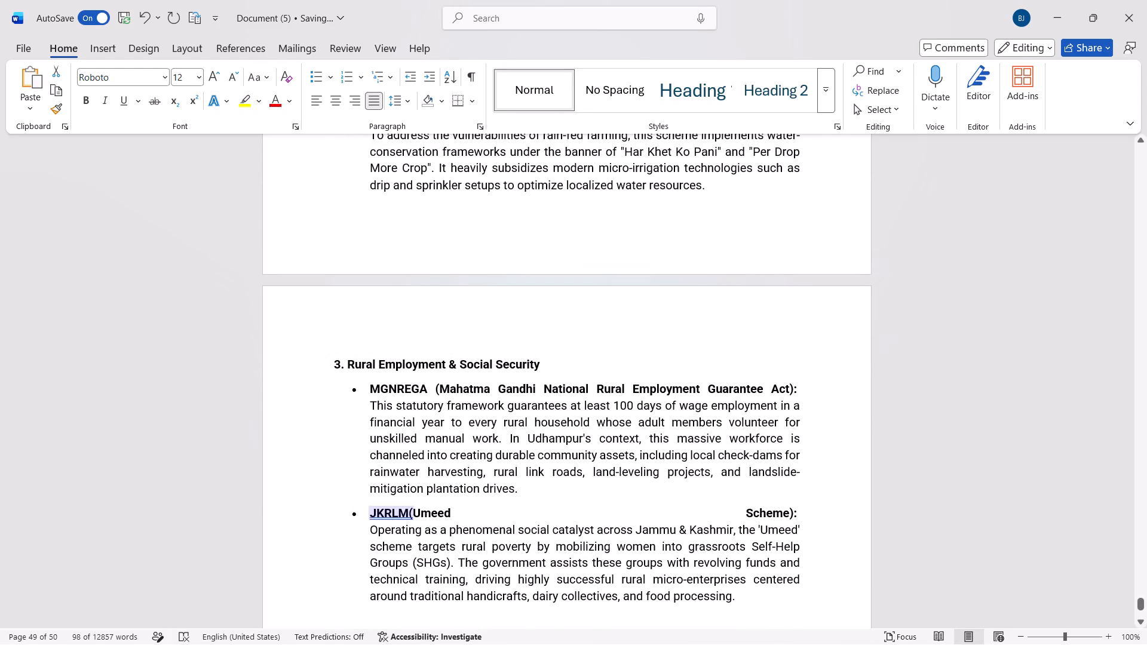
{"action": "left_click", "coordinate": [410, 514]}
{"action": "key", "text": "space"}
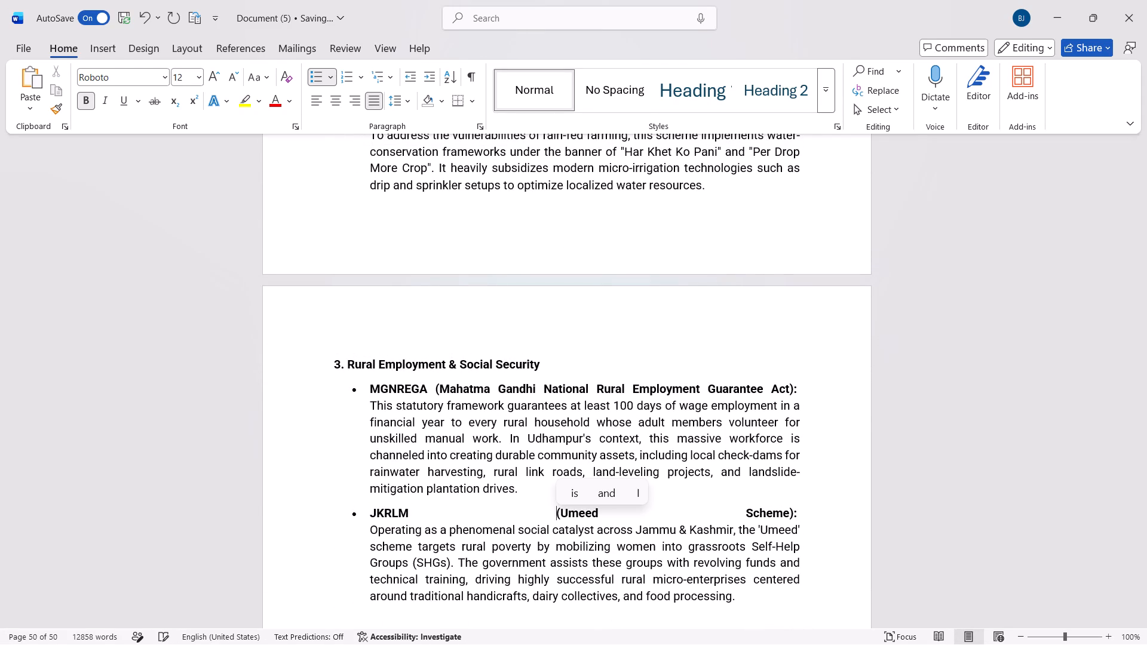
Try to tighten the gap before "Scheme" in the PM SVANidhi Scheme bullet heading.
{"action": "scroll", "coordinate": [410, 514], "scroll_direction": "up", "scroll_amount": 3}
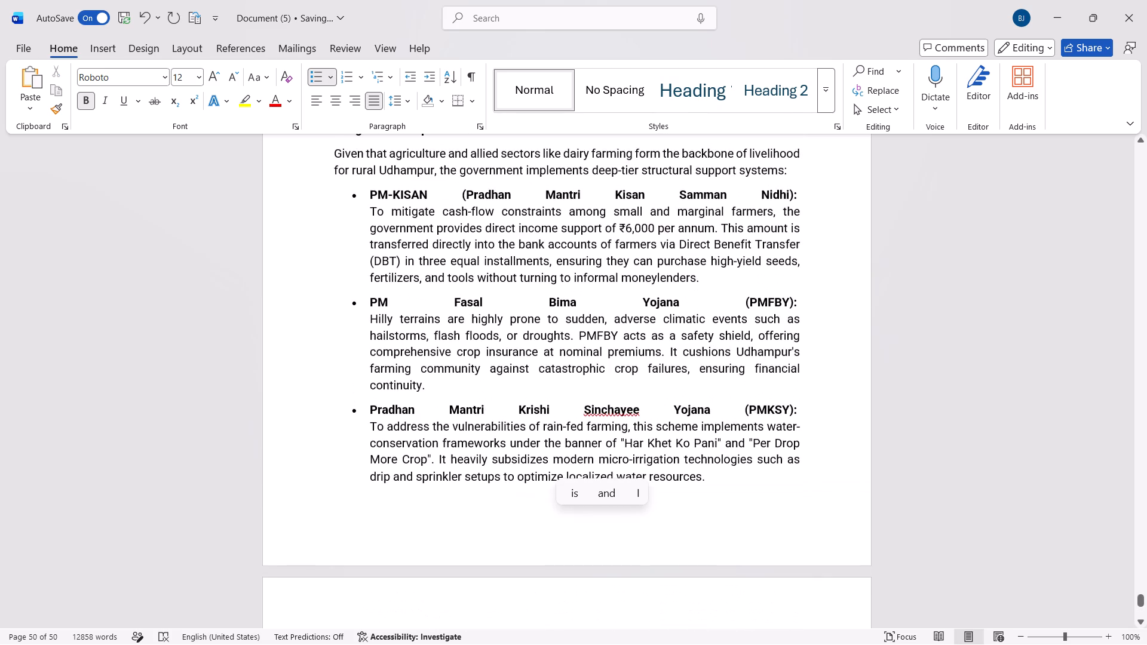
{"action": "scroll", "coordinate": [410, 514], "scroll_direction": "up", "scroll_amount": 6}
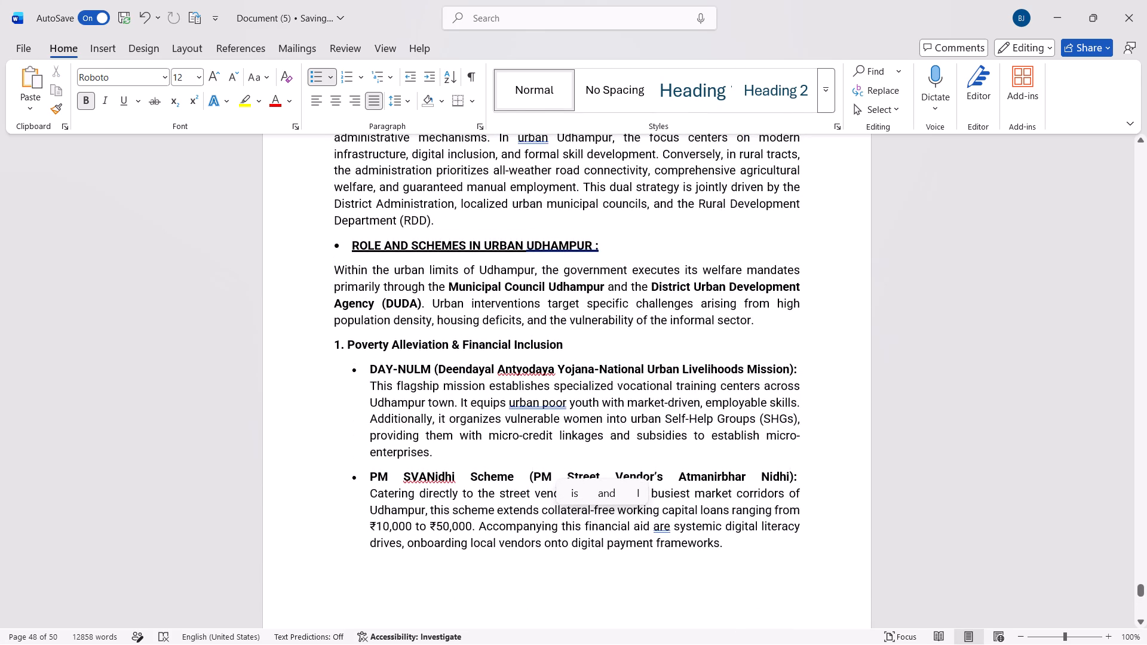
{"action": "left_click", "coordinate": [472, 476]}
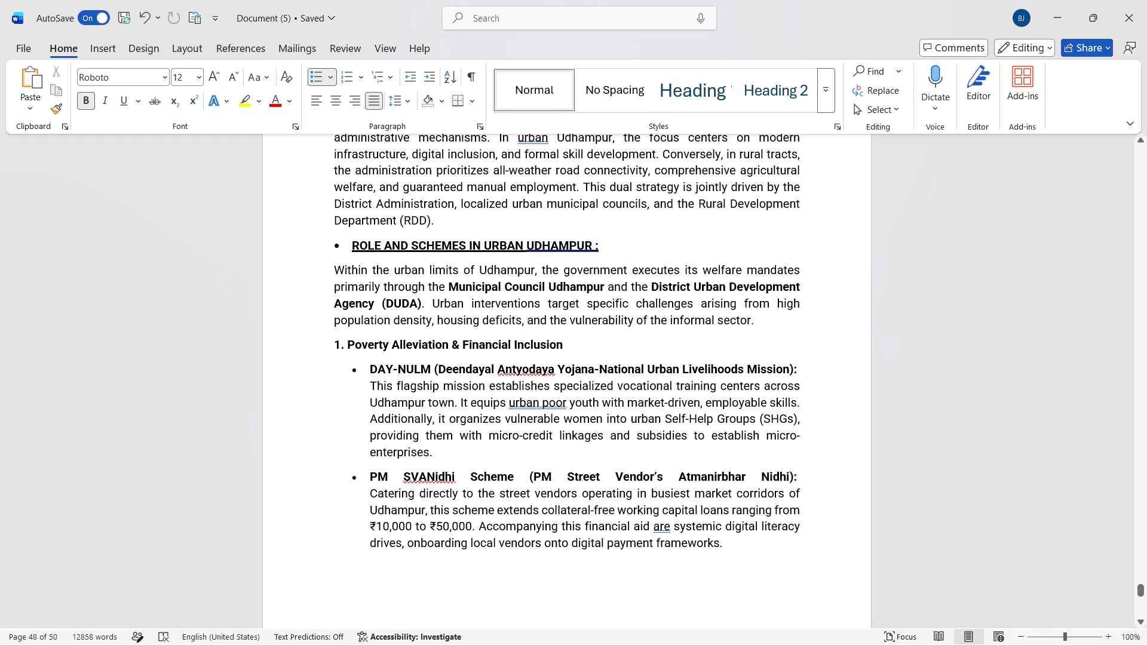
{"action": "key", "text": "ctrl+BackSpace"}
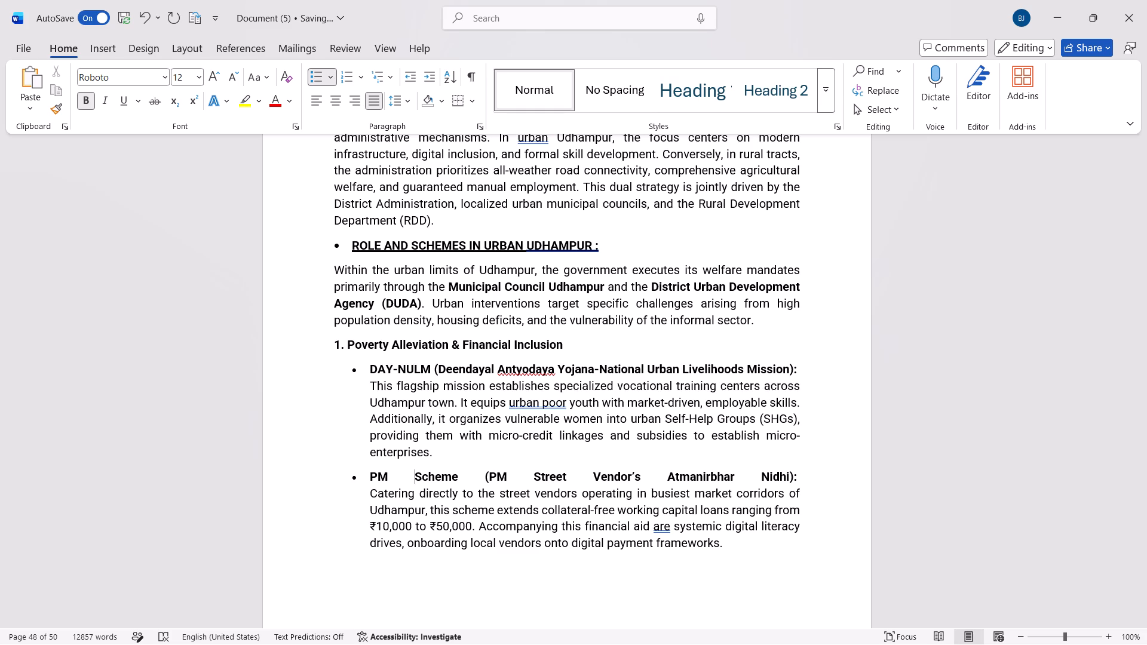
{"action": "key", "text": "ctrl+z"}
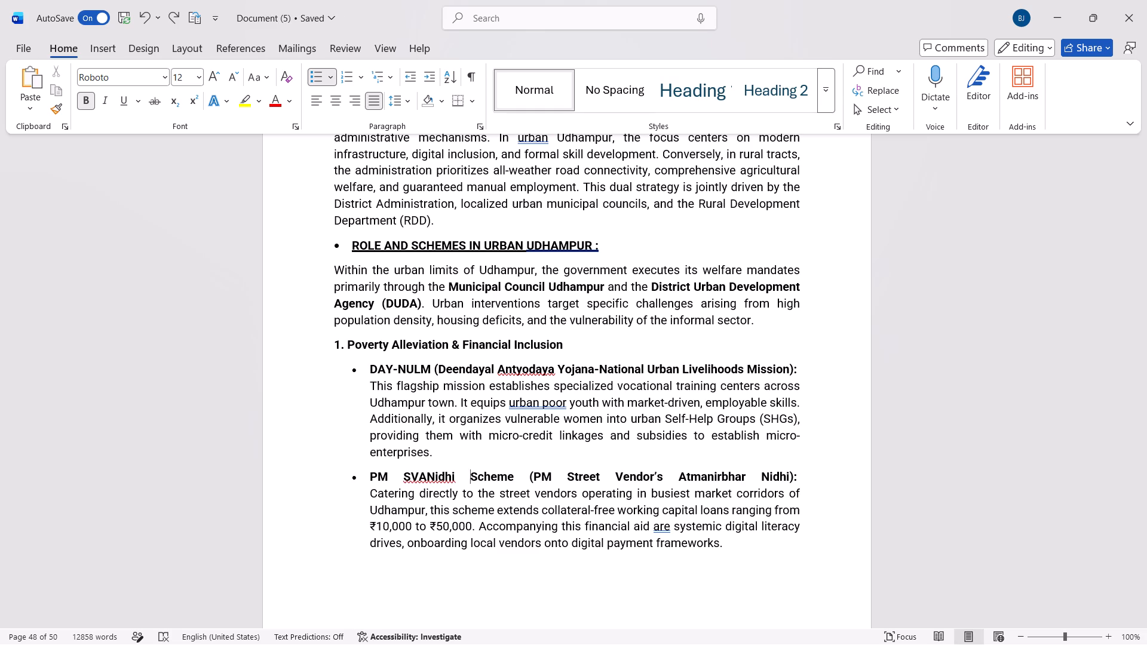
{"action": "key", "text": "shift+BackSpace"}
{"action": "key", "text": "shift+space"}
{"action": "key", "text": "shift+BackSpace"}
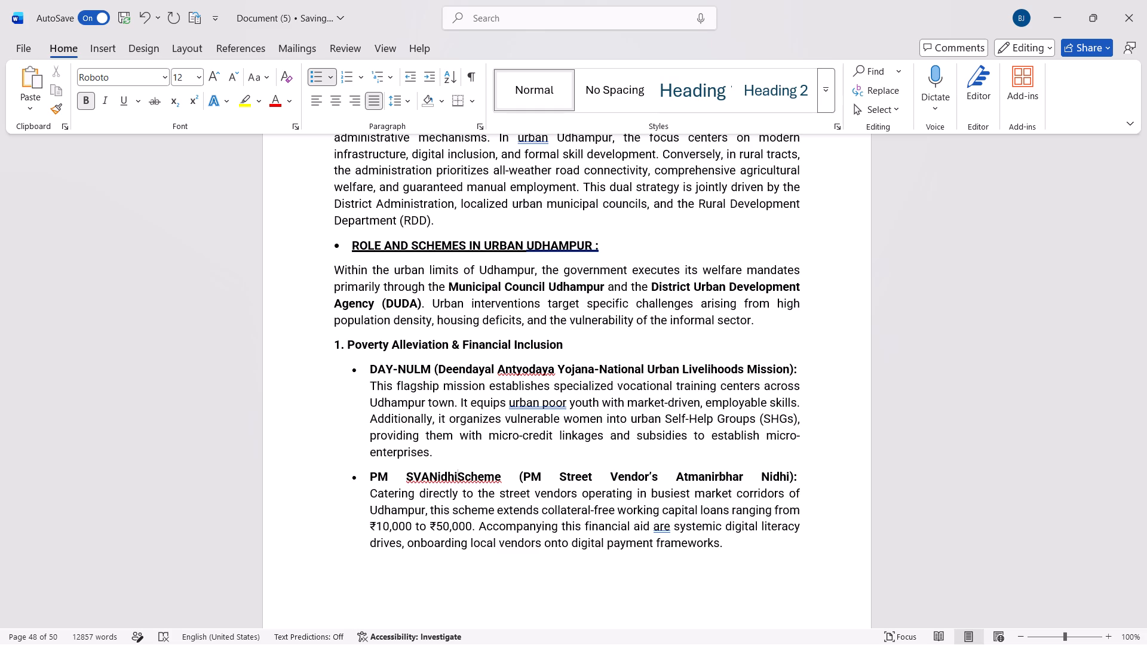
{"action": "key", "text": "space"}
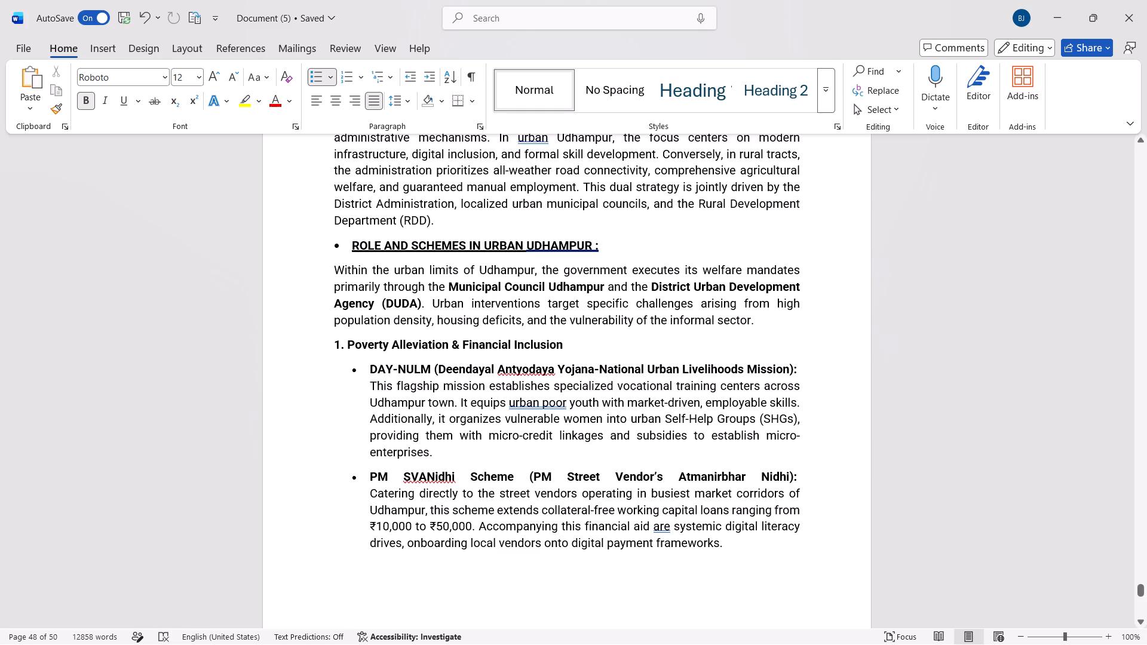
Review the formatting of the government role section, its conclusion and the preceding senior citizens pages.
{"action": "scroll", "coordinate": [548, 347], "scroll_direction": "down", "scroll_amount": 1}
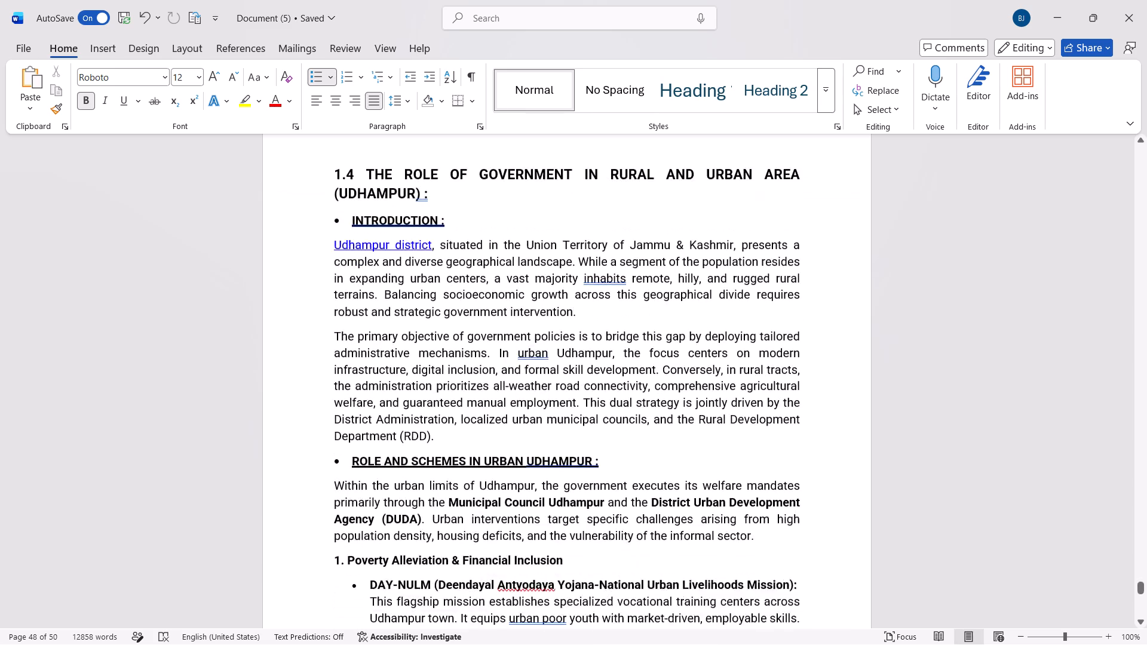
{"action": "scroll", "coordinate": [548, 347], "scroll_direction": "down", "scroll_amount": 1}
{"action": "scroll", "coordinate": [548, 347], "scroll_direction": "up", "scroll_amount": 3}
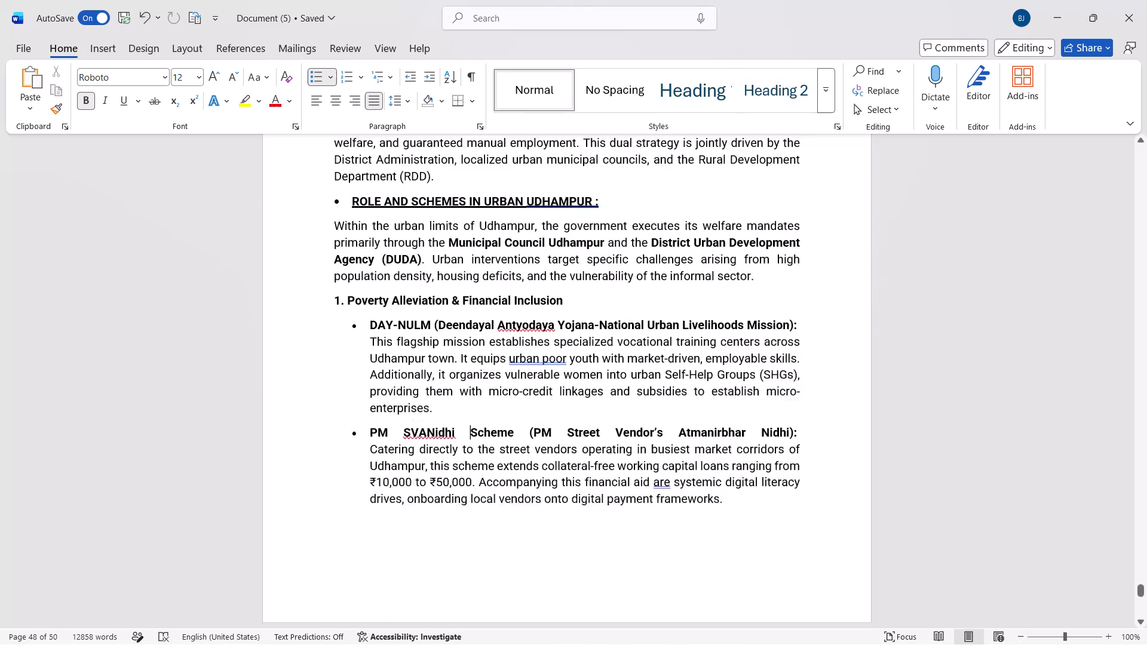
{"action": "scroll", "coordinate": [548, 347], "scroll_direction": "up", "scroll_amount": 2}
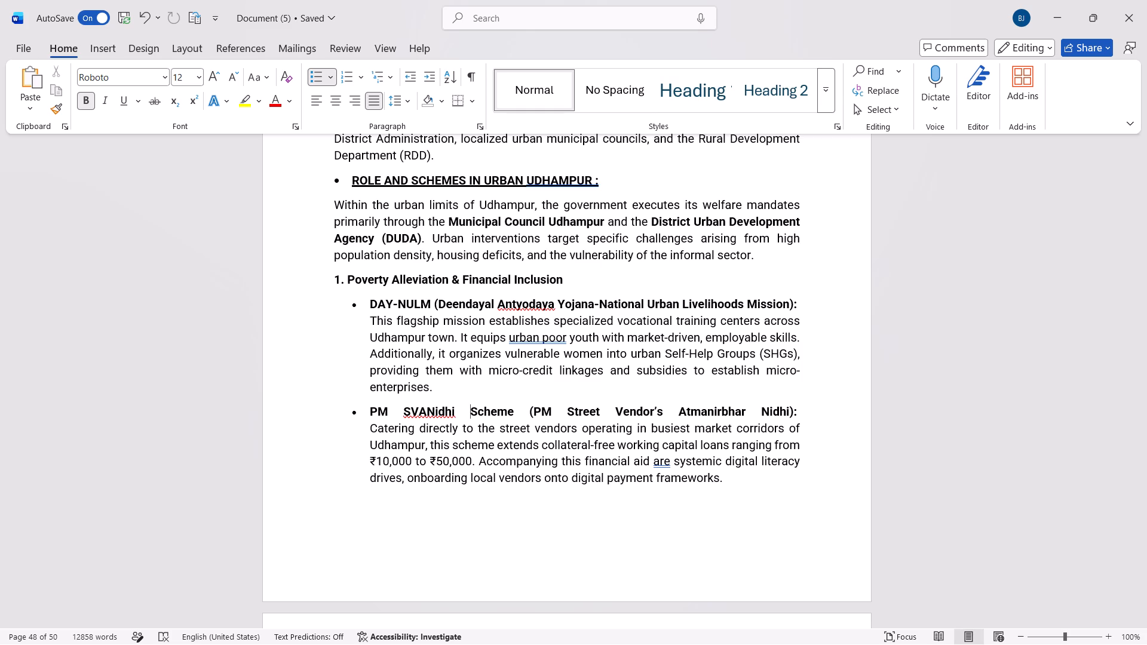
{"action": "scroll", "coordinate": [710, 421], "scroll_direction": "down", "scroll_amount": 19}
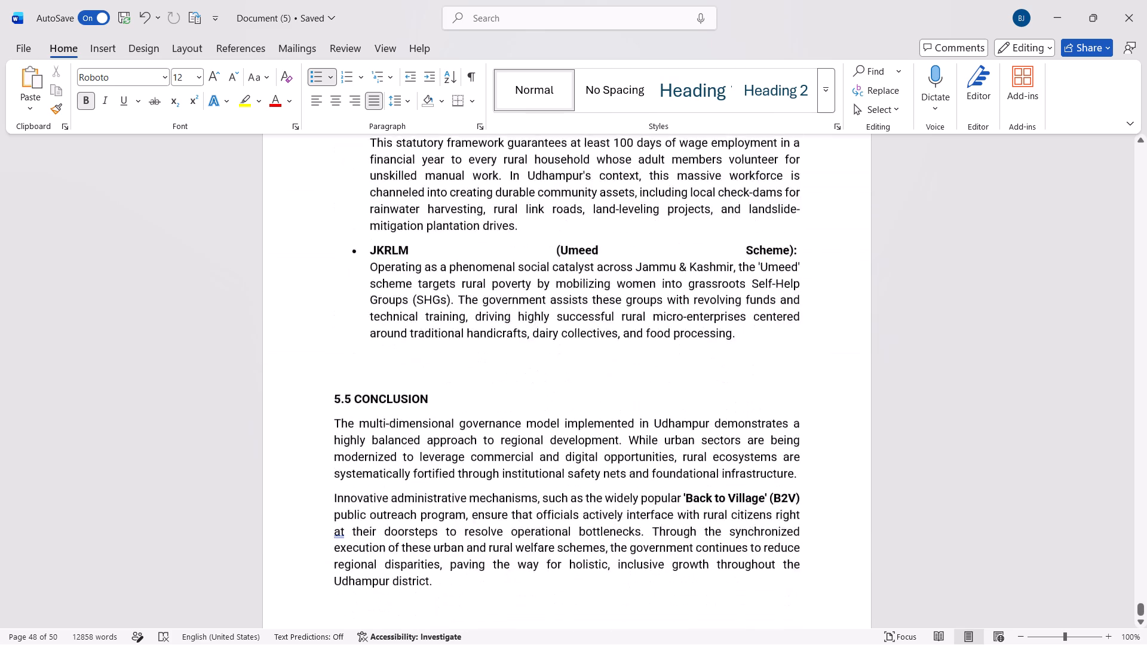
{"action": "scroll", "coordinate": [710, 421], "scroll_direction": "down", "scroll_amount": 15}
{"action": "scroll", "coordinate": [710, 421], "scroll_direction": "up", "scroll_amount": 8}
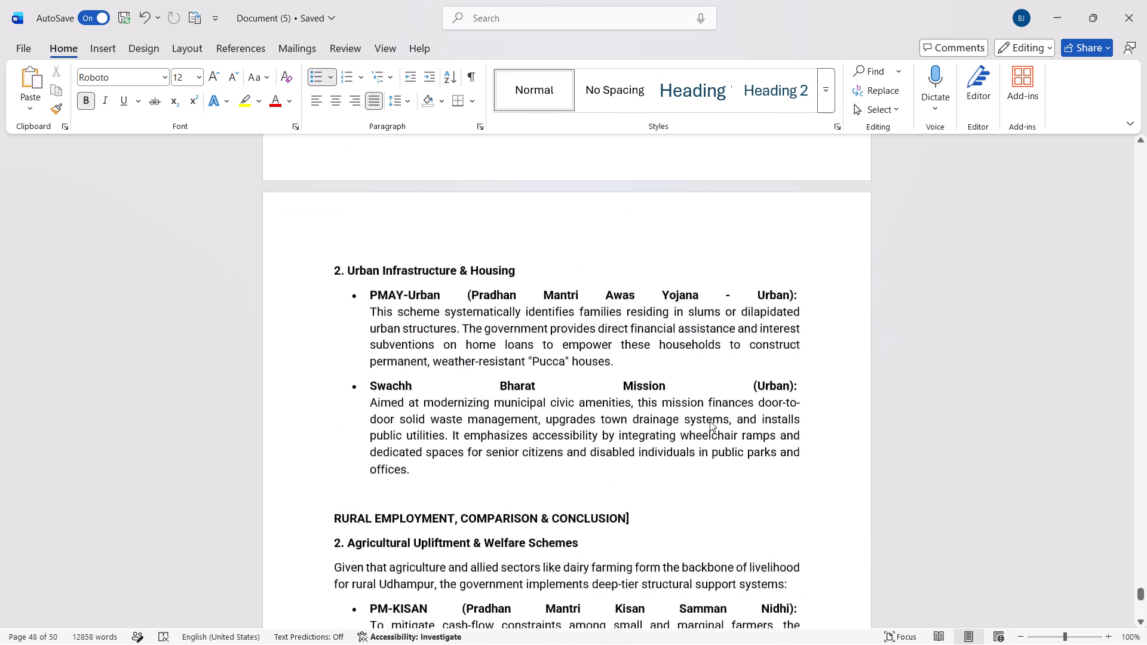
{"action": "scroll", "coordinate": [710, 421], "scroll_direction": "up", "scroll_amount": 9}
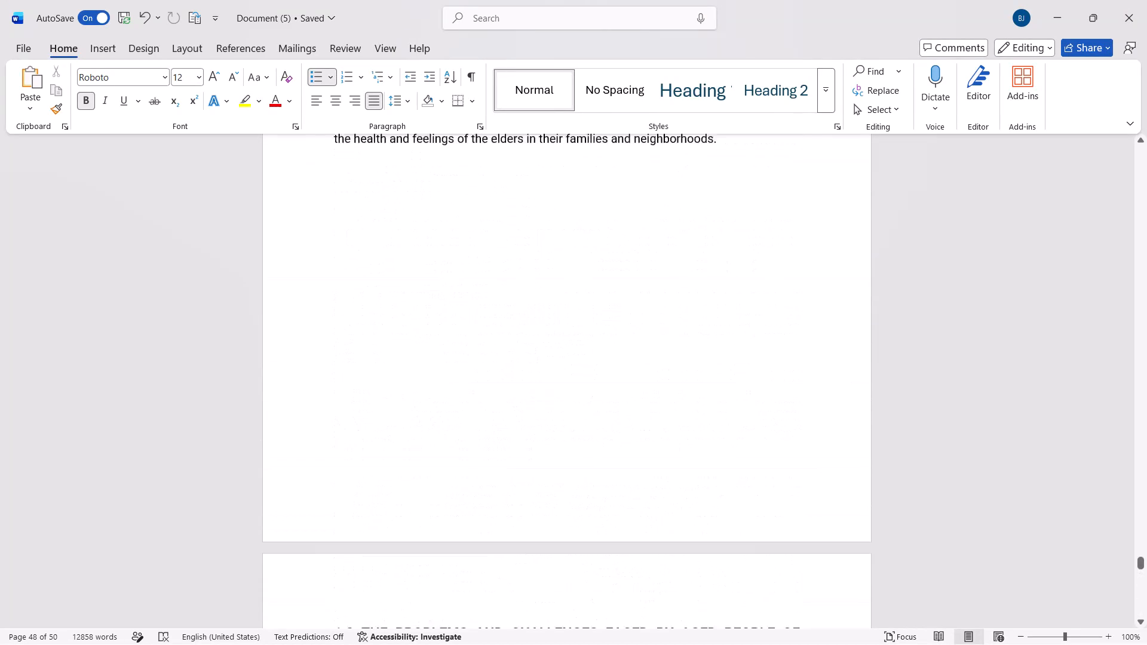
{"action": "scroll", "coordinate": [710, 421], "scroll_direction": "up", "scroll_amount": 3}
Set the two paragraphs under the "Intergenerational Connection and Youth Engagement" heading to Roboto.
{"action": "scroll", "coordinate": [710, 421], "scroll_direction": "down", "scroll_amount": 1}
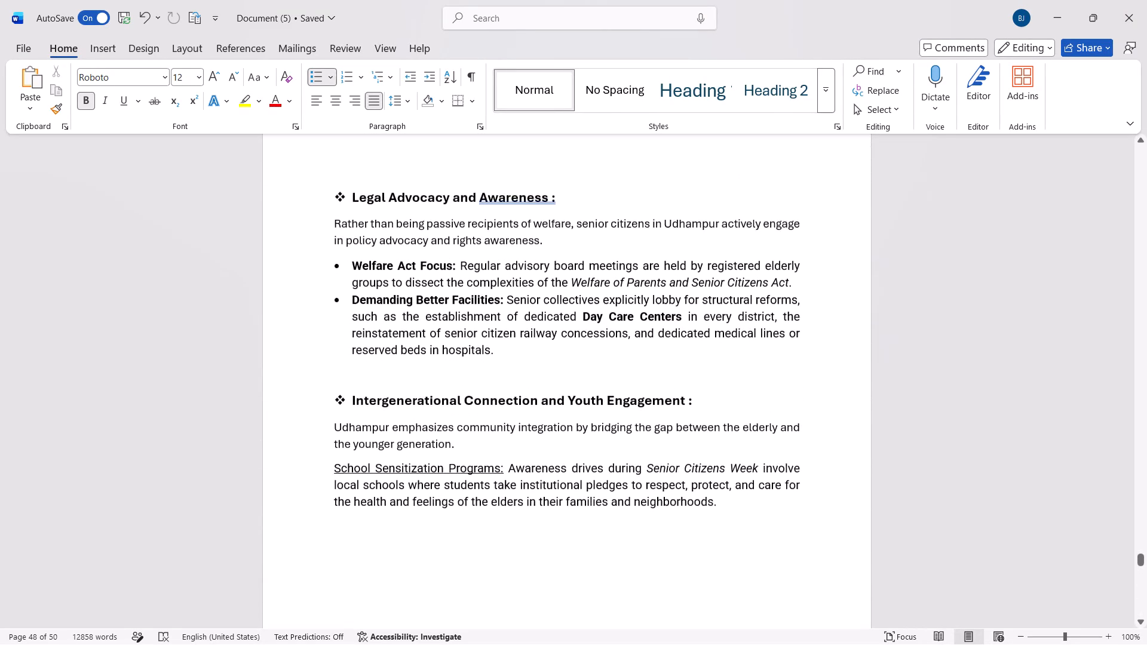
{"action": "scroll", "coordinate": [710, 421], "scroll_direction": "down", "scroll_amount": 1}
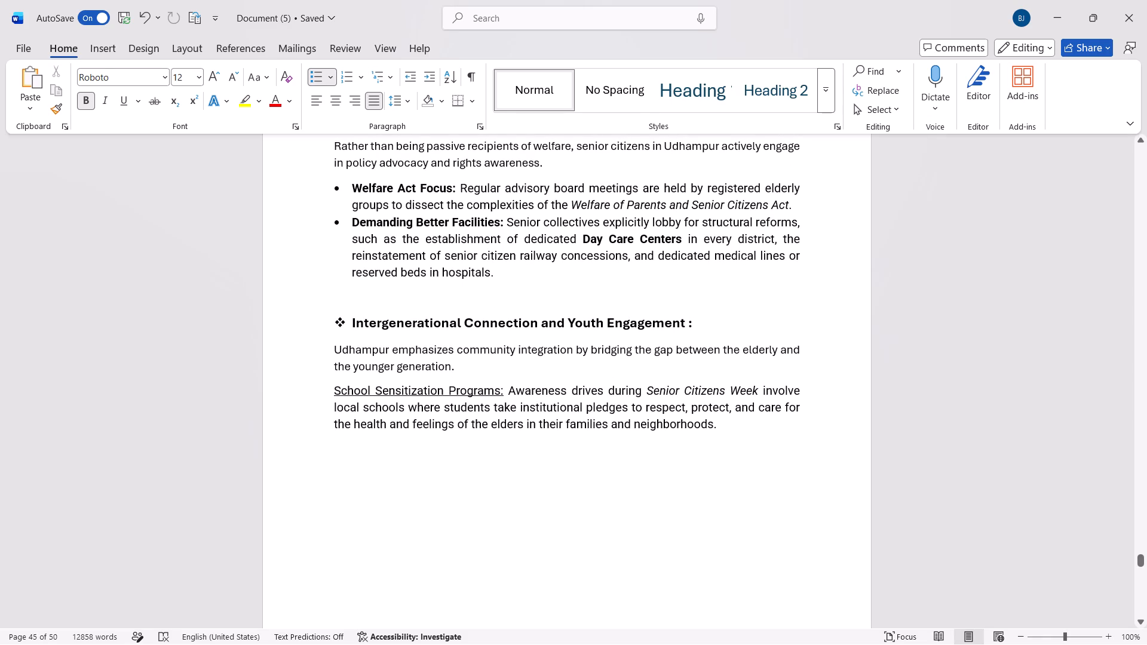
{"action": "left_click", "coordinate": [340, 345]}
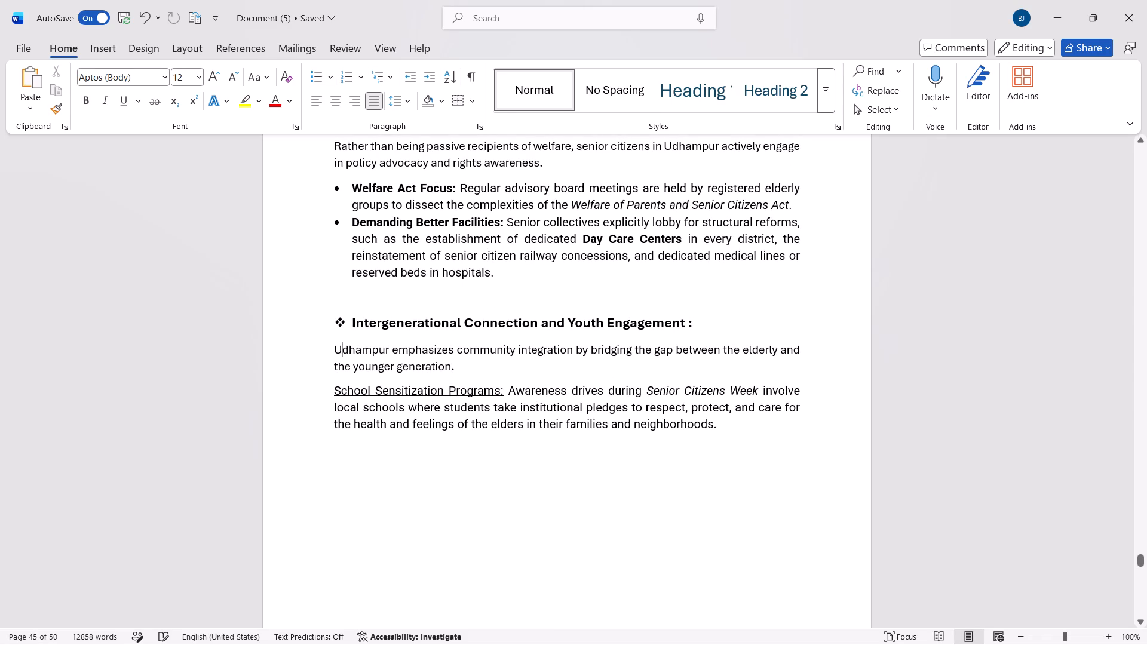
{"action": "left_click_drag", "start_coordinate": [332, 348], "coordinate": [648, 453]}
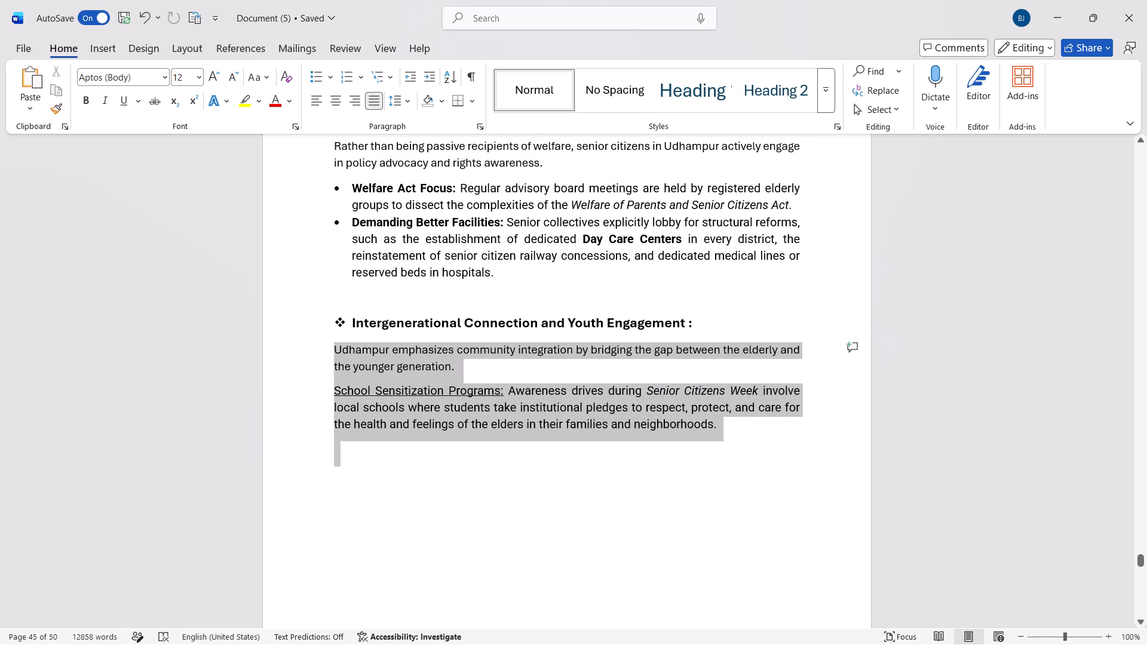
{"action": "left_click_drag", "start_coordinate": [648, 453], "coordinate": [738, 464]}
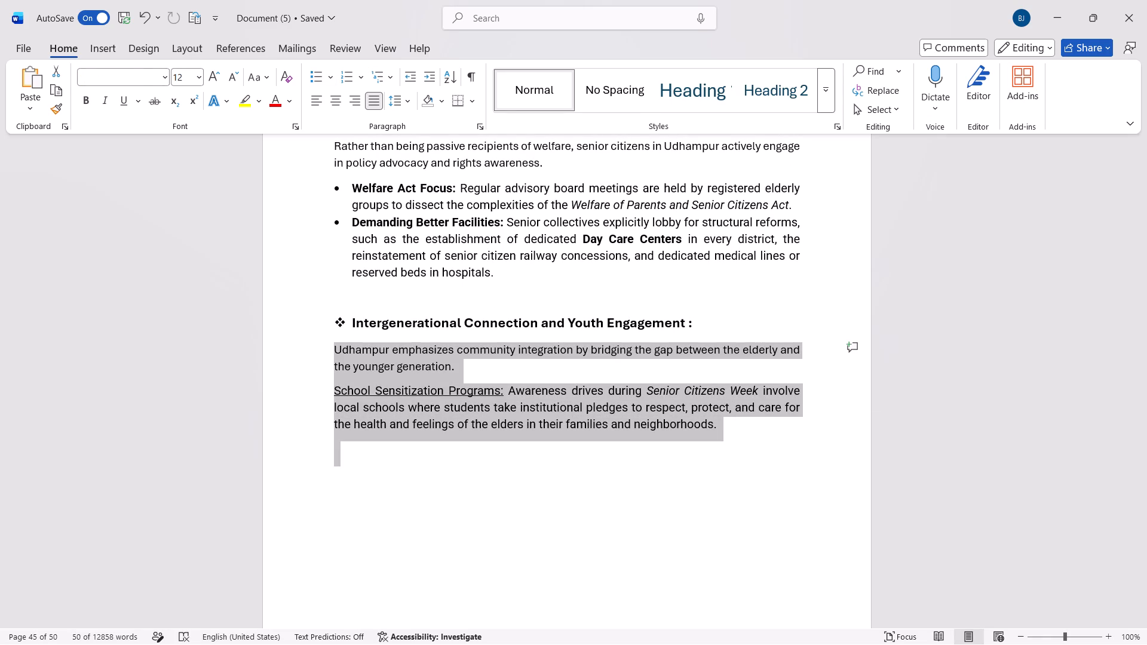
{"action": "left_click", "coordinate": [162, 81]}
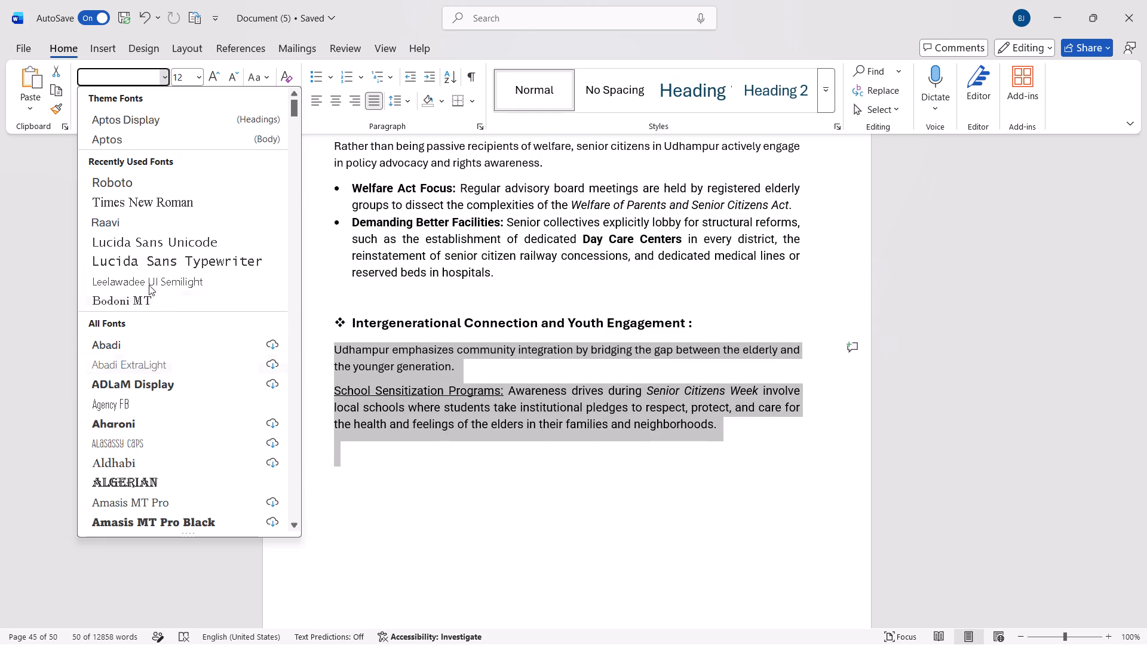
{"action": "left_click", "coordinate": [143, 182]}
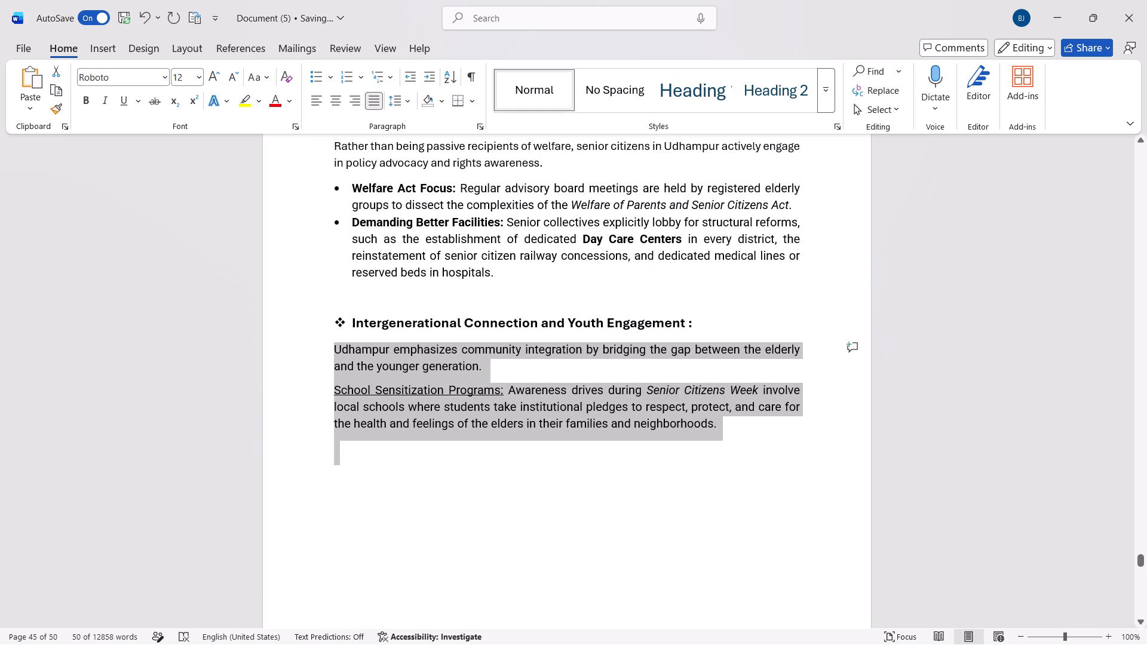
{"action": "left_click", "coordinate": [422, 497]}
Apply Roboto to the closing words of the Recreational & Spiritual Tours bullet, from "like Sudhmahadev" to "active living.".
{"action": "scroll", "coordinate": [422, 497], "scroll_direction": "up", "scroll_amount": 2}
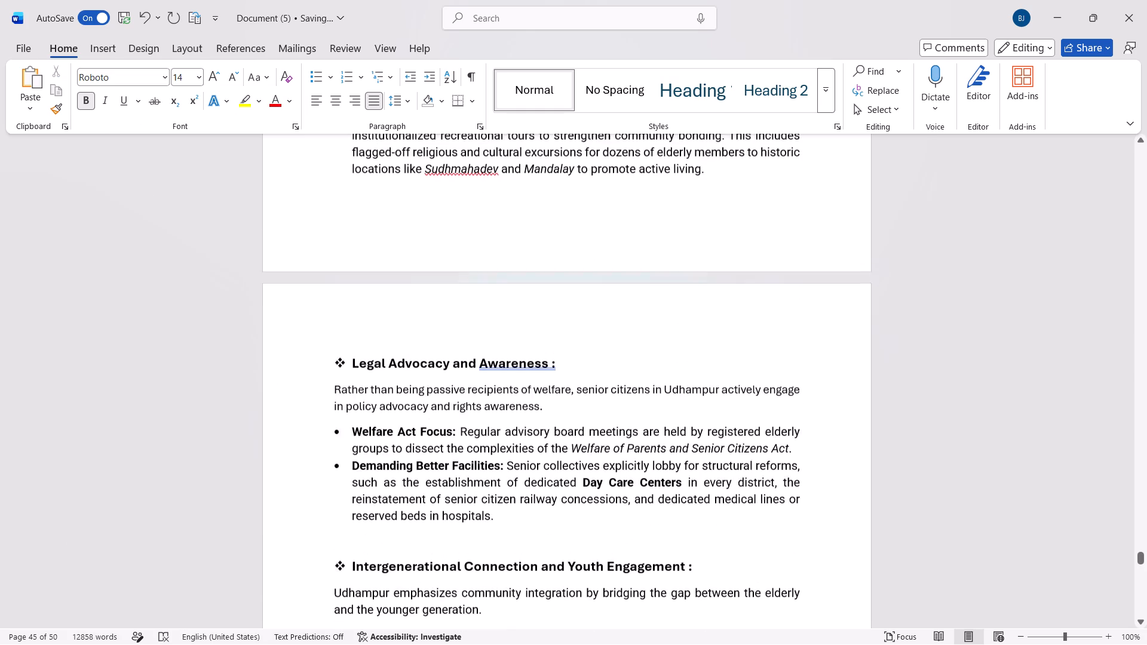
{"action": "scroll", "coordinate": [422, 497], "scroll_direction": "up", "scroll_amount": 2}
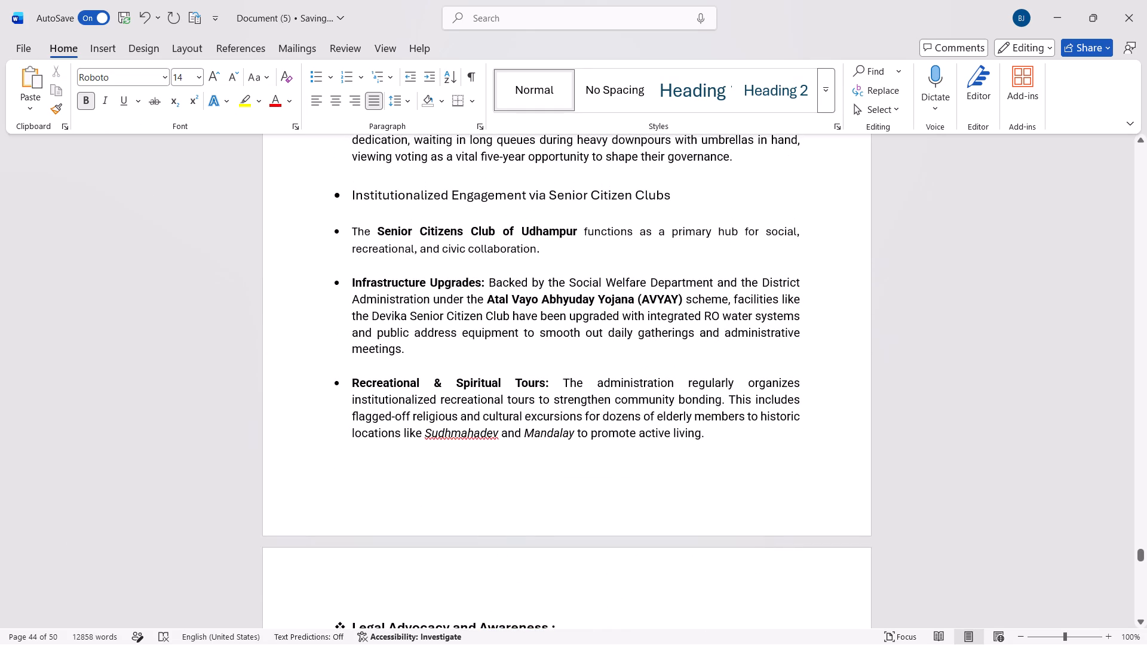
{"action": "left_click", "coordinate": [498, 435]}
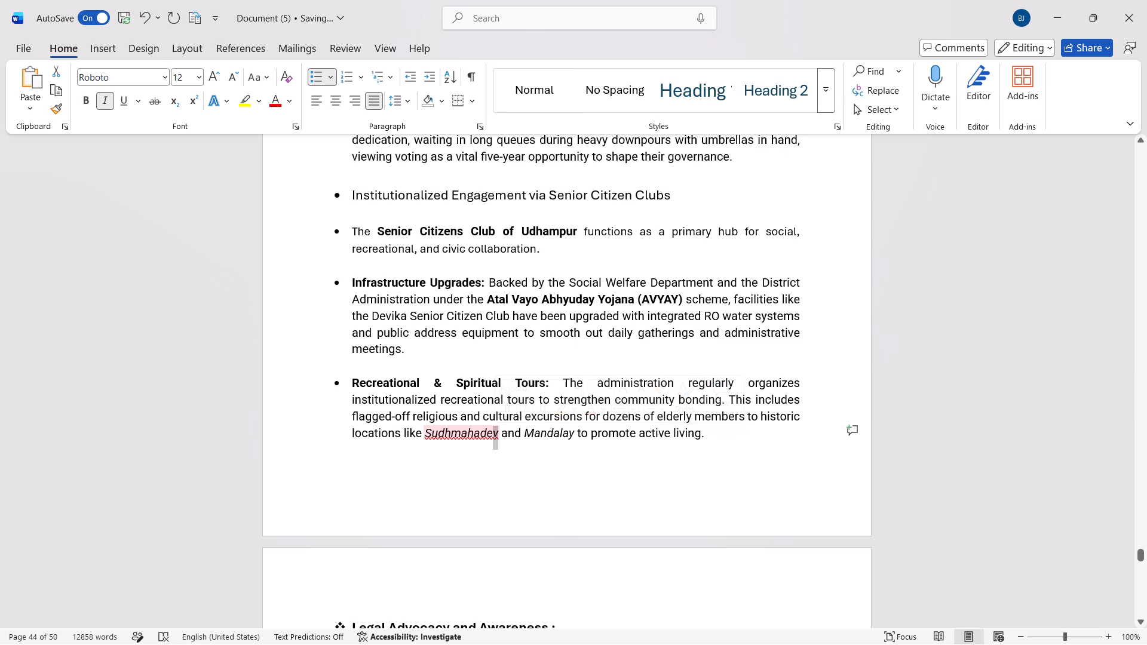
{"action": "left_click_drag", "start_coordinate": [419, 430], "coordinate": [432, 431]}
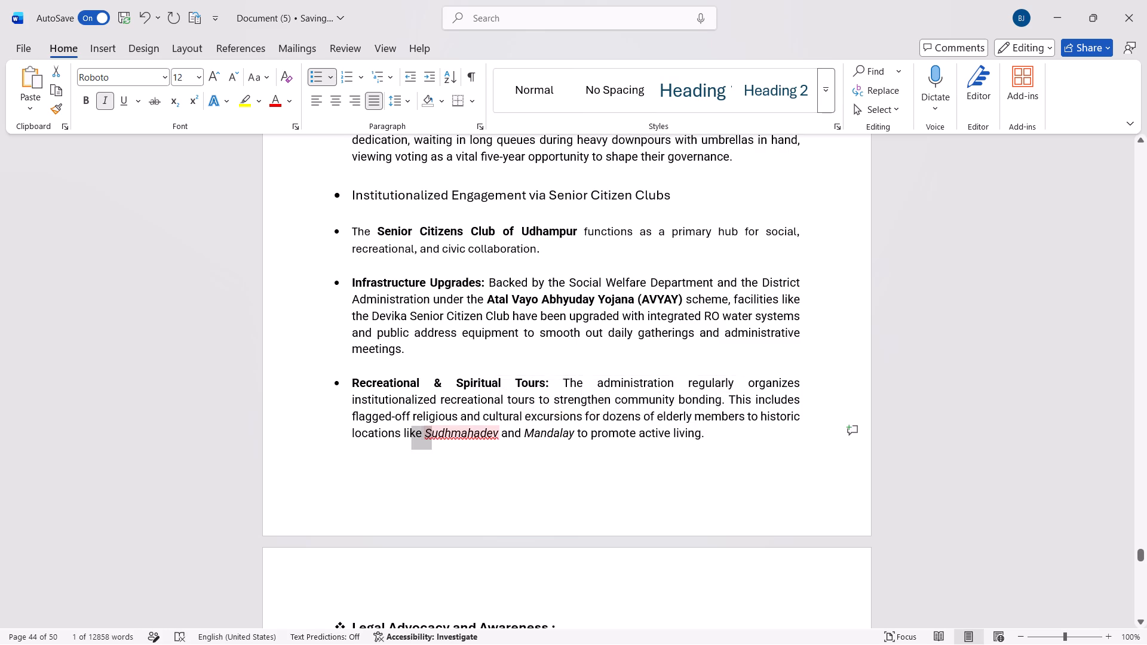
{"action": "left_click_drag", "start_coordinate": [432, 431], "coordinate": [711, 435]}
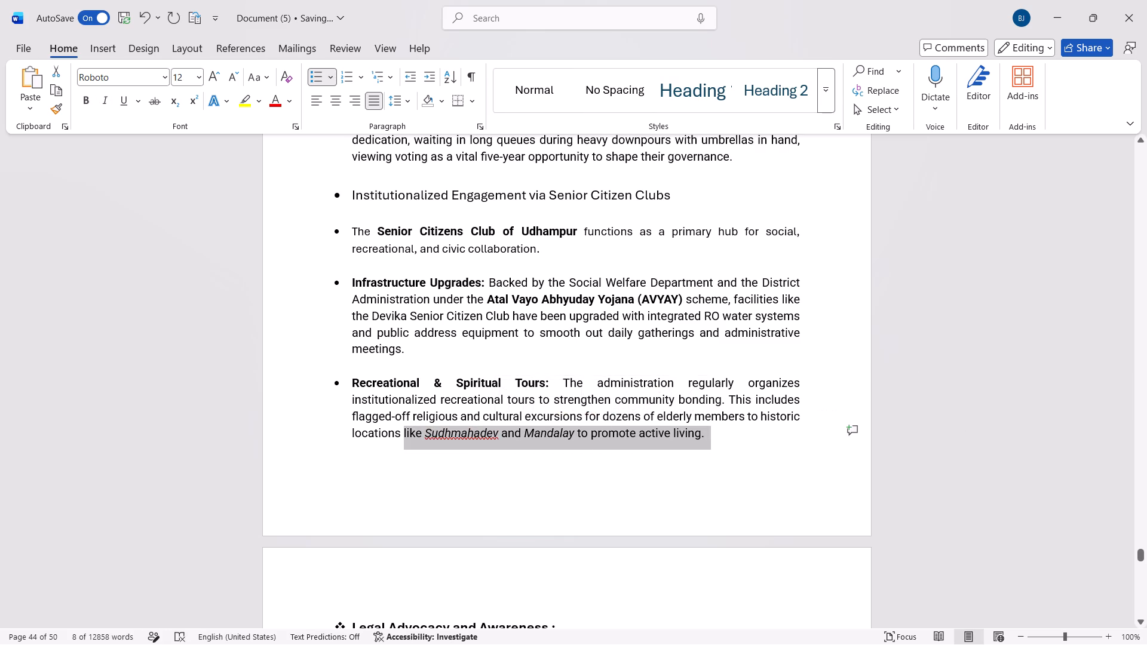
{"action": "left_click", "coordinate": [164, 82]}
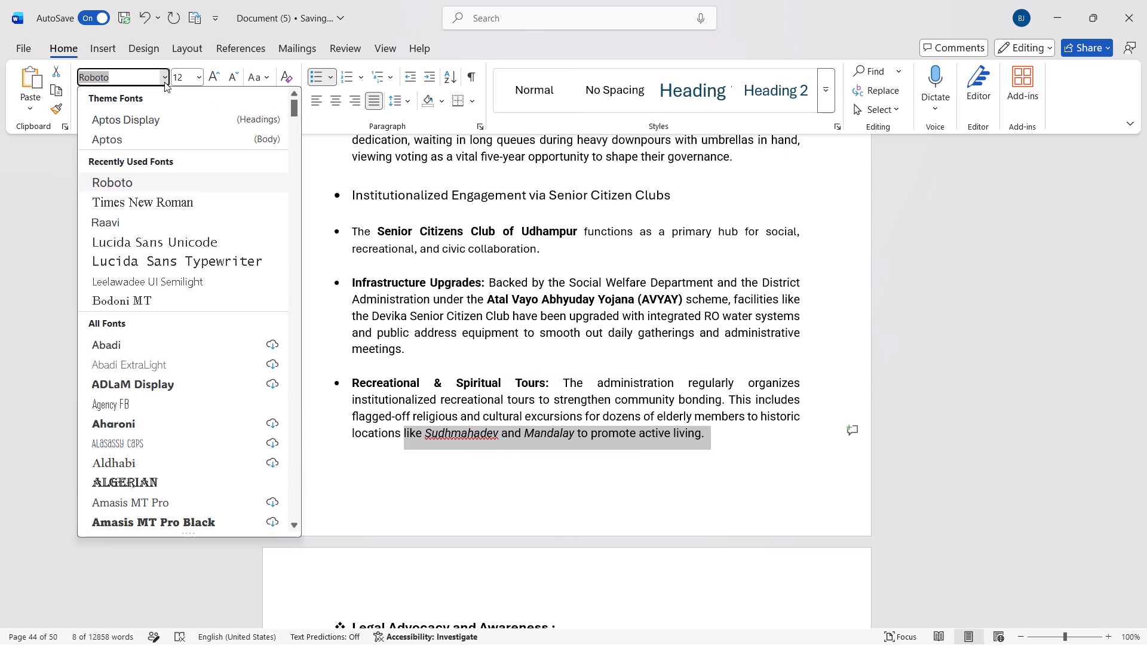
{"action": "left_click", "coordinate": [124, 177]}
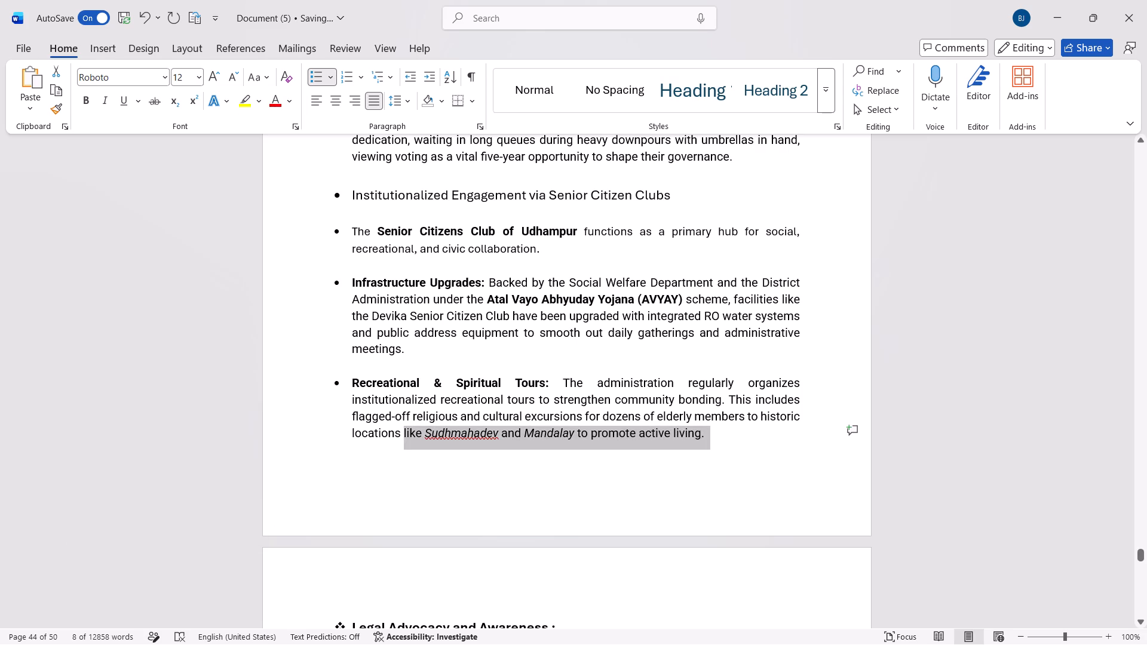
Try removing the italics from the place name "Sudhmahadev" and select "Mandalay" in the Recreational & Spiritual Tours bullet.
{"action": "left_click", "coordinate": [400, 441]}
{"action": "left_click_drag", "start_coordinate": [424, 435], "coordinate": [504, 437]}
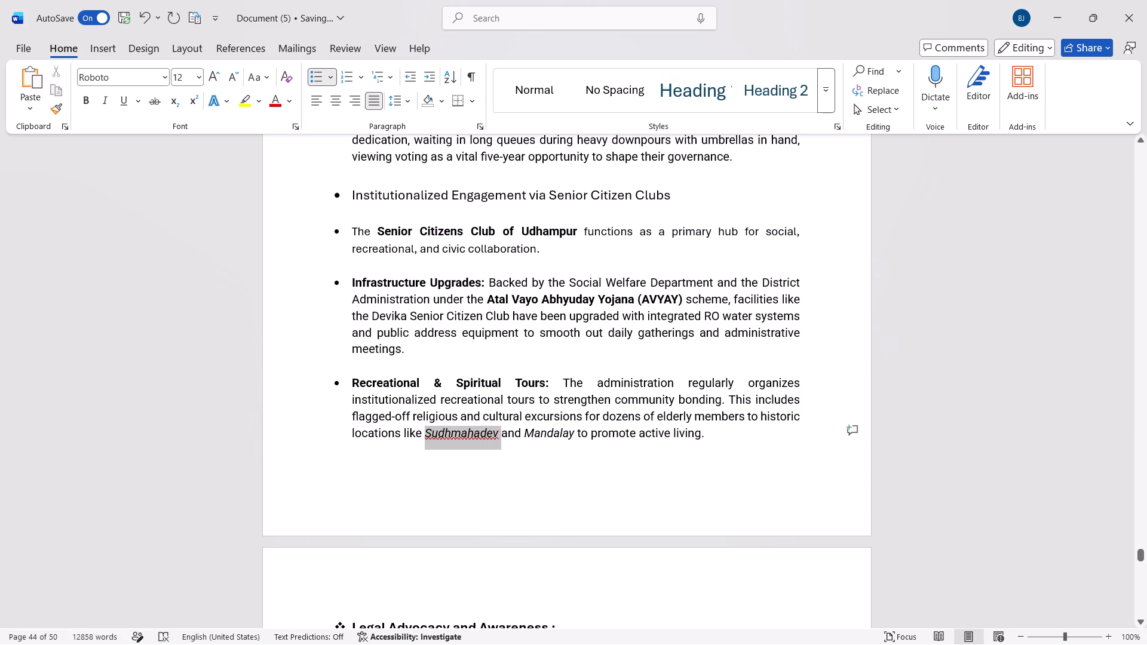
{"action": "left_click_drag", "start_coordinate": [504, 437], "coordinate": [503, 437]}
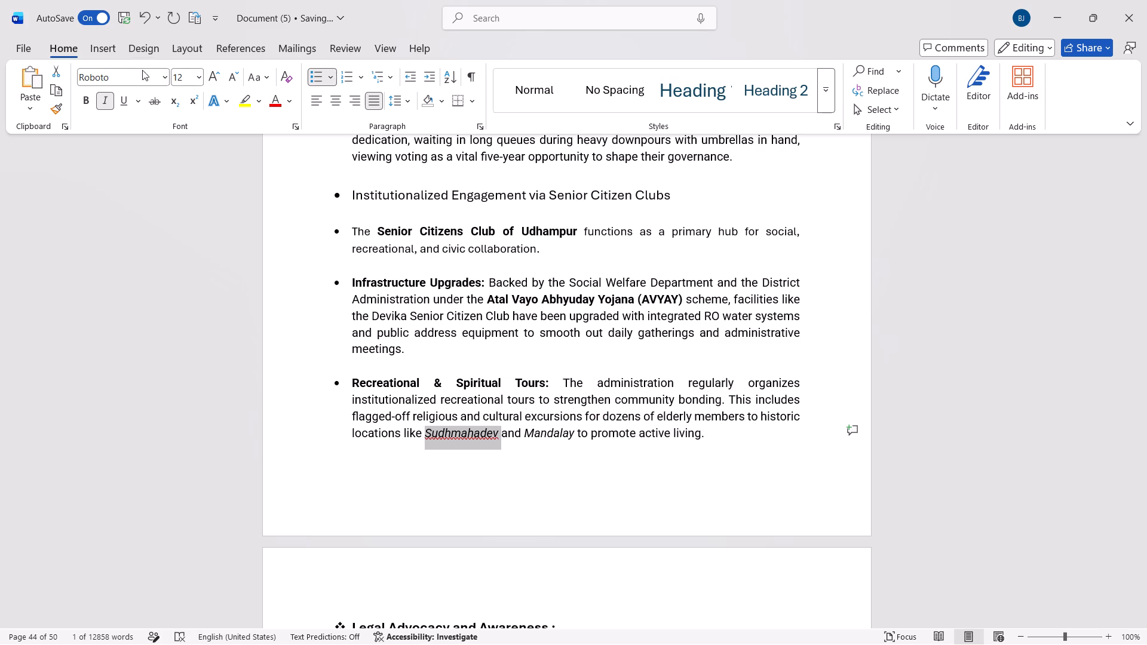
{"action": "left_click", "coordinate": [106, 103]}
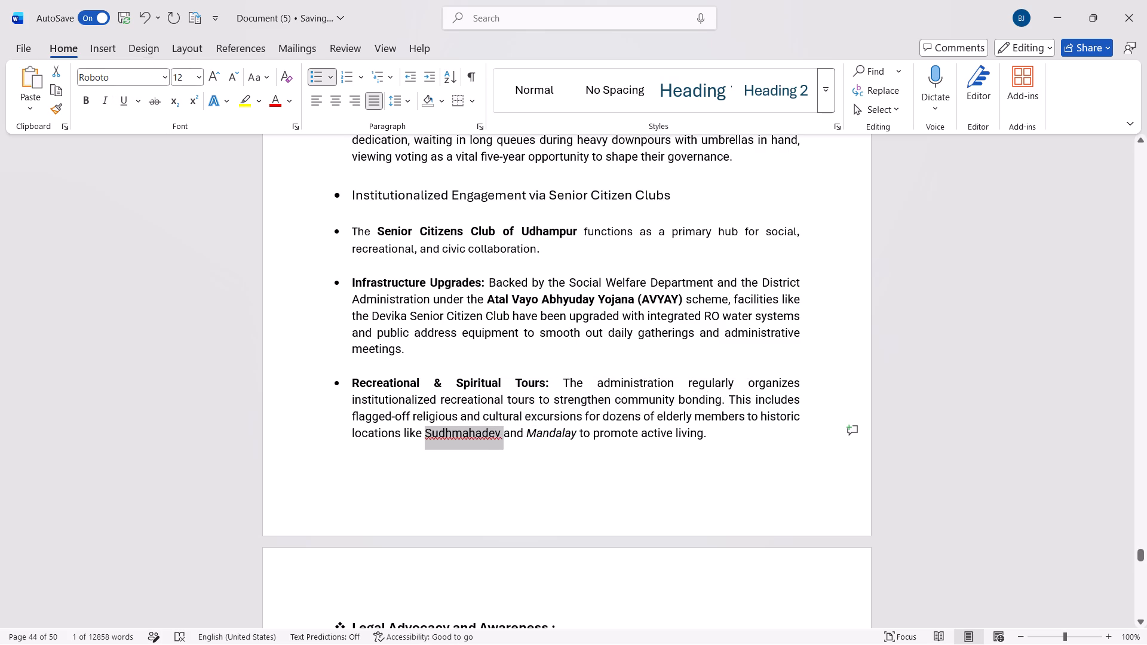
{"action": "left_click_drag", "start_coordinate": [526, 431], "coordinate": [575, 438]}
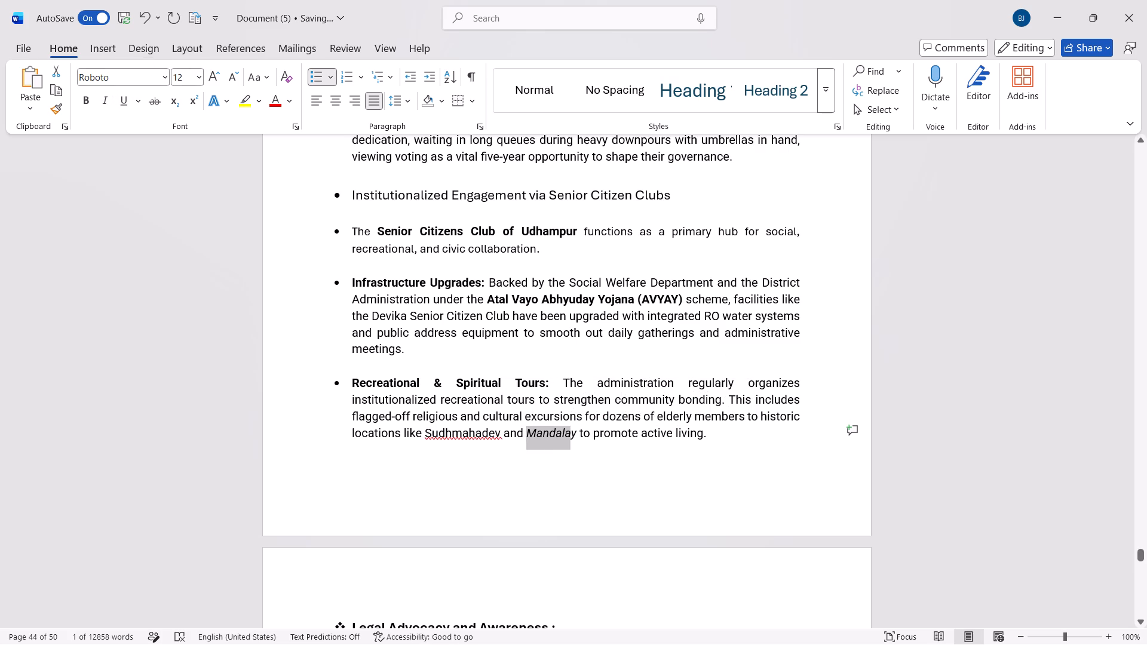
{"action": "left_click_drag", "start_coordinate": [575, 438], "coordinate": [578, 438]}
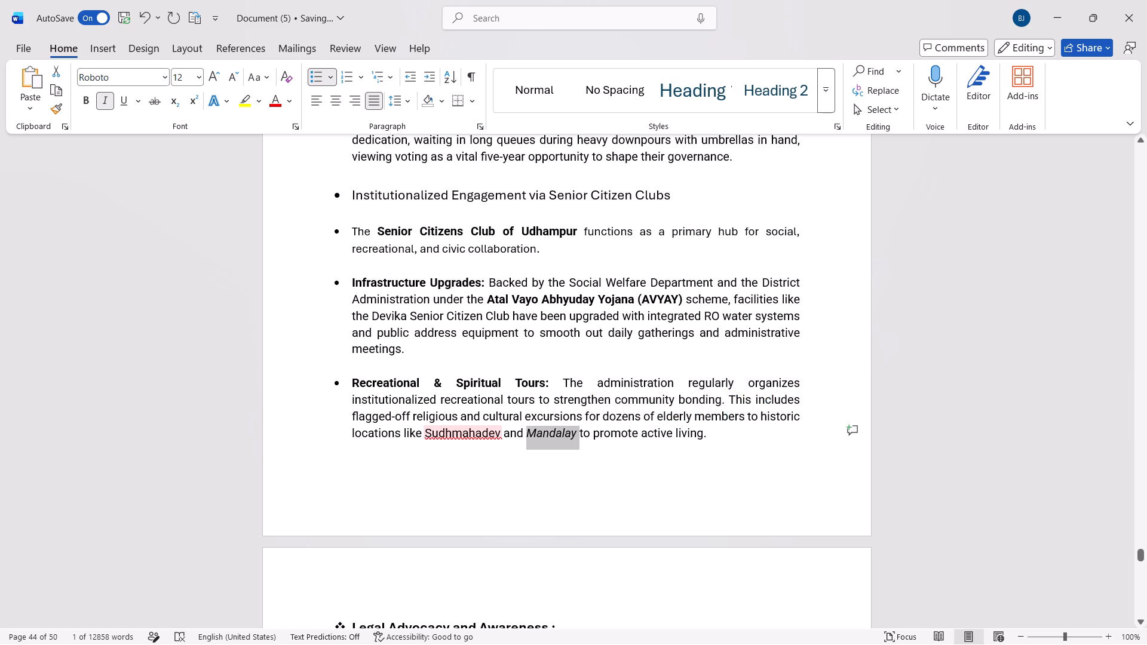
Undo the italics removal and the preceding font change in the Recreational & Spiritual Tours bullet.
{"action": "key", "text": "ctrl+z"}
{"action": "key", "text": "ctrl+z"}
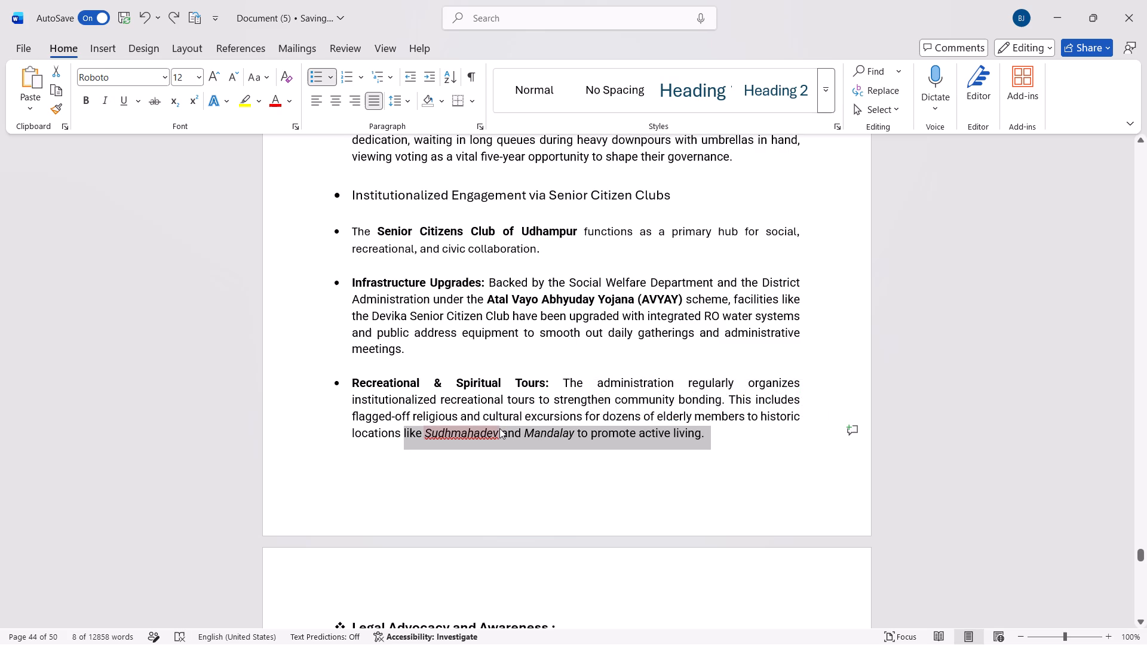
Review the formatting of the pages from Legal Advocacy and Awareness through the Jagriti Old Age Home and government role sections.
{"action": "scroll", "coordinate": [499, 428], "scroll_direction": "down", "scroll_amount": 1}
{"action": "left_click", "coordinate": [502, 430]}
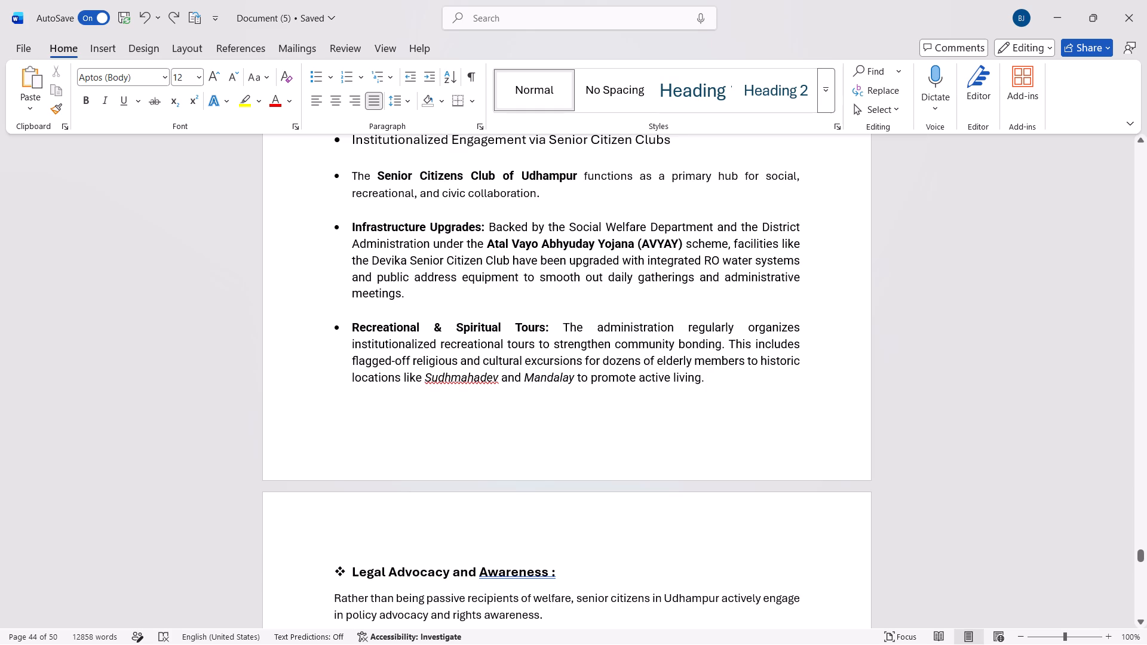
{"action": "scroll", "coordinate": [560, 393], "scroll_direction": "down", "scroll_amount": 1}
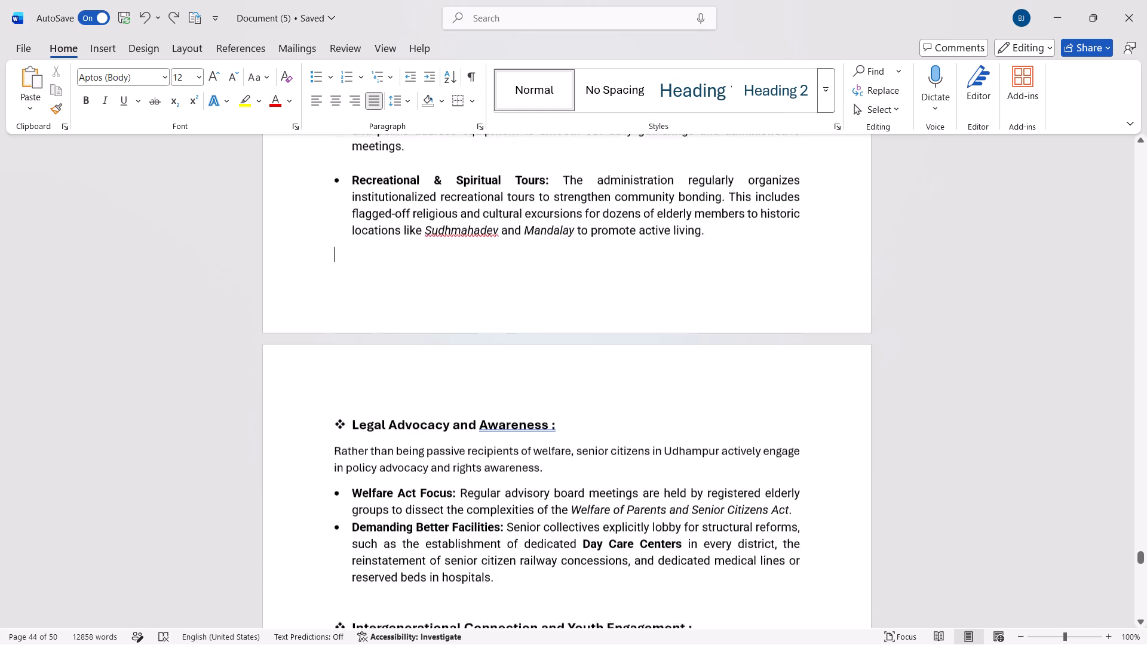
{"action": "scroll", "coordinate": [560, 393], "scroll_direction": "down", "scroll_amount": 7}
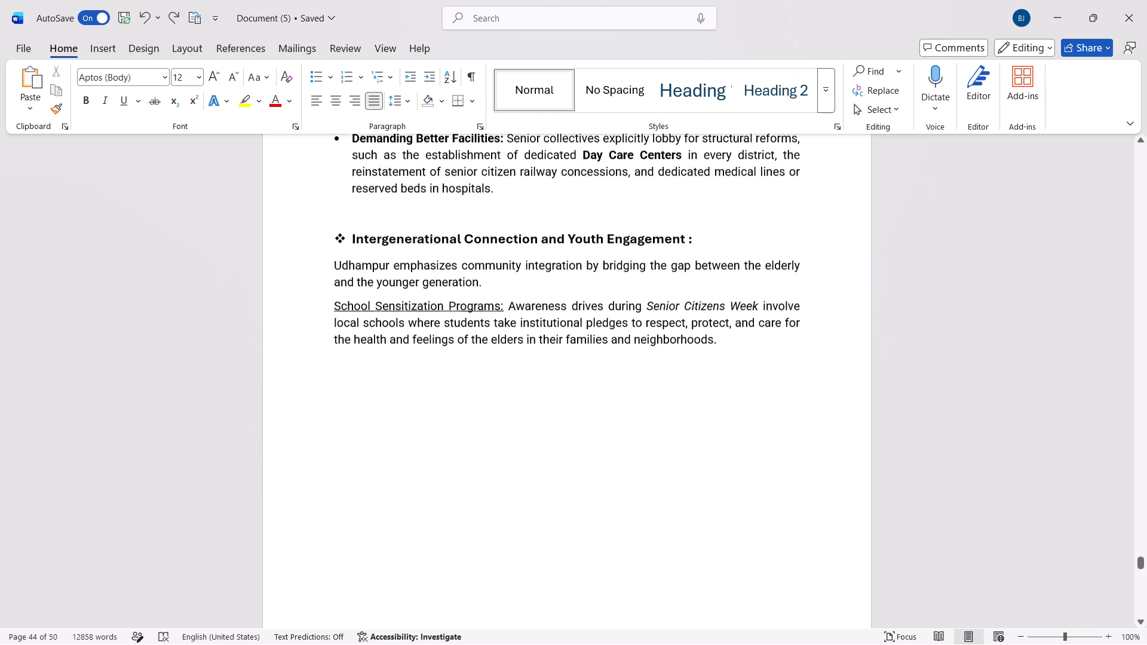
{"action": "scroll", "coordinate": [560, 393], "scroll_direction": "down", "scroll_amount": 10}
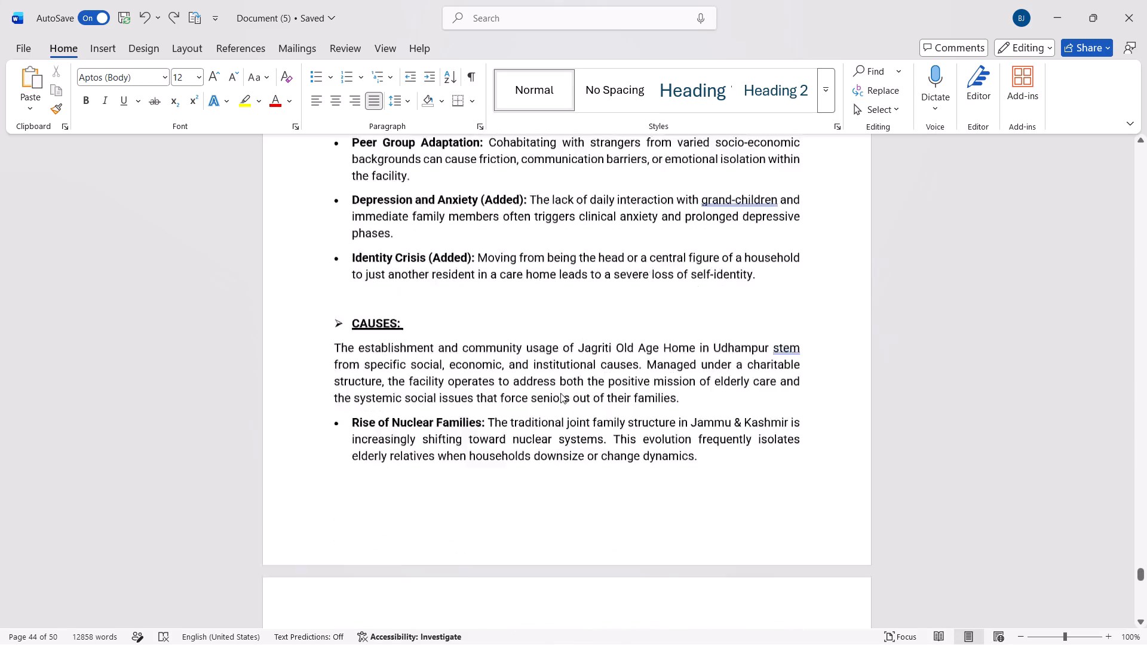
{"action": "scroll", "coordinate": [560, 393], "scroll_direction": "down", "scroll_amount": 10}
{"action": "scroll", "coordinate": [560, 393], "scroll_direction": "up", "scroll_amount": 7}
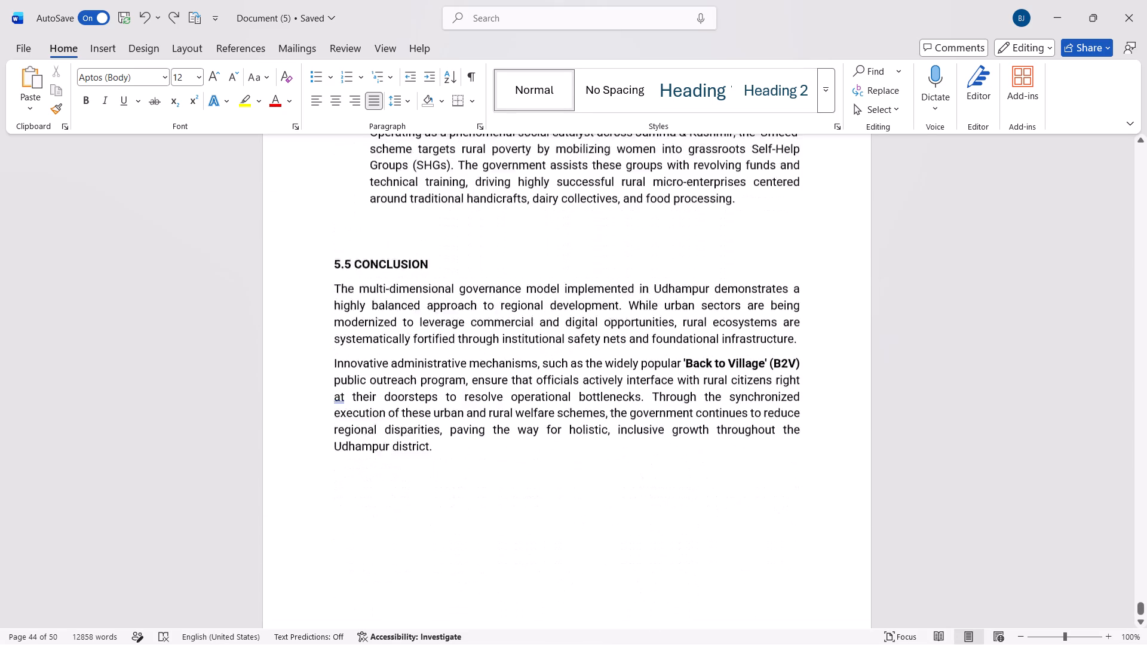
{"action": "scroll", "coordinate": [560, 393], "scroll_direction": "up", "scroll_amount": 20}
{"action": "scroll", "coordinate": [560, 393], "scroll_direction": "up", "scroll_amount": 2}
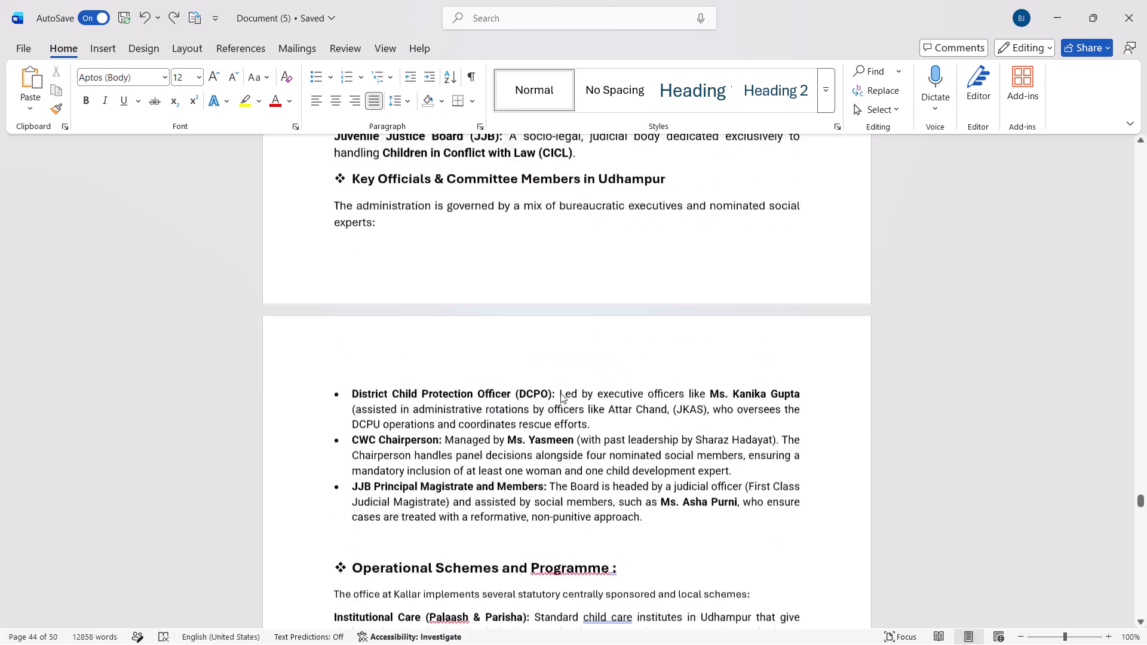
{"action": "scroll", "coordinate": [560, 393], "scroll_direction": "down", "scroll_amount": 12}
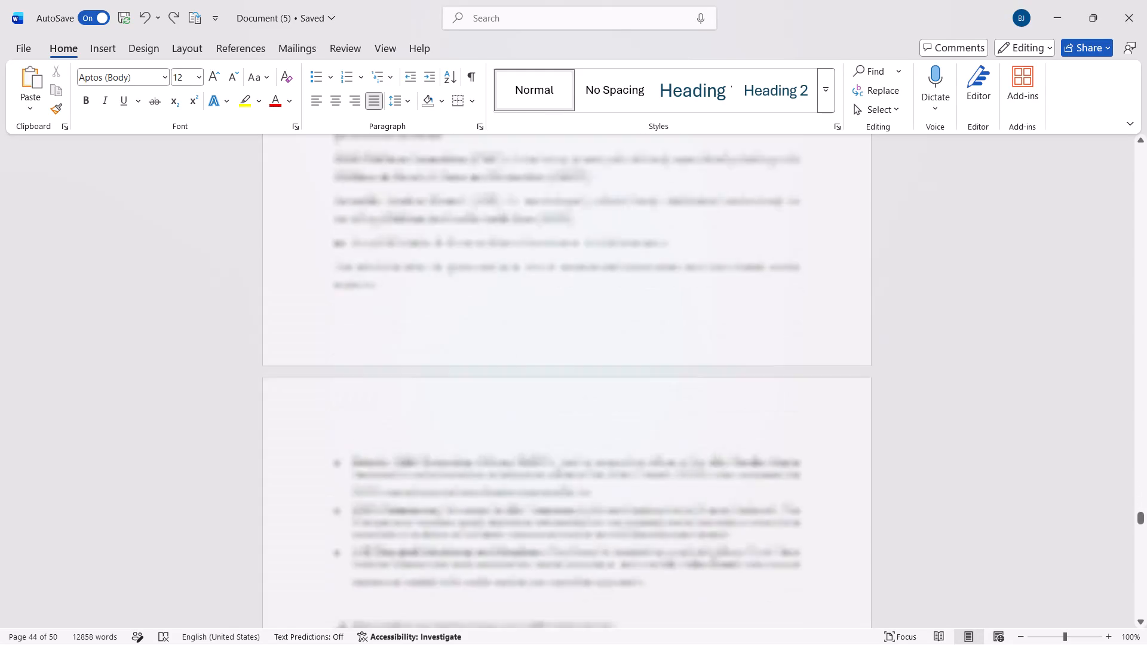
{"action": "scroll", "coordinate": [560, 393], "scroll_direction": "down", "scroll_amount": 11}
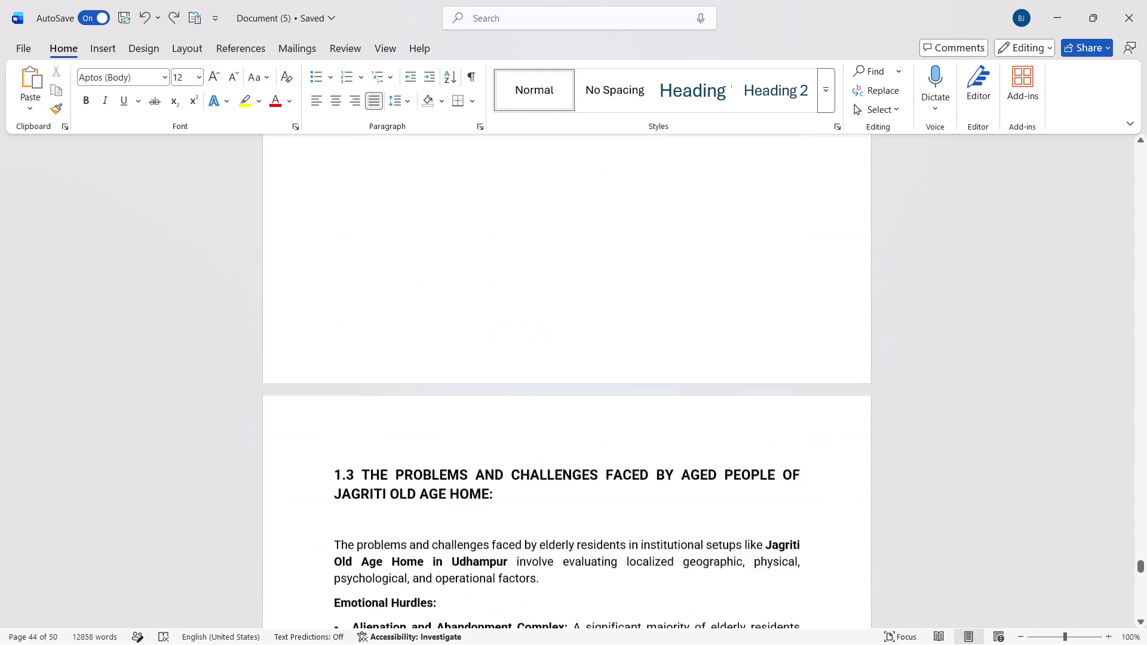
{"action": "scroll", "coordinate": [560, 393], "scroll_direction": "up", "scroll_amount": 1}
{"action": "scroll", "coordinate": [560, 393], "scroll_direction": "down", "scroll_amount": 1}
{"action": "scroll", "coordinate": [560, 393], "scroll_direction": "up", "scroll_amount": 1}
{"action": "scroll", "coordinate": [560, 393], "scroll_direction": "down", "scroll_amount": 2}
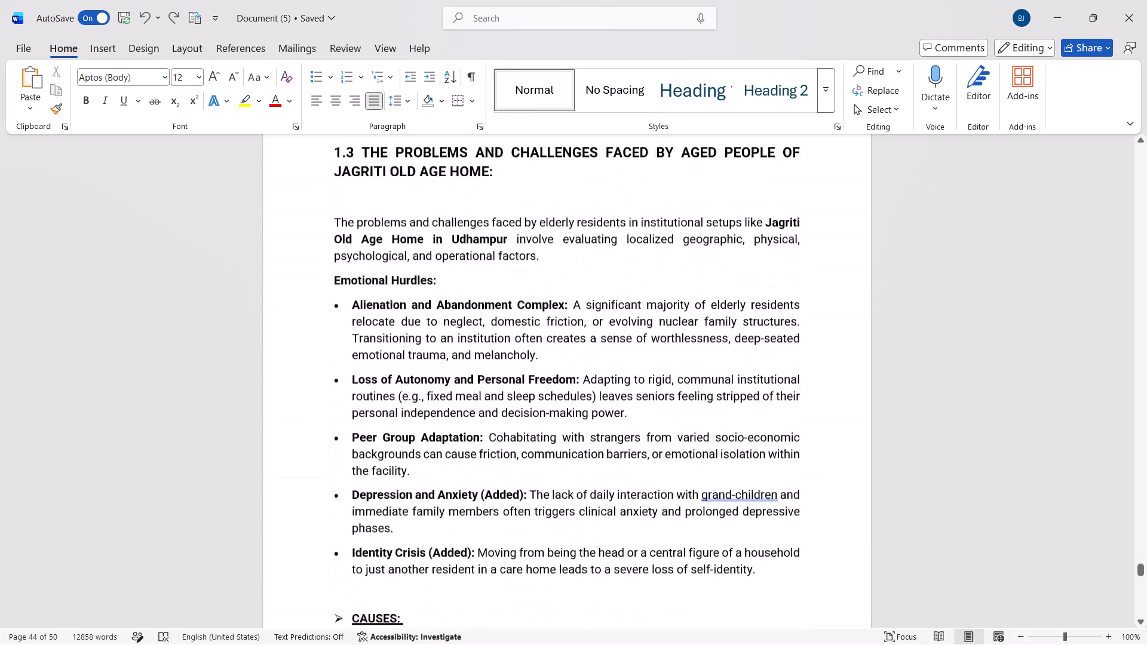
{"action": "scroll", "coordinate": [560, 393], "scroll_direction": "down", "scroll_amount": 5}
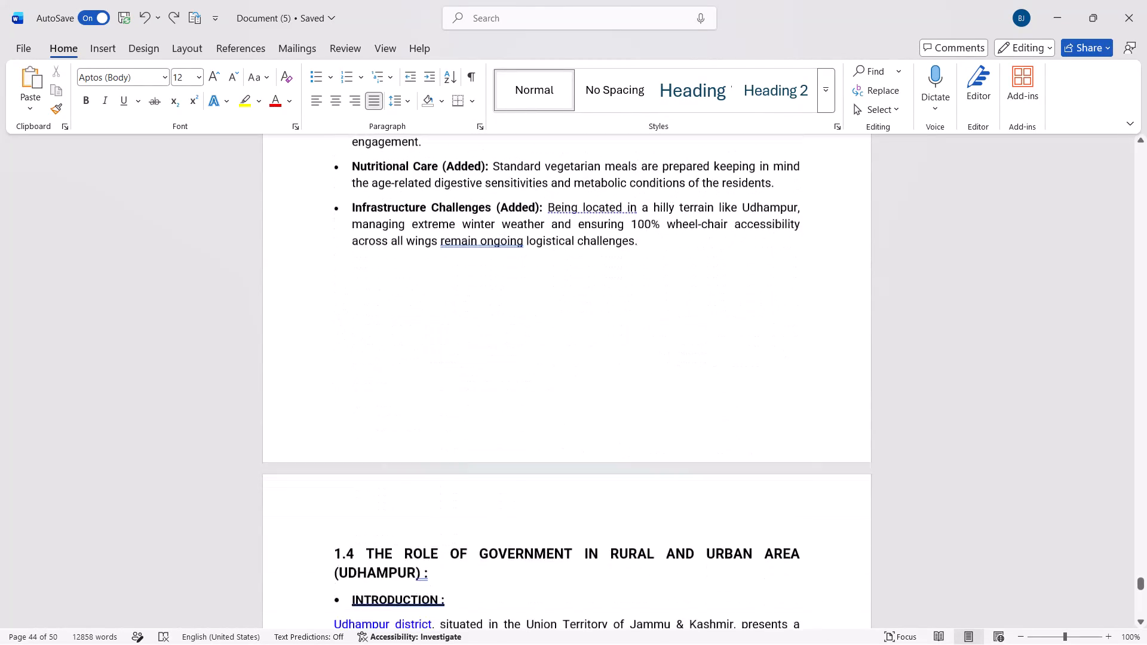
{"action": "scroll", "coordinate": [560, 393], "scroll_direction": "down", "scroll_amount": 5}
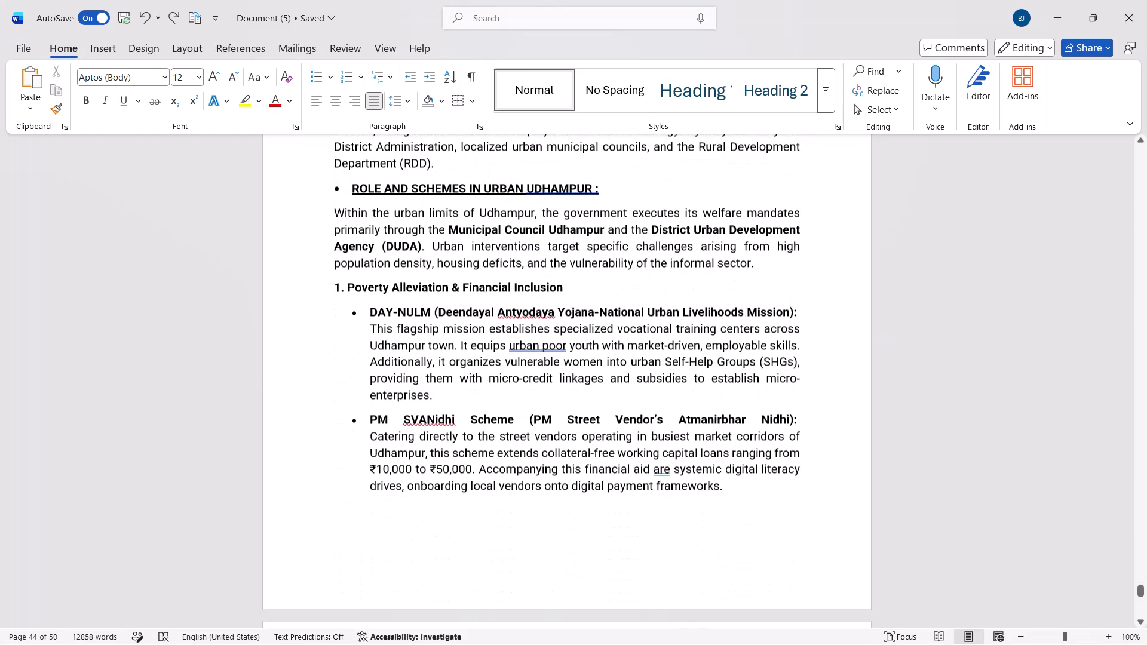
{"action": "scroll", "coordinate": [560, 393], "scroll_direction": "down", "scroll_amount": 2}
Copy the bullet heading "PM SVANidhi Scheme (PM Street Vendor's Atmanirbhar Nidhi):" under Poverty Alleviation & Financial Inclusion.
{"action": "left_click", "coordinate": [402, 426]}
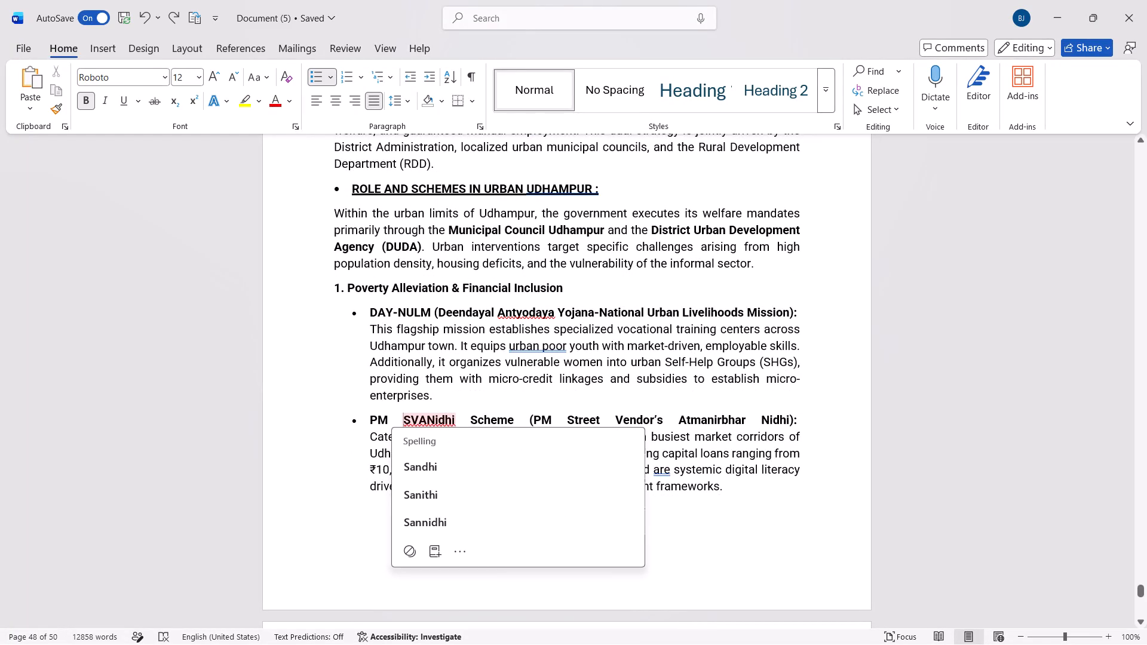
{"action": "left_click", "coordinate": [799, 416]}
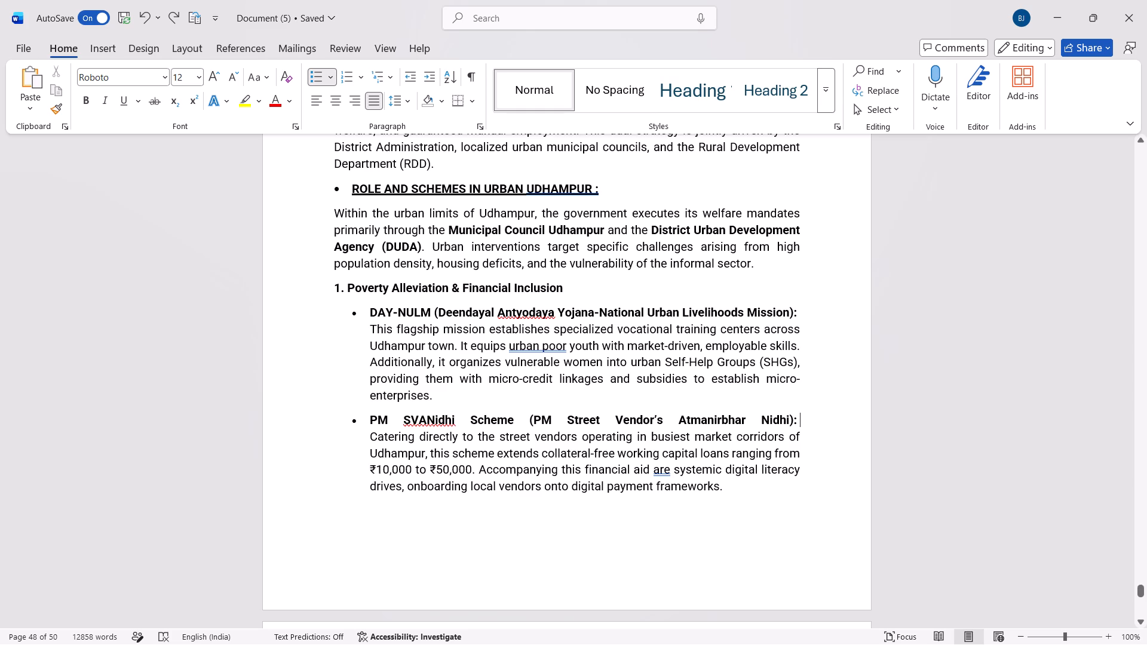
{"action": "left_click_drag", "start_coordinate": [369, 417], "coordinate": [861, 423]}
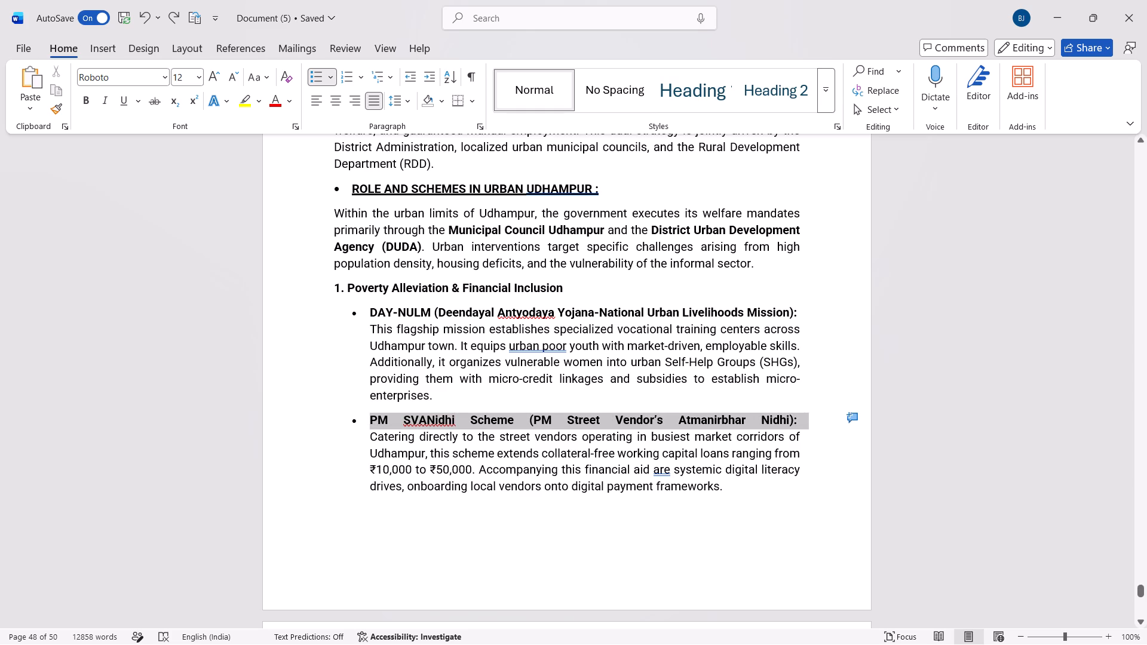
{"action": "left_click_drag", "start_coordinate": [861, 423], "coordinate": [802, 418]}
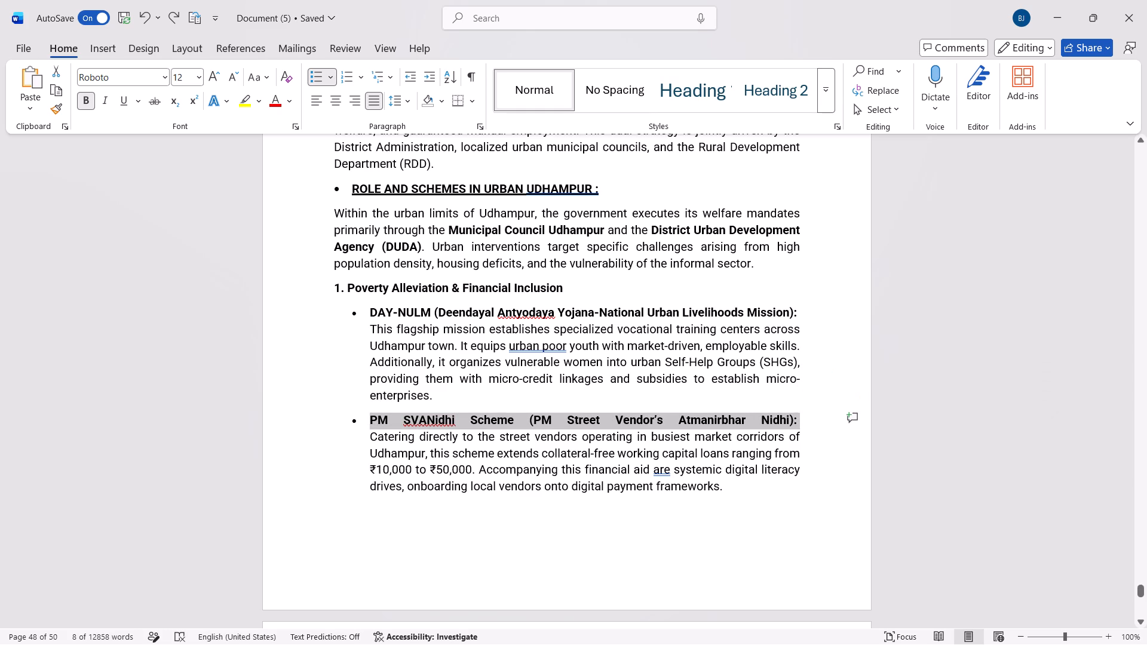
{"action": "key", "text": "ctrl+c"}
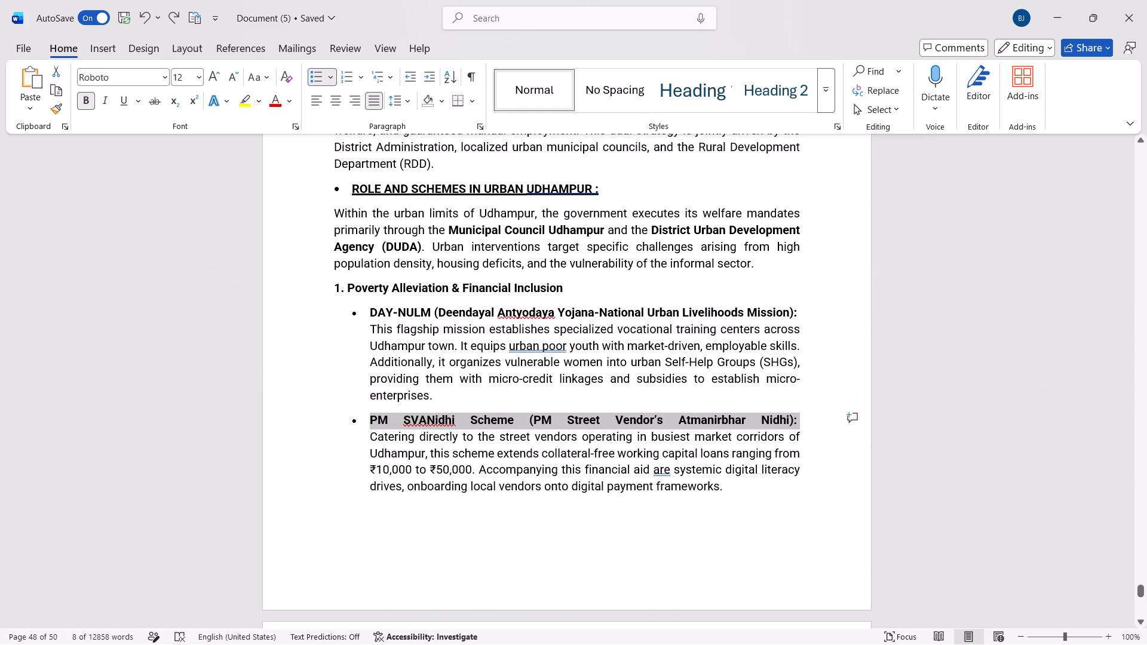
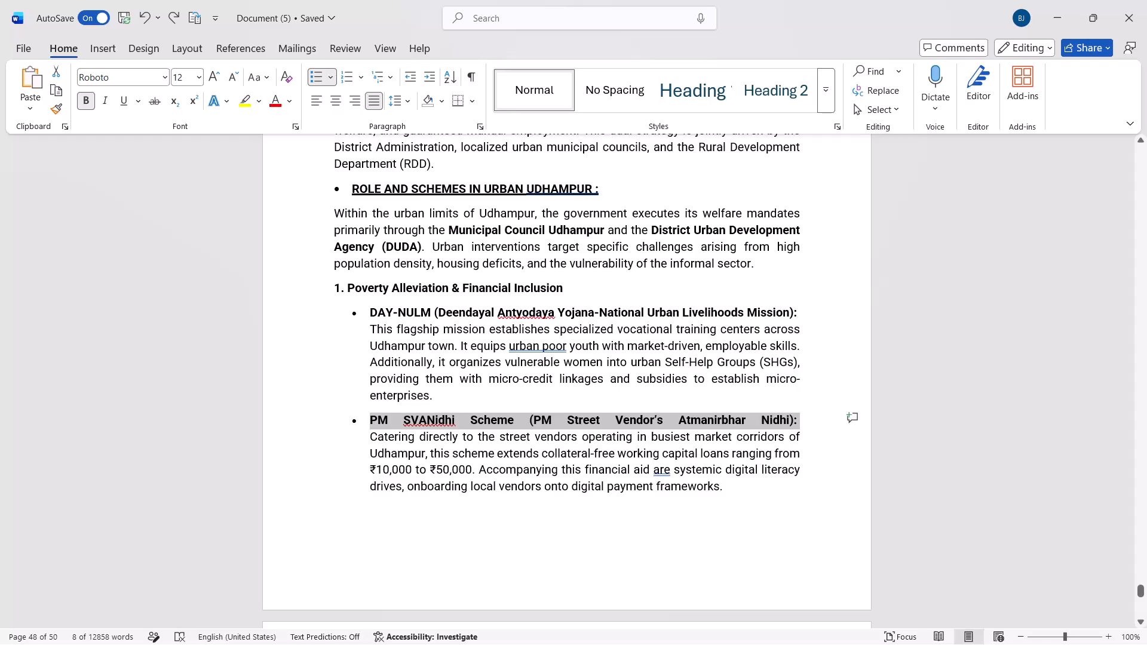
Replace the bullet heading "PM SVANidhi Scheme (PM Street Vendor's Atmanirbhar Nidhi):" with its copied text, pasted unbolded.
{"action": "key", "text": "Delete"}
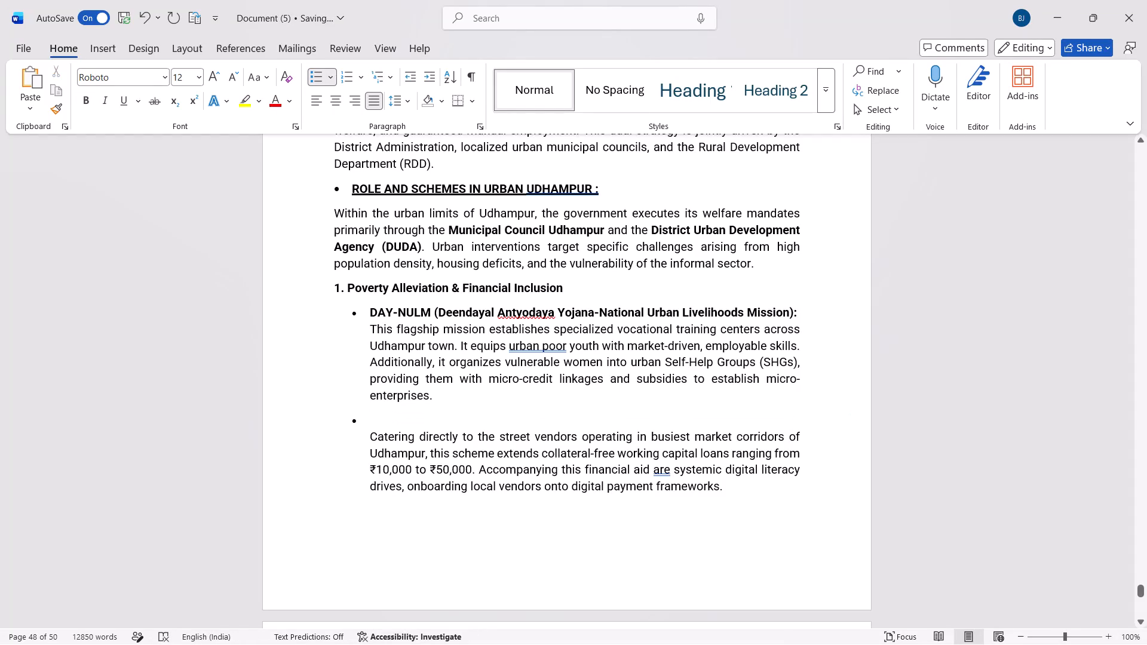
{"action": "key", "text": "ctrl+v"}
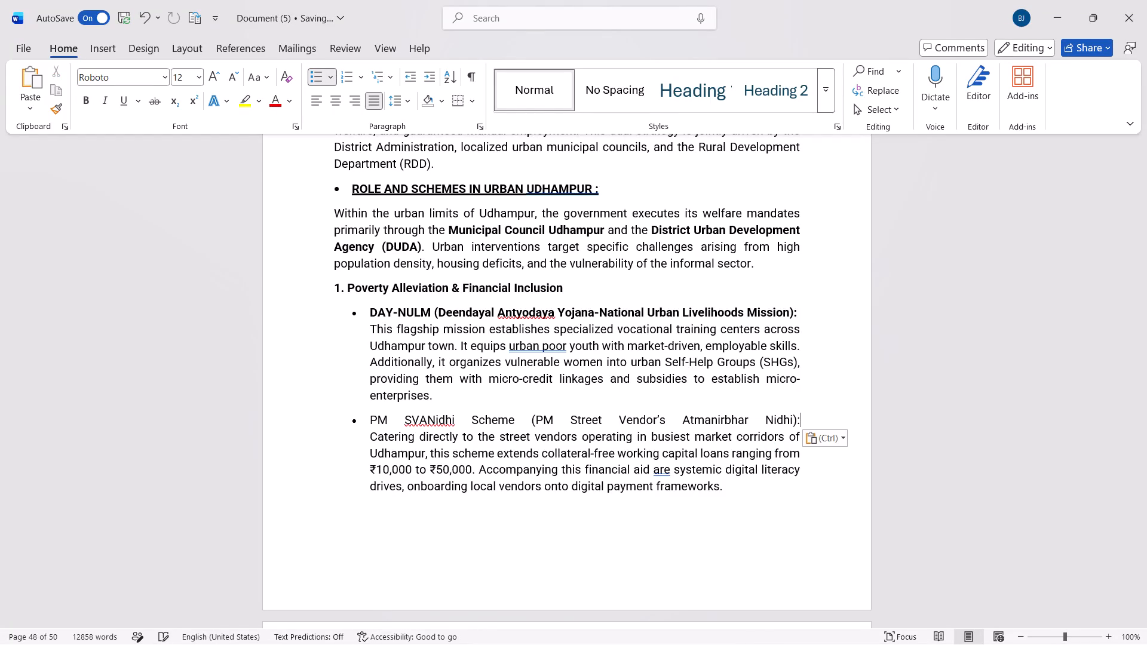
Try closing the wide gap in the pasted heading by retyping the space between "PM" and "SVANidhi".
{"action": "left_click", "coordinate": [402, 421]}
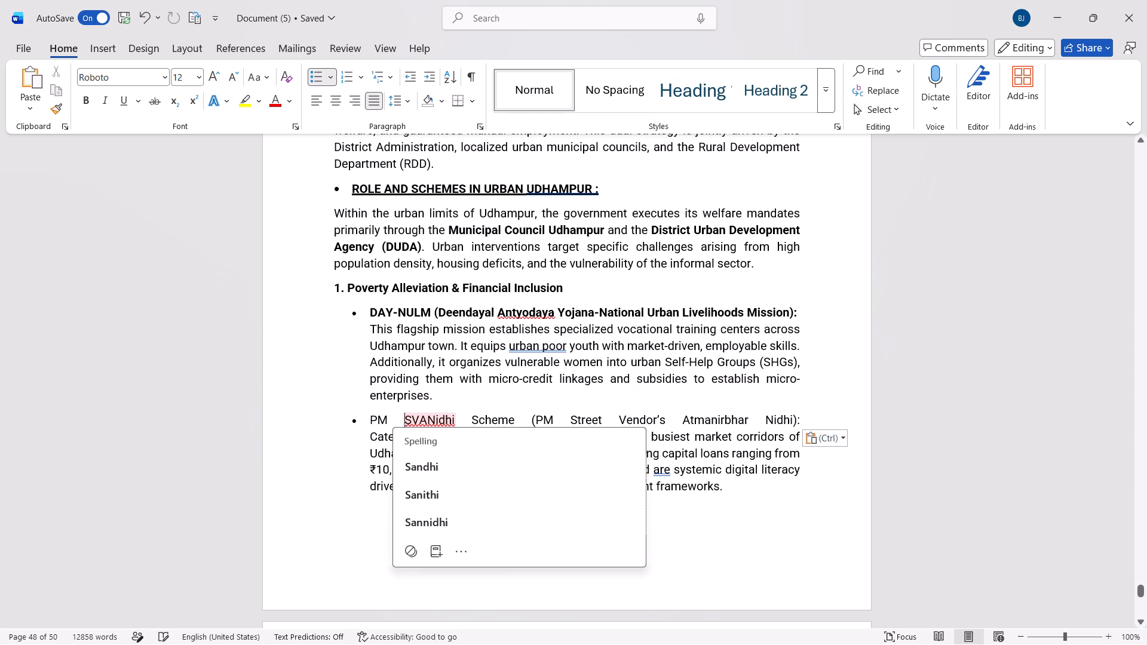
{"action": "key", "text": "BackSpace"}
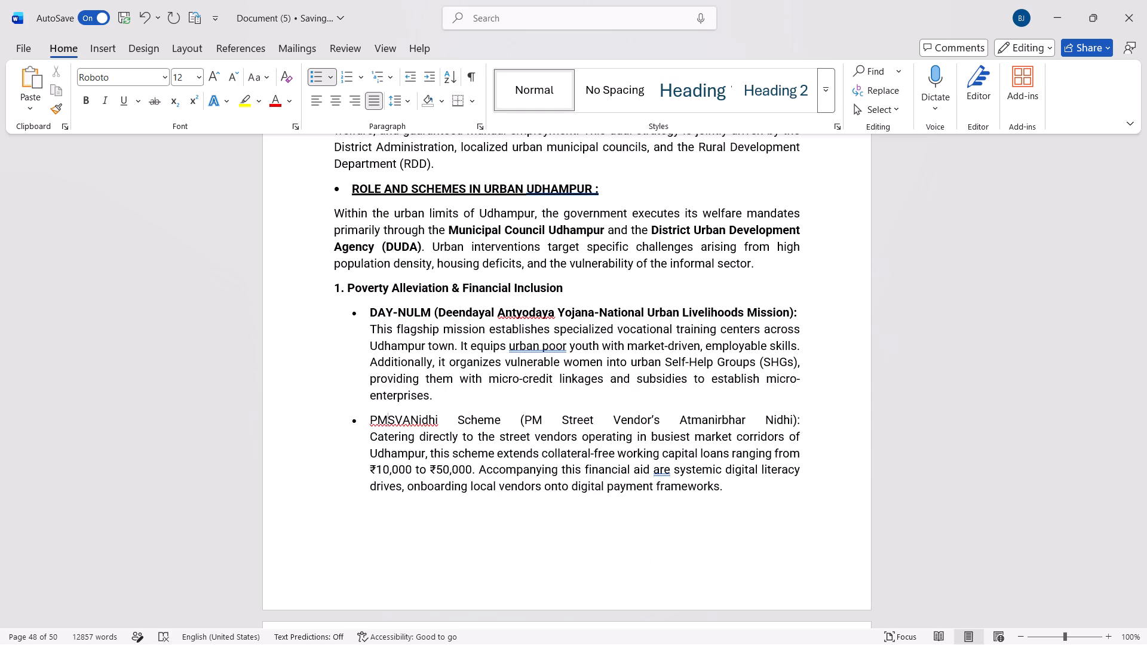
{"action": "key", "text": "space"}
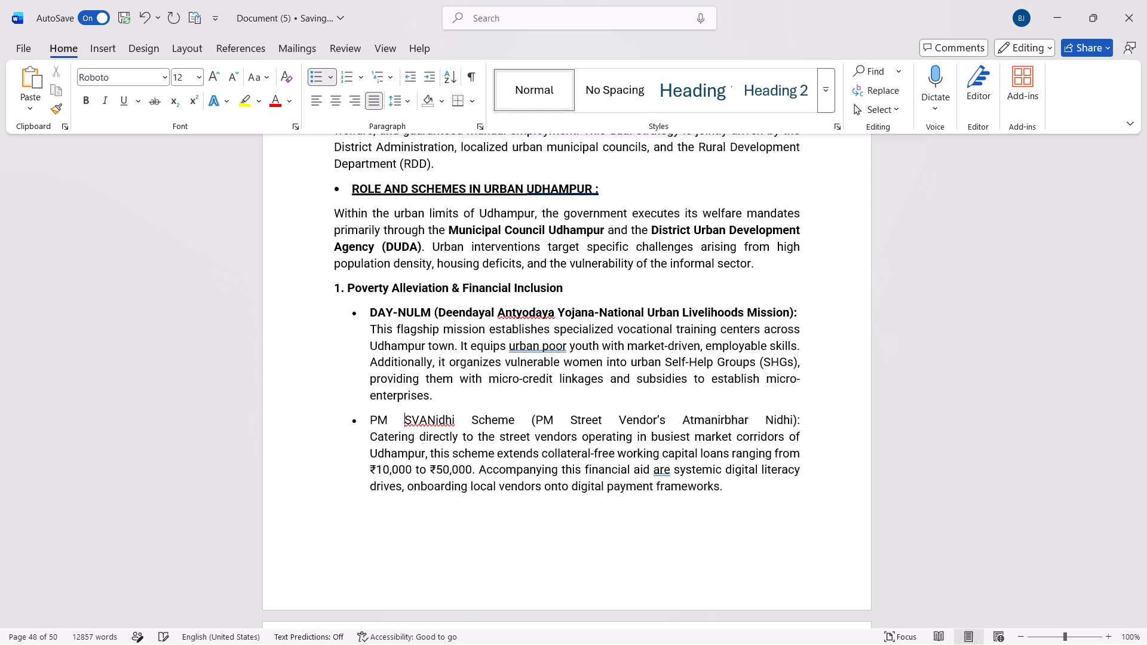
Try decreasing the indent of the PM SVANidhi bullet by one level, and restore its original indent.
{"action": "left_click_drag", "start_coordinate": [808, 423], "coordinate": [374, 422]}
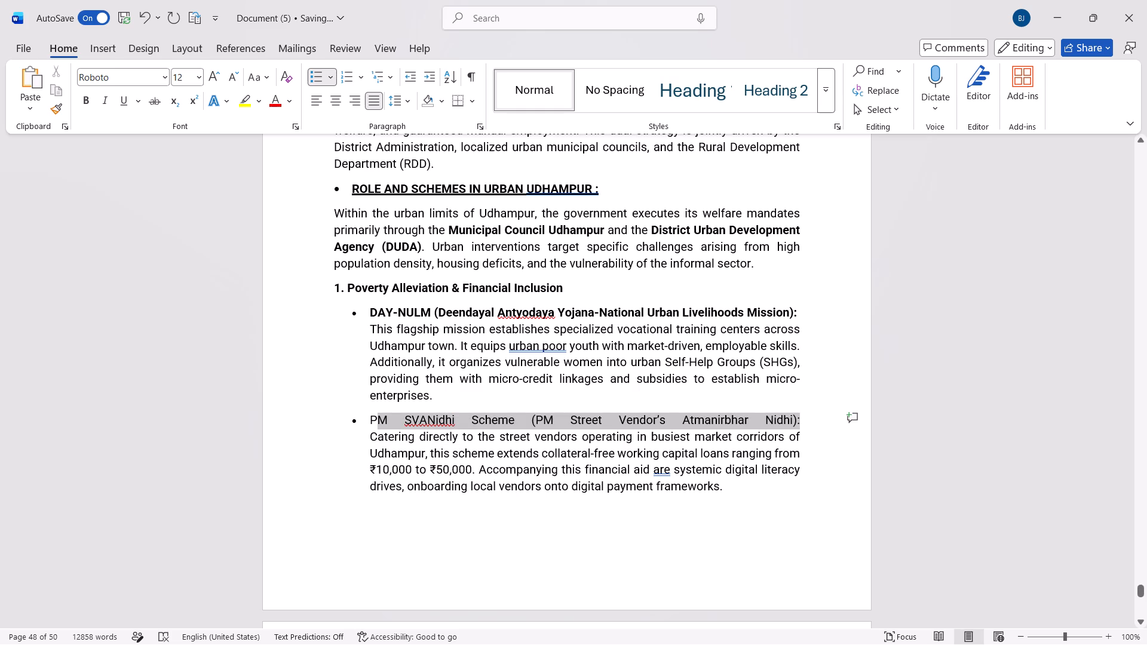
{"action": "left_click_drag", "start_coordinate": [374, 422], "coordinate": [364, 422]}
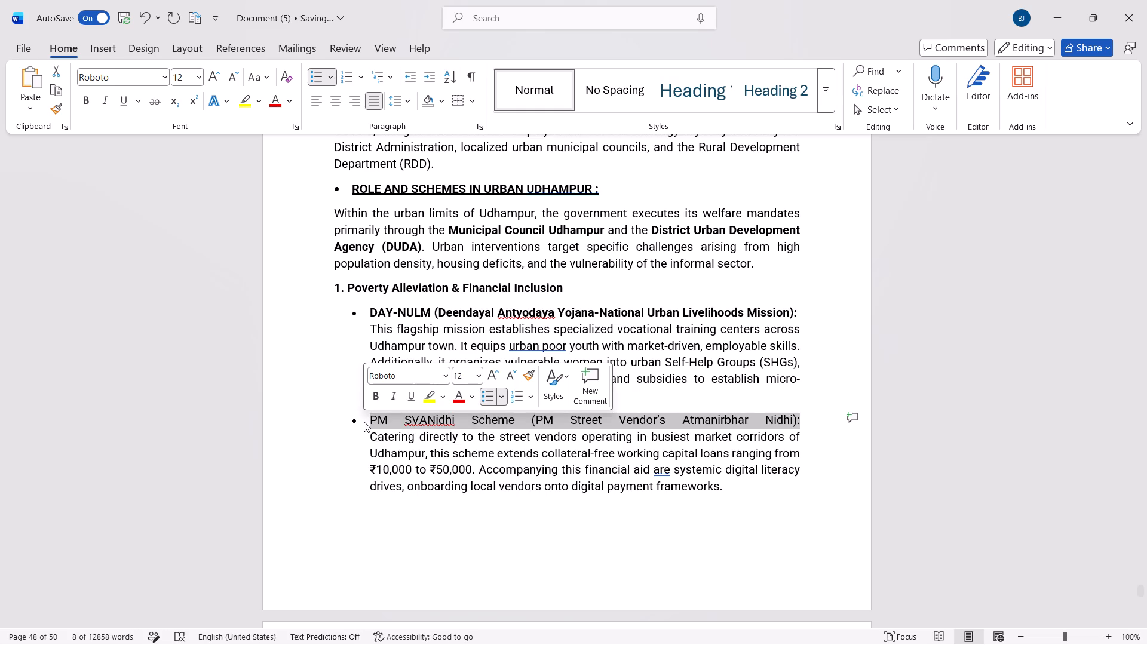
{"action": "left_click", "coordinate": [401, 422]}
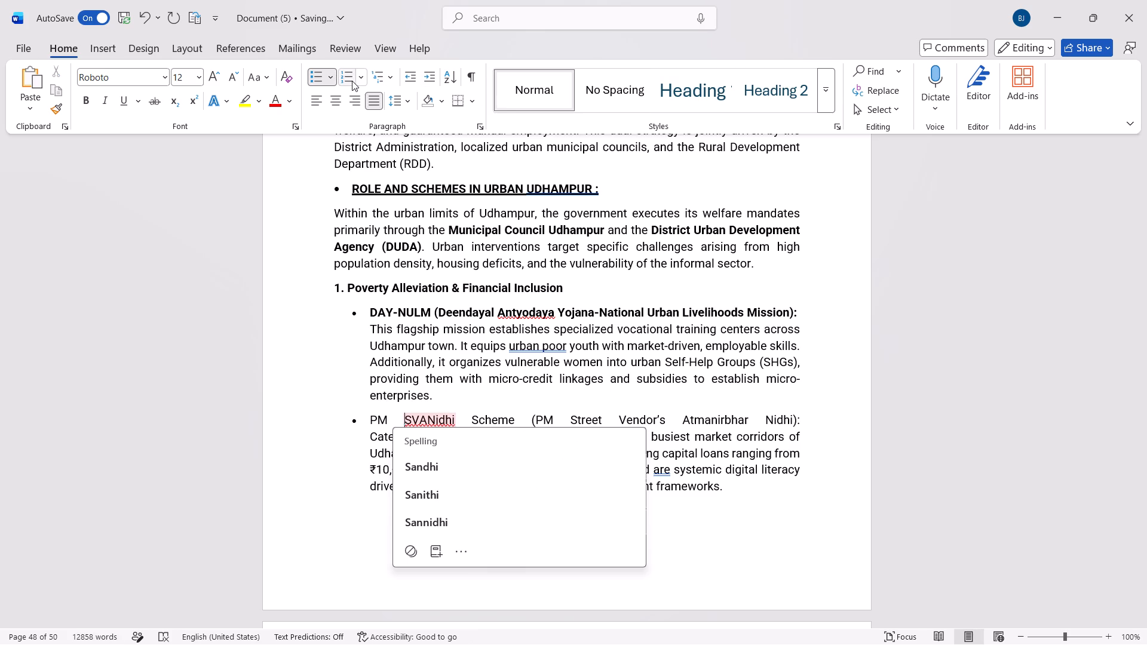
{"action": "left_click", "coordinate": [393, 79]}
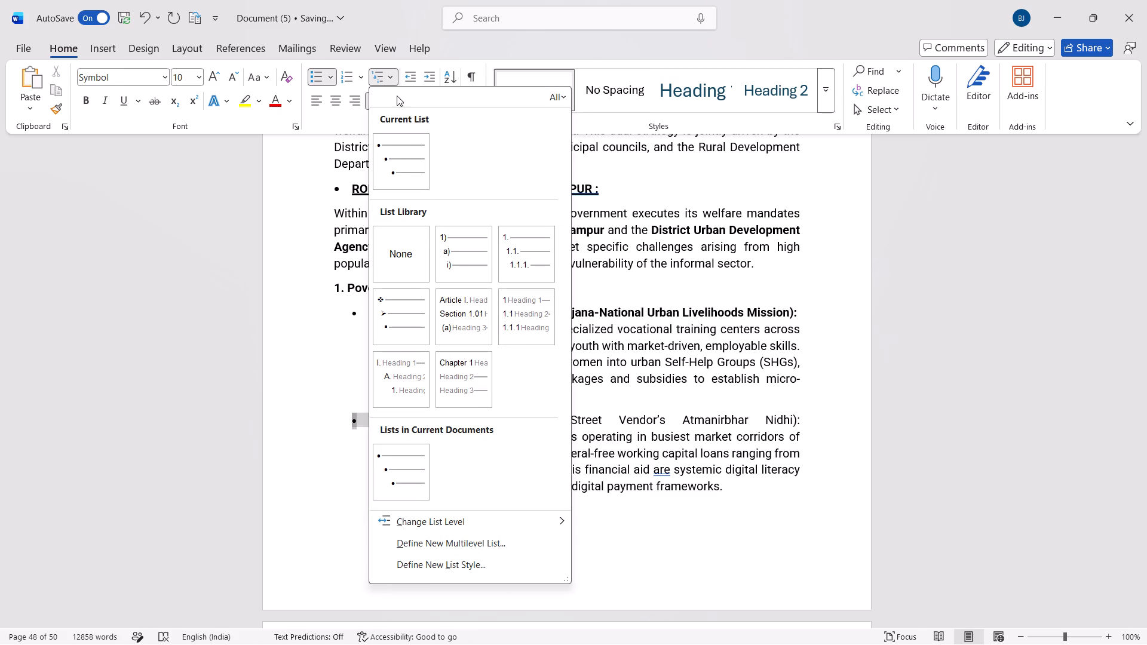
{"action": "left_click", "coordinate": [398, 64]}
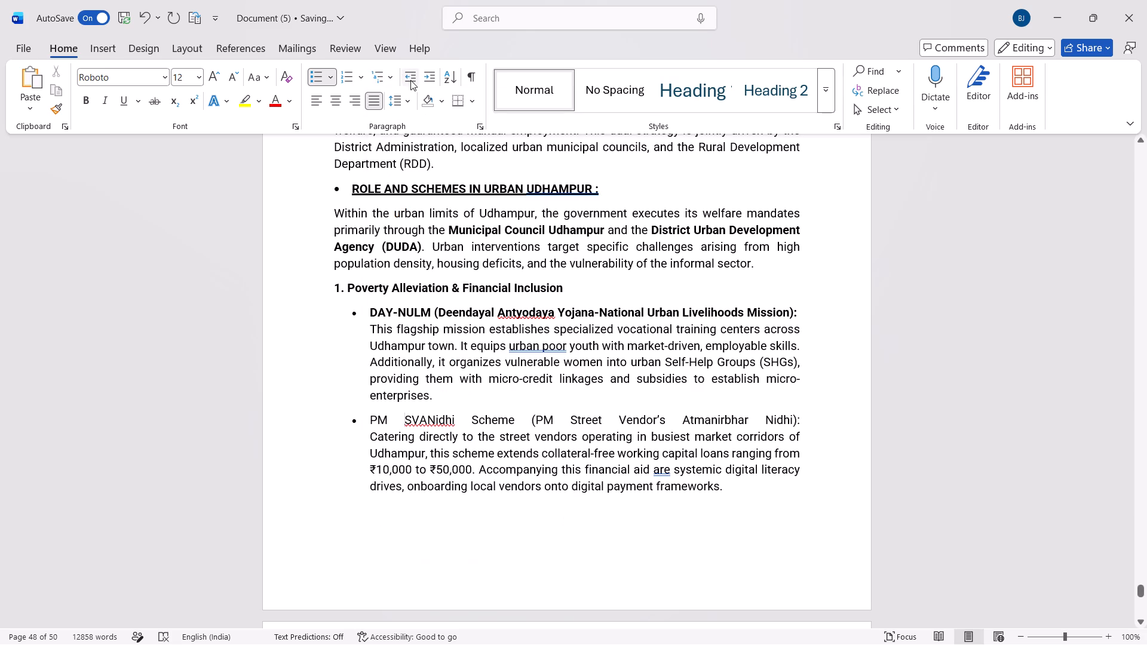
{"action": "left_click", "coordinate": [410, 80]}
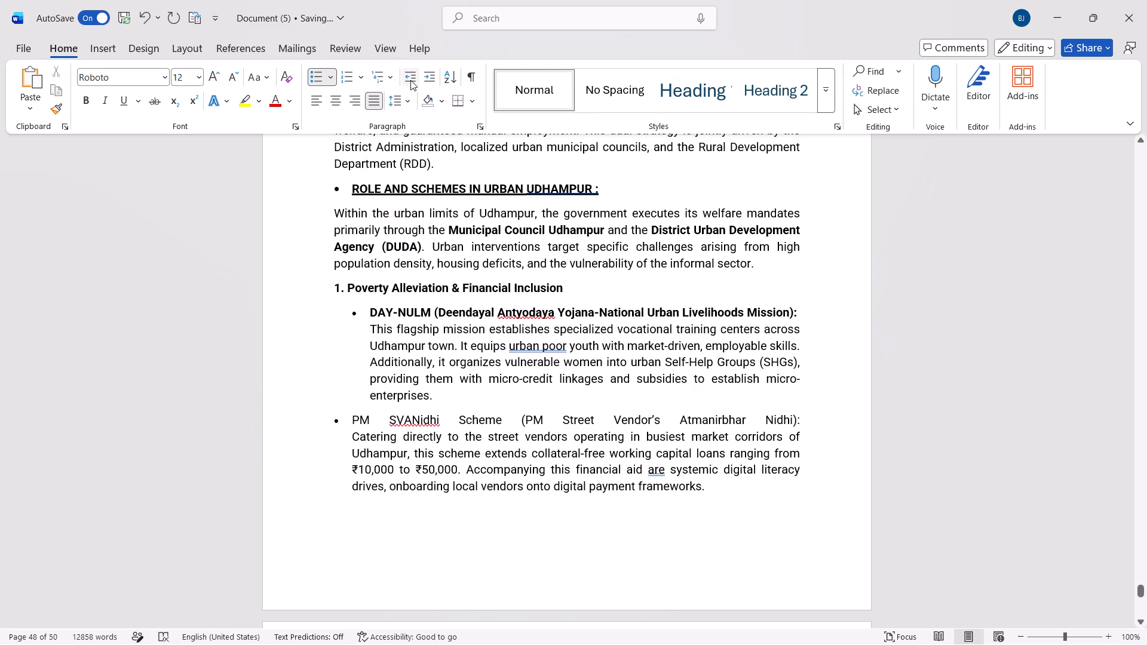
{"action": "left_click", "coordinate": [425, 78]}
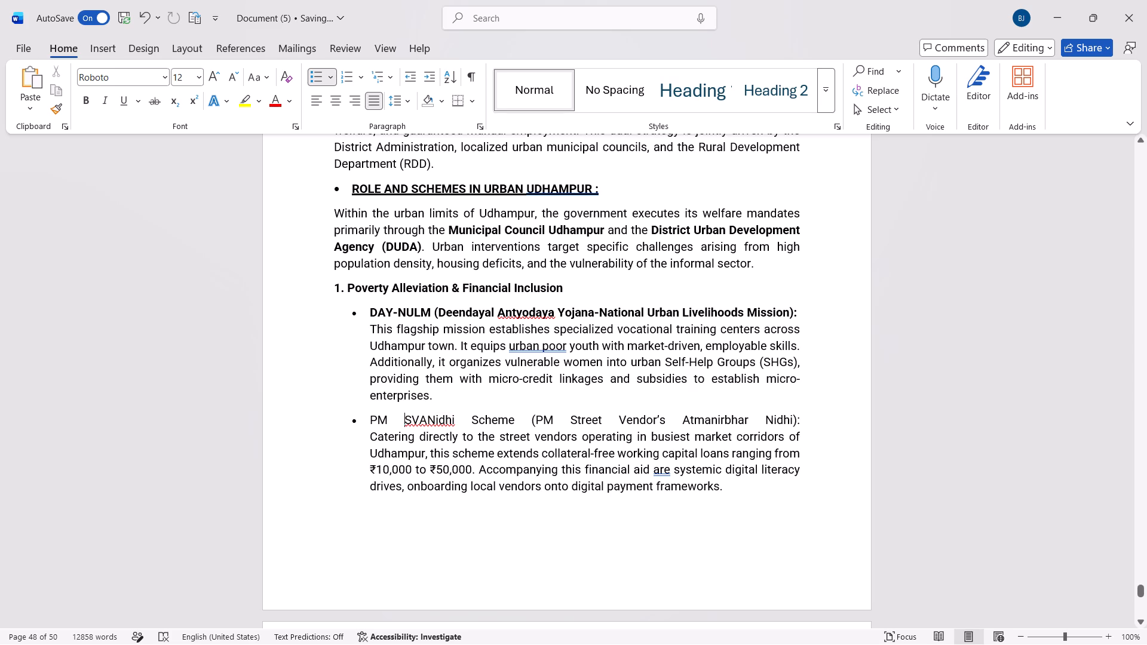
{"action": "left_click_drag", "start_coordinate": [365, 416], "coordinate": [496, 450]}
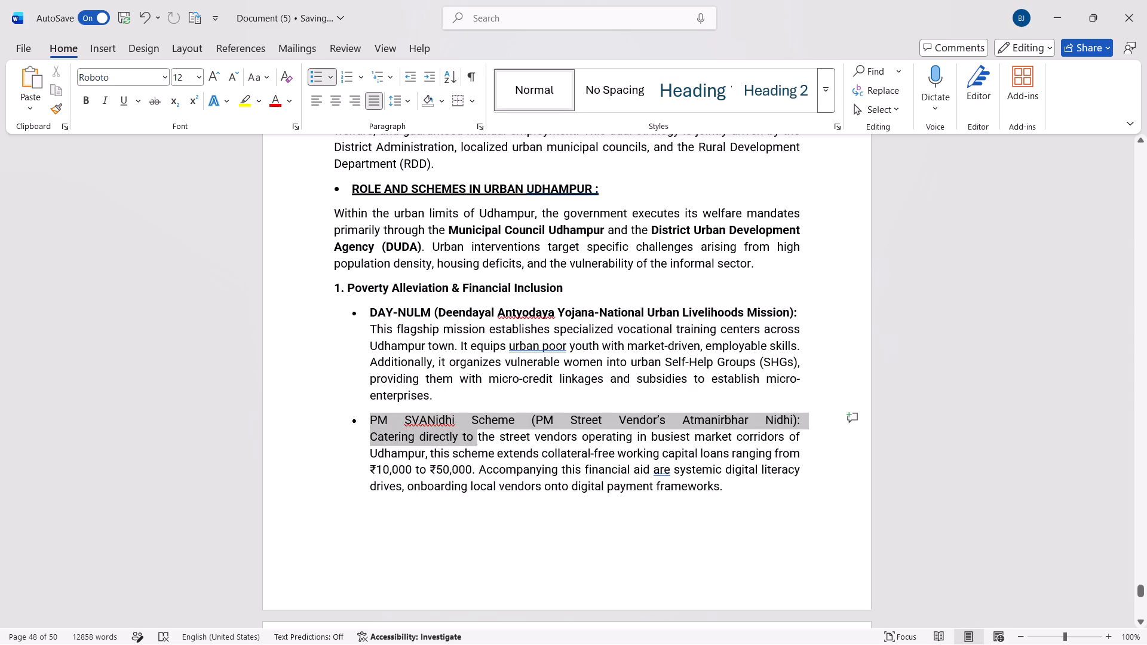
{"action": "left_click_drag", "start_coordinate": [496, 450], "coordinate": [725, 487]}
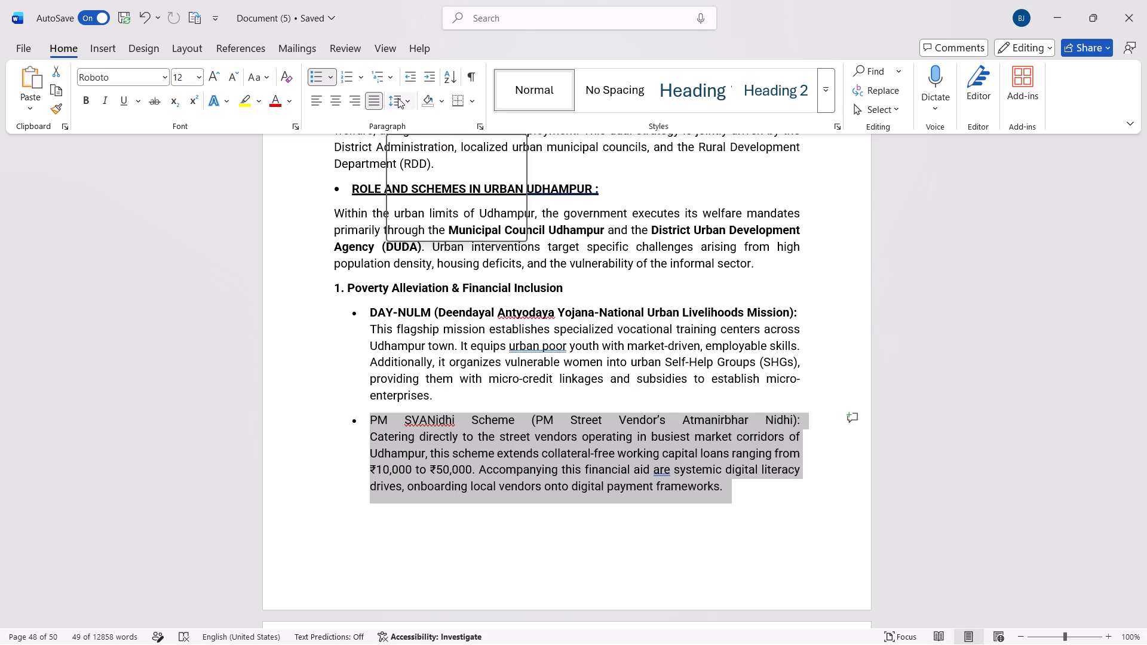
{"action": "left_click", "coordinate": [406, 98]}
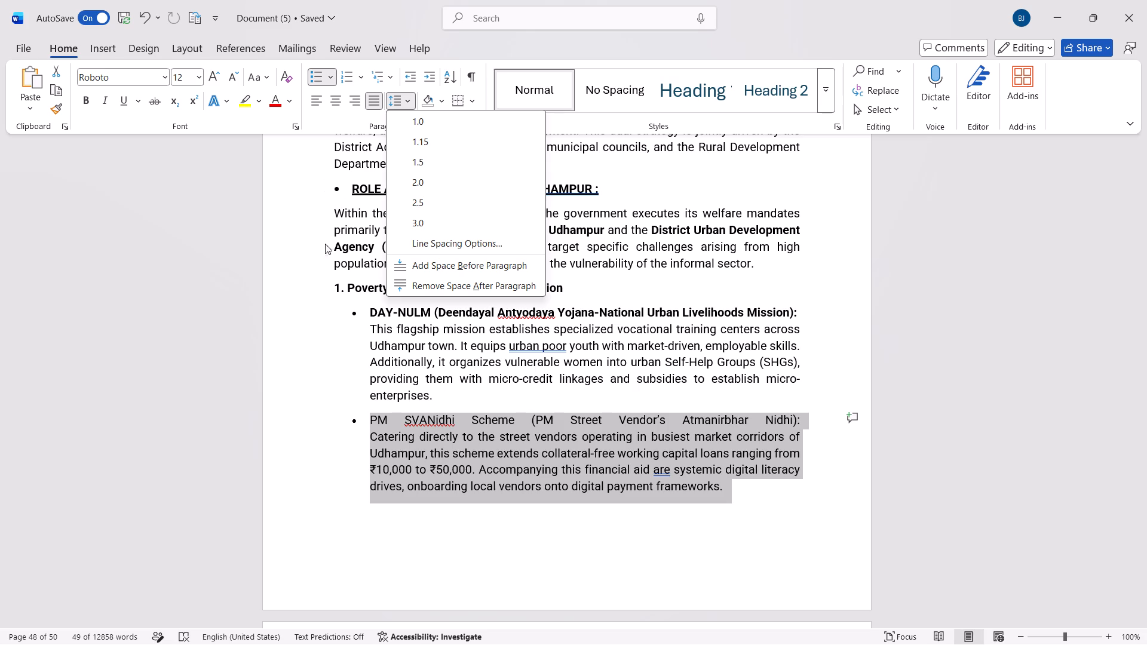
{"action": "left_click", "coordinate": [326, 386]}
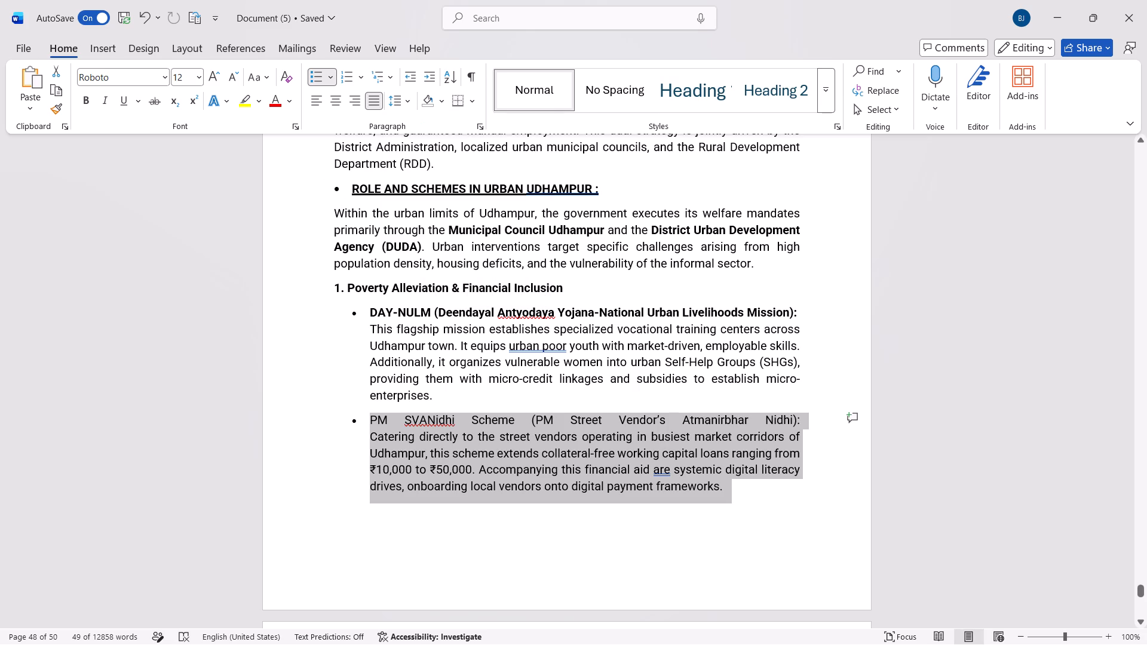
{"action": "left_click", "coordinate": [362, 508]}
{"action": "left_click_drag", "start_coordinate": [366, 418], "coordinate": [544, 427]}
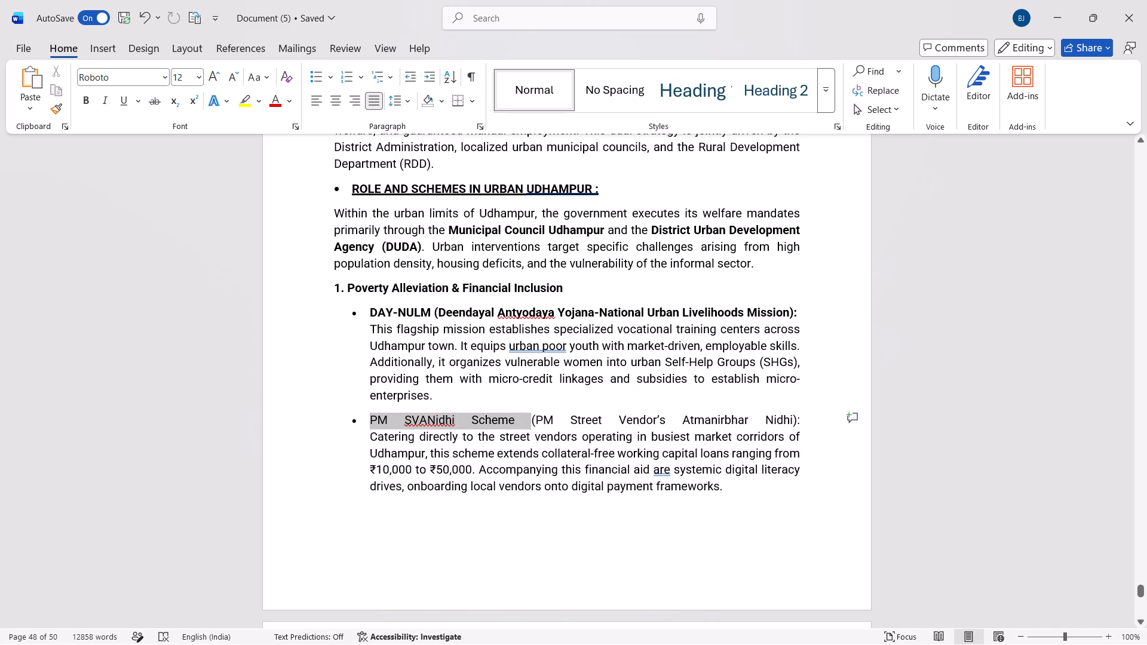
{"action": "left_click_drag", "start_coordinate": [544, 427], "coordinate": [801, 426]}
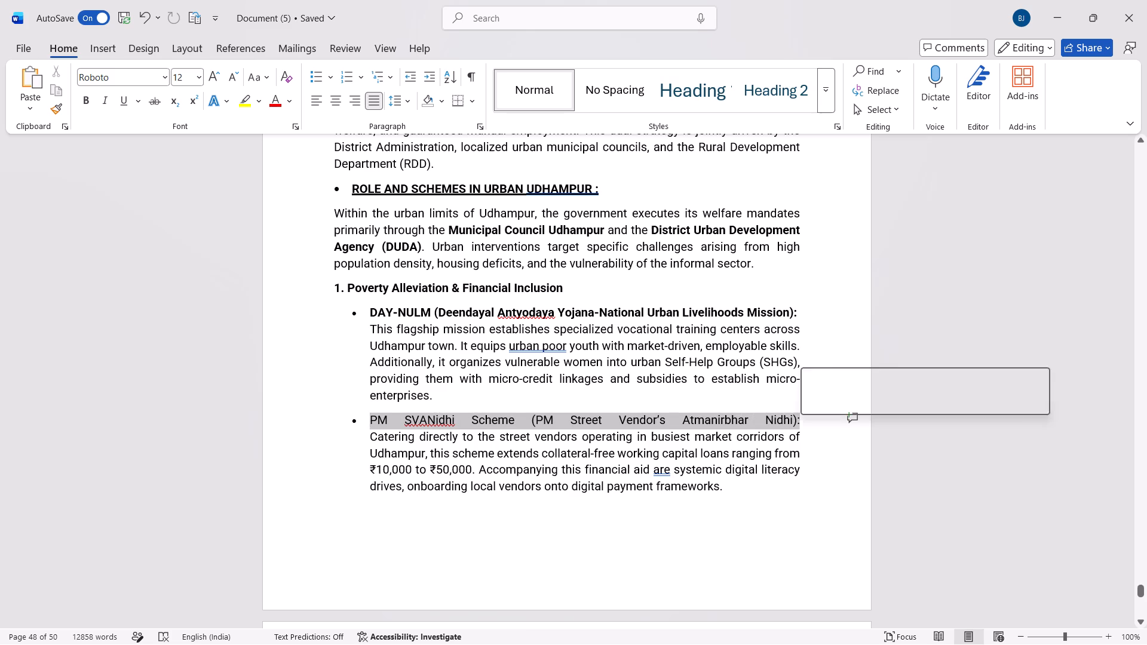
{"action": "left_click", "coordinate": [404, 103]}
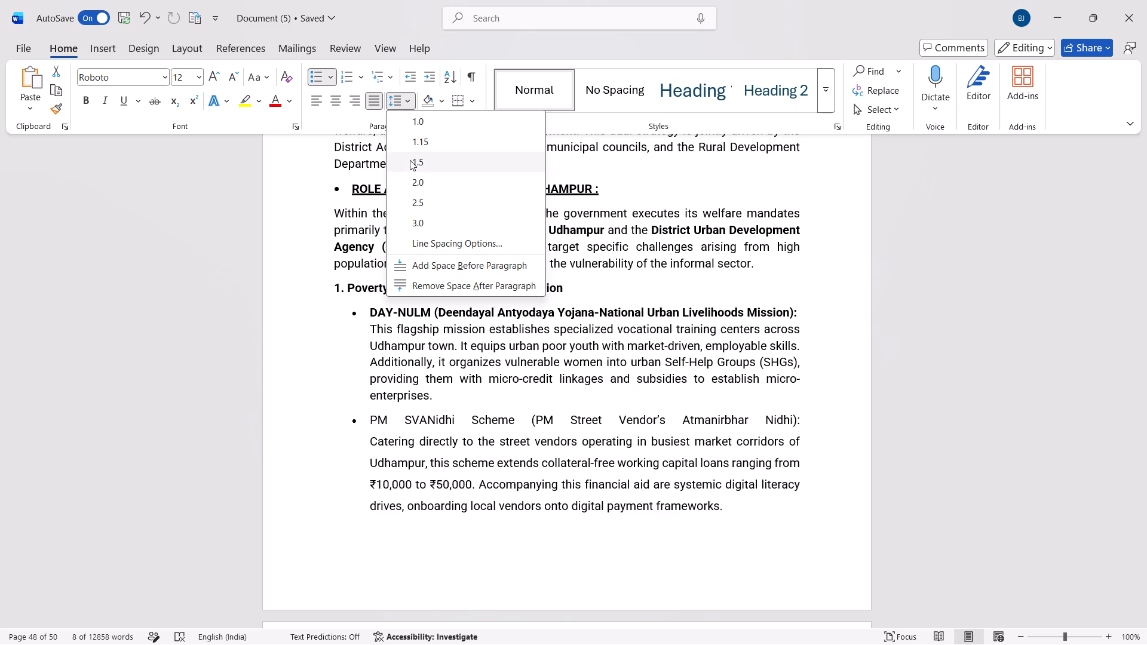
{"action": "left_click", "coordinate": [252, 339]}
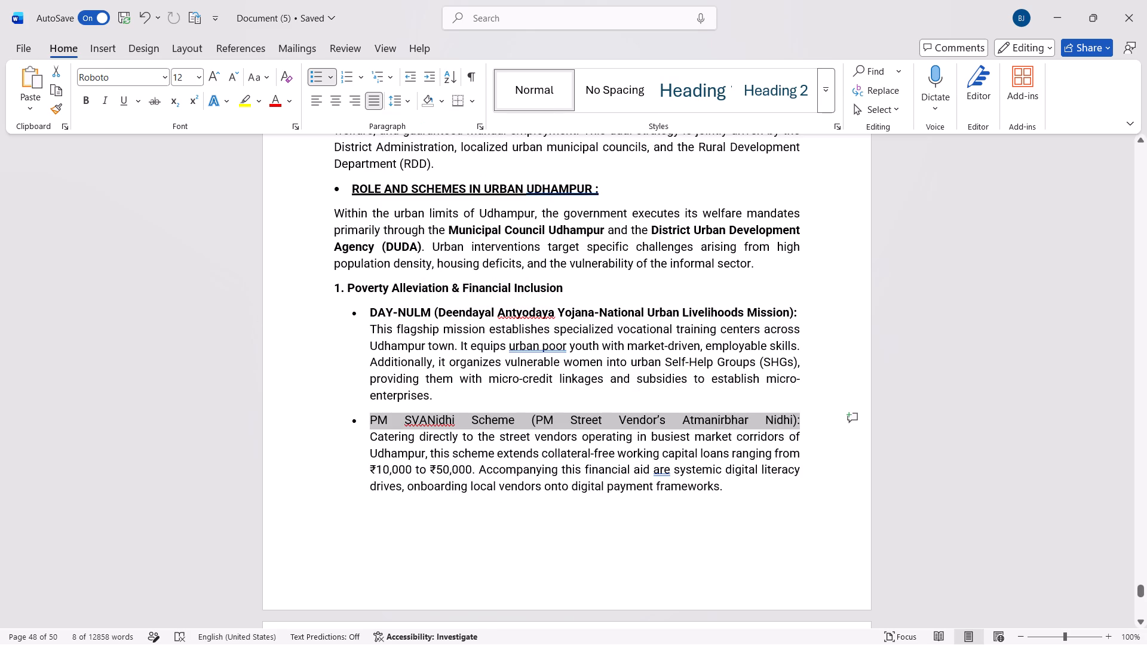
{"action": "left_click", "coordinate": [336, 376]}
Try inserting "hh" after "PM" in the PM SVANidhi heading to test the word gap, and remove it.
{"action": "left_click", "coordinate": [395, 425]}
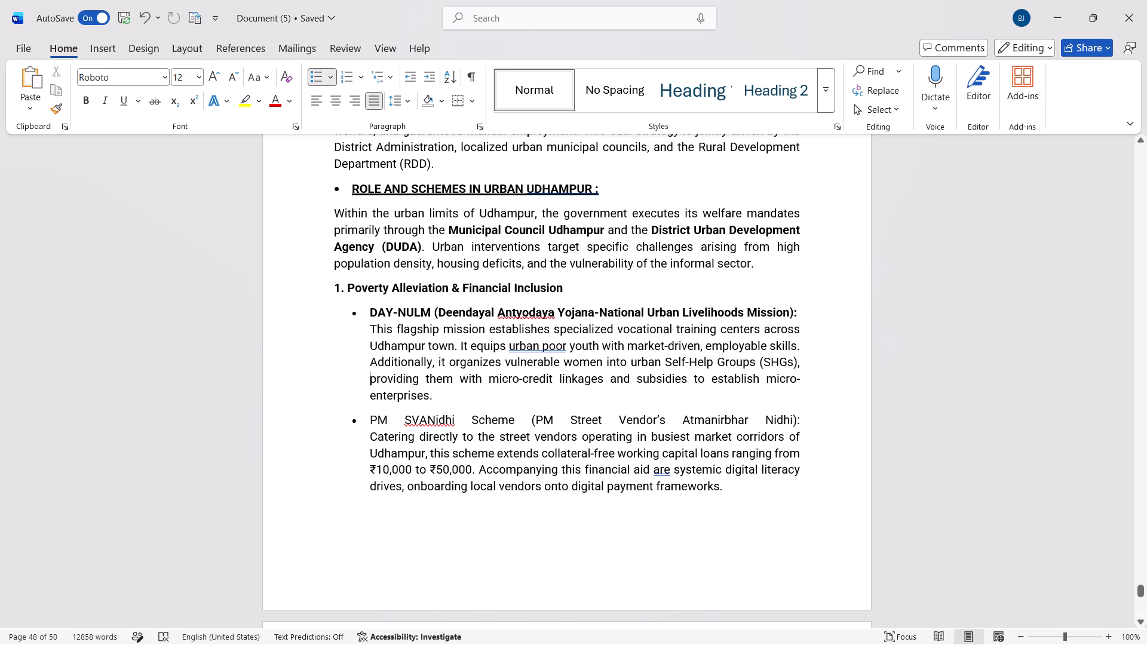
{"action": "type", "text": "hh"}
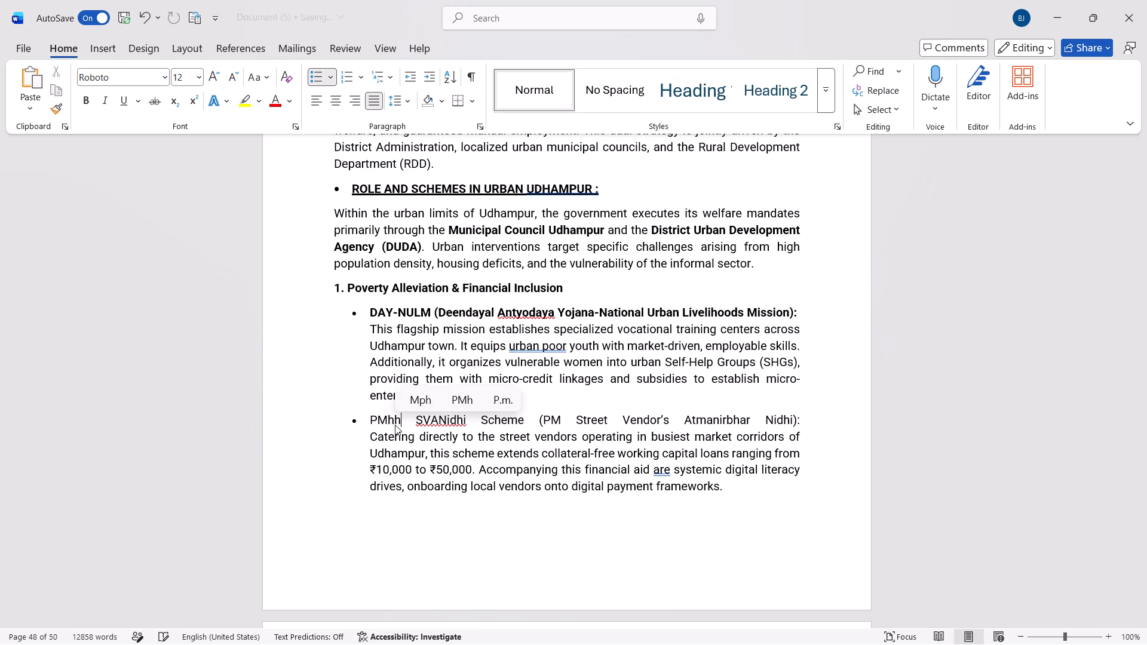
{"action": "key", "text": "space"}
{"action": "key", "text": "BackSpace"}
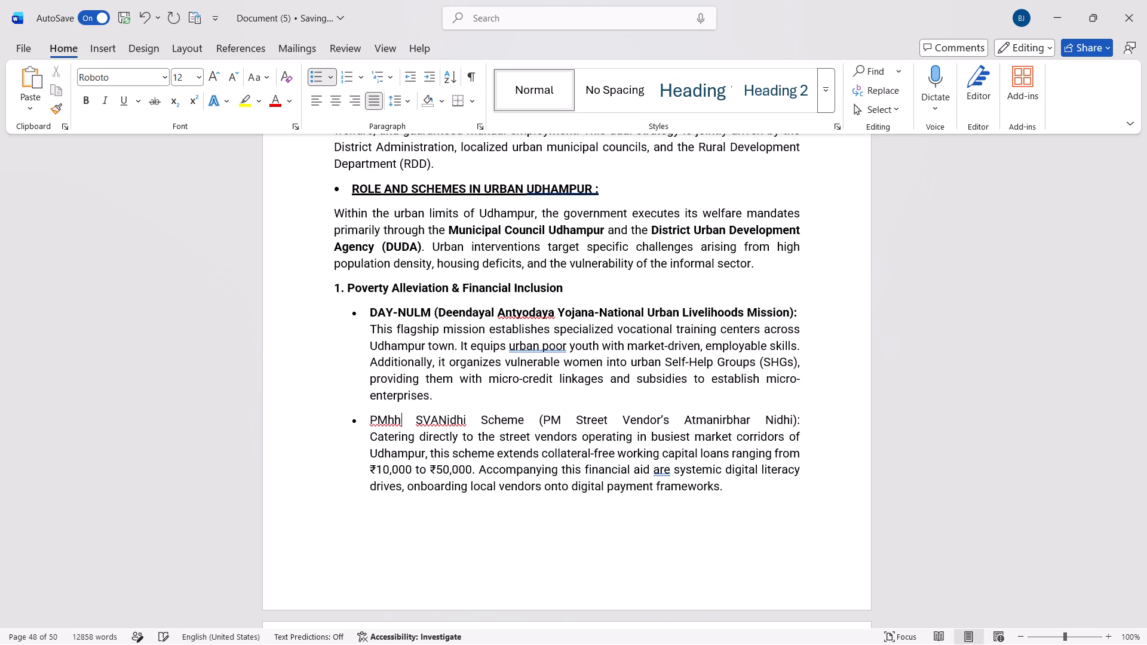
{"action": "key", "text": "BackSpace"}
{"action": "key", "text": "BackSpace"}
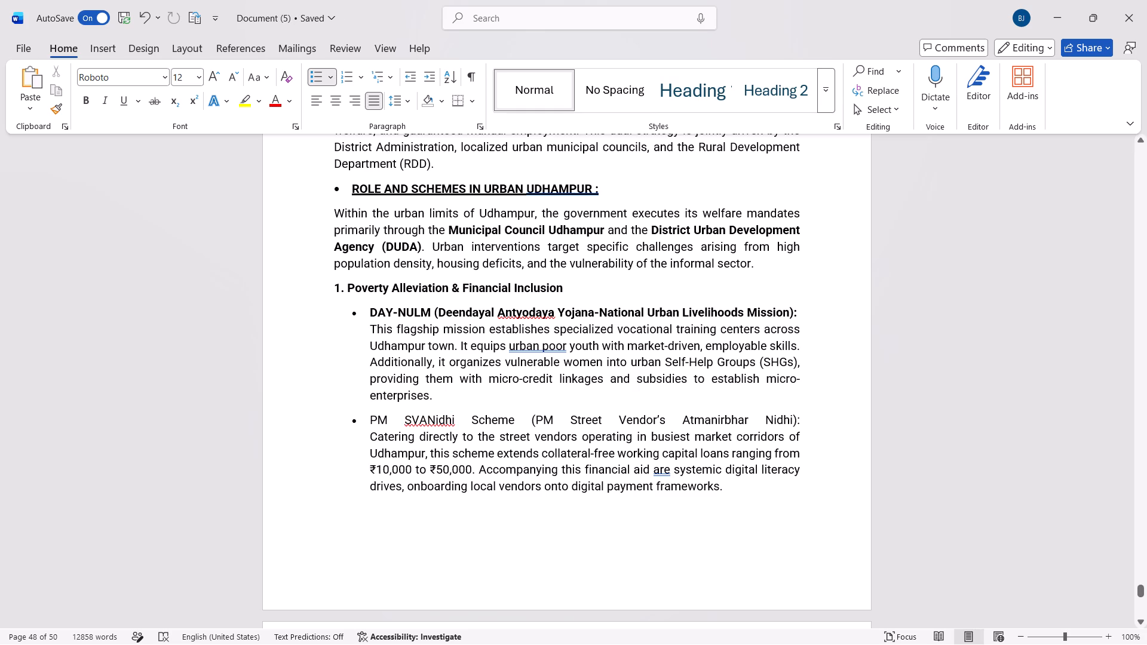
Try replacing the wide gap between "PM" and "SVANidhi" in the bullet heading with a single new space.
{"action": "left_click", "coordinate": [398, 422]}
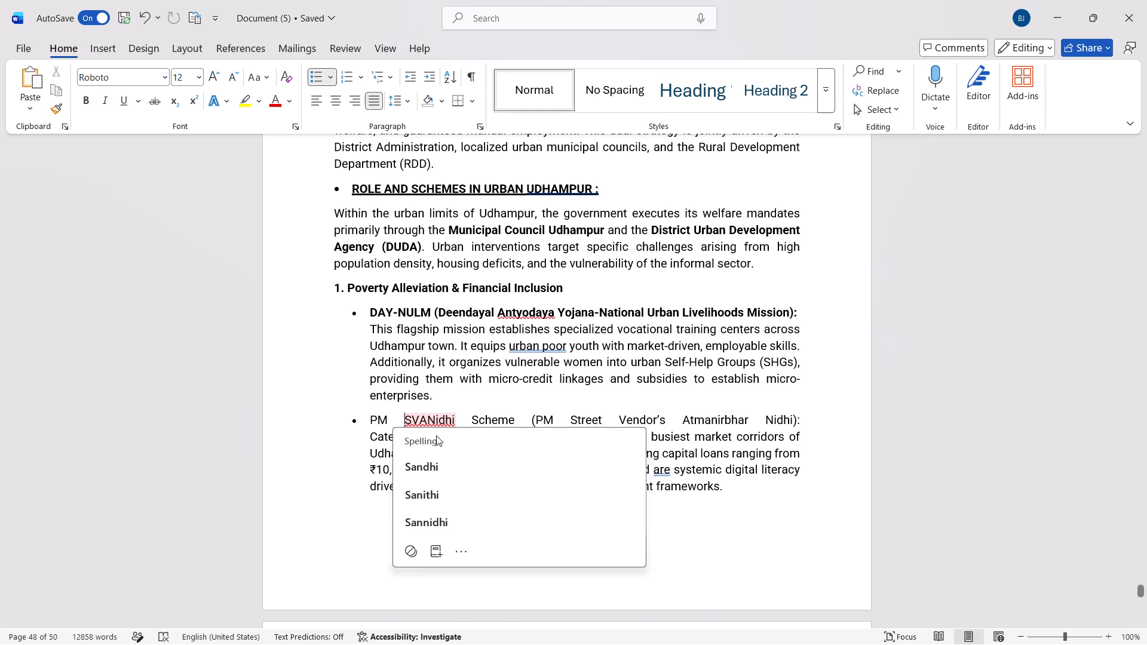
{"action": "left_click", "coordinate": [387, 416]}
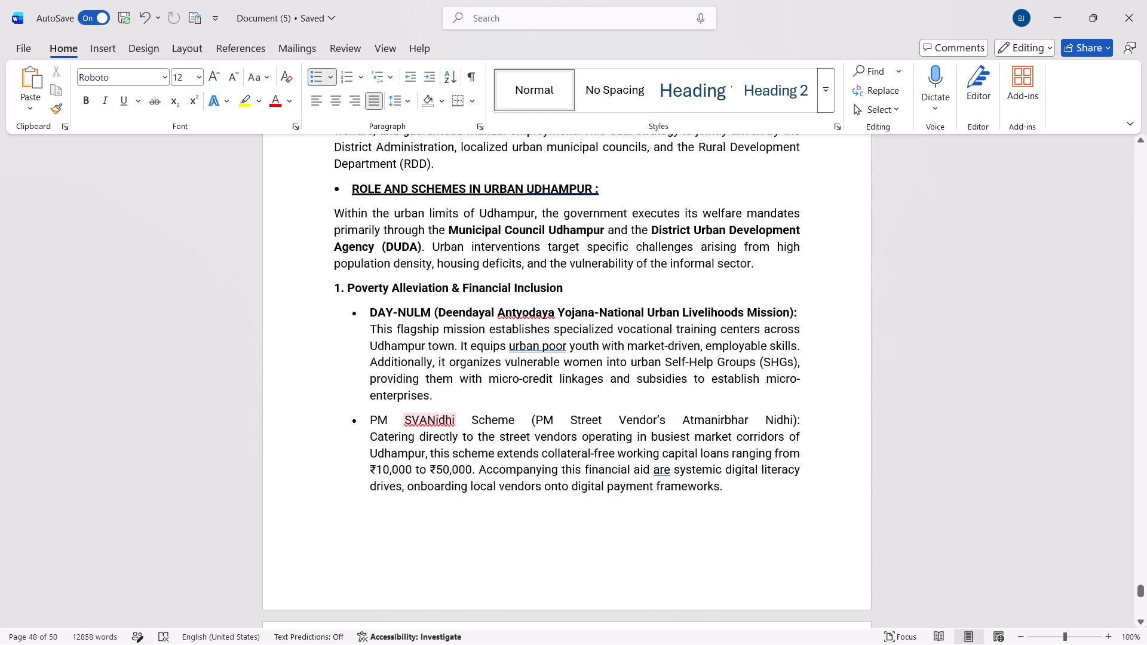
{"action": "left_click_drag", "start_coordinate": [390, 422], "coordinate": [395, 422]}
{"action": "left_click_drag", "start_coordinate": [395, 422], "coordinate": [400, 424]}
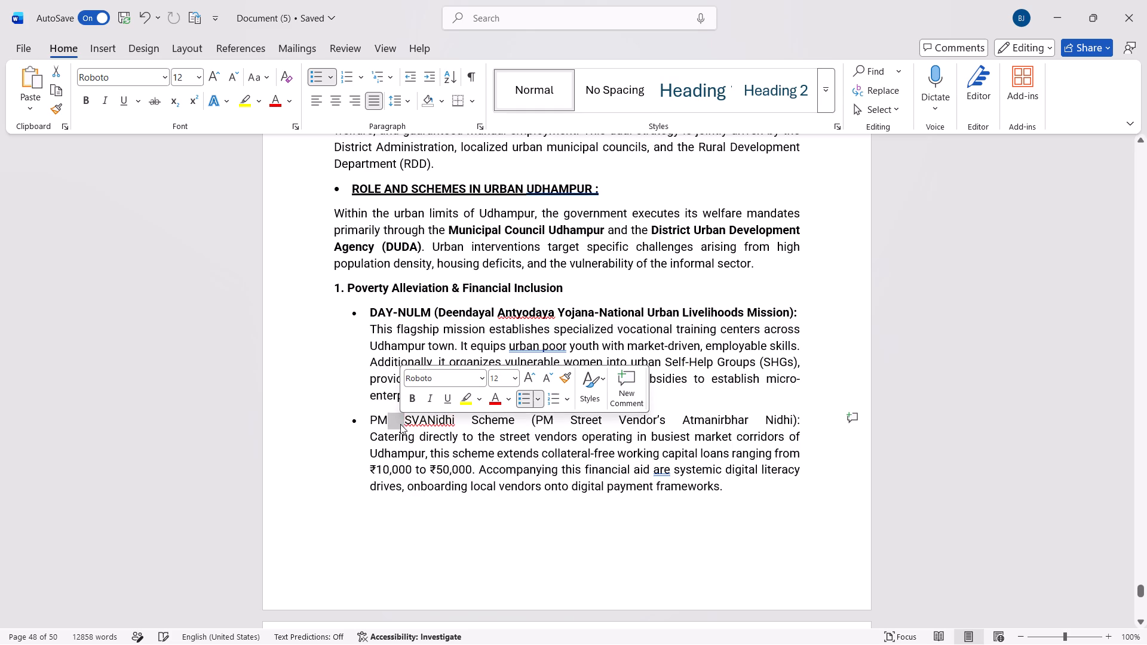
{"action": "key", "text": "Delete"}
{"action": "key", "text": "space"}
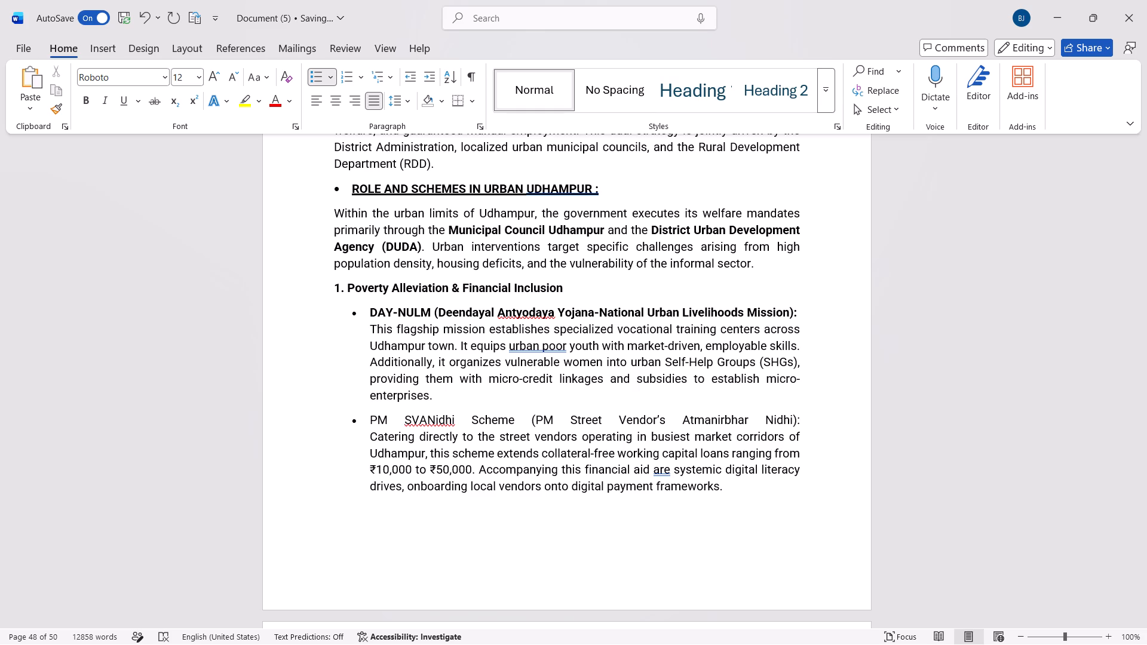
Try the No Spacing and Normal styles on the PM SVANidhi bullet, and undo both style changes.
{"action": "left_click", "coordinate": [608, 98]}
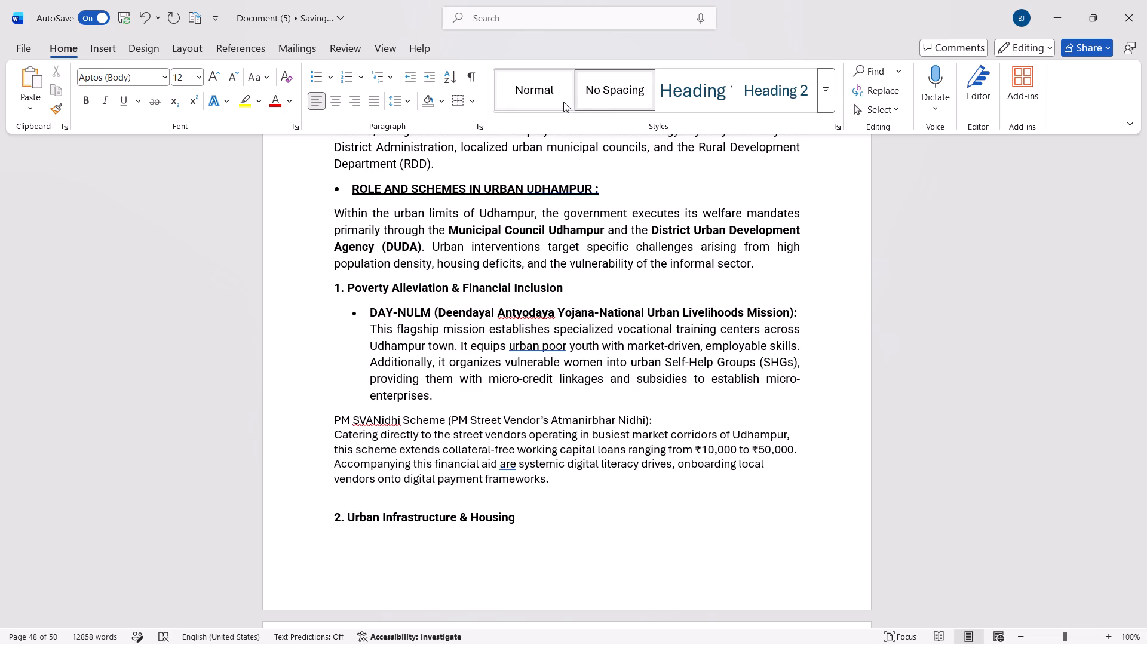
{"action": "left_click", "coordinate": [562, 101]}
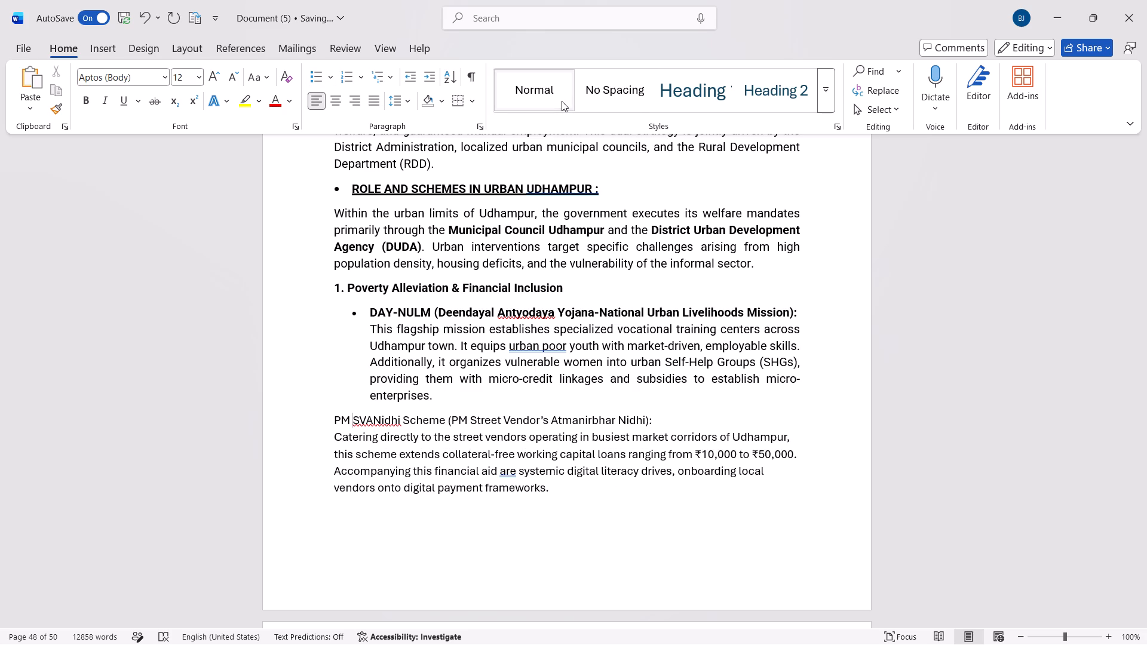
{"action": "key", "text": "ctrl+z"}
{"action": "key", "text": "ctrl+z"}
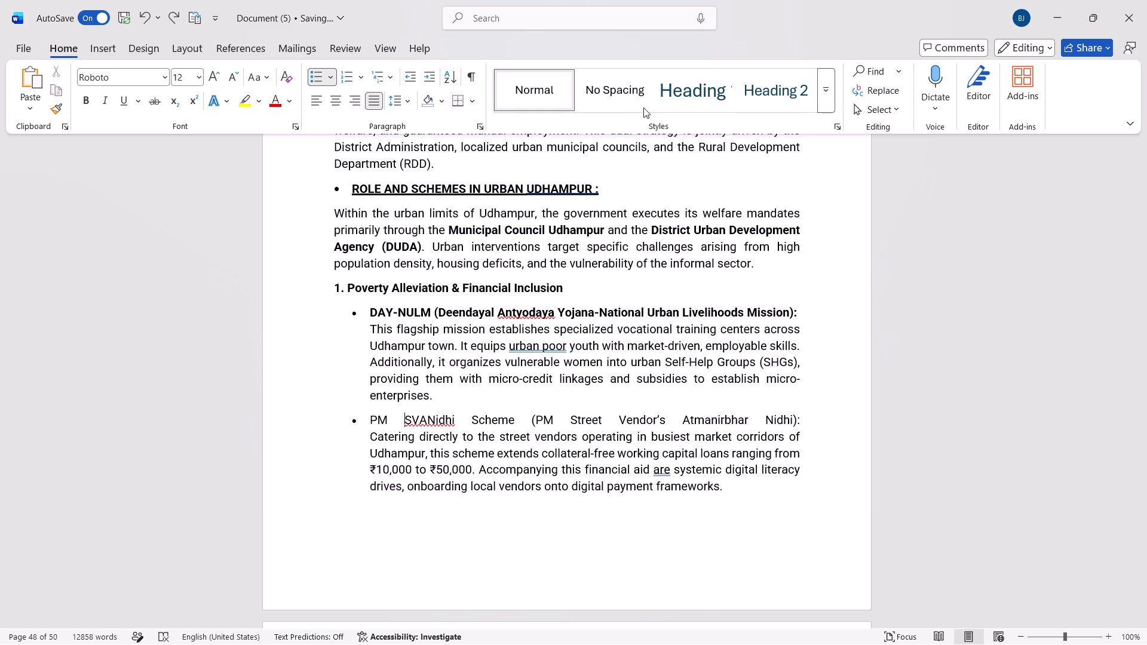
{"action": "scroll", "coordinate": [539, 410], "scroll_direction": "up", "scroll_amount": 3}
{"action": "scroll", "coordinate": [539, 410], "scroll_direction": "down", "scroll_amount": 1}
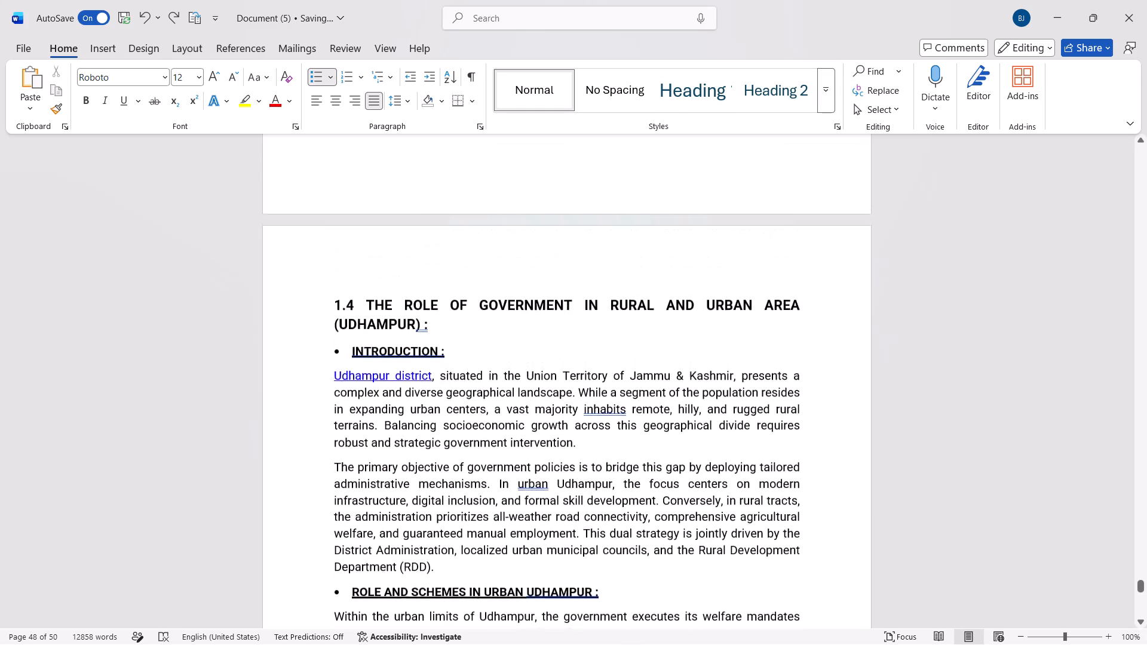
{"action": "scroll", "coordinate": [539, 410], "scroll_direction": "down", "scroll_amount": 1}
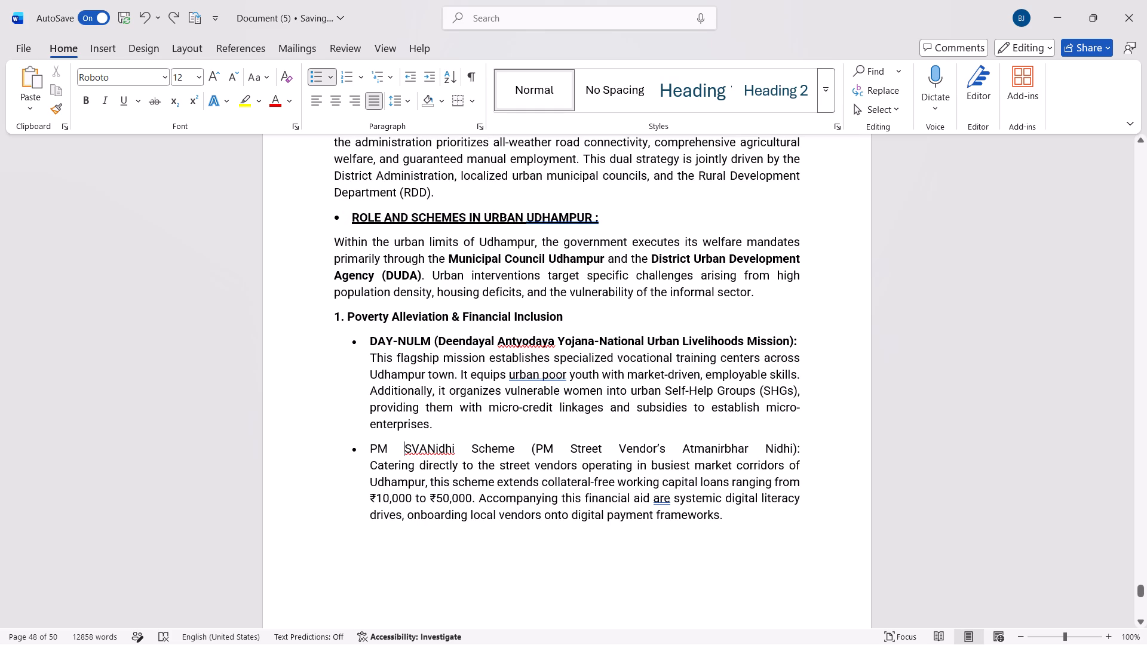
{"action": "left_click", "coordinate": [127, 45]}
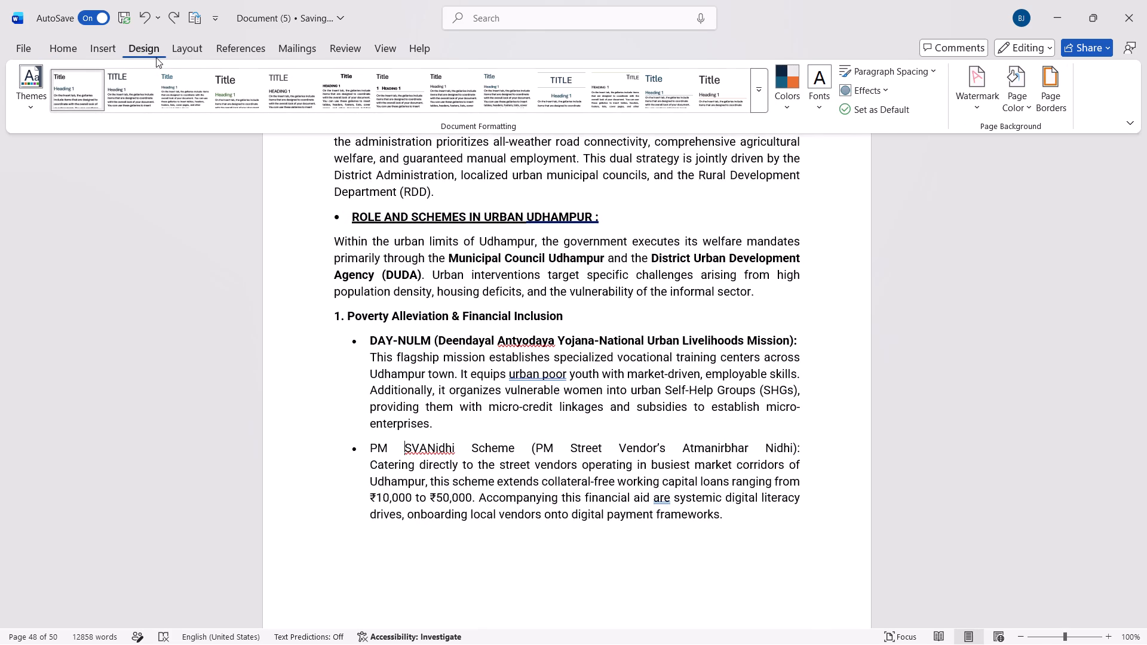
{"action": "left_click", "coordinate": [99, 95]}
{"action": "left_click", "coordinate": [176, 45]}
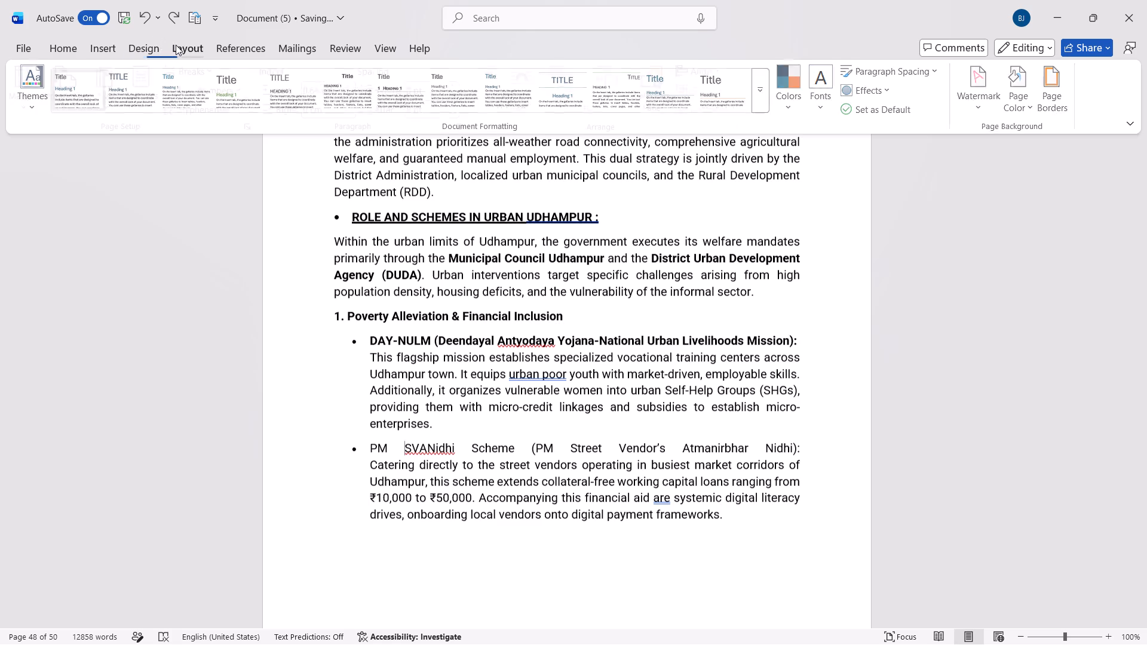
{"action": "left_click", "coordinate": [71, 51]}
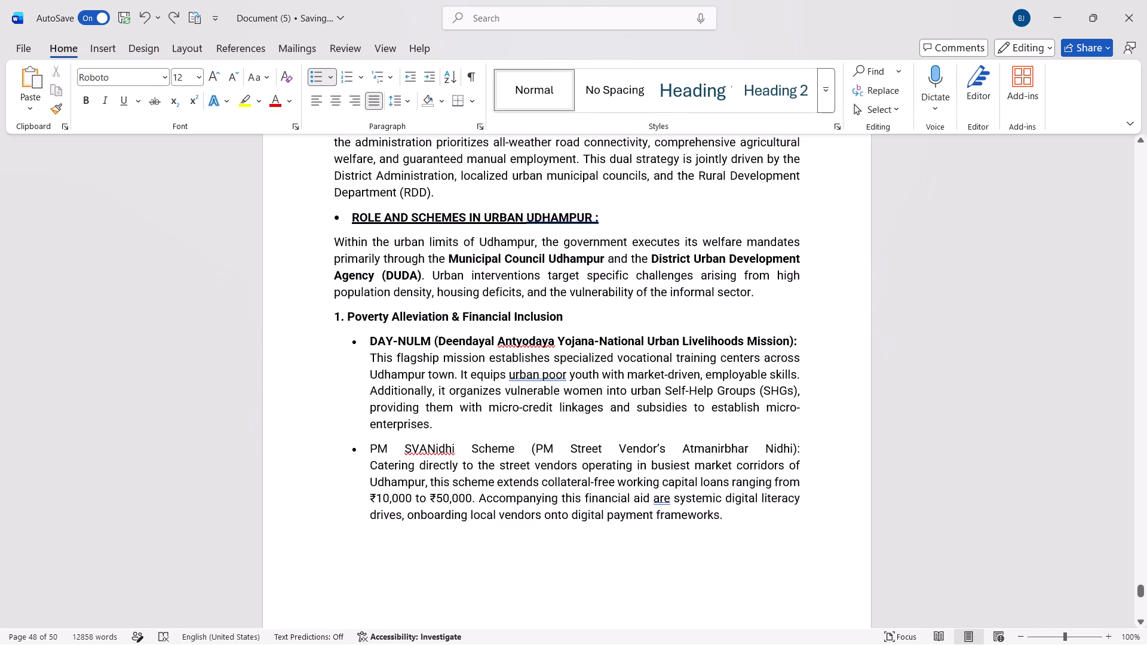
Bold the bullet heading "PM SVANidhi Scheme (PM Street Vendor's Atmanirbhar Nidhi):".
{"action": "left_click_drag", "start_coordinate": [802, 450], "coordinate": [403, 456]}
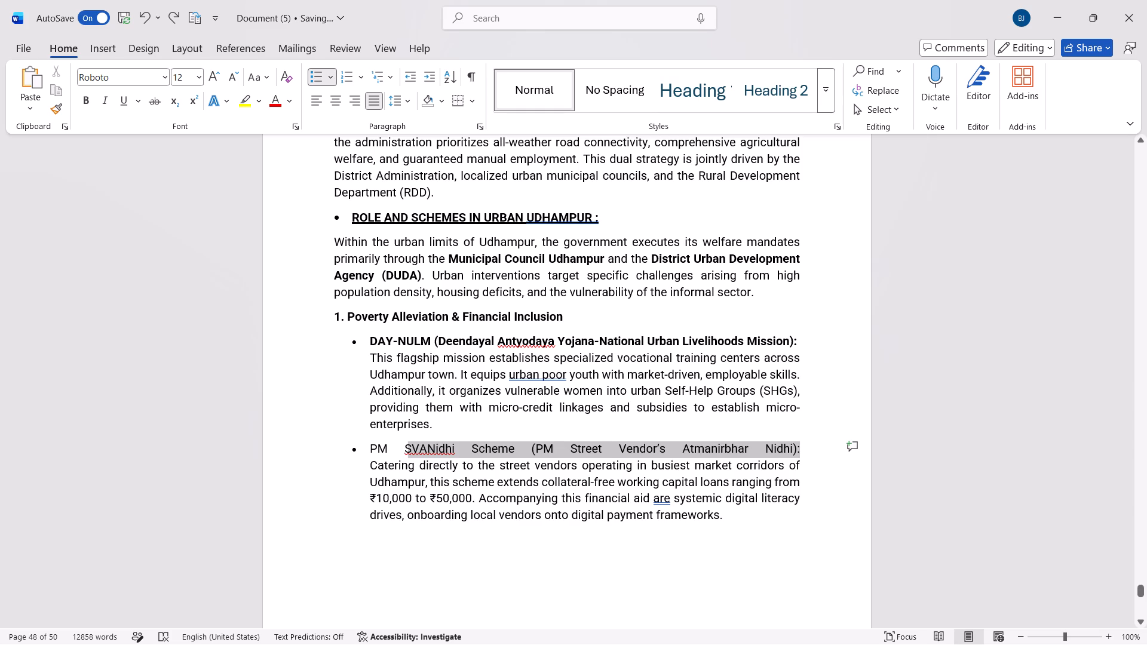
{"action": "left_click_drag", "start_coordinate": [403, 456], "coordinate": [378, 452]}
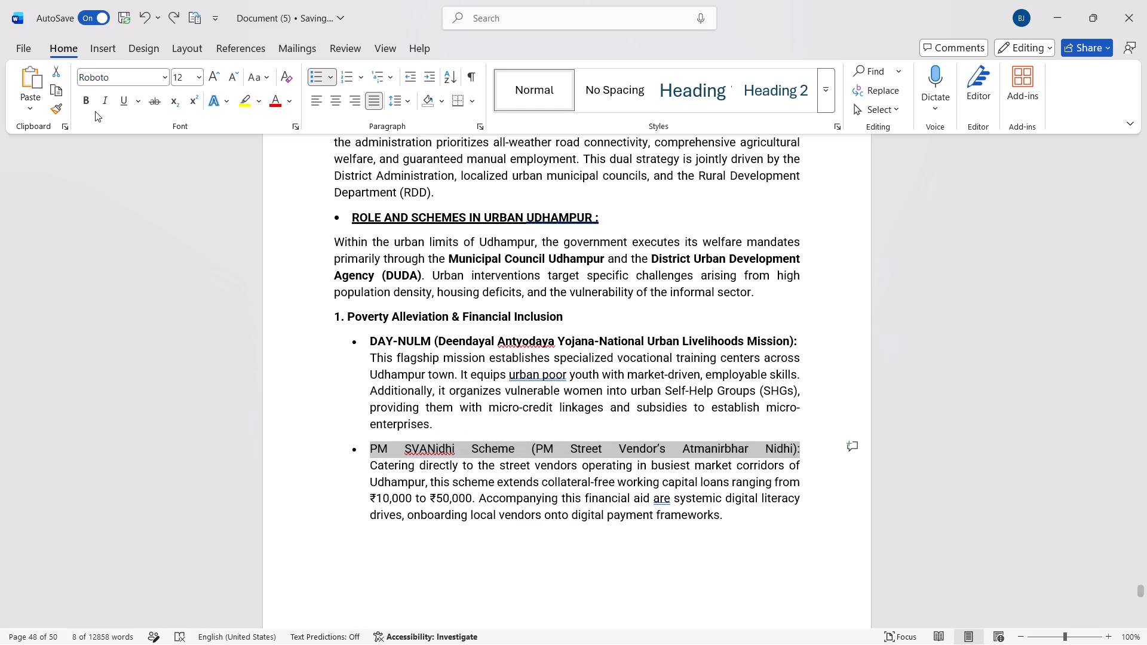
{"action": "left_click", "coordinate": [87, 105]}
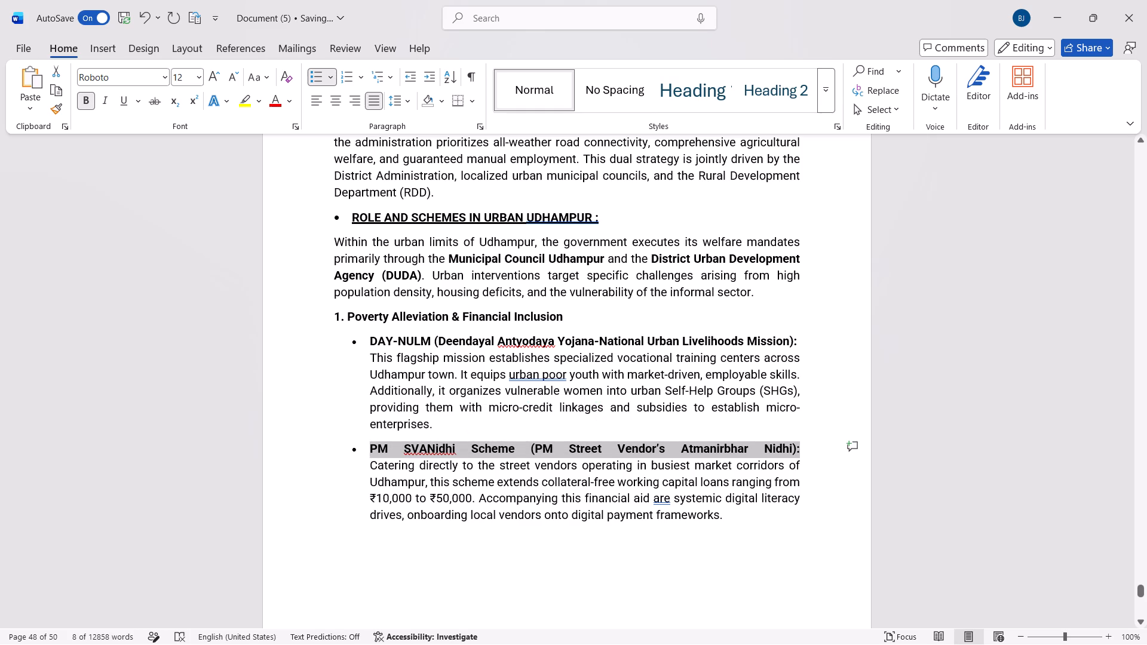
{"action": "left_click", "coordinate": [527, 420]}
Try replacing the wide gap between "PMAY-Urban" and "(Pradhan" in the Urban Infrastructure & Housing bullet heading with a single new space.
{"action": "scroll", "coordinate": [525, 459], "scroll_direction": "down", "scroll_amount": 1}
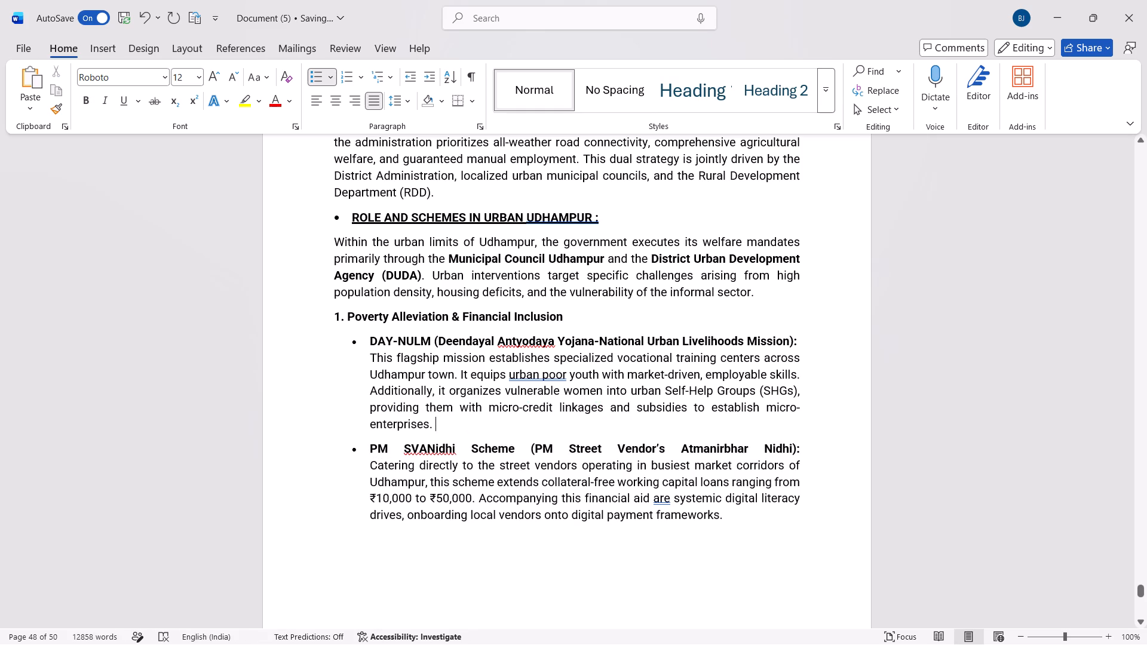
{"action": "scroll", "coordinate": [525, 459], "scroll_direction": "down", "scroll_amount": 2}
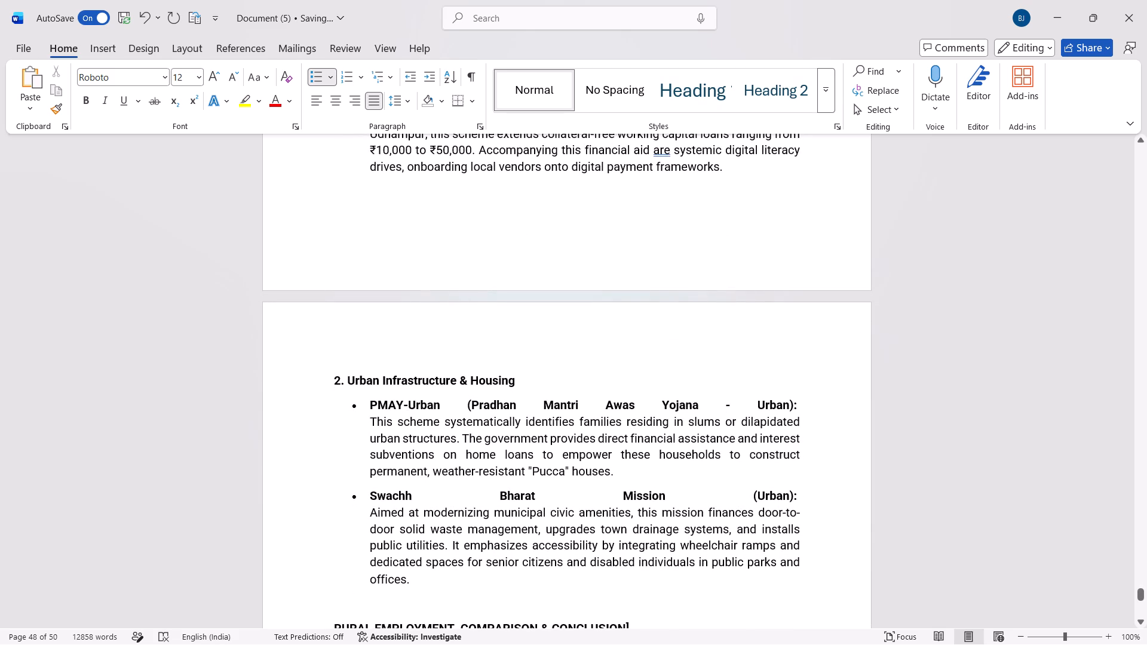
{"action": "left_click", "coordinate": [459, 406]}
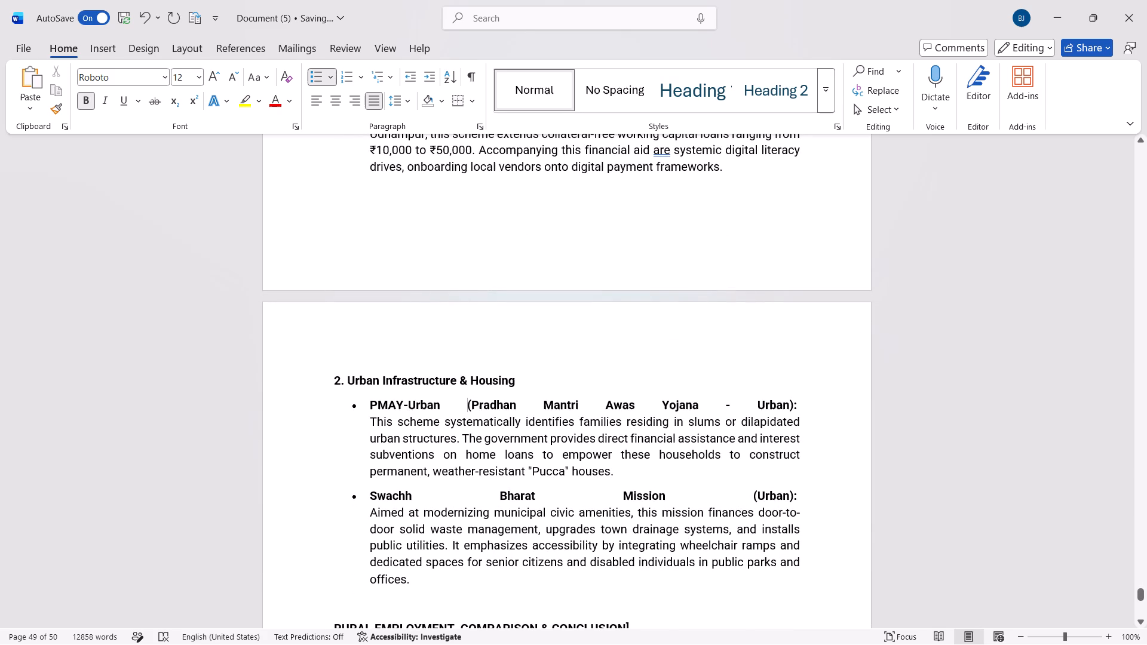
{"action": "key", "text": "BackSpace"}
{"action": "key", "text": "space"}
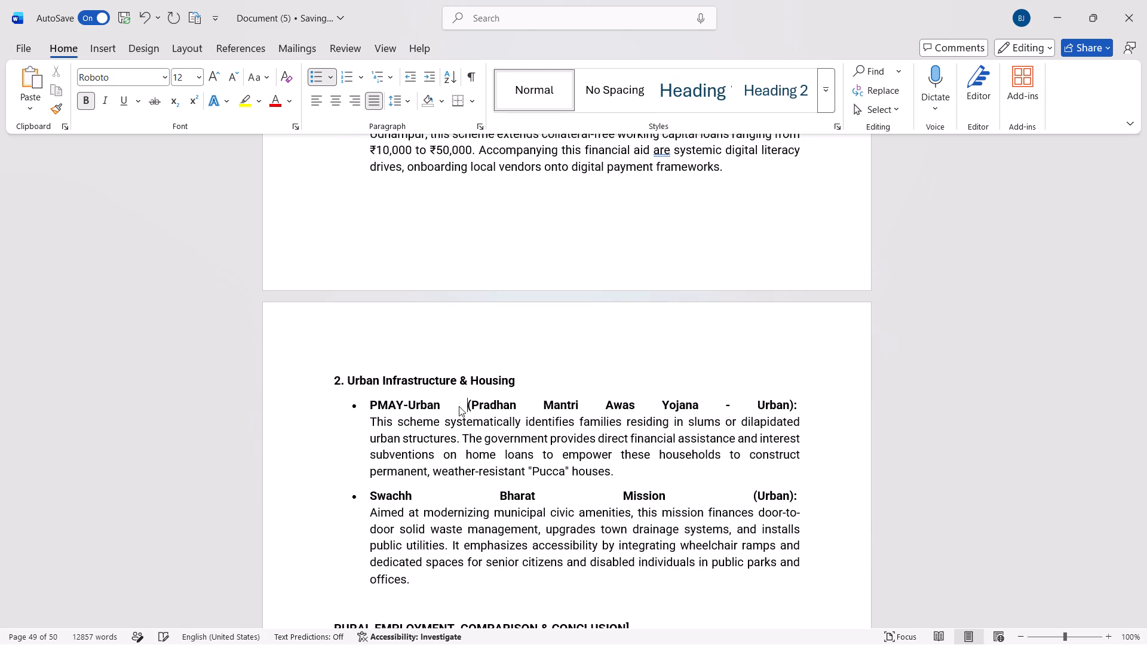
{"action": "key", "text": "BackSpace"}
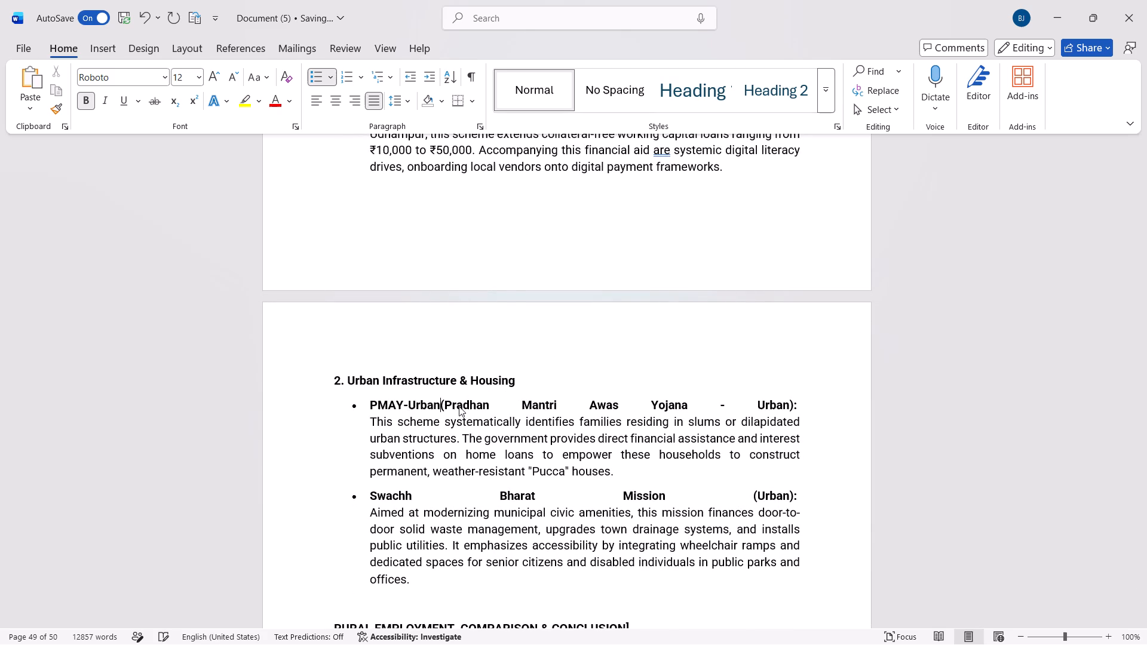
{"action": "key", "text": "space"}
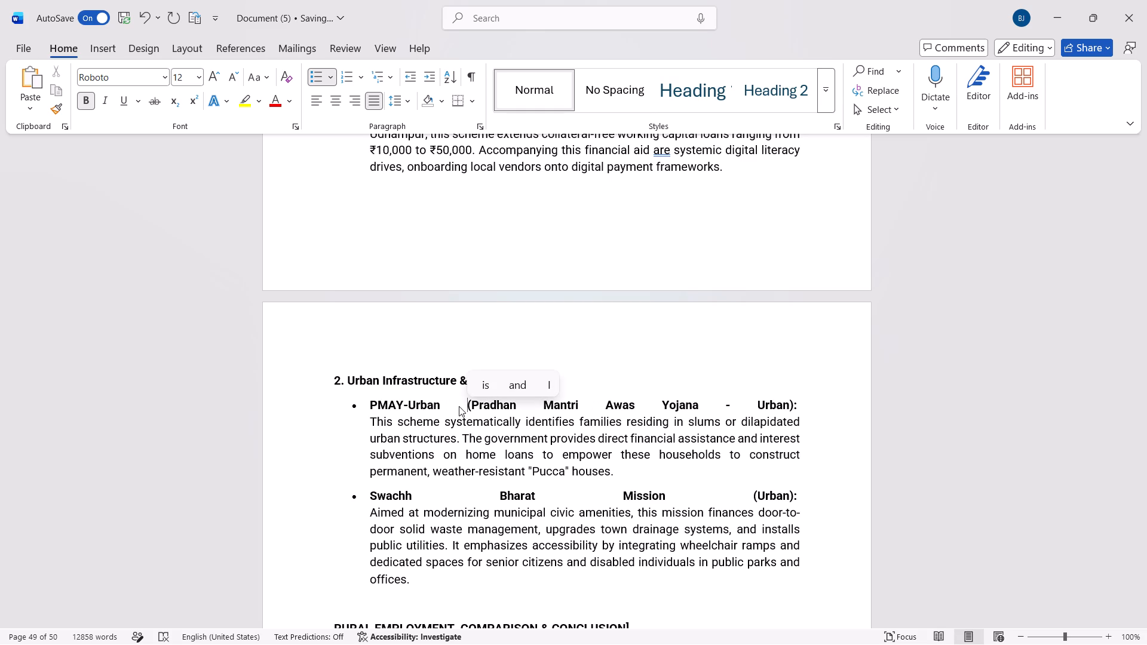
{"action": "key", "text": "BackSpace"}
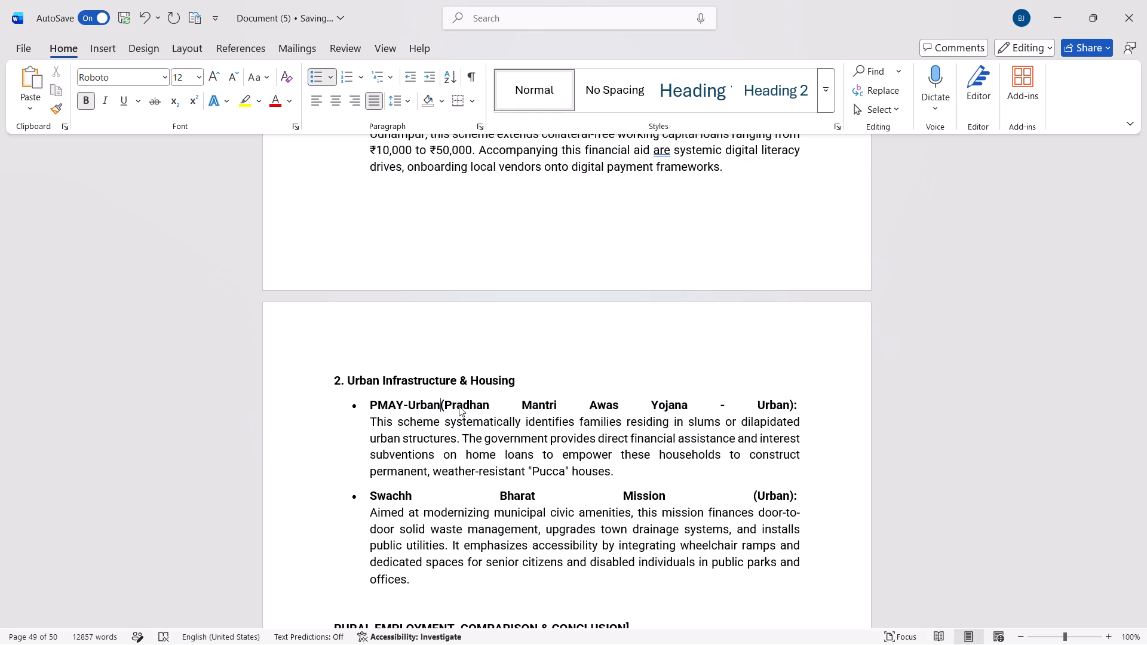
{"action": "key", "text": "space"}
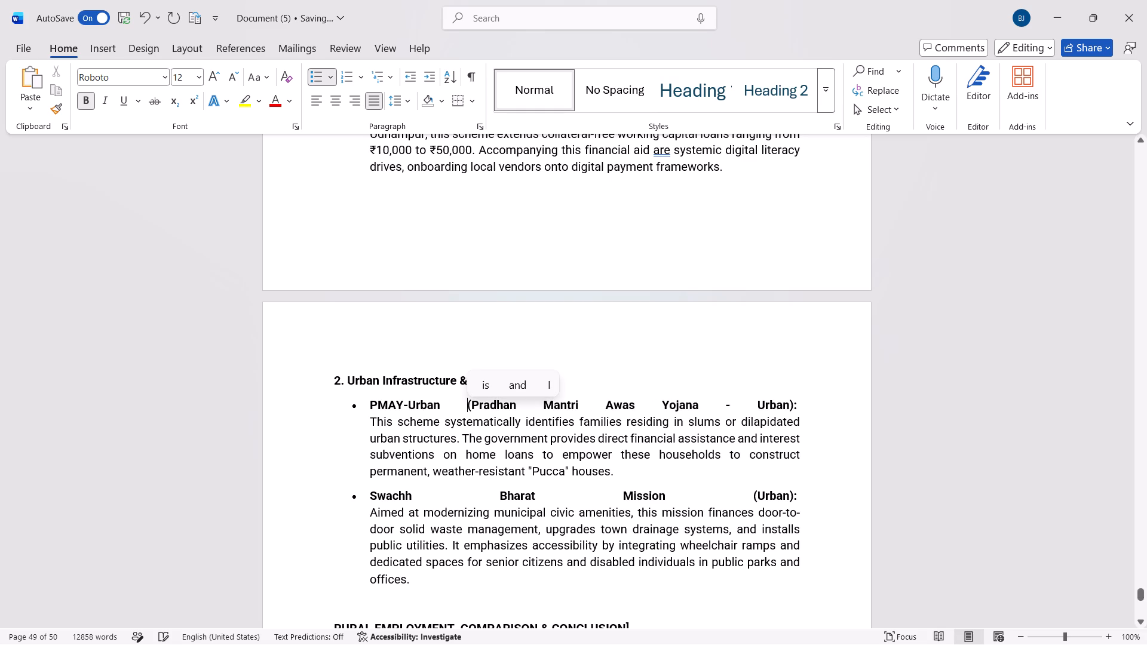
Examine the word spacing and layout of the scheme headings from section 1.4 on the role of government through the 5.5 Conclusion.
{"action": "scroll", "coordinate": [468, 497], "scroll_direction": "down", "scroll_amount": 2}
{"action": "scroll", "coordinate": [468, 497], "scroll_direction": "up", "scroll_amount": 1}
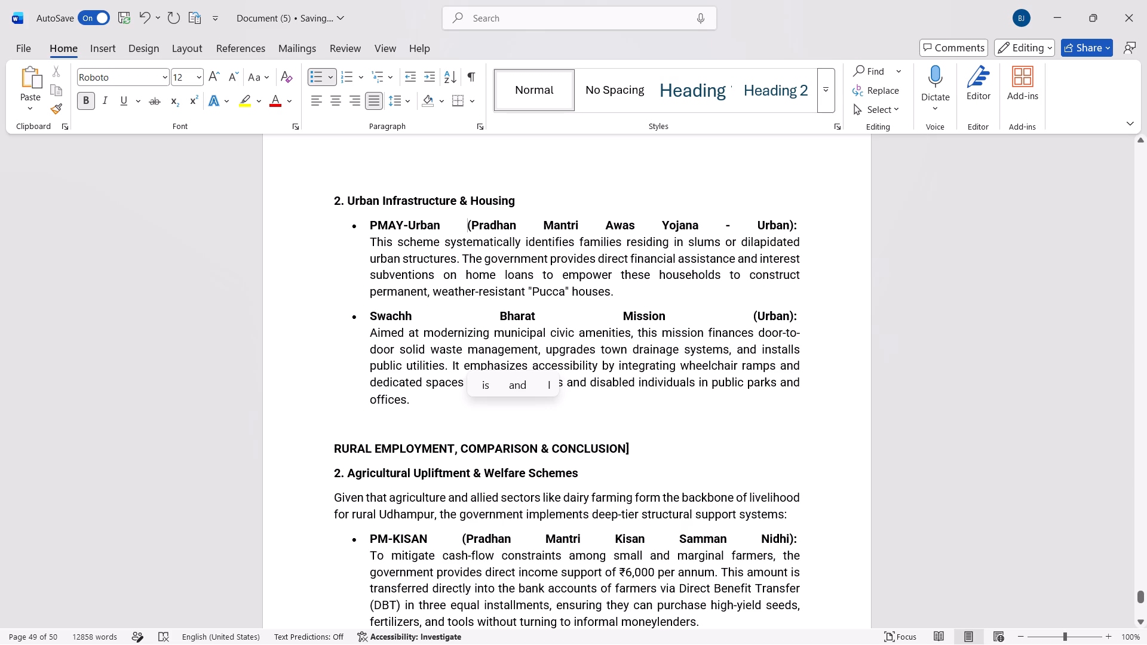
{"action": "scroll", "coordinate": [628, 455], "scroll_direction": "up", "scroll_amount": 1}
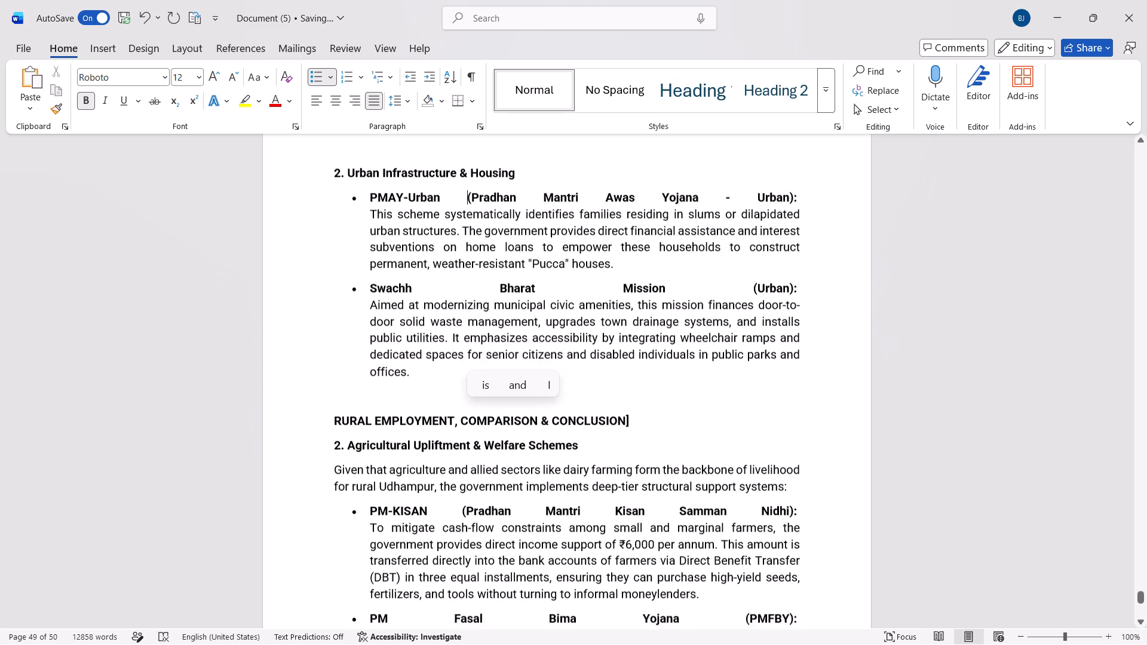
{"action": "scroll", "coordinate": [628, 455], "scroll_direction": "up", "scroll_amount": 4}
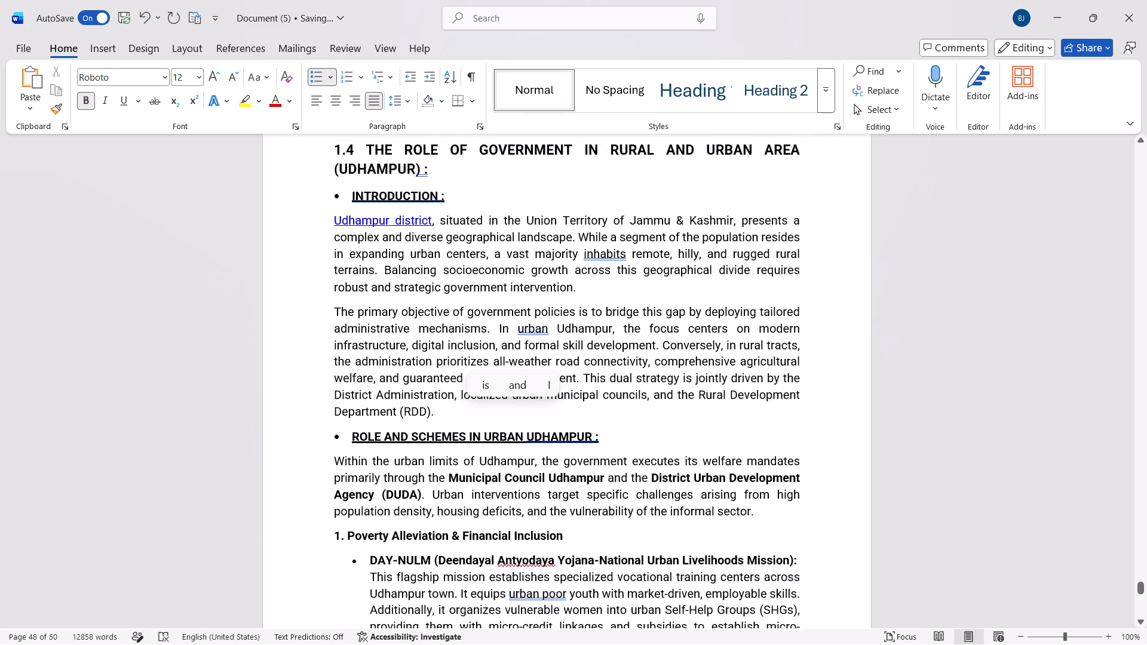
{"action": "scroll", "coordinate": [628, 455], "scroll_direction": "down", "scroll_amount": 1}
{"action": "scroll", "coordinate": [628, 455], "scroll_direction": "up", "scroll_amount": 1}
{"action": "scroll", "coordinate": [628, 455], "scroll_direction": "down", "scroll_amount": 1}
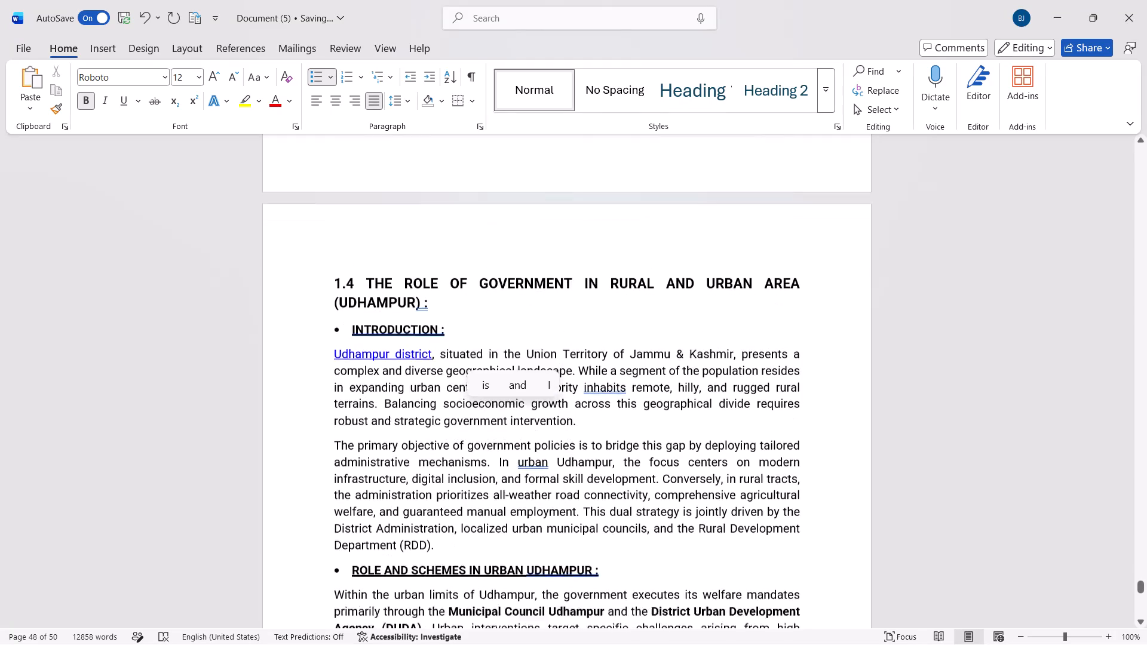
{"action": "scroll", "coordinate": [628, 455], "scroll_direction": "down", "scroll_amount": 5}
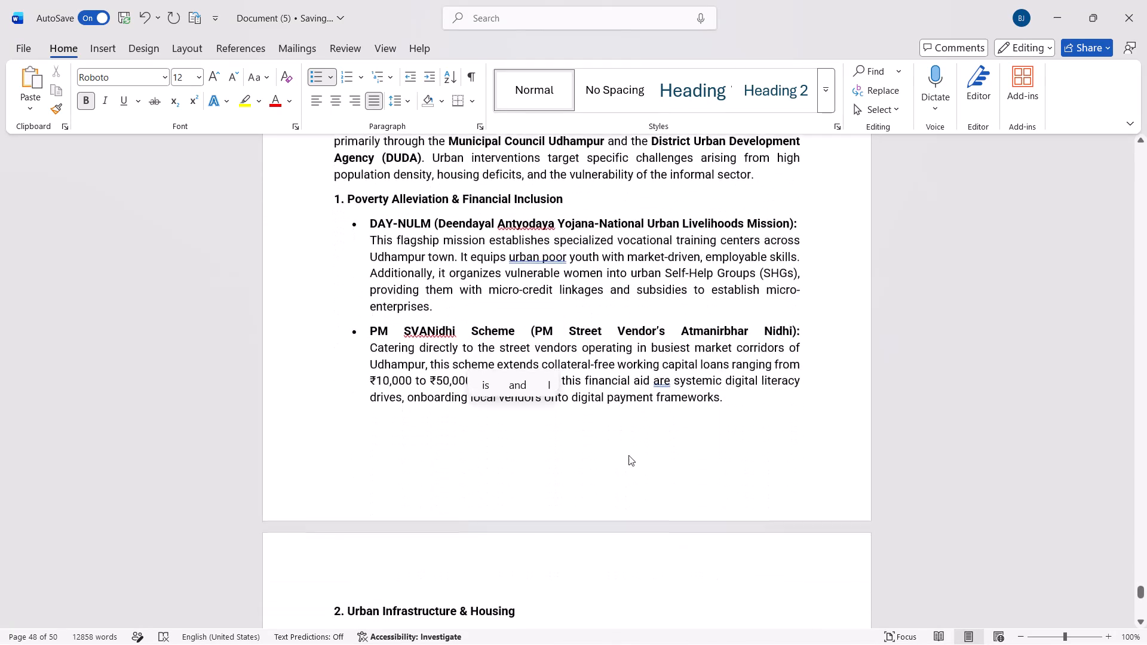
{"action": "scroll", "coordinate": [628, 455], "scroll_direction": "down", "scroll_amount": 3}
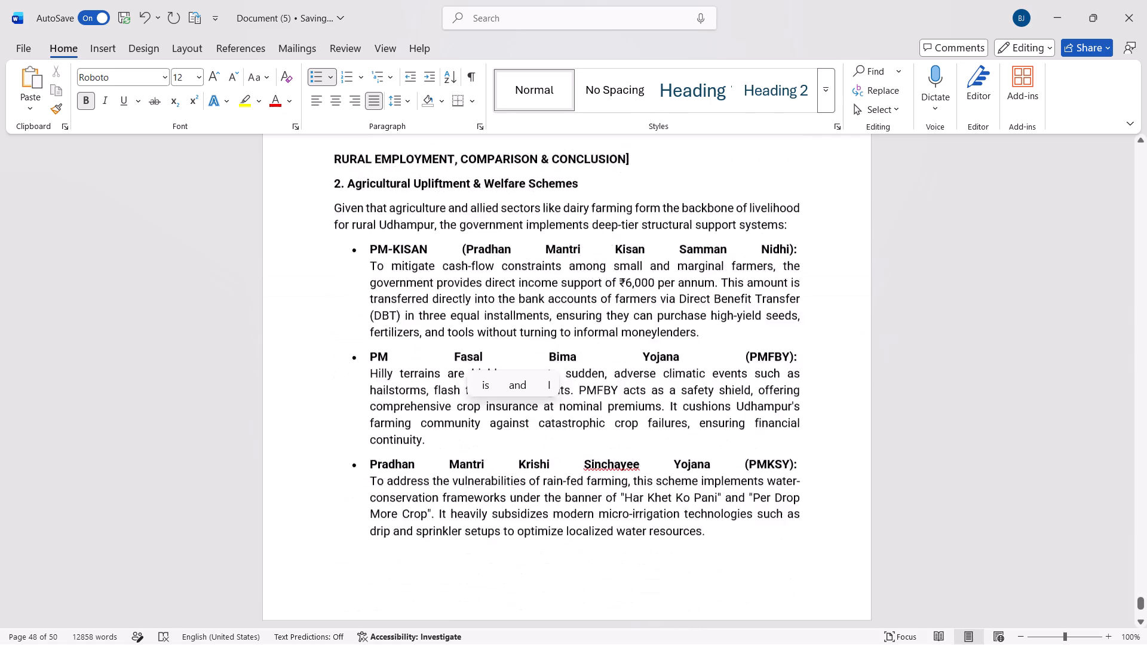
{"action": "scroll", "coordinate": [628, 455], "scroll_direction": "up", "scroll_amount": 3}
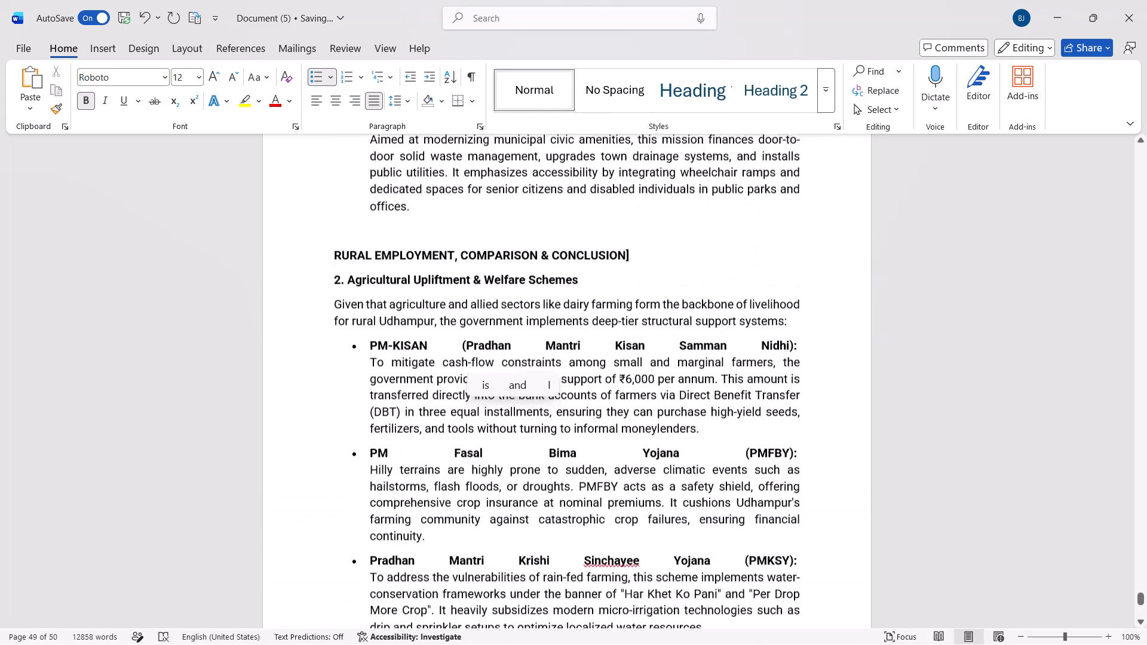
{"action": "scroll", "coordinate": [628, 455], "scroll_direction": "up", "scroll_amount": 3}
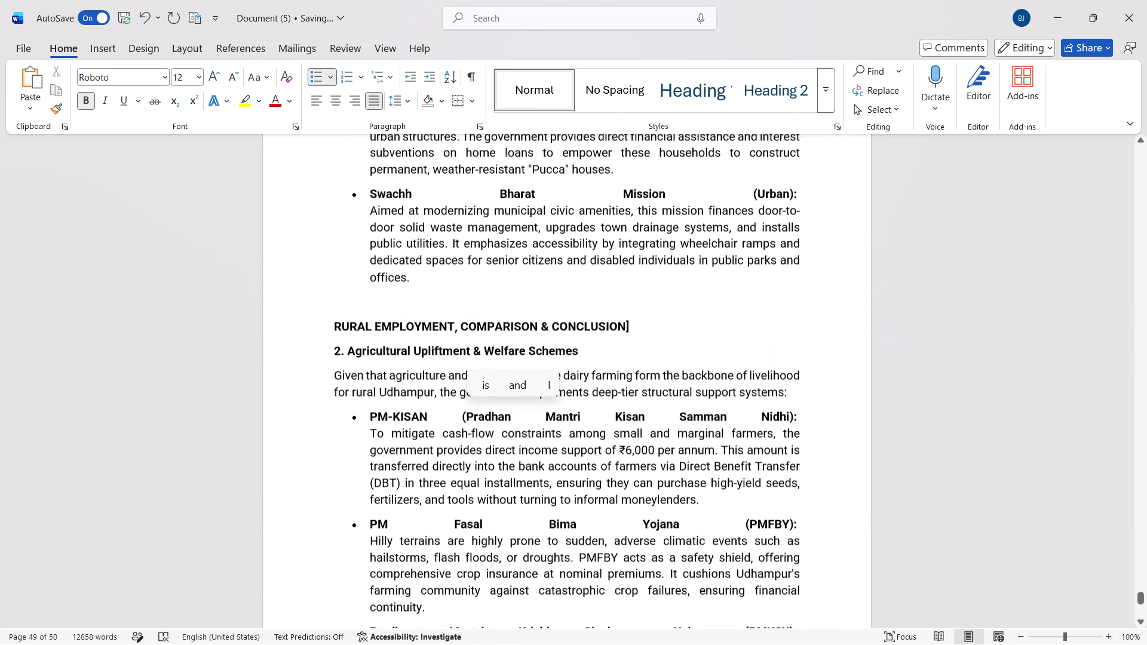
{"action": "scroll", "coordinate": [628, 455], "scroll_direction": "up", "scroll_amount": 1}
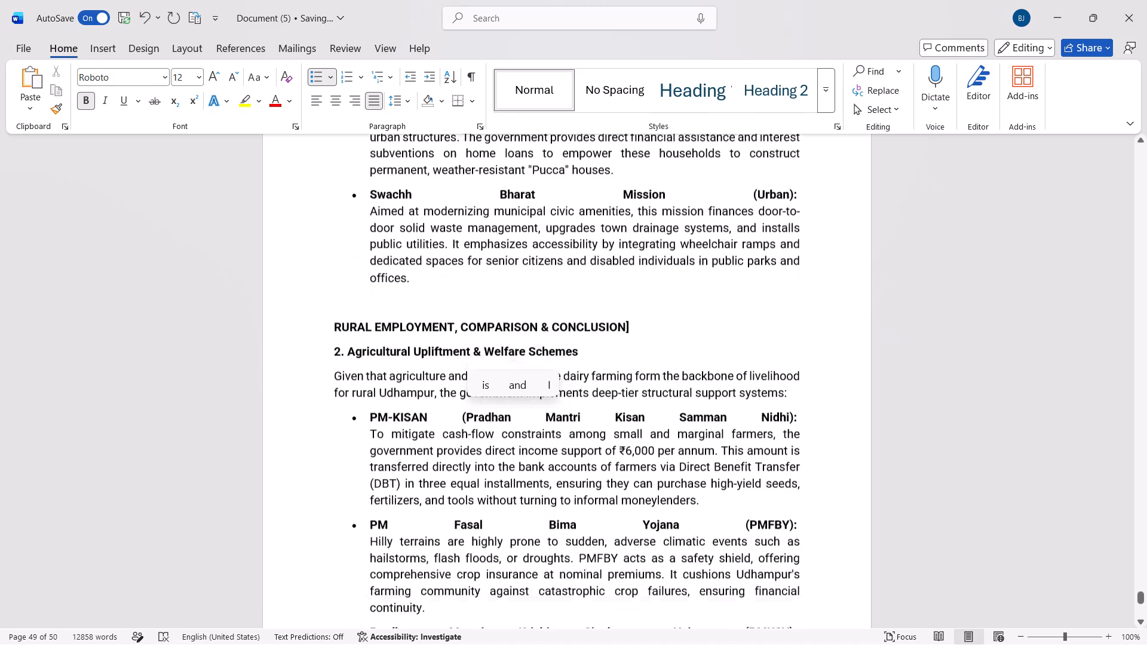
{"action": "scroll", "coordinate": [628, 455], "scroll_direction": "up", "scroll_amount": 5}
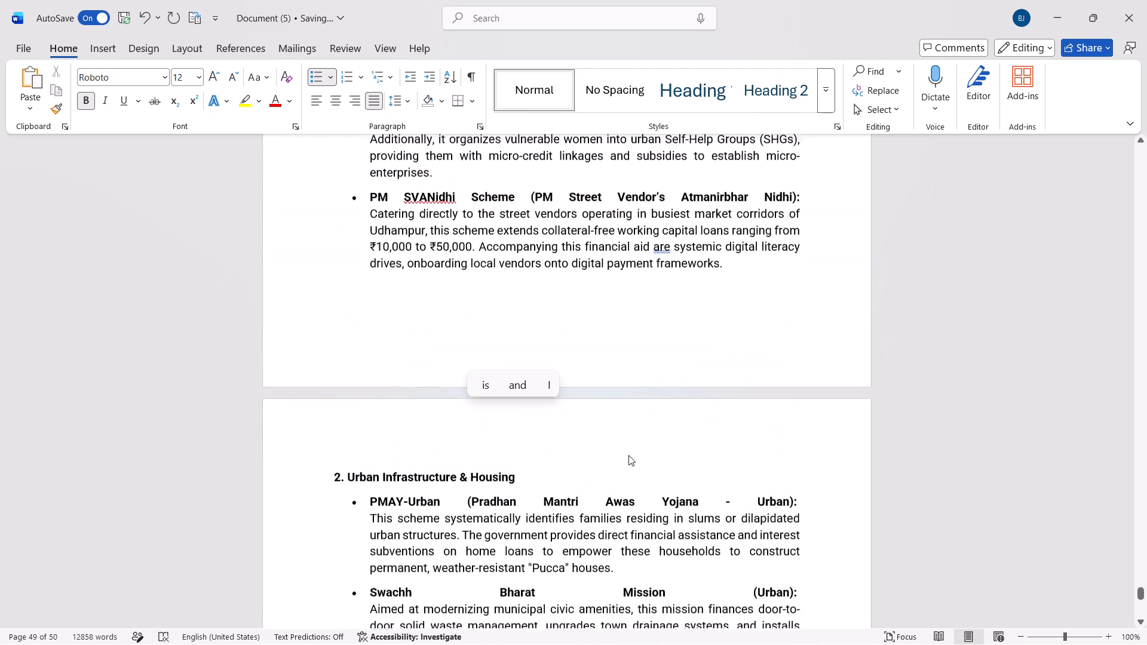
{"action": "scroll", "coordinate": [628, 455], "scroll_direction": "up", "scroll_amount": 4}
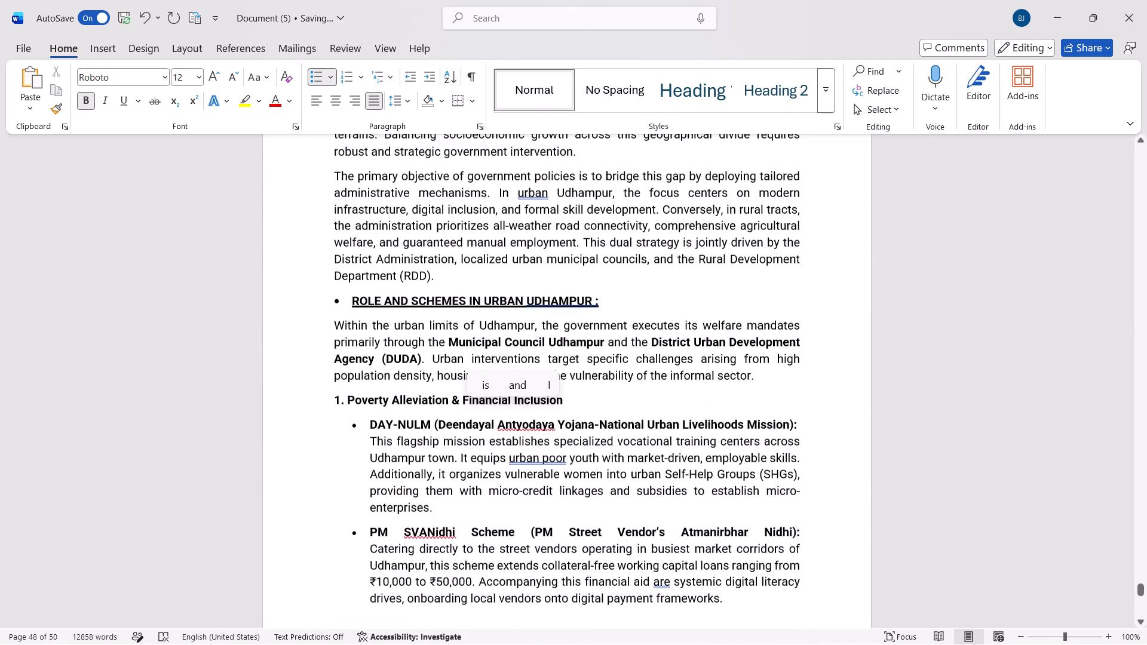
{"action": "scroll", "coordinate": [628, 455], "scroll_direction": "up", "scroll_amount": 2}
{"action": "scroll", "coordinate": [628, 455], "scroll_direction": "down", "scroll_amount": 1}
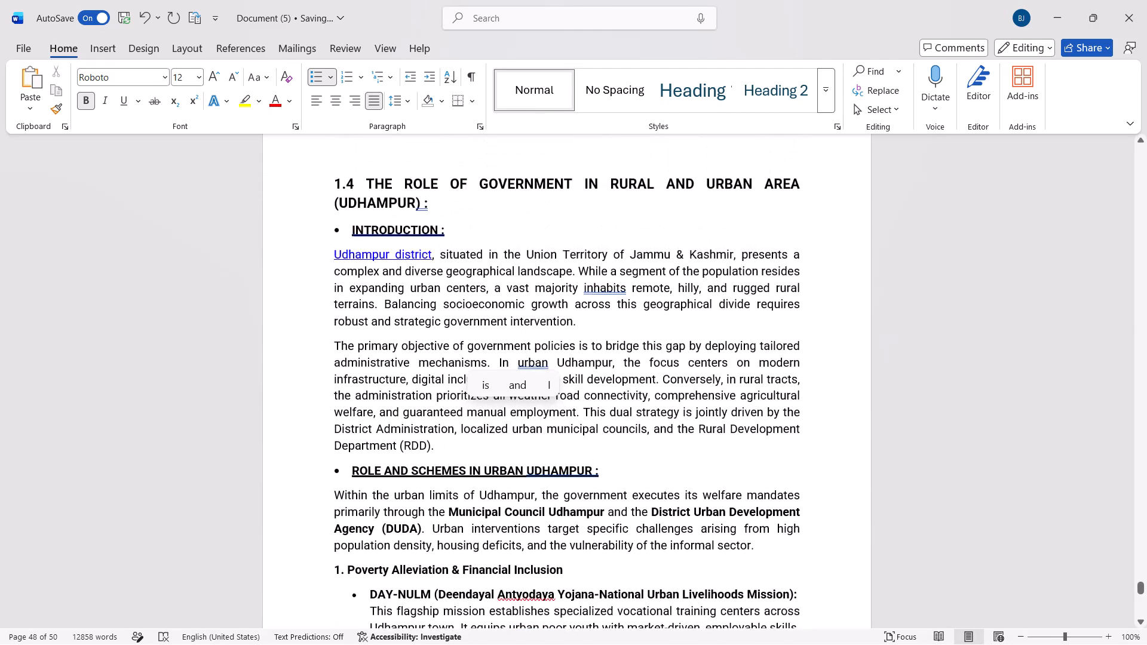
{"action": "scroll", "coordinate": [628, 455], "scroll_direction": "down", "scroll_amount": 1}
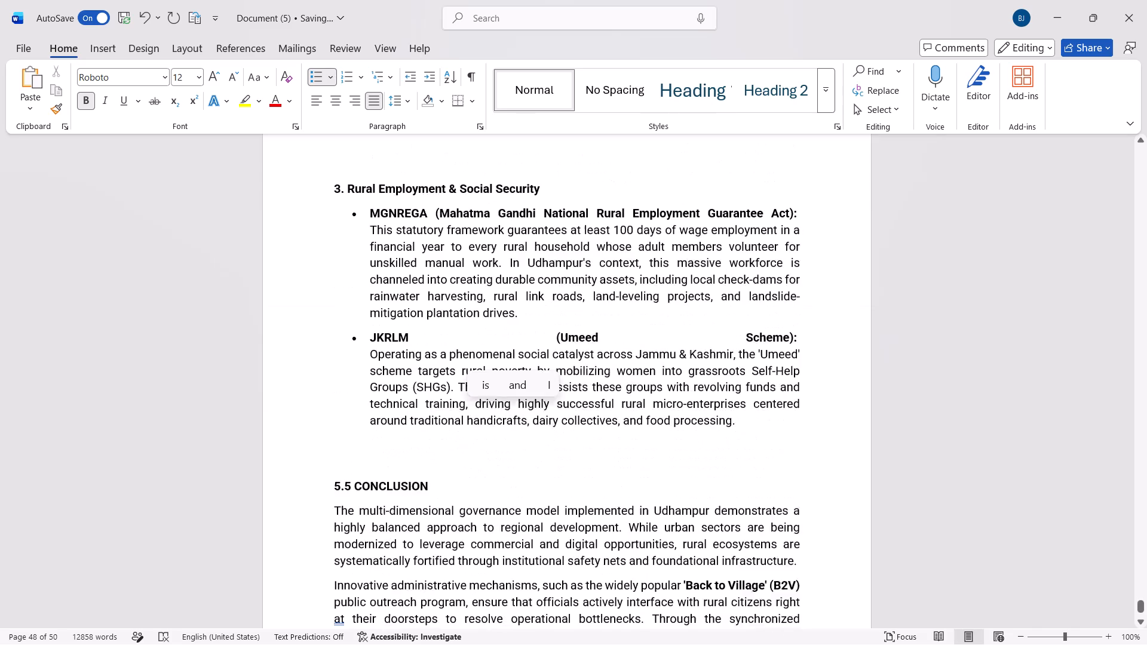
{"action": "scroll", "coordinate": [628, 455], "scroll_direction": "up", "scroll_amount": 5}
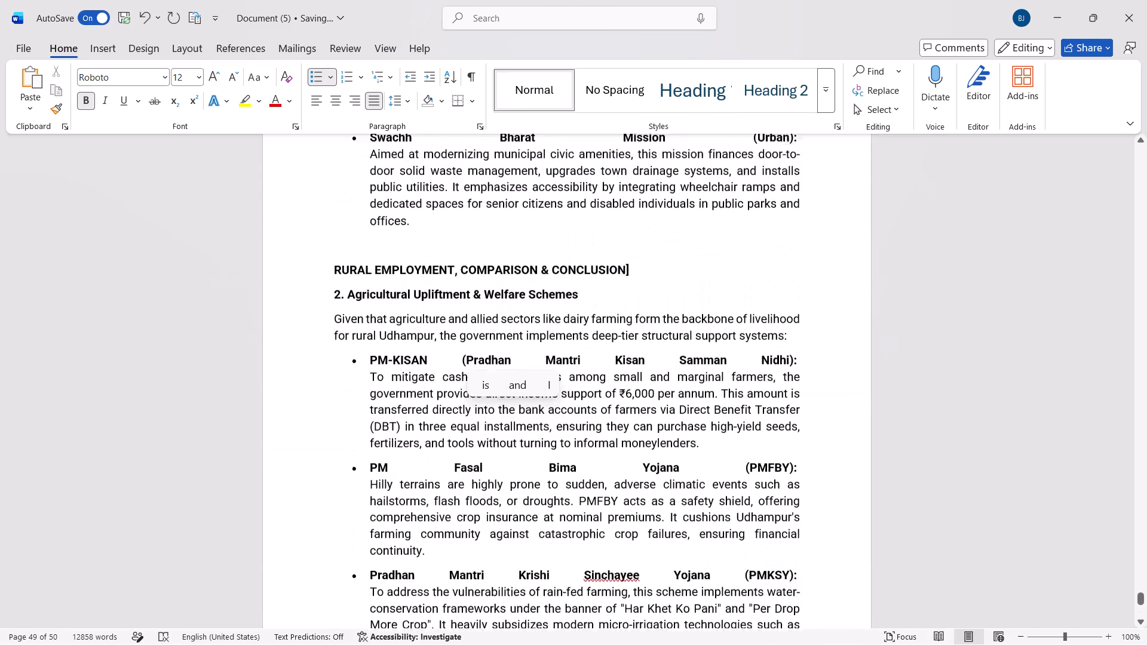
{"action": "scroll", "coordinate": [628, 455], "scroll_direction": "up", "scroll_amount": 1}
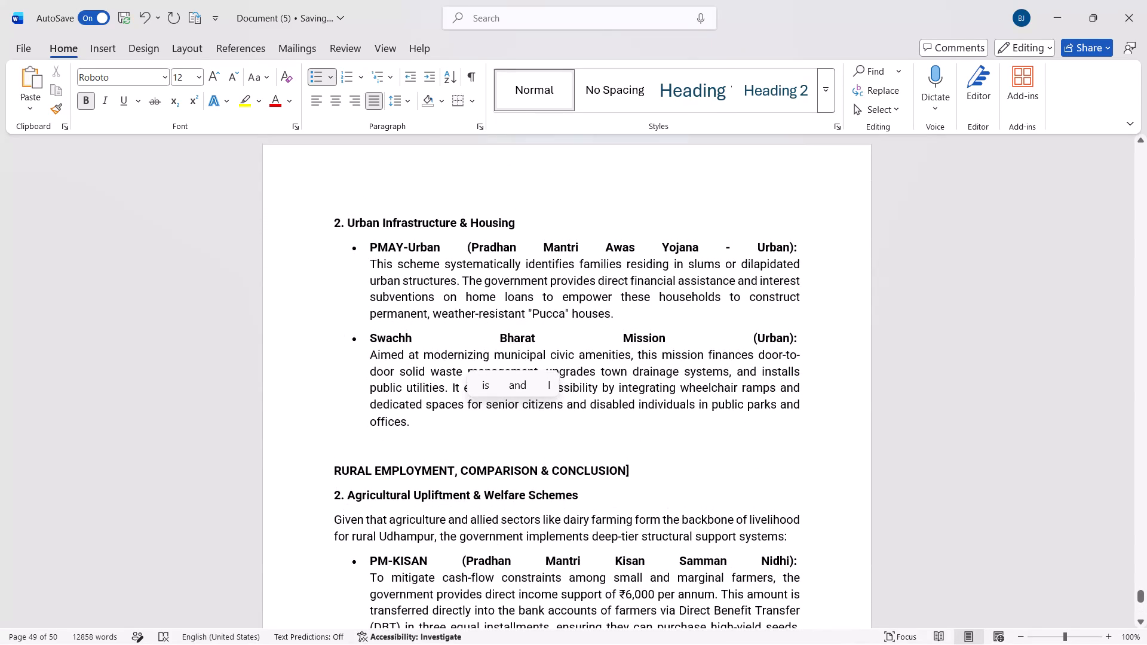
{"action": "left_click", "coordinate": [347, 448]}
{"action": "scroll", "coordinate": [382, 448], "scroll_direction": "up", "scroll_amount": 1}
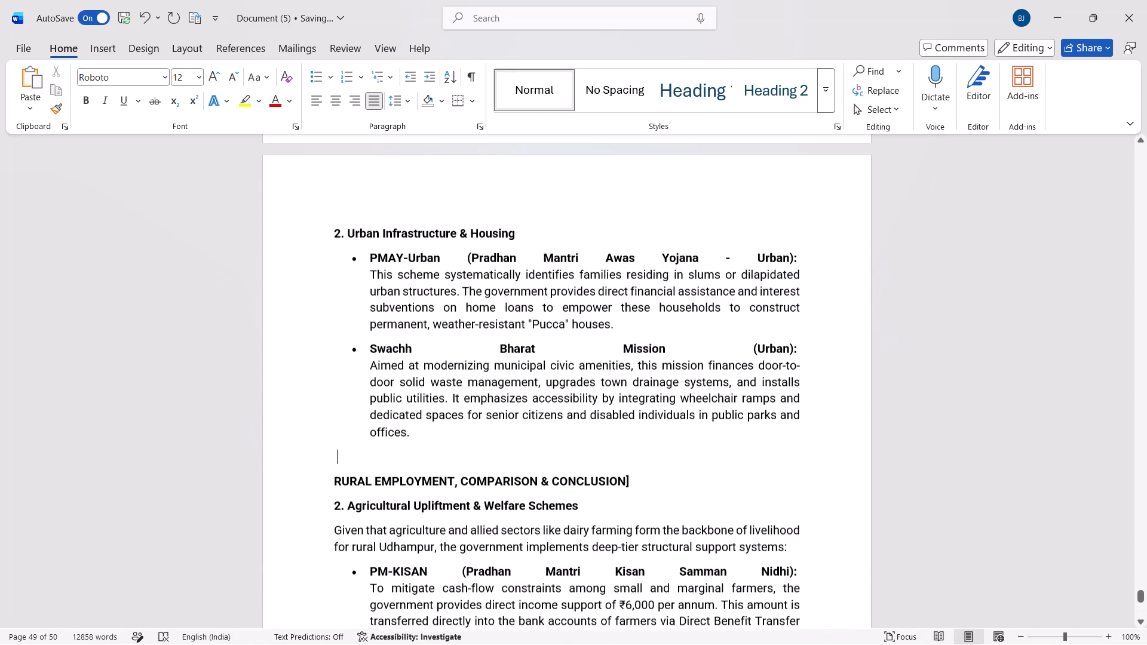
{"action": "scroll", "coordinate": [382, 448], "scroll_direction": "up", "scroll_amount": 3}
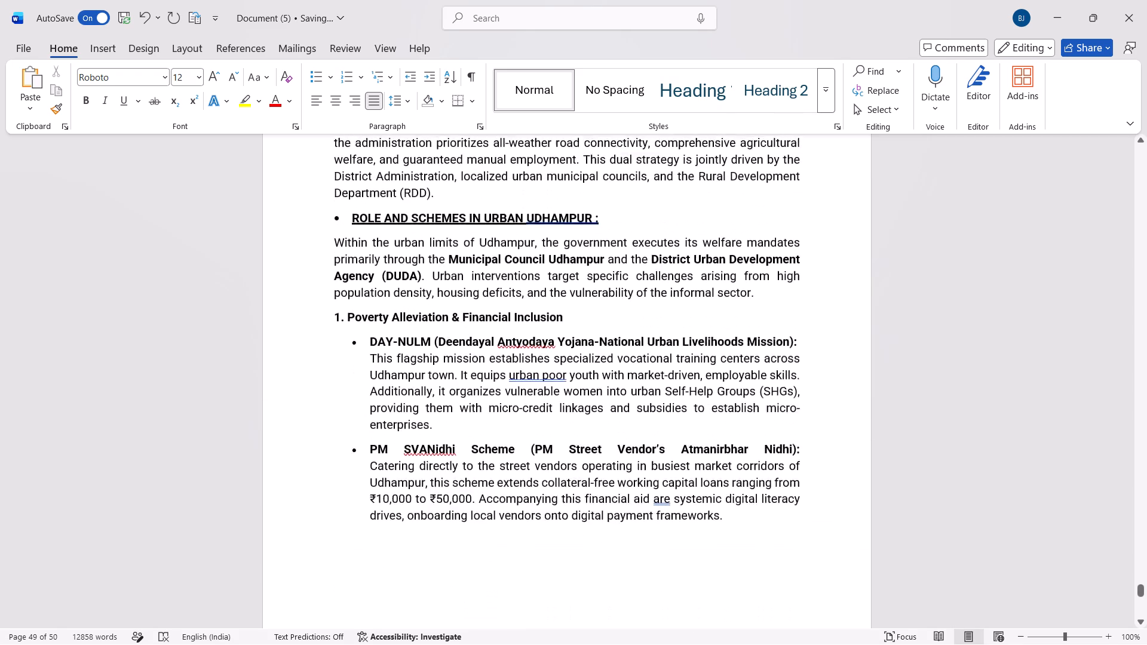
{"action": "scroll", "coordinate": [382, 448], "scroll_direction": "up", "scroll_amount": 1}
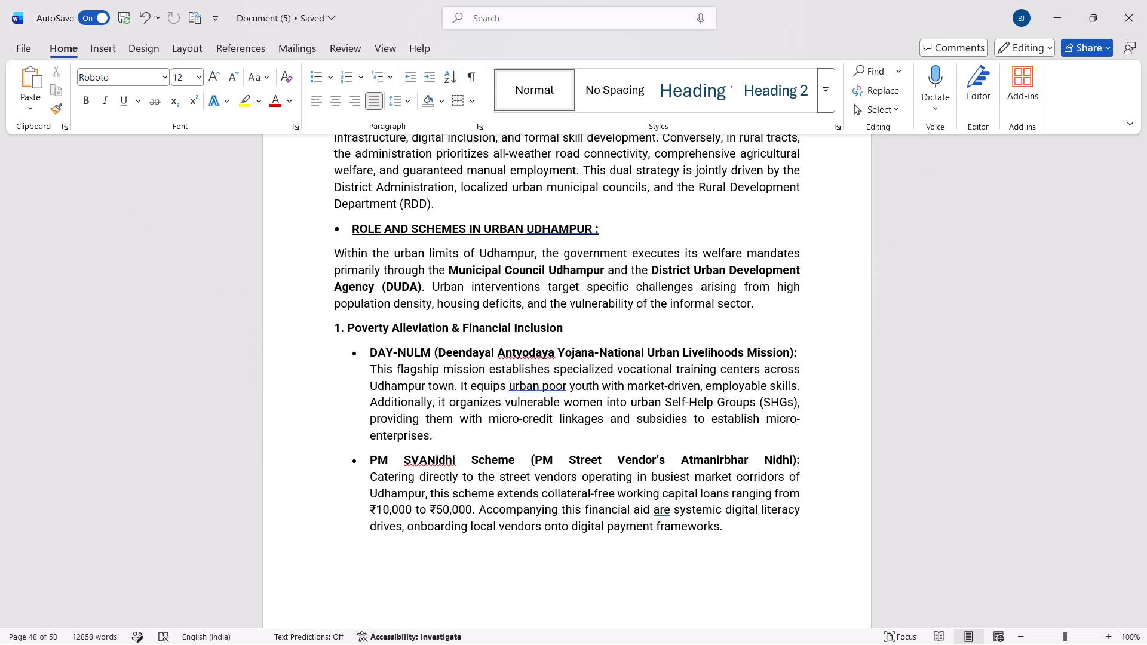
{"action": "scroll", "coordinate": [382, 448], "scroll_direction": "up", "scroll_amount": 1}
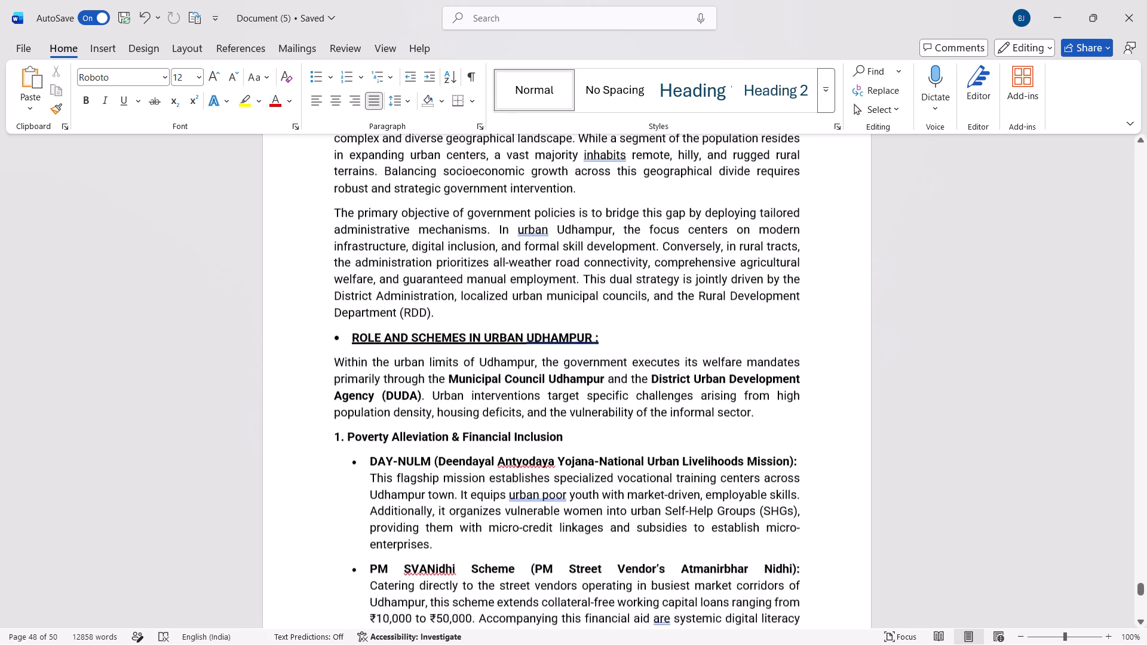
{"action": "scroll", "coordinate": [382, 448], "scroll_direction": "up", "scroll_amount": 2}
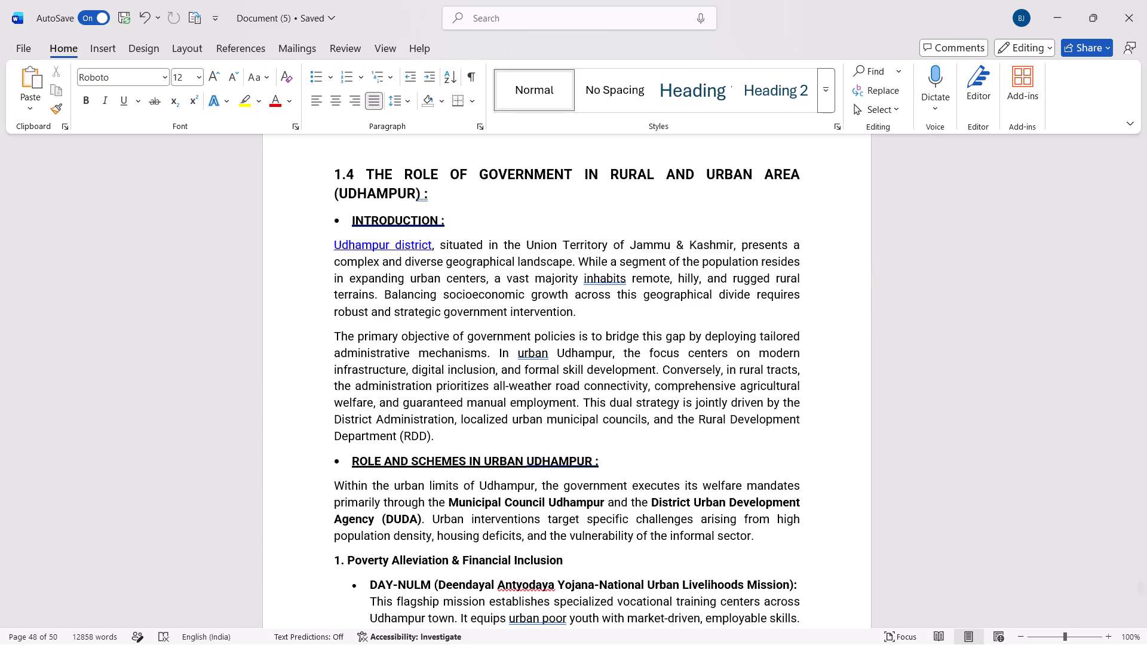
Examine the section 1.4 subheadings and scheme bullets through the 5.5 Conclusion for uneven word spacing and heading consistency.
{"action": "scroll", "coordinate": [382, 448], "scroll_direction": "down", "scroll_amount": 4}
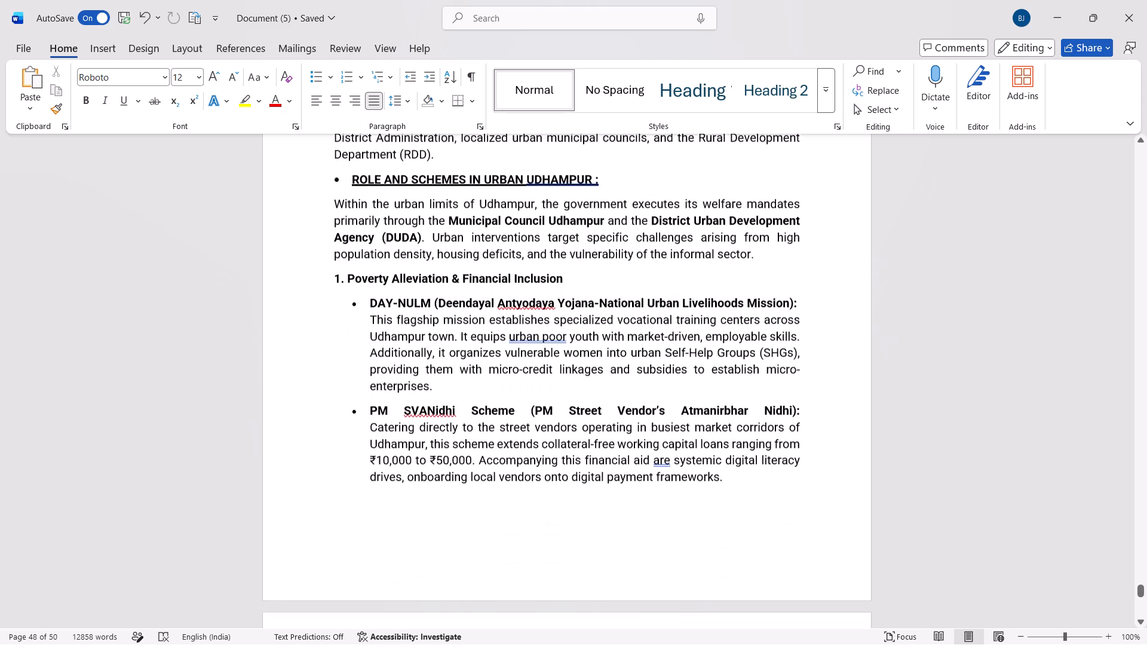
{"action": "scroll", "coordinate": [382, 448], "scroll_direction": "down", "scroll_amount": 4}
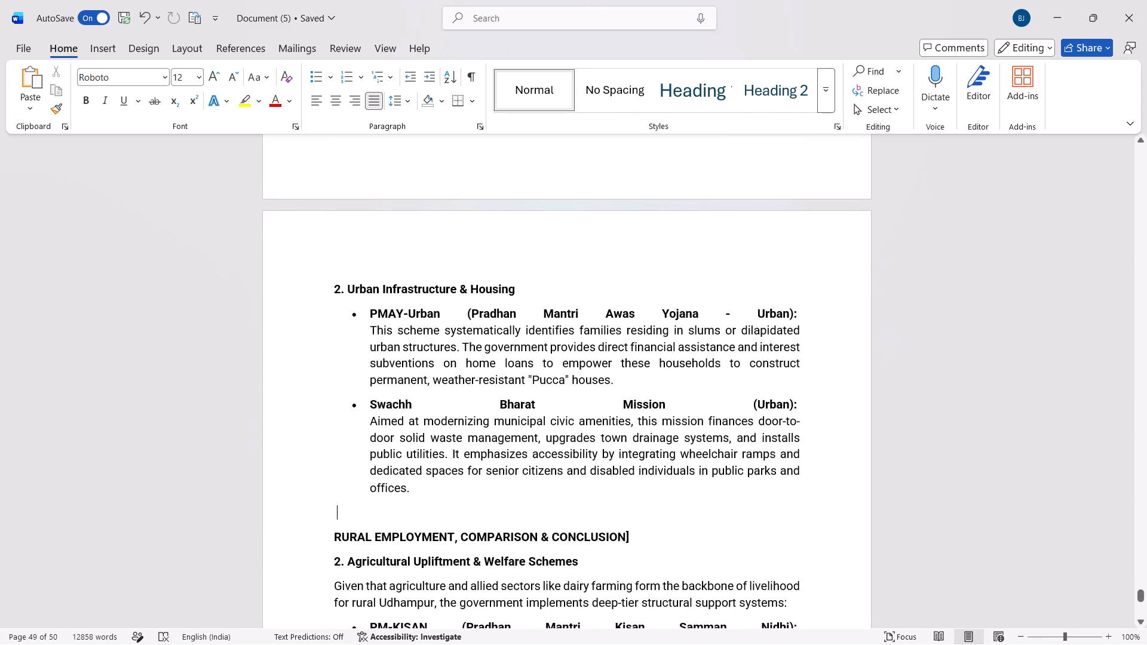
{"action": "scroll", "coordinate": [382, 448], "scroll_direction": "down", "scroll_amount": 1}
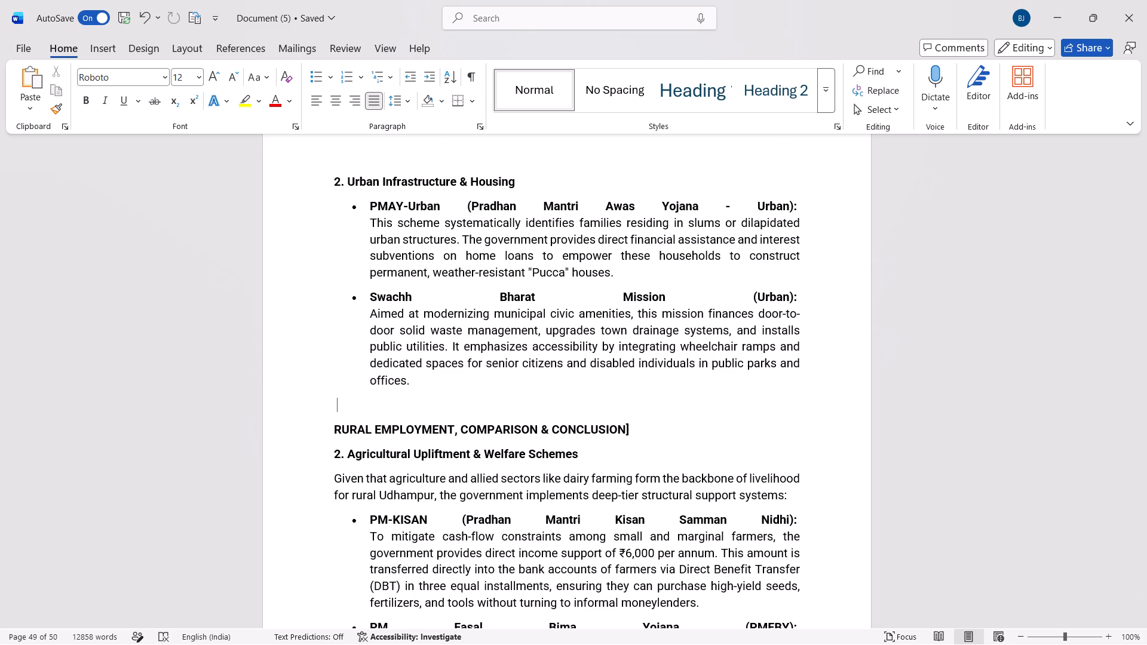
{"action": "scroll", "coordinate": [382, 448], "scroll_direction": "down", "scroll_amount": 4}
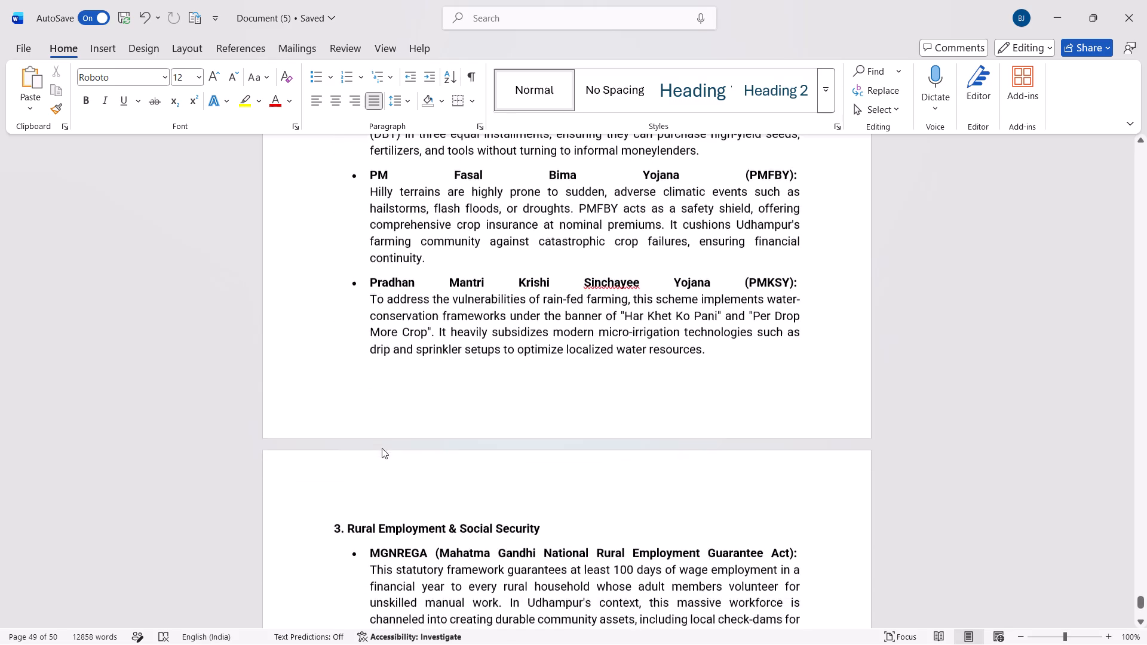
{"action": "scroll", "coordinate": [382, 448], "scroll_direction": "down", "scroll_amount": 1}
{"action": "scroll", "coordinate": [382, 448], "scroll_direction": "up", "scroll_amount": 2}
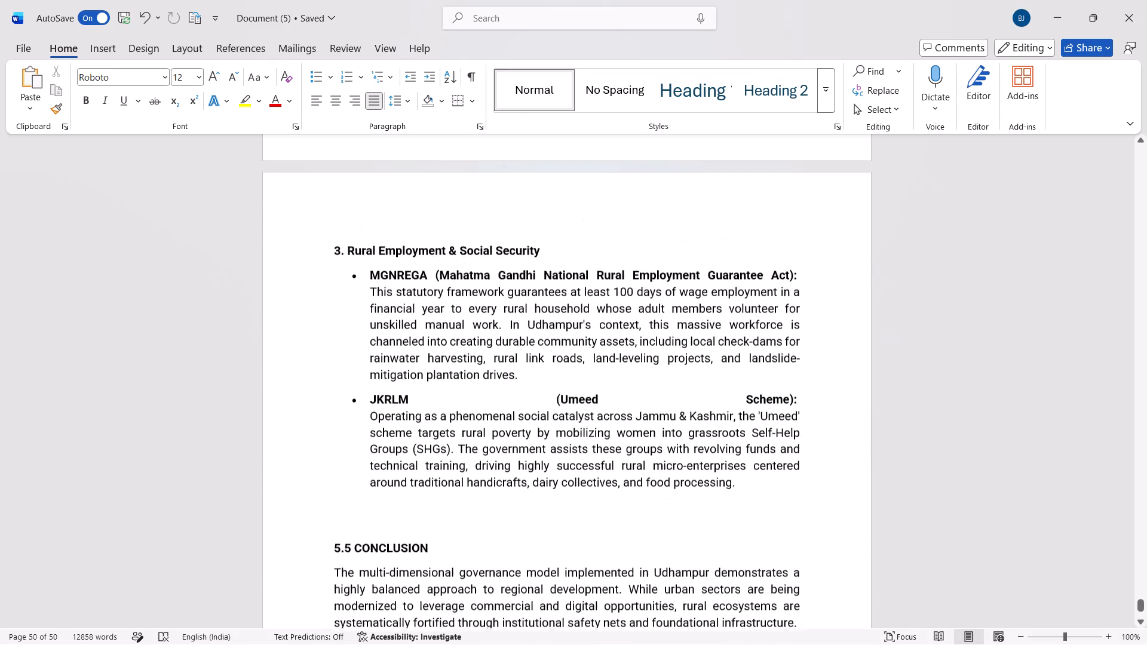
{"action": "scroll", "coordinate": [382, 448], "scroll_direction": "up", "scroll_amount": 2}
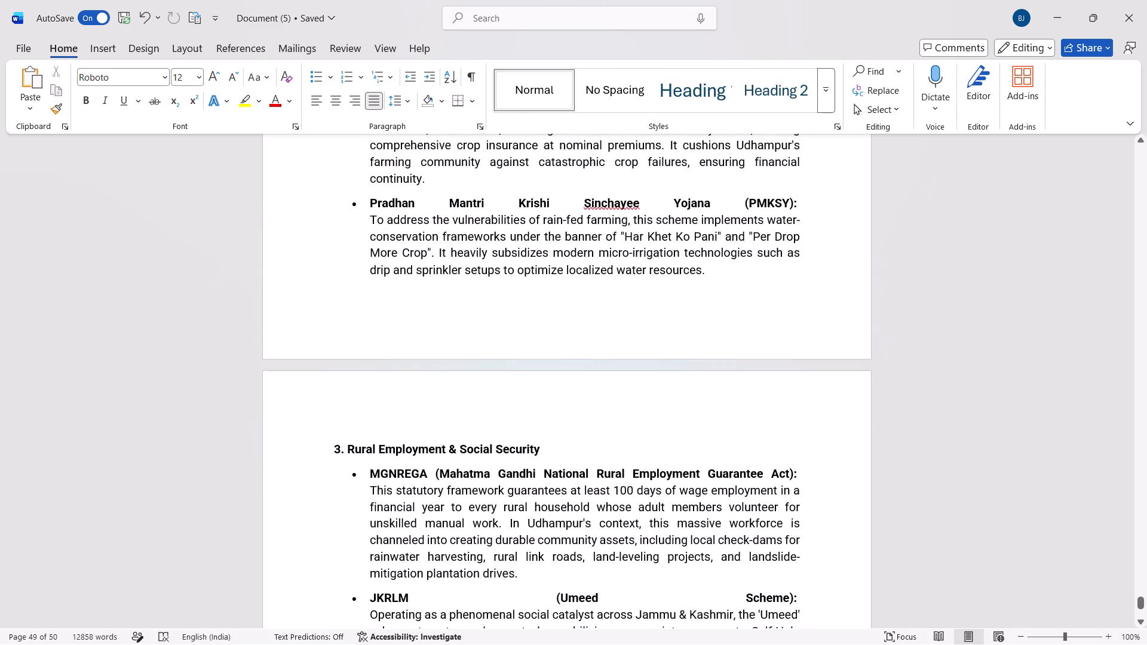
{"action": "scroll", "coordinate": [382, 448], "scroll_direction": "up", "scroll_amount": 5}
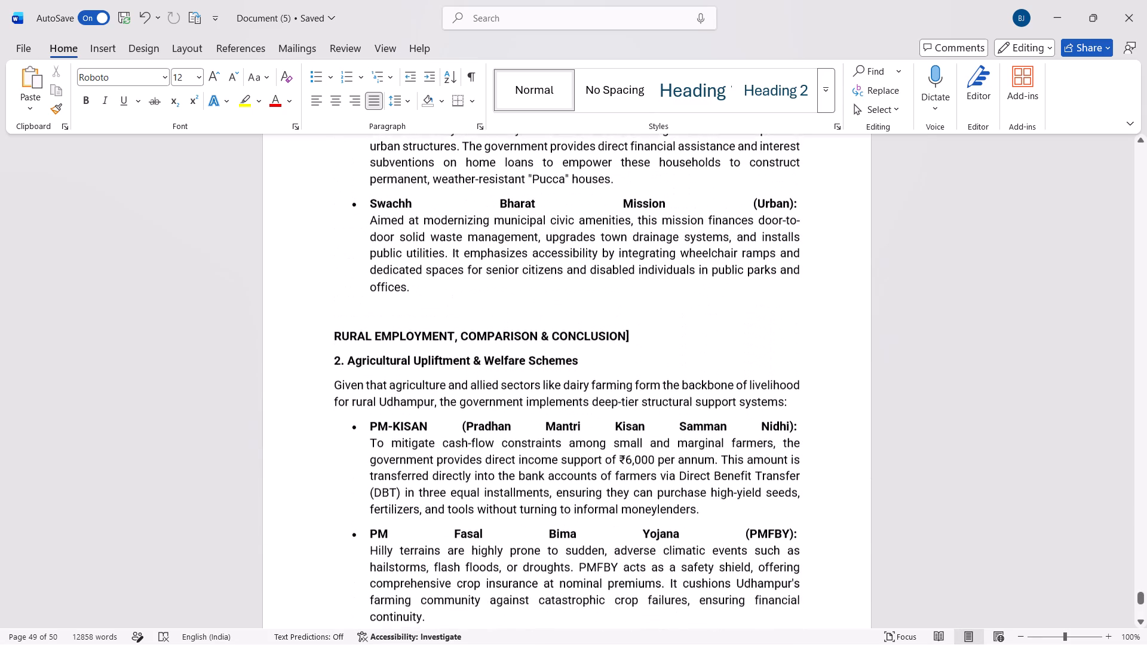
{"action": "scroll", "coordinate": [382, 448], "scroll_direction": "up", "scroll_amount": 1}
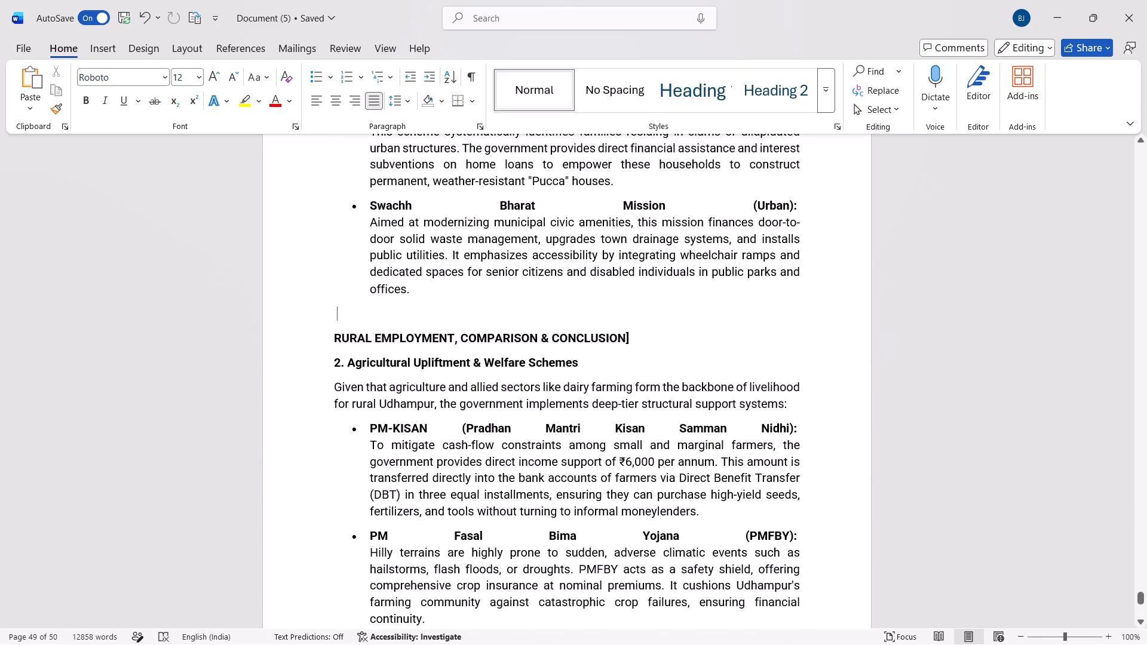
{"action": "scroll", "coordinate": [382, 448], "scroll_direction": "up", "scroll_amount": 4}
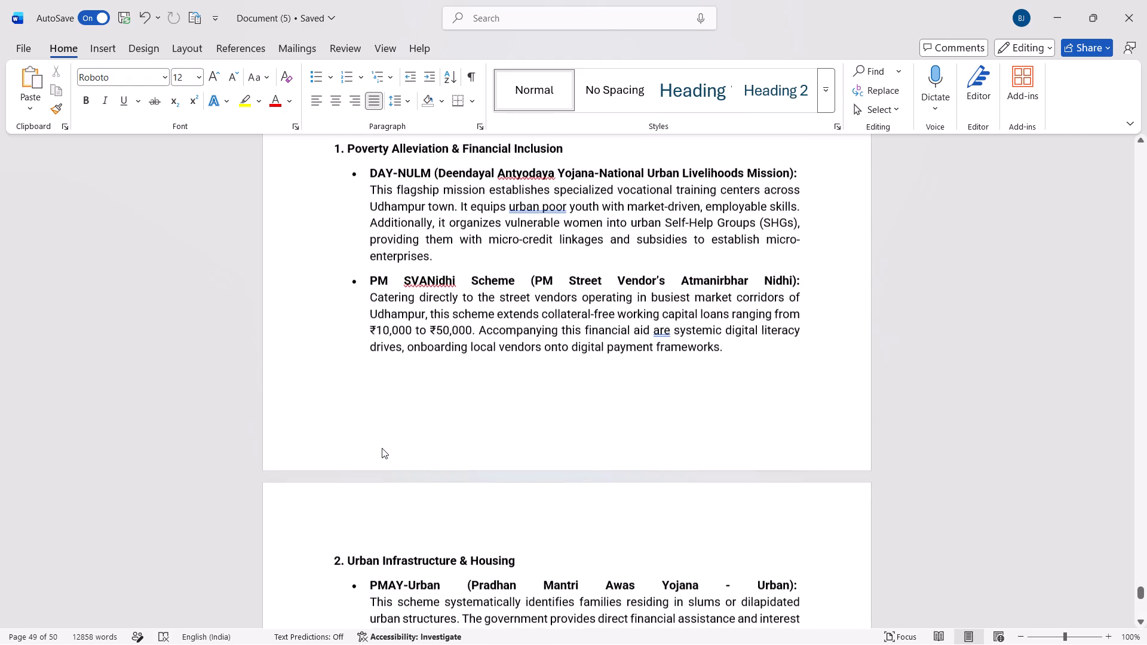
{"action": "scroll", "coordinate": [382, 448], "scroll_direction": "up", "scroll_amount": 1}
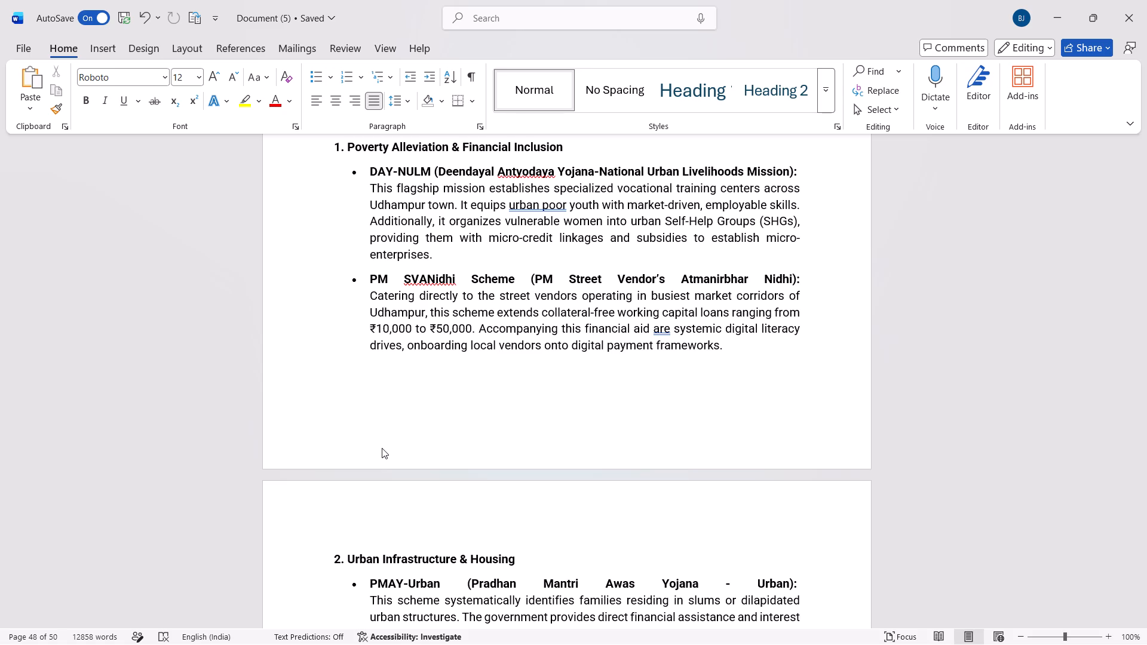
{"action": "scroll", "coordinate": [382, 448], "scroll_direction": "down", "scroll_amount": 2}
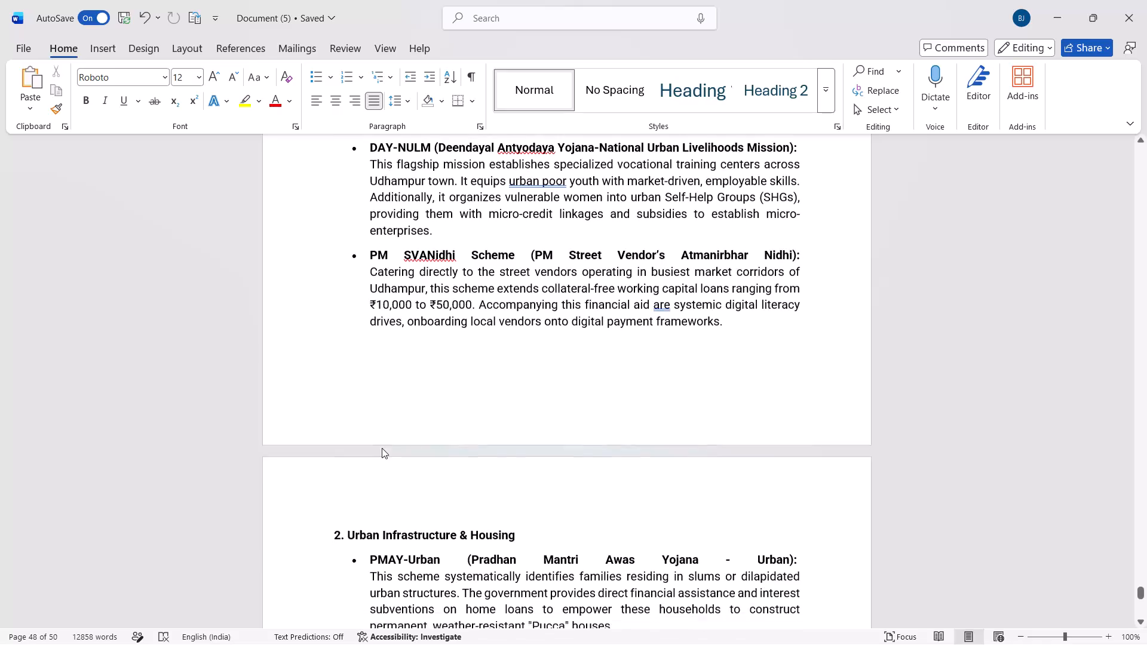
{"action": "scroll", "coordinate": [382, 448], "scroll_direction": "down", "scroll_amount": 8}
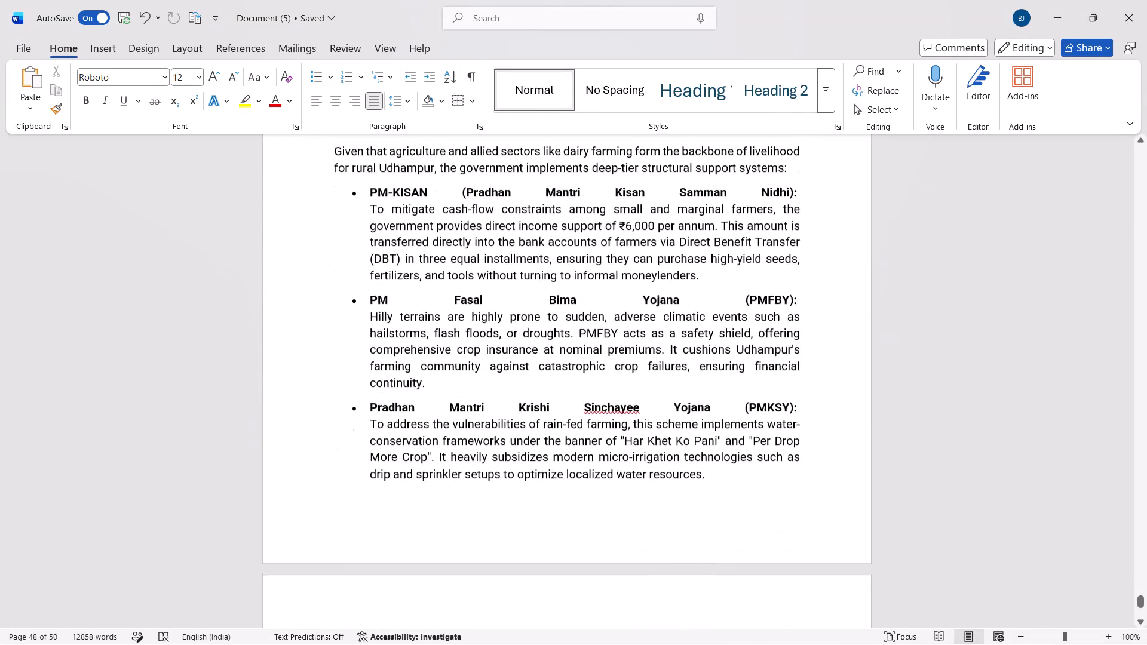
{"action": "scroll", "coordinate": [382, 448], "scroll_direction": "down", "scroll_amount": 7}
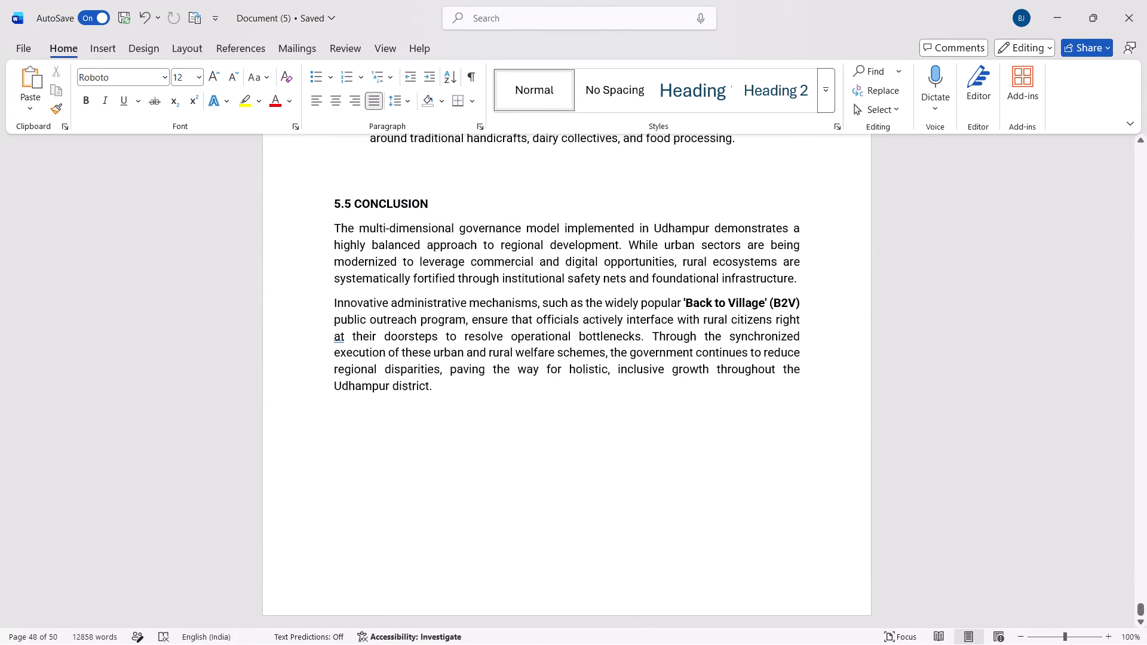
{"action": "scroll", "coordinate": [382, 448], "scroll_direction": "down", "scroll_amount": 1}
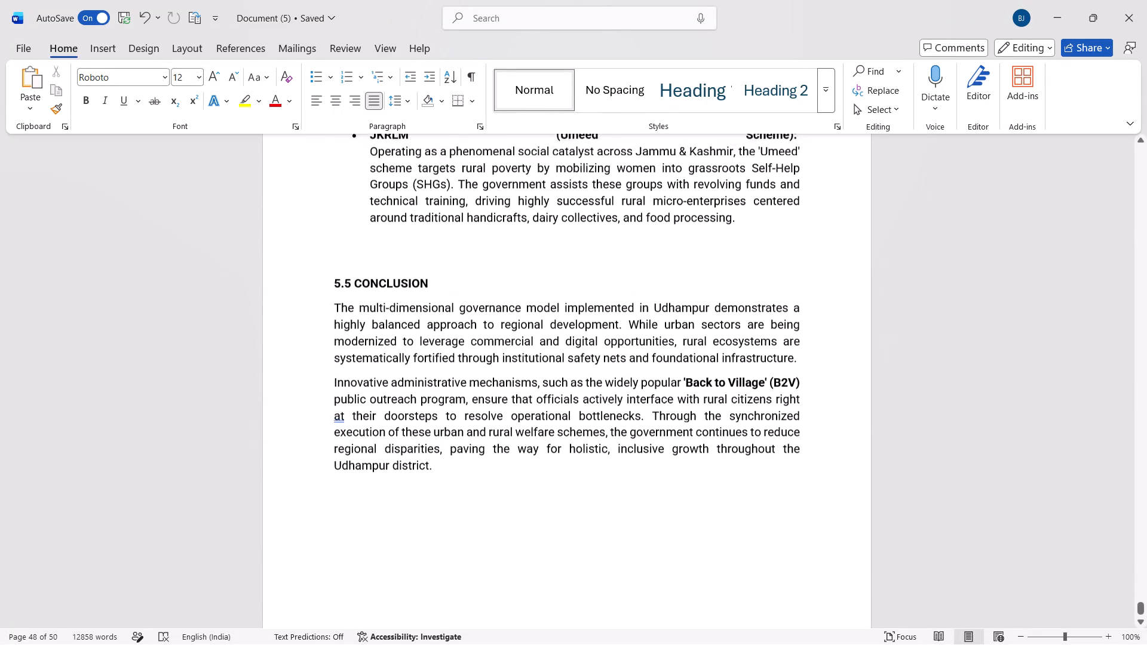
{"action": "scroll", "coordinate": [382, 448], "scroll_direction": "down", "scroll_amount": 6}
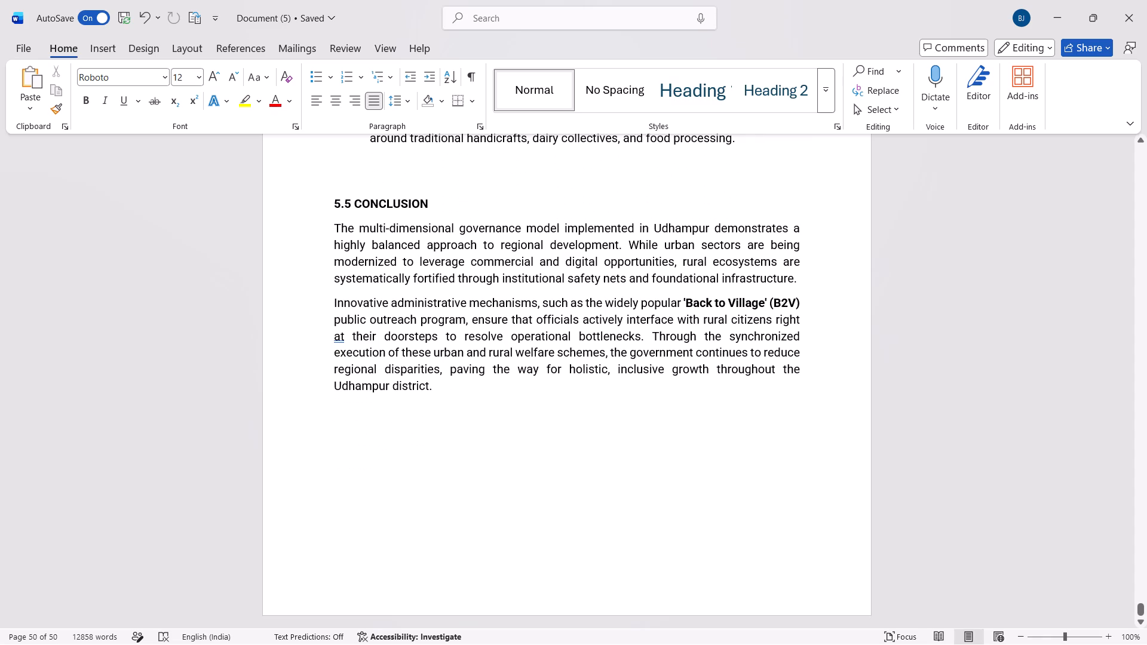
{"action": "scroll", "coordinate": [525, 410], "scroll_direction": "down", "scroll_amount": 1}
{"action": "scroll", "coordinate": [525, 410], "scroll_direction": "up", "scroll_amount": 9}
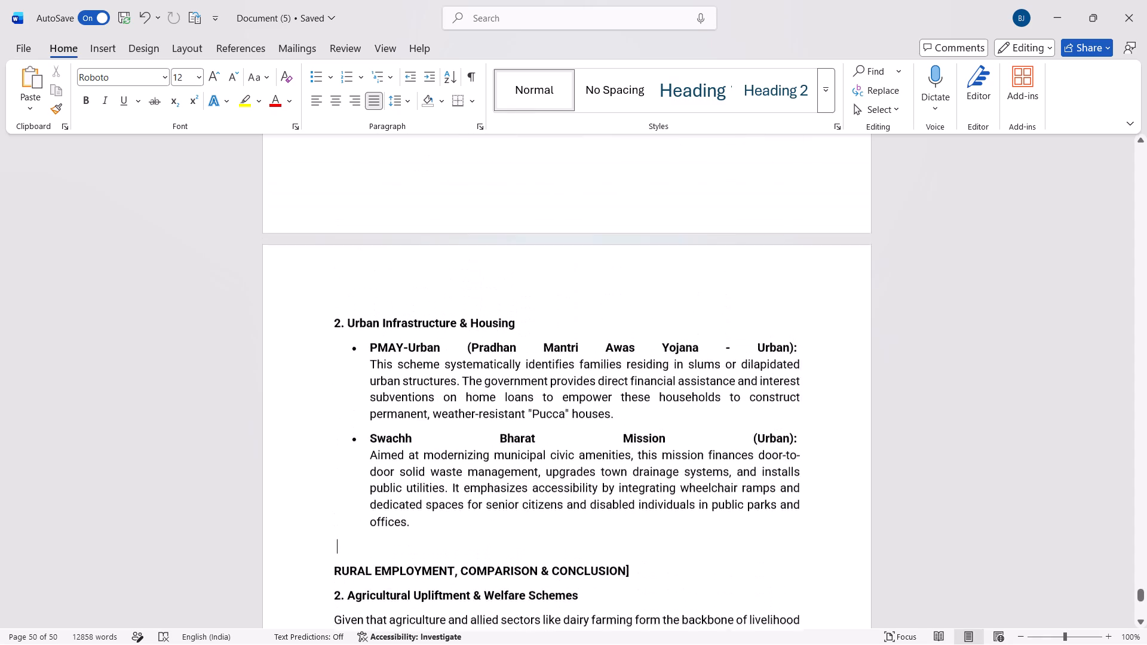
{"action": "scroll", "coordinate": [525, 410], "scroll_direction": "up", "scroll_amount": 2}
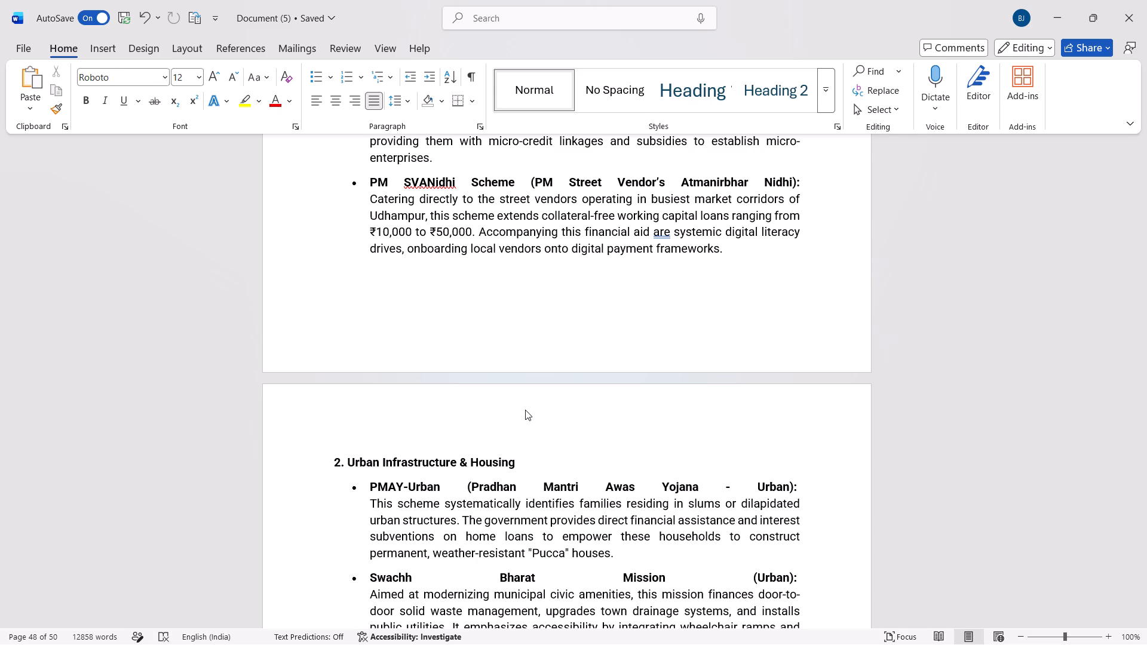
{"action": "scroll", "coordinate": [525, 410], "scroll_direction": "up", "scroll_amount": 4}
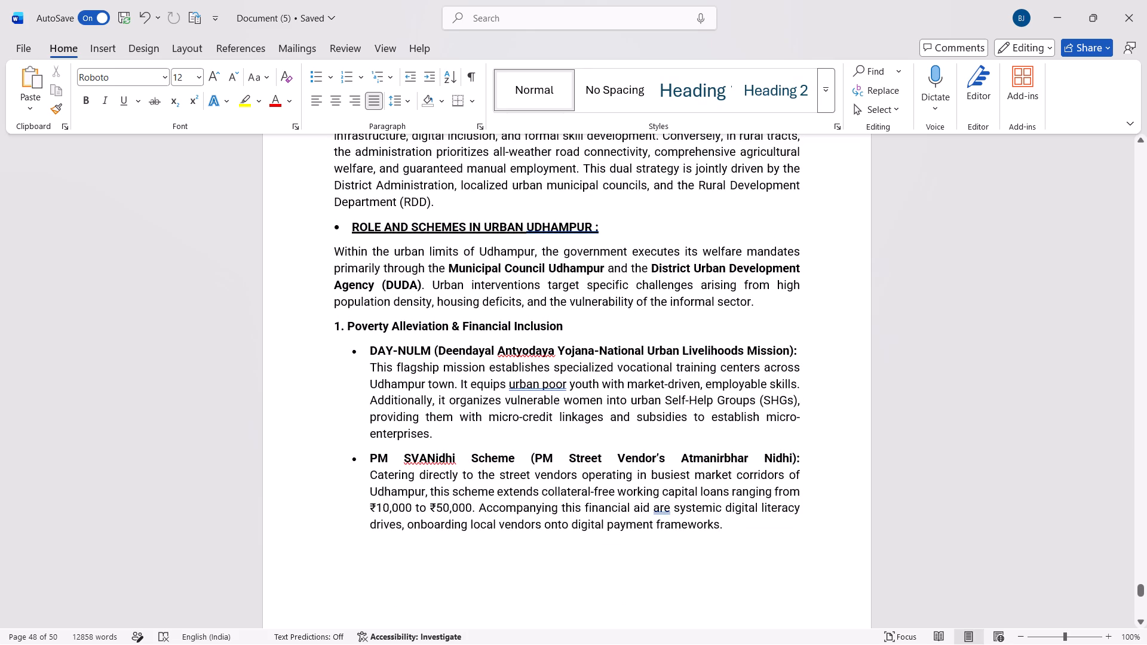
{"action": "scroll", "coordinate": [460, 457], "scroll_direction": "down", "scroll_amount": 4}
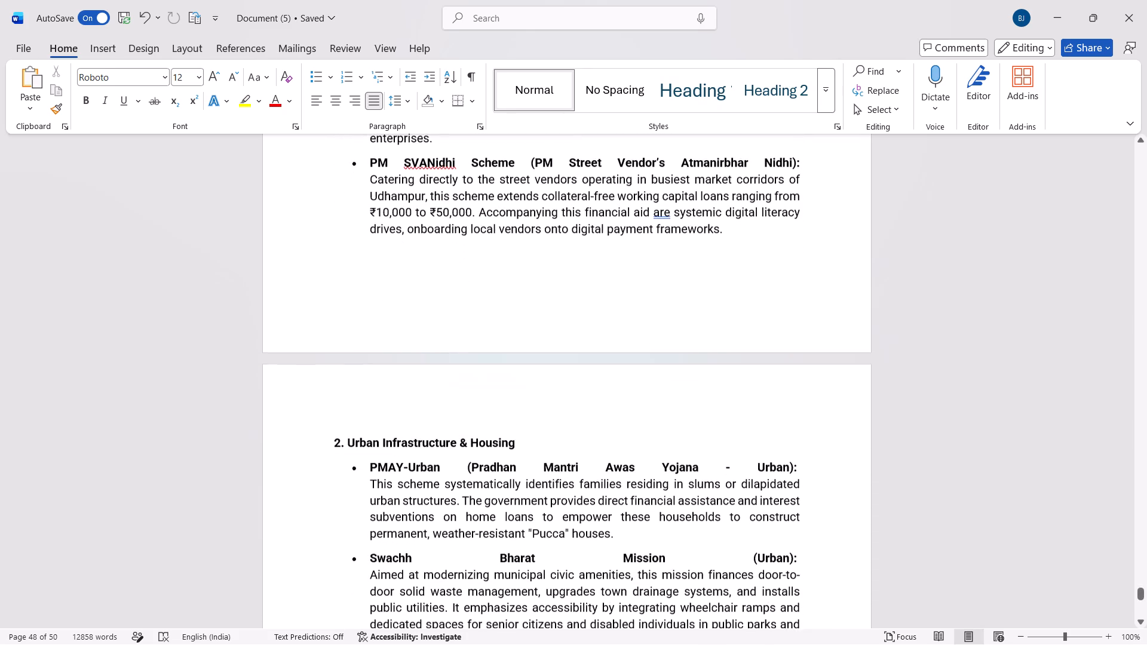
{"action": "scroll", "coordinate": [460, 457], "scroll_direction": "down", "scroll_amount": 3}
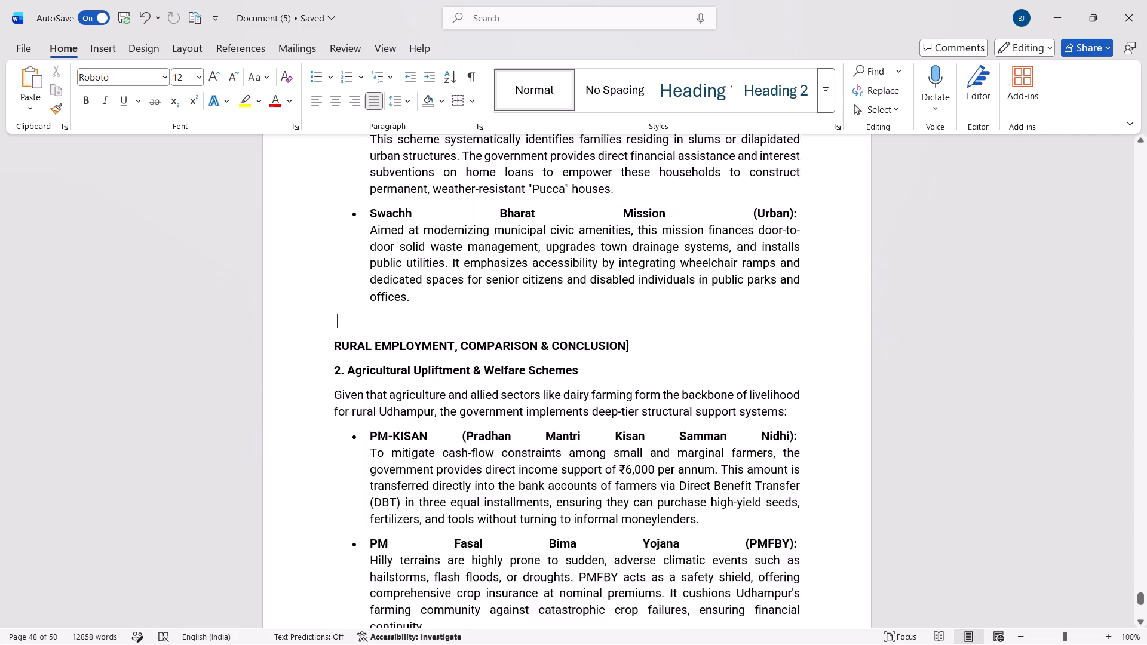
{"action": "scroll", "coordinate": [460, 457], "scroll_direction": "down", "scroll_amount": 1}
Add a bold colon at the end of the subheading "1. Poverty Alleviation & Financial Inclusion".
{"action": "scroll", "coordinate": [460, 457], "scroll_direction": "up", "scroll_amount": 3}
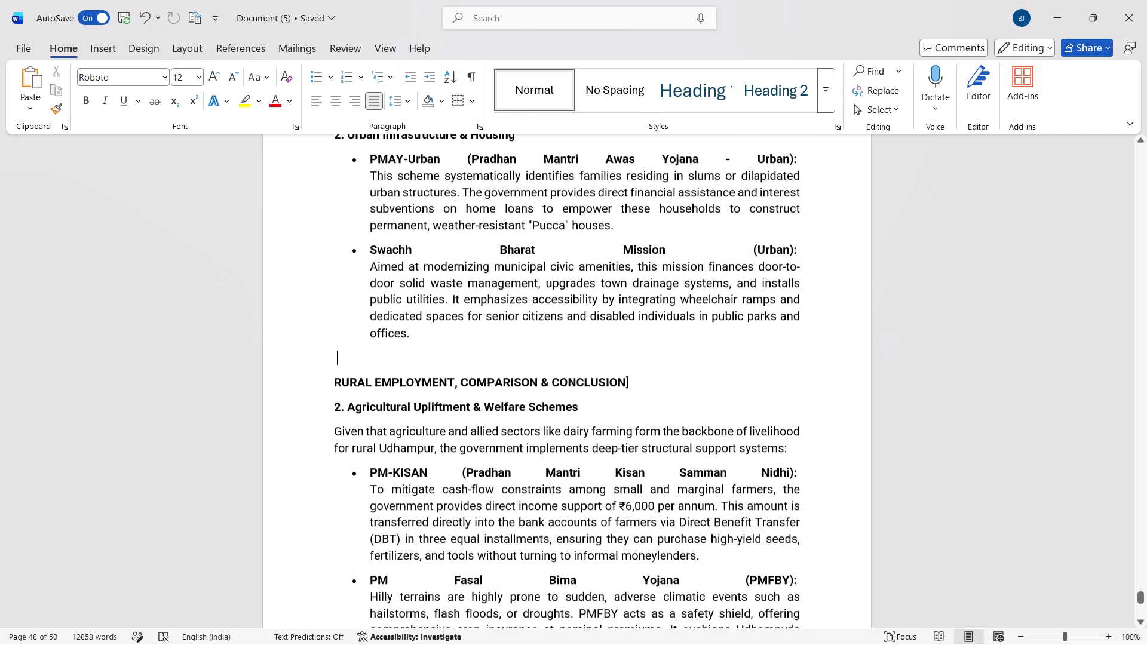
{"action": "scroll", "coordinate": [460, 457], "scroll_direction": "up", "scroll_amount": 1}
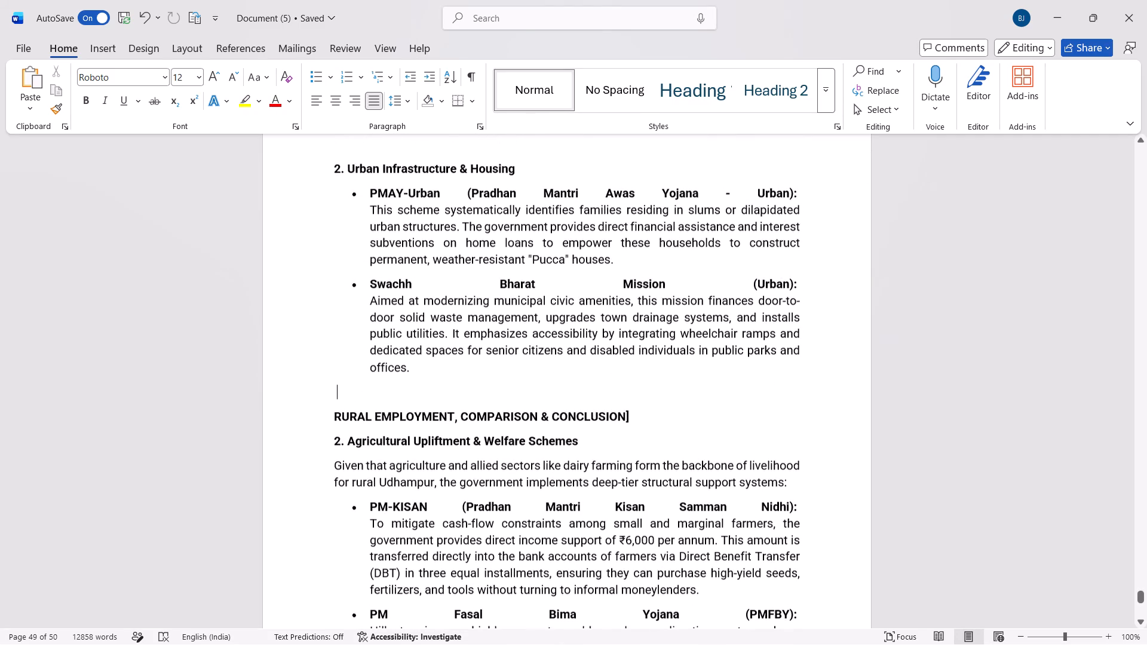
{"action": "scroll", "coordinate": [460, 457], "scroll_direction": "up", "scroll_amount": 4}
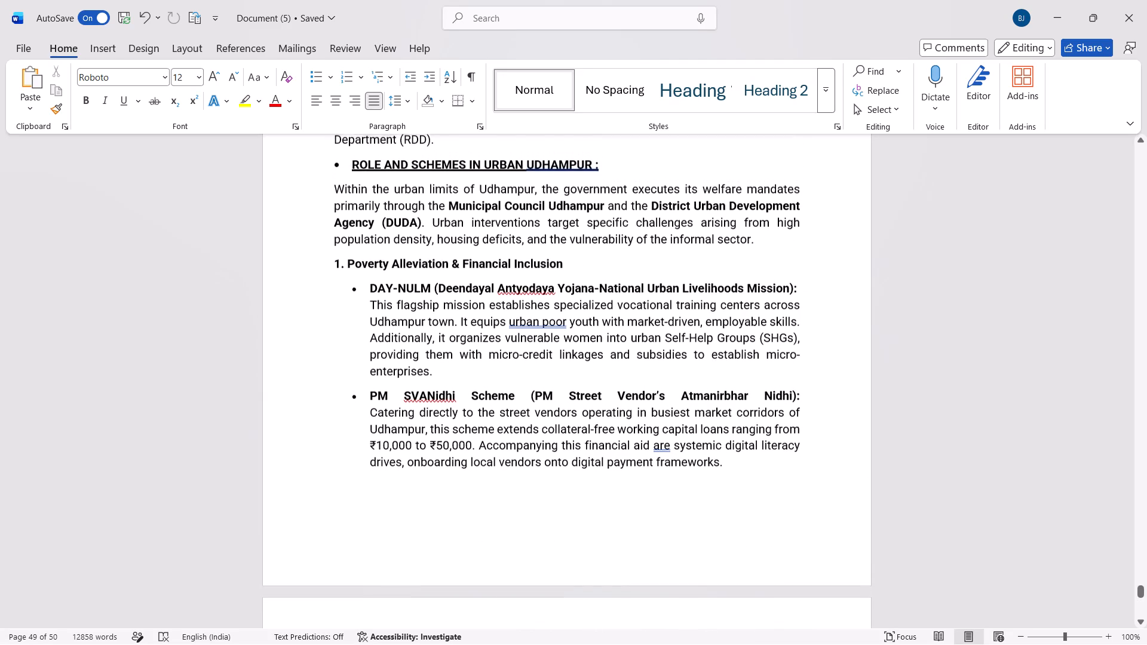
{"action": "scroll", "coordinate": [460, 457], "scroll_direction": "up", "scroll_amount": 1}
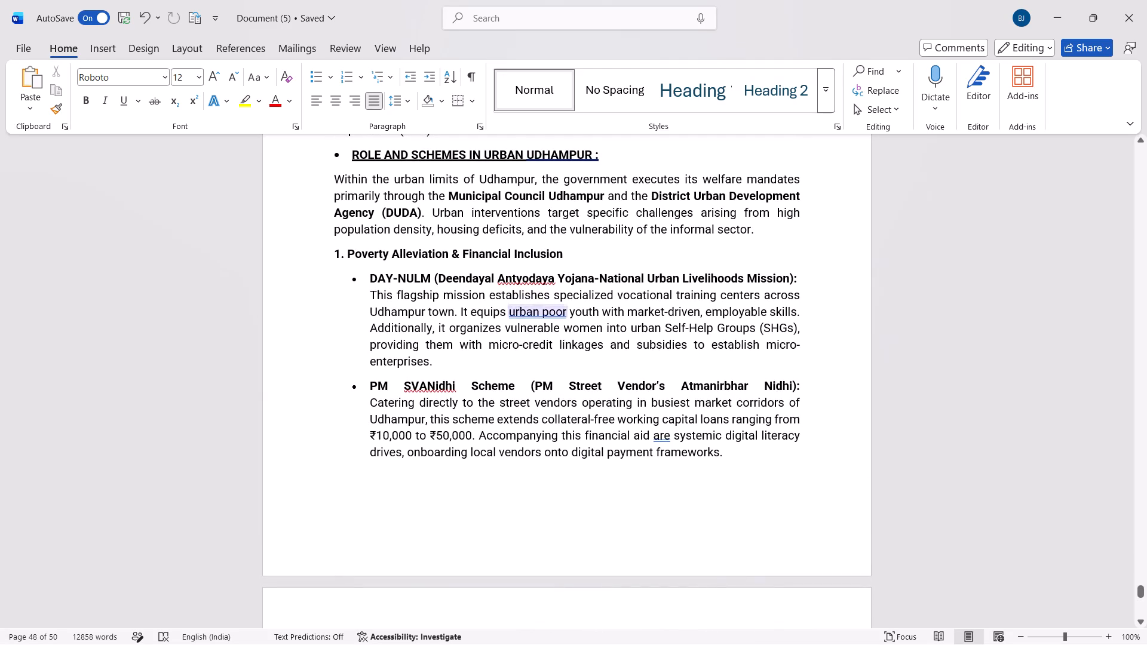
{"action": "left_click", "coordinate": [582, 250]}
{"action": "key", "text": "shift+colon"}
{"action": "key", "text": "BackSpace"}
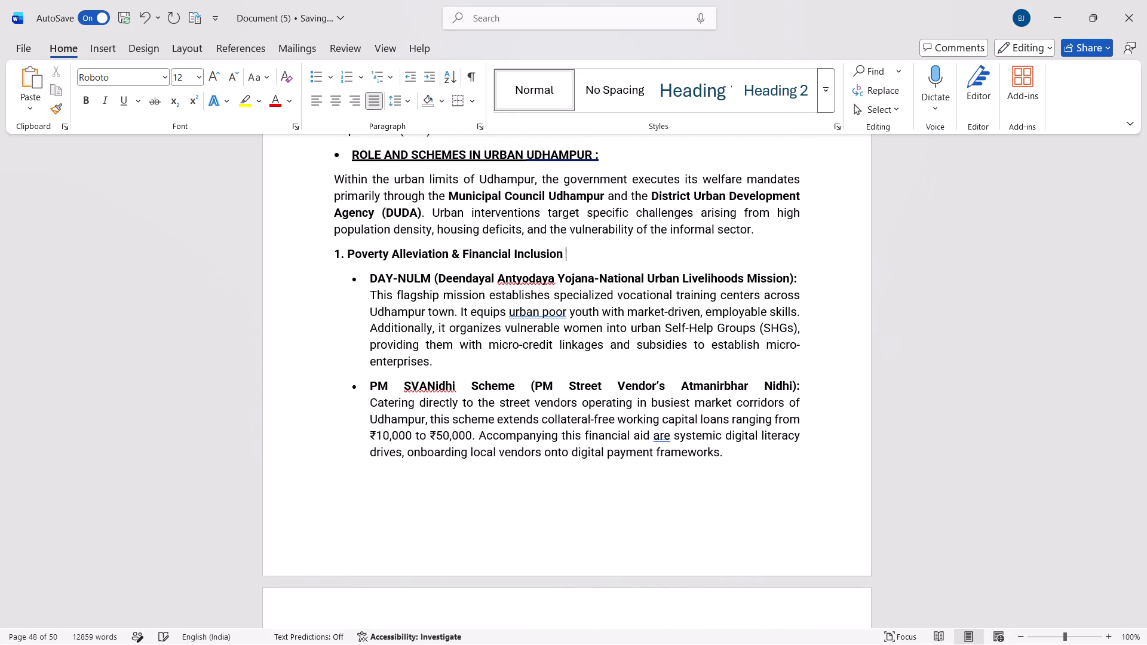
{"action": "left_click", "coordinate": [88, 97]}
{"action": "key", "text": "shift+colon"}
Check the remaining numbered subheadings, from "3. Rural Employment & Social Security" back to the section 1.4 title, for matching format and punctuation.
{"action": "scroll", "coordinate": [349, 293], "scroll_direction": "up", "scroll_amount": 1}
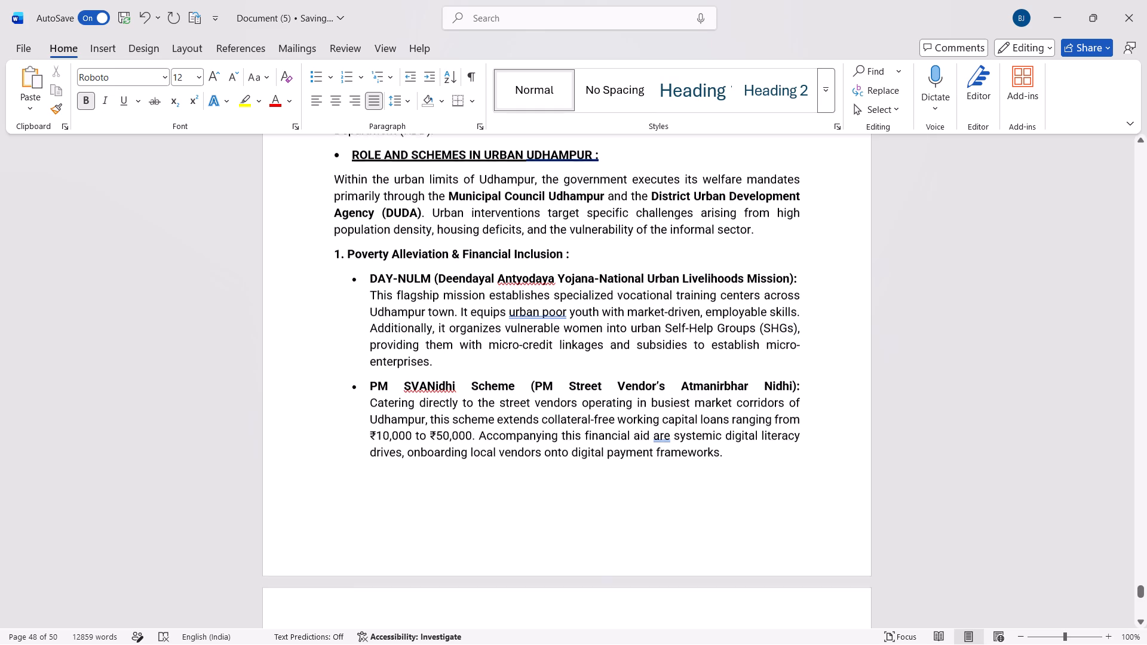
{"action": "scroll", "coordinate": [349, 293], "scroll_direction": "up", "scroll_amount": 1}
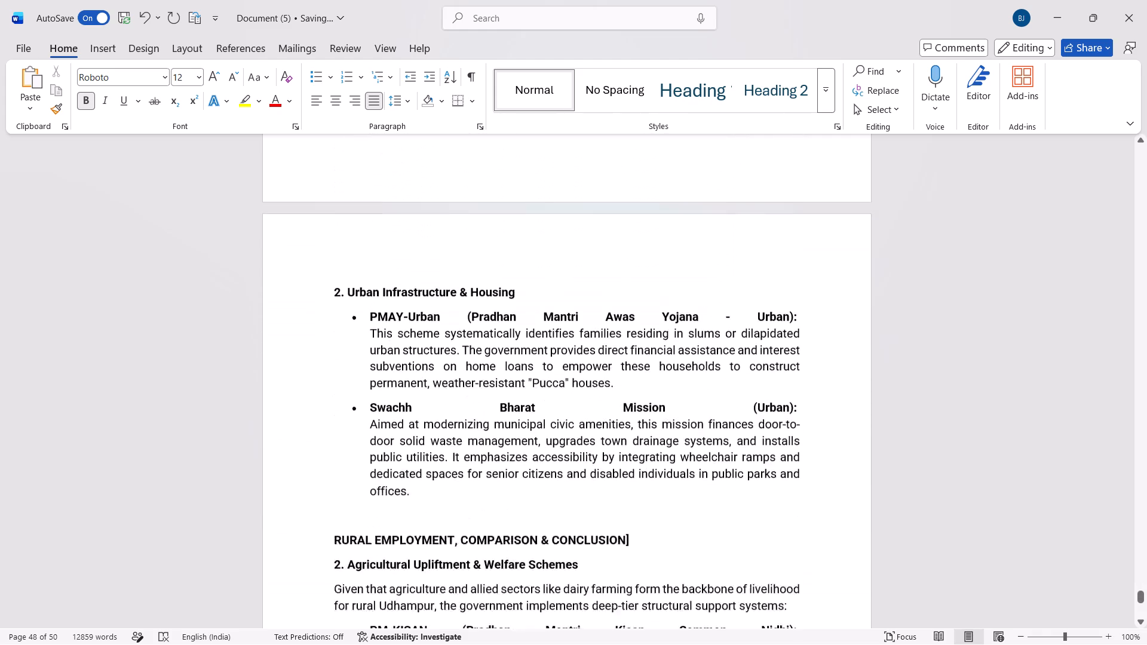
{"action": "scroll", "coordinate": [349, 293], "scroll_direction": "up", "scroll_amount": 1}
{"action": "scroll", "coordinate": [349, 293], "scroll_direction": "down", "scroll_amount": 1}
{"action": "scroll", "coordinate": [349, 293], "scroll_direction": "up", "scroll_amount": 3}
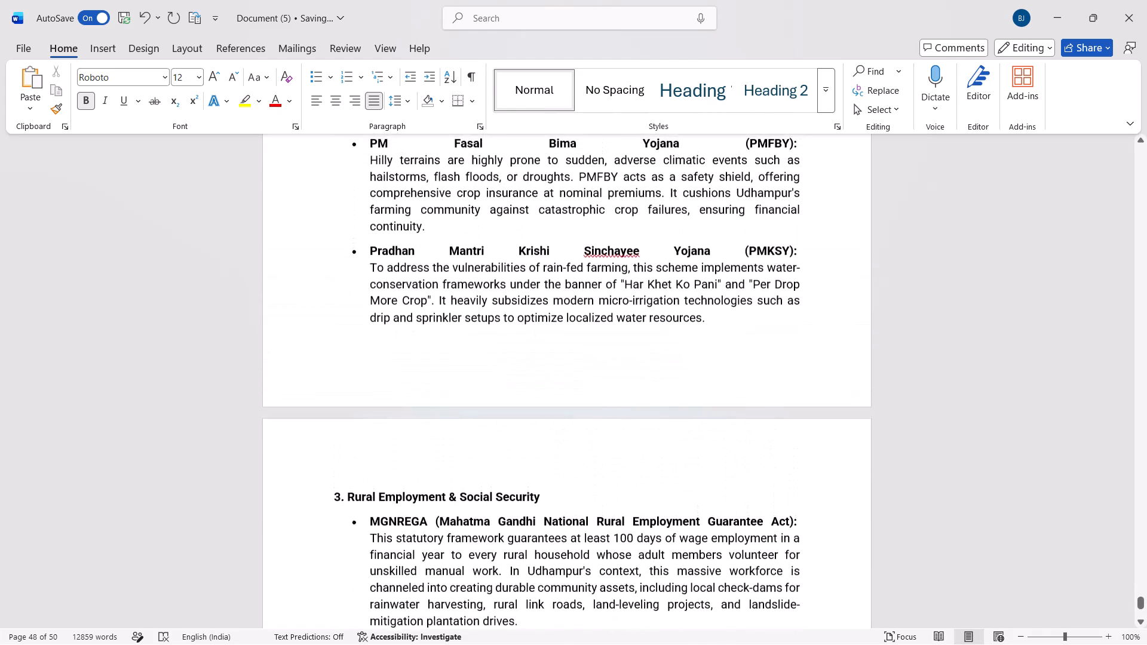
{"action": "scroll", "coordinate": [349, 293], "scroll_direction": "up", "scroll_amount": 4}
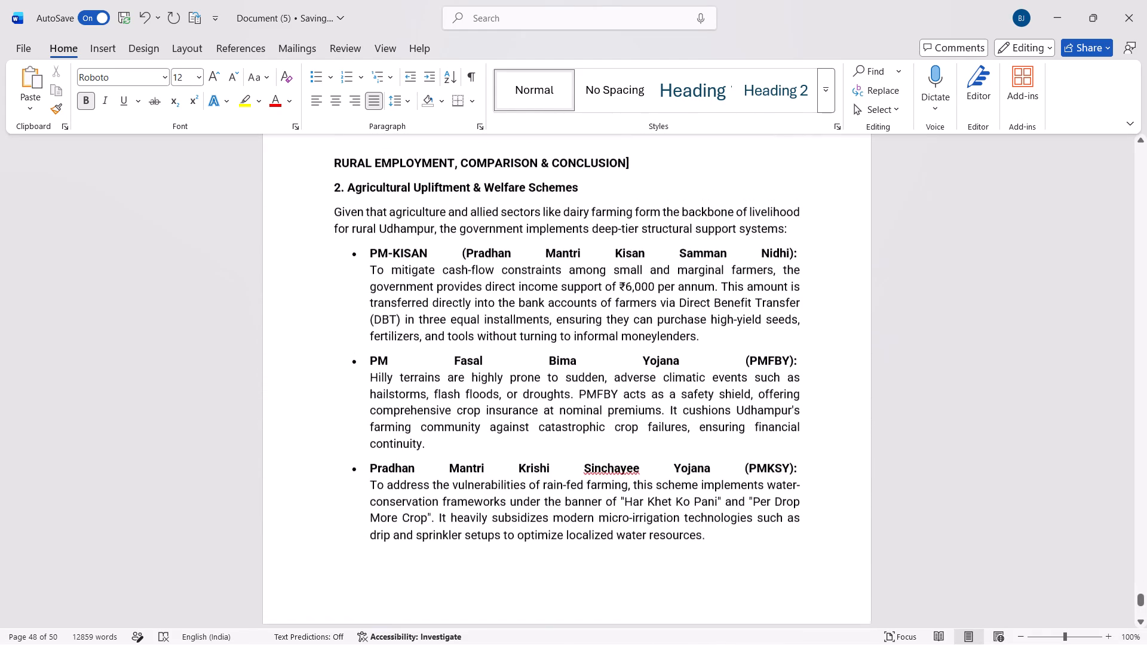
{"action": "scroll", "coordinate": [349, 293], "scroll_direction": "up", "scroll_amount": 6}
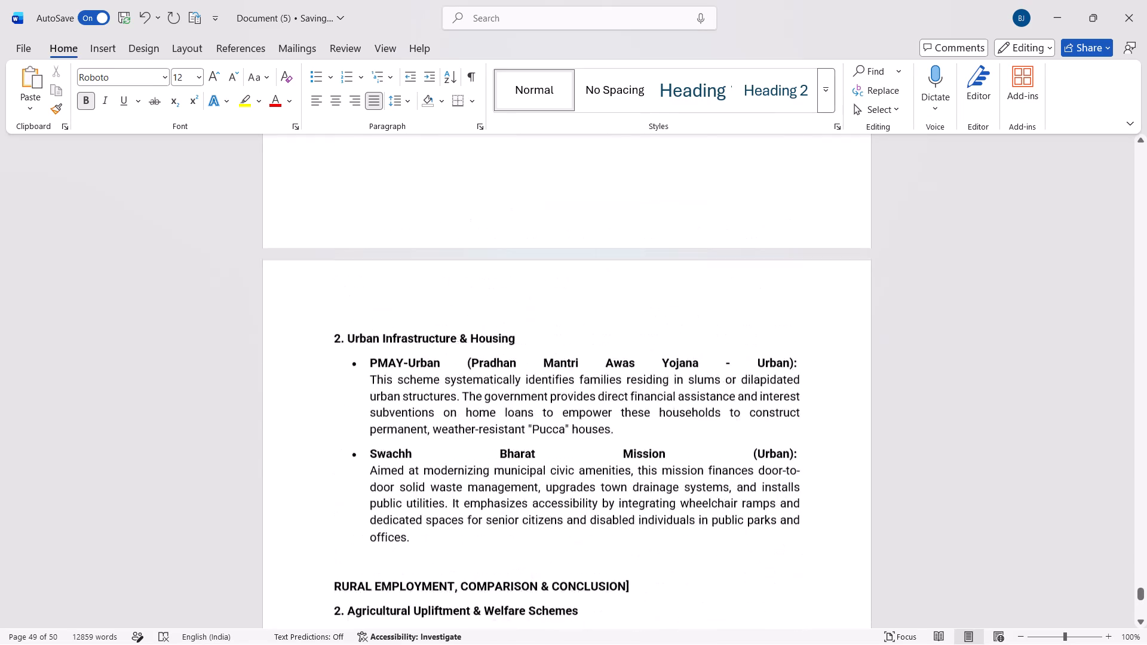
{"action": "scroll", "coordinate": [349, 293], "scroll_direction": "up", "scroll_amount": 4}
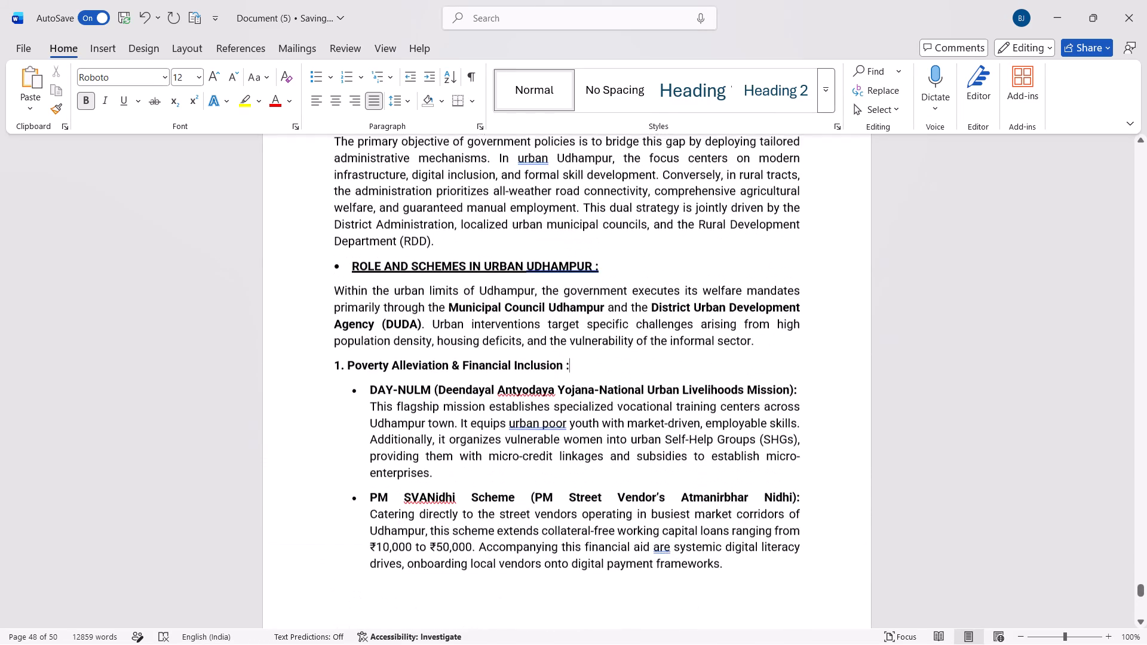
{"action": "scroll", "coordinate": [349, 293], "scroll_direction": "up", "scroll_amount": 2}
{"action": "scroll", "coordinate": [349, 293], "scroll_direction": "down", "scroll_amount": 1}
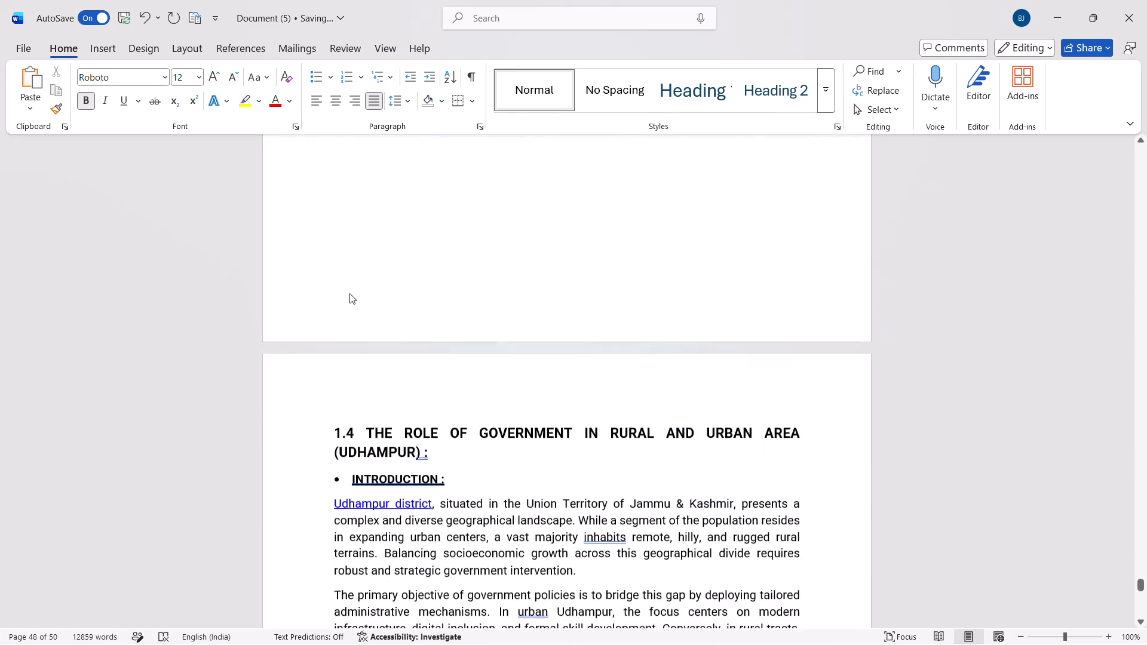
Examine section 1.4 from its title and introduction through the DAY-NULM and PM SVANidhi scheme bullets for consistent formatting and word spacing.
{"action": "scroll", "coordinate": [349, 293], "scroll_direction": "down", "scroll_amount": 1}
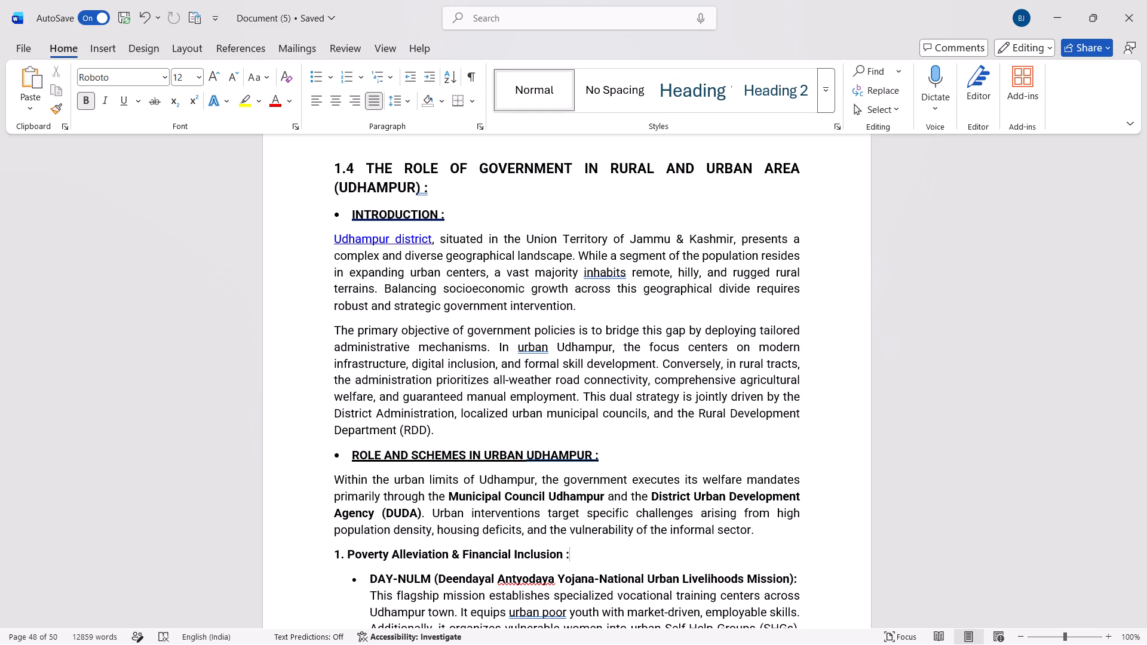
{"action": "scroll", "coordinate": [349, 293], "scroll_direction": "down", "scroll_amount": 1}
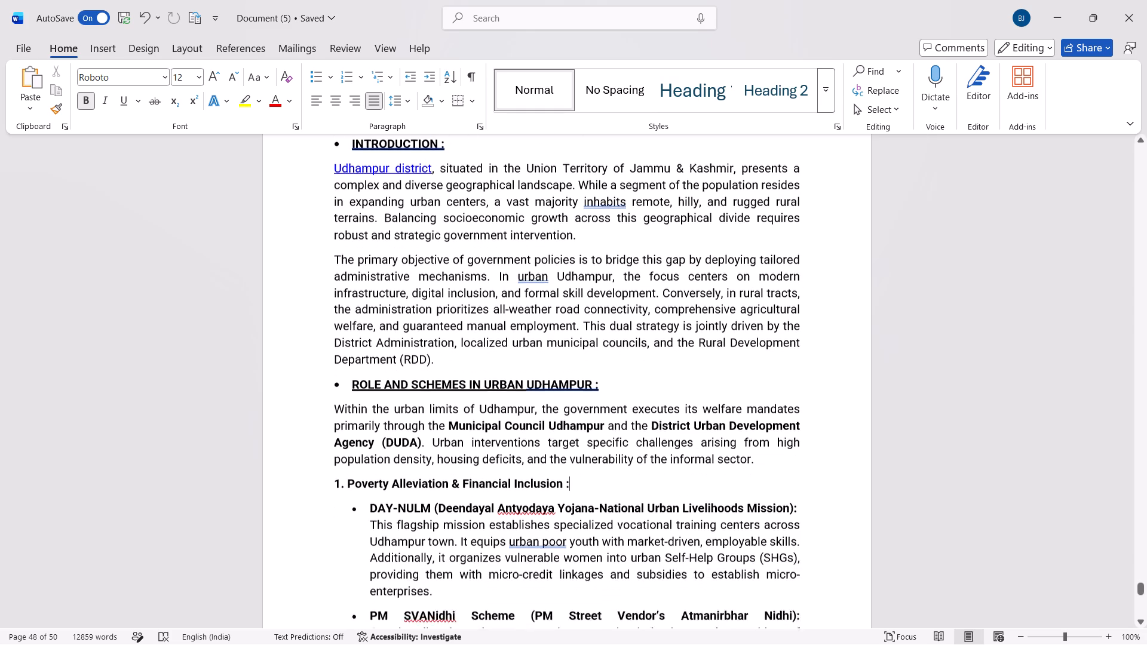
{"action": "scroll", "coordinate": [349, 293], "scroll_direction": "down", "scroll_amount": 3}
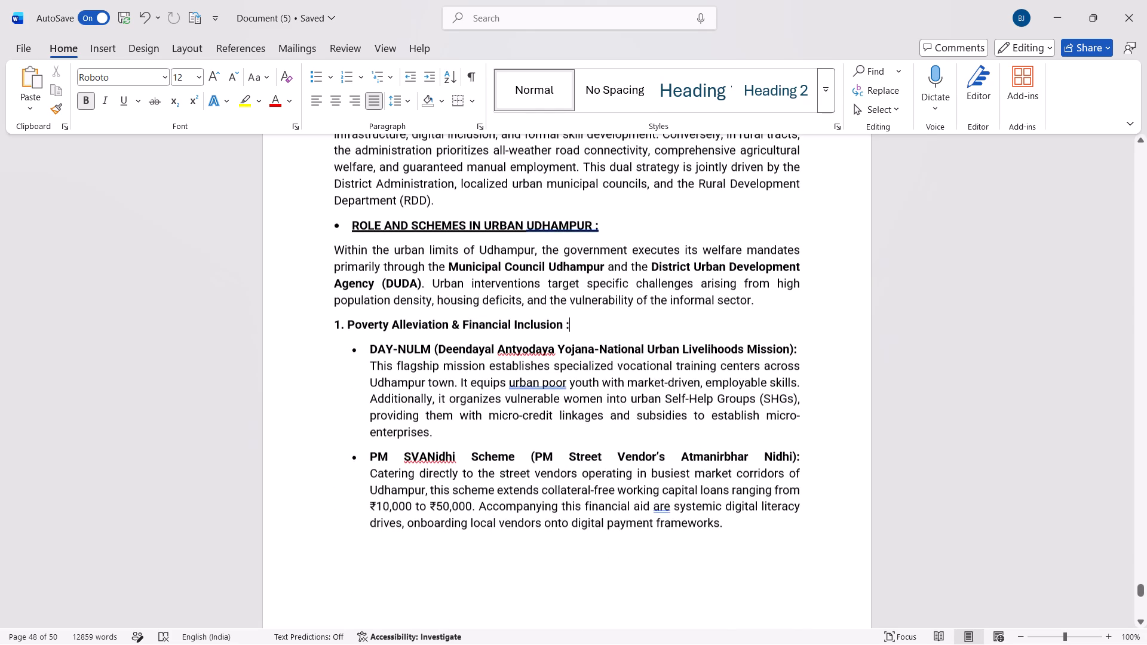
{"action": "scroll", "coordinate": [349, 293], "scroll_direction": "down", "scroll_amount": 1}
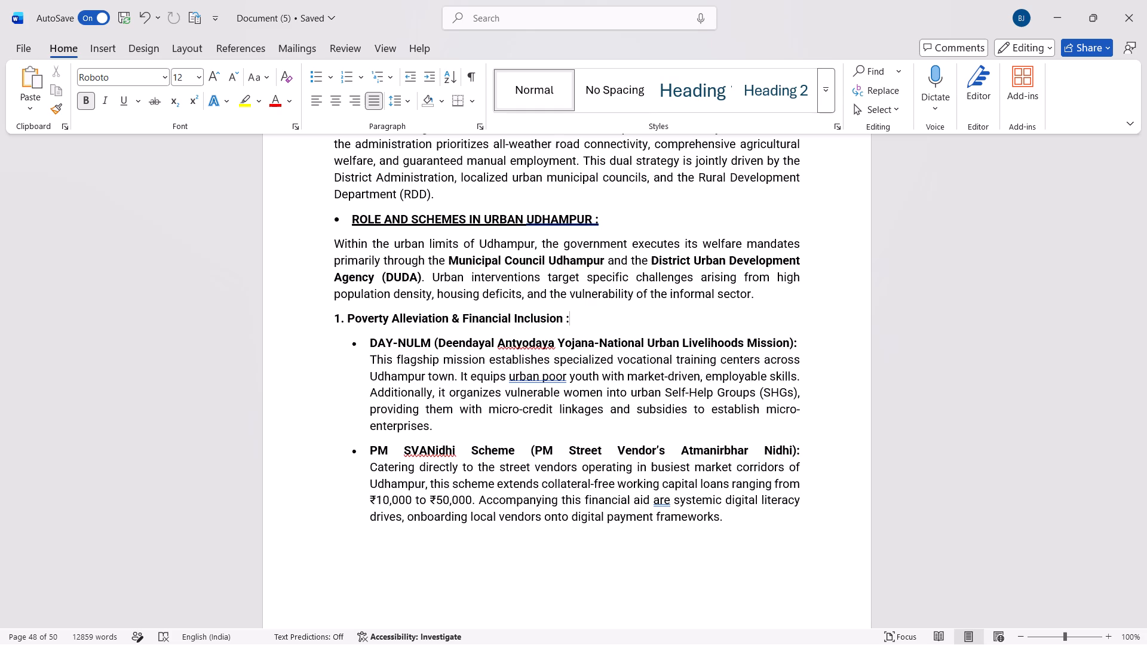
{"action": "scroll", "coordinate": [349, 293], "scroll_direction": "up", "scroll_amount": 4}
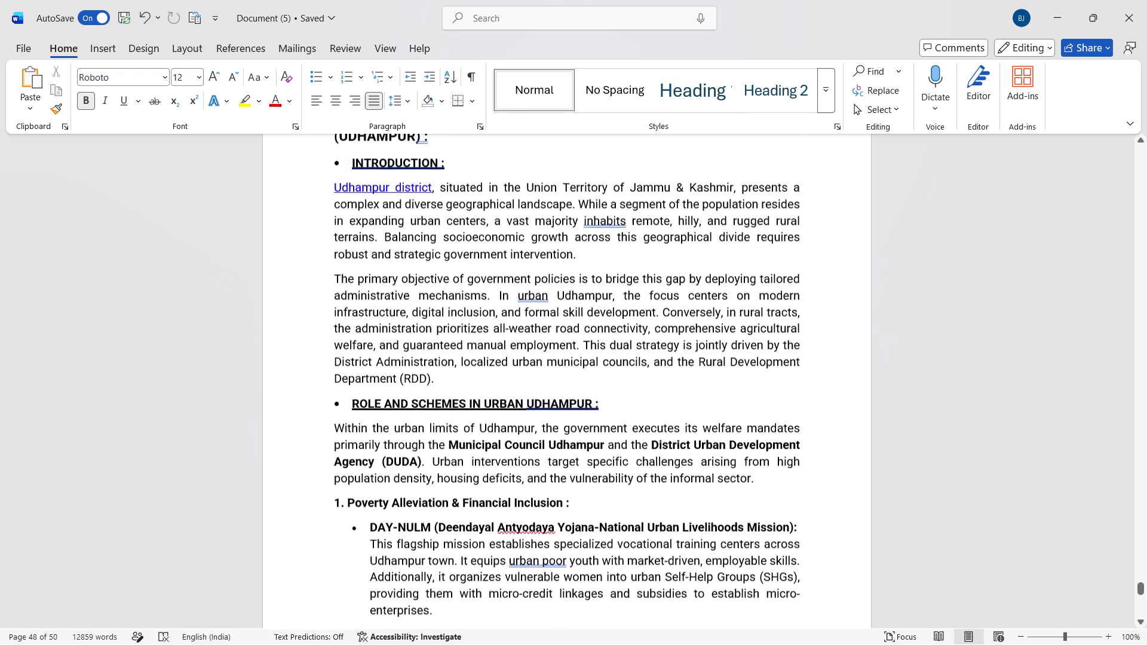
{"action": "scroll", "coordinate": [349, 293], "scroll_direction": "up", "scroll_amount": 1}
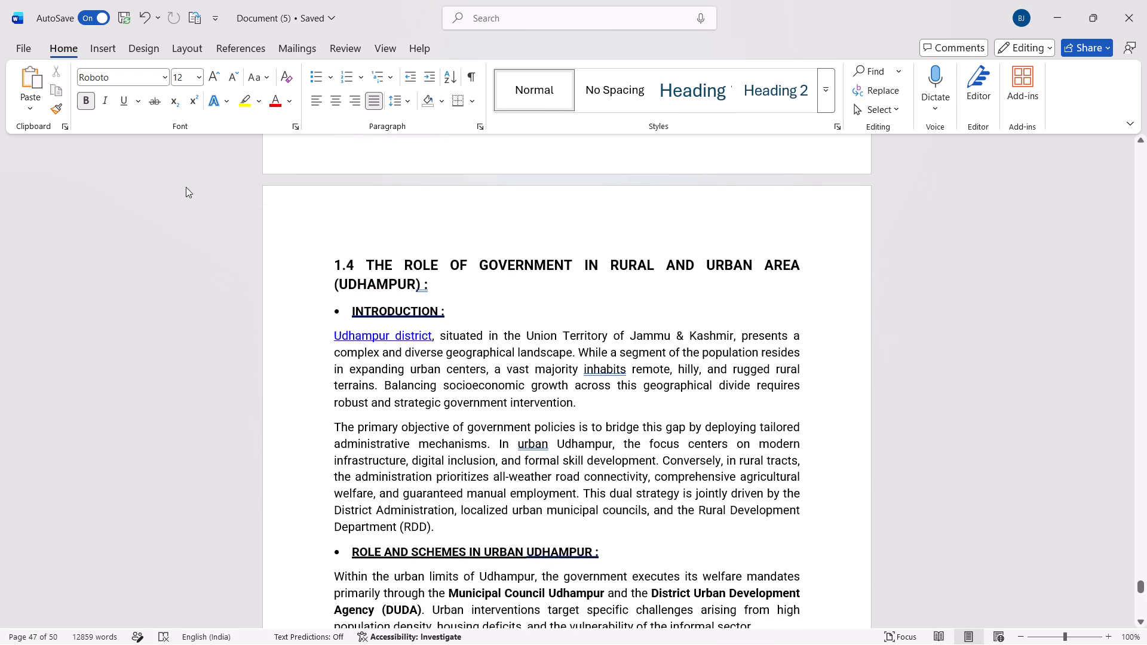
Replace the gap between "THE" and "ROLE" in the section 1.4 title with a single space.
{"action": "left_click", "coordinate": [401, 269]}
{"action": "key", "text": "BackSpace"}
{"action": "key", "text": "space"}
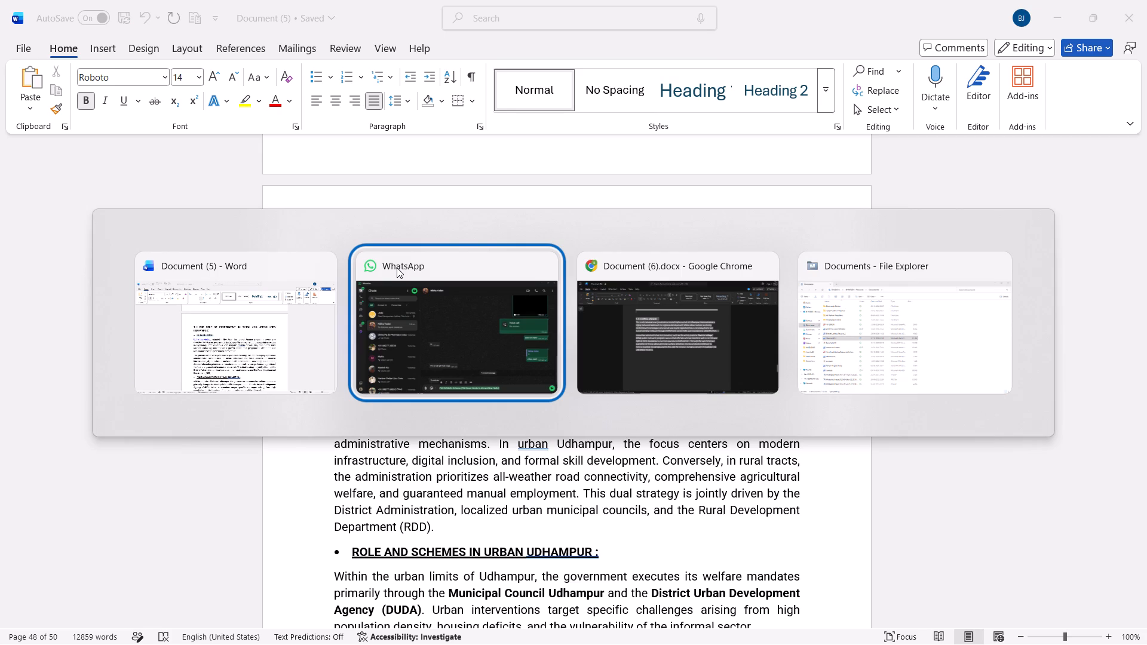
Switch to Document (6).docx in Chrome and examine the source text from the 5.5 Conclusion up to the 1.3 title and back to the end.
{"action": "scroll", "coordinate": [397, 268], "scroll_direction": "up", "scroll_amount": 2}
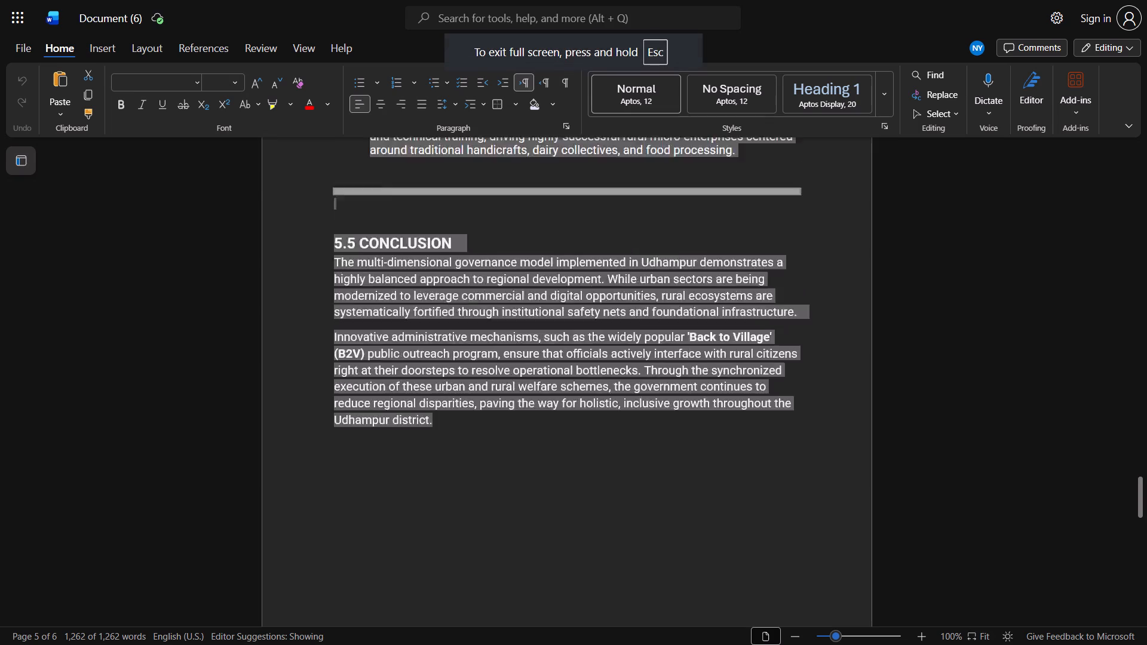
{"action": "scroll", "coordinate": [397, 268], "scroll_direction": "up", "scroll_amount": 8}
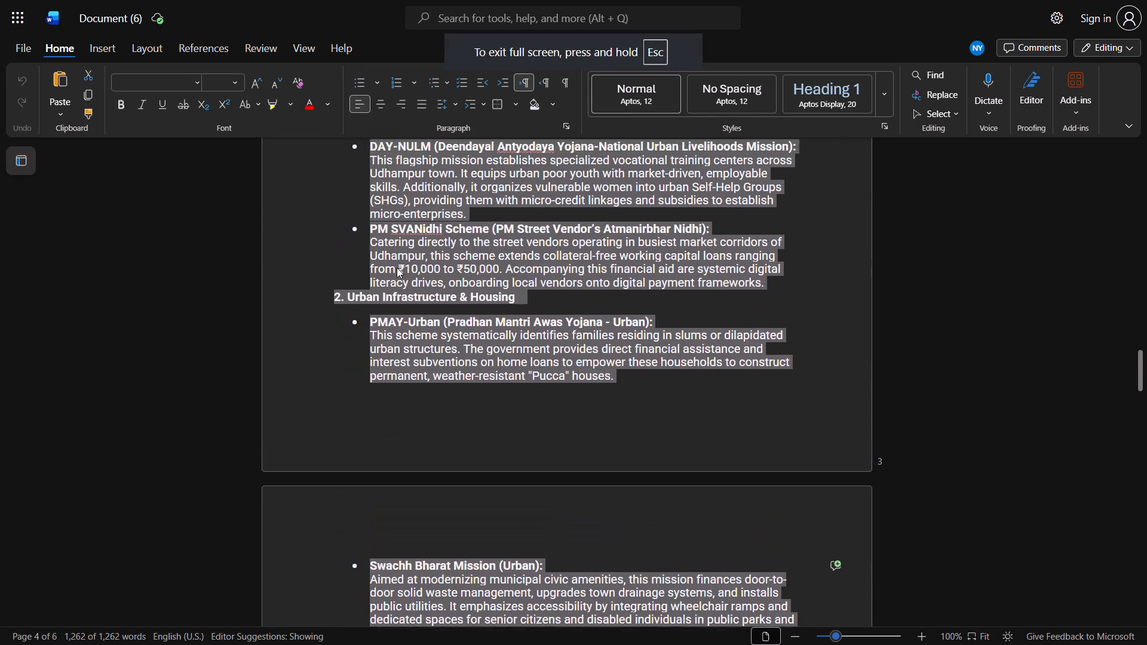
{"action": "scroll", "coordinate": [397, 268], "scroll_direction": "up", "scroll_amount": 12}
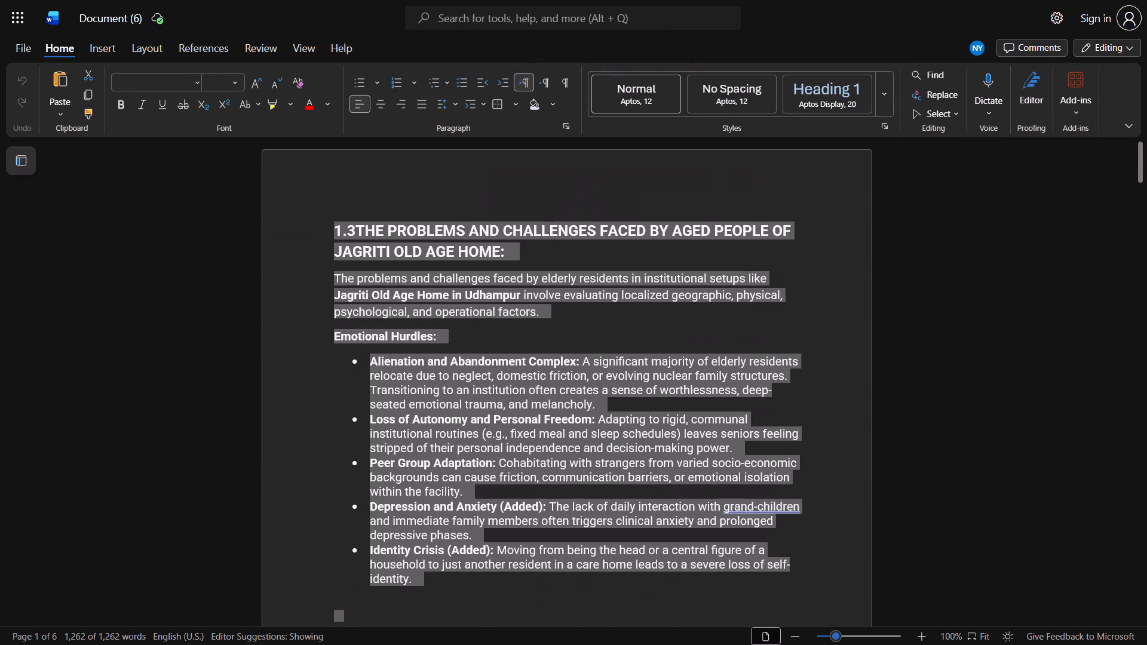
{"action": "scroll", "coordinate": [397, 268], "scroll_direction": "down", "scroll_amount": 13}
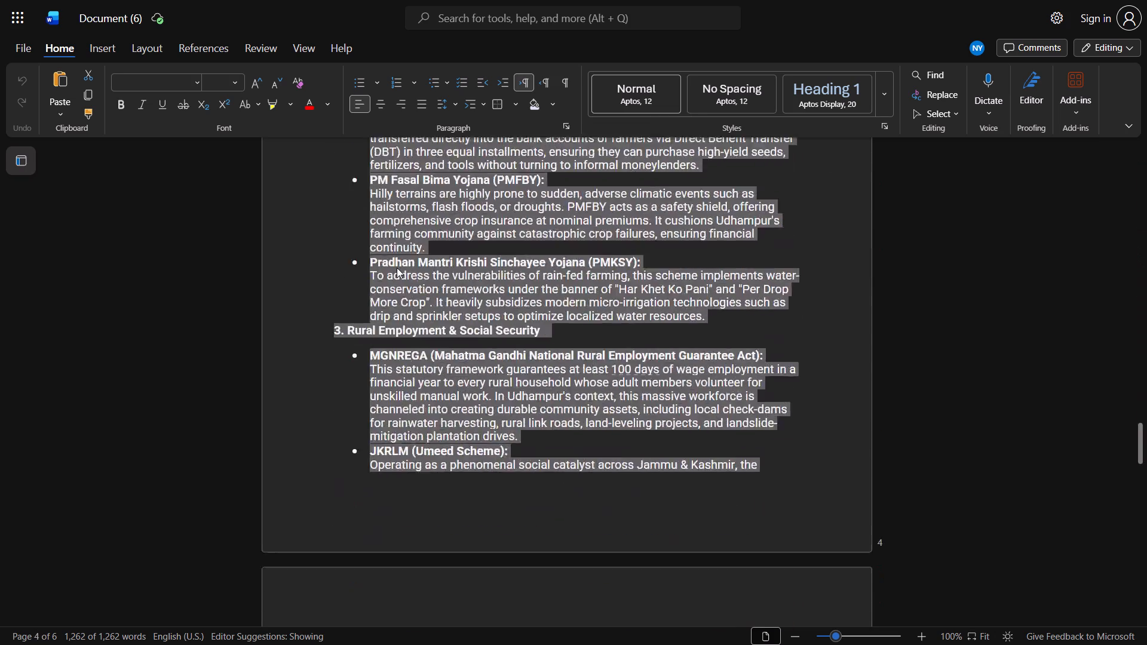
{"action": "scroll", "coordinate": [397, 268], "scroll_direction": "down", "scroll_amount": 3}
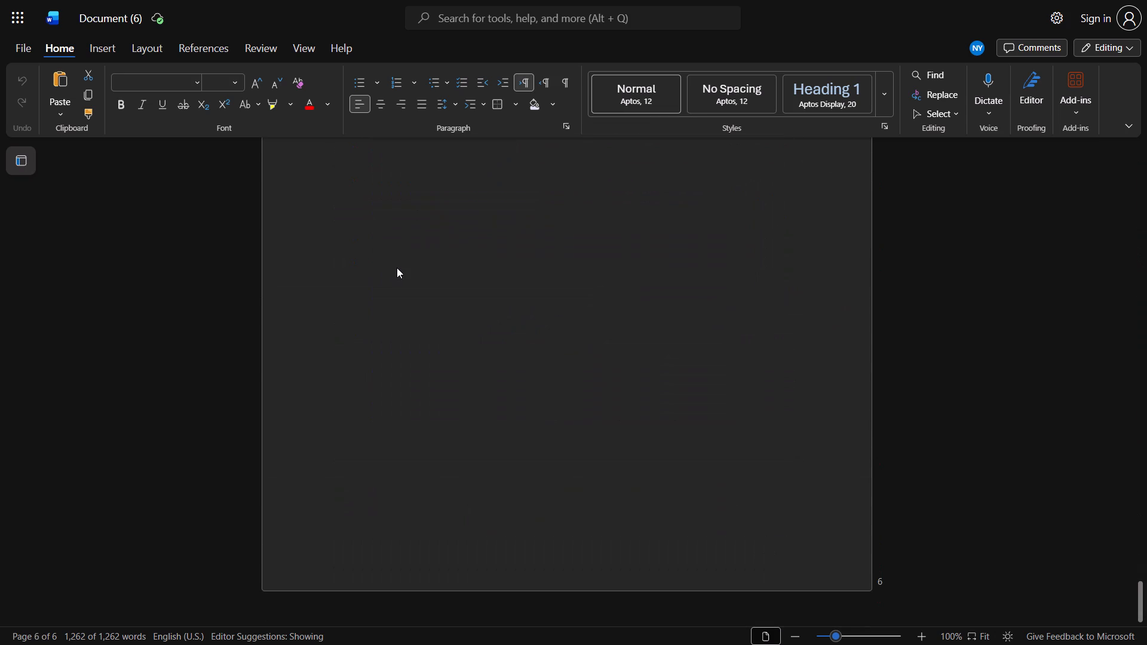
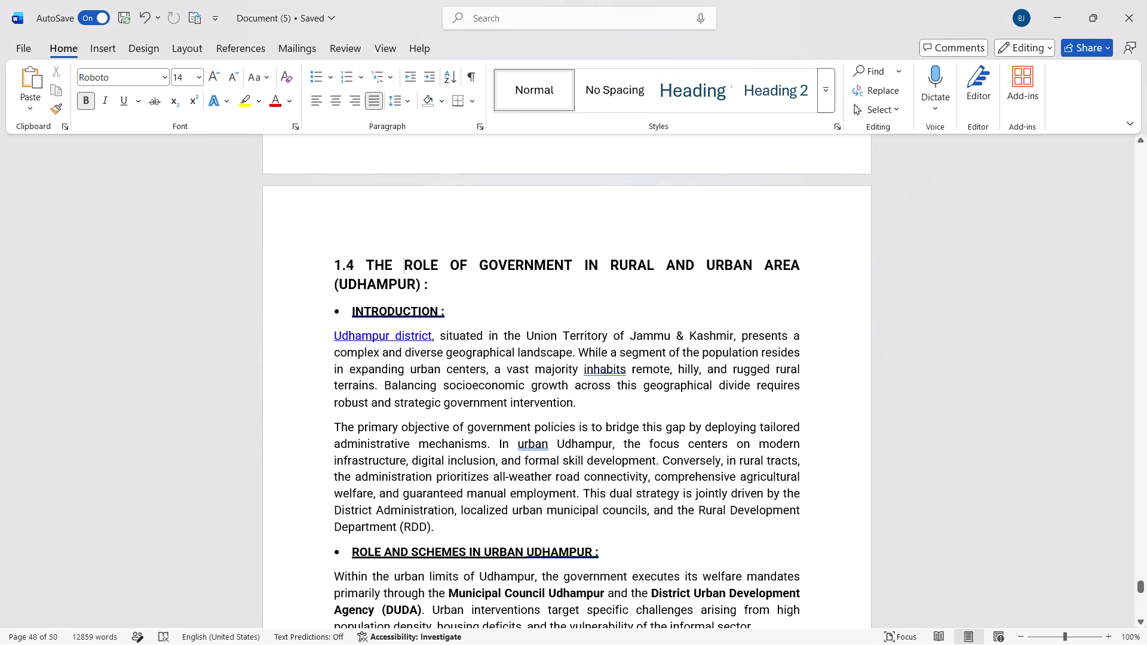
Examine section 1.4 from its title through the PM Fasal Bima Yojana bullet for inconsistent headings, punctuation and word spacing.
{"action": "scroll", "coordinate": [443, 403], "scroll_direction": "down", "scroll_amount": 2}
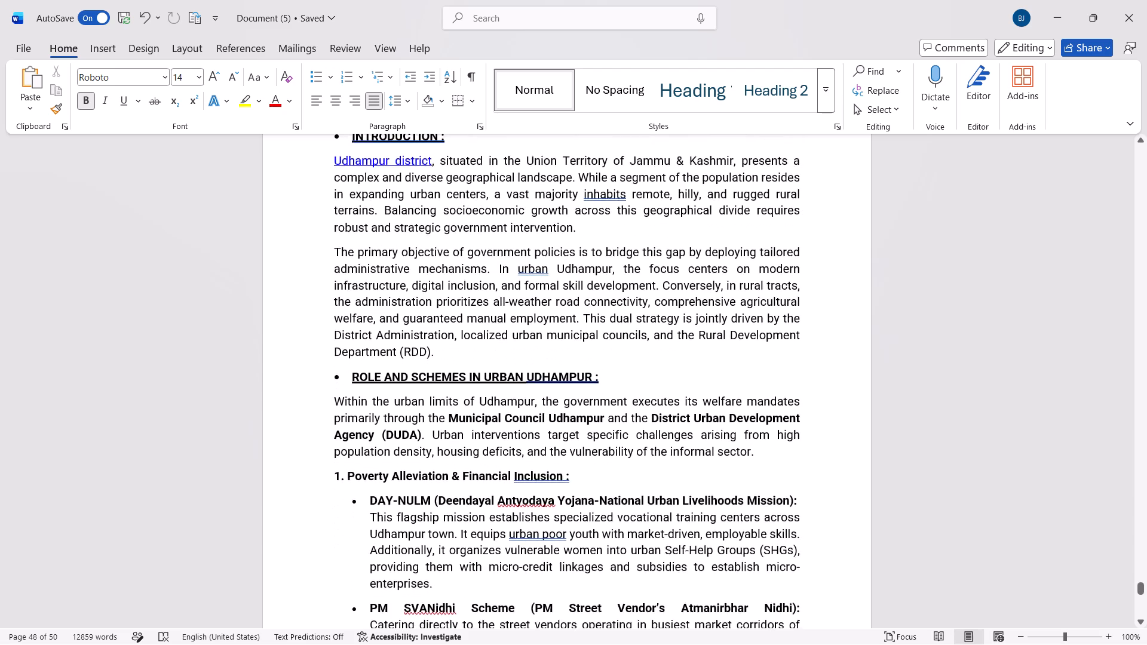
{"action": "scroll", "coordinate": [443, 403], "scroll_direction": "down", "scroll_amount": 2}
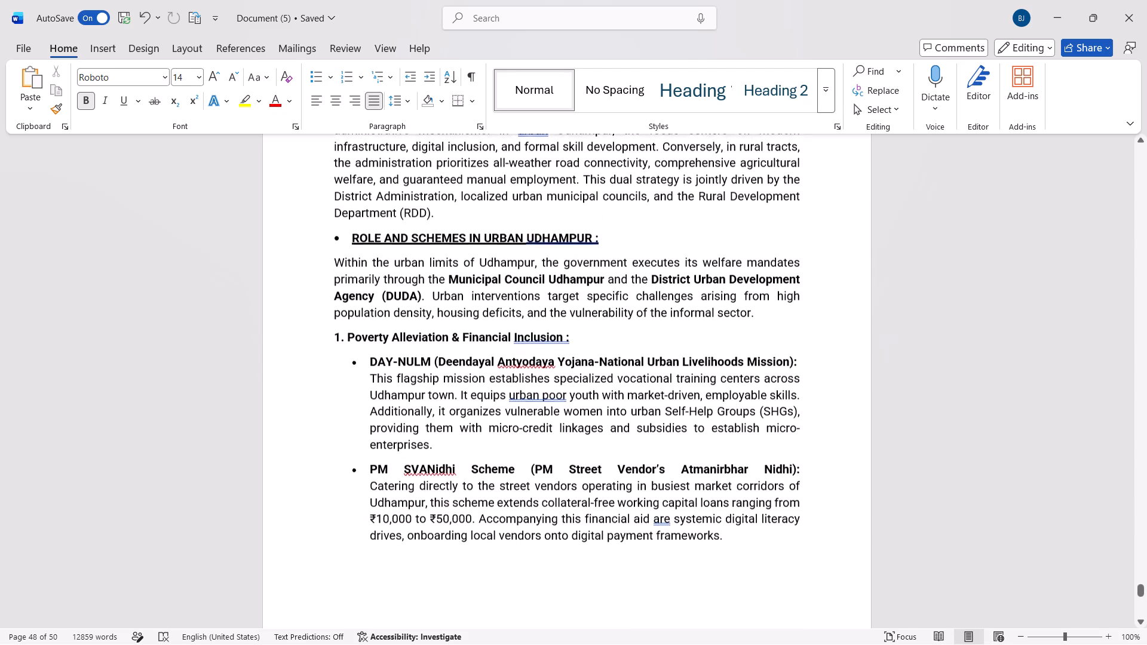
{"action": "scroll", "coordinate": [443, 403], "scroll_direction": "down", "scroll_amount": 4}
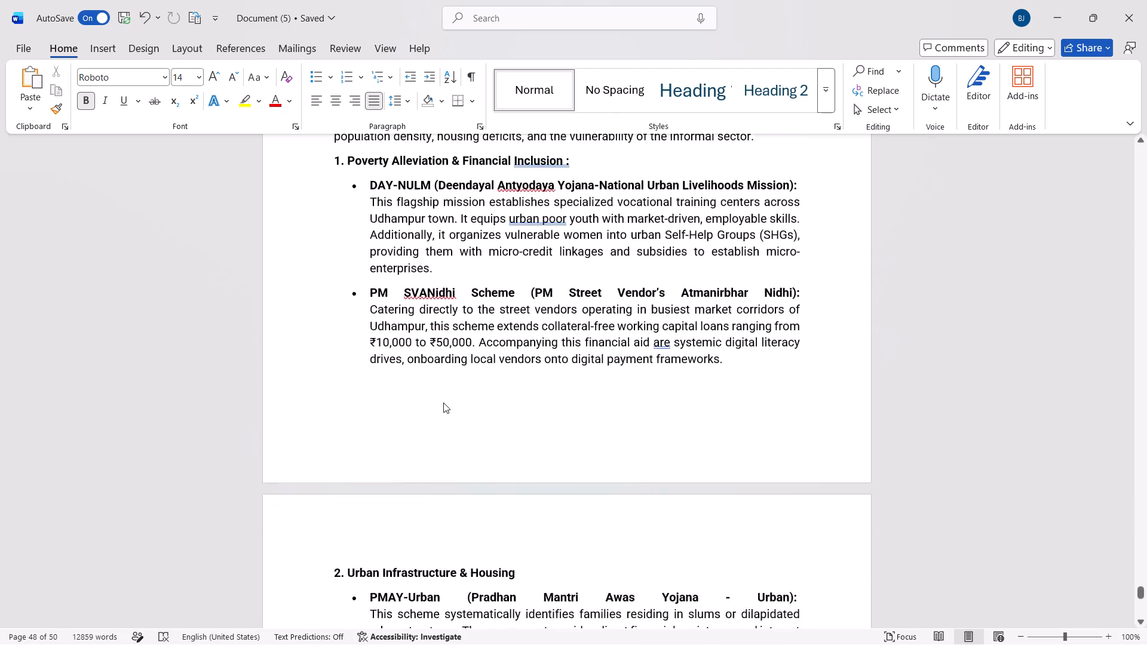
{"action": "scroll", "coordinate": [443, 403], "scroll_direction": "down", "scroll_amount": 3}
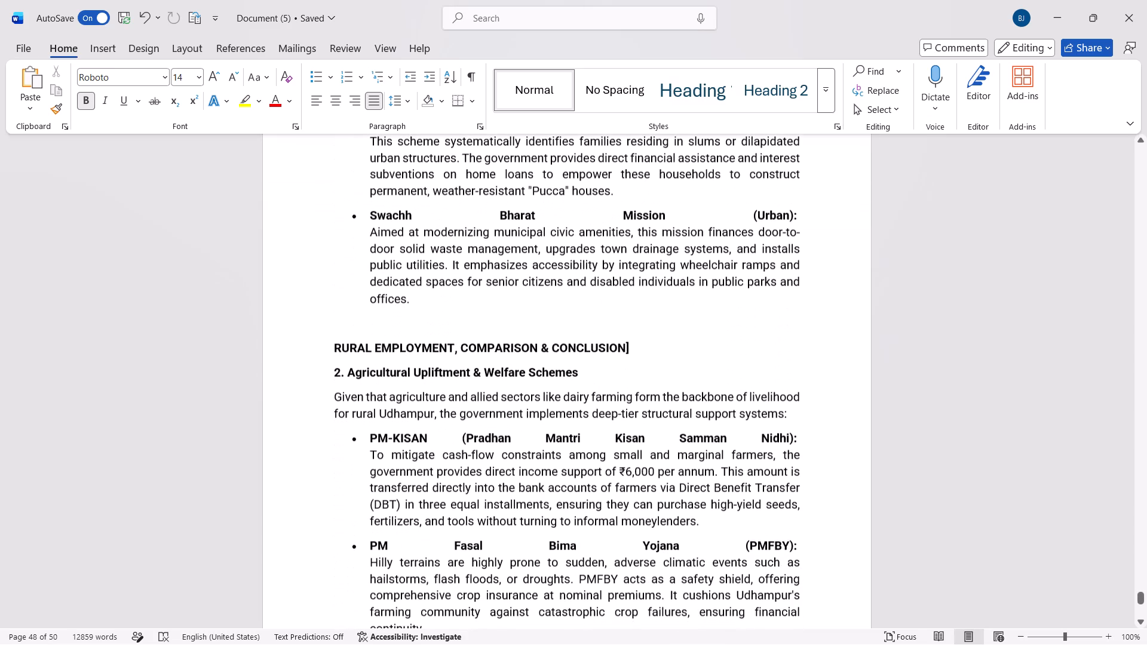
{"action": "scroll", "coordinate": [443, 403], "scroll_direction": "down", "scroll_amount": 1}
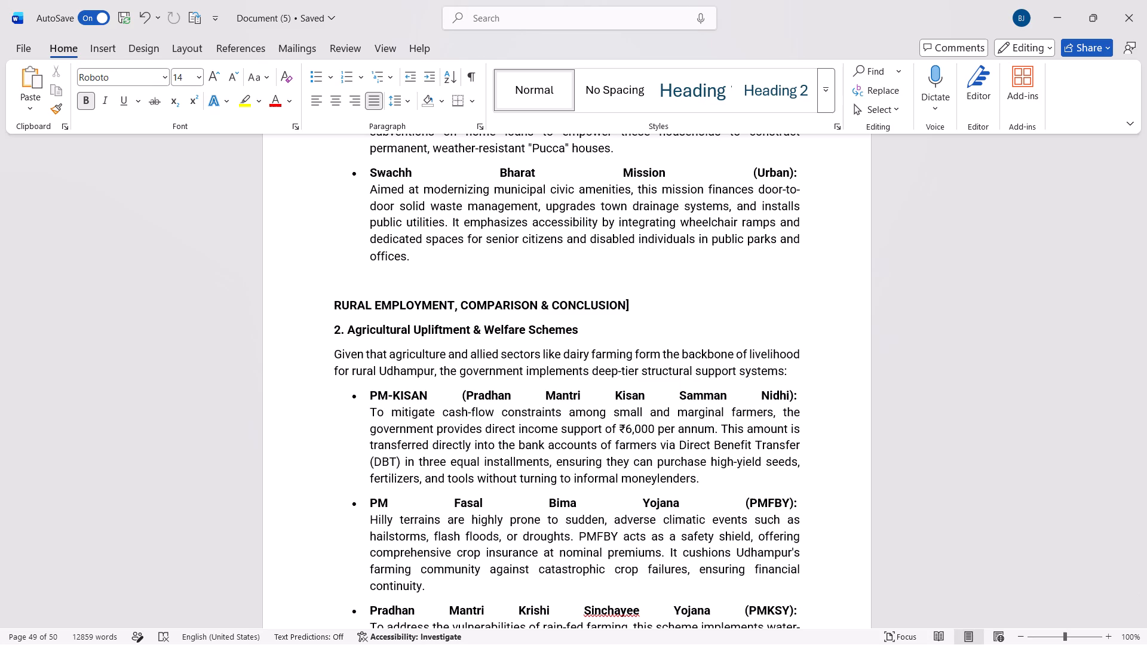
{"action": "scroll", "coordinate": [443, 403], "scroll_direction": "up", "scroll_amount": 1}
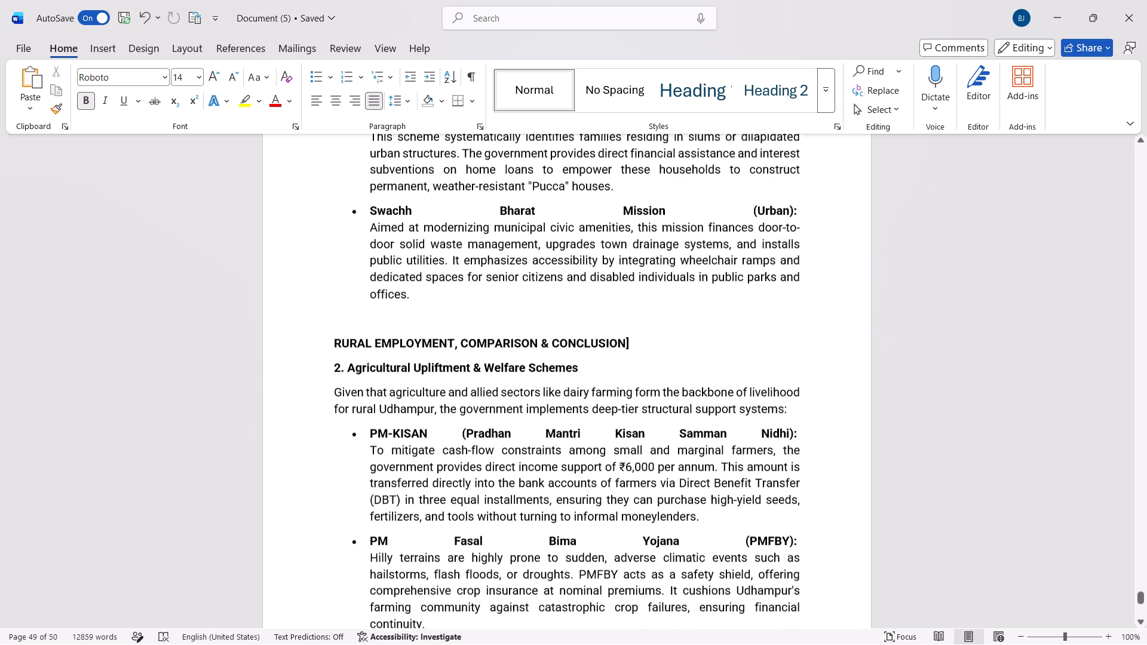
{"action": "scroll", "coordinate": [443, 403], "scroll_direction": "up", "scroll_amount": 1}
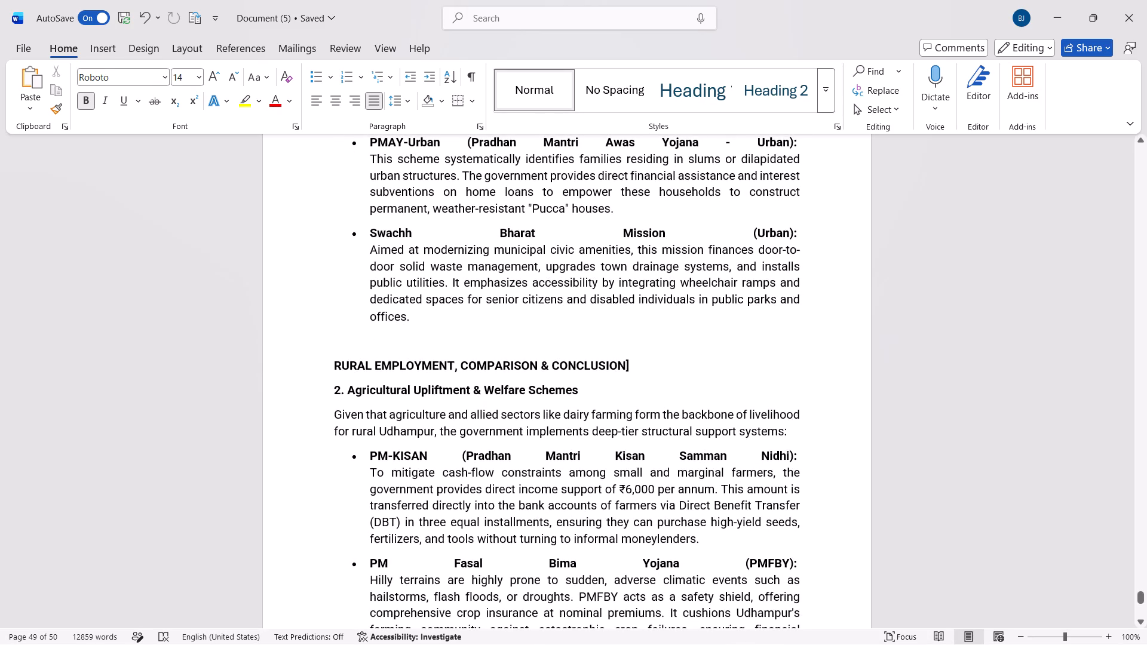
{"action": "scroll", "coordinate": [443, 403], "scroll_direction": "up", "scroll_amount": 1}
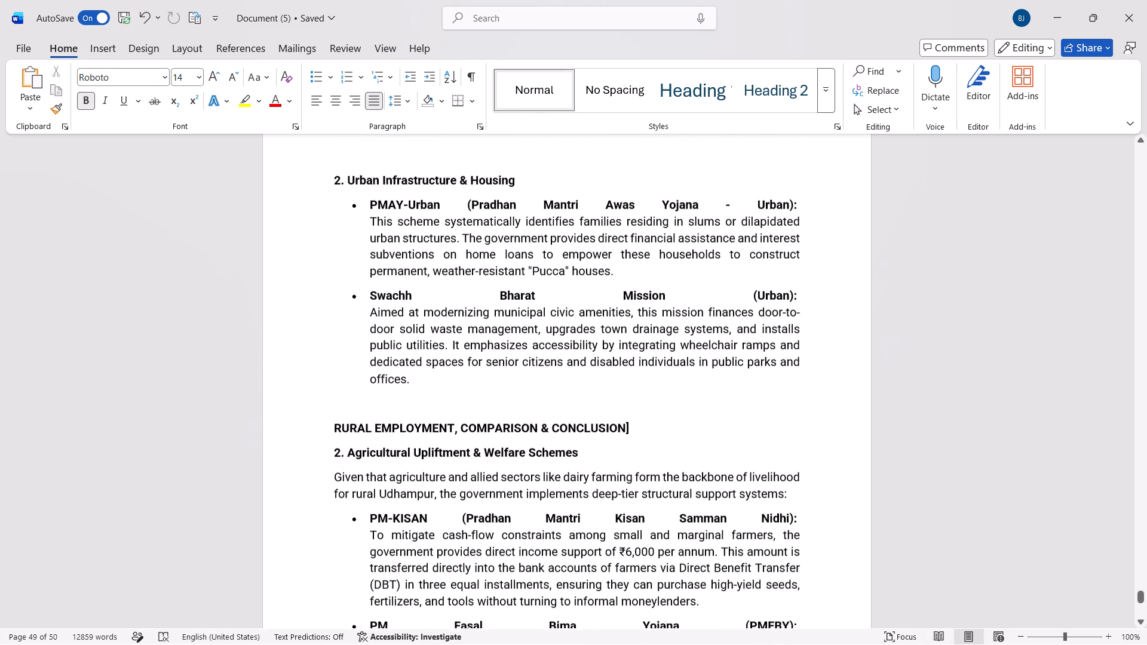
Compare the format of "2. Urban Infrastructure & Housing" and the rural employment heading with the bulleted heading "ROLE AND SCHEMES IN URBAN UDHAMPUR :".
{"action": "scroll", "coordinate": [443, 403], "scroll_direction": "up", "scroll_amount": 2}
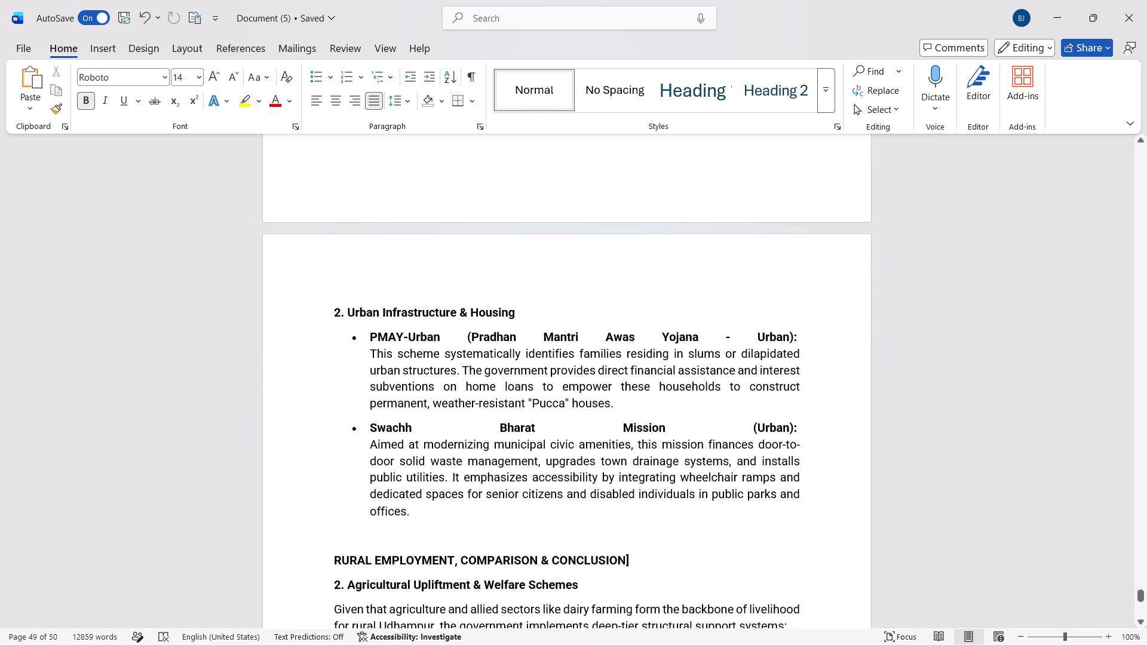
{"action": "scroll", "coordinate": [443, 403], "scroll_direction": "up", "scroll_amount": 1}
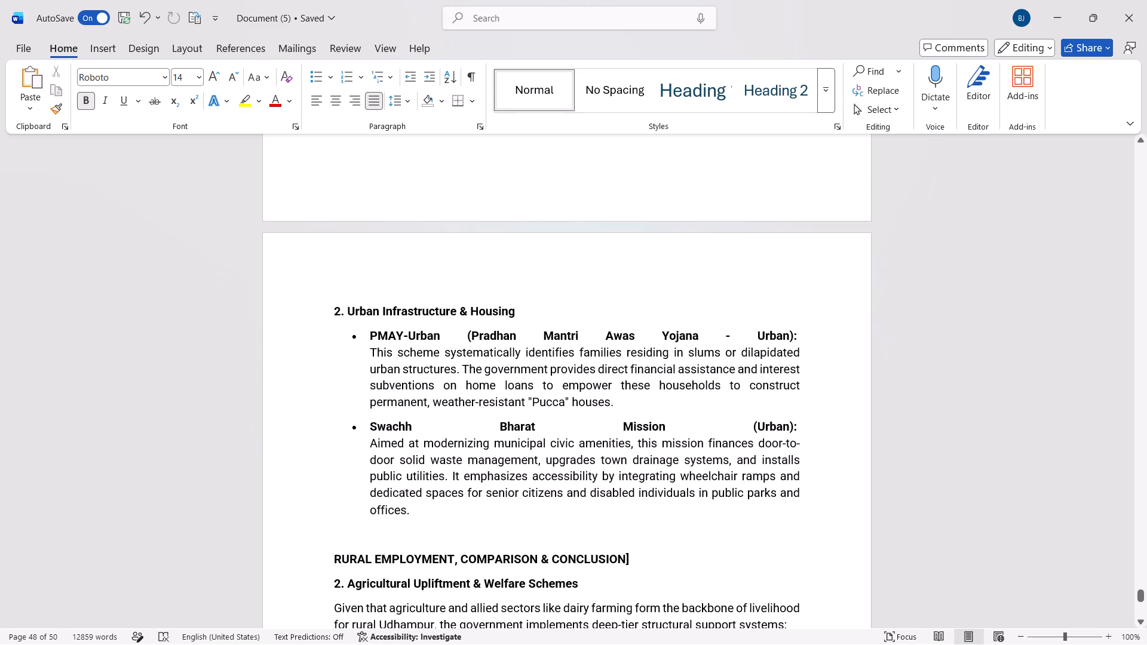
{"action": "scroll", "coordinate": [443, 403], "scroll_direction": "up", "scroll_amount": 2}
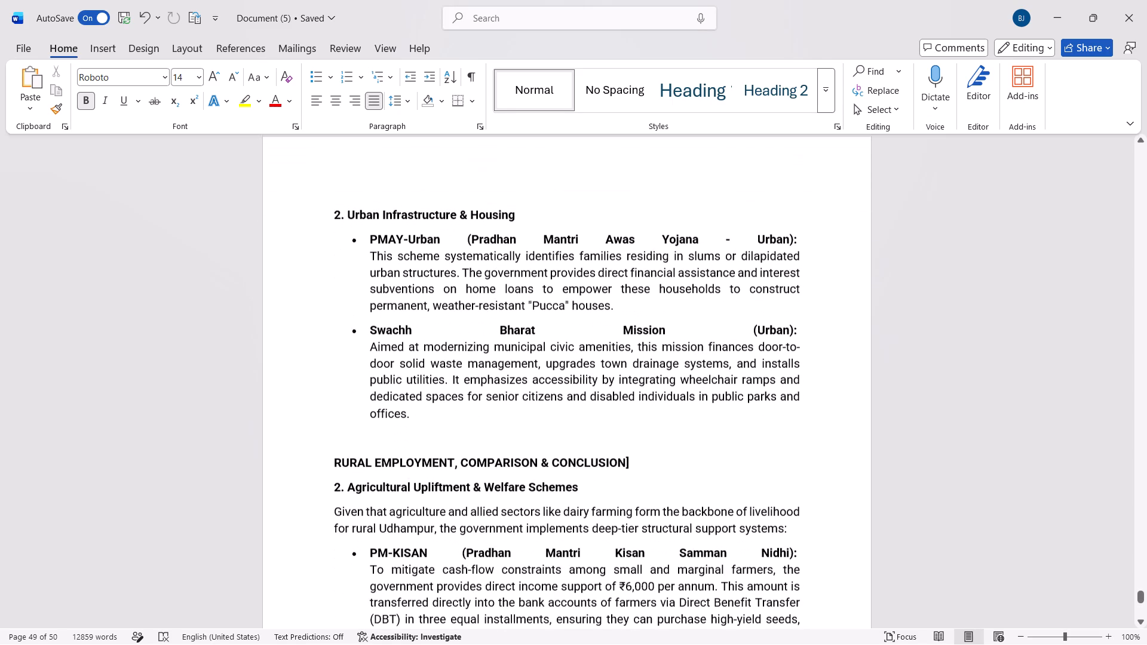
{"action": "scroll", "coordinate": [443, 403], "scroll_direction": "up", "scroll_amount": 1}
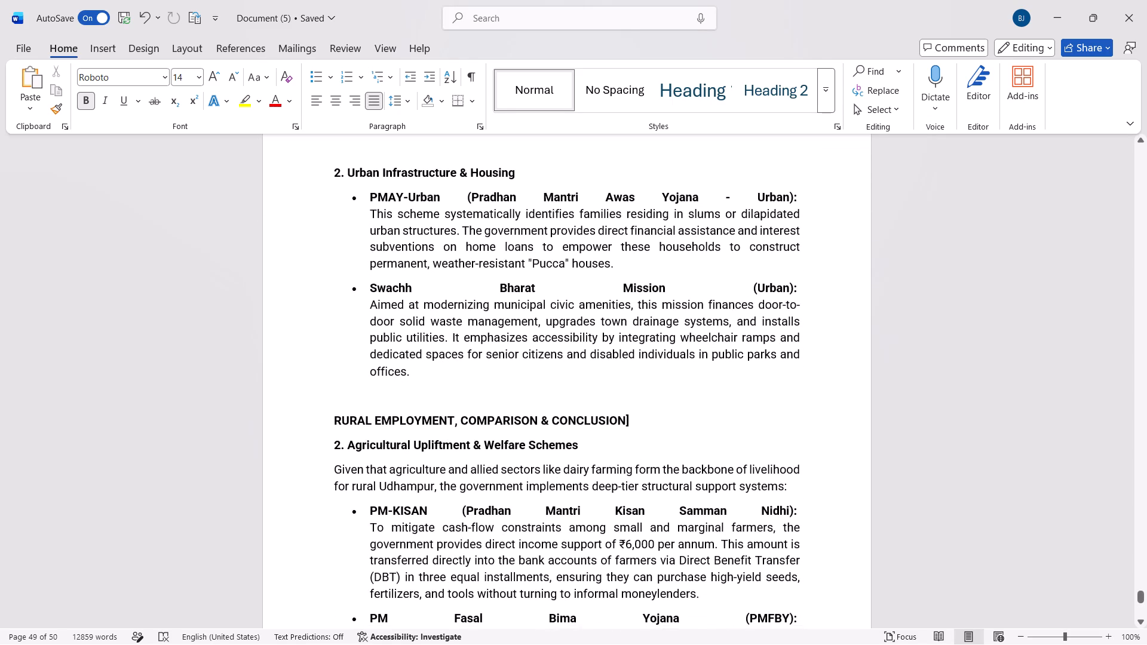
{"action": "scroll", "coordinate": [443, 403], "scroll_direction": "up", "scroll_amount": 3}
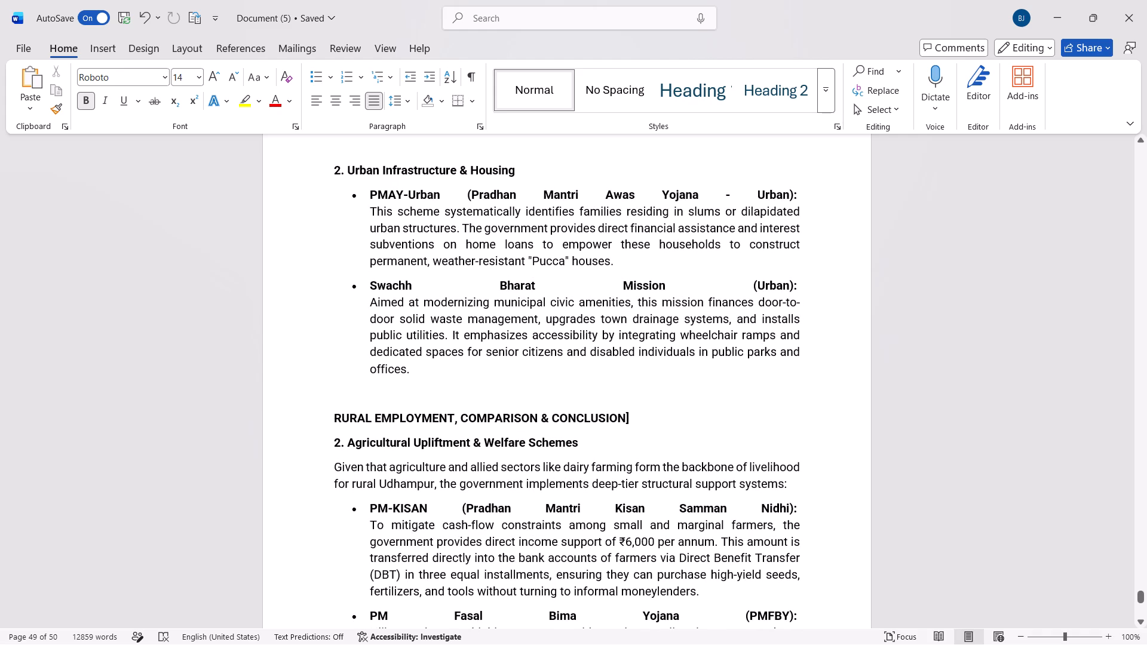
{"action": "scroll", "coordinate": [443, 403], "scroll_direction": "up", "scroll_amount": 1}
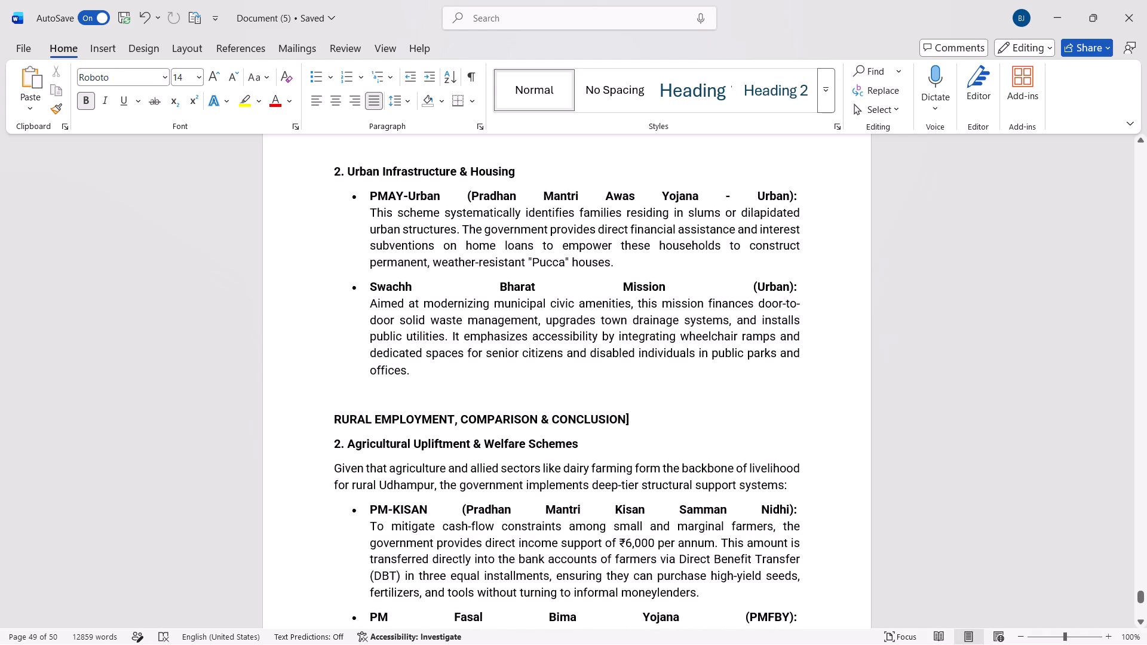
{"action": "scroll", "coordinate": [443, 403], "scroll_direction": "up", "scroll_amount": 1}
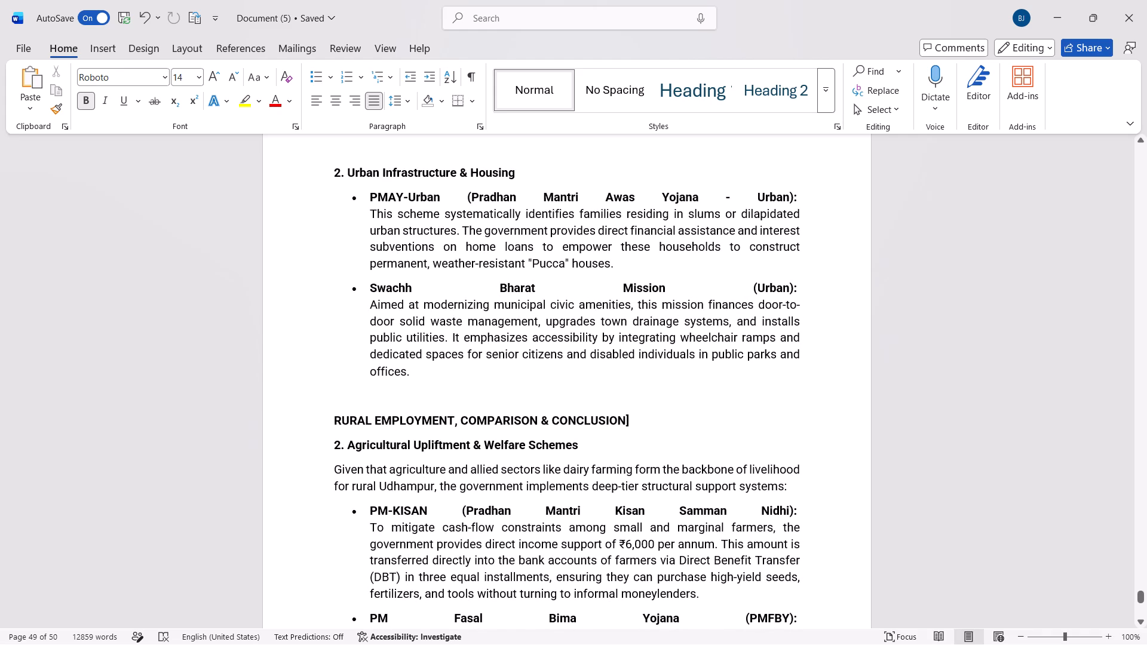
{"action": "scroll", "coordinate": [443, 403], "scroll_direction": "up", "scroll_amount": 1}
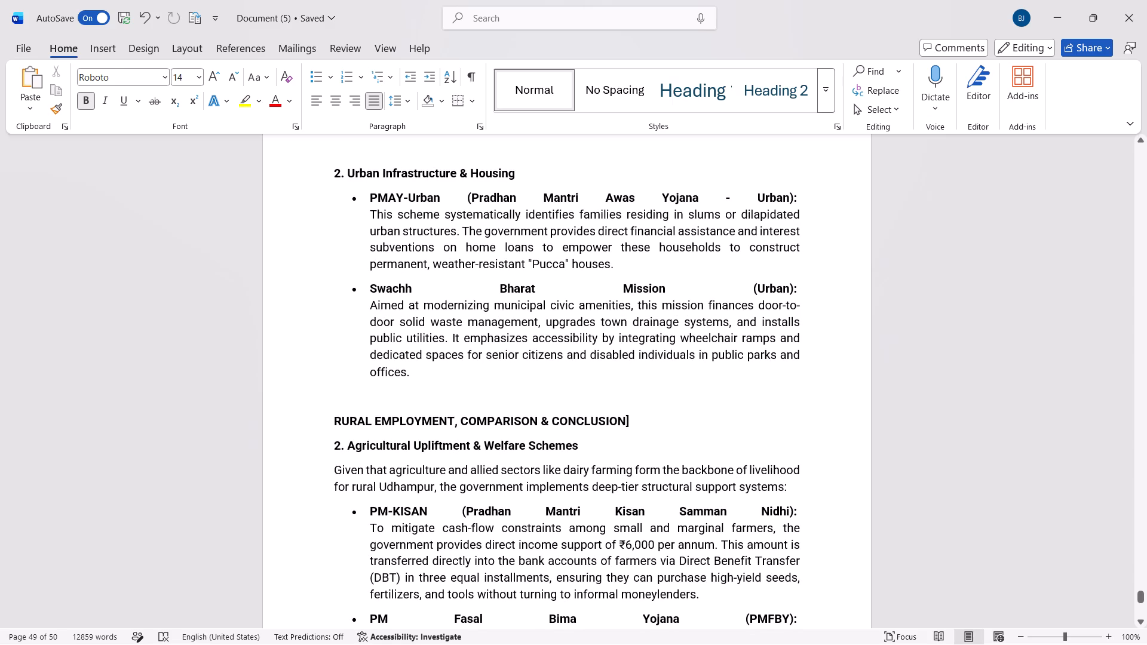
{"action": "scroll", "coordinate": [443, 403], "scroll_direction": "up", "scroll_amount": 1}
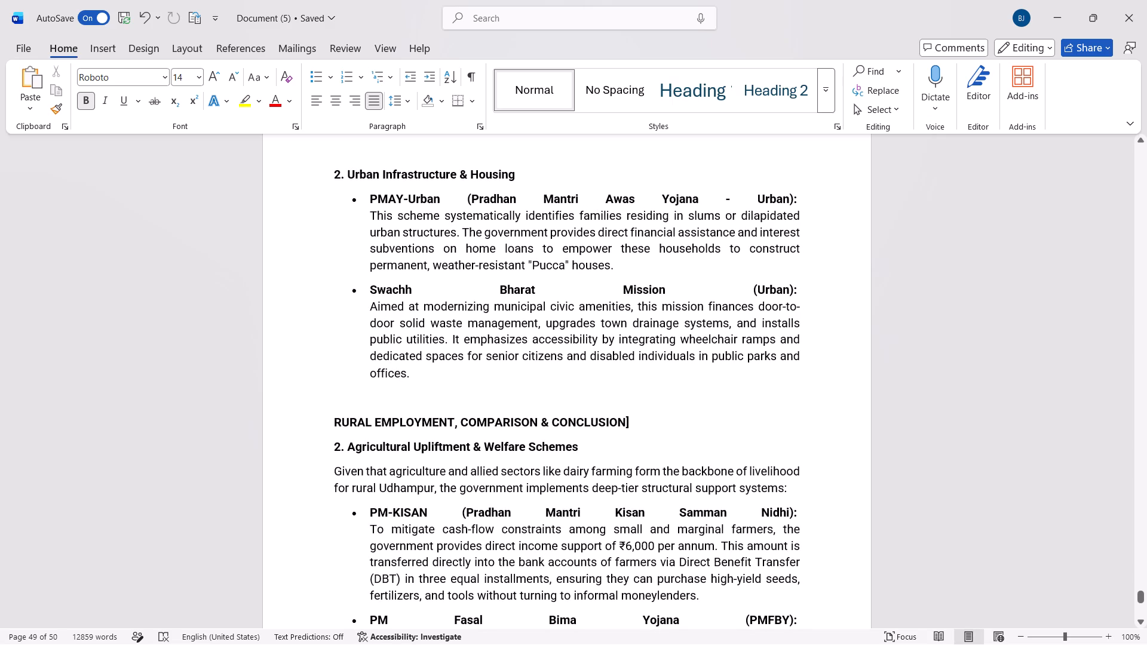
{"action": "scroll", "coordinate": [443, 403], "scroll_direction": "up", "scroll_amount": 1}
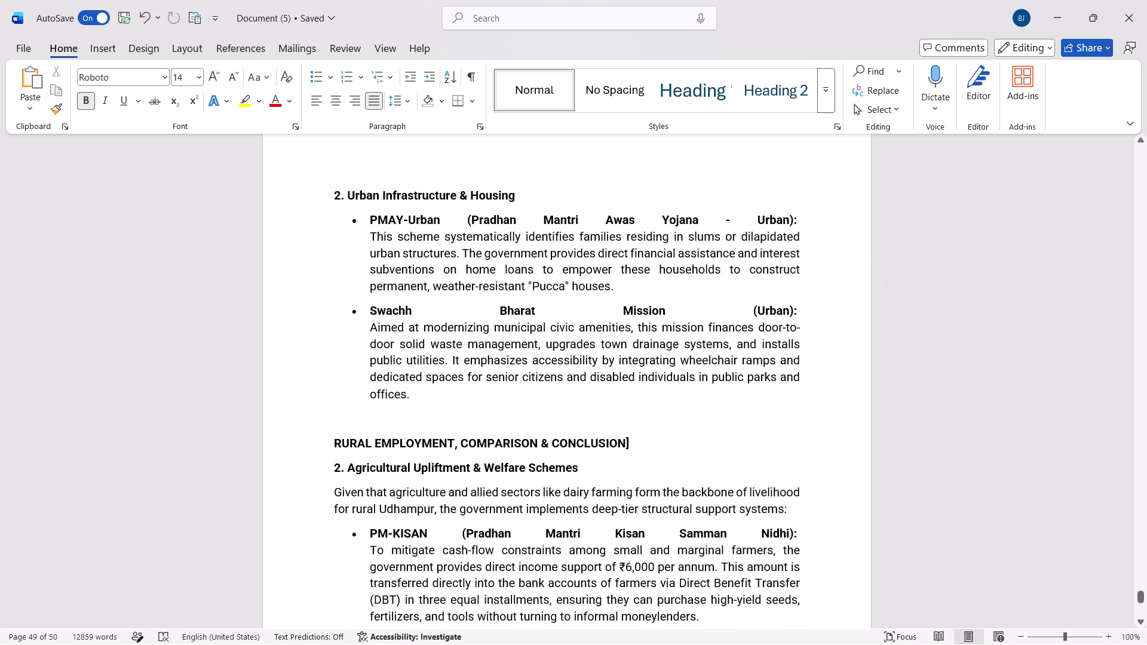
{"action": "scroll", "coordinate": [443, 403], "scroll_direction": "up", "scroll_amount": 4}
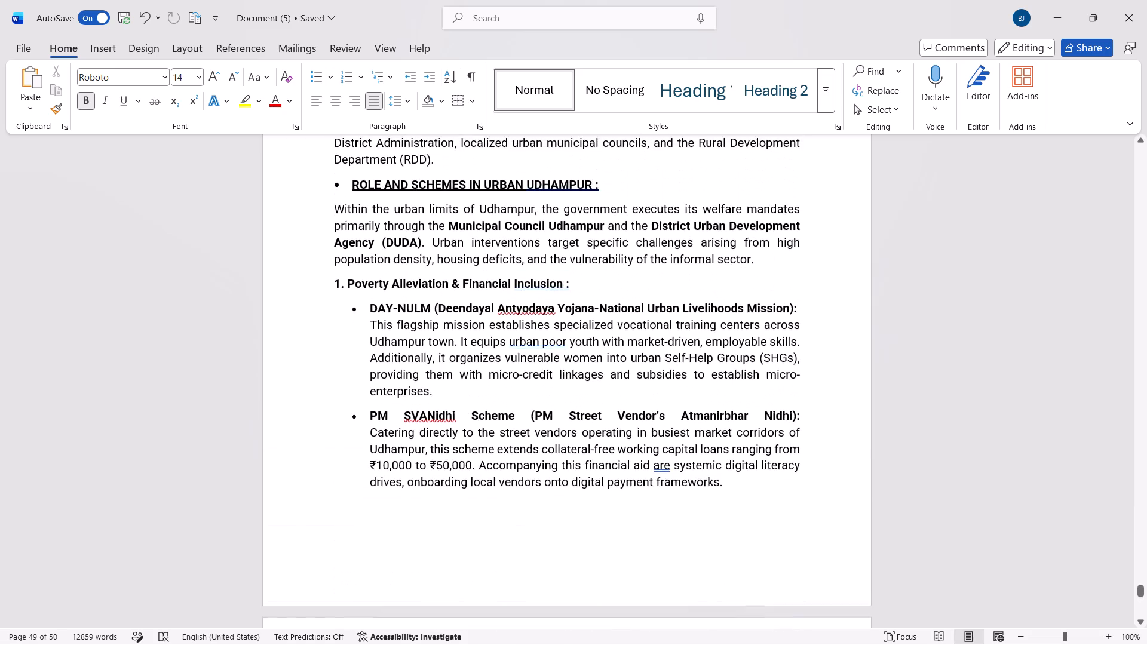
{"action": "scroll", "coordinate": [443, 403], "scroll_direction": "up", "scroll_amount": 1}
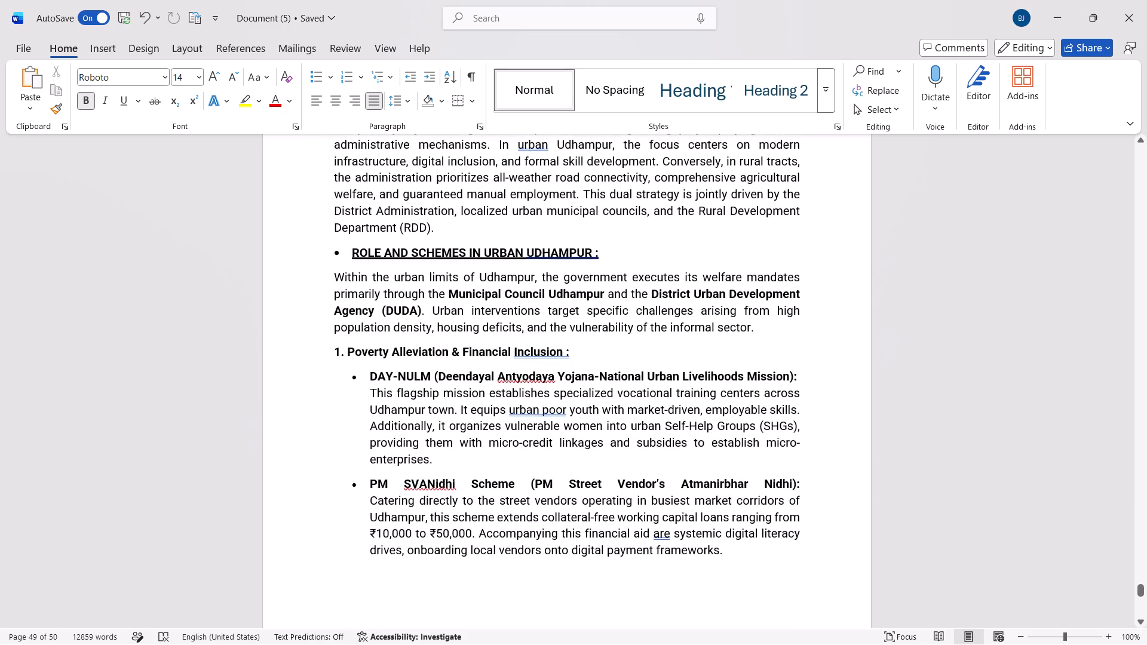
{"action": "scroll", "coordinate": [443, 403], "scroll_direction": "up", "scroll_amount": 2}
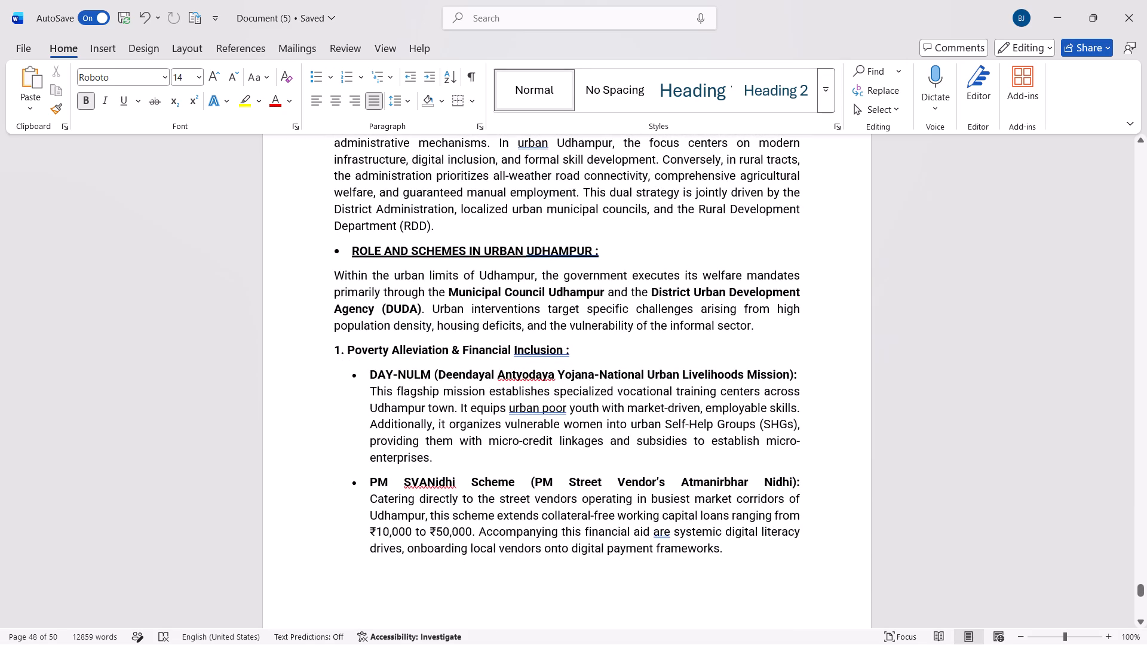
Apply a round bullet to the heading "RURAL EMPLOYMENT, COMPARISON & CONCLUSION]".
{"action": "scroll", "coordinate": [443, 403], "scroll_direction": "down", "scroll_amount": 5}
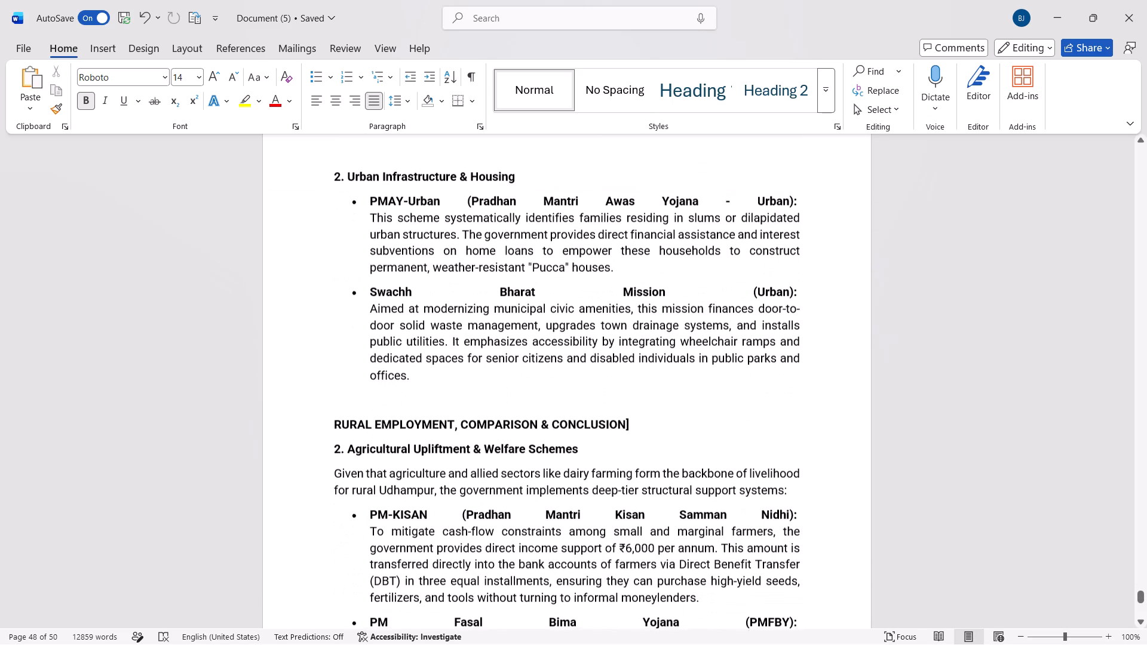
{"action": "scroll", "coordinate": [443, 403], "scroll_direction": "down", "scroll_amount": 1}
{"action": "left_click", "coordinate": [333, 428]}
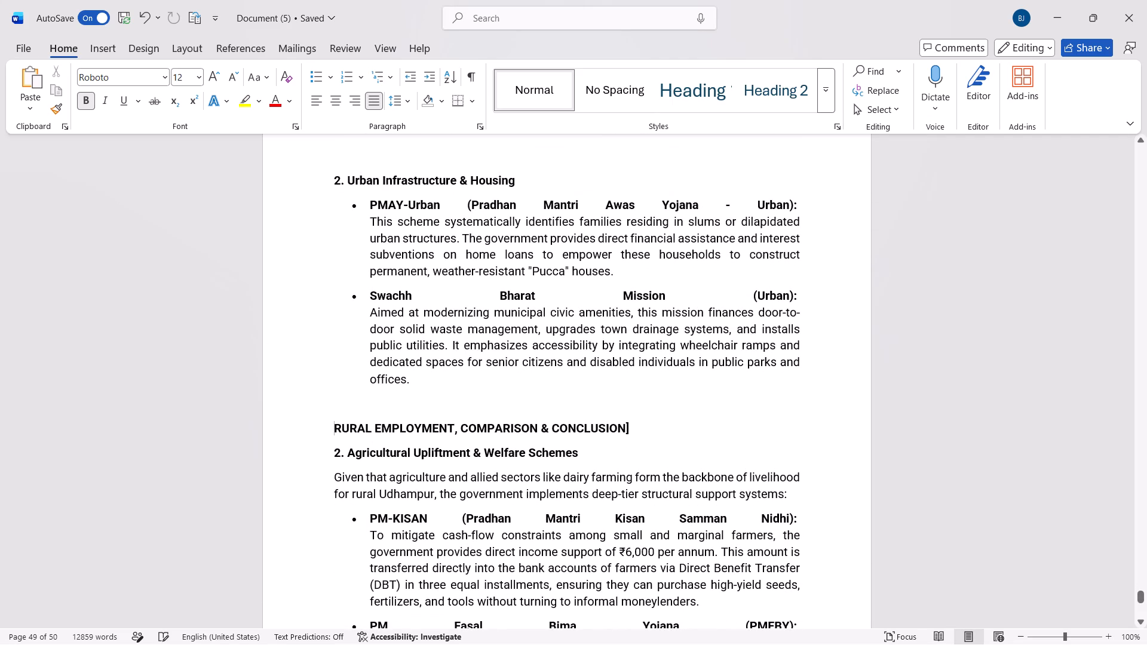
{"action": "left_click", "coordinate": [333, 76]}
{"action": "left_click", "coordinate": [329, 140]}
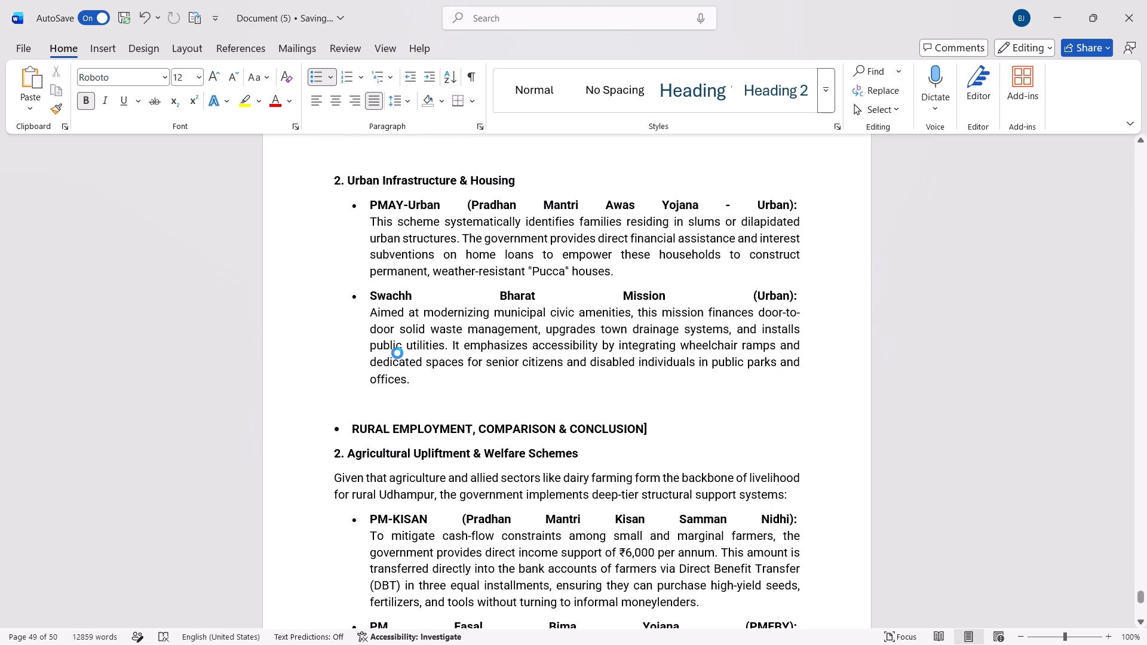
Replace the stray closing bracket at the end of the "RURAL EMPLOYMENT, COMPARISON & CONCLUSION" heading with a space and colon.
{"action": "scroll", "coordinate": [397, 353], "scroll_direction": "up", "scroll_amount": 4}
{"action": "scroll", "coordinate": [397, 353], "scroll_direction": "down", "scroll_amount": 1}
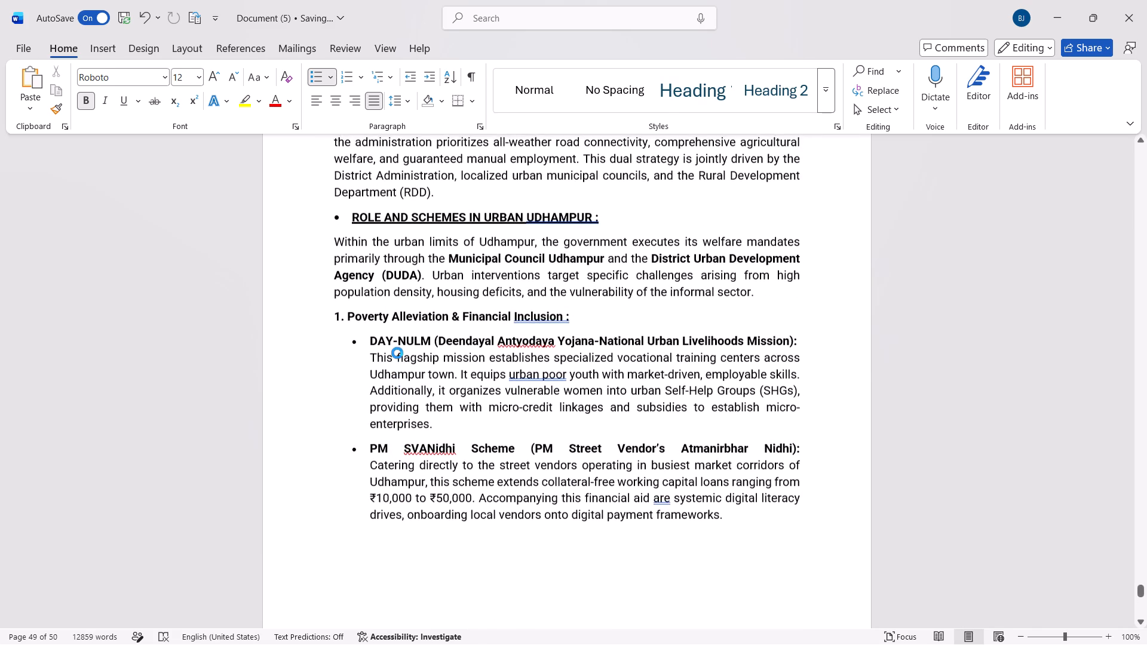
{"action": "scroll", "coordinate": [397, 353], "scroll_direction": "down", "scroll_amount": 1}
{"action": "scroll", "coordinate": [397, 353], "scroll_direction": "up", "scroll_amount": 3}
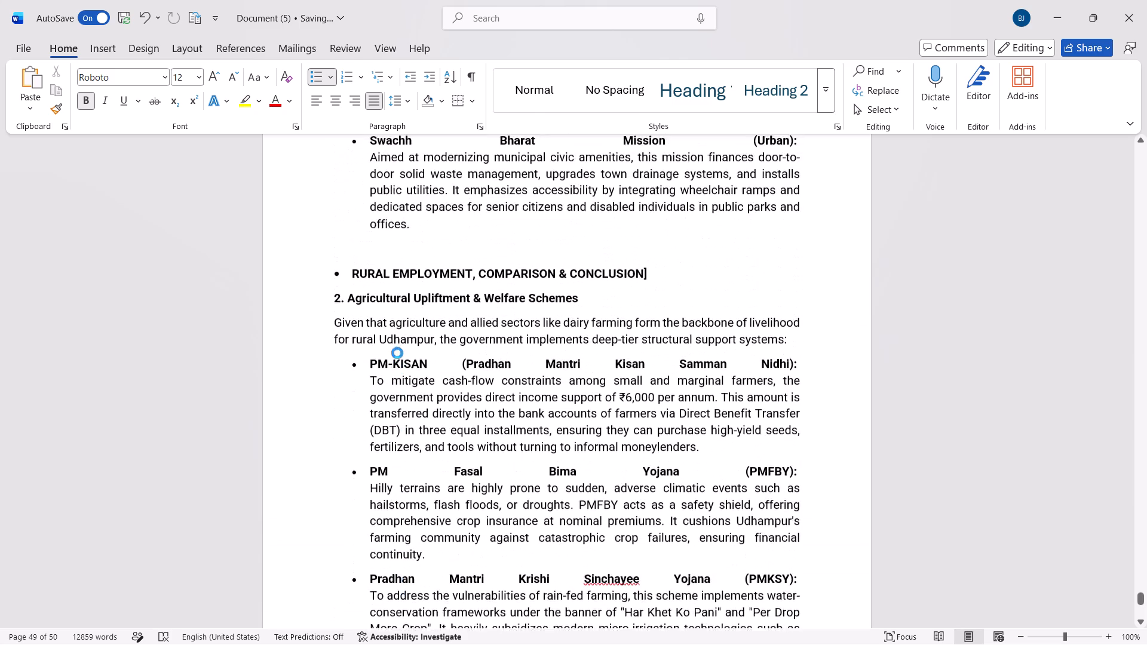
{"action": "scroll", "coordinate": [397, 353], "scroll_direction": "up", "scroll_amount": 1}
{"action": "left_click", "coordinate": [660, 361]}
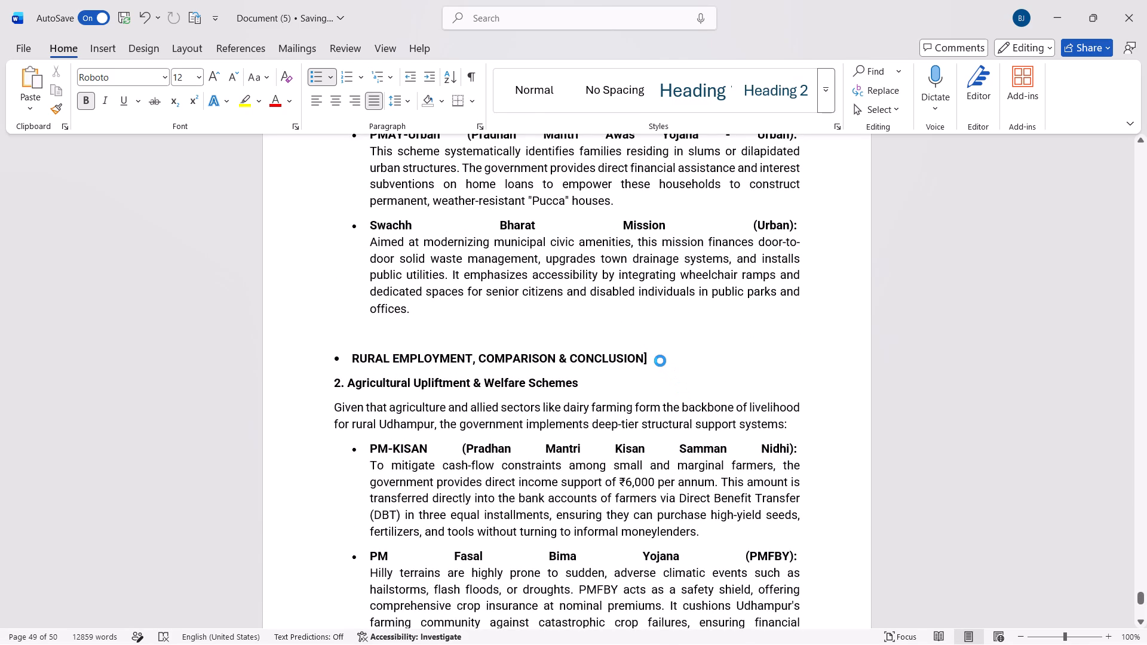
{"action": "key", "text": "BackSpace"}
{"action": "key", "text": "BackSpace"}
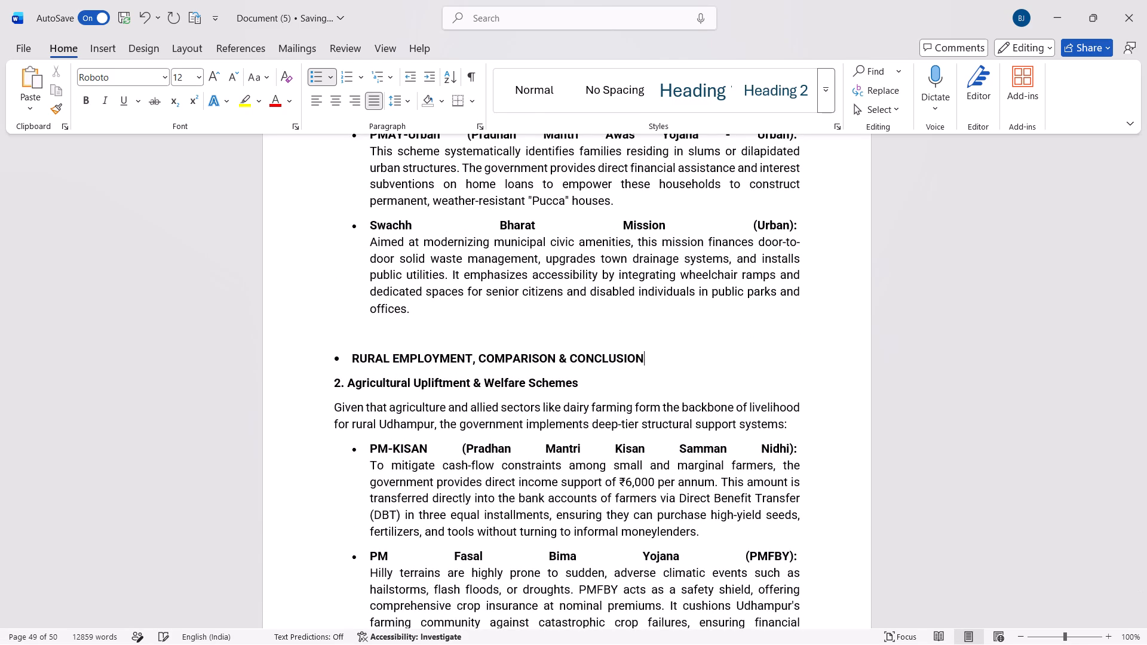
{"action": "key", "text": "space"}
{"action": "key", "text": "shift+colon"}
Format the heading "RURAL EMPLOYMENT, COMPARISON & CONCLUSION :" at font size 14 with a thick underline.
{"action": "left_click_drag", "start_coordinate": [660, 361], "coordinate": [401, 374]}
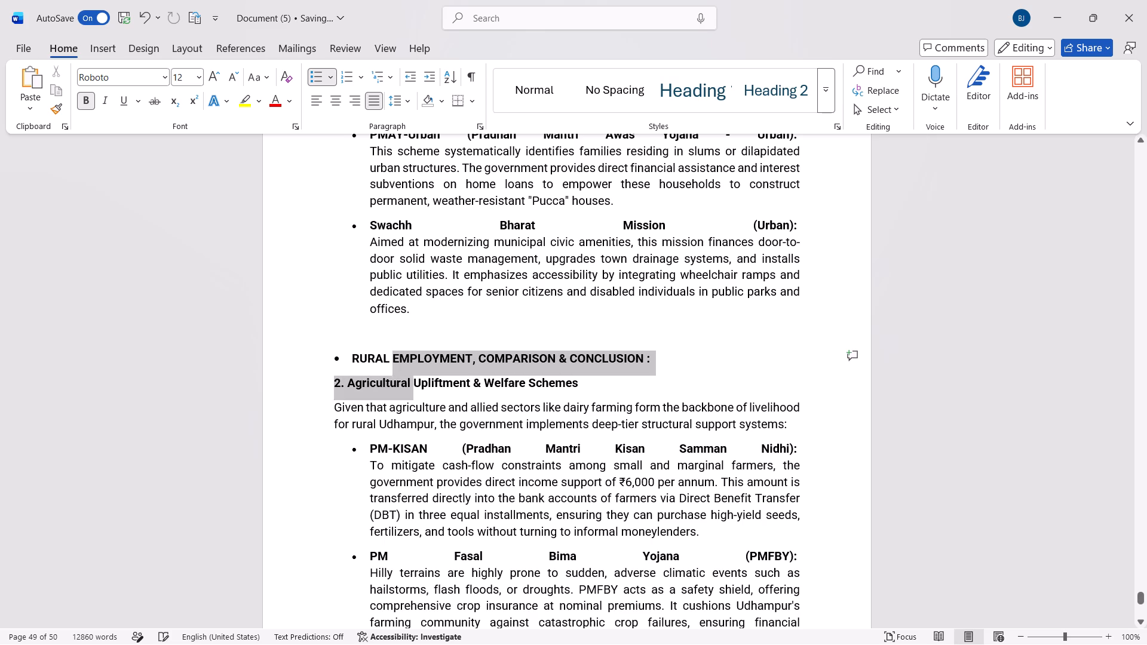
{"action": "left_click_drag", "start_coordinate": [401, 374], "coordinate": [356, 360]}
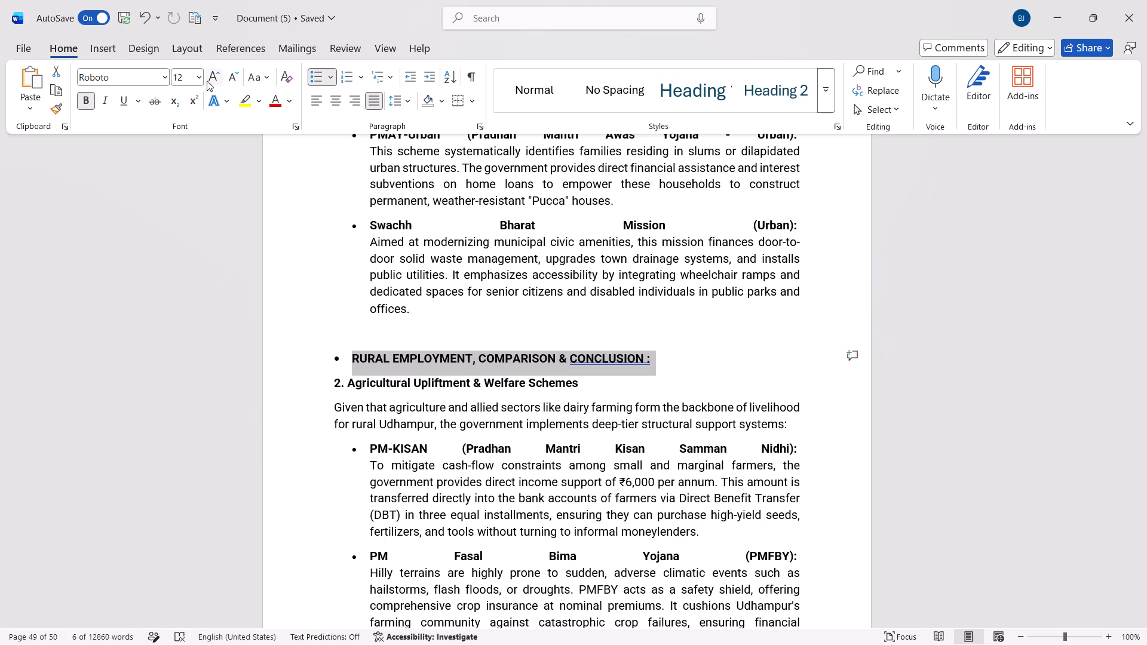
{"action": "left_click", "coordinate": [199, 77]}
{"action": "left_click", "coordinate": [176, 180]}
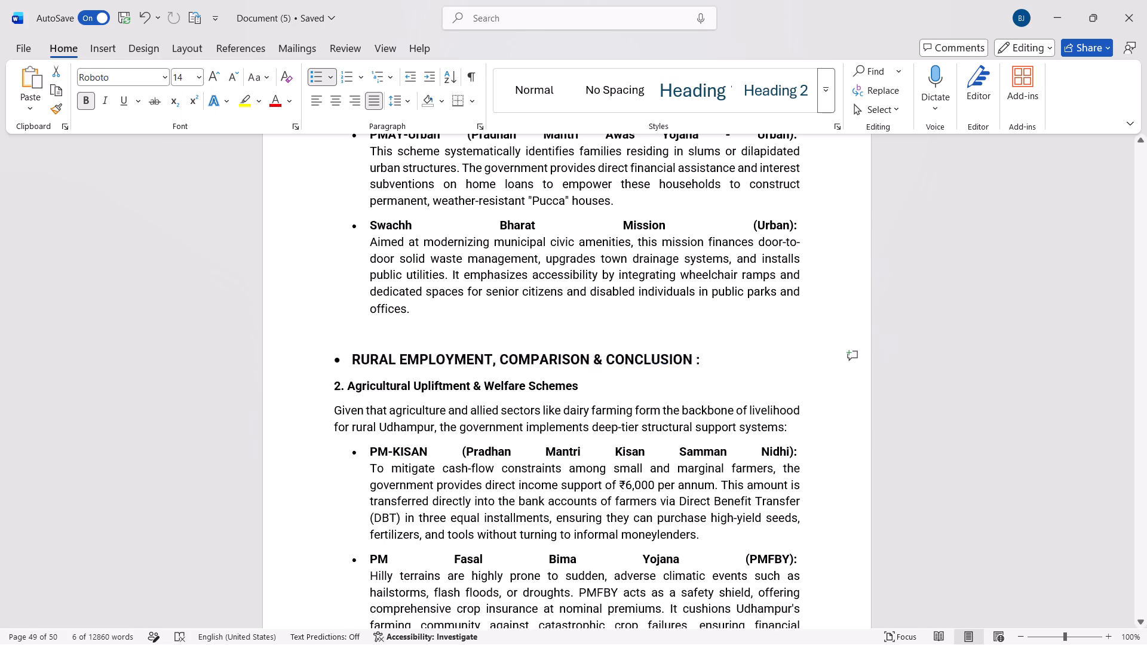
{"action": "left_click", "coordinate": [140, 107]}
{"action": "left_click", "coordinate": [151, 161]}
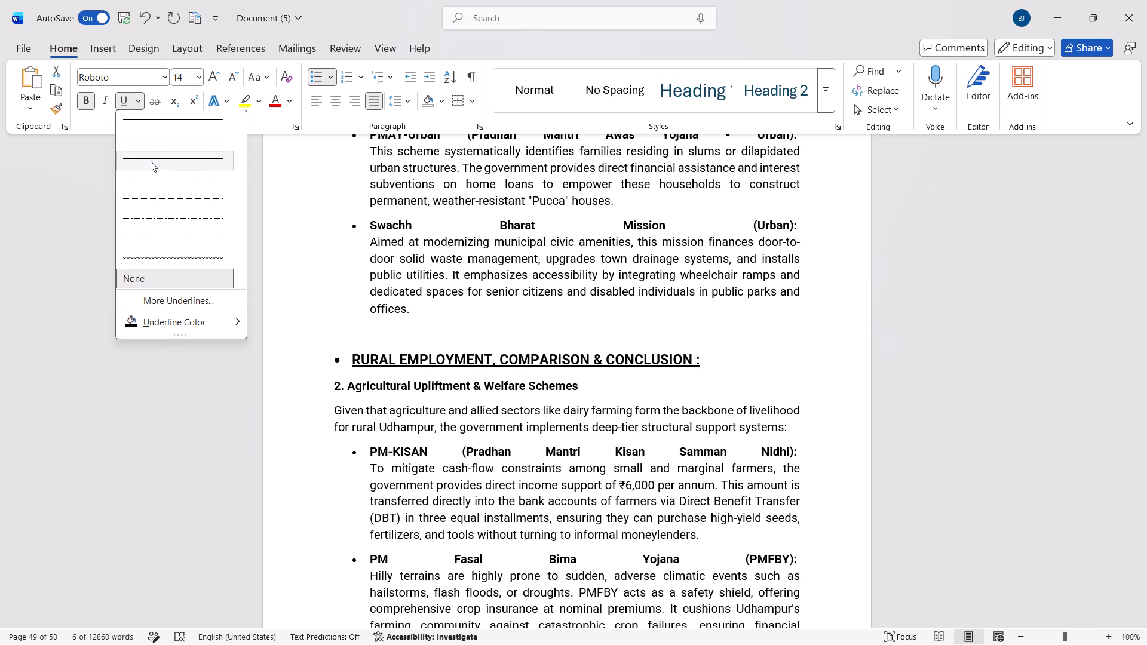
Set the heading "RURAL EMPLOYMENT, COMPARISON & CONCLUSION :" to font size 12, matching "ROLE AND SCHEMES IN URBAN UDHAMPUR :".
{"action": "scroll", "coordinate": [434, 358], "scroll_direction": "up", "scroll_amount": 3}
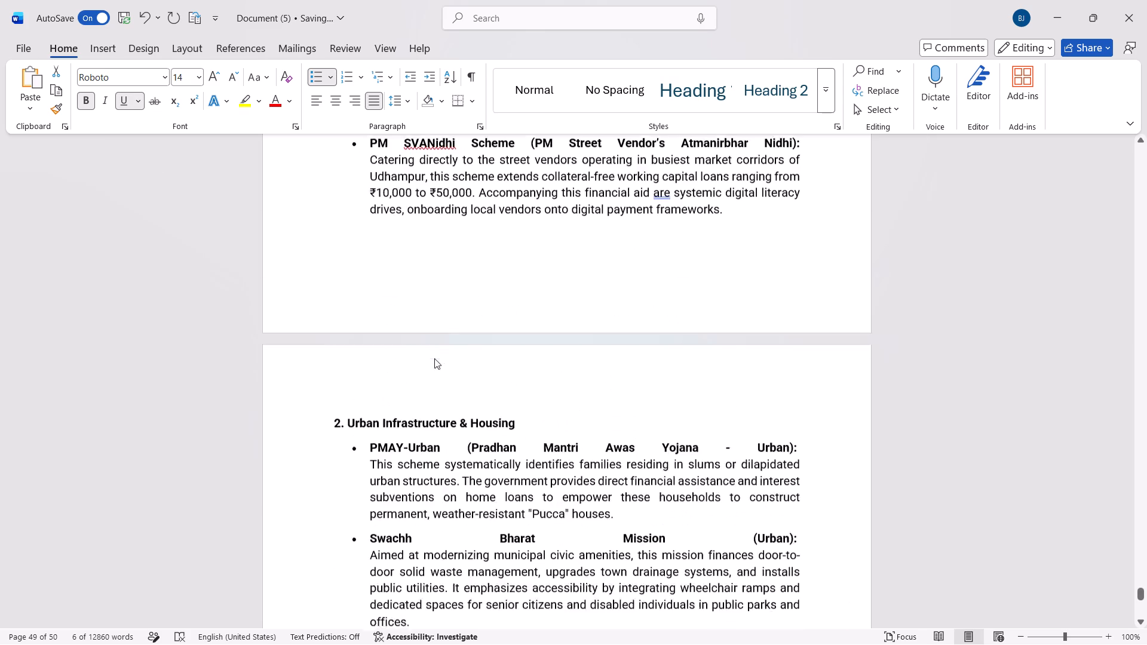
{"action": "scroll", "coordinate": [434, 358], "scroll_direction": "right", "scroll_amount": 1}
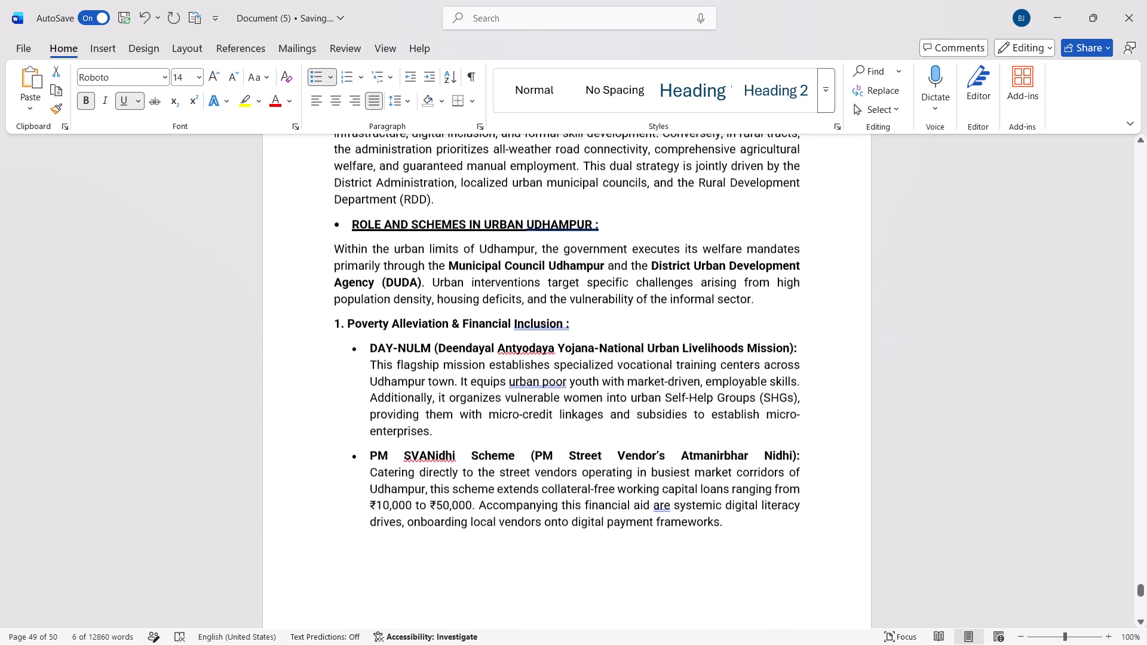
{"action": "scroll", "coordinate": [434, 358], "scroll_direction": "right", "scroll_amount": 1}
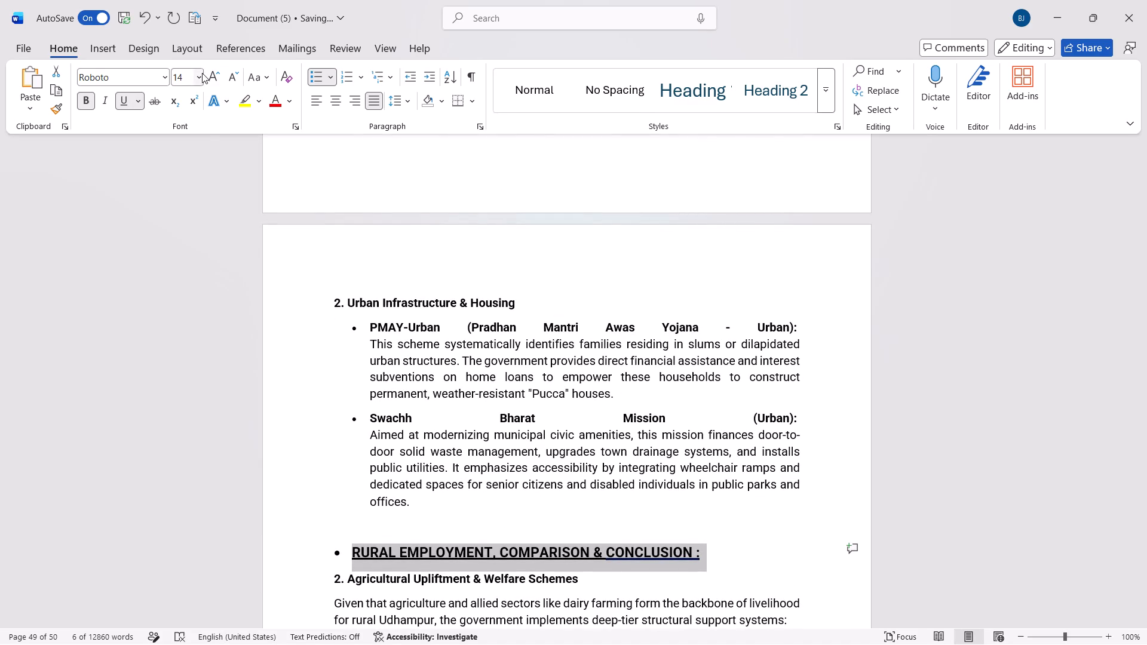
{"action": "left_click", "coordinate": [202, 74]}
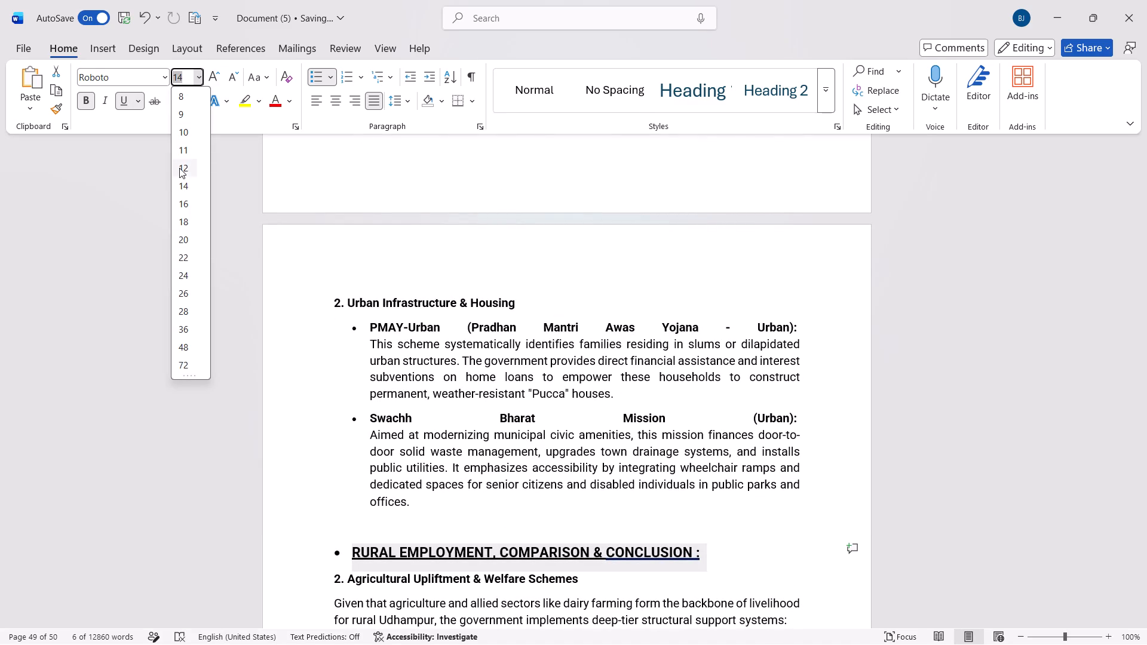
{"action": "left_click", "coordinate": [179, 168]}
Examine the numbering and layout of the subheadings under the urban and rural headings, through to "5.5 CONCLUSION".
{"action": "scroll", "coordinate": [454, 493], "scroll_direction": "down", "scroll_amount": 1}
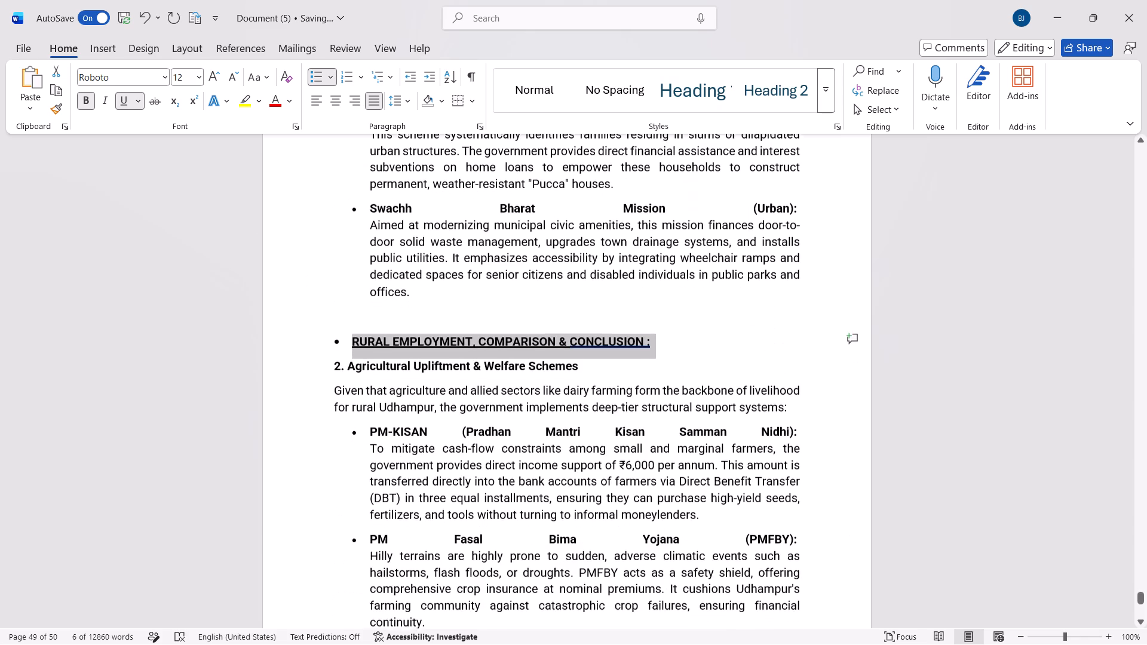
{"action": "scroll", "coordinate": [454, 493], "scroll_direction": "down", "scroll_amount": 1}
{"action": "scroll", "coordinate": [350, 382], "scroll_direction": "up", "scroll_amount": 4}
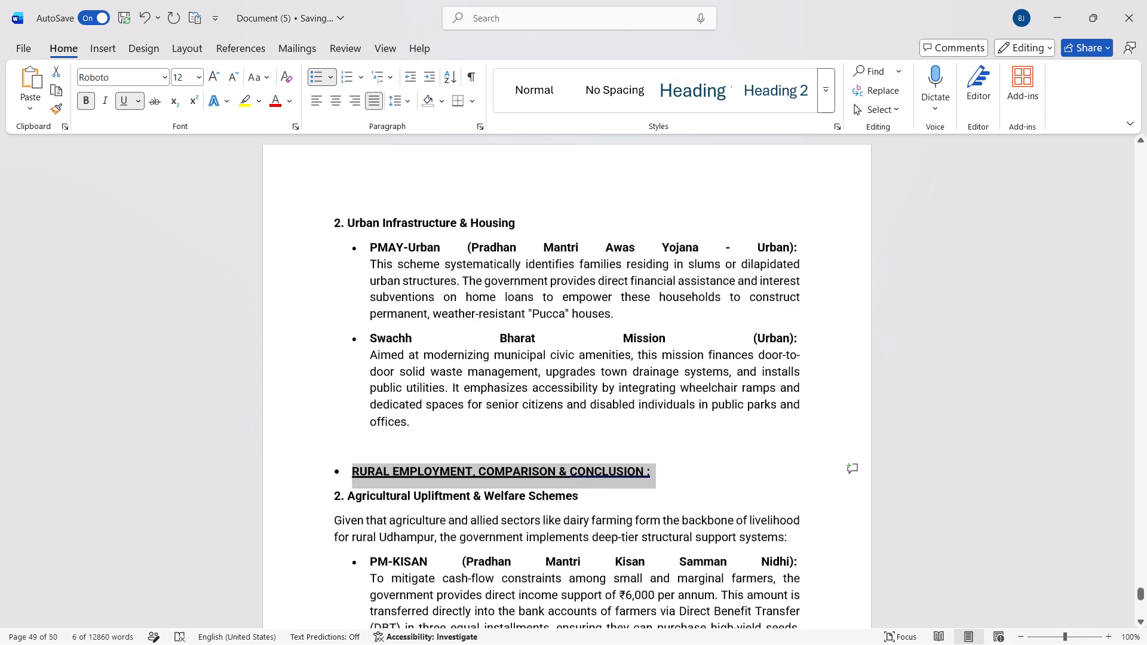
{"action": "scroll", "coordinate": [350, 382], "scroll_direction": "up", "scroll_amount": 2}
{"action": "scroll", "coordinate": [350, 382], "scroll_direction": "down", "scroll_amount": 1}
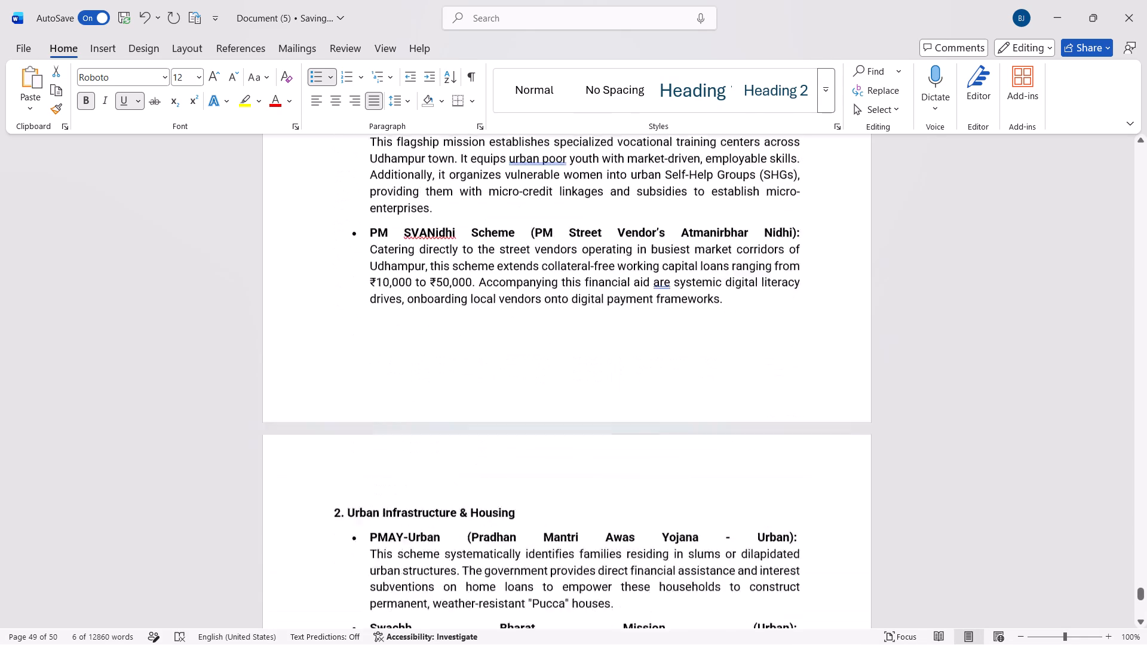
{"action": "scroll", "coordinate": [350, 382], "scroll_direction": "down", "scroll_amount": 3}
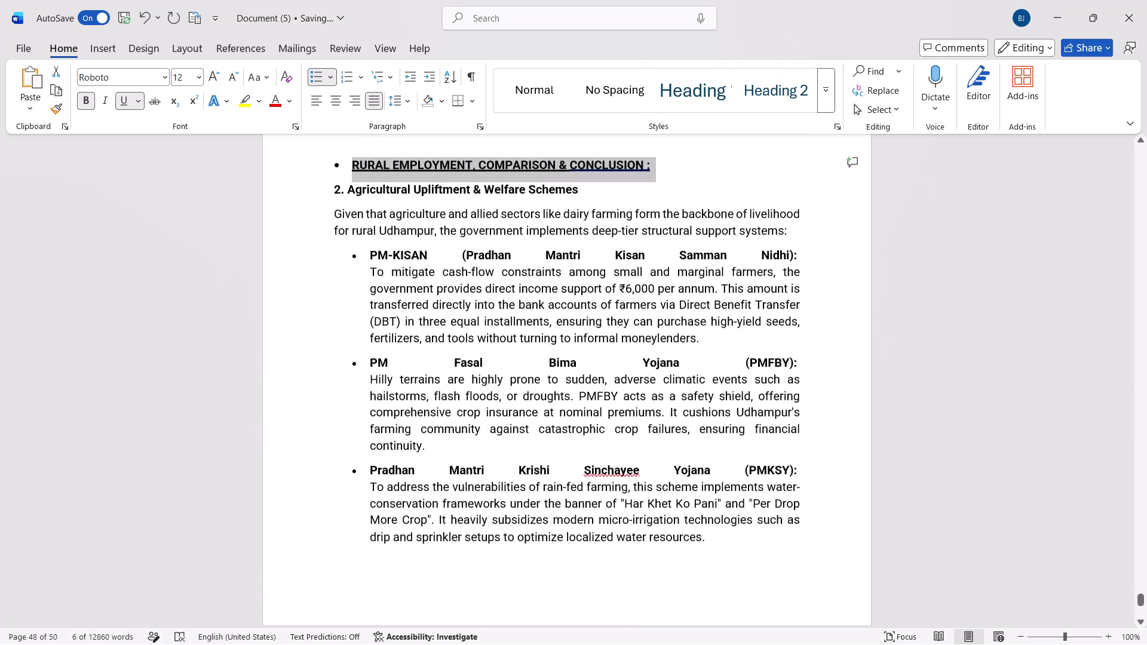
{"action": "scroll", "coordinate": [350, 382], "scroll_direction": "down", "scroll_amount": 2}
{"action": "scroll", "coordinate": [350, 382], "scroll_direction": "up", "scroll_amount": 3}
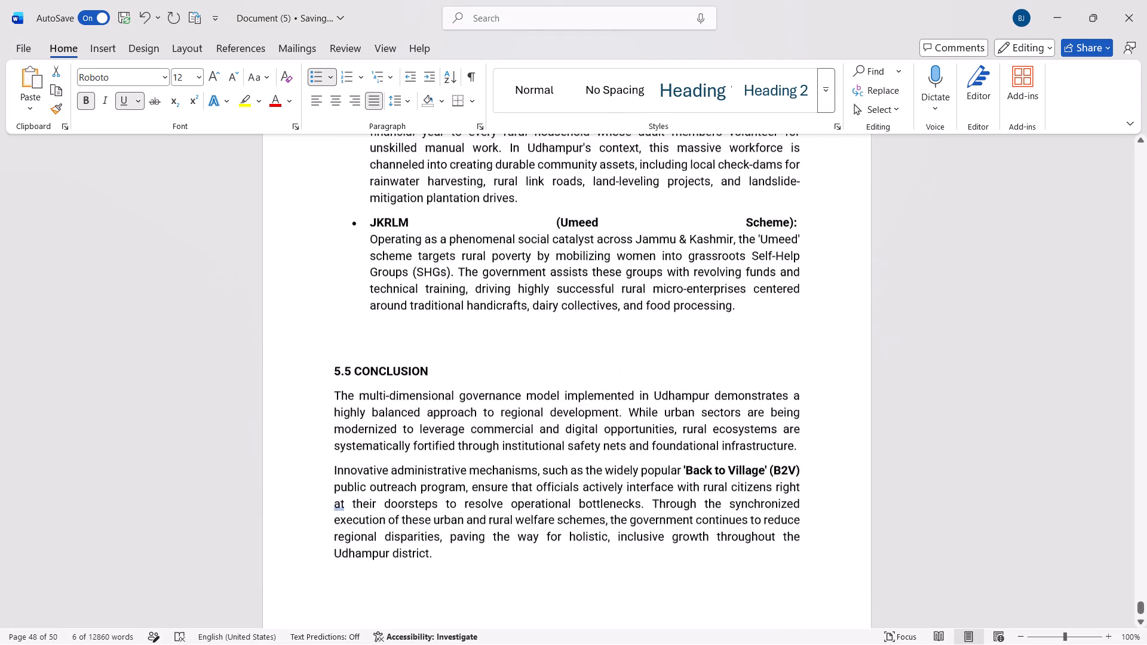
{"action": "scroll", "coordinate": [350, 382], "scroll_direction": "up", "scroll_amount": 1}
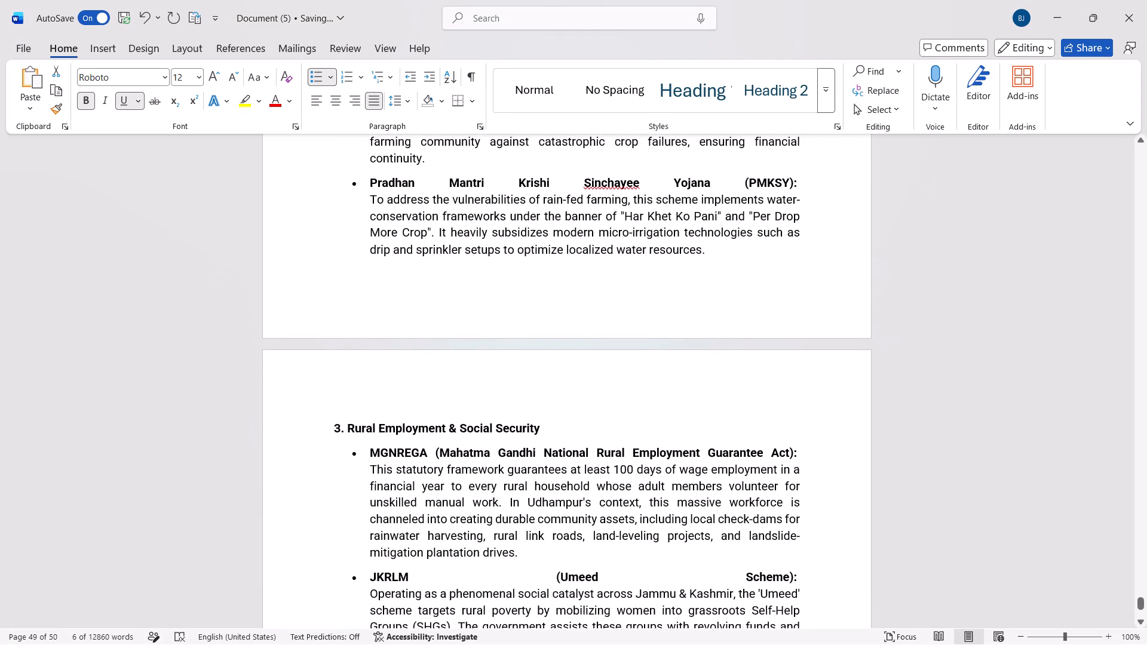
{"action": "scroll", "coordinate": [346, 428], "scroll_direction": "up", "scroll_amount": 3}
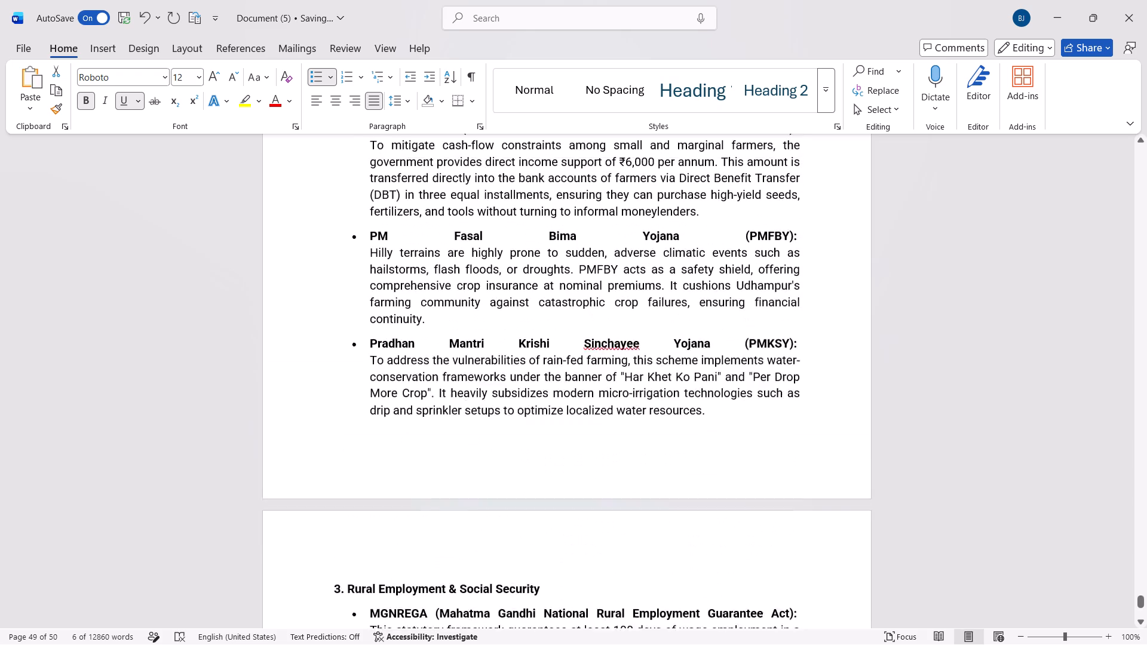
{"action": "scroll", "coordinate": [346, 428], "scroll_direction": "up", "scroll_amount": 1}
{"action": "scroll", "coordinate": [346, 428], "scroll_direction": "right", "scroll_amount": 1}
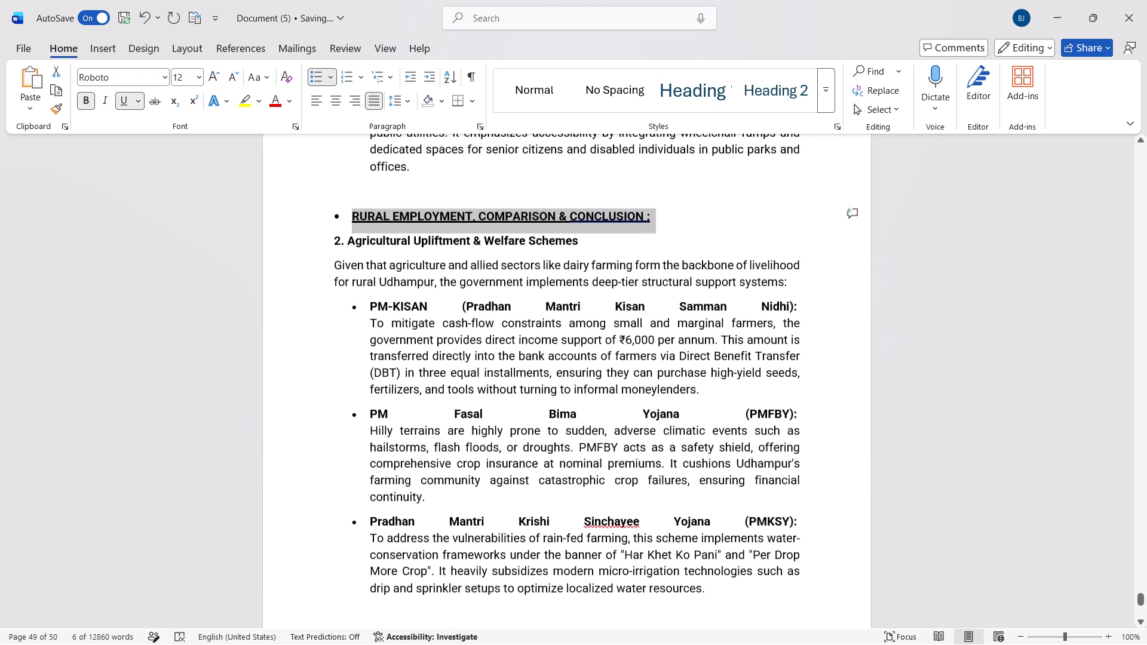
{"action": "scroll", "coordinate": [346, 428], "scroll_direction": "right", "scroll_amount": 1}
{"action": "scroll", "coordinate": [346, 428], "scroll_direction": "up", "scroll_amount": 2}
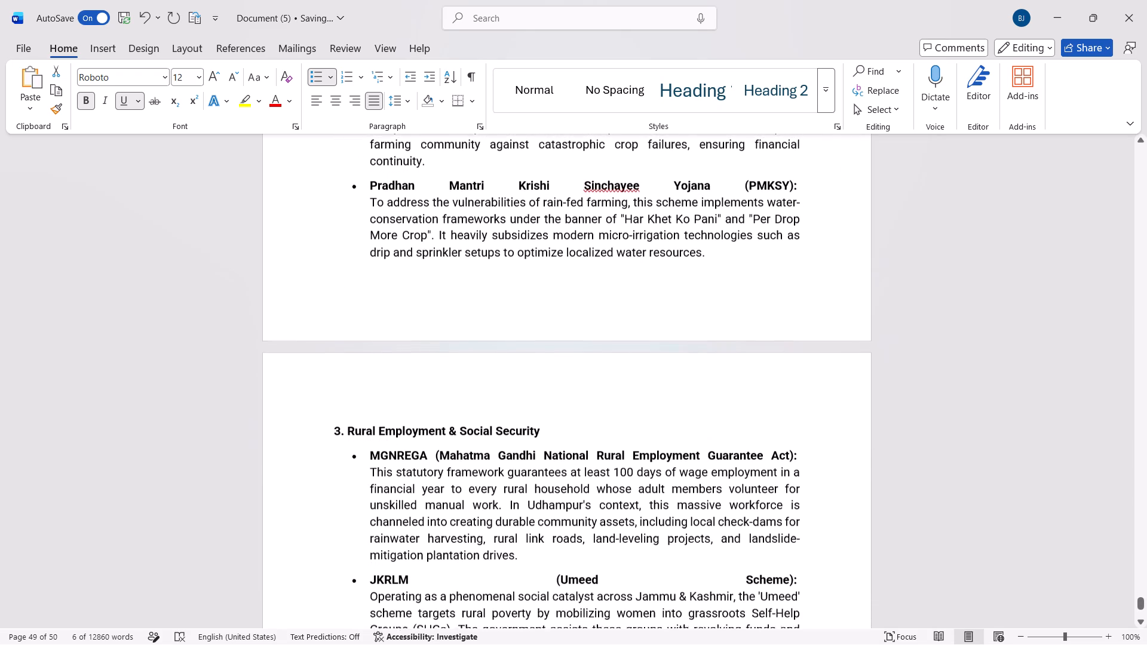
{"action": "scroll", "coordinate": [346, 428], "scroll_direction": "up", "scroll_amount": 6}
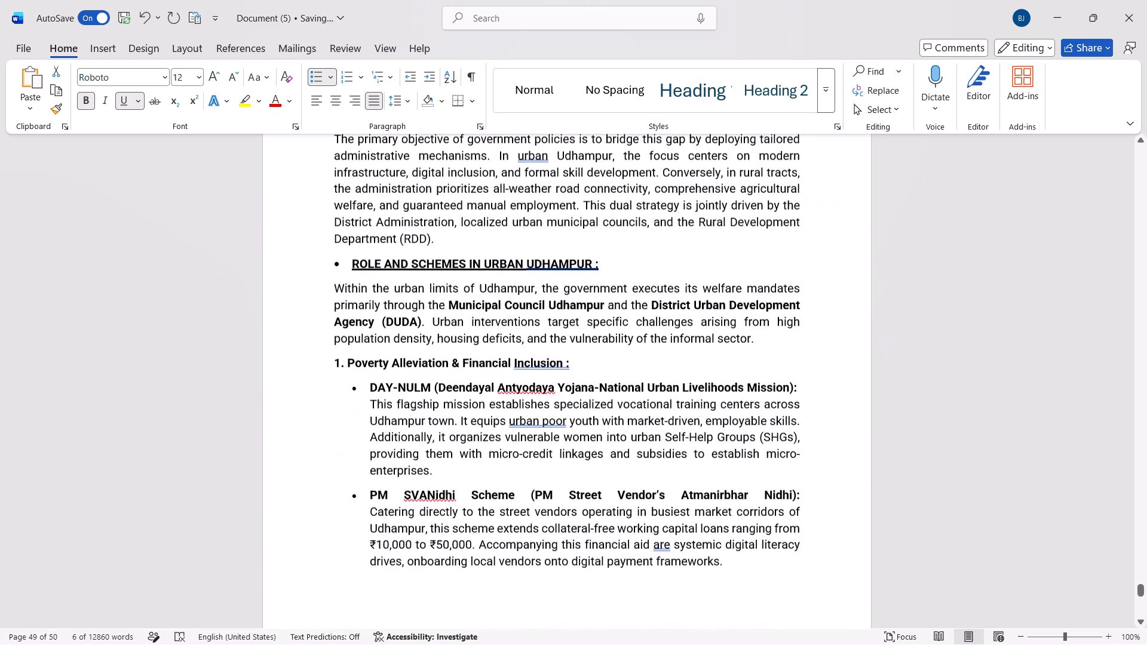
{"action": "scroll", "coordinate": [346, 428], "scroll_direction": "down", "scroll_amount": 2}
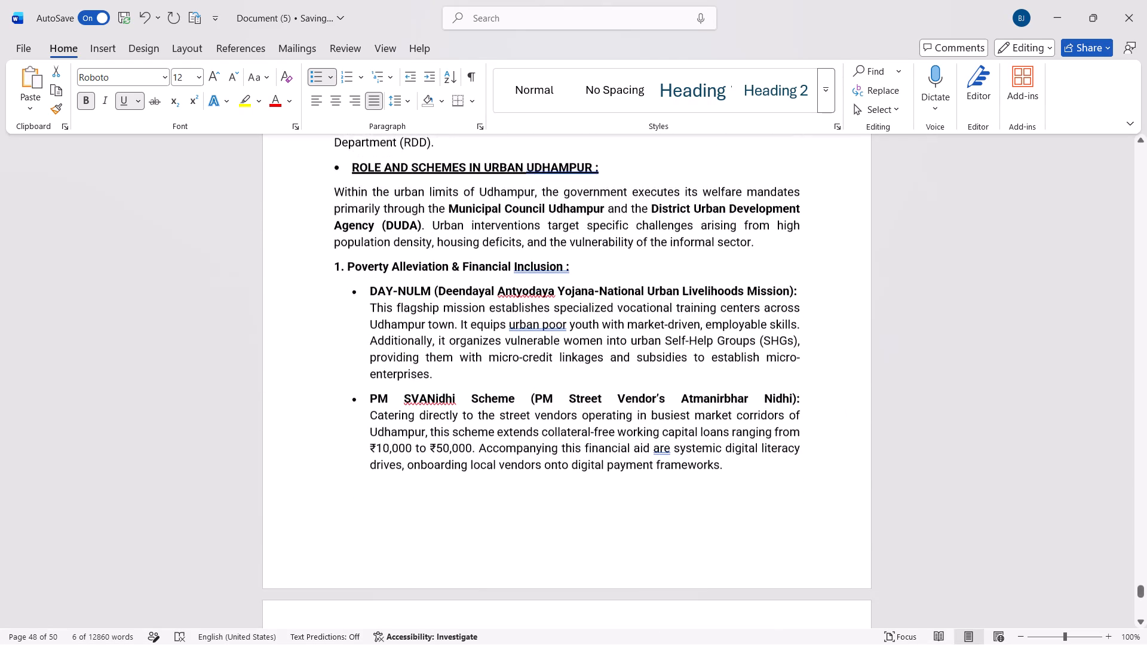
{"action": "scroll", "coordinate": [346, 428], "scroll_direction": "up", "scroll_amount": 2}
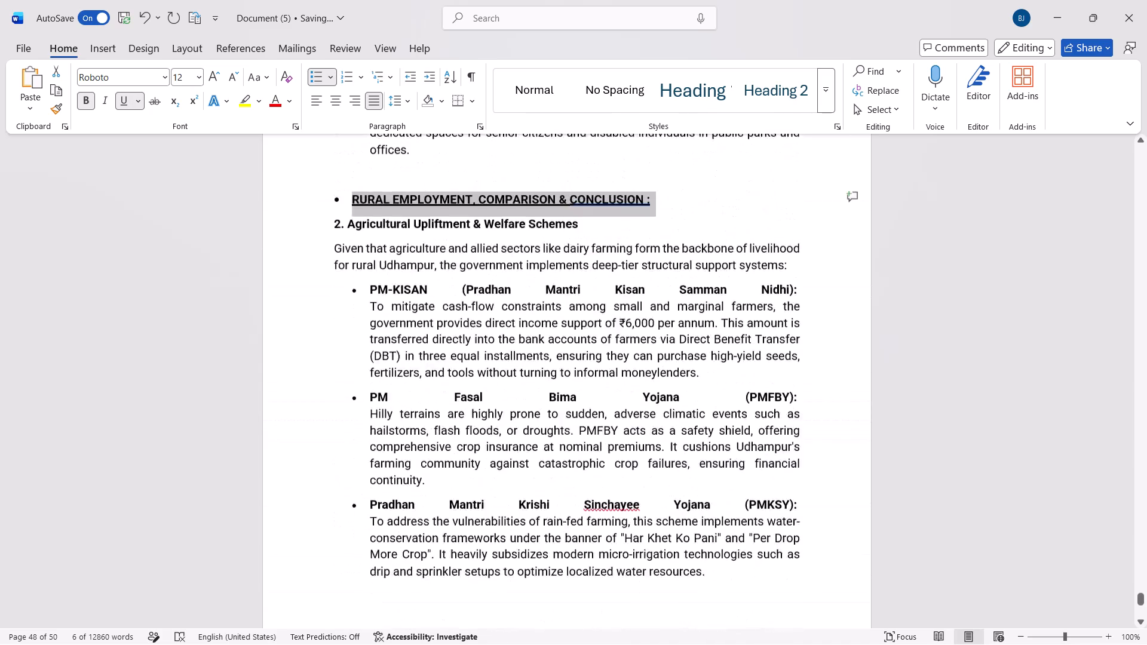
{"action": "scroll", "coordinate": [346, 428], "scroll_direction": "up", "scroll_amount": 1}
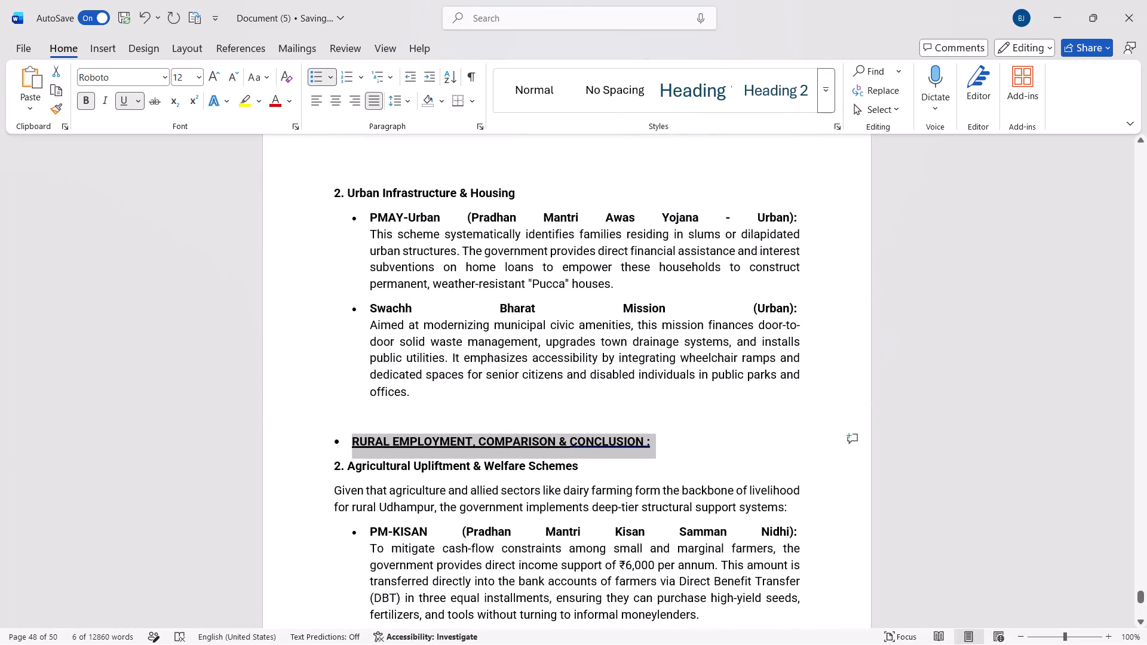
Renumber the subheading "Agricultural Upliftment & Welfare Schemes" under the rural employment heading as 1.
{"action": "left_click", "coordinate": [339, 465]}
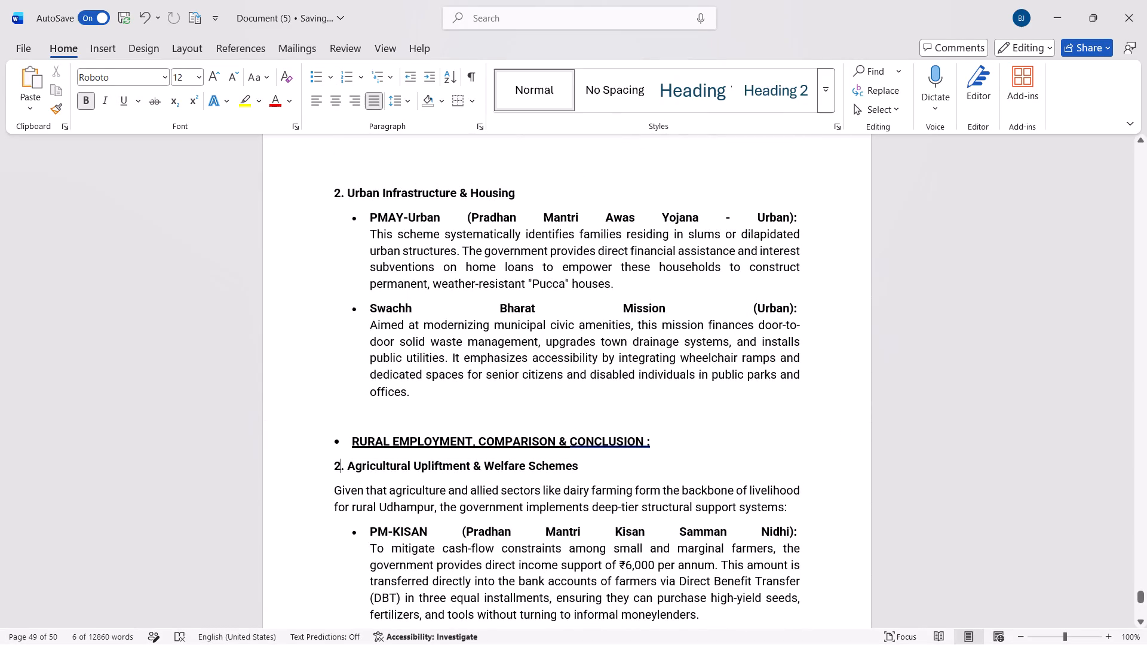
{"action": "scroll", "coordinate": [339, 465], "scroll_direction": "up", "scroll_amount": 3}
{"action": "scroll", "coordinate": [339, 465], "scroll_direction": "right", "scroll_amount": 1}
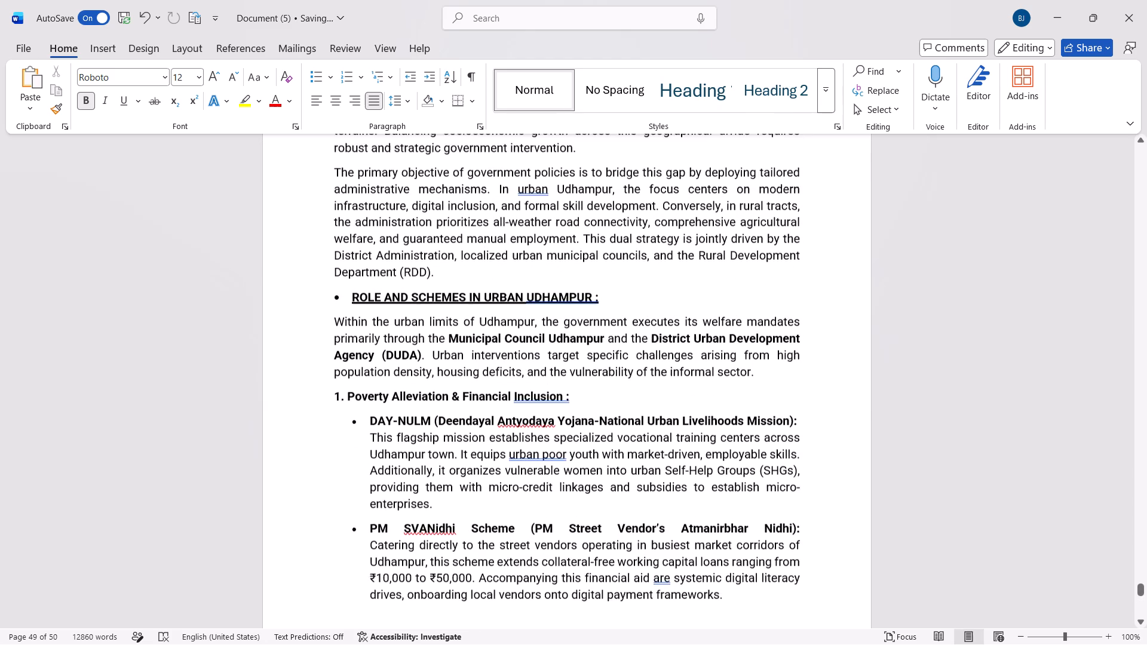
{"action": "scroll", "coordinate": [339, 465], "scroll_direction": "right", "scroll_amount": 1}
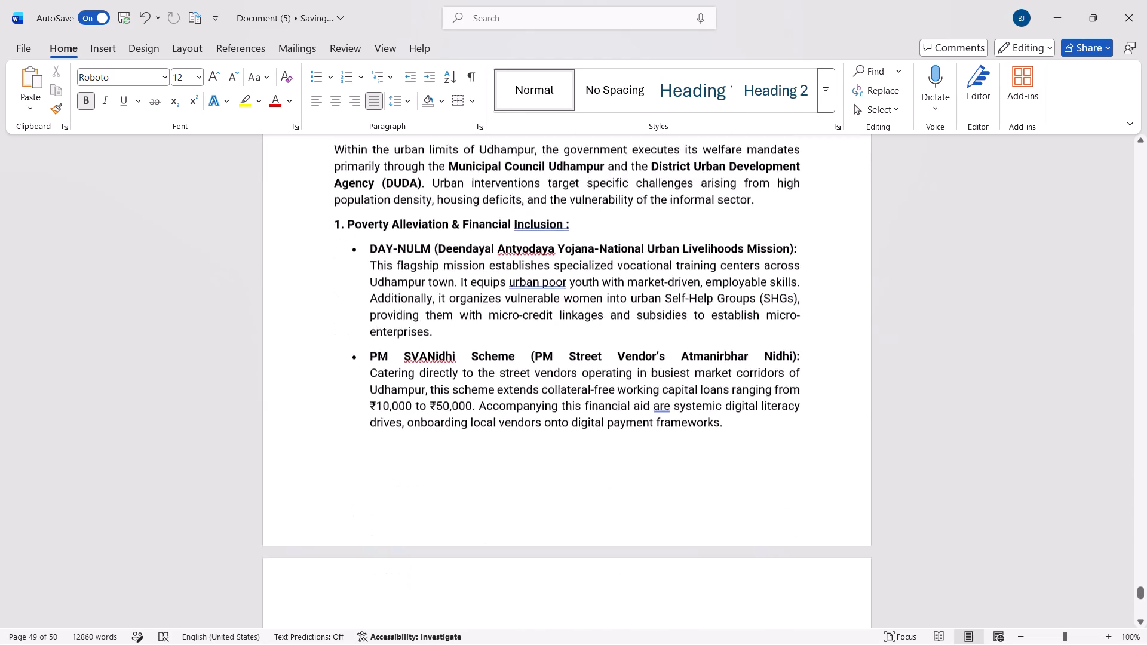
{"action": "scroll", "coordinate": [339, 465], "scroll_direction": "right", "scroll_amount": 1}
{"action": "scroll", "coordinate": [339, 465], "scroll_direction": "down", "scroll_amount": 3}
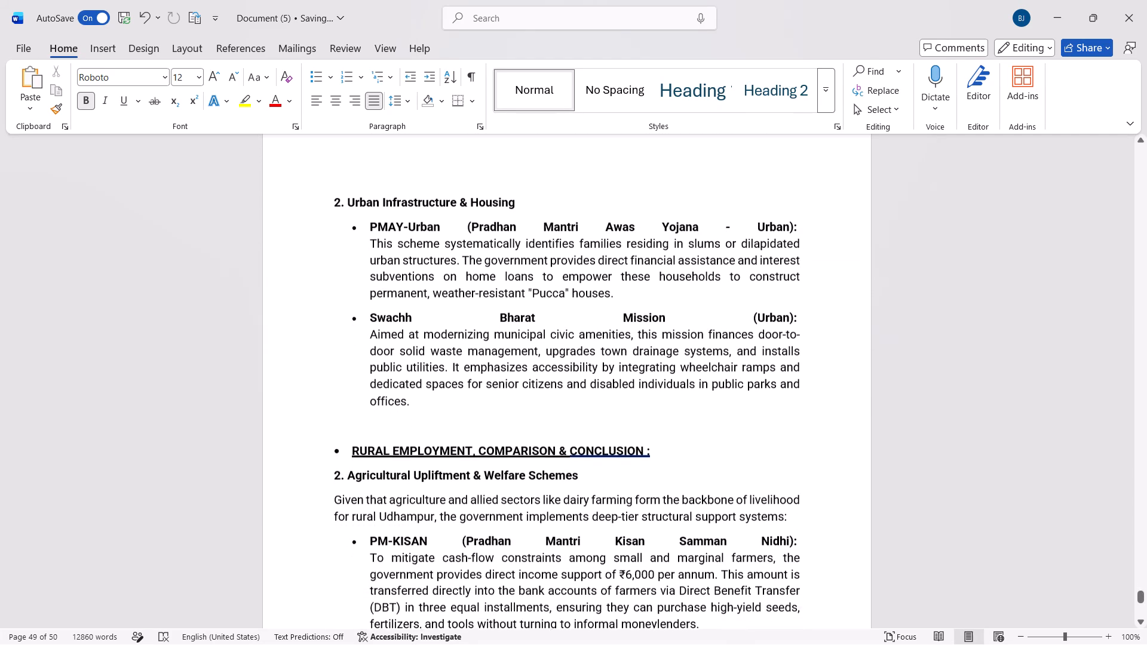
{"action": "scroll", "coordinate": [339, 465], "scroll_direction": "down", "scroll_amount": 1}
{"action": "key", "text": "BackSpace"}
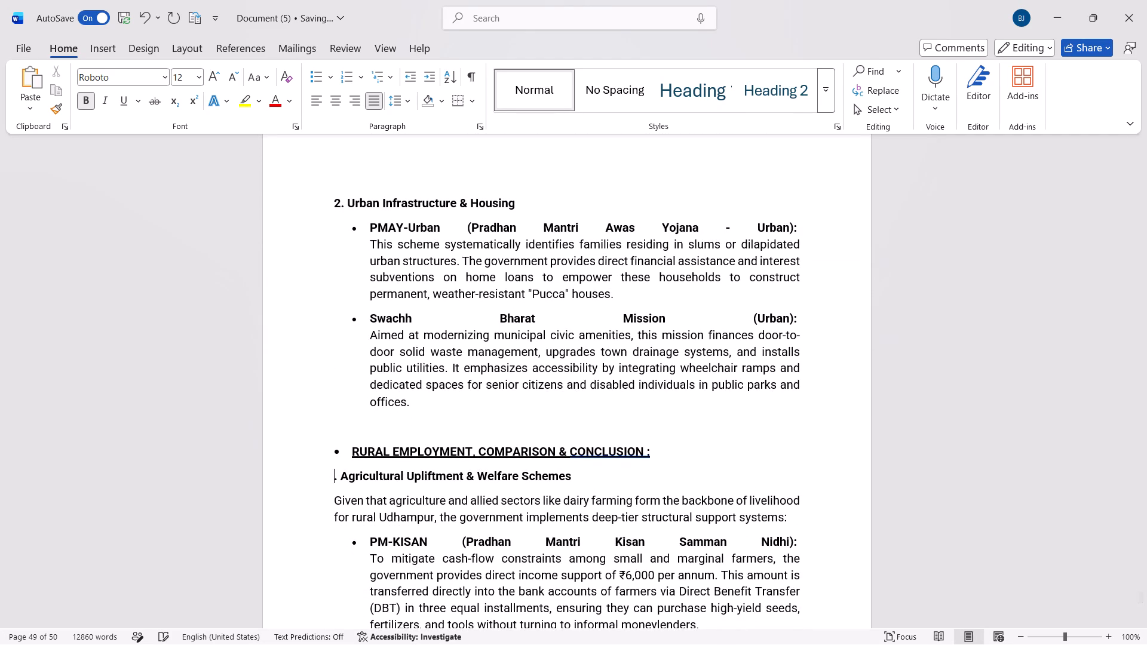
{"action": "key", "text": "1"}
Renumber the subheading "Rural Employment & Social Security" on the last page as 2.
{"action": "scroll", "coordinate": [339, 465], "scroll_direction": "down", "scroll_amount": 1}
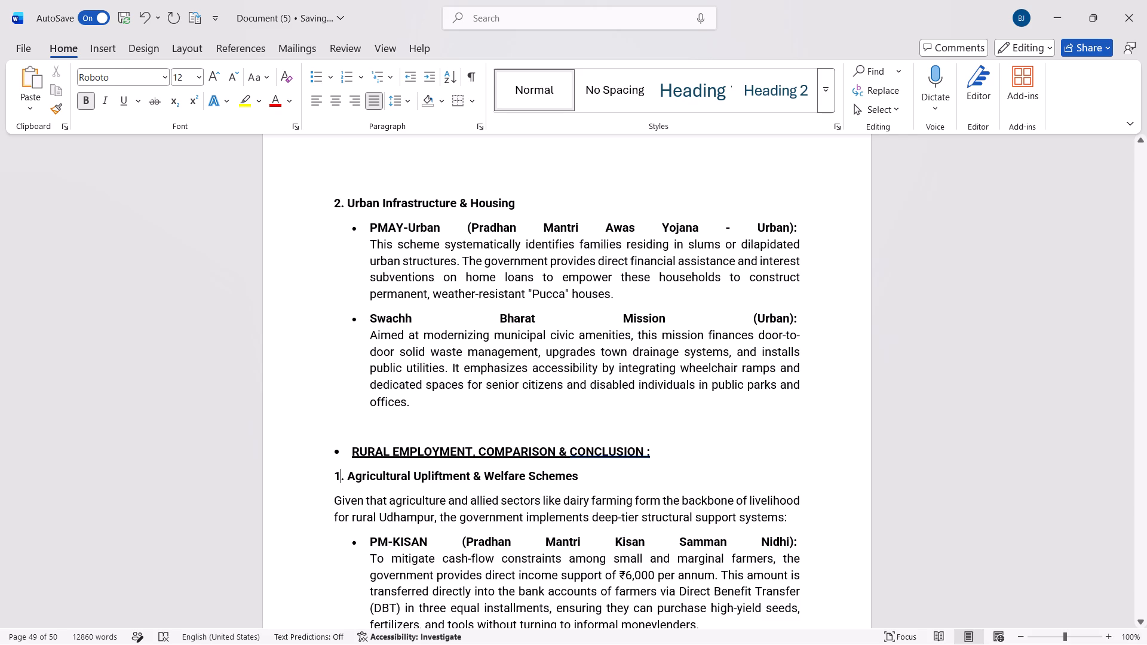
{"action": "scroll", "coordinate": [339, 465], "scroll_direction": "down", "scroll_amount": 2}
{"action": "scroll", "coordinate": [339, 465], "scroll_direction": "up", "scroll_amount": 3}
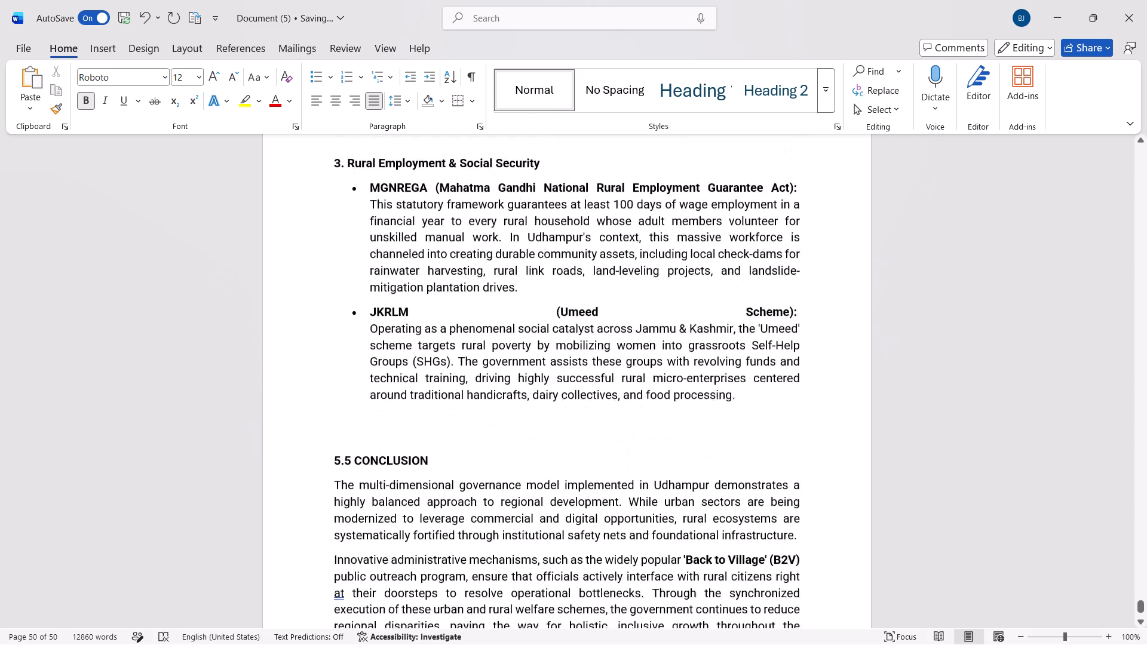
{"action": "scroll", "coordinate": [339, 465], "scroll_direction": "up", "scroll_amount": 1}
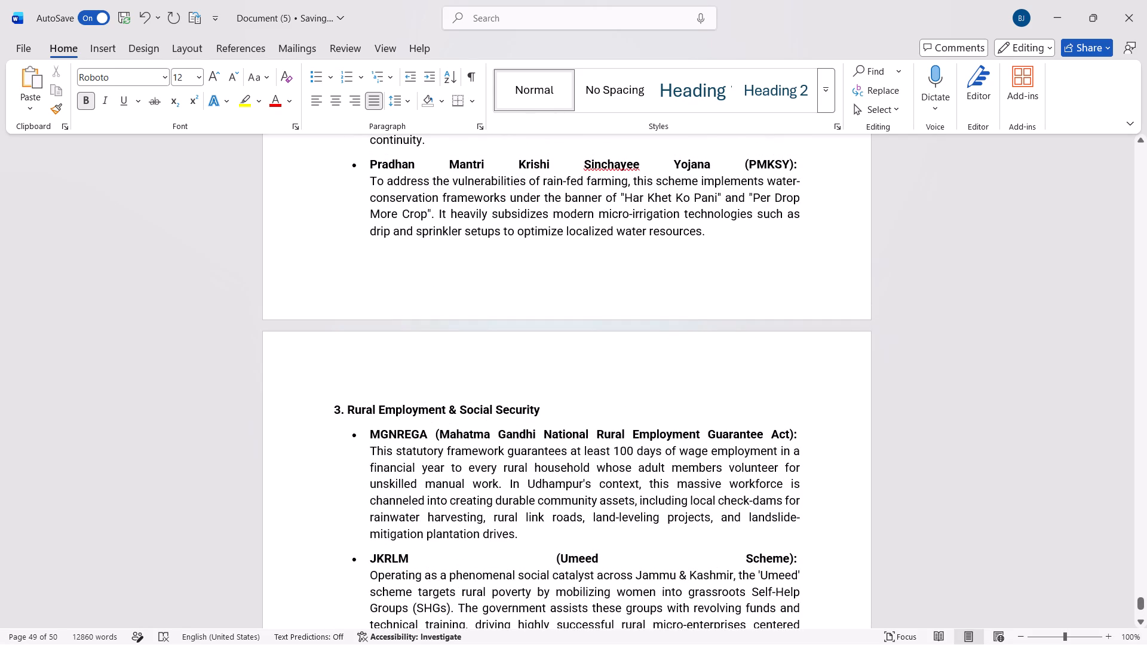
{"action": "left_click", "coordinate": [339, 414]}
{"action": "key", "text": "BackSpace"}
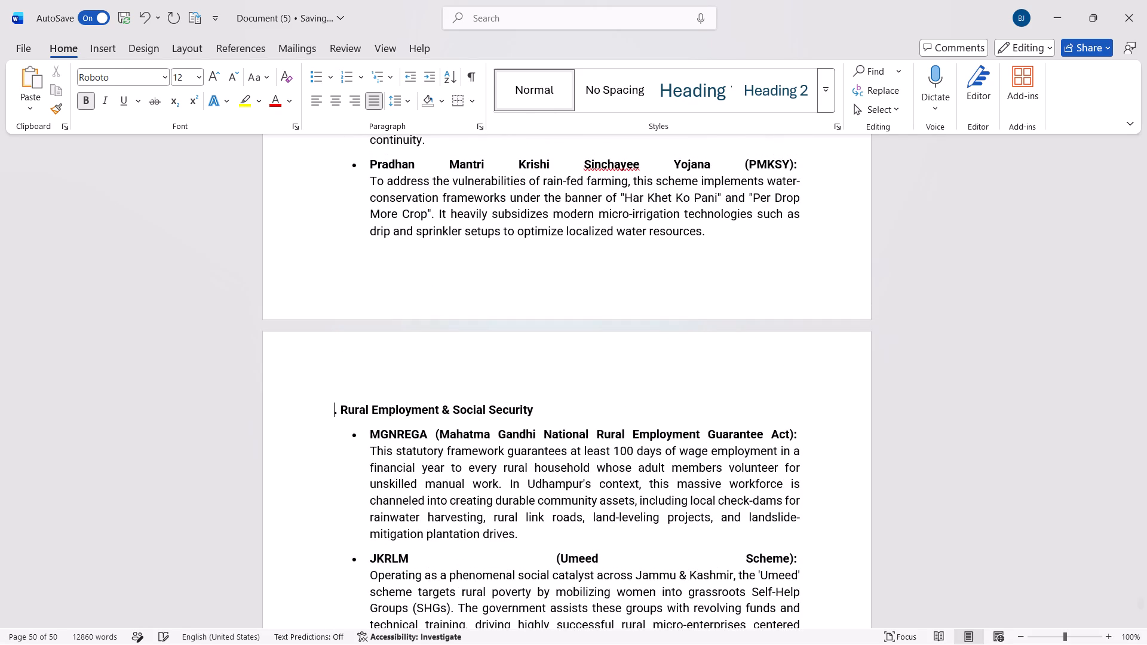
{"action": "key", "text": "2"}
Review the headings and scheme entries from "Rural Employment & Social Security" back to "Urban Infrastructure & Housing".
{"action": "scroll", "coordinate": [339, 414], "scroll_direction": "up", "scroll_amount": 2}
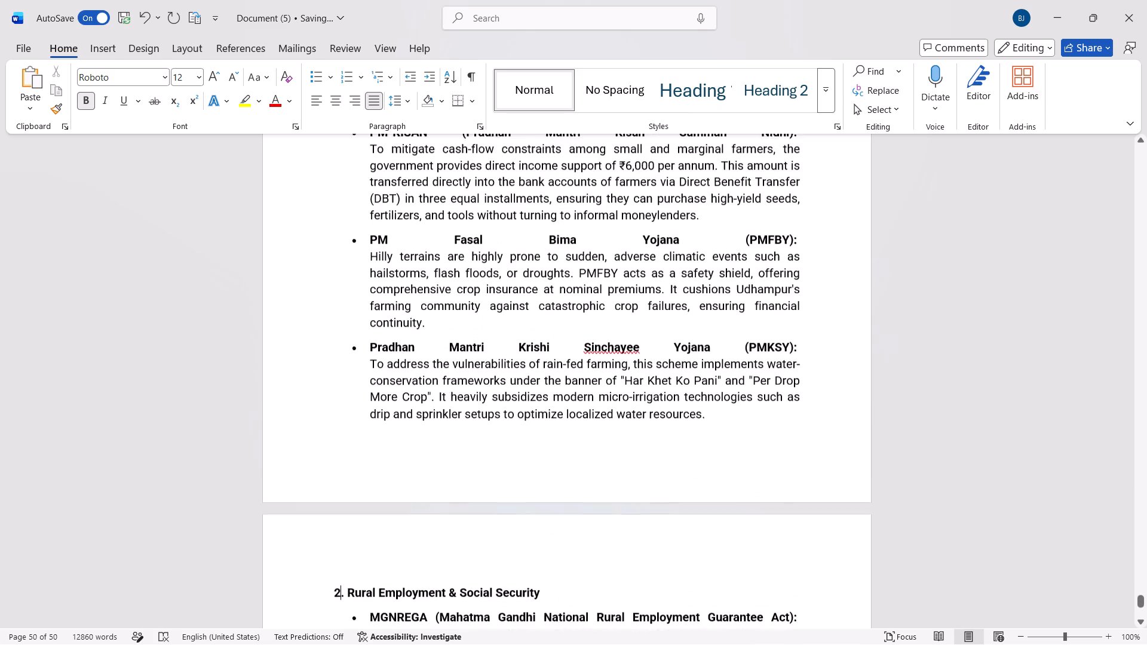
{"action": "scroll", "coordinate": [339, 414], "scroll_direction": "up", "scroll_amount": 3}
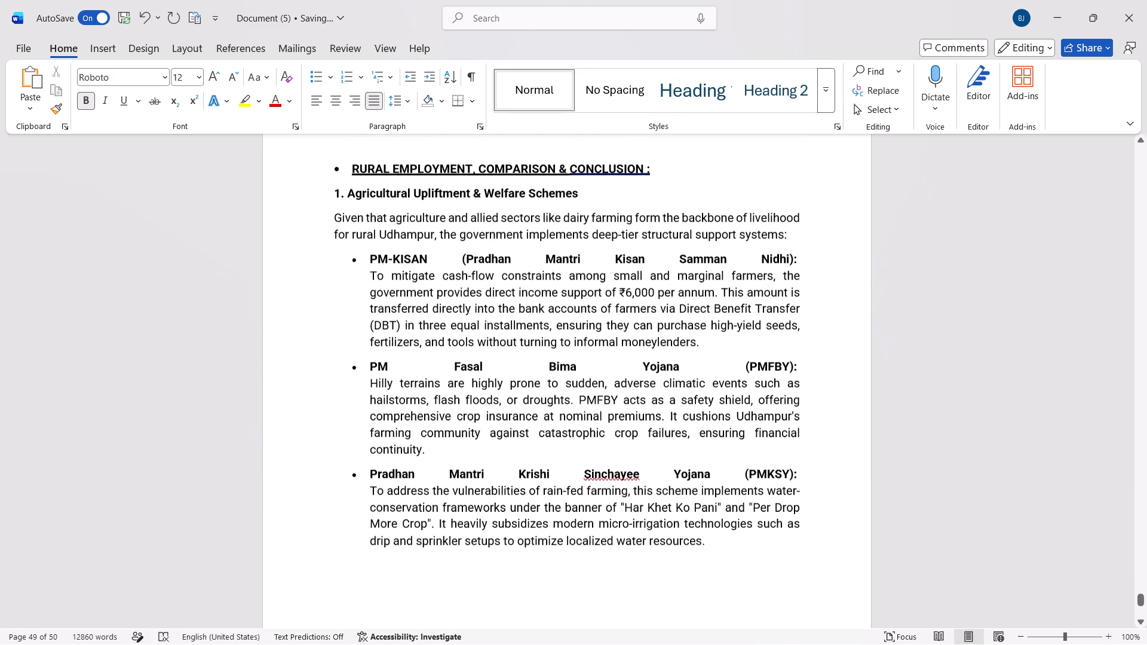
{"action": "scroll", "coordinate": [339, 414], "scroll_direction": "up", "scroll_amount": 2}
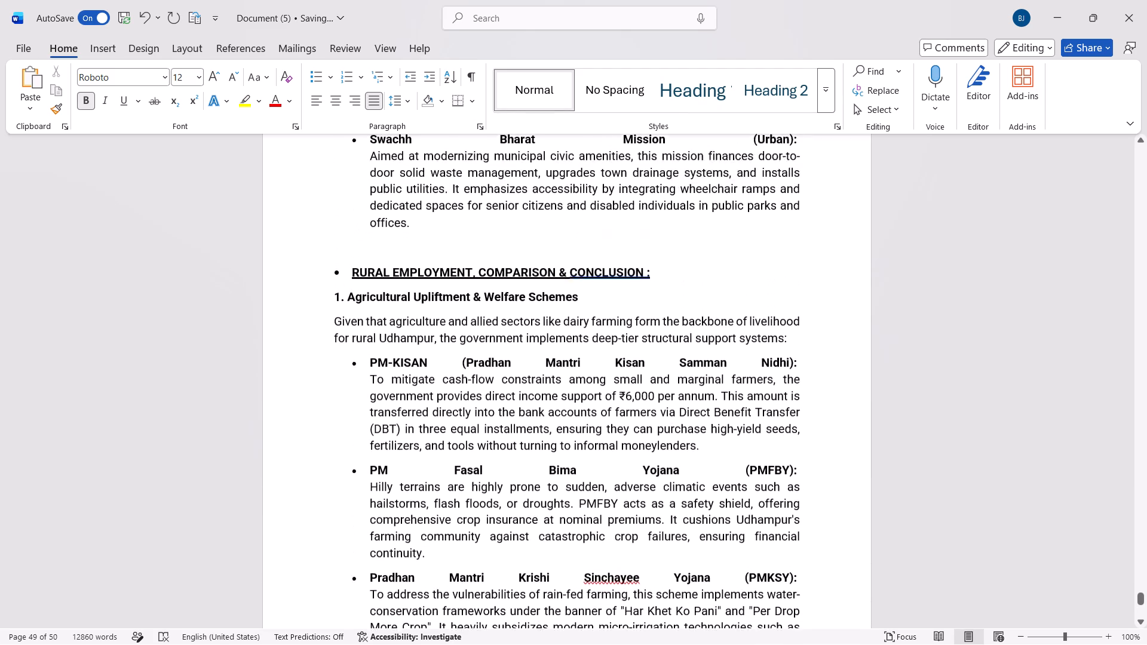
{"action": "scroll", "coordinate": [339, 414], "scroll_direction": "up", "scroll_amount": 1}
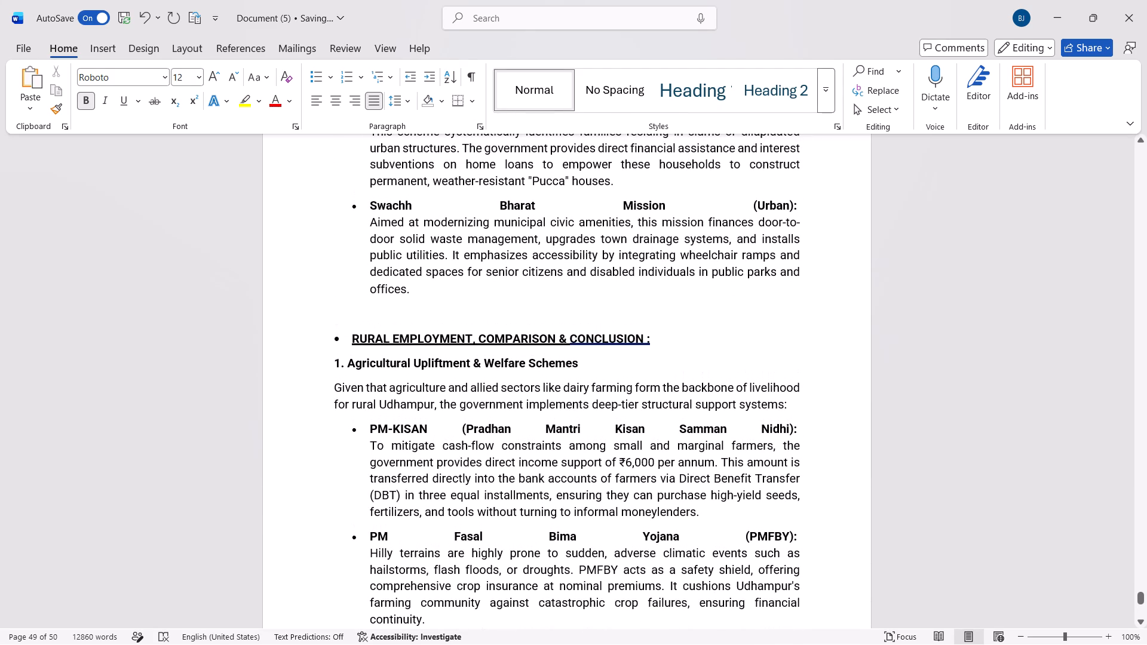
{"action": "scroll", "coordinate": [339, 414], "scroll_direction": "up", "scroll_amount": 1}
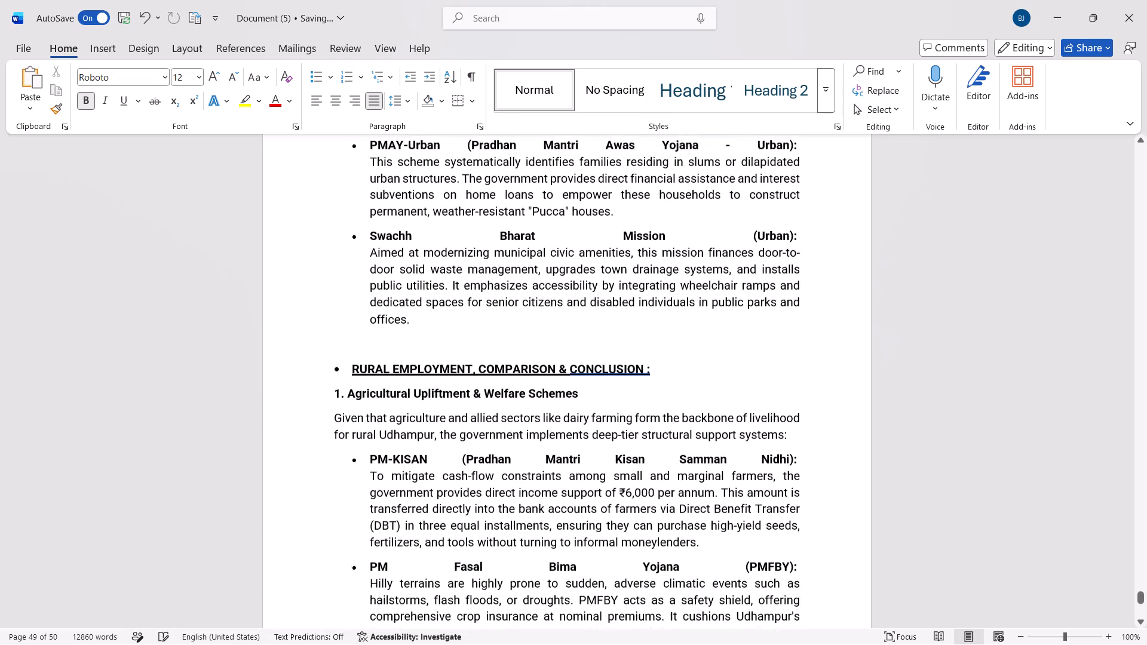
{"action": "scroll", "coordinate": [339, 414], "scroll_direction": "up", "scroll_amount": 1}
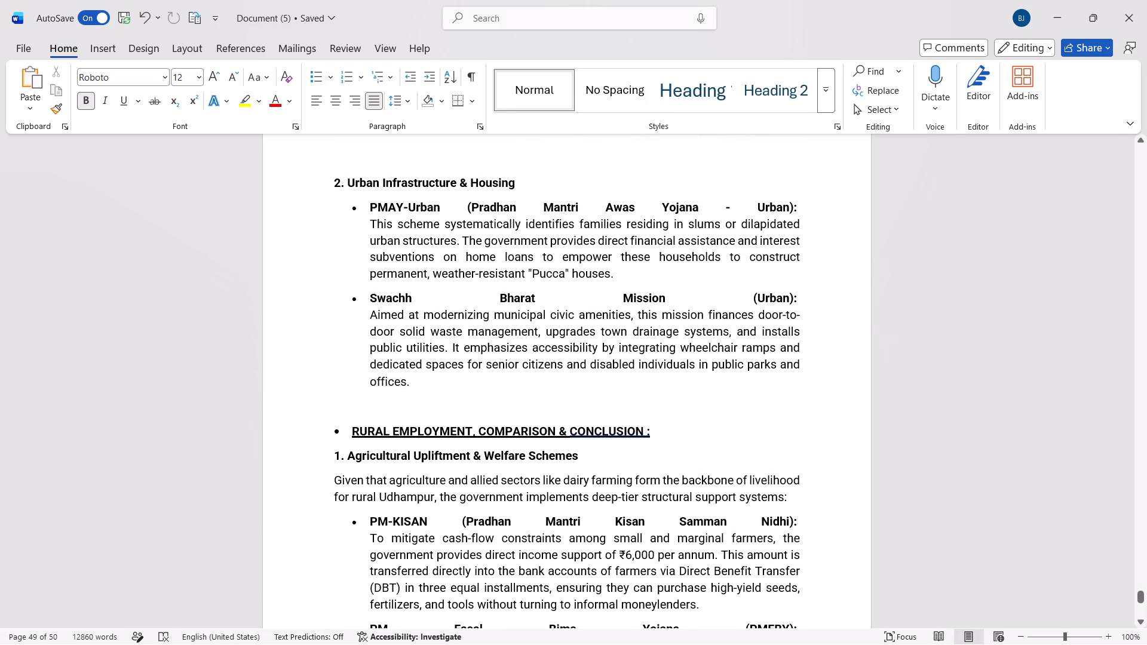
{"action": "scroll", "coordinate": [337, 385], "scroll_direction": "right", "scroll_amount": 1}
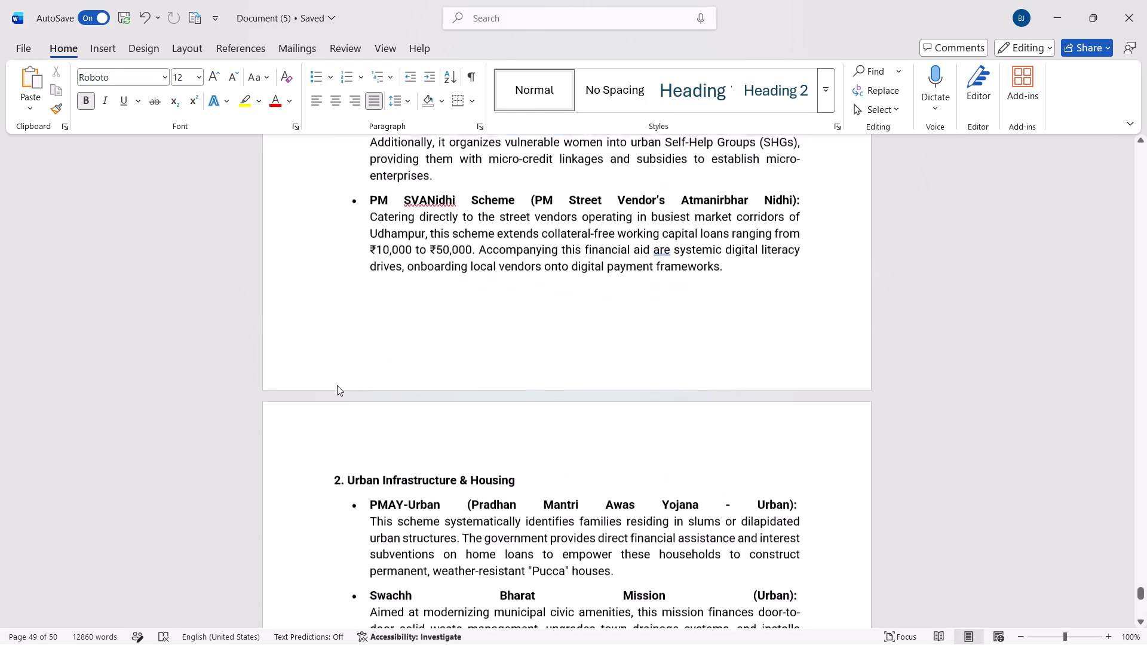
{"action": "scroll", "coordinate": [337, 385], "scroll_direction": "right", "scroll_amount": 1}
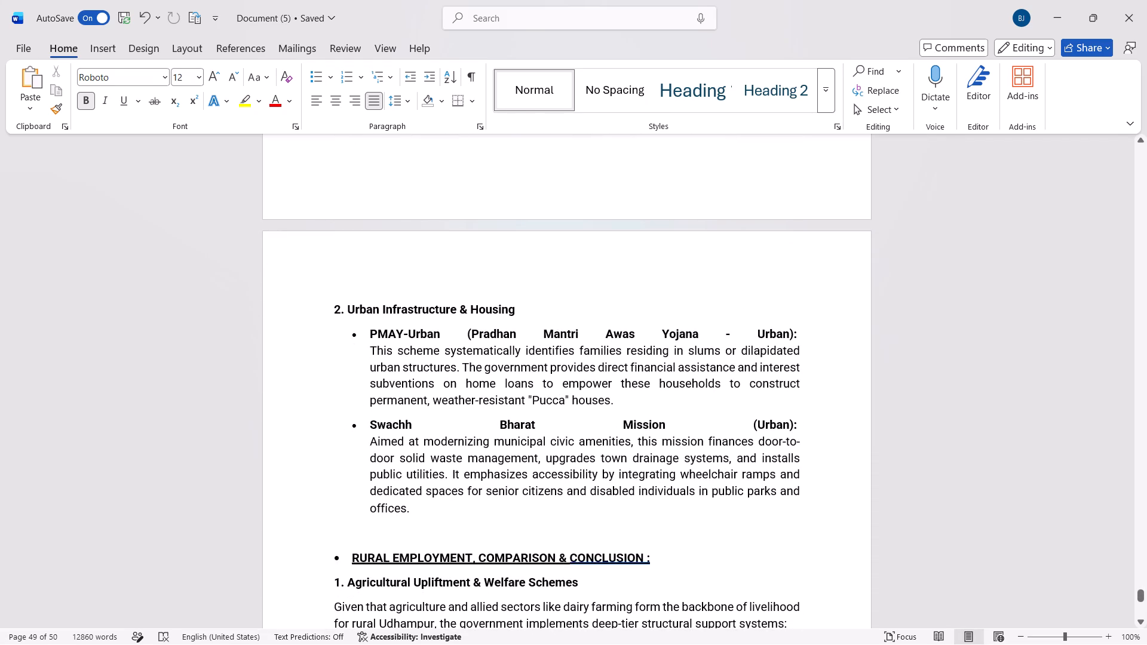
{"action": "scroll", "coordinate": [337, 385], "scroll_direction": "right", "scroll_amount": 1}
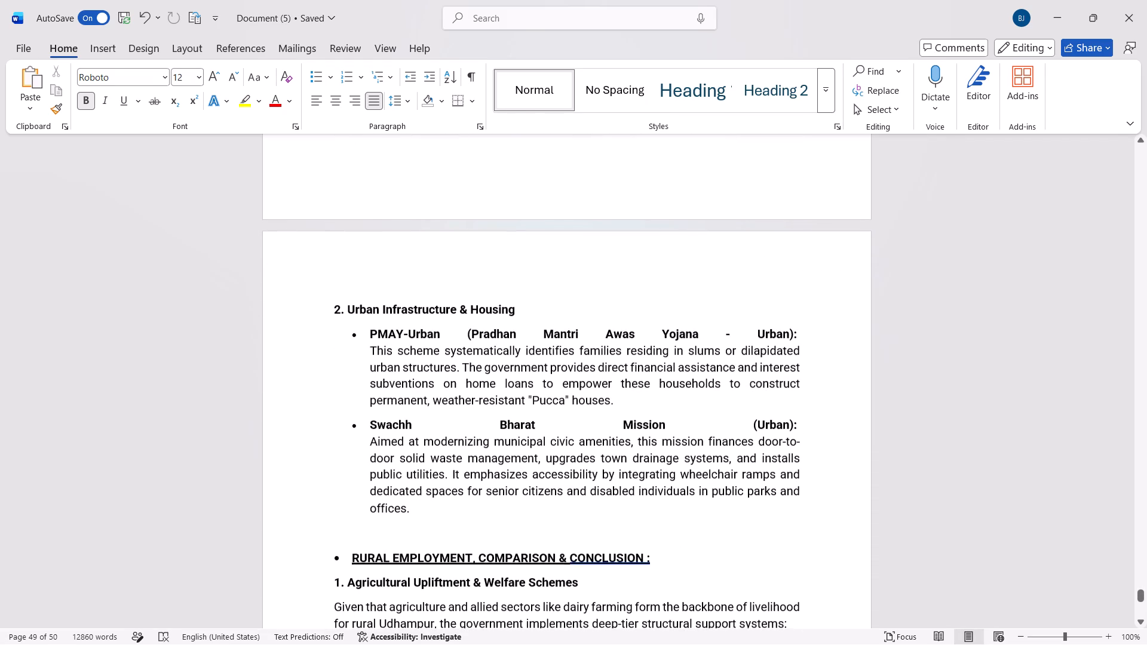
Review the headings and scheme entries from the section 1.4 title through the urban and rural schemes to "5.5 CONCLUSION".
{"action": "scroll", "coordinate": [337, 385], "scroll_direction": "right", "scroll_amount": 1}
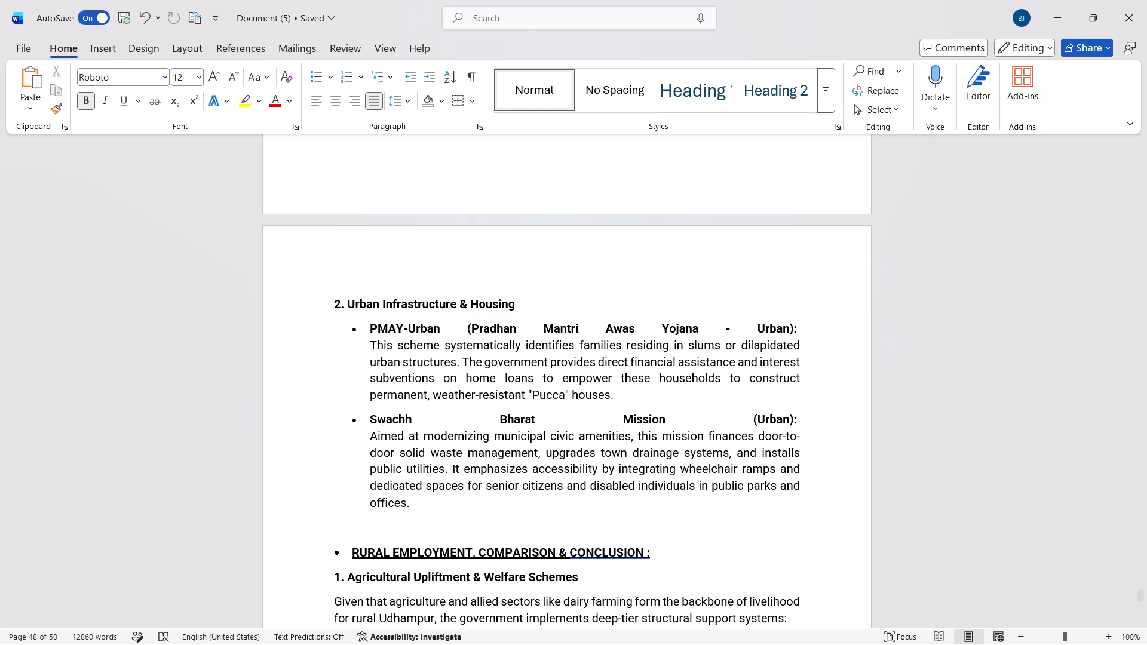
{"action": "scroll", "coordinate": [337, 385], "scroll_direction": "up", "scroll_amount": 2}
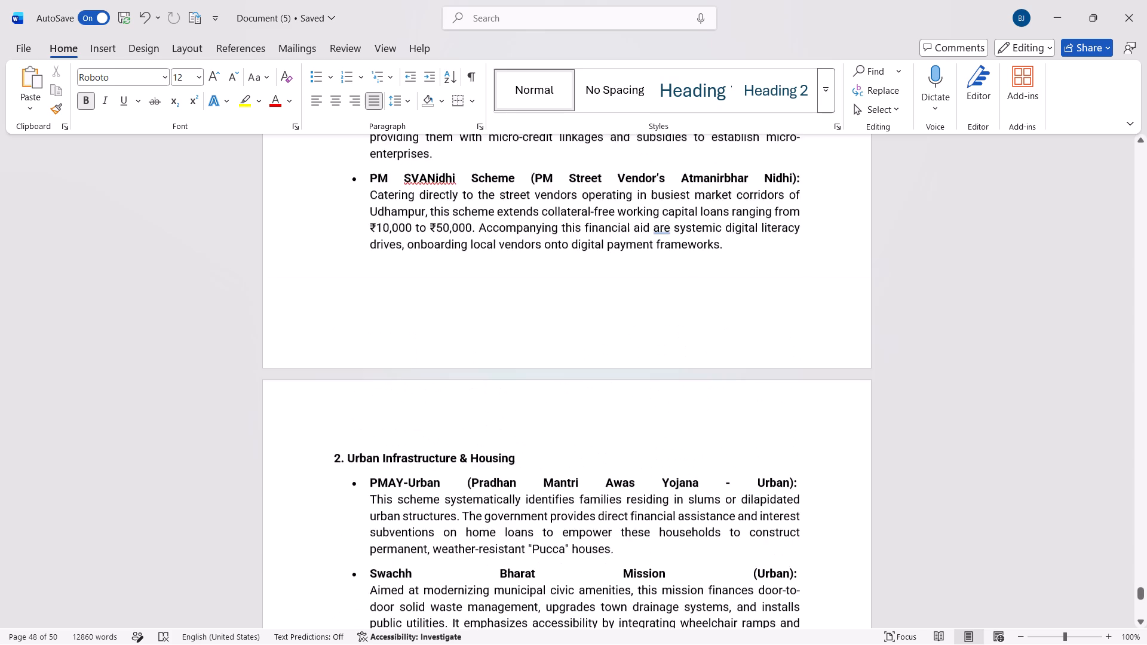
{"action": "scroll", "coordinate": [337, 385], "scroll_direction": "up", "scroll_amount": 4}
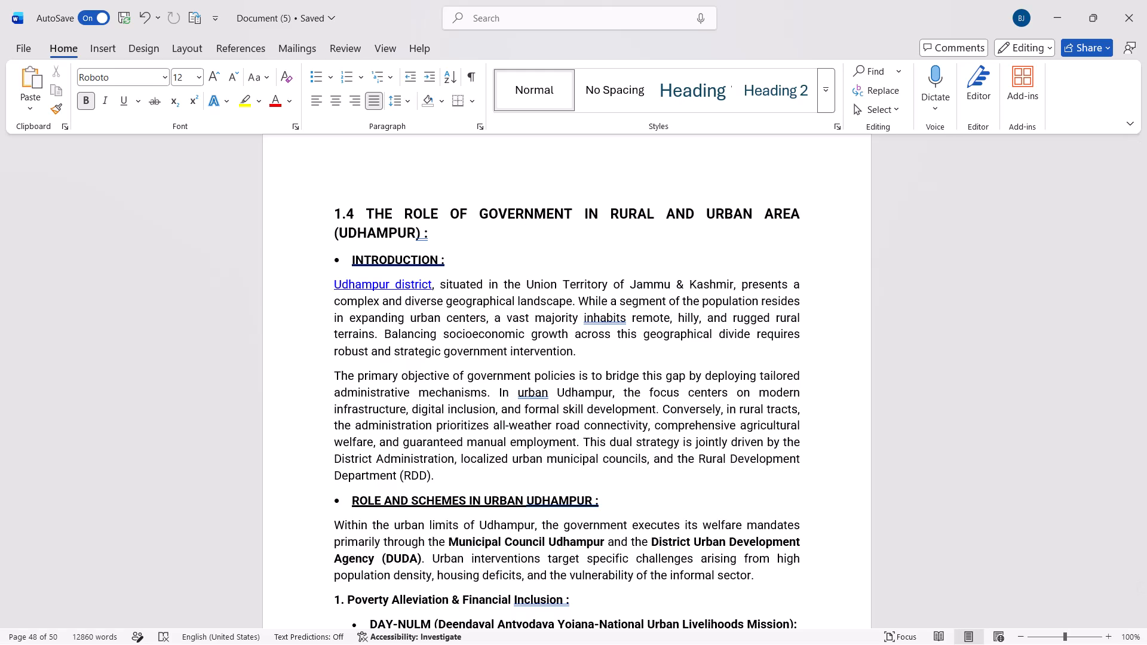
{"action": "scroll", "coordinate": [337, 385], "scroll_direction": "down", "scroll_amount": 6}
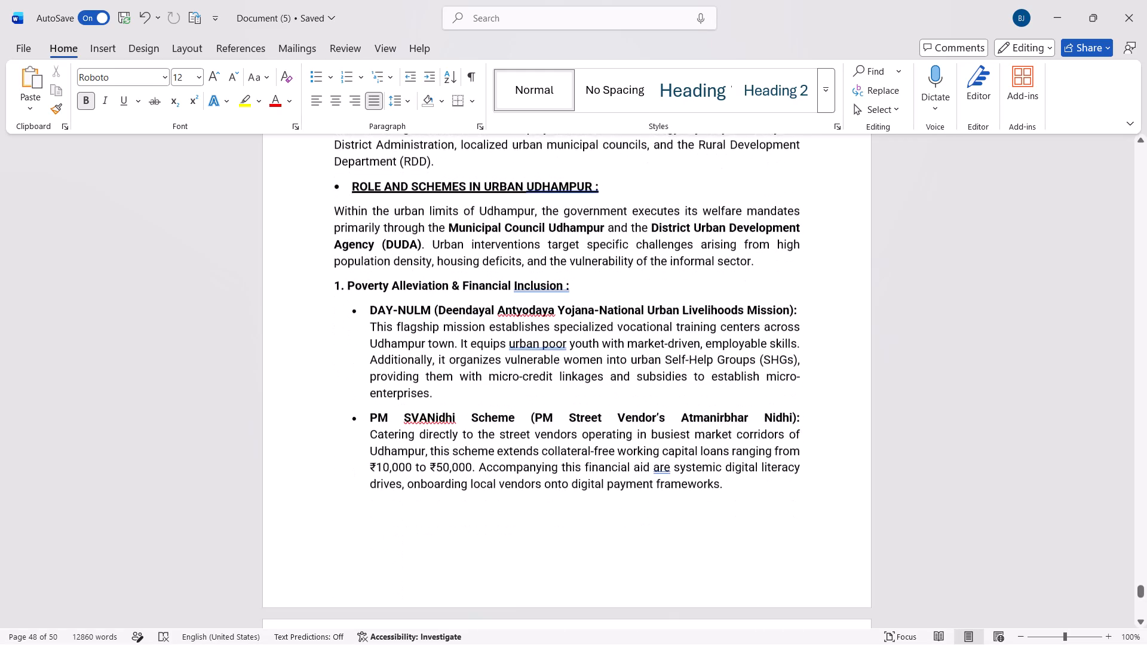
{"action": "scroll", "coordinate": [337, 385], "scroll_direction": "down", "scroll_amount": 2}
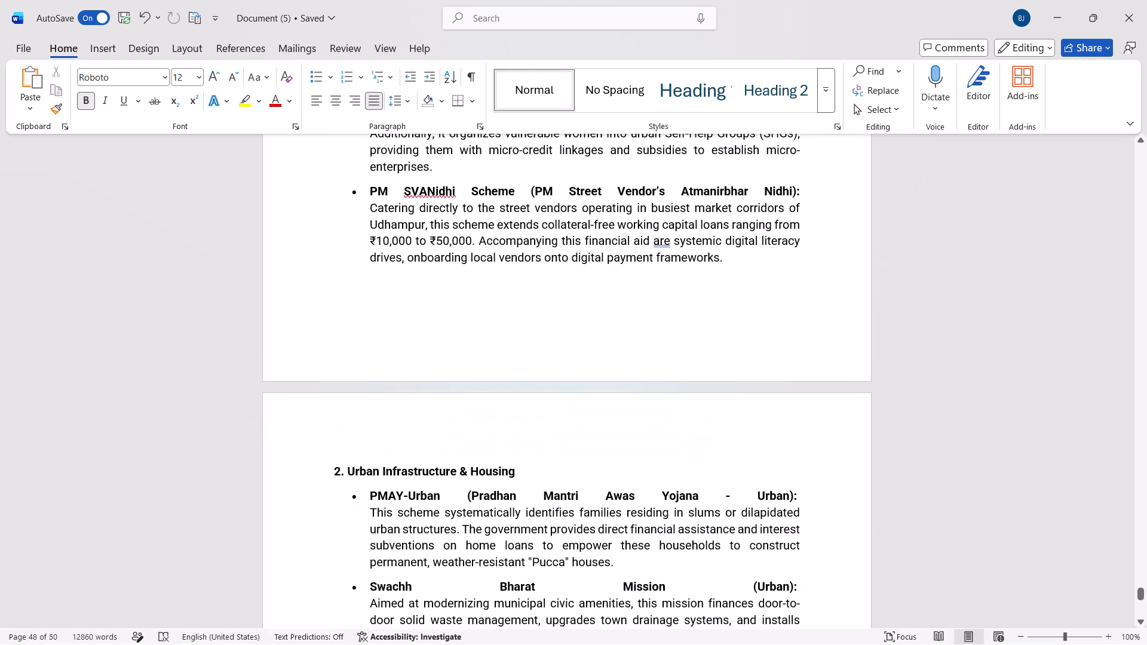
{"action": "scroll", "coordinate": [337, 385], "scroll_direction": "down", "scroll_amount": 4}
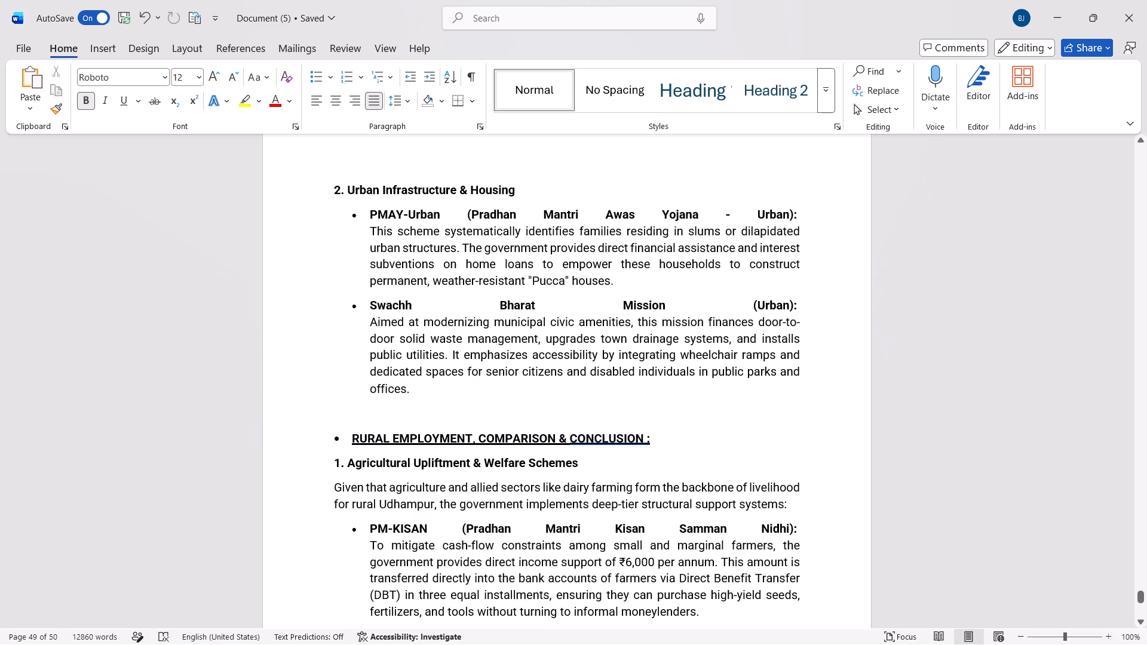
{"action": "scroll", "coordinate": [337, 385], "scroll_direction": "down", "scroll_amount": 6}
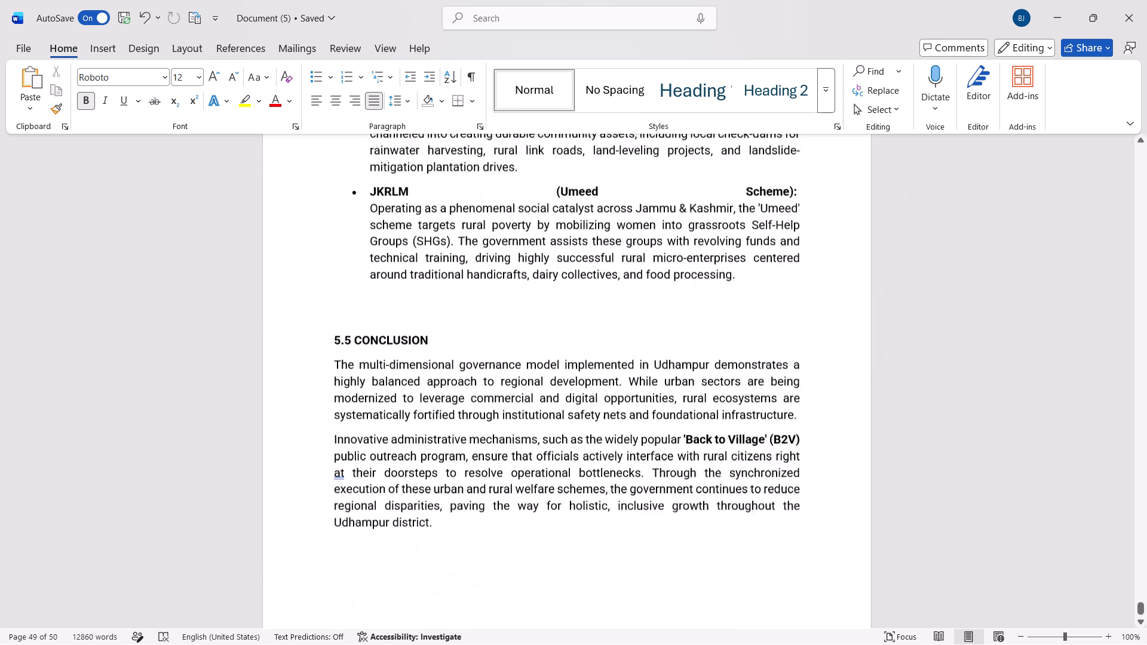
{"action": "scroll", "coordinate": [337, 385], "scroll_direction": "down", "scroll_amount": 1}
Examine the rural scheme entries, from "PM-KISAN" to the word spacing of the "JKRLM (Umeed Scheme):" title line.
{"action": "scroll", "coordinate": [337, 385], "scroll_direction": "up", "scroll_amount": 3}
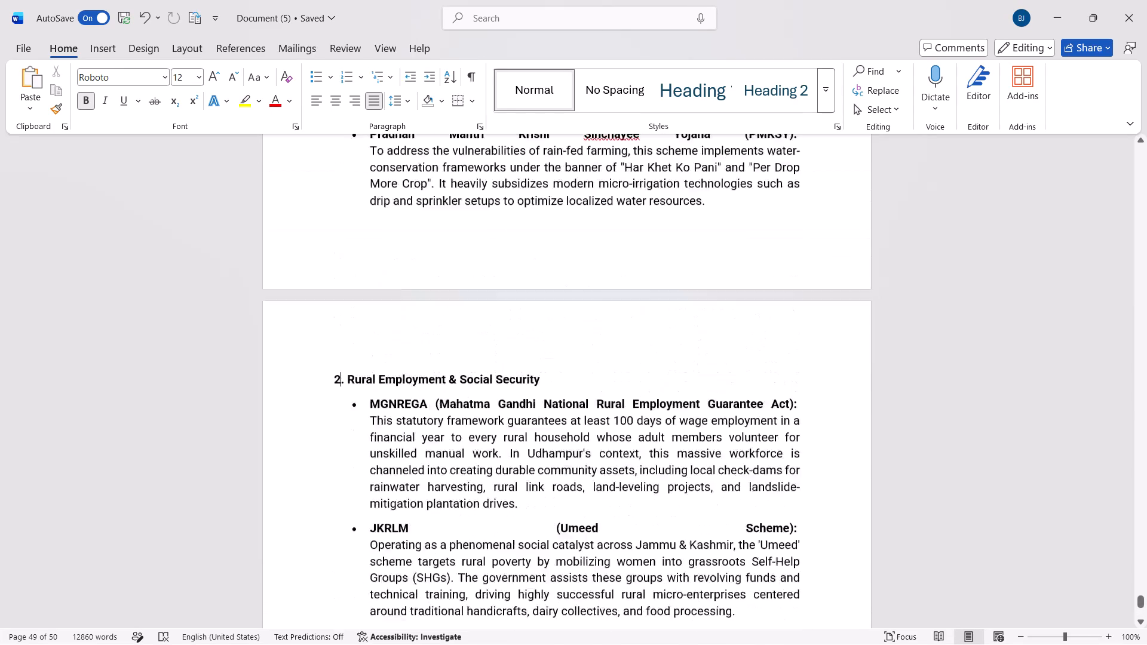
{"action": "scroll", "coordinate": [337, 385], "scroll_direction": "up", "scroll_amount": 1}
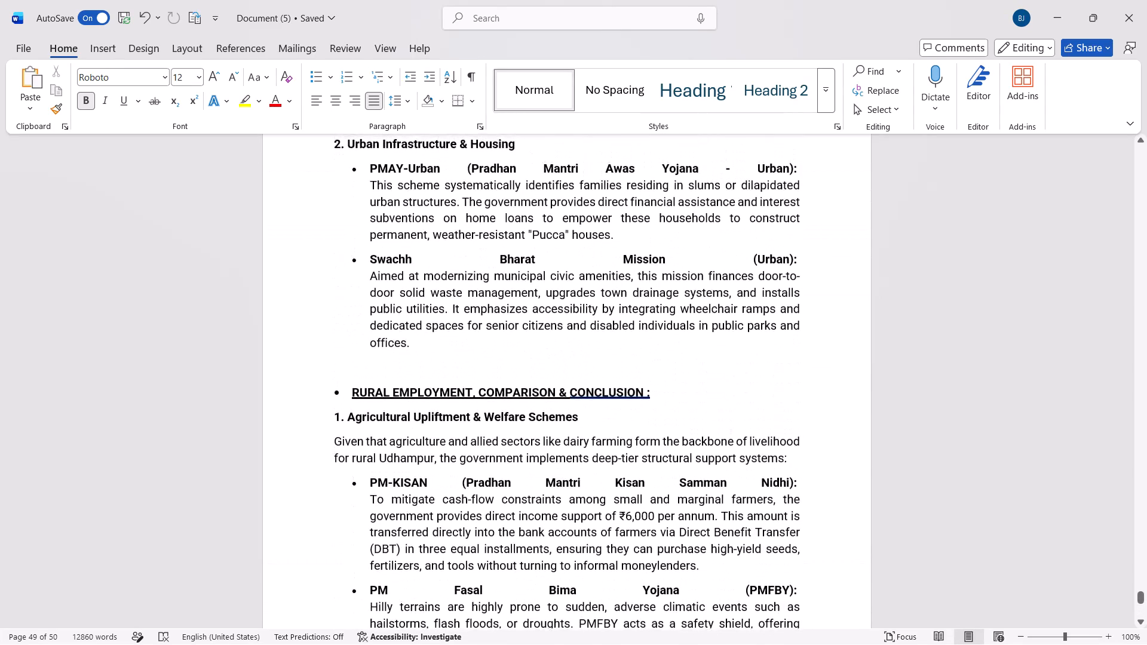
{"action": "scroll", "coordinate": [337, 385], "scroll_direction": "down", "scroll_amount": 2}
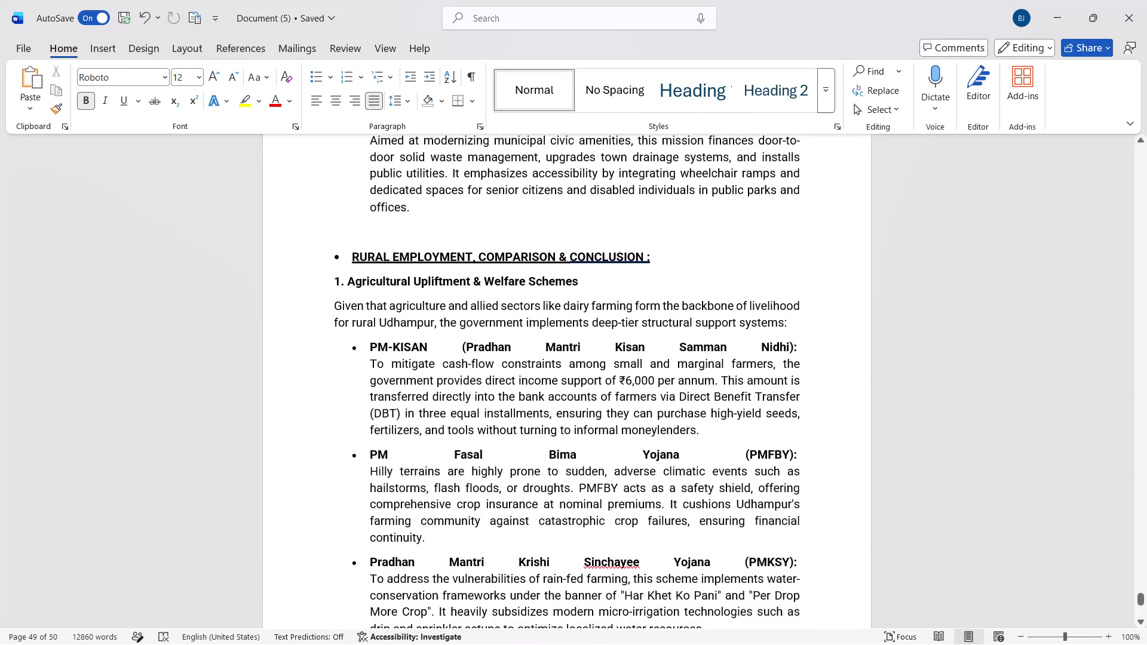
{"action": "scroll", "coordinate": [337, 385], "scroll_direction": "down", "scroll_amount": 2}
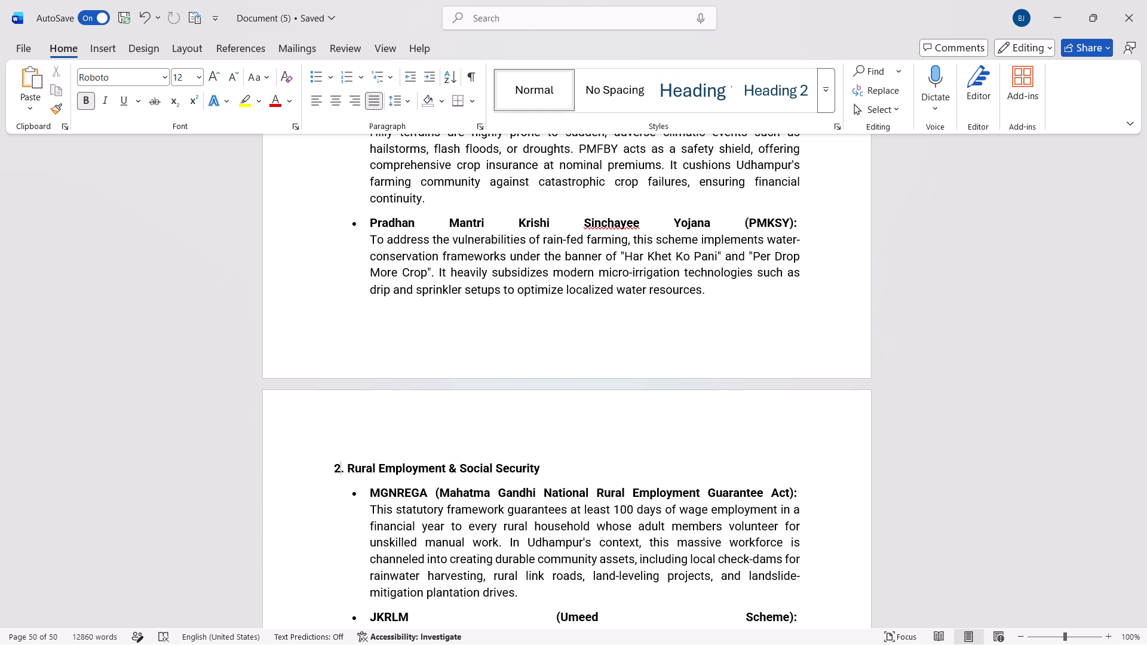
{"action": "scroll", "coordinate": [337, 385], "scroll_direction": "down", "scroll_amount": 1}
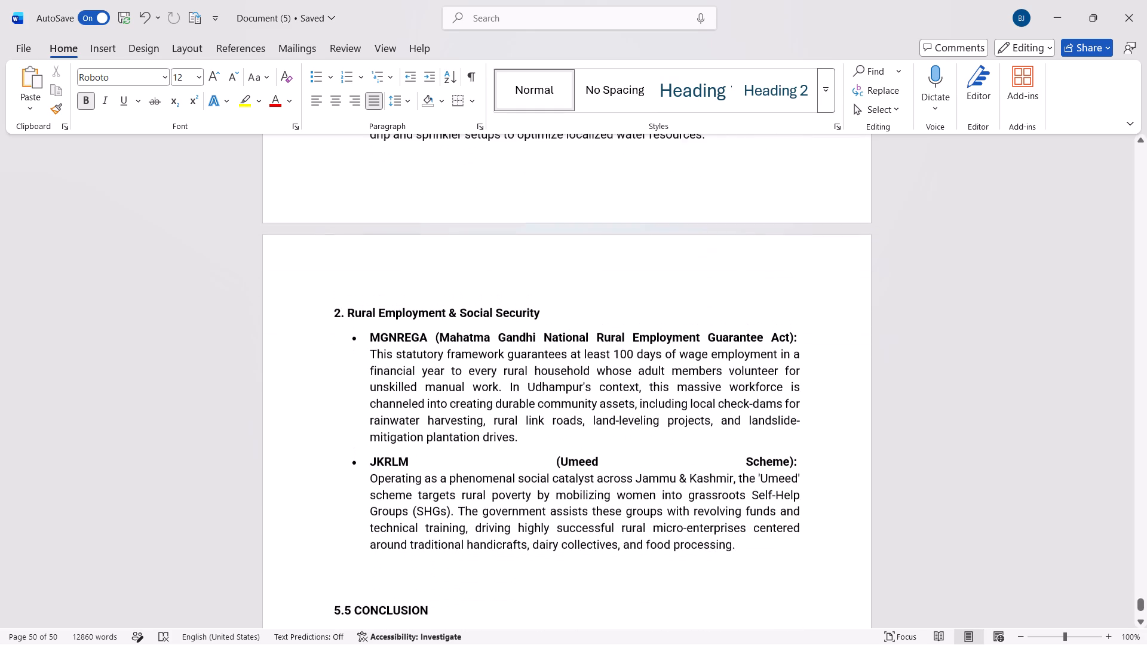
{"action": "scroll", "coordinate": [337, 385], "scroll_direction": "down", "scroll_amount": 1}
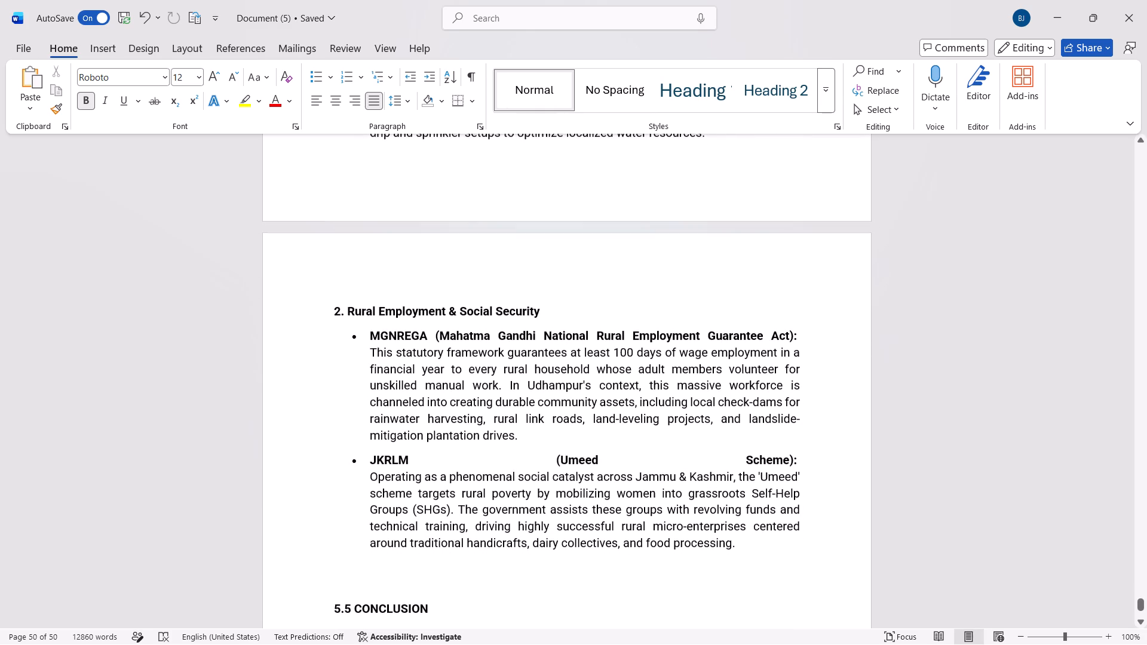
{"action": "scroll", "coordinate": [337, 385], "scroll_direction": "down", "scroll_amount": 1}
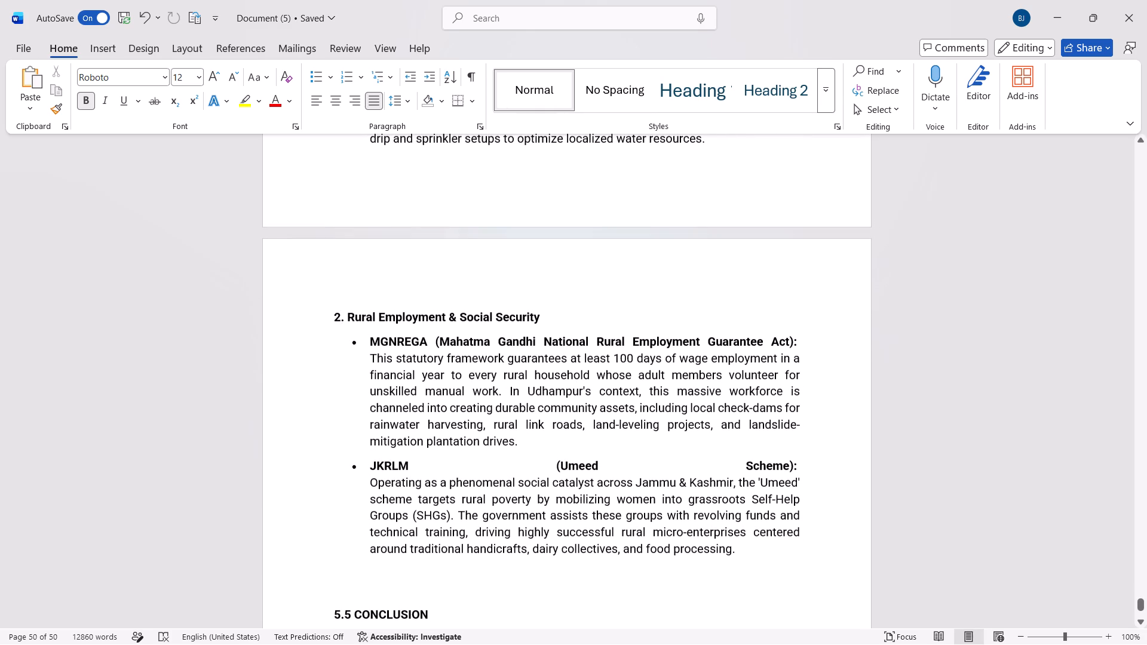
{"action": "left_click", "coordinate": [540, 468]}
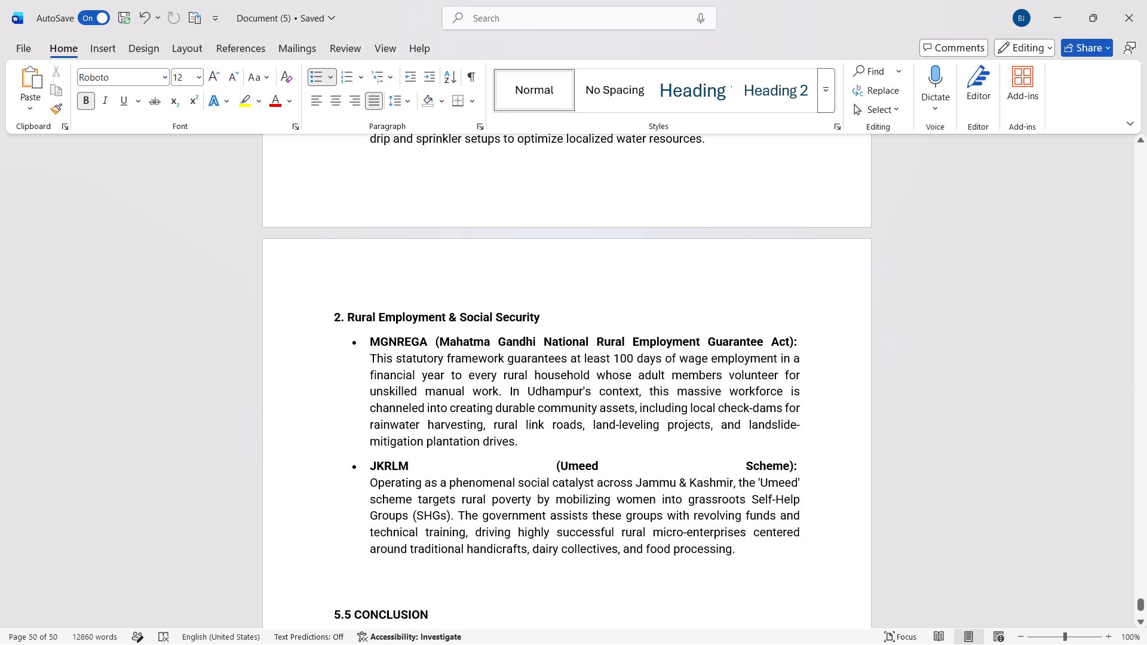
{"action": "left_click", "coordinate": [796, 466]}
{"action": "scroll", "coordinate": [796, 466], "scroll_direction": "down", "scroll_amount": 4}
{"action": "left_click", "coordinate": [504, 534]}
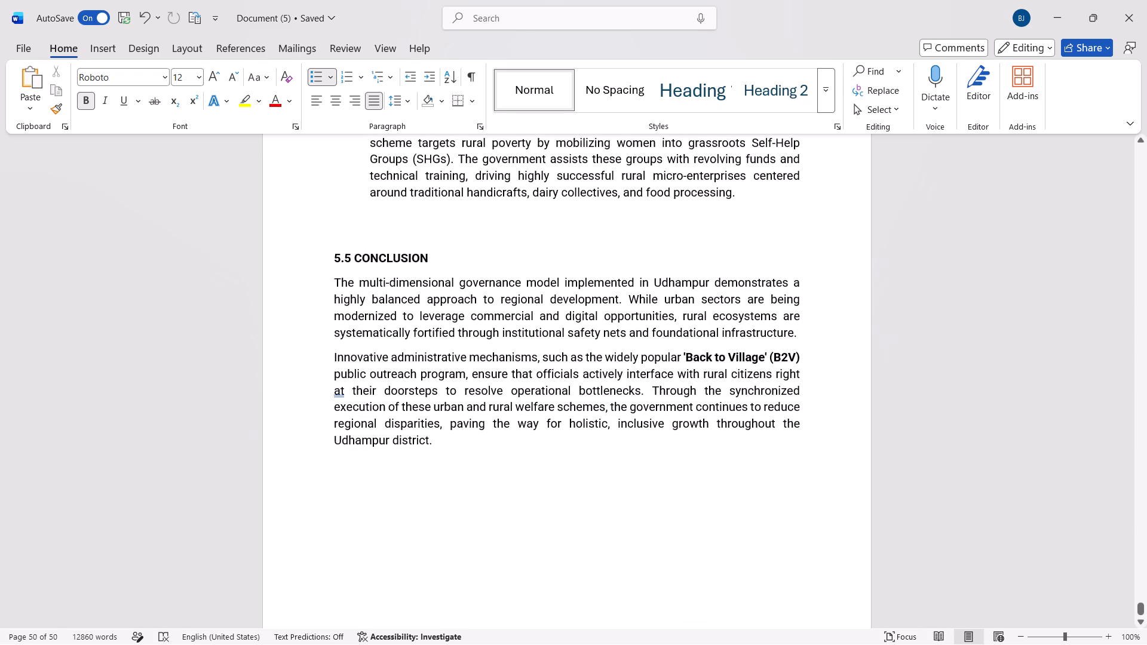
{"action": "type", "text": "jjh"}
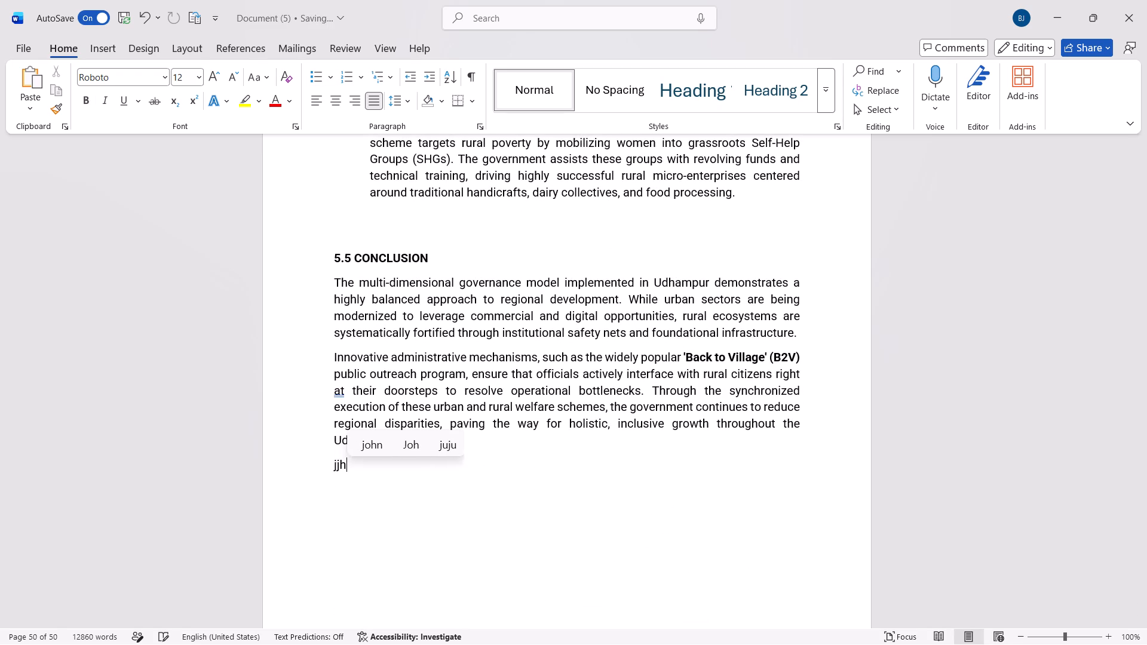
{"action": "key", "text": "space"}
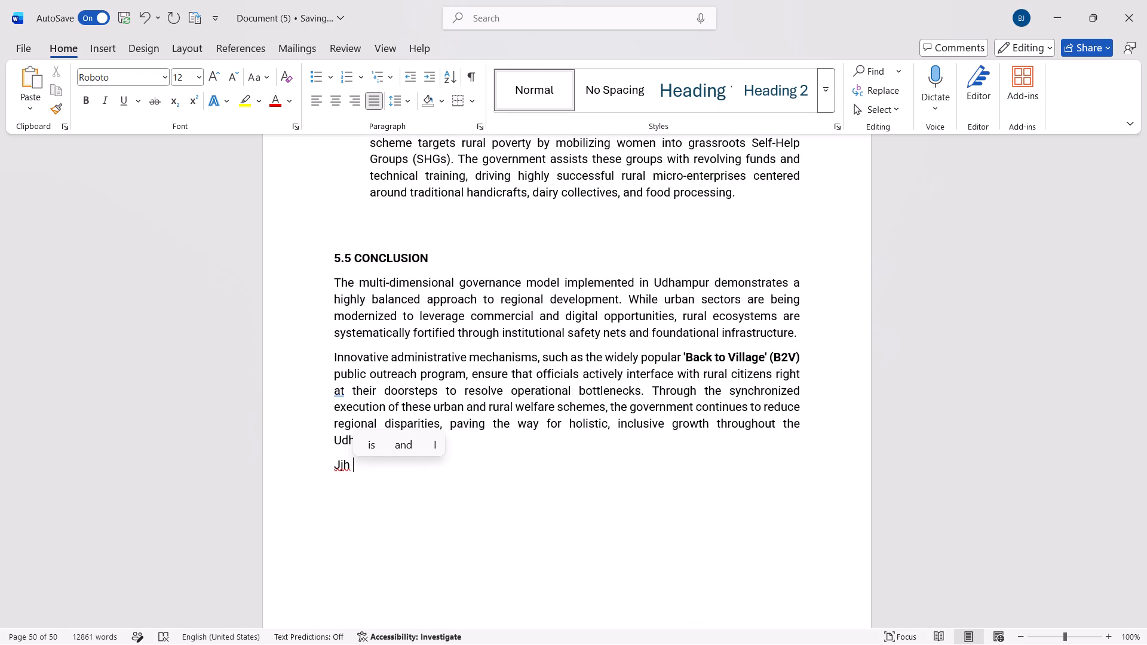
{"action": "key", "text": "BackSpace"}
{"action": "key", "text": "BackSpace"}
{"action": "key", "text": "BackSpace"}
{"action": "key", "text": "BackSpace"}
Copy the "JKRLM (Umeed Scheme):" title into the empty line below the last conclusion paragraph.
{"action": "scroll", "coordinate": [504, 534], "scroll_direction": "up", "scroll_amount": 1}
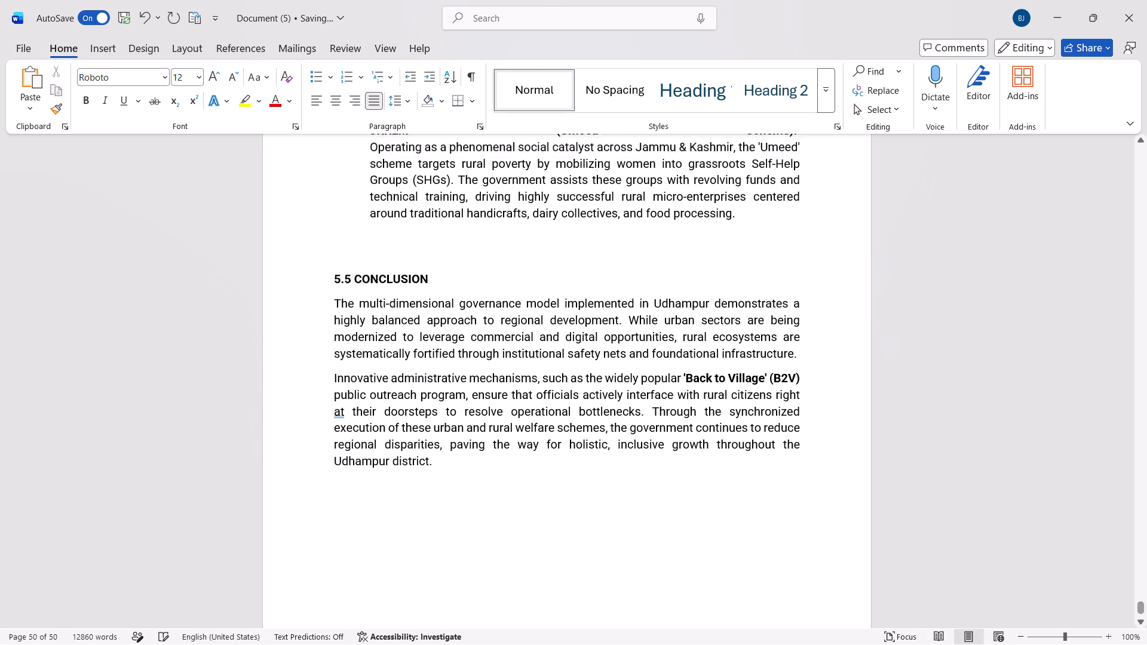
{"action": "scroll", "coordinate": [504, 534], "scroll_direction": "up", "scroll_amount": 1}
{"action": "scroll", "coordinate": [504, 534], "scroll_direction": "down", "scroll_amount": 1}
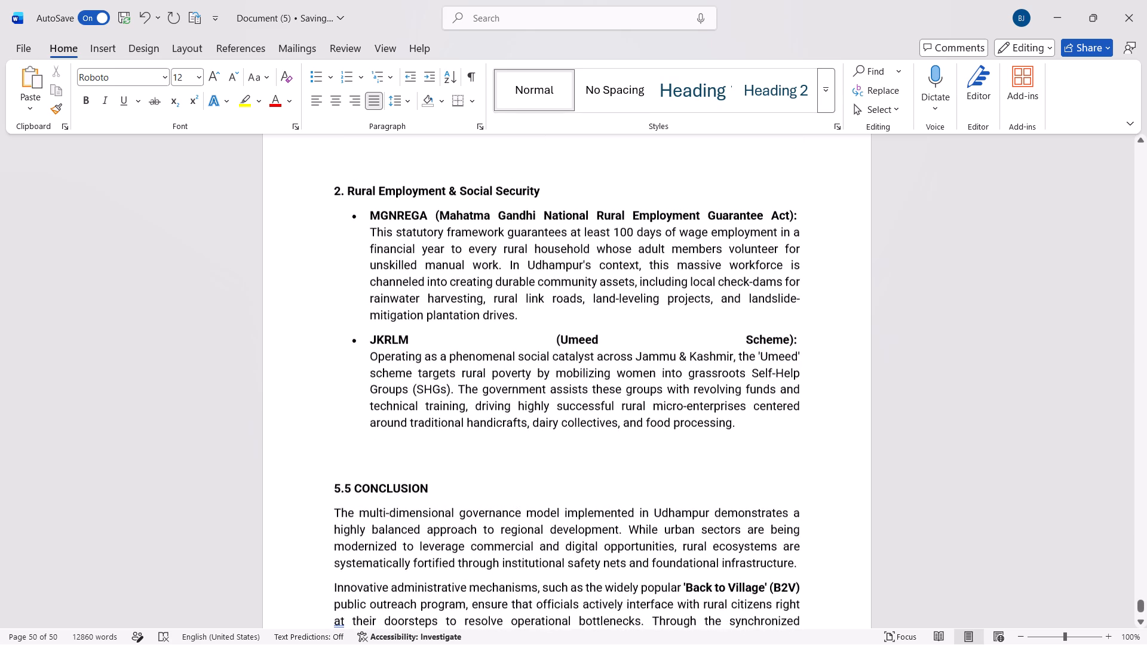
{"action": "scroll", "coordinate": [501, 502], "scroll_direction": "down", "scroll_amount": 1}
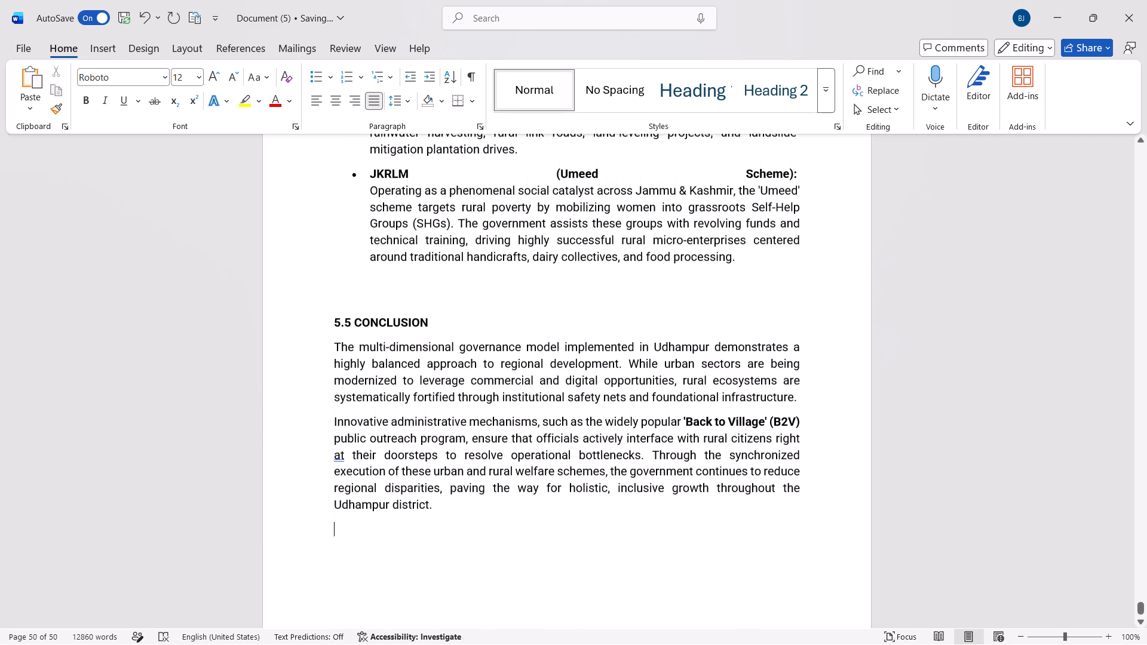
{"action": "scroll", "coordinate": [501, 502], "scroll_direction": "down", "scroll_amount": 1}
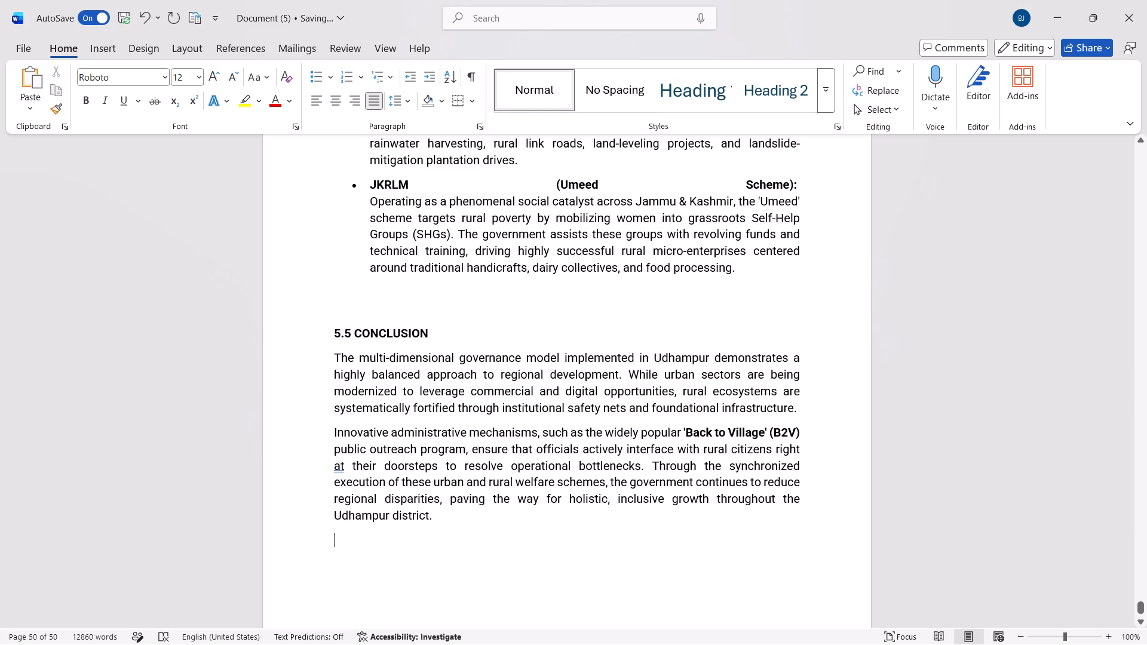
{"action": "left_click_drag", "start_coordinate": [370, 183], "coordinate": [675, 190]}
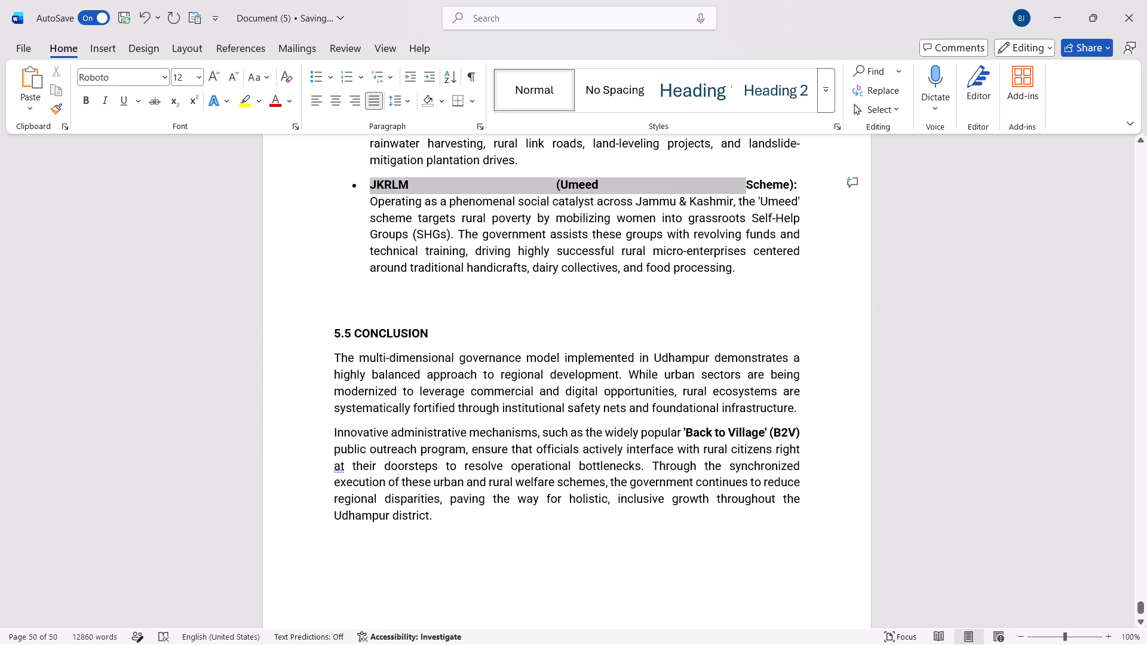
{"action": "left_click_drag", "start_coordinate": [675, 190], "coordinate": [815, 190]}
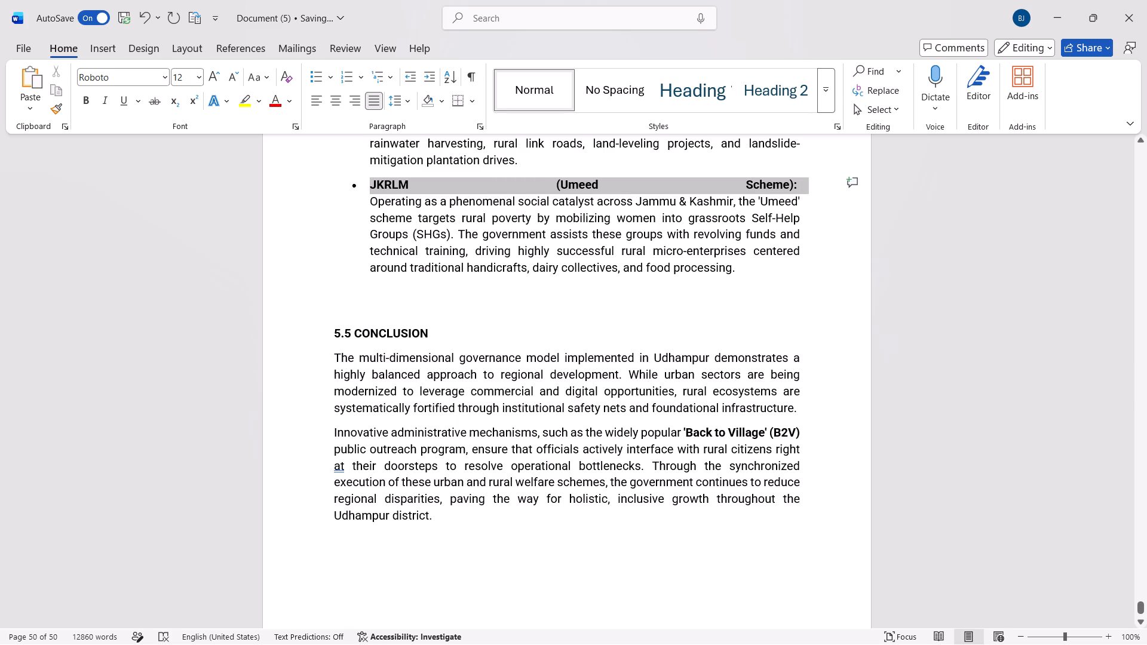
{"action": "left_click_drag", "start_coordinate": [815, 190], "coordinate": [801, 188]}
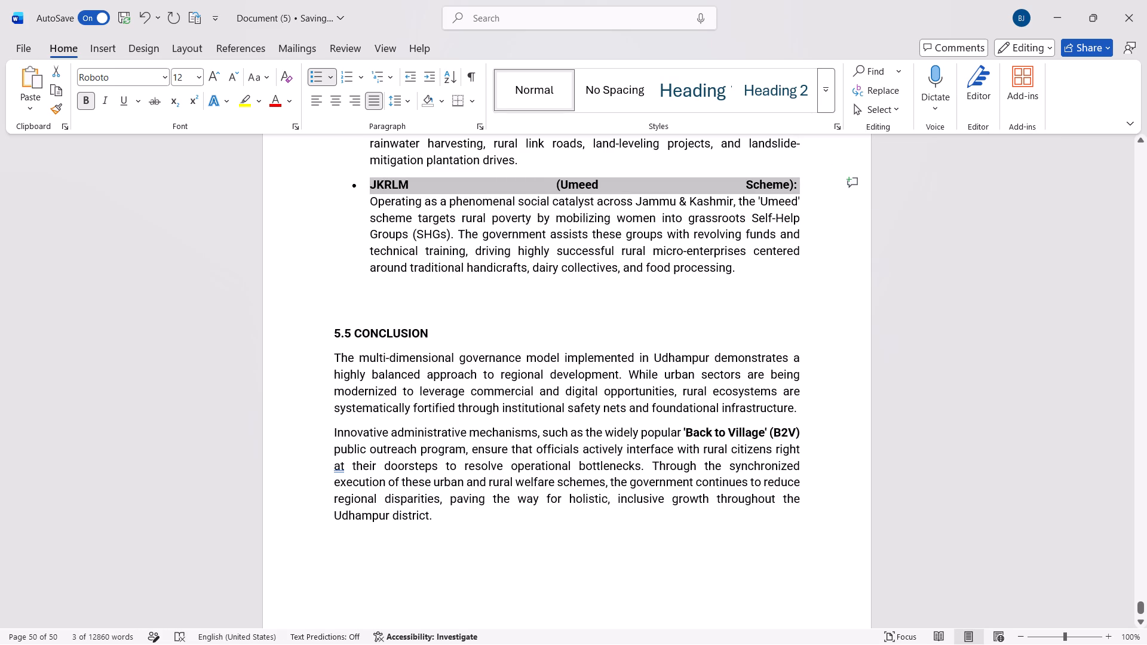
{"action": "key", "text": "ctrl+c"}
{"action": "left_click", "coordinate": [337, 549]}
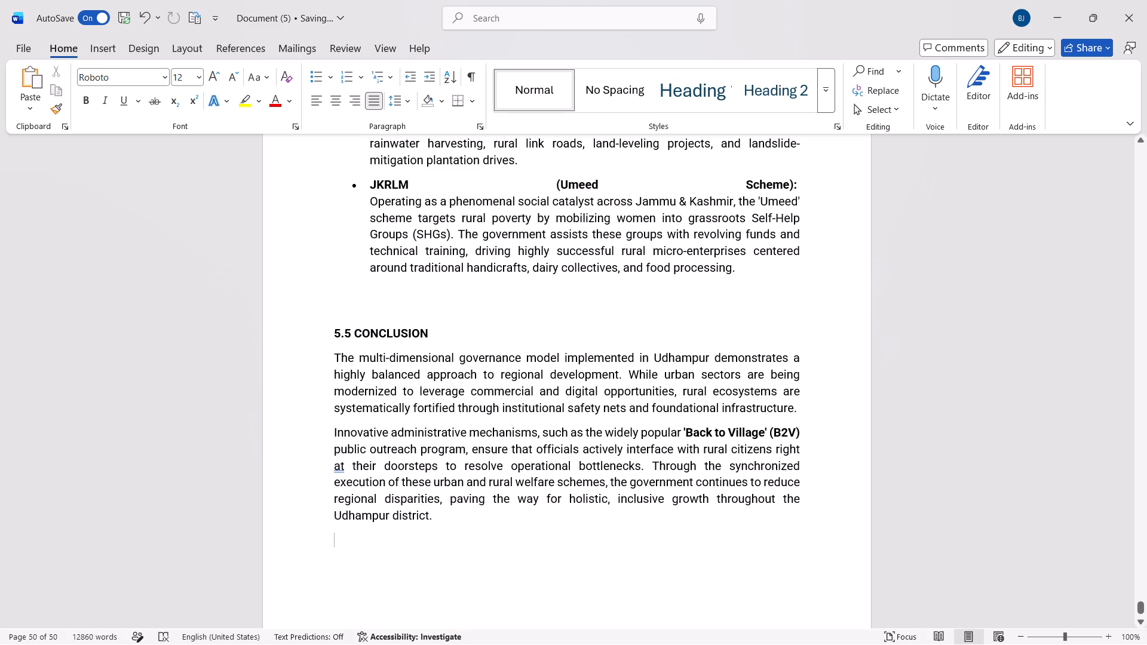
{"action": "key", "text": "ctrl+v"}
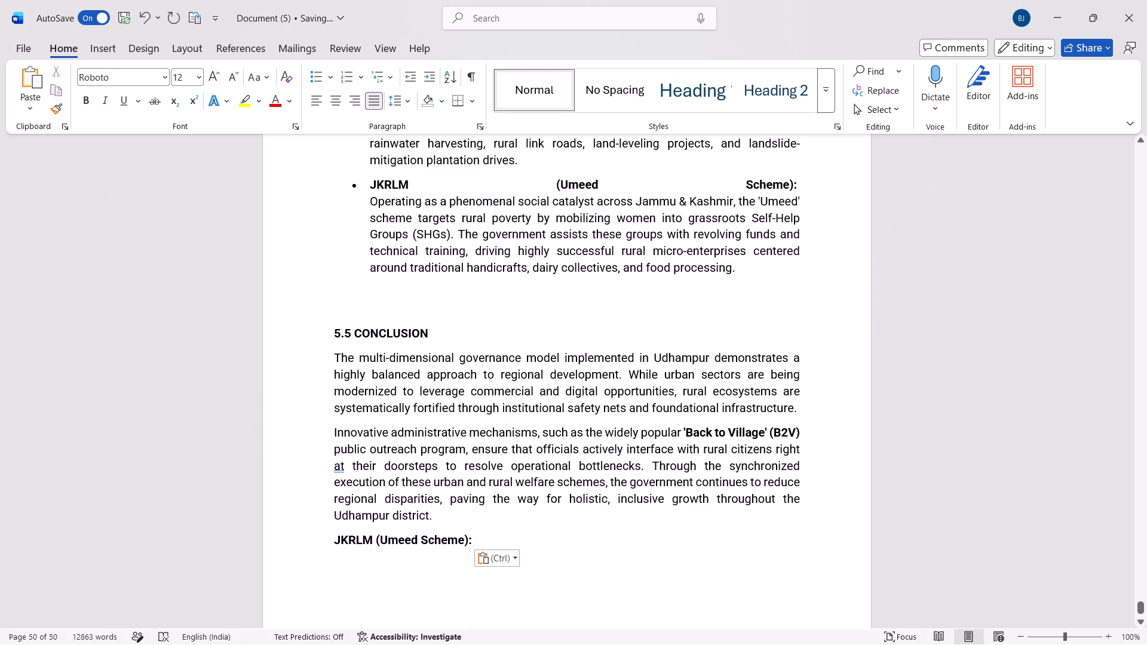
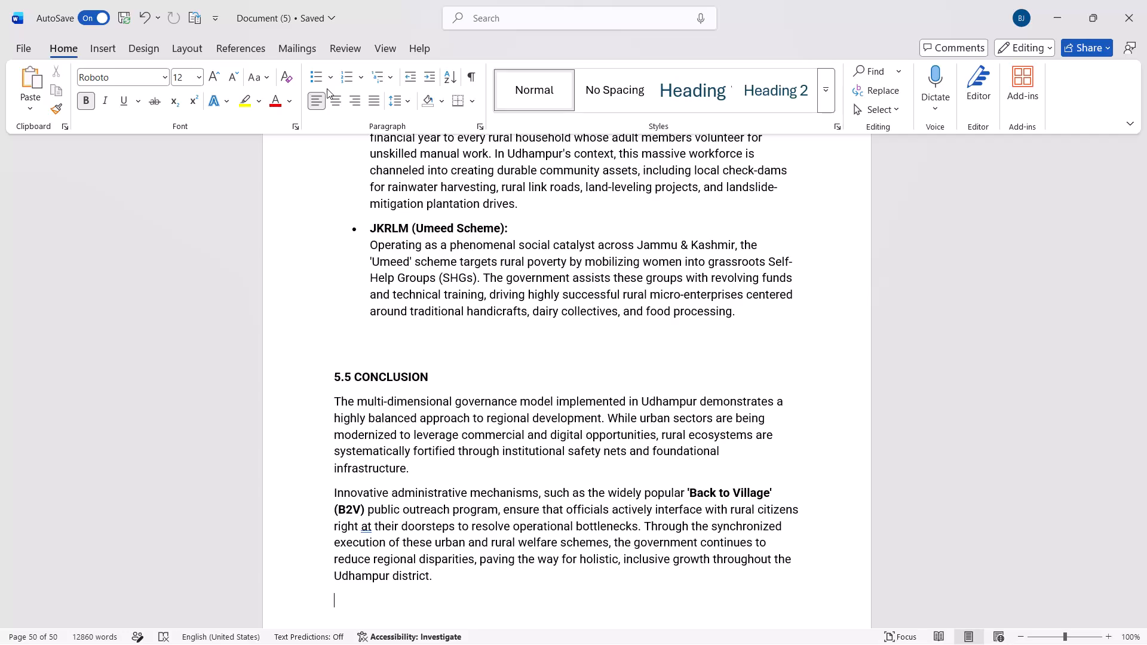
Remove the underline from the "RURAL EMPLOYMENT, COMPARISON & CONCLUSION :" heading.
{"action": "scroll", "coordinate": [465, 288], "scroll_direction": "up", "scroll_amount": 6}
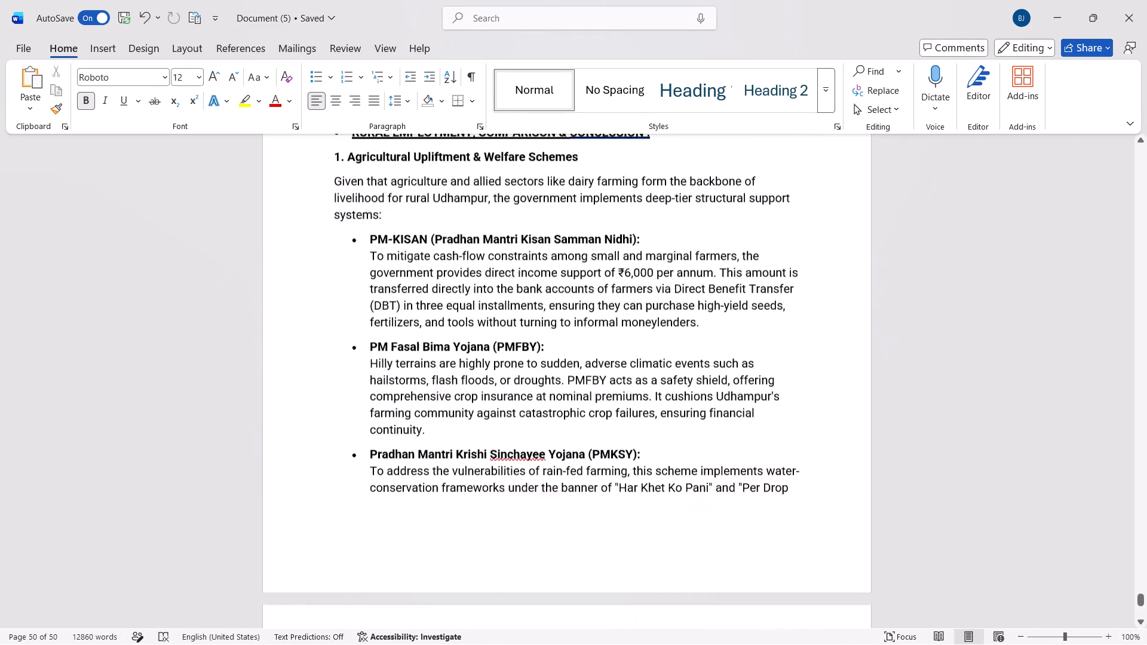
{"action": "scroll", "coordinate": [465, 288], "scroll_direction": "up", "scroll_amount": 3}
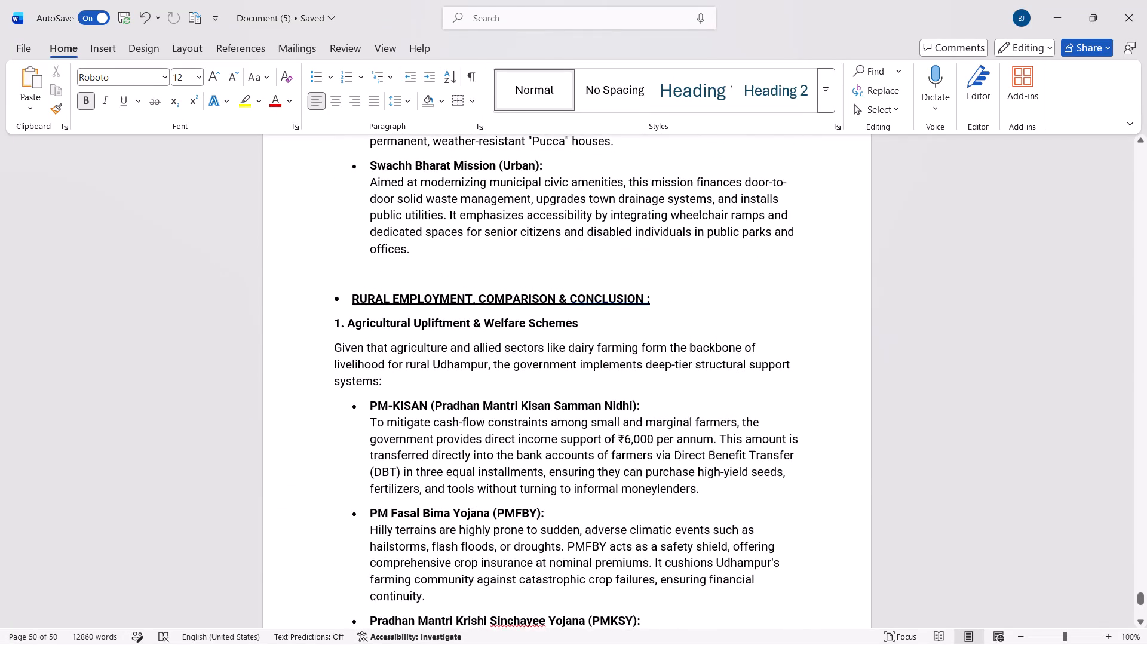
{"action": "scroll", "coordinate": [465, 288], "scroll_direction": "up", "scroll_amount": 1}
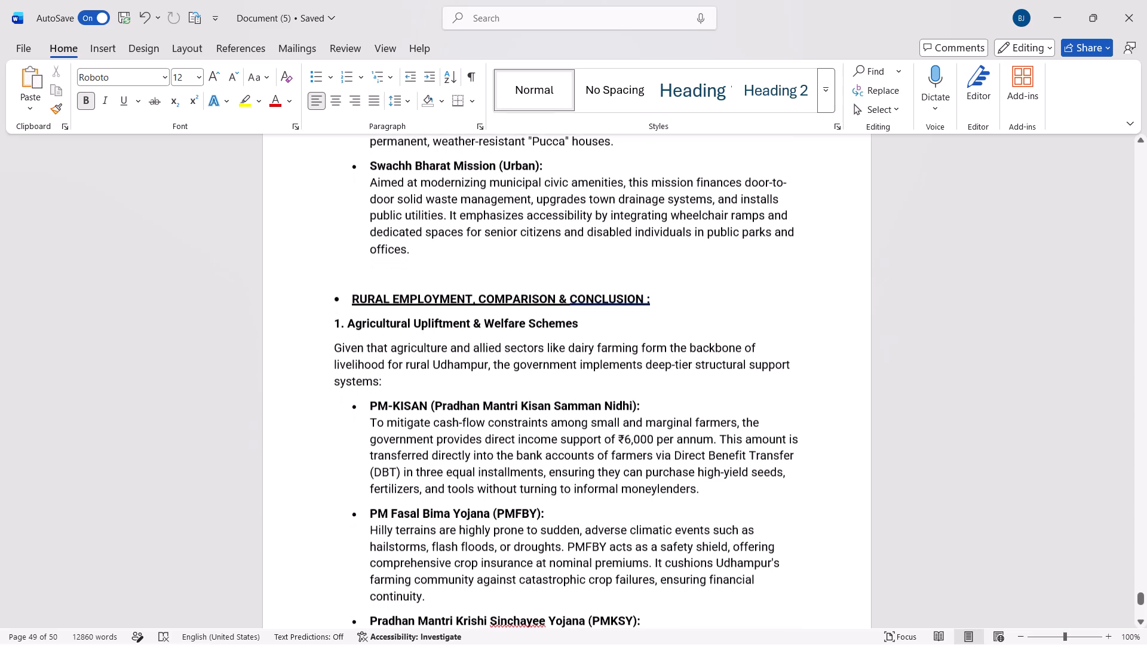
{"action": "scroll", "coordinate": [465, 288], "scroll_direction": "up", "scroll_amount": 1}
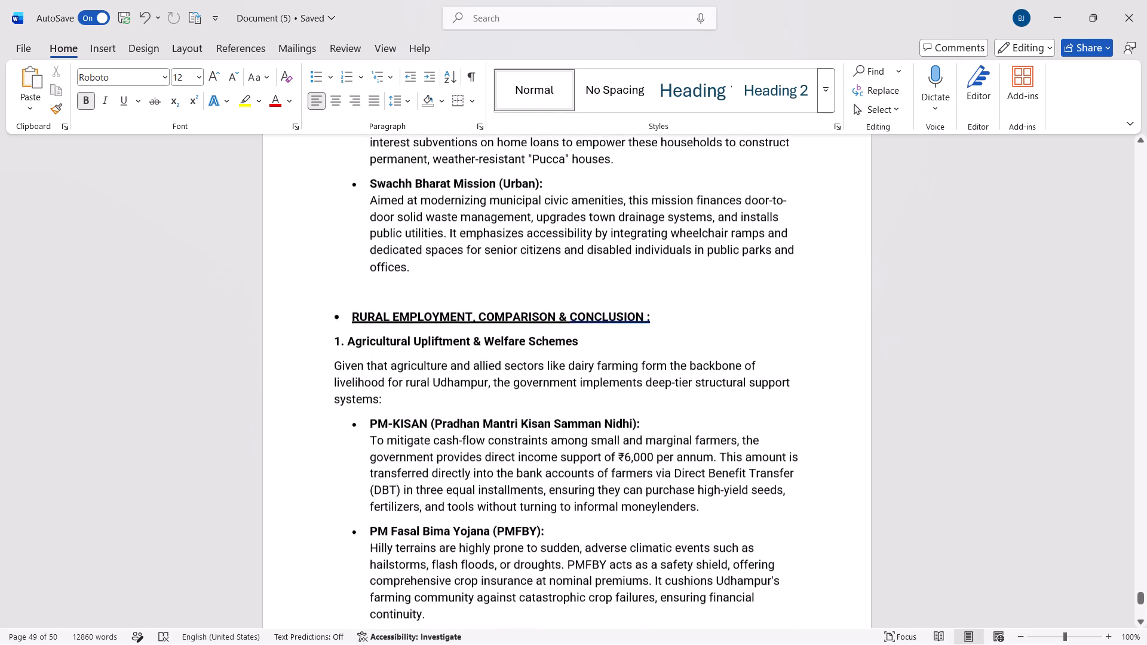
{"action": "scroll", "coordinate": [465, 288], "scroll_direction": "up", "scroll_amount": 1}
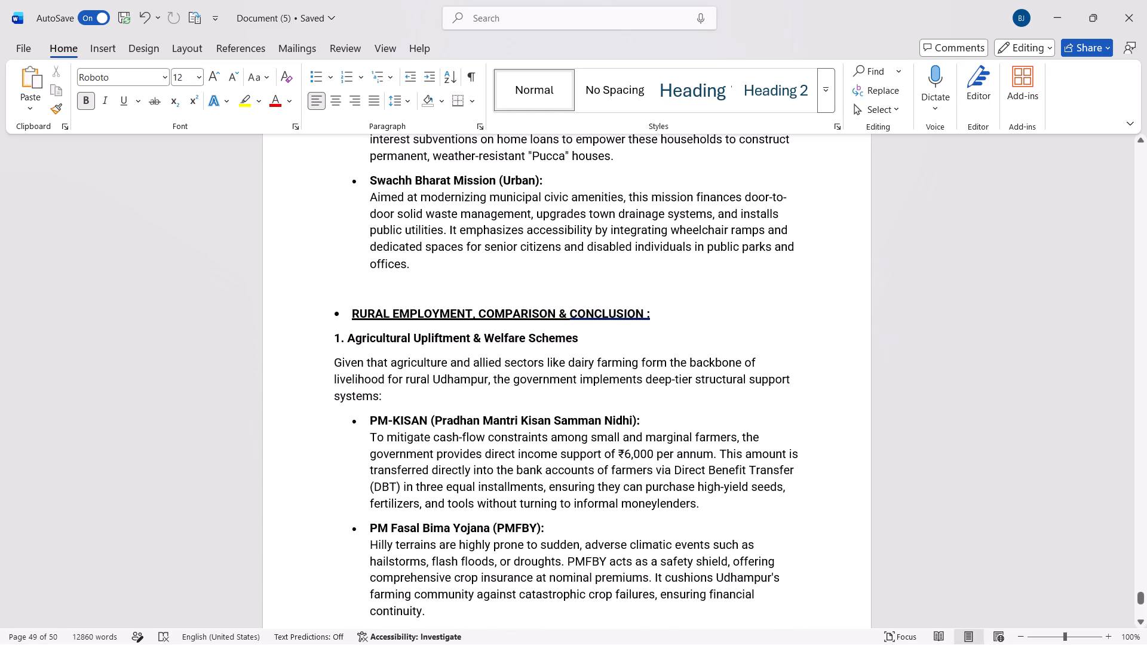
{"action": "left_click_drag", "start_coordinate": [652, 311], "coordinate": [602, 313]}
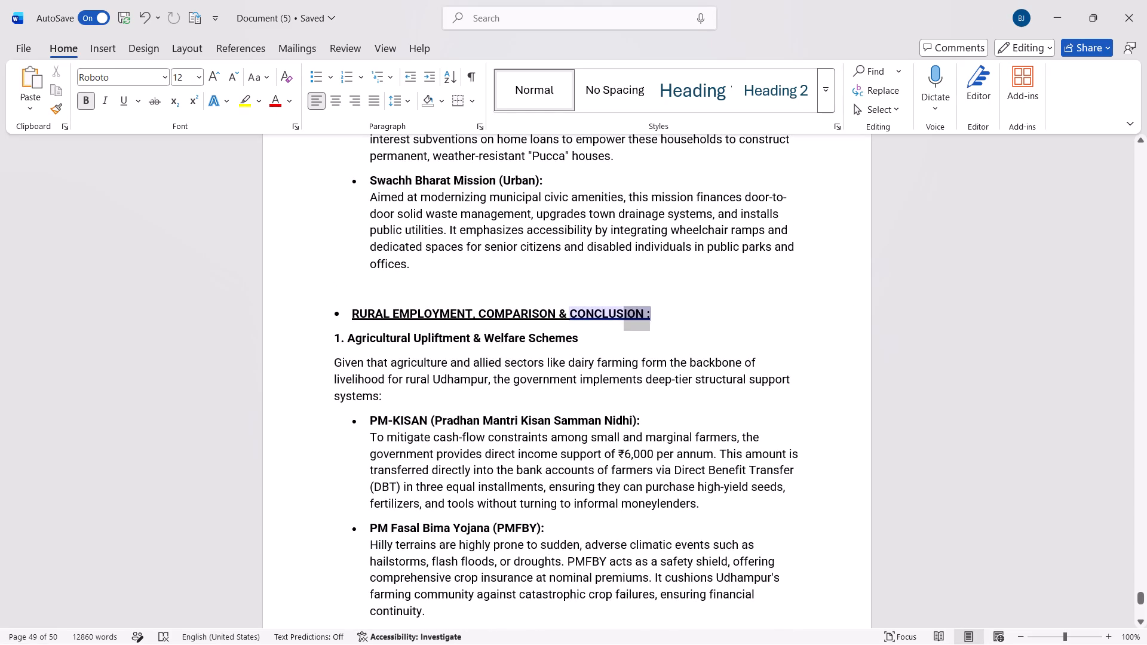
{"action": "left_click_drag", "start_coordinate": [602, 313], "coordinate": [348, 316]}
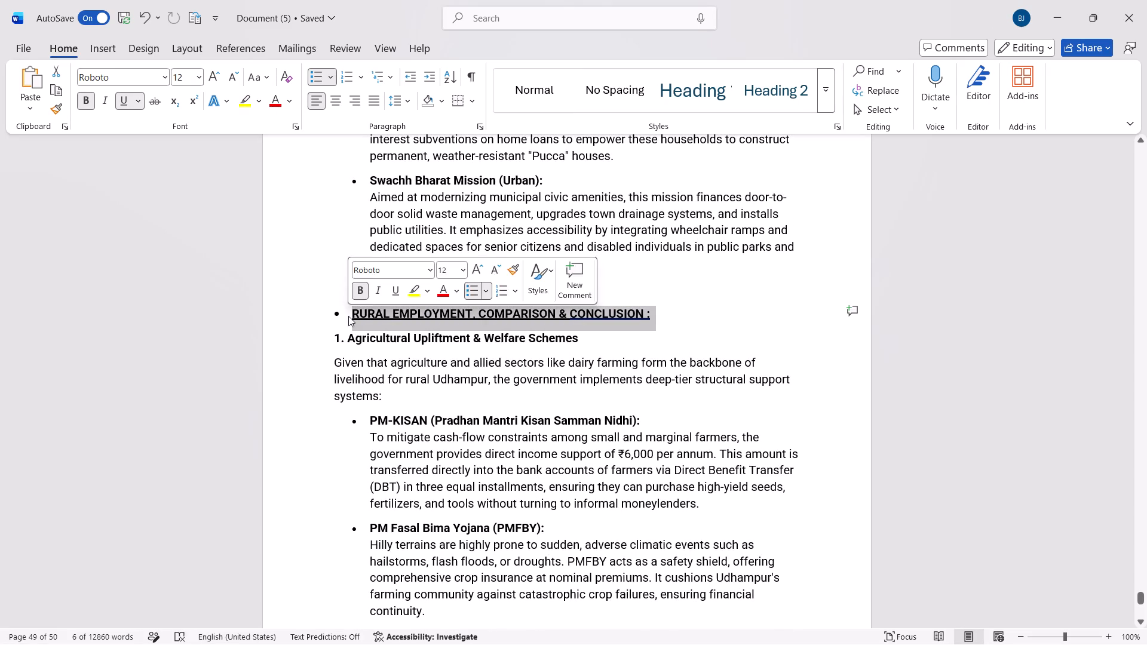
{"action": "left_click", "coordinate": [137, 101]}
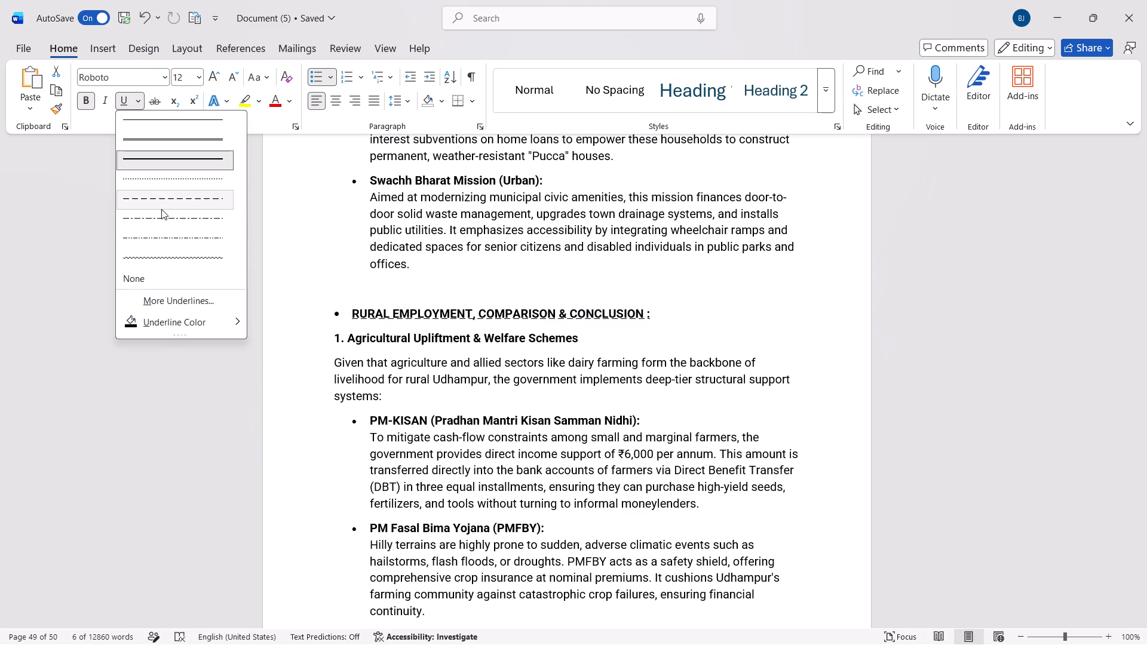
{"action": "left_click", "coordinate": [164, 282]}
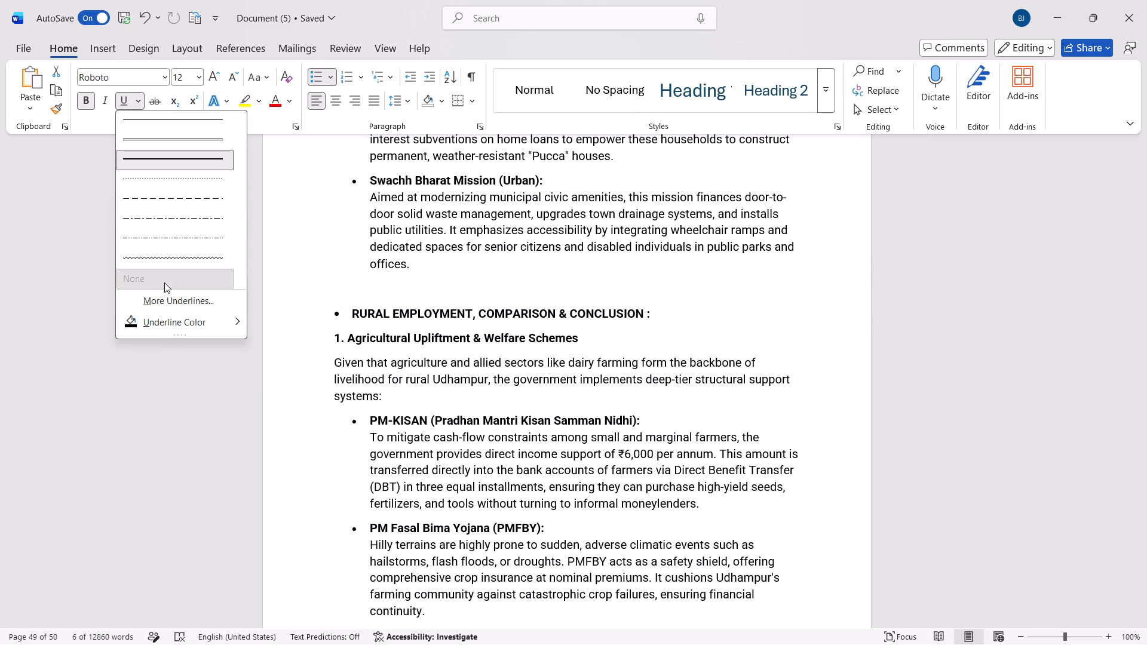
Replace the round bullet of the "RURAL EMPLOYMENT, COMPARISON & CONCLUSION :" heading with the four-diamond bullet.
{"action": "left_click", "coordinate": [344, 312]}
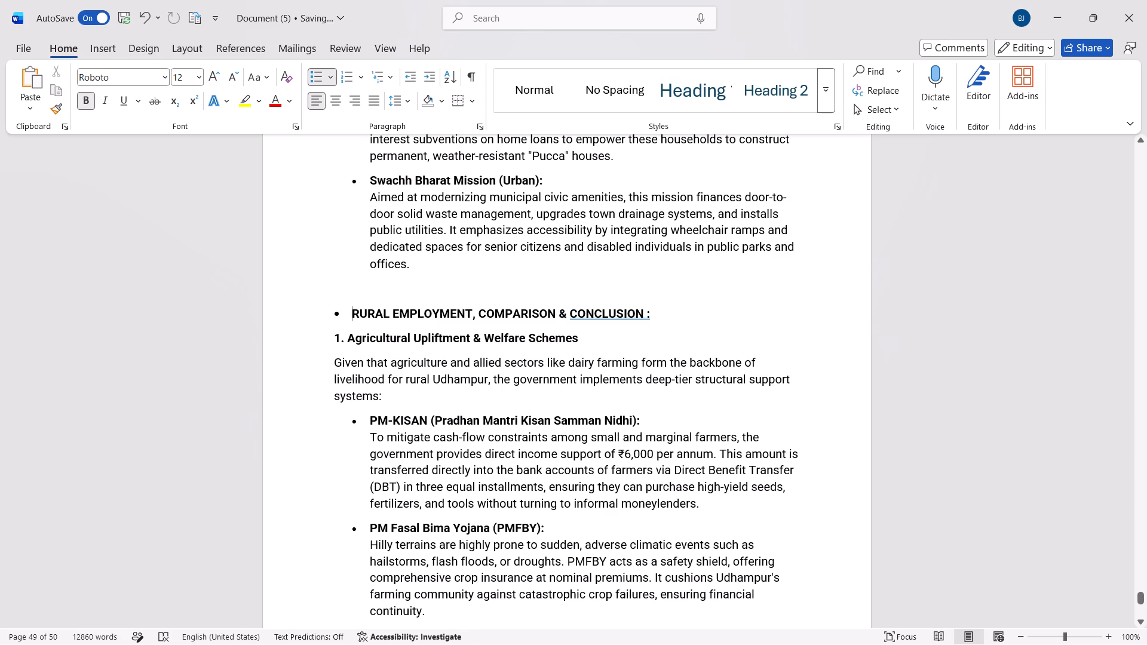
{"action": "key", "text": "BackSpace"}
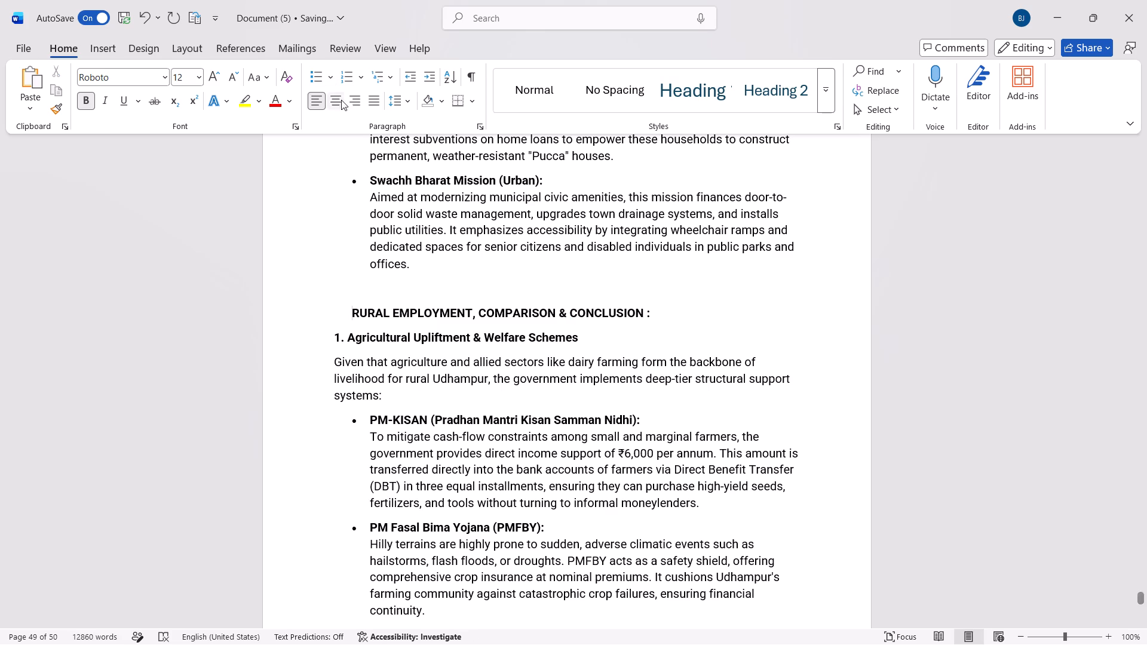
{"action": "left_click", "coordinate": [333, 78]}
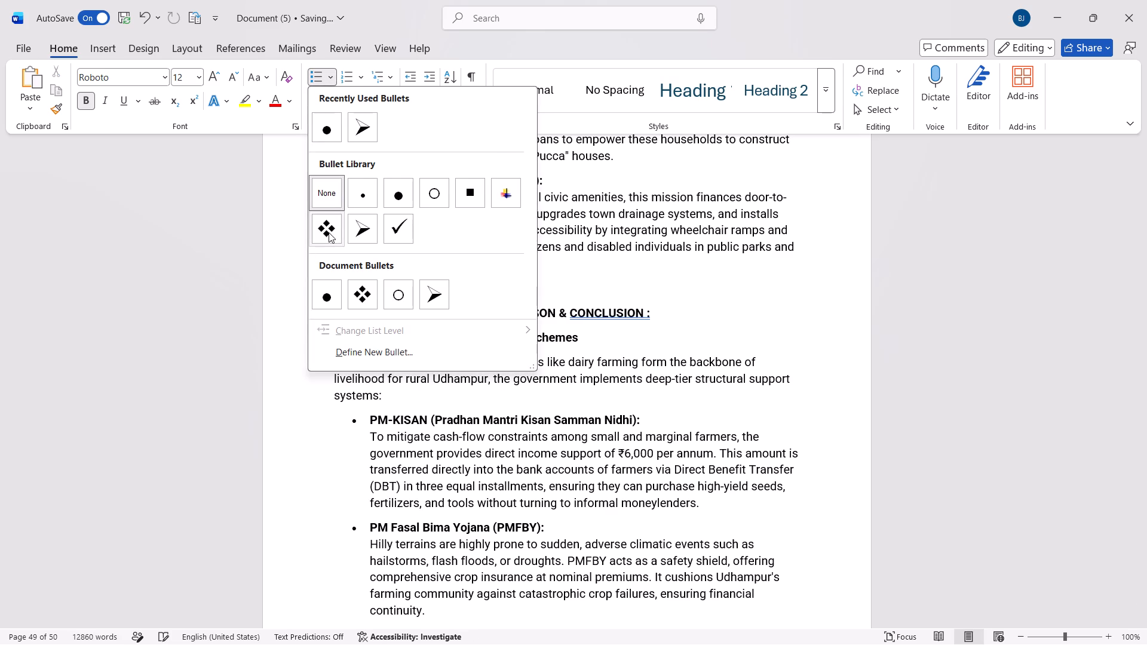
{"action": "left_click", "coordinate": [329, 232]}
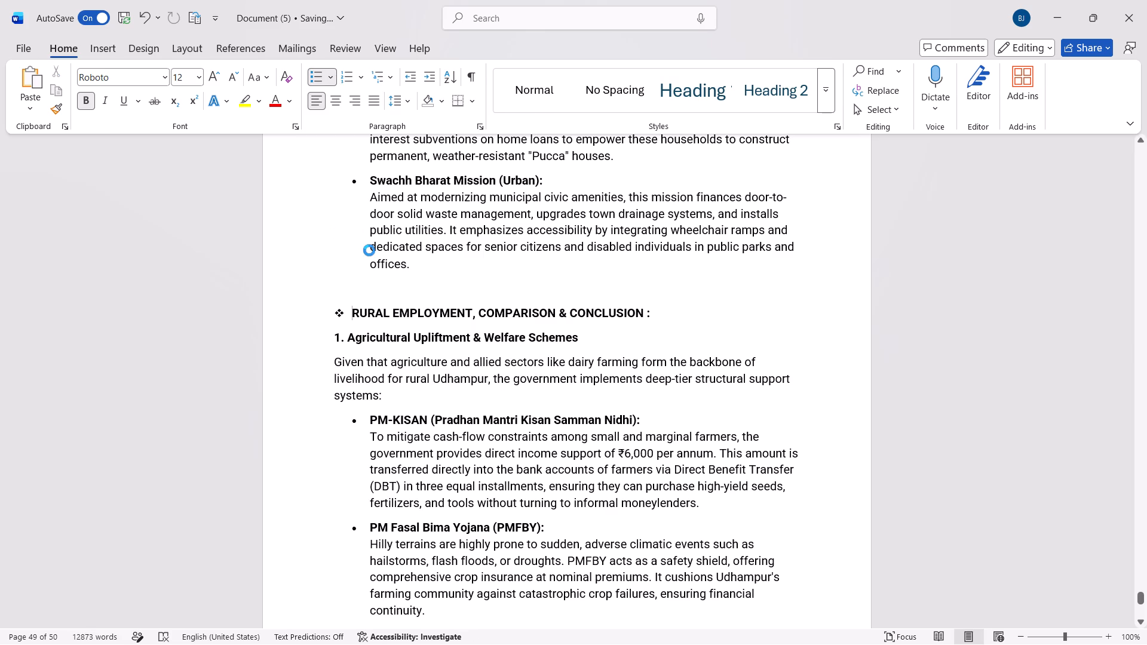
Remove the underline from the "ROLE AND SCHEMES IN URBAN UDHAMPUR :" heading.
{"action": "scroll", "coordinate": [369, 252], "scroll_direction": "up", "scroll_amount": 5}
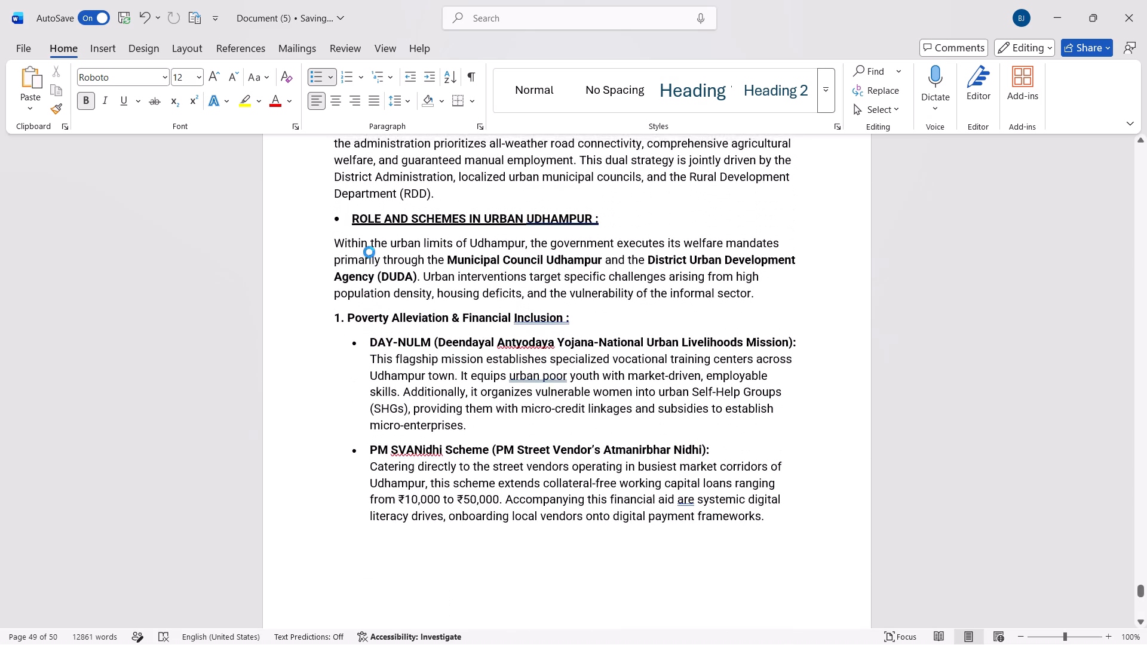
{"action": "scroll", "coordinate": [369, 252], "scroll_direction": "up", "scroll_amount": 1}
{"action": "left_click", "coordinate": [348, 224]}
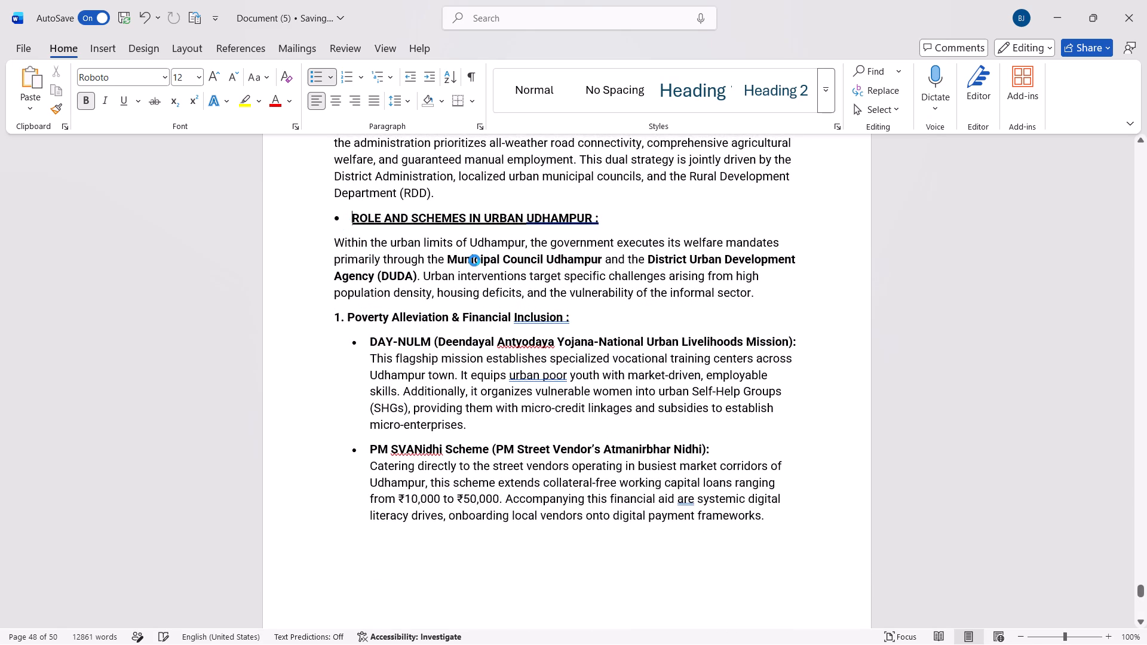
{"action": "left_click", "coordinate": [606, 222]}
{"action": "left_click_drag", "start_coordinate": [606, 222], "coordinate": [338, 216]}
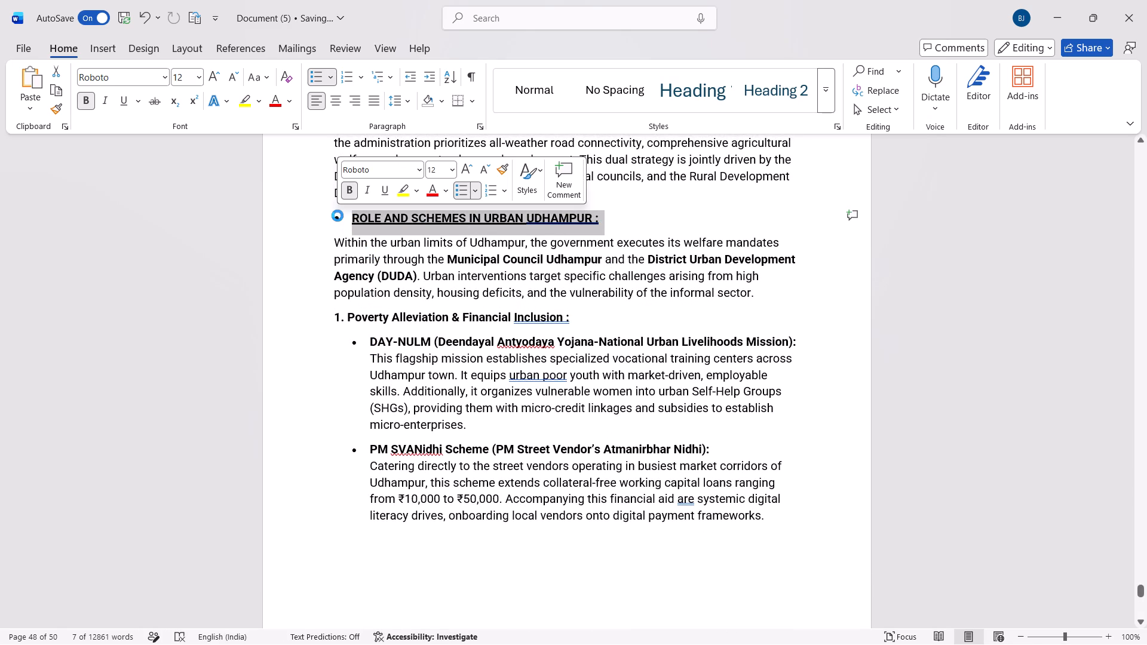
{"action": "left_click", "coordinate": [138, 105]}
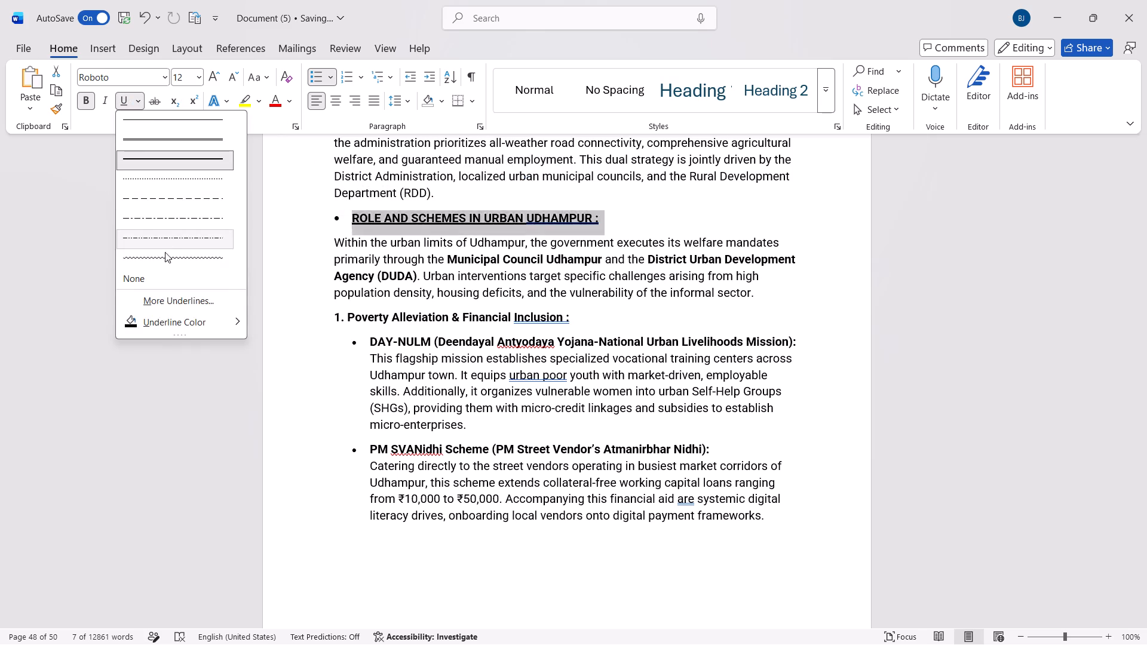
{"action": "left_click", "coordinate": [163, 278]}
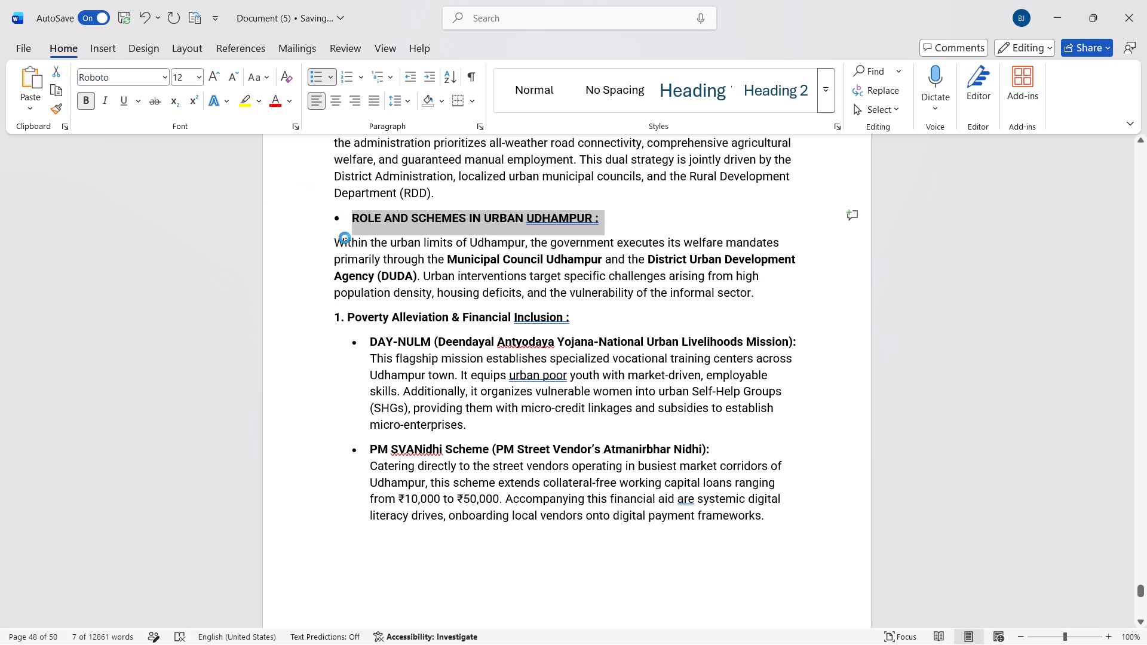
Replace the round bullet of the "ROLE AND SCHEMES IN URBAN UDHAMPUR :" heading with the four-diamond bullet.
{"action": "left_click", "coordinate": [353, 219]}
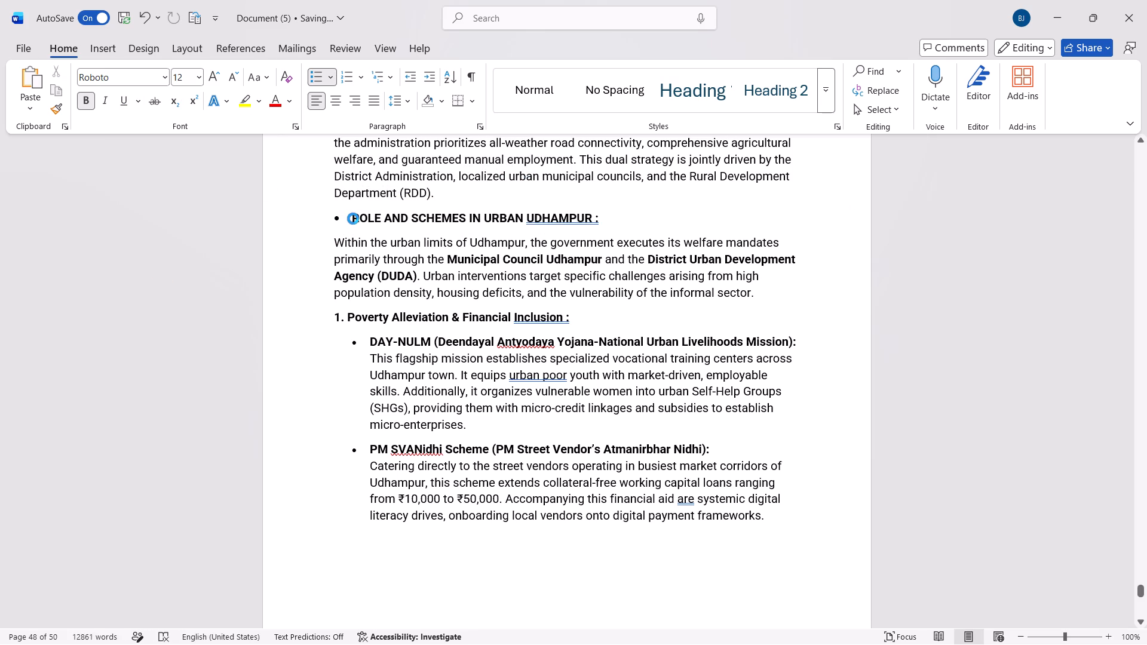
{"action": "left_click", "coordinate": [350, 220]}
{"action": "key", "text": "BackSpace"}
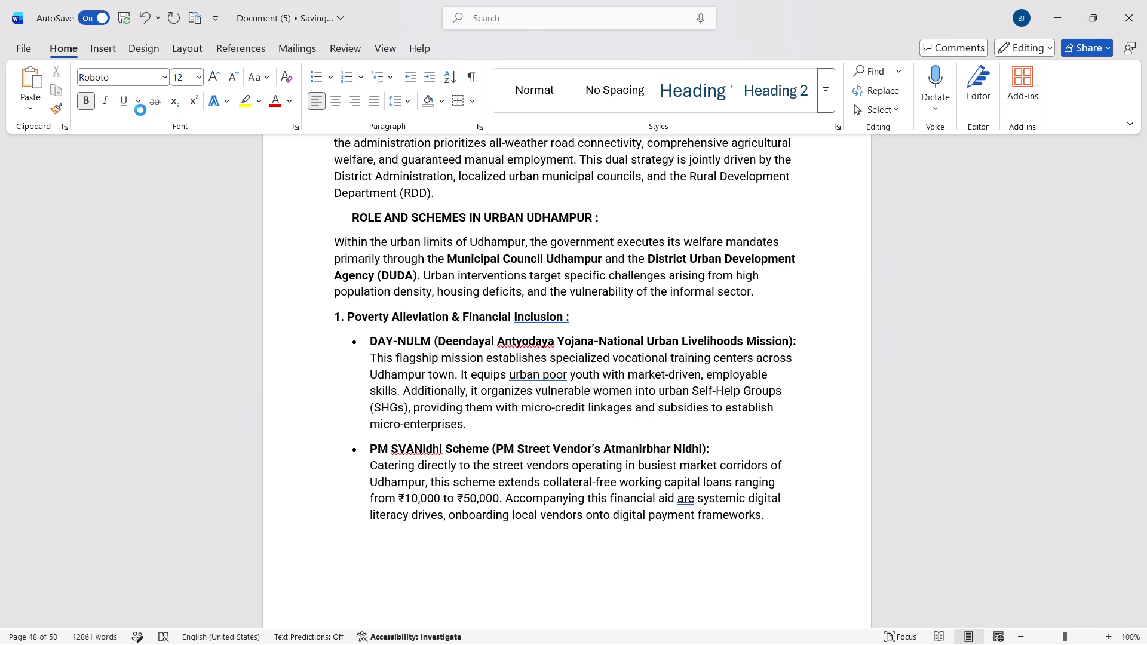
{"action": "left_click", "coordinate": [334, 81]}
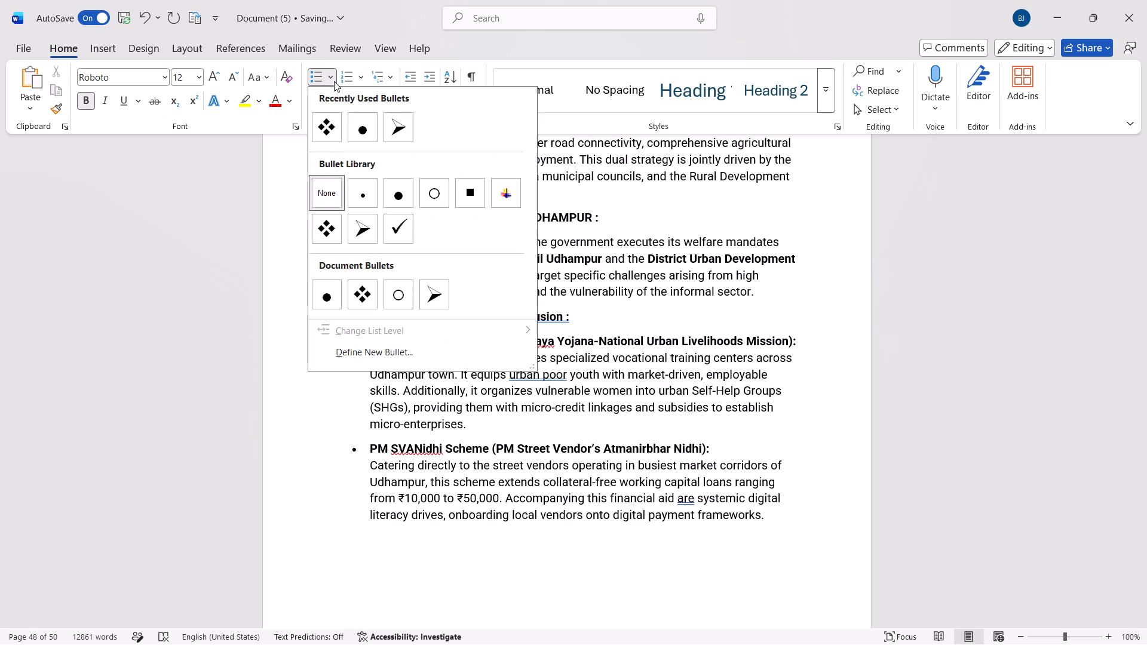
{"action": "left_click", "coordinate": [337, 125]}
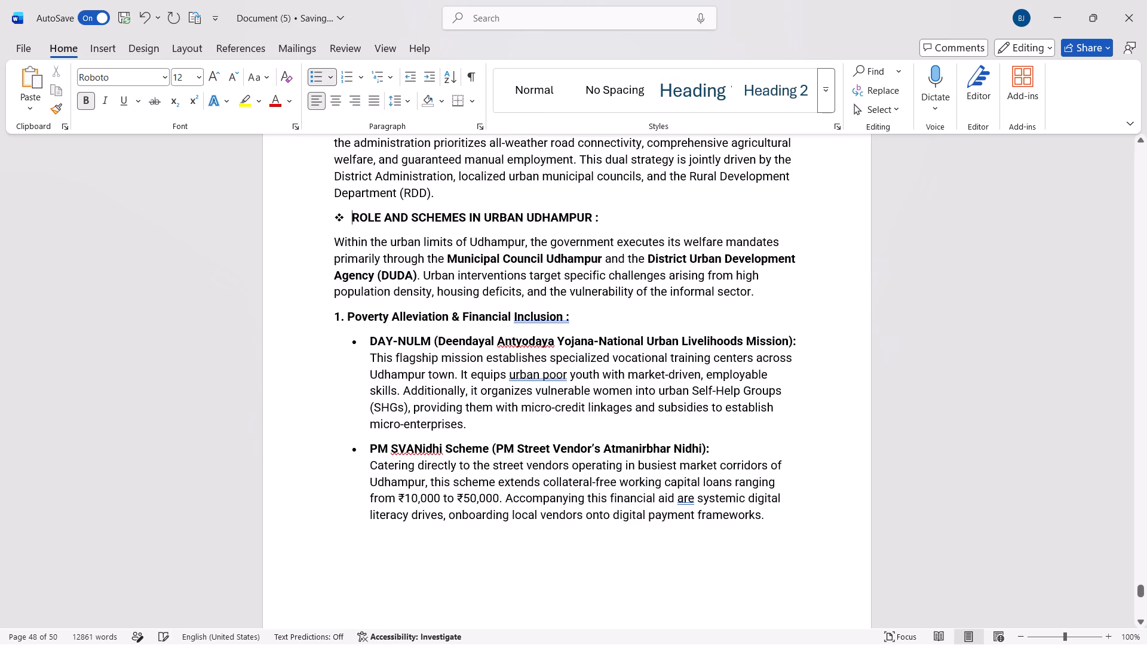
Set the font size of the "RURAL EMPLOYMENT, COMPARISON & CONCLUSION :" heading to 14.
{"action": "scroll", "coordinate": [375, 291], "scroll_direction": "down", "scroll_amount": 3}
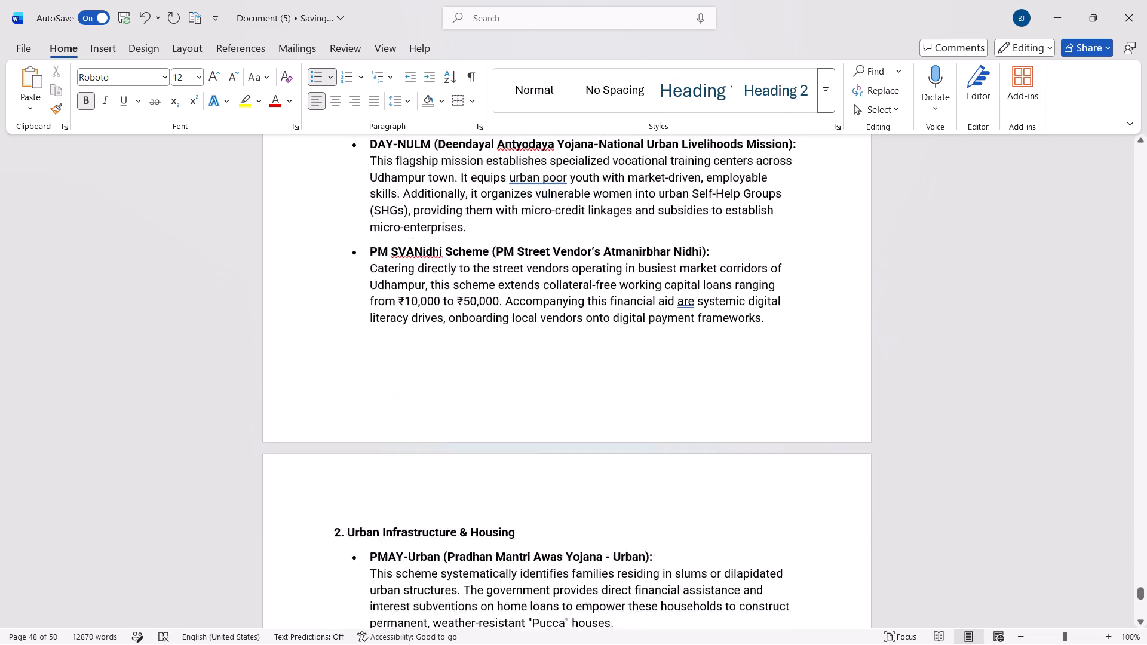
{"action": "scroll", "coordinate": [375, 291], "scroll_direction": "down", "scroll_amount": 5}
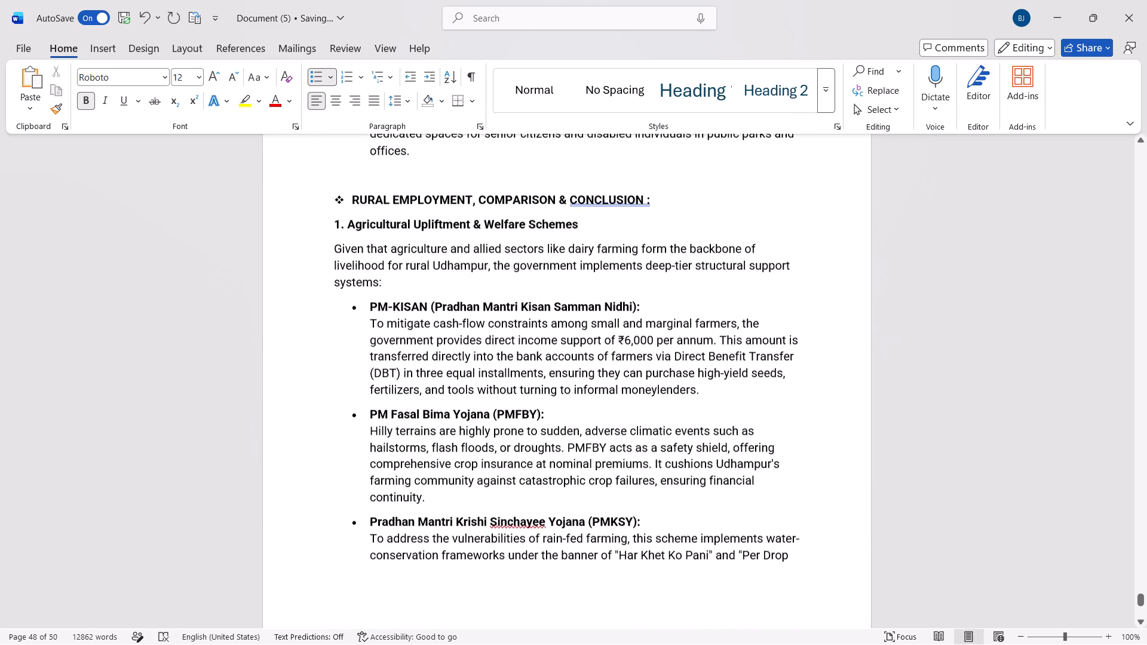
{"action": "scroll", "coordinate": [375, 291], "scroll_direction": "down", "scroll_amount": 5}
{"action": "scroll", "coordinate": [375, 291], "scroll_direction": "up", "scroll_amount": 3}
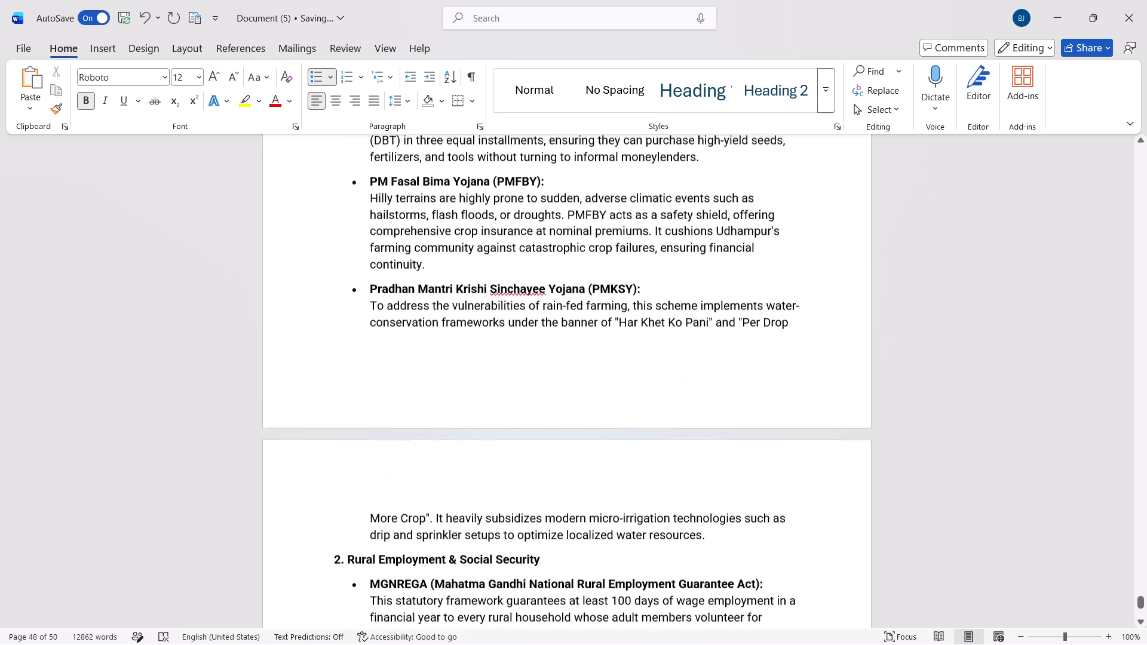
{"action": "scroll", "coordinate": [375, 291], "scroll_direction": "up", "scroll_amount": 2}
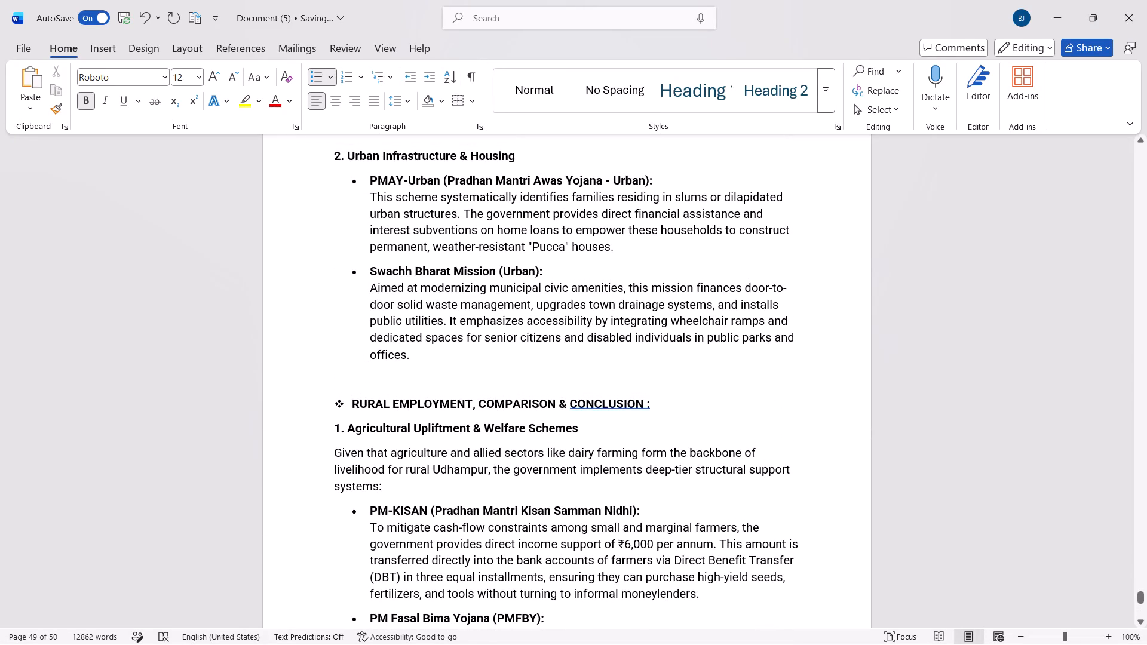
{"action": "left_click_drag", "start_coordinate": [349, 401], "coordinate": [648, 398]}
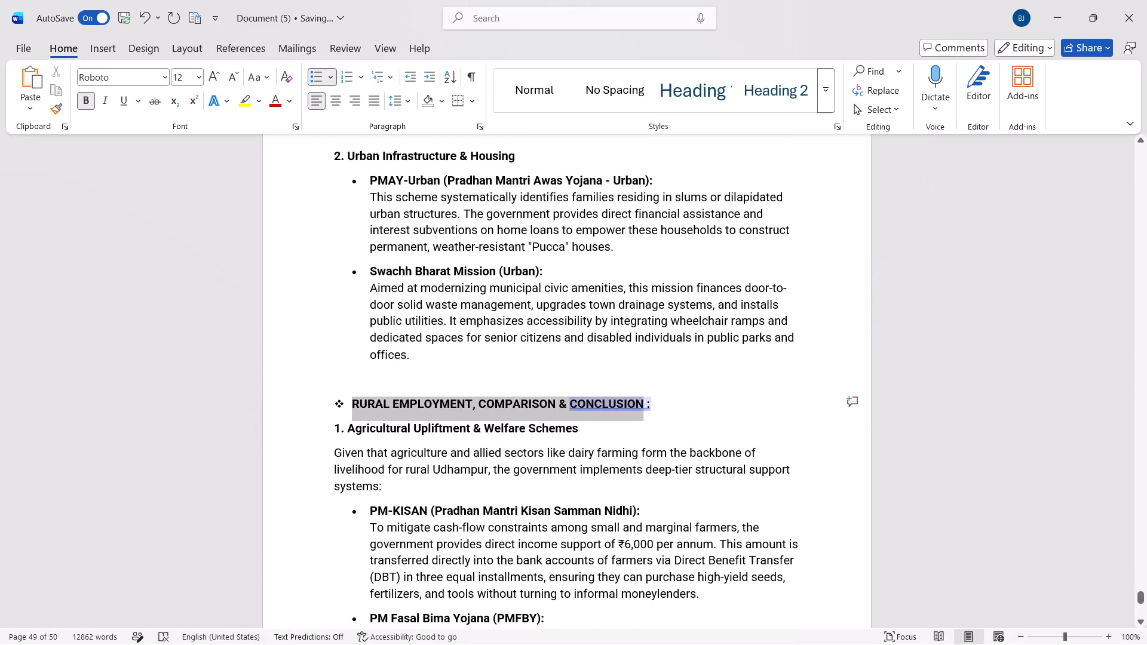
{"action": "left_click_drag", "start_coordinate": [648, 398], "coordinate": [660, 397]}
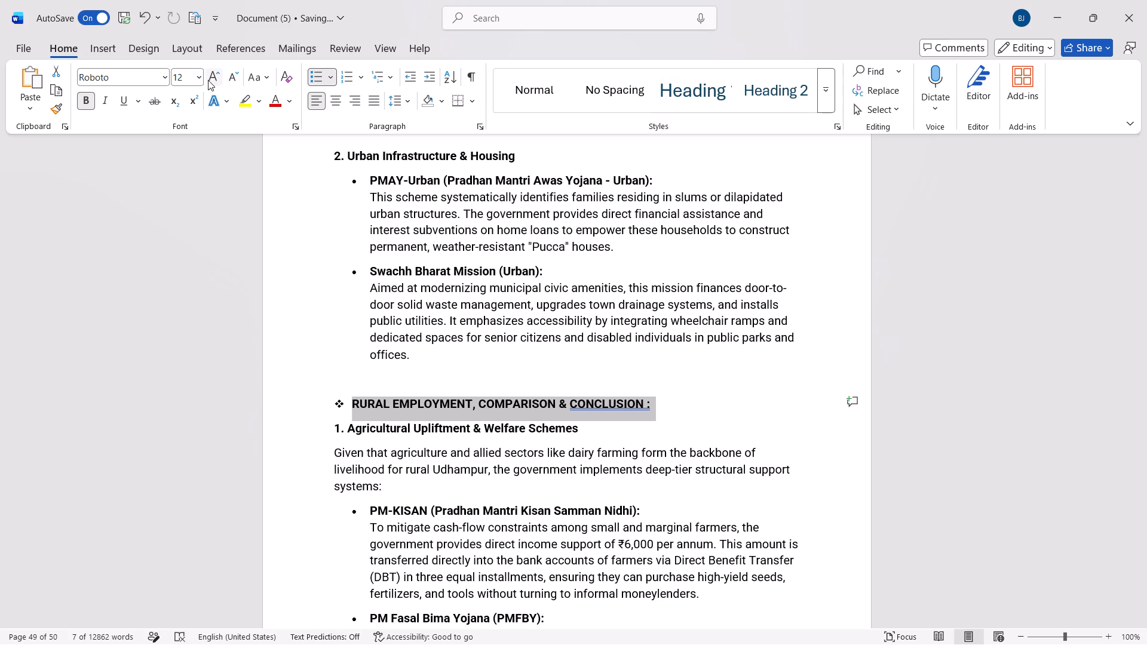
{"action": "left_click", "coordinate": [201, 82]}
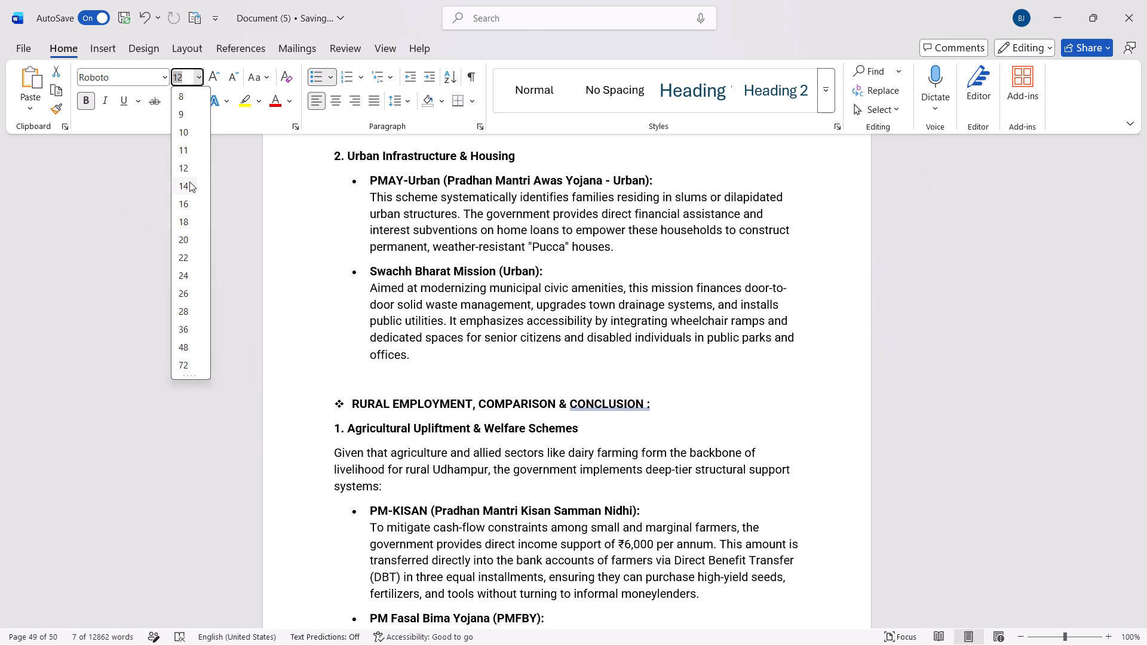
{"action": "left_click", "coordinate": [189, 183]}
Set the font size of the "ROLE AND SCHEMES IN URBAN UDHAMPUR :" heading to 14.
{"action": "scroll", "coordinate": [342, 321], "scroll_direction": "up", "scroll_amount": 1}
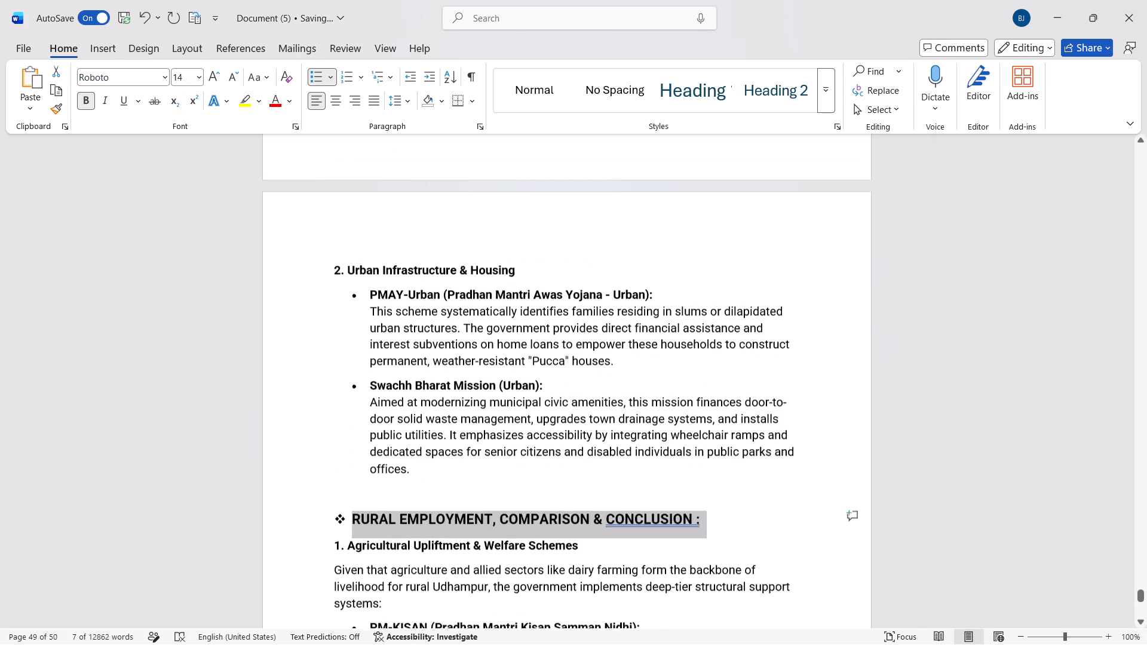
{"action": "scroll", "coordinate": [342, 321], "scroll_direction": "up", "scroll_amount": 4}
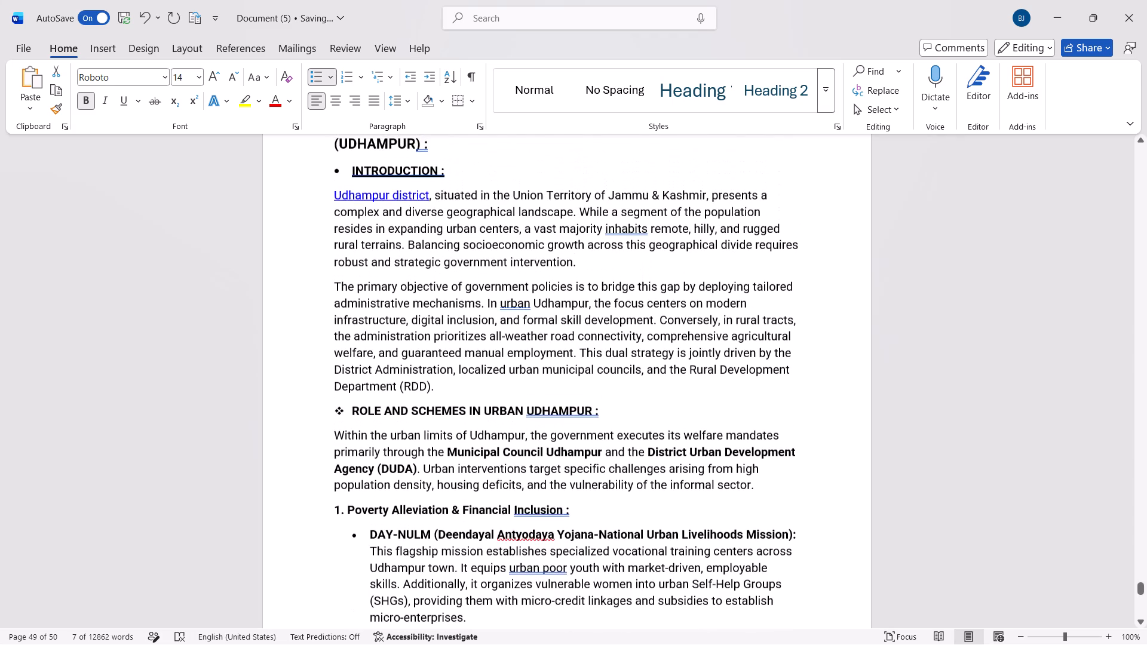
{"action": "left_click_drag", "start_coordinate": [350, 413], "coordinate": [530, 424]}
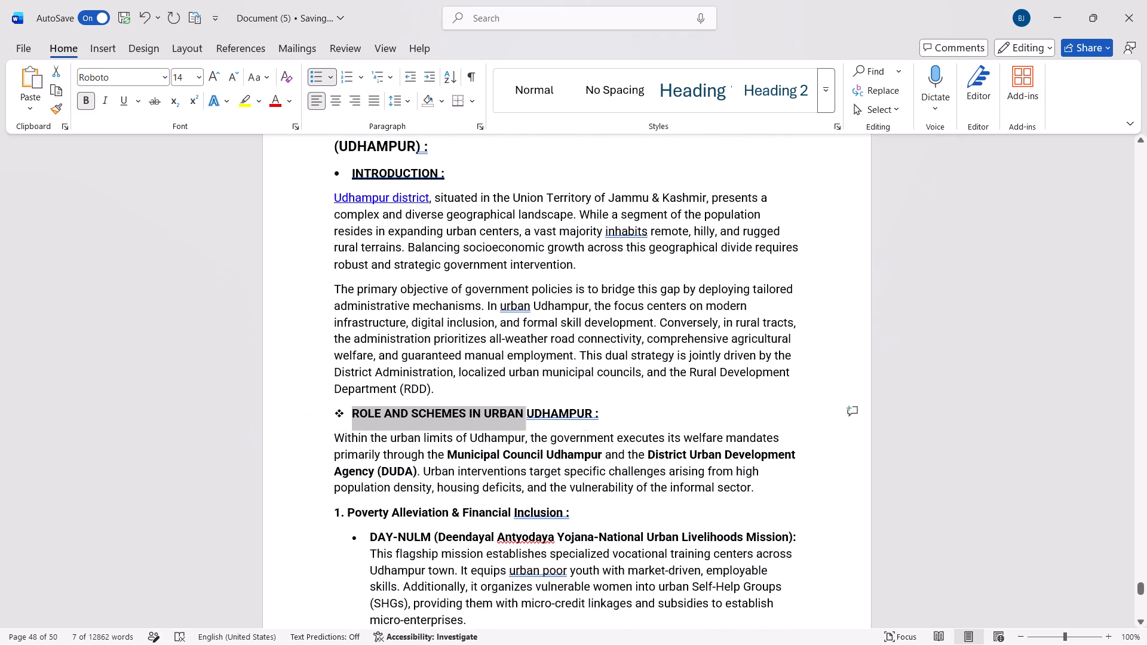
{"action": "left_click_drag", "start_coordinate": [530, 424], "coordinate": [598, 407]}
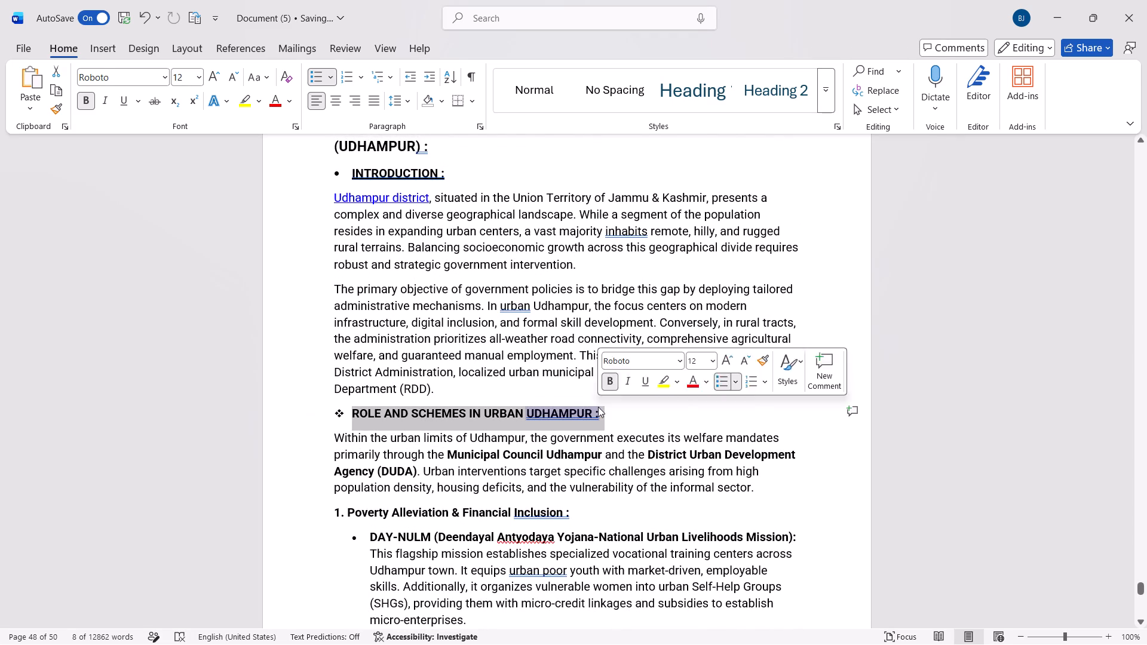
{"action": "left_click", "coordinate": [196, 75]}
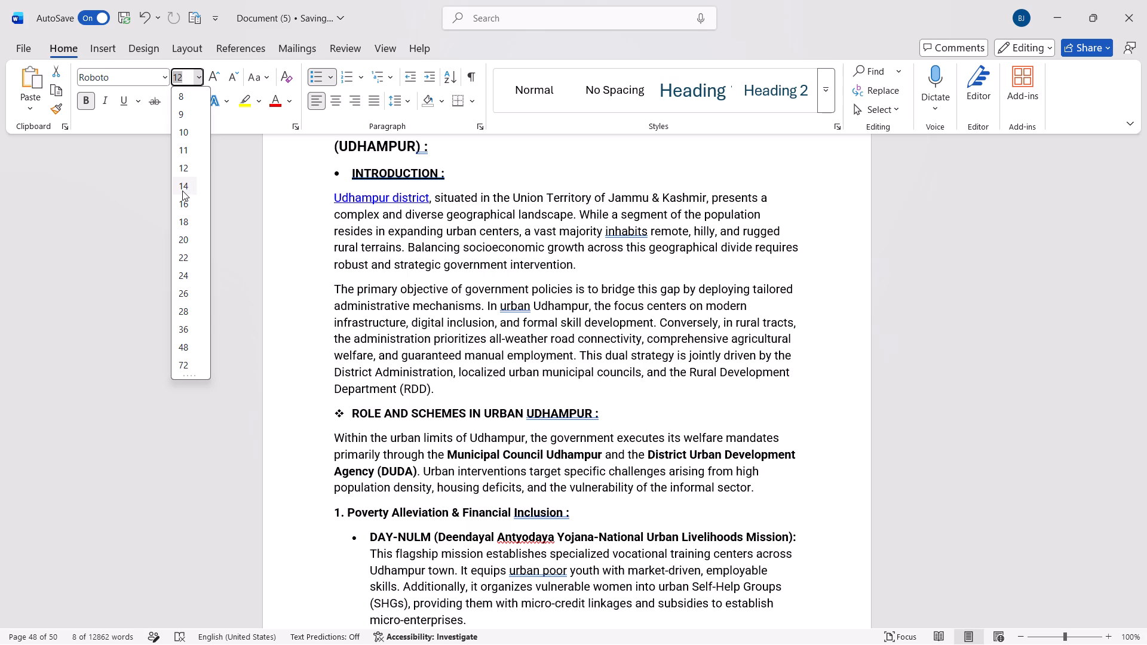
{"action": "left_click", "coordinate": [182, 191]}
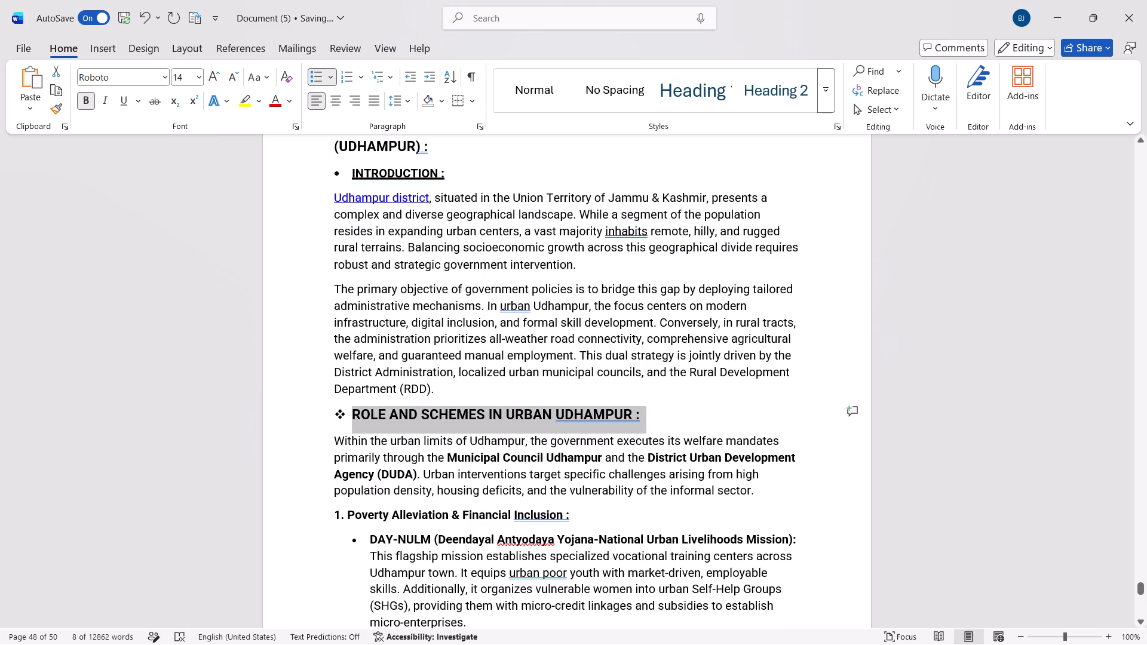
Set the font size of the two-line "1.4 THE ROLE OF GOVERNMENT IN RURAL AND URBAN AREA (UDHAMPUR) :" heading to 16.
{"action": "scroll", "coordinate": [303, 338], "scroll_direction": "up", "scroll_amount": 1}
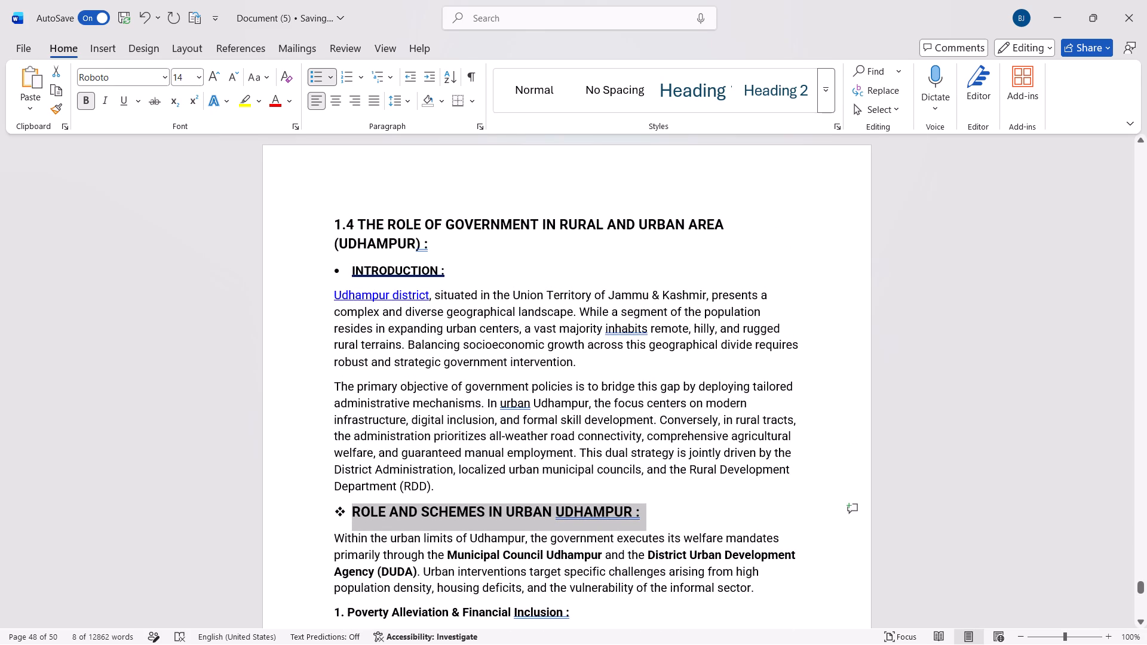
{"action": "left_click_drag", "start_coordinate": [332, 222], "coordinate": [453, 253]}
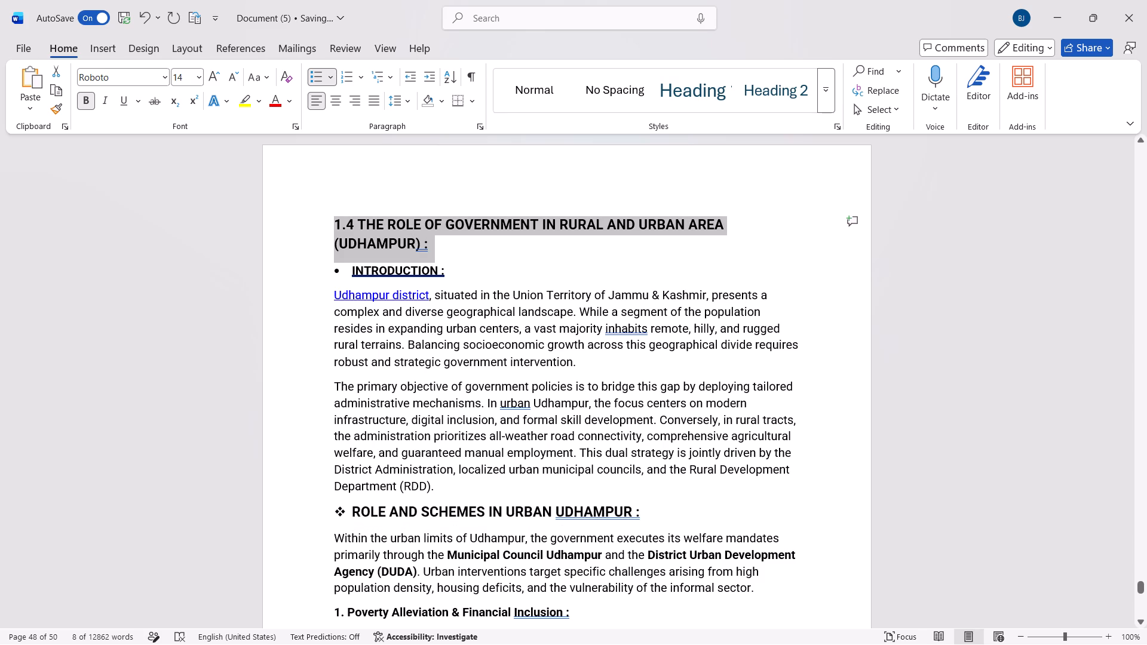
{"action": "left_click_drag", "start_coordinate": [453, 253], "coordinate": [452, 253]}
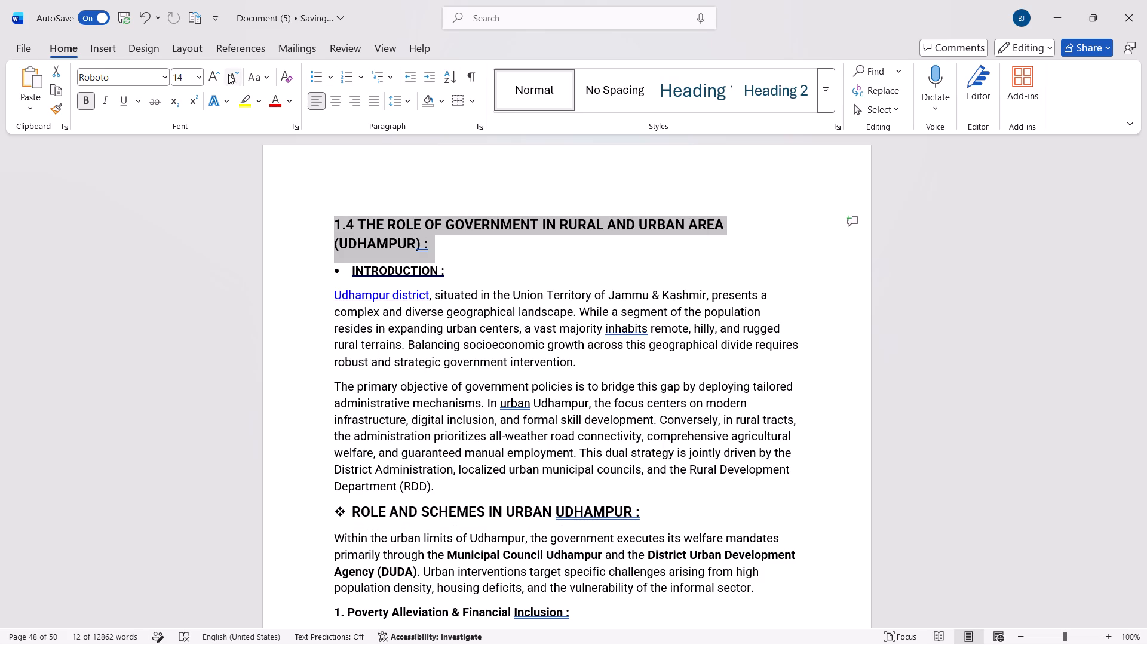
{"action": "left_click", "coordinate": [198, 81]}
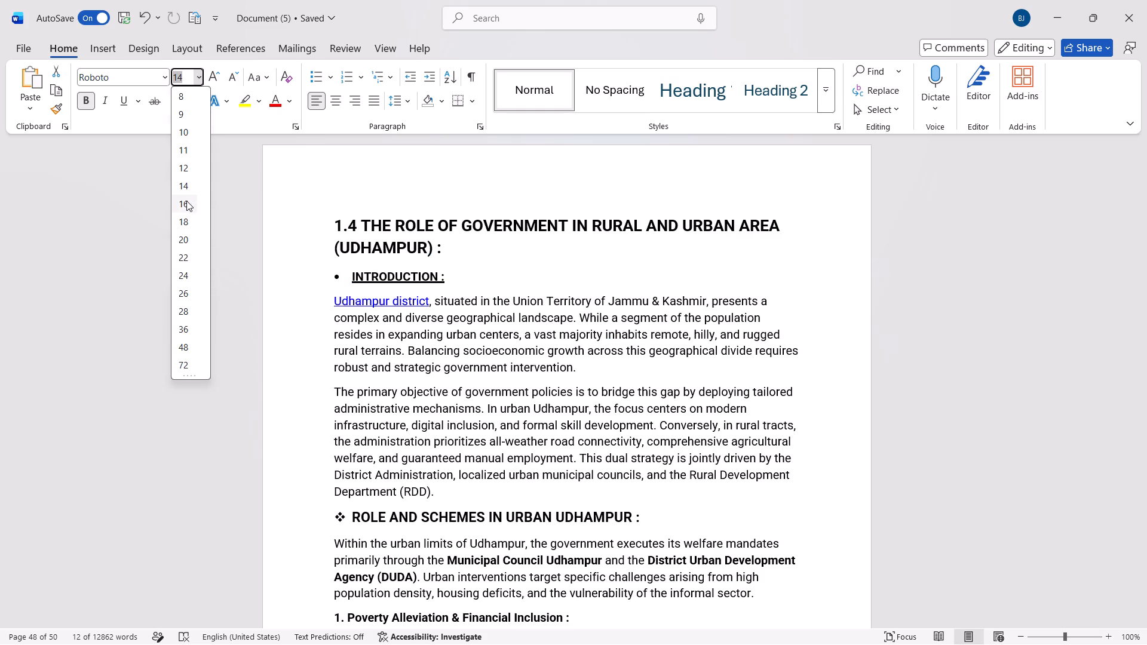
{"action": "left_click", "coordinate": [186, 201]}
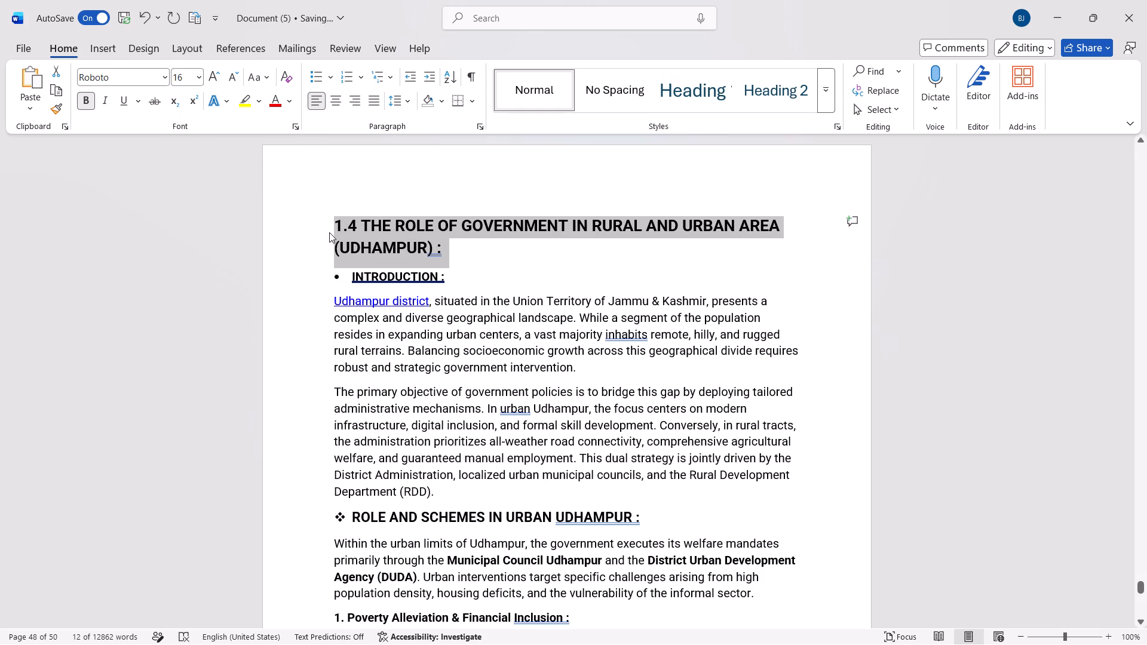
Insert three blank lines before the "1.3 THE PARTICIPATION OF SENIOR CITIZEN" heading to move it onto the next page.
{"action": "scroll", "coordinate": [329, 232], "scroll_direction": "up", "scroll_amount": 15}
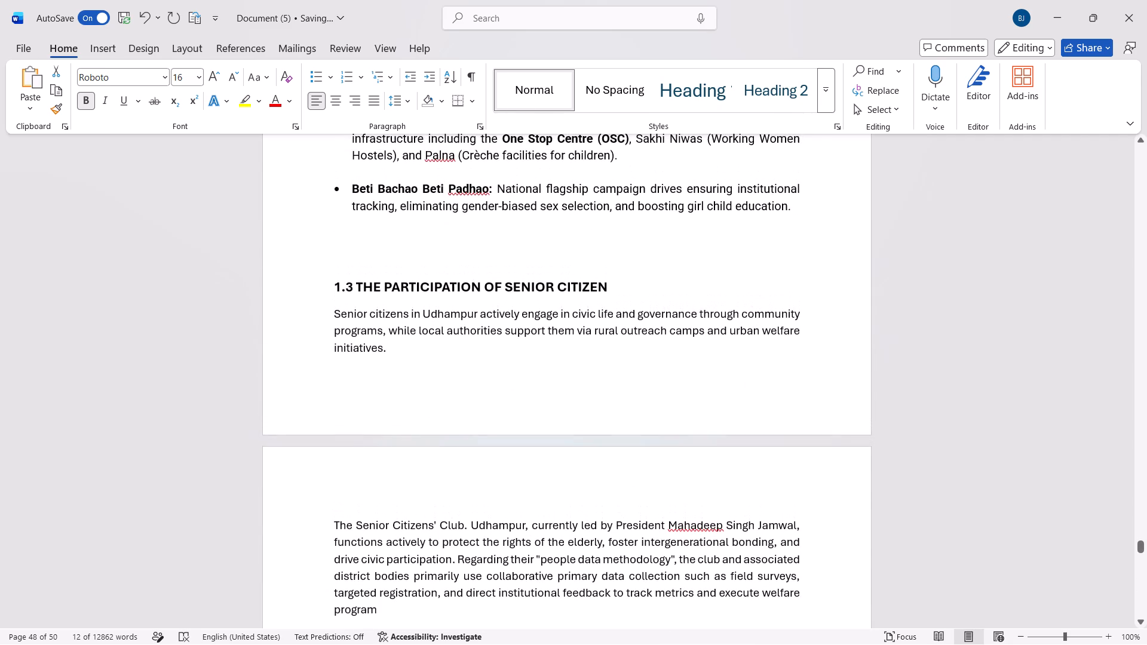
{"action": "left_click", "coordinate": [328, 284]}
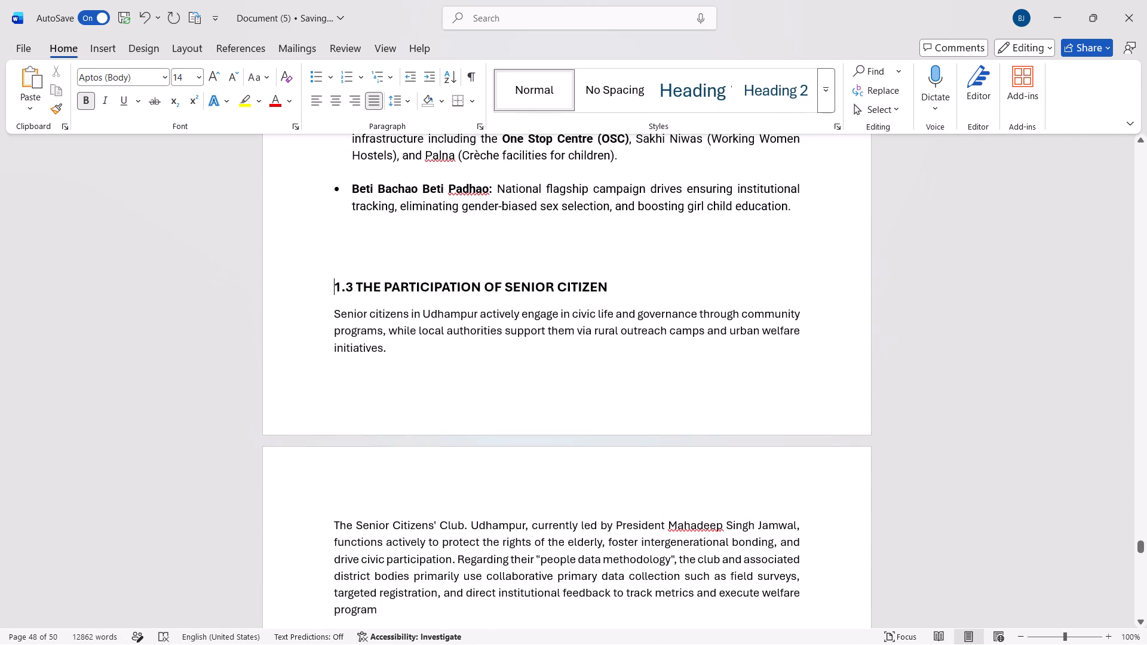
{"action": "key", "text": "Return"}
{"action": "key", "text": "Return"}
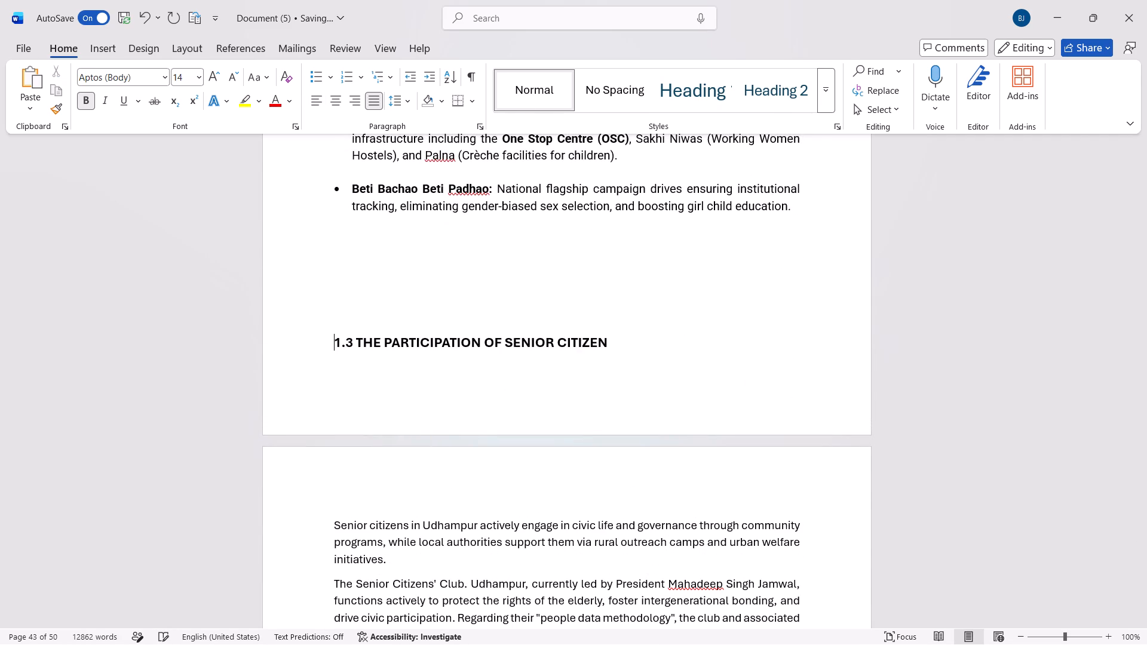
{"action": "key", "text": "Return"}
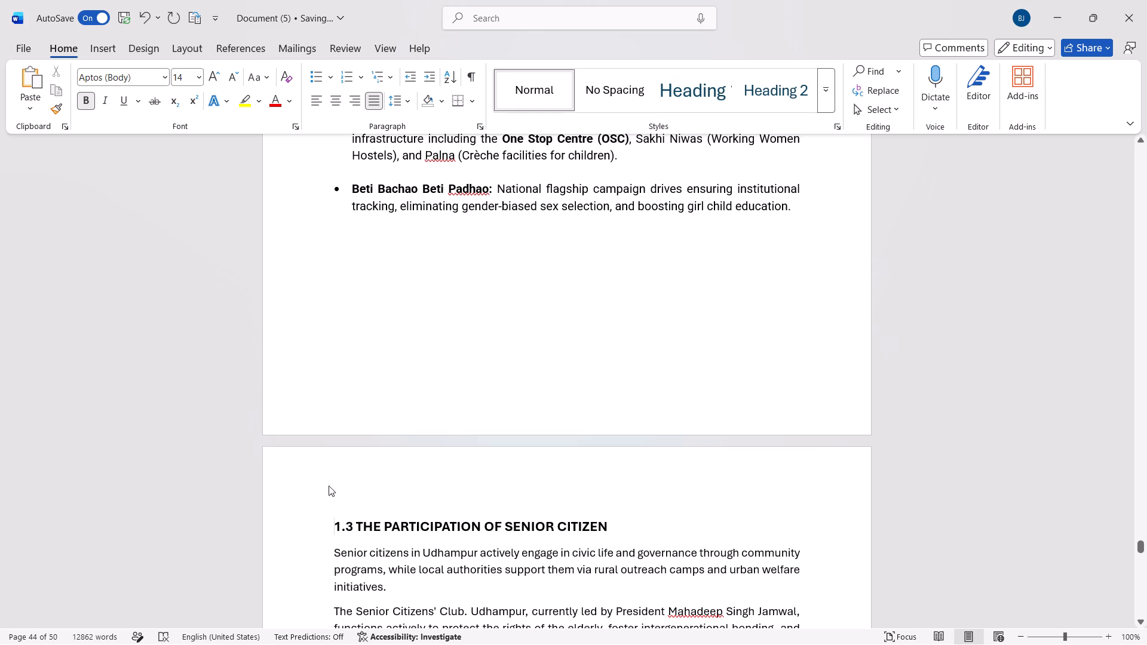
Format the "1.3 THE PARTICIPATION OF SENIOR CITIZEN" heading in Roboto at size 16.
{"action": "left_click_drag", "start_coordinate": [335, 522], "coordinate": [604, 506]}
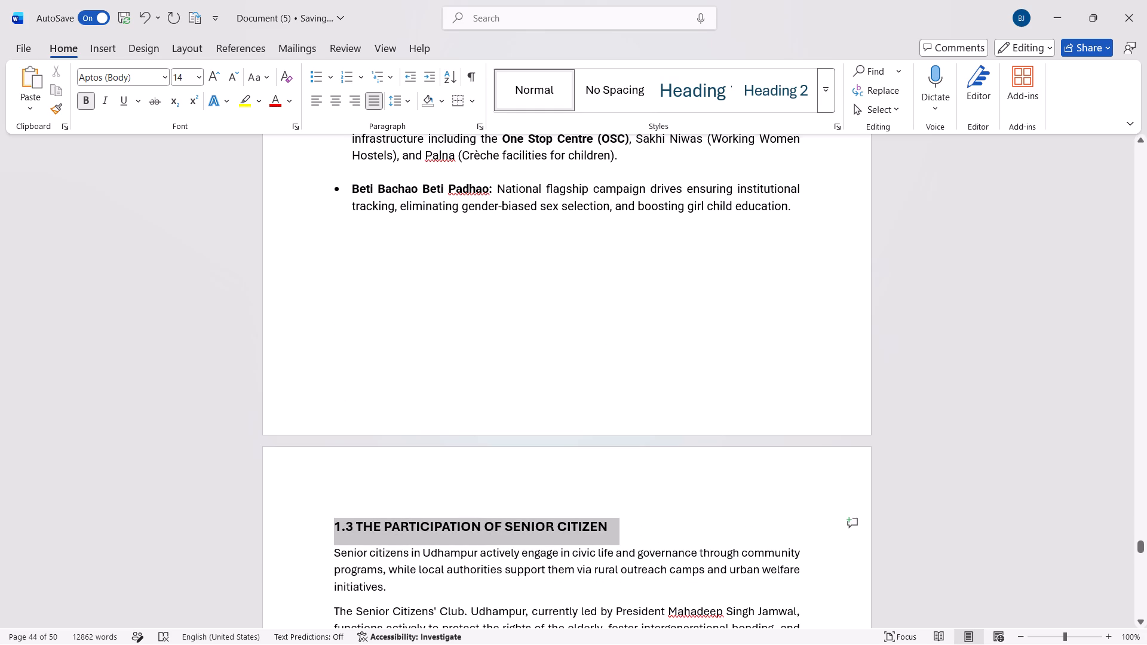
{"action": "left_click_drag", "start_coordinate": [604, 506], "coordinate": [605, 506]}
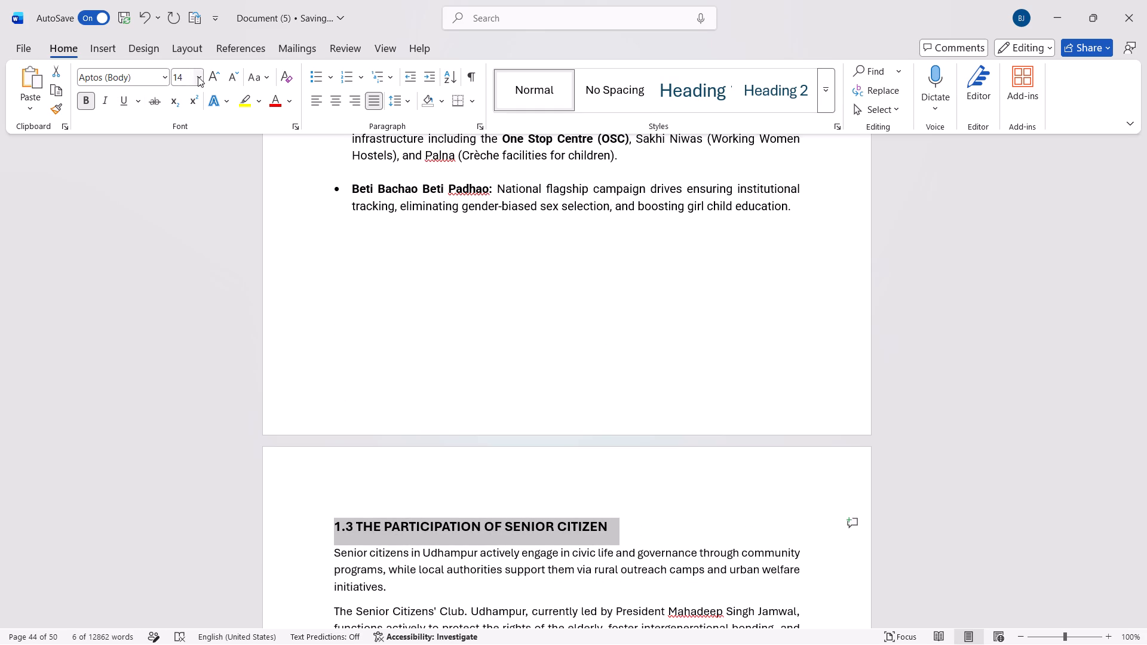
{"action": "left_click", "coordinate": [200, 78]}
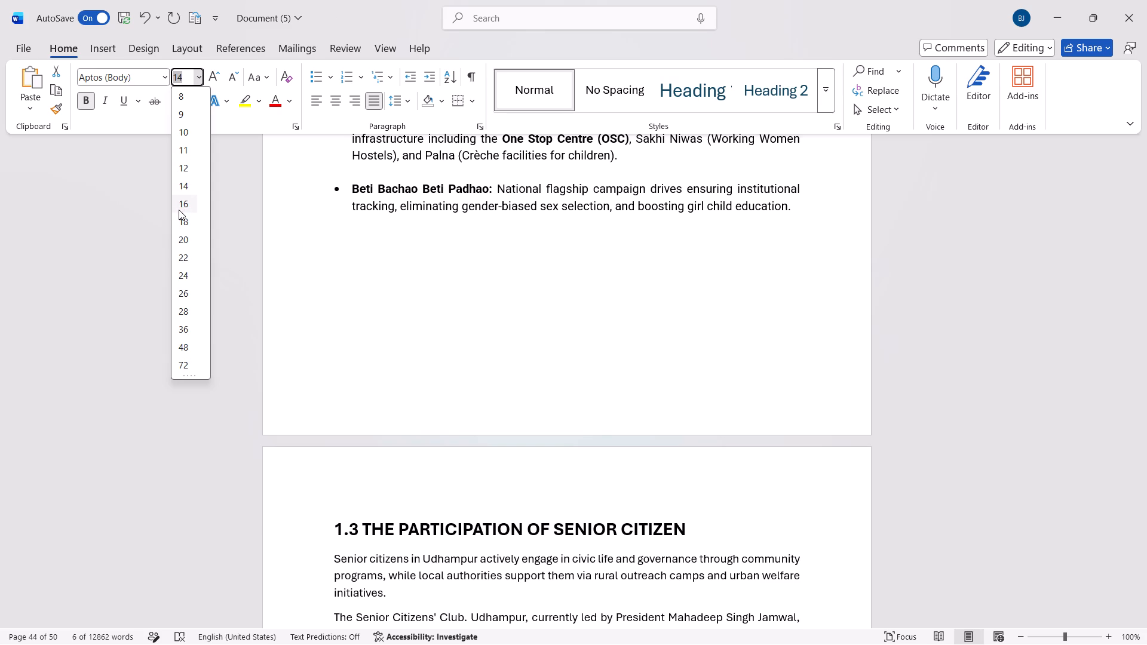
{"action": "left_click", "coordinate": [179, 210]}
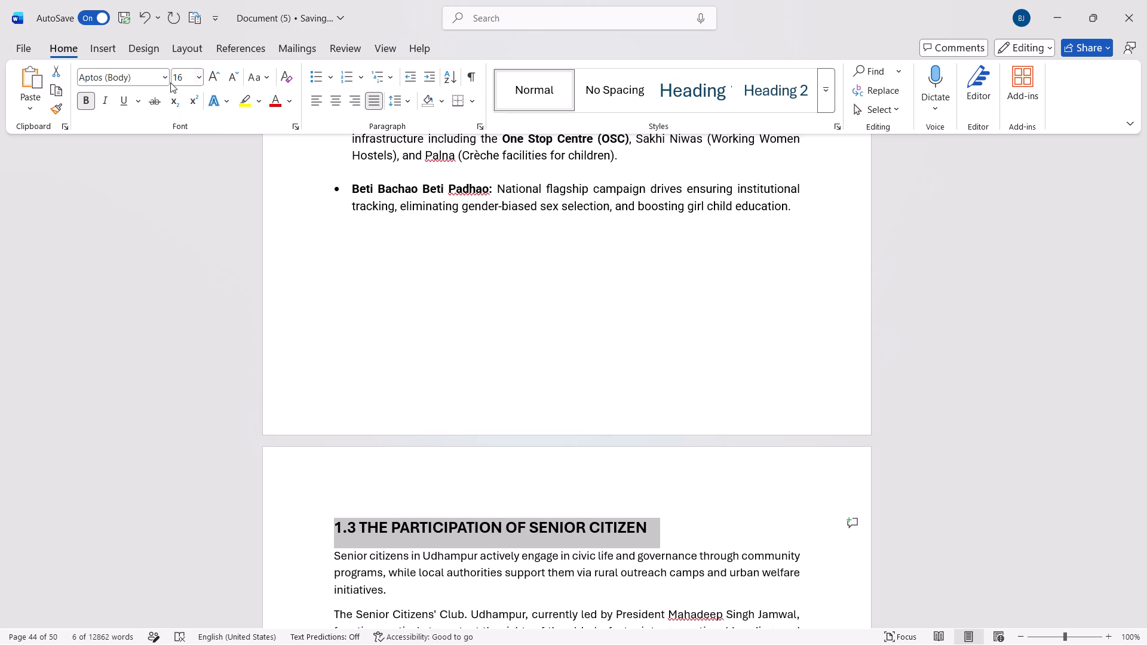
{"action": "left_click", "coordinate": [167, 80]}
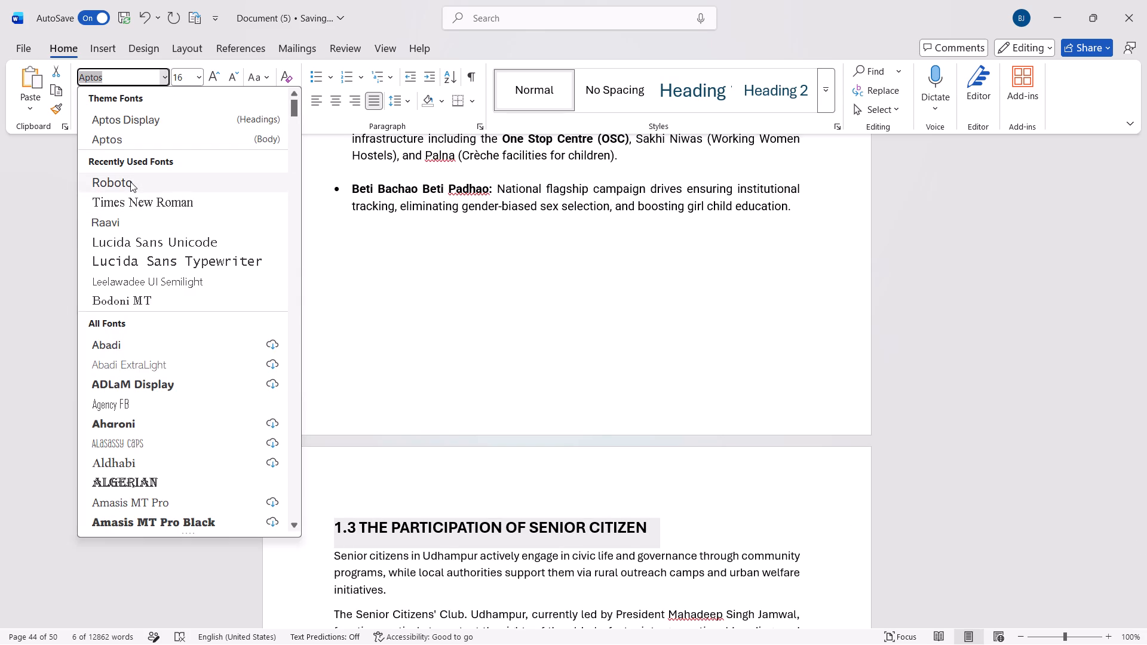
{"action": "left_click", "coordinate": [130, 182]}
Look through the report's closing sections, from the welfare schemes to the conclusion, to check their headings and layout.
{"action": "scroll", "coordinate": [289, 372], "scroll_direction": "down", "scroll_amount": 7}
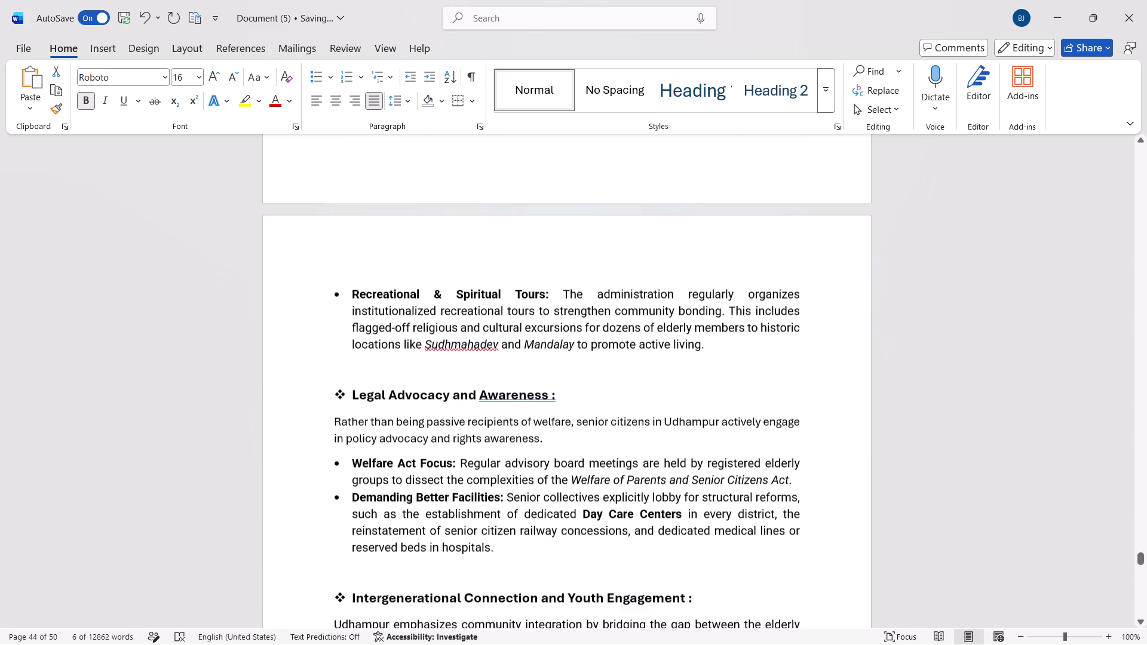
{"action": "scroll", "coordinate": [289, 372], "scroll_direction": "up", "scroll_amount": 3}
{"action": "scroll", "coordinate": [289, 372], "scroll_direction": "down", "scroll_amount": 4}
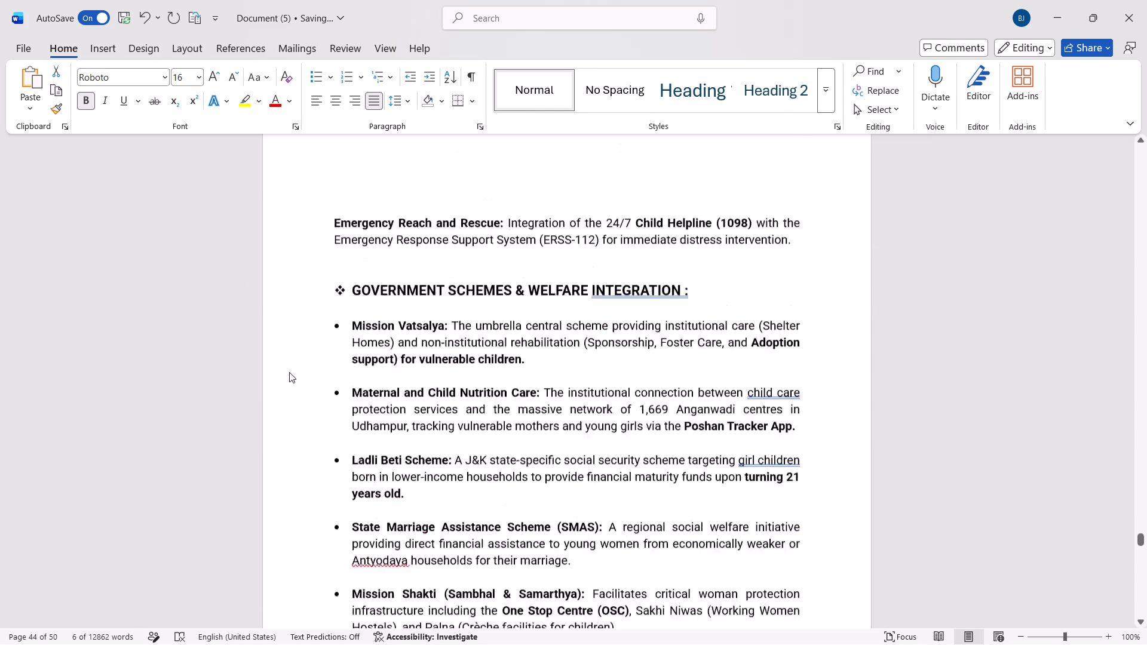
{"action": "scroll", "coordinate": [289, 372], "scroll_direction": "down", "scroll_amount": 12}
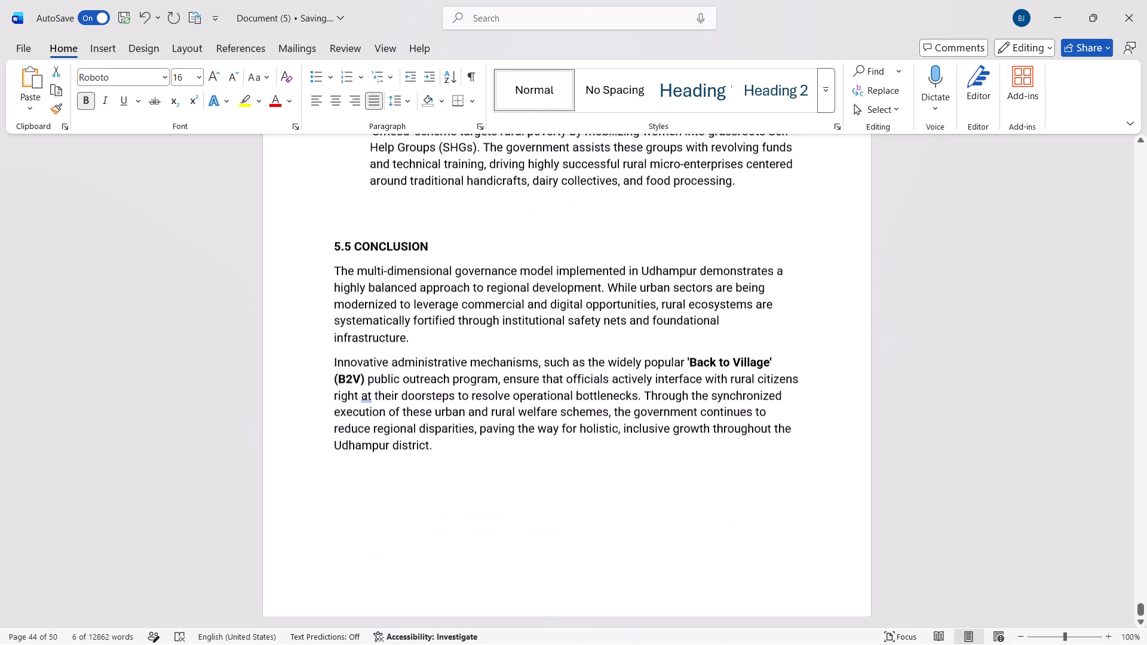
{"action": "scroll", "coordinate": [289, 372], "scroll_direction": "up", "scroll_amount": 9}
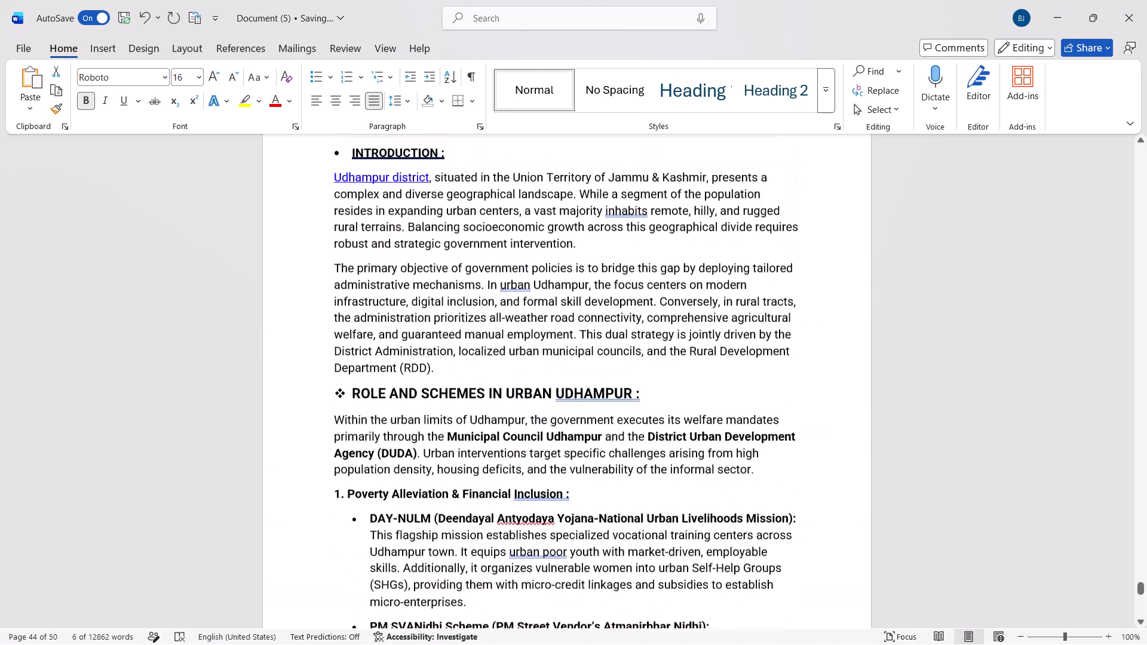
{"action": "scroll", "coordinate": [289, 372], "scroll_direction": "up", "scroll_amount": 14}
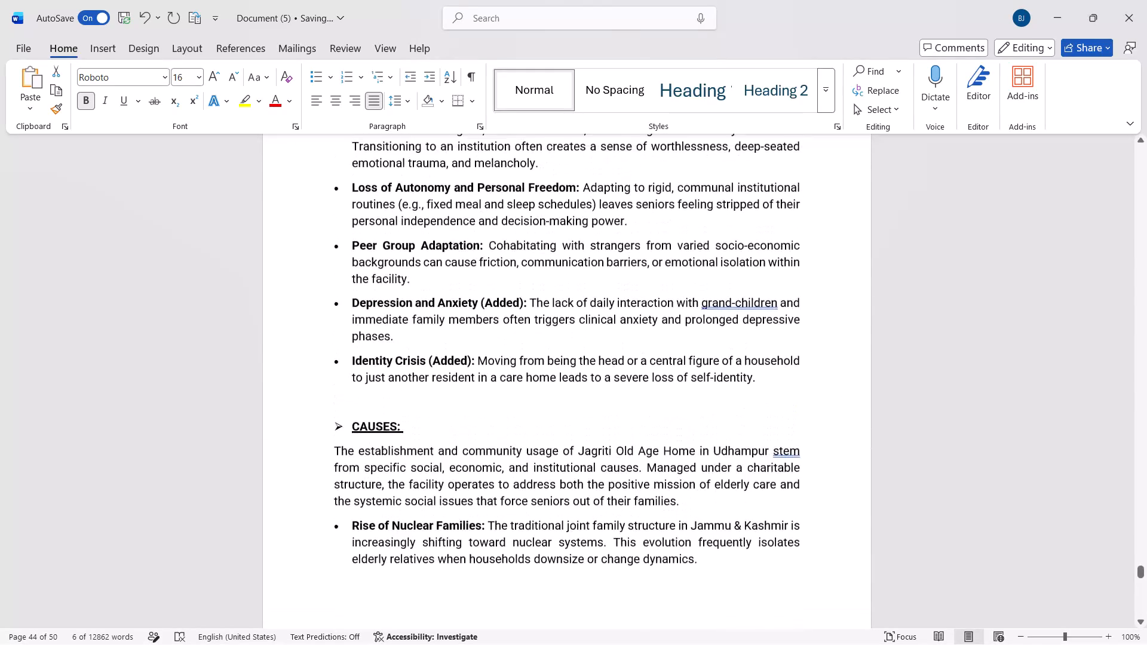
{"action": "scroll", "coordinate": [289, 372], "scroll_direction": "up", "scroll_amount": 4}
{"action": "scroll", "coordinate": [289, 372], "scroll_direction": "down", "scroll_amount": 4}
{"action": "scroll", "coordinate": [289, 372], "scroll_direction": "up", "scroll_amount": 1}
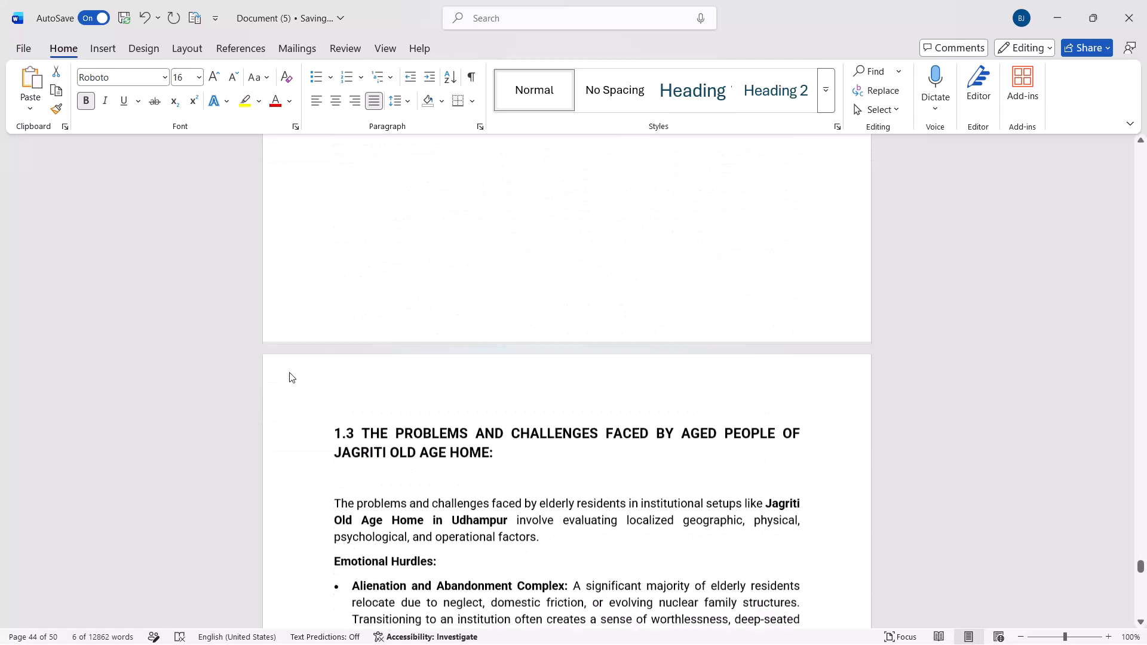
{"action": "scroll", "coordinate": [289, 372], "scroll_direction": "up", "scroll_amount": 1}
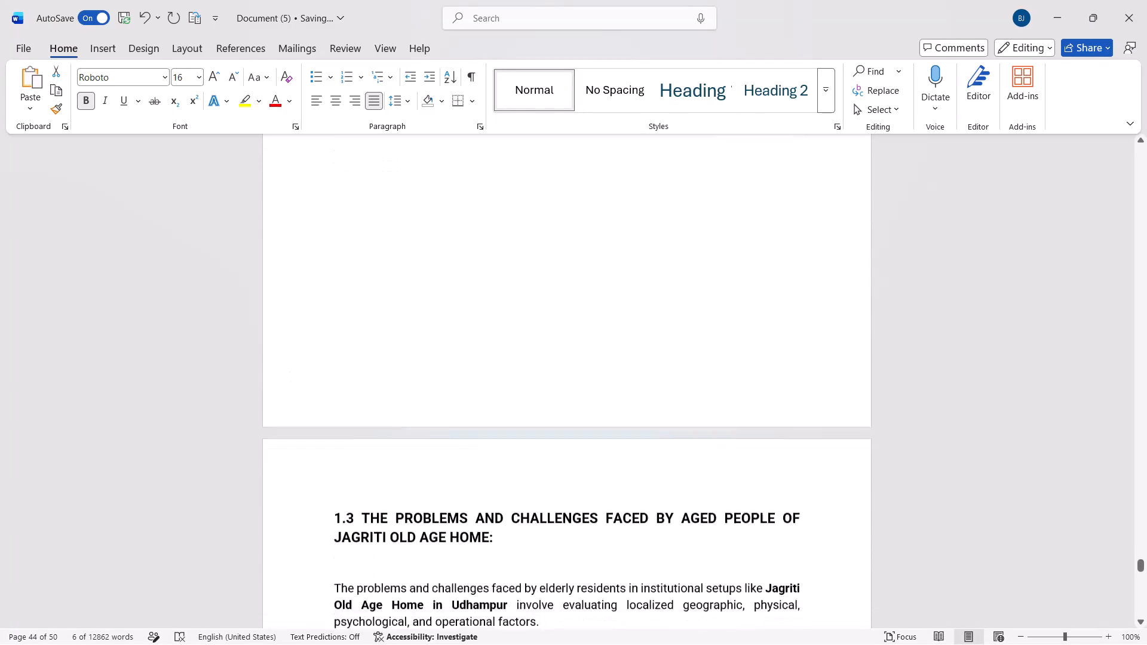
{"action": "scroll", "coordinate": [289, 372], "scroll_direction": "up", "scroll_amount": 1}
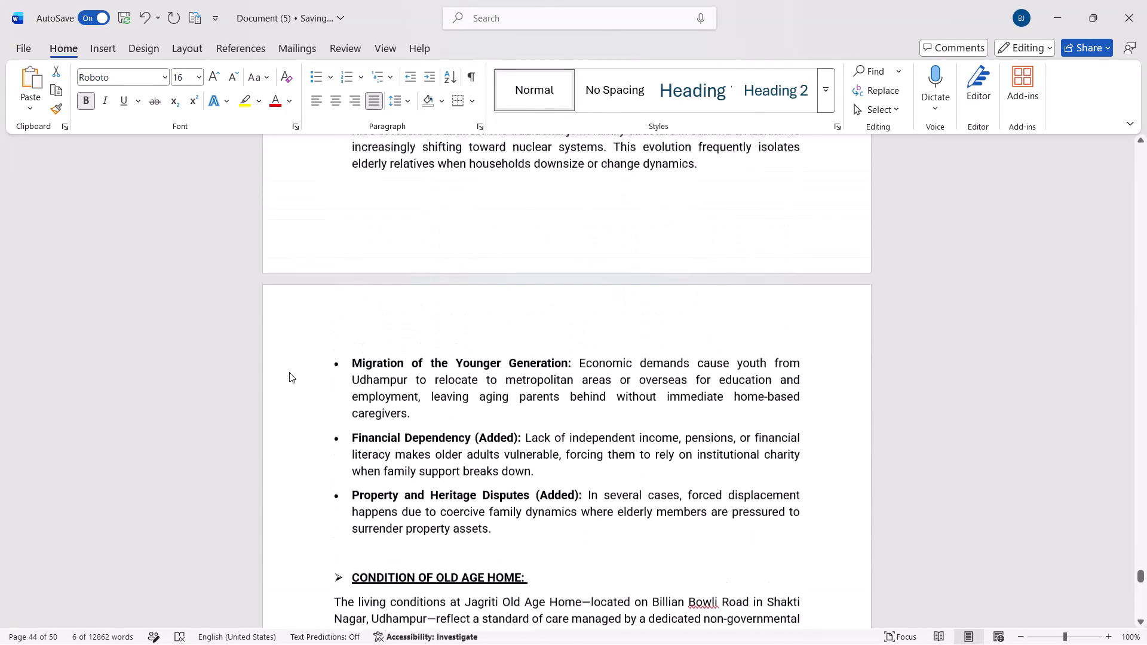
Set the font size of the "1.3 THE PROBLEMS AND CHALLENGES FACED BY AGED PEOPLE OF JAGRITI OLD AGE HOME:" heading to 16.
{"action": "scroll", "coordinate": [289, 372], "scroll_direction": "up", "scroll_amount": 6}
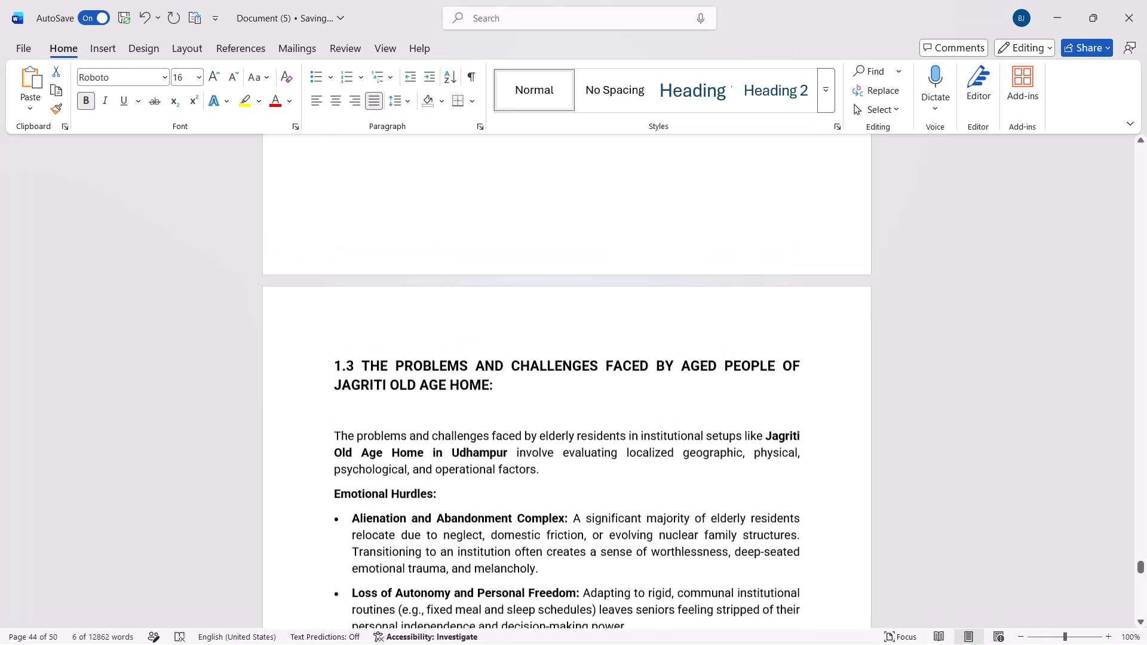
{"action": "scroll", "coordinate": [289, 372], "scroll_direction": "up", "scroll_amount": 1}
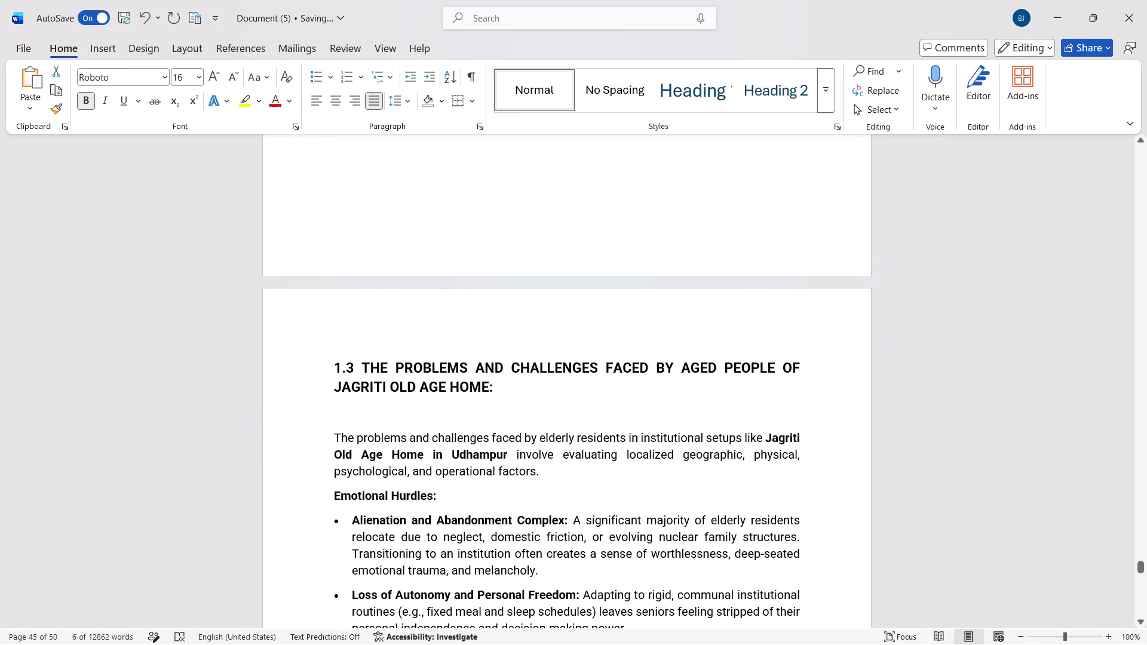
{"action": "left_click_drag", "start_coordinate": [336, 367], "coordinate": [509, 379]}
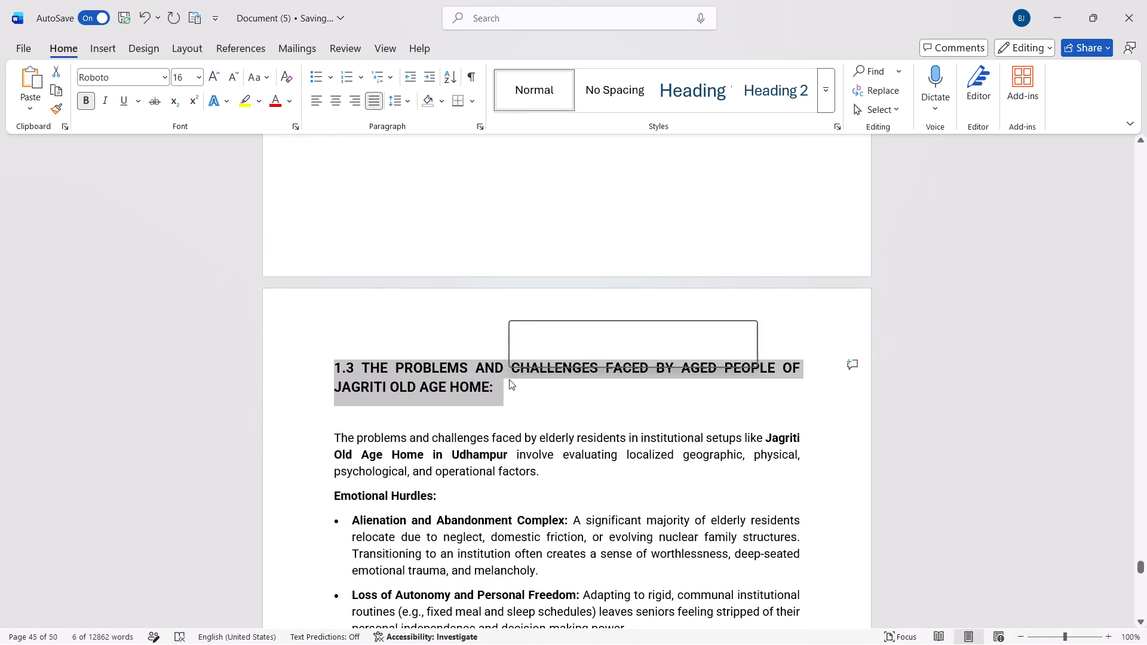
{"action": "left_click", "coordinate": [198, 80]}
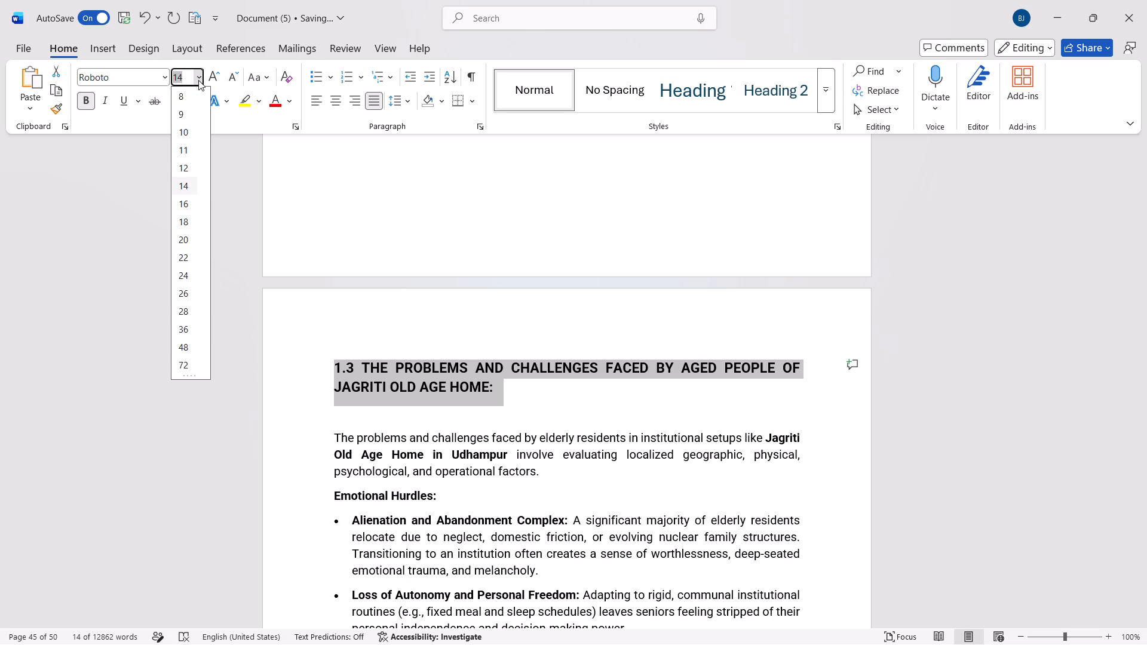
{"action": "left_click", "coordinate": [178, 204]}
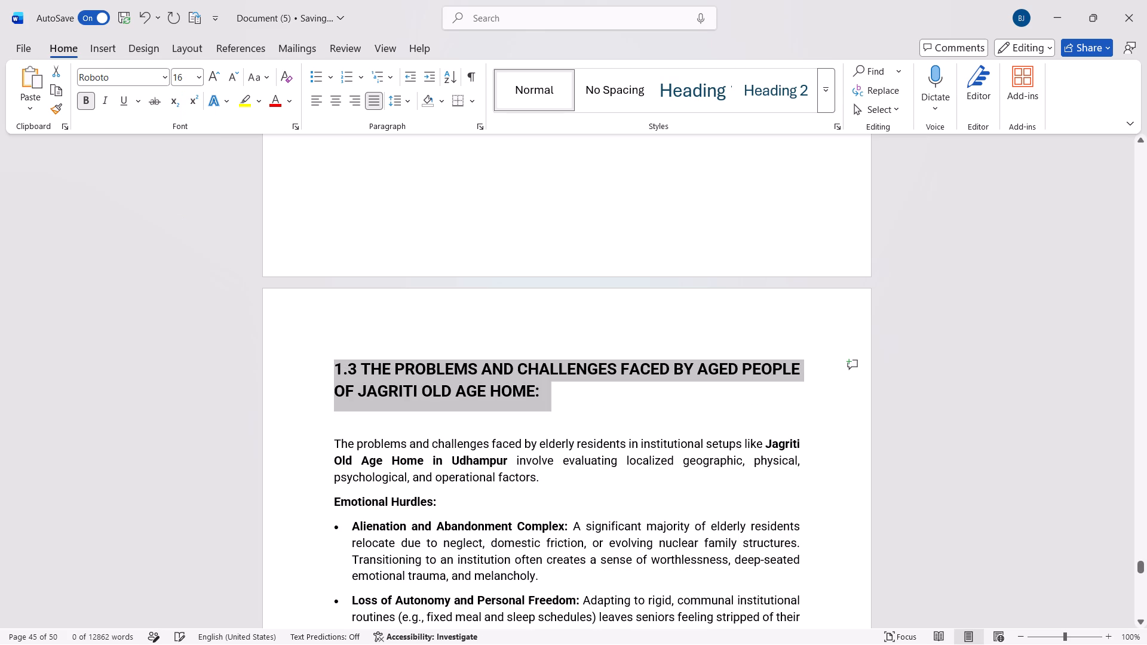
{"action": "left_click", "coordinate": [351, 257]}
Compare the headings and layout of the two 1.3 sections with the "1.4 THE ROLE OF GOVERNMENT IN RURAL AND URBAN AREA (UDHAMPUR)" section.
{"action": "scroll", "coordinate": [351, 257], "scroll_direction": "up", "scroll_amount": 8}
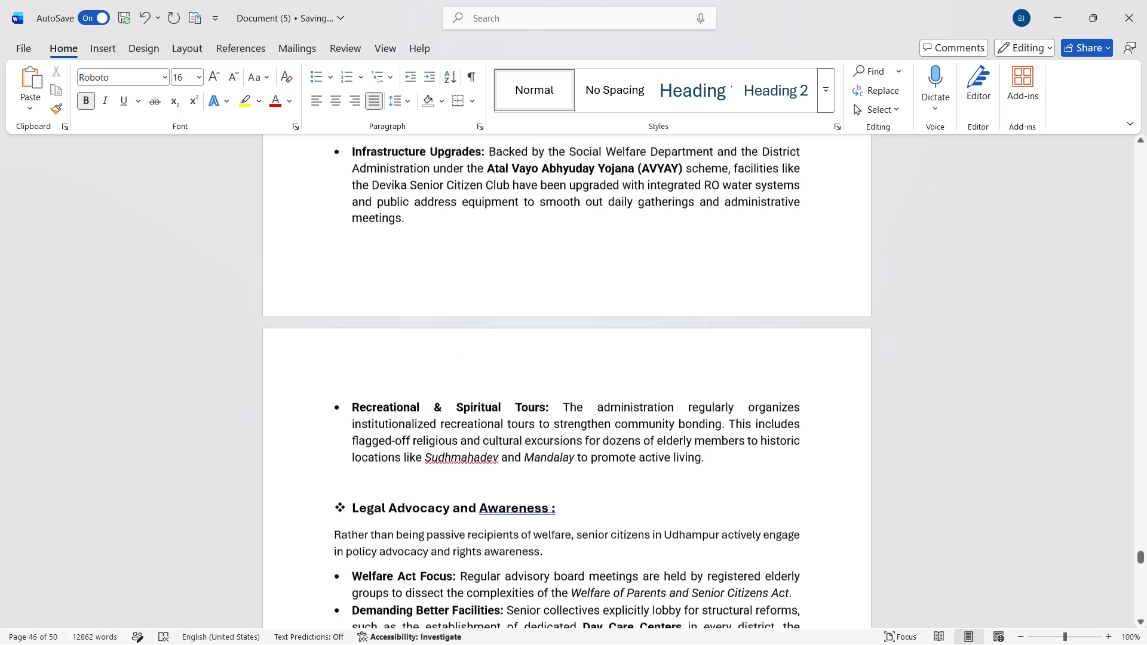
{"action": "scroll", "coordinate": [351, 257], "scroll_direction": "up", "scroll_amount": 2}
{"action": "scroll", "coordinate": [351, 257], "scroll_direction": "down", "scroll_amount": 3}
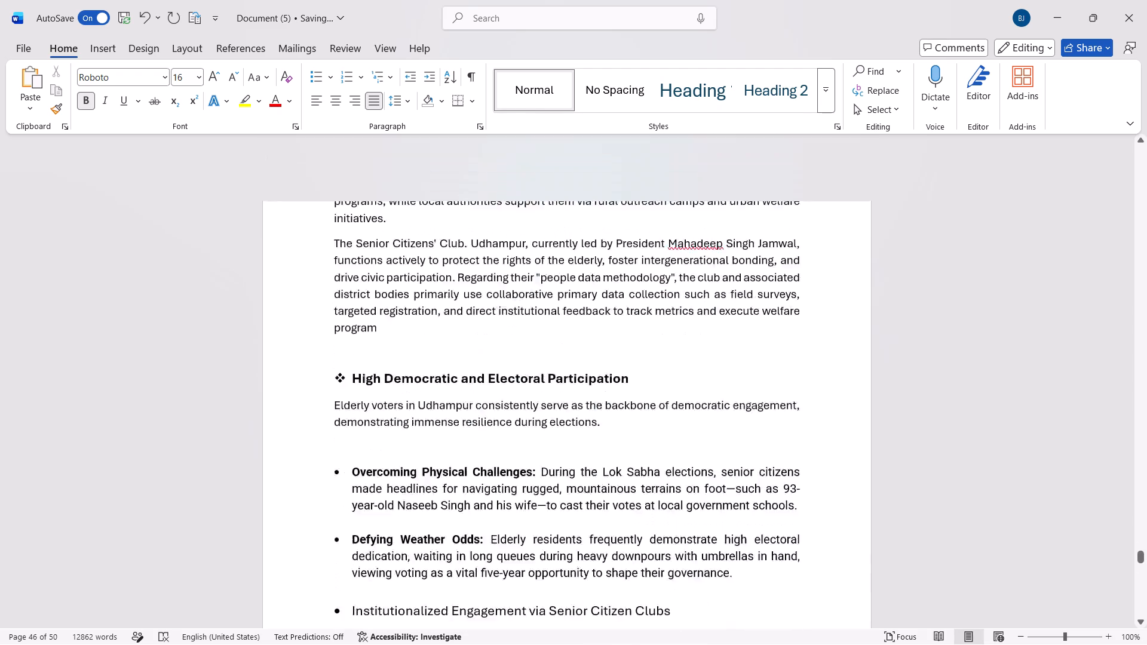
{"action": "scroll", "coordinate": [351, 257], "scroll_direction": "down", "scroll_amount": 3}
{"action": "scroll", "coordinate": [351, 257], "scroll_direction": "up", "scroll_amount": 2}
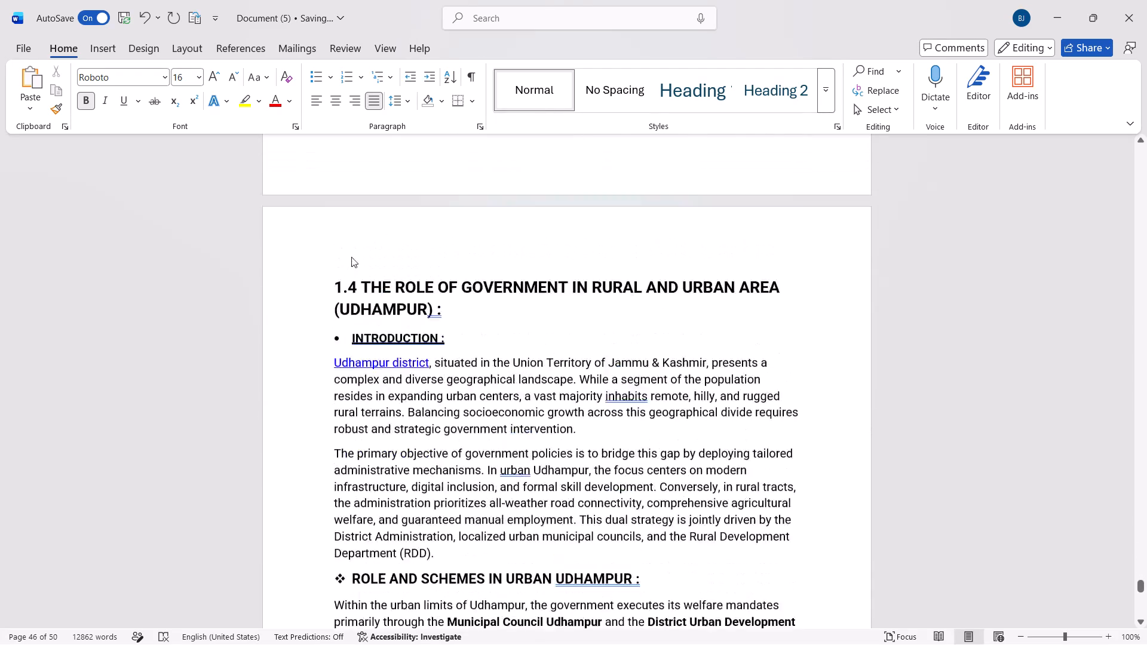
{"action": "scroll", "coordinate": [351, 257], "scroll_direction": "up", "scroll_amount": 8}
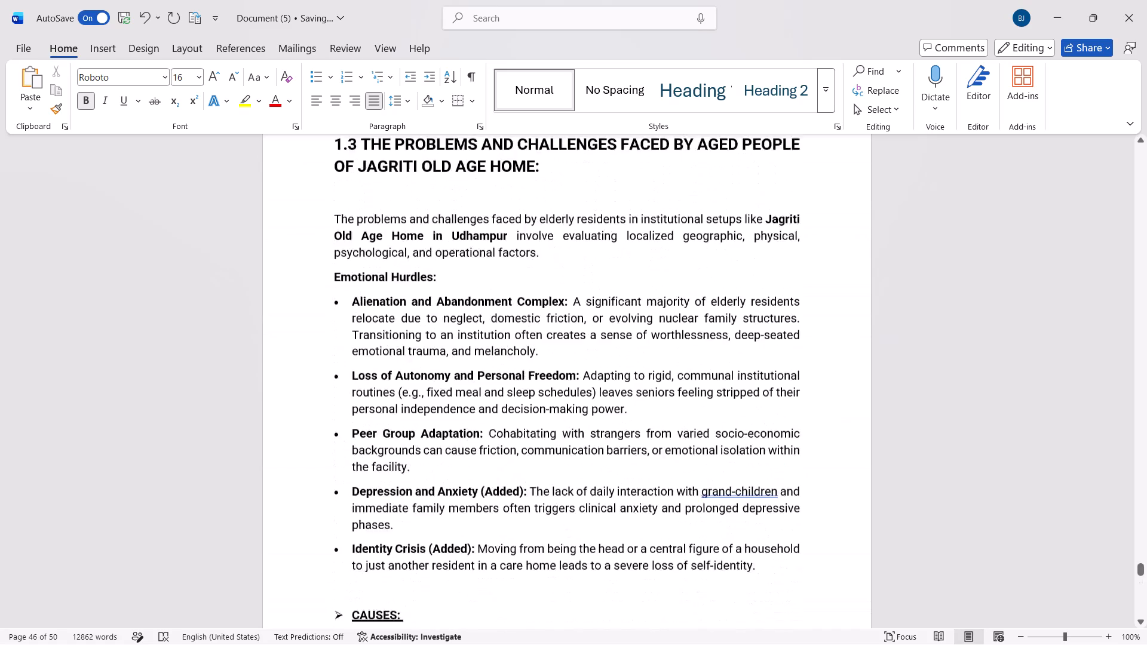
Look back through the report from section 1.3 to the Day15 district social welfare entry, checking heading numbering and styling.
{"action": "scroll", "coordinate": [351, 257], "scroll_direction": "up", "scroll_amount": 5}
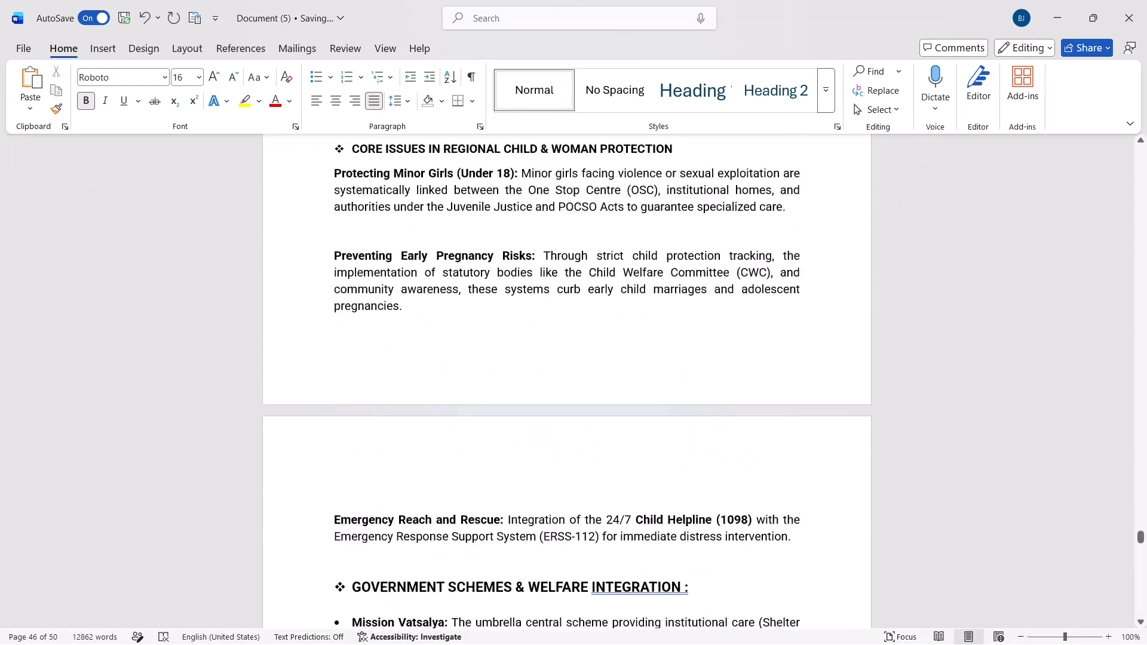
{"action": "scroll", "coordinate": [351, 257], "scroll_direction": "up", "scroll_amount": 7}
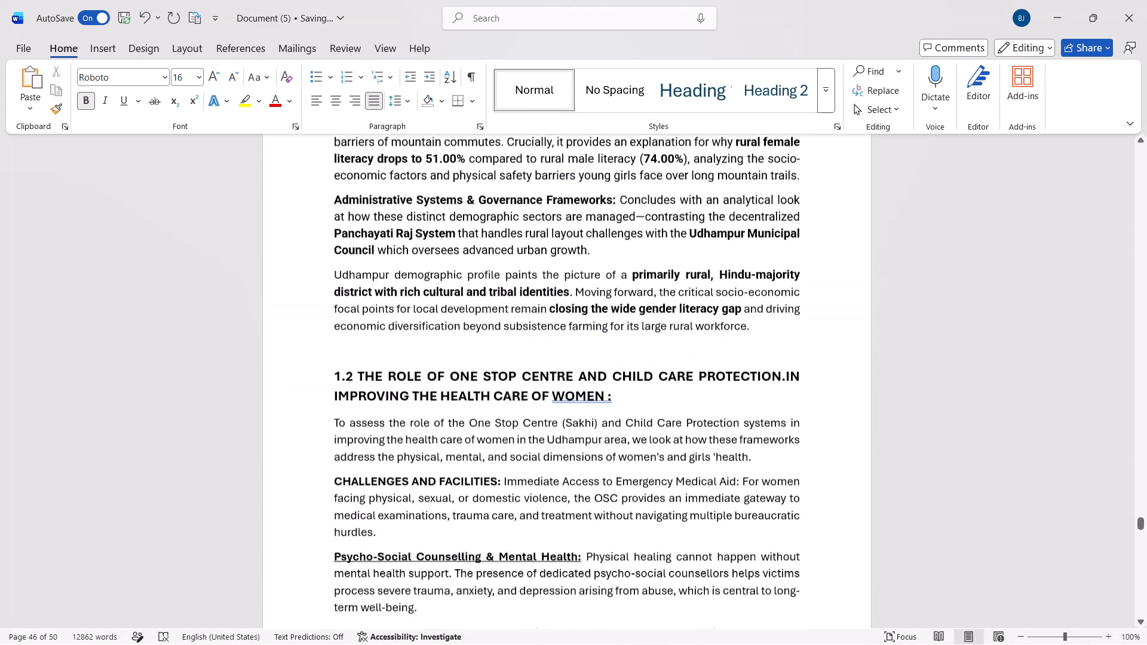
{"action": "scroll", "coordinate": [351, 257], "scroll_direction": "up", "scroll_amount": 2}
{"action": "scroll", "coordinate": [351, 257], "scroll_direction": "down", "scroll_amount": 1}
{"action": "scroll", "coordinate": [351, 257], "scroll_direction": "up", "scroll_amount": 2}
{"action": "scroll", "coordinate": [351, 257], "scroll_direction": "down", "scroll_amount": 2}
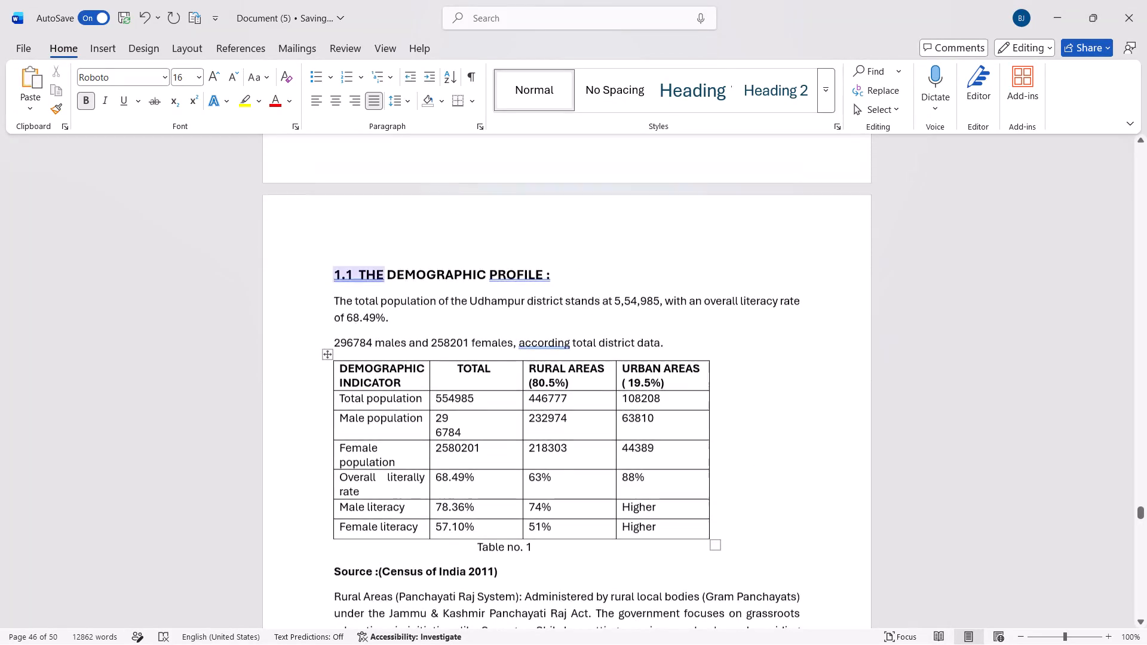
{"action": "scroll", "coordinate": [351, 257], "scroll_direction": "down", "scroll_amount": 2}
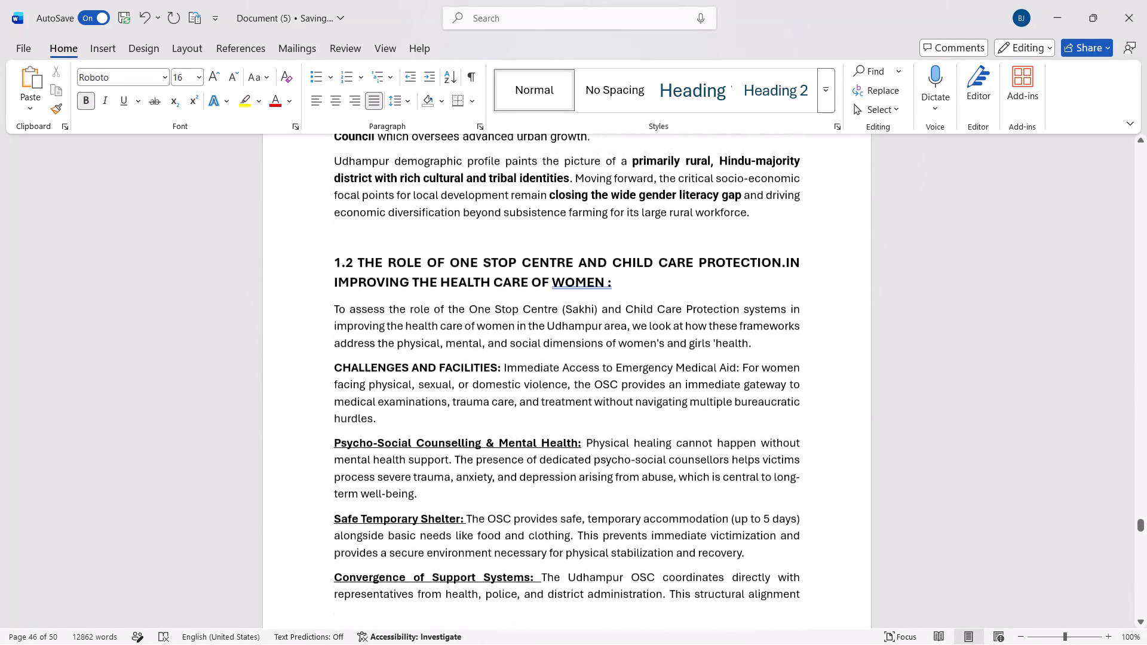
{"action": "scroll", "coordinate": [351, 257], "scroll_direction": "down", "scroll_amount": 1}
{"action": "scroll", "coordinate": [351, 257], "scroll_direction": "up", "scroll_amount": 1}
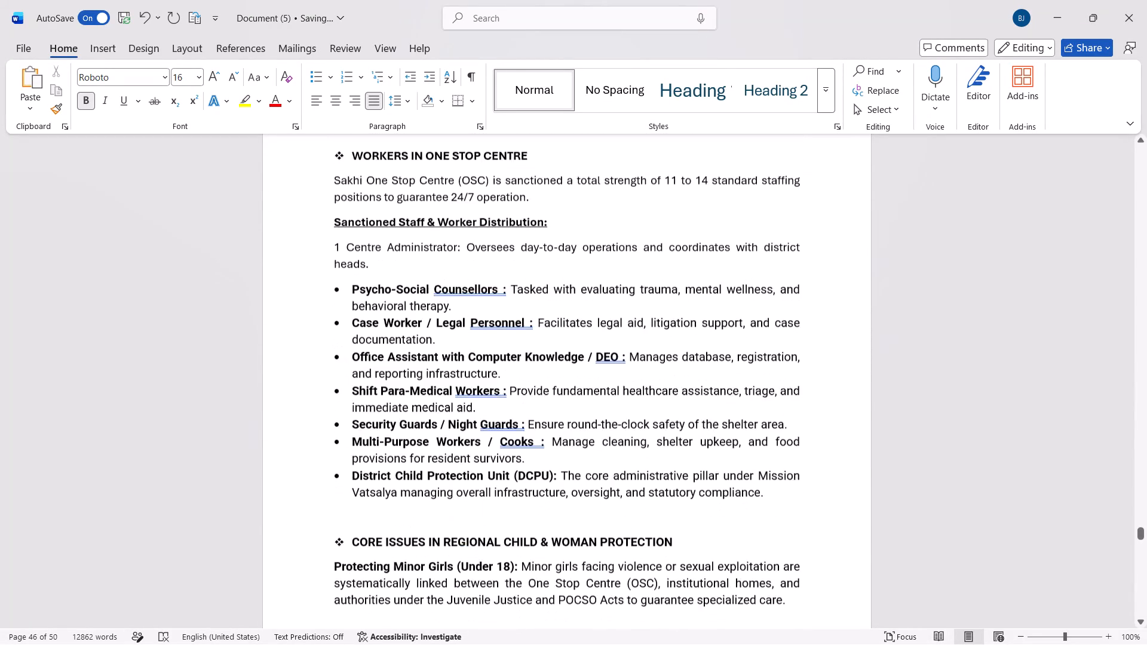
{"action": "scroll", "coordinate": [351, 257], "scroll_direction": "up", "scroll_amount": 7}
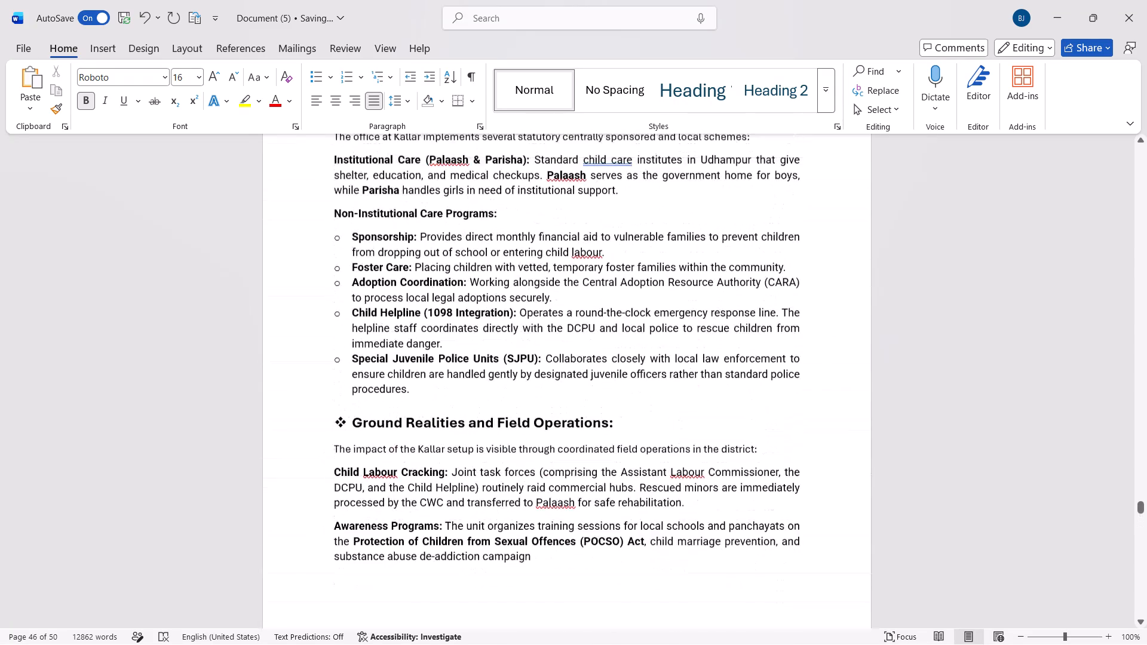
{"action": "scroll", "coordinate": [351, 257], "scroll_direction": "up", "scroll_amount": 6}
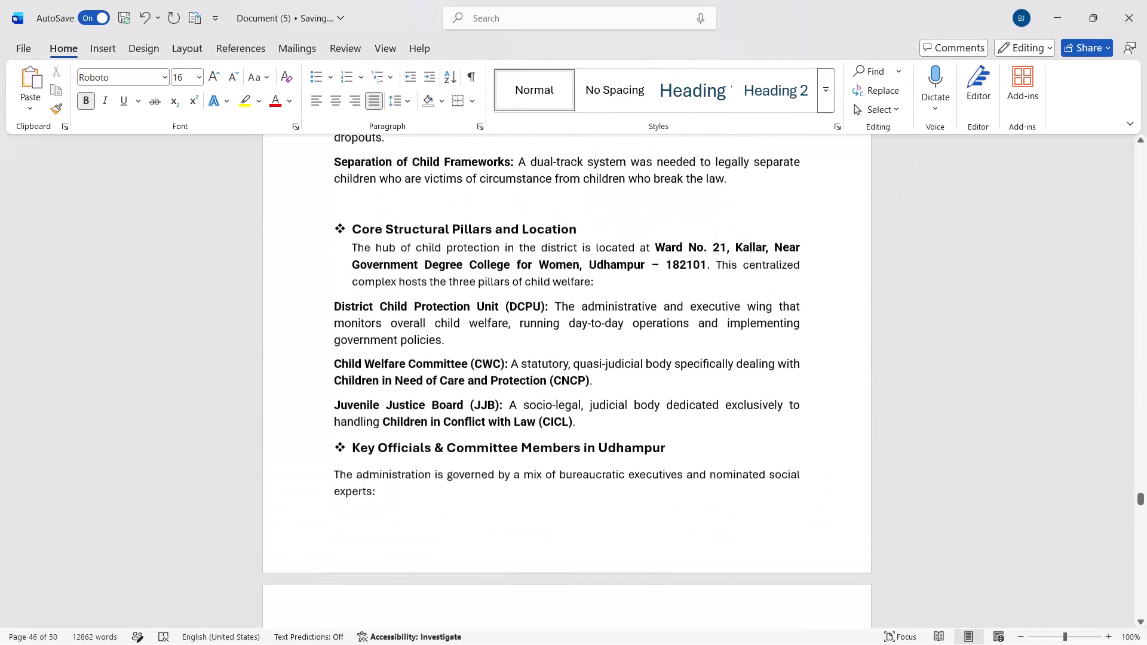
{"action": "scroll", "coordinate": [351, 257], "scroll_direction": "up", "scroll_amount": 8}
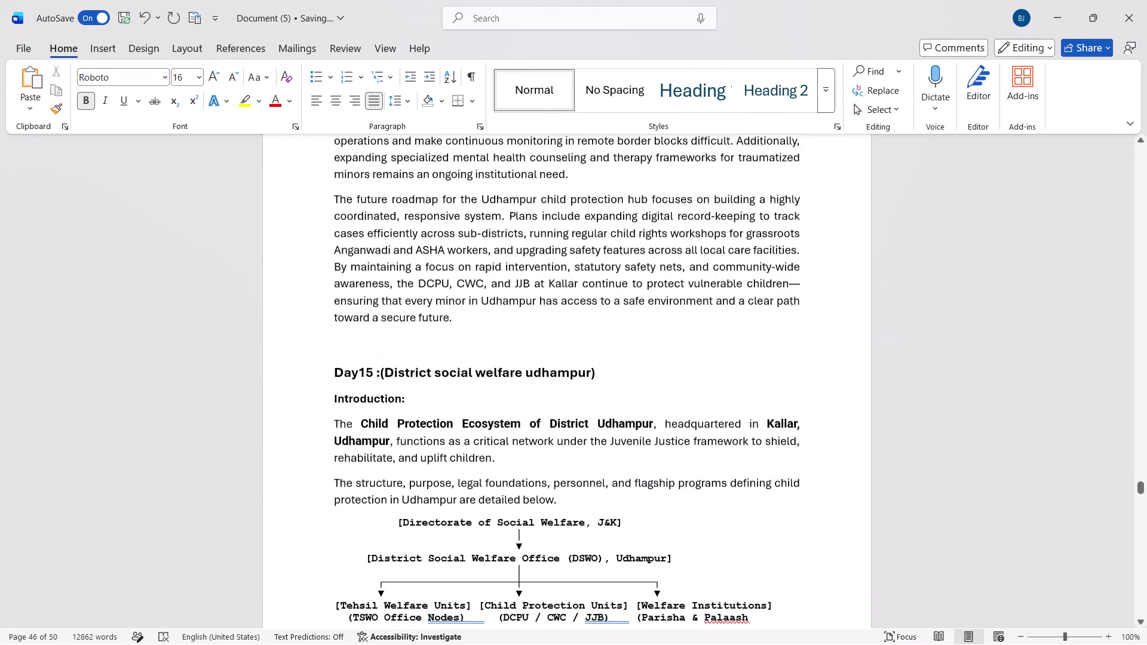
Review the pages from the Day15 entry through sections 1.1, 1.2 and 1.3, comparing their section headings and subheadings.
{"action": "scroll", "coordinate": [351, 257], "scroll_direction": "down", "scroll_amount": 4}
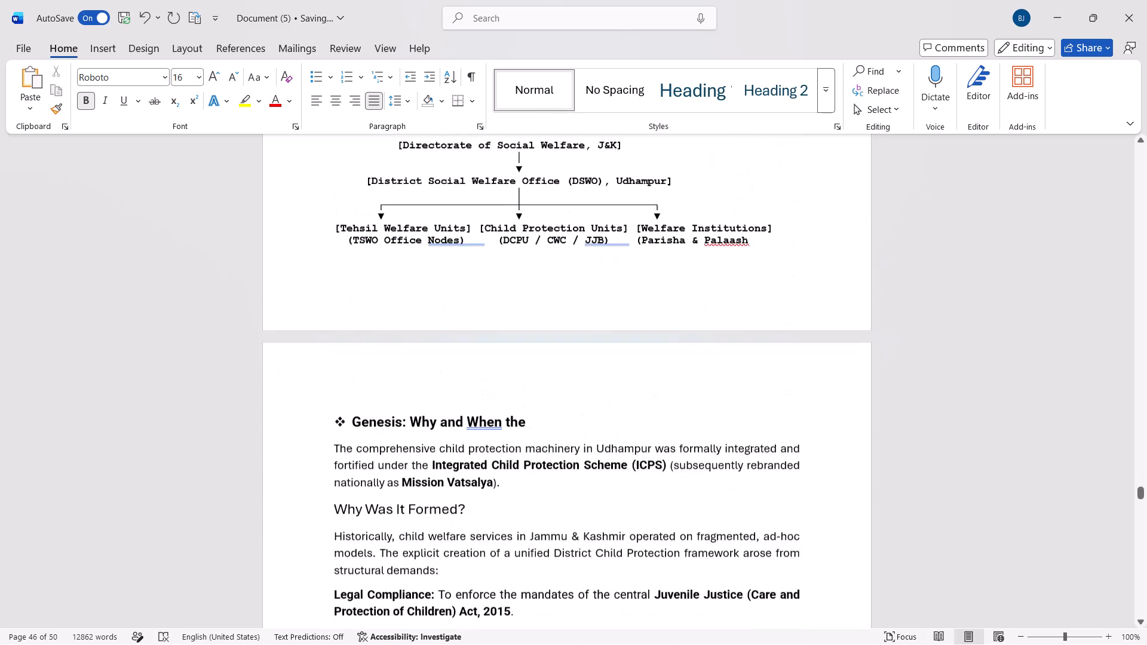
{"action": "scroll", "coordinate": [351, 257], "scroll_direction": "down", "scroll_amount": 3}
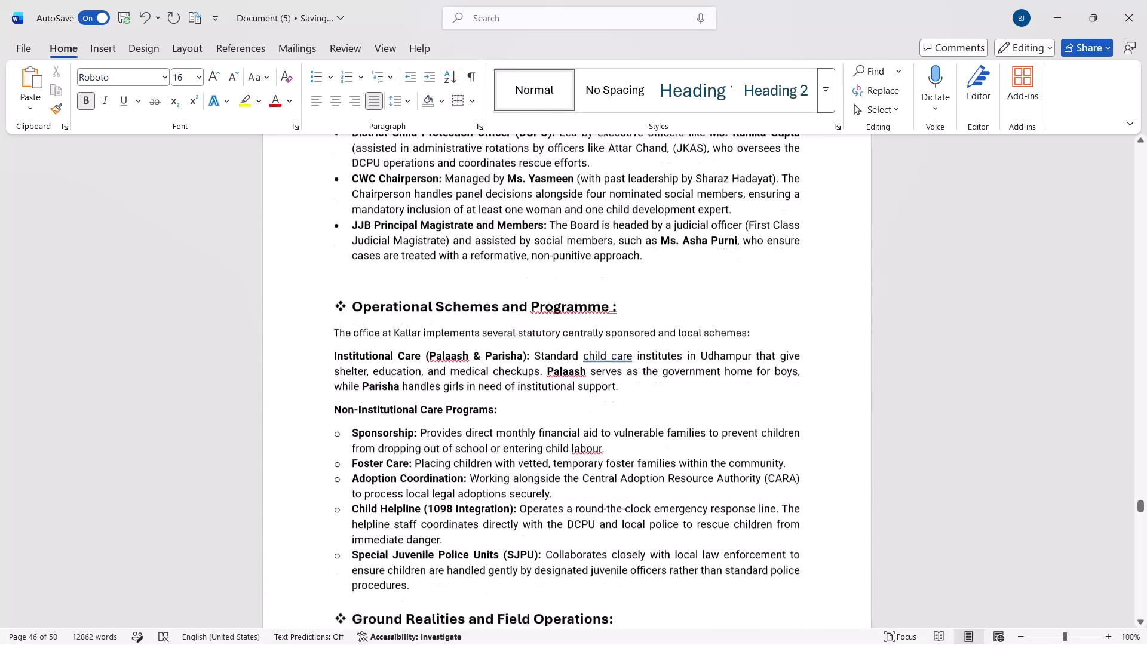
{"action": "scroll", "coordinate": [351, 257], "scroll_direction": "down", "scroll_amount": 3}
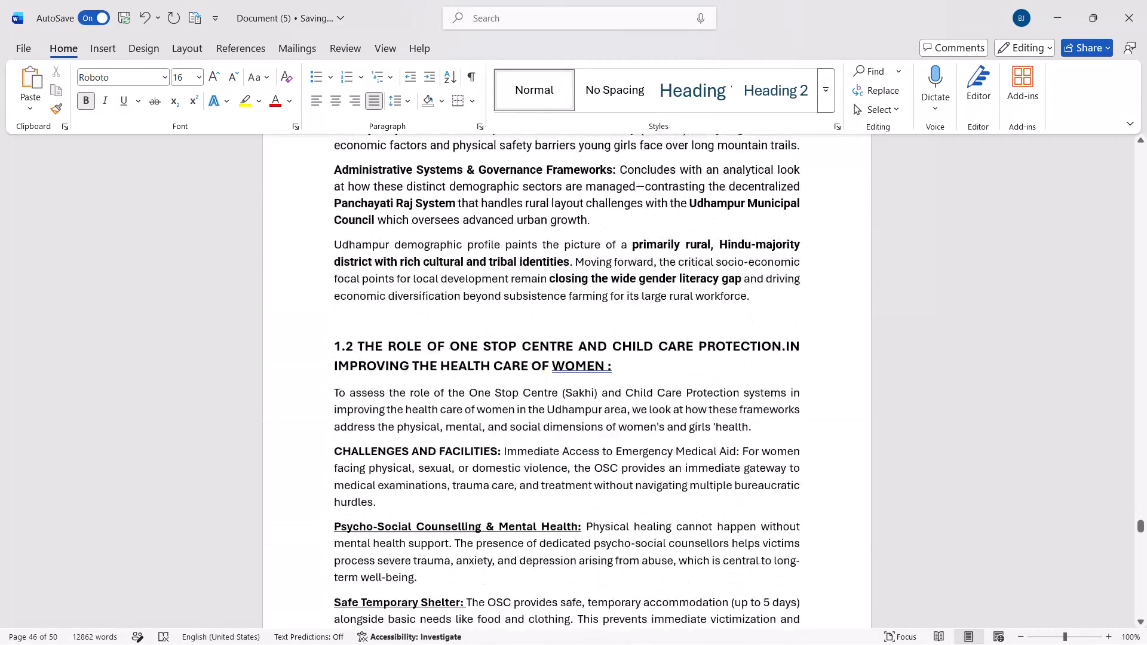
{"action": "scroll", "coordinate": [351, 257], "scroll_direction": "down", "scroll_amount": 5}
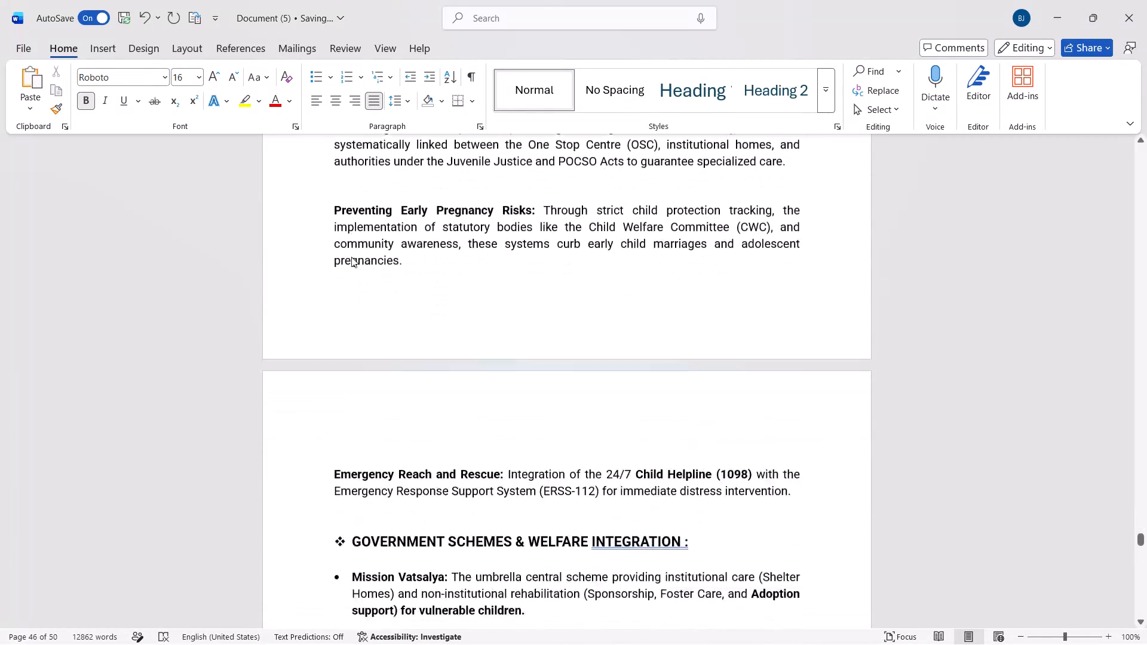
{"action": "scroll", "coordinate": [351, 257], "scroll_direction": "down", "scroll_amount": 3}
{"action": "scroll", "coordinate": [351, 257], "scroll_direction": "up", "scroll_amount": 1}
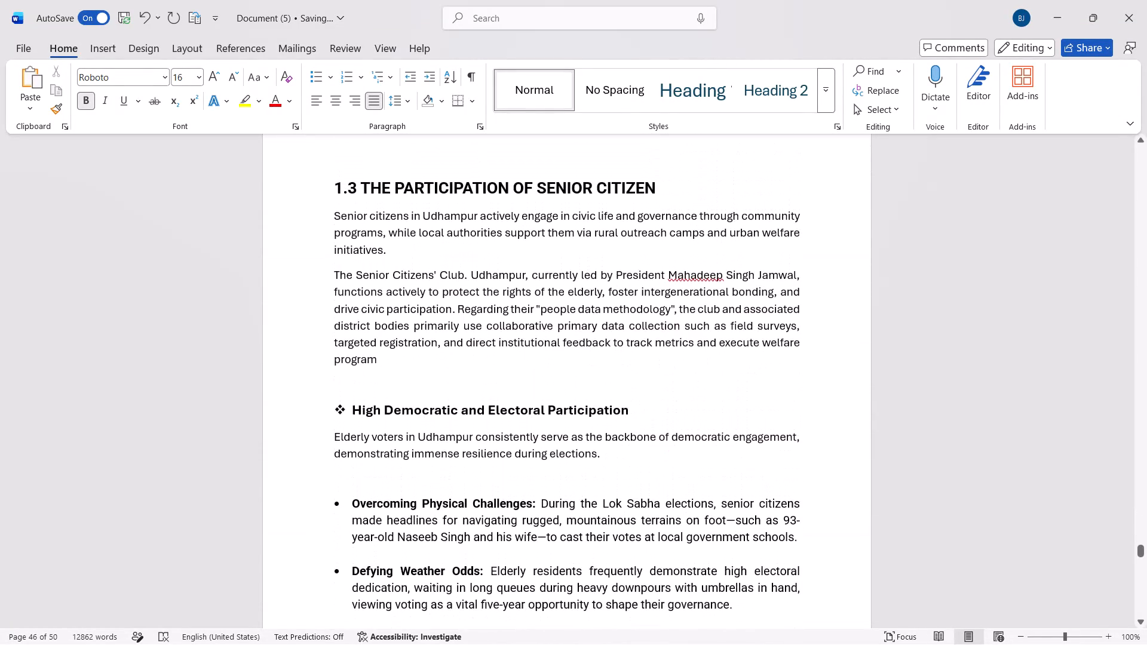
{"action": "scroll", "coordinate": [351, 257], "scroll_direction": "up", "scroll_amount": 6}
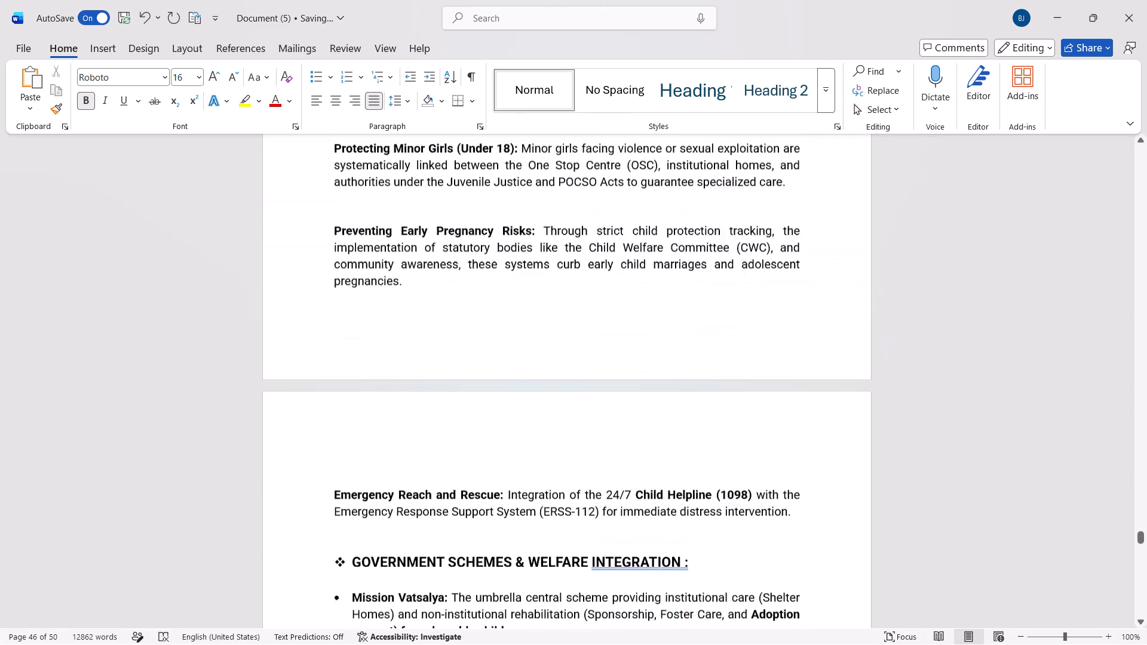
{"action": "scroll", "coordinate": [351, 257], "scroll_direction": "up", "scroll_amount": 6}
{"action": "scroll", "coordinate": [351, 257], "scroll_direction": "down", "scroll_amount": 1}
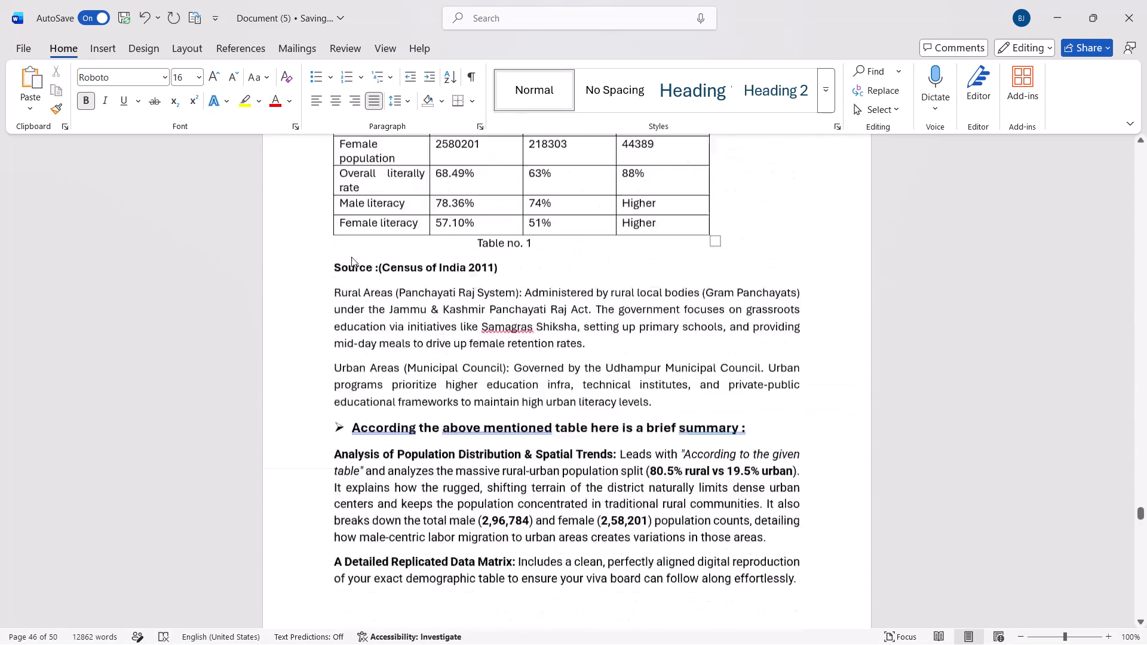
{"action": "scroll", "coordinate": [351, 257], "scroll_direction": "down", "scroll_amount": 1}
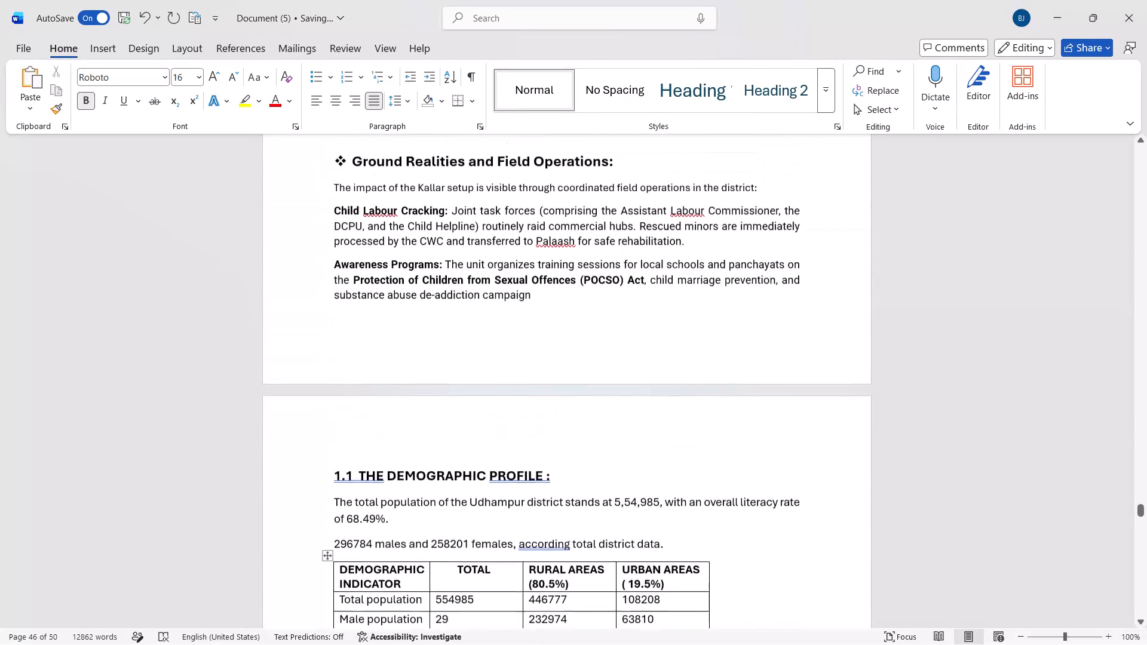
{"action": "scroll", "coordinate": [351, 257], "scroll_direction": "down", "scroll_amount": 1}
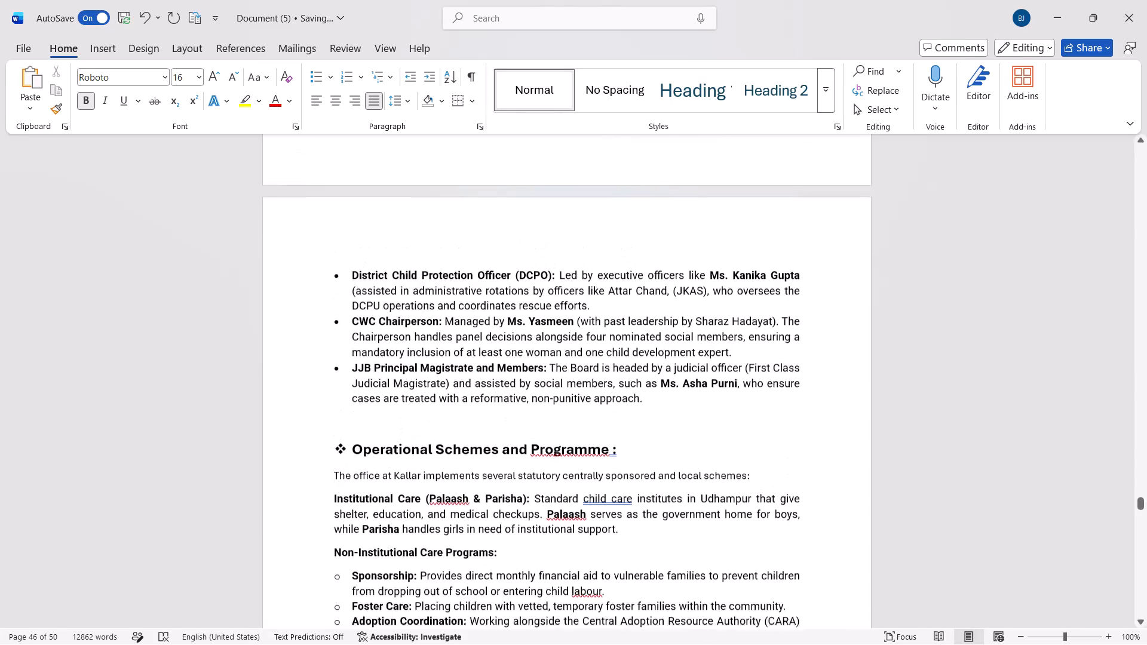
{"action": "scroll", "coordinate": [351, 257], "scroll_direction": "down", "scroll_amount": 1}
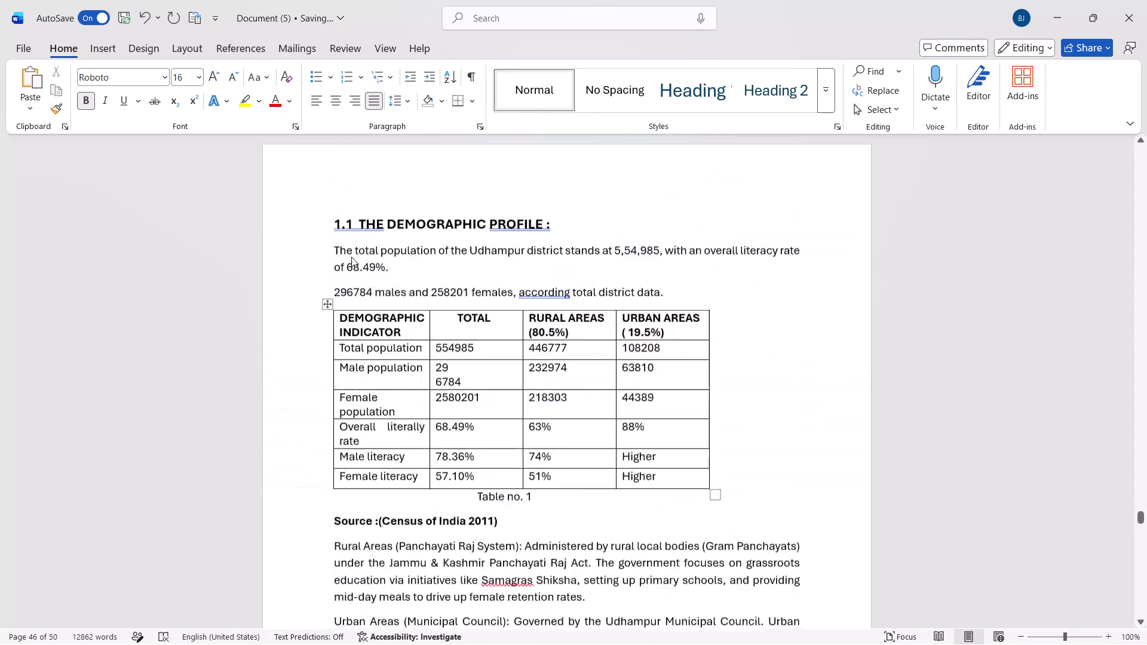
{"action": "scroll", "coordinate": [351, 257], "scroll_direction": "down", "scroll_amount": 2}
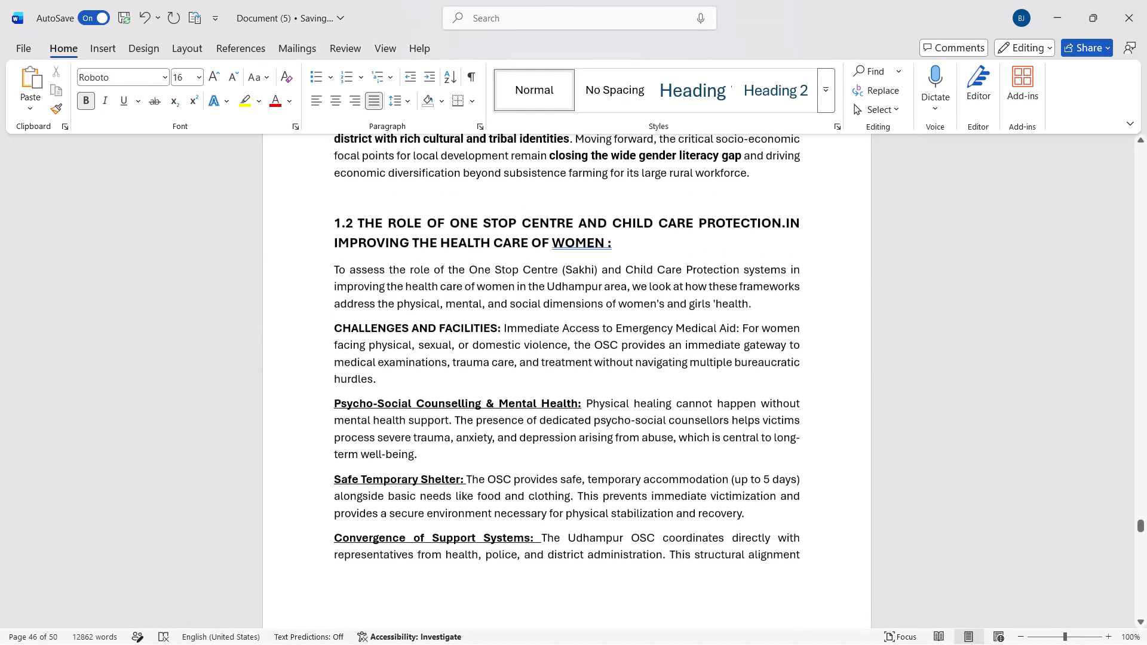
{"action": "scroll", "coordinate": [351, 257], "scroll_direction": "down", "scroll_amount": 2}
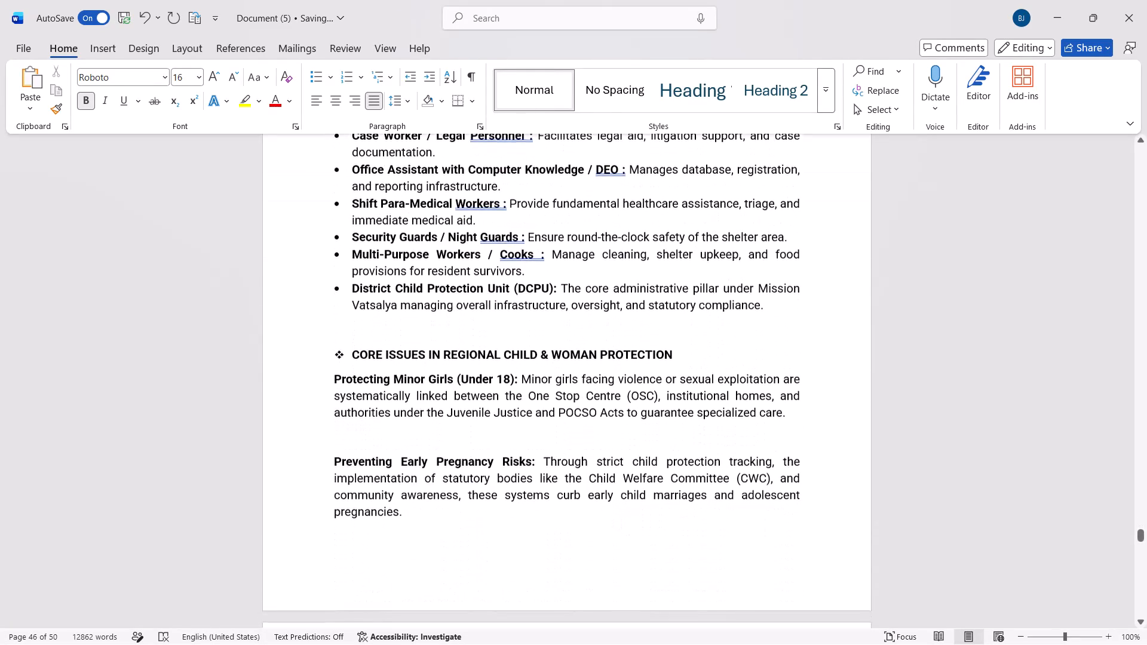
{"action": "scroll", "coordinate": [351, 257], "scroll_direction": "down", "scroll_amount": 4}
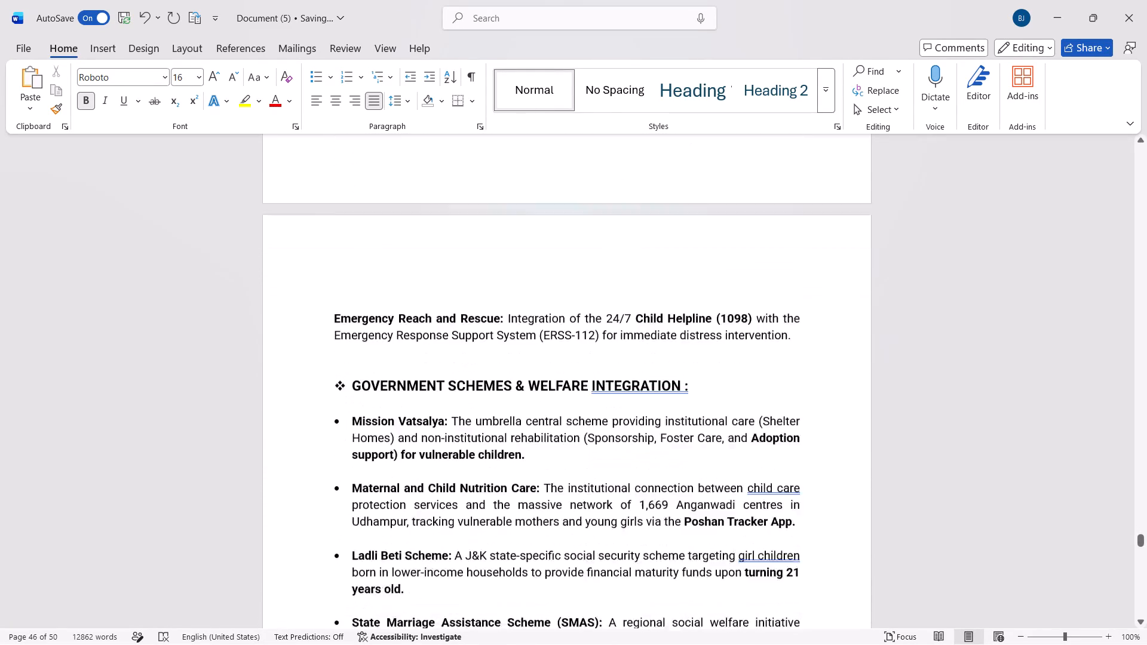
{"action": "scroll", "coordinate": [351, 257], "scroll_direction": "down", "scroll_amount": 3}
{"action": "scroll", "coordinate": [351, 257], "scroll_direction": "up", "scroll_amount": 3}
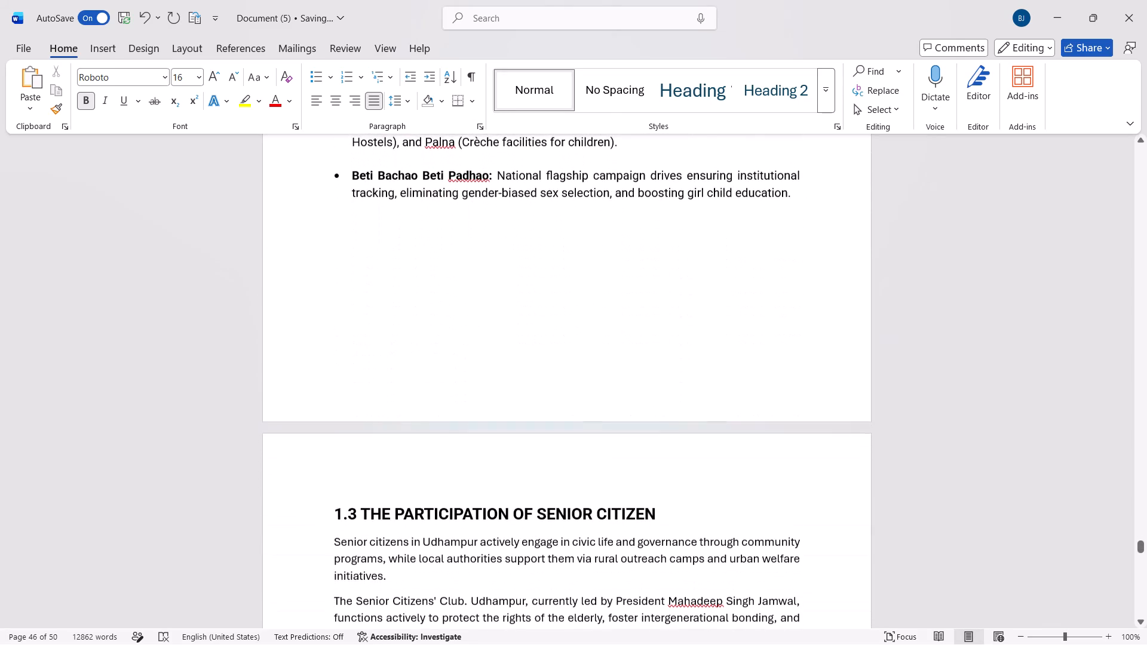
{"action": "scroll", "coordinate": [351, 257], "scroll_direction": "up", "scroll_amount": 4}
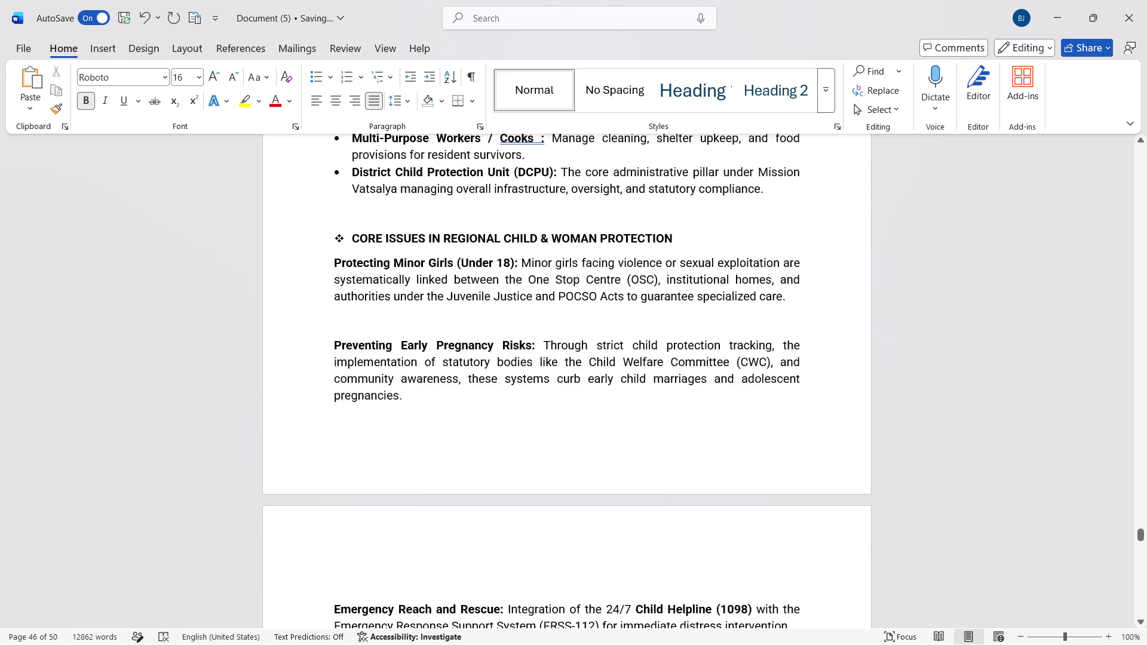
{"action": "scroll", "coordinate": [351, 257], "scroll_direction": "up", "scroll_amount": 8}
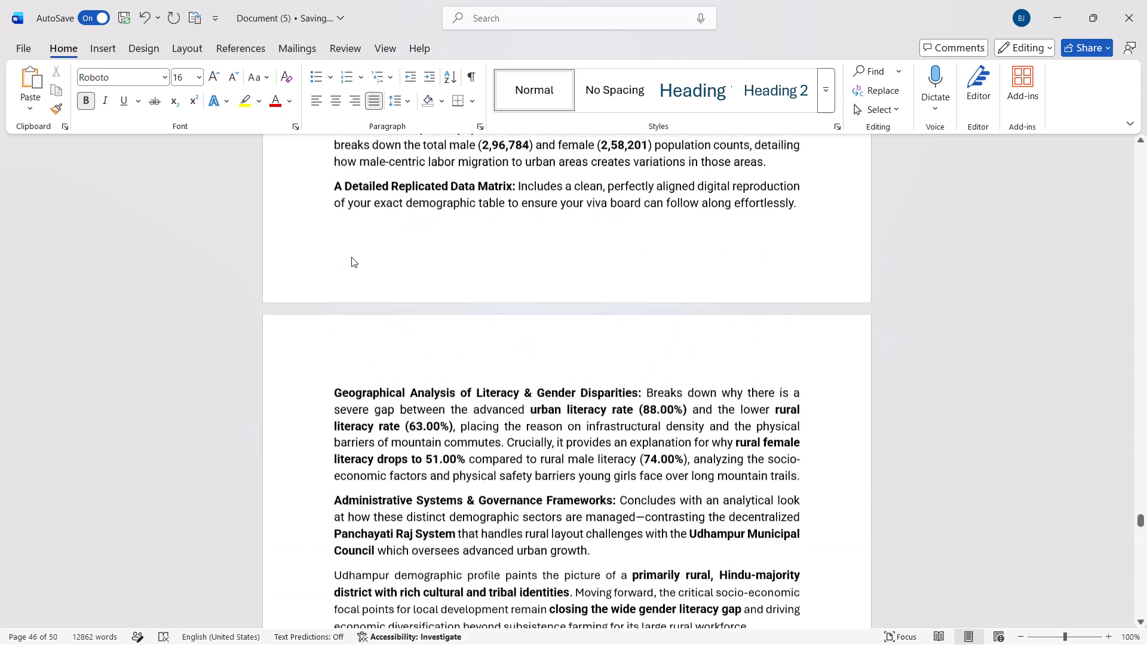
{"action": "scroll", "coordinate": [351, 257], "scroll_direction": "up", "scroll_amount": 3}
{"action": "scroll", "coordinate": [351, 257], "scroll_direction": "down", "scroll_amount": 1}
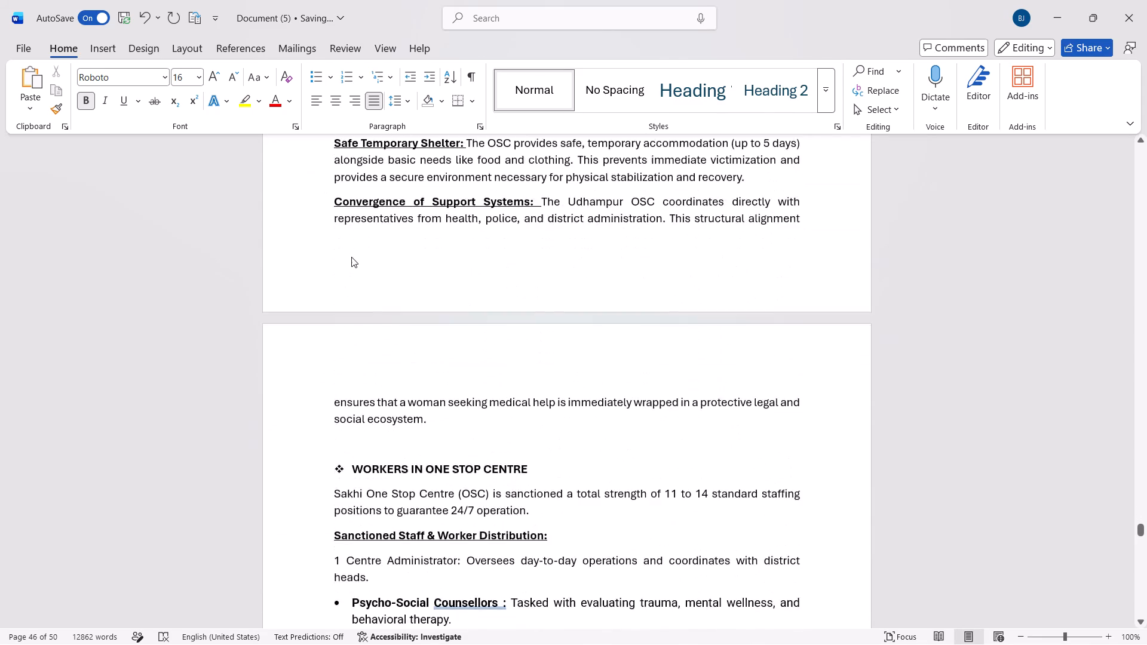
{"action": "scroll", "coordinate": [351, 257], "scroll_direction": "down", "scroll_amount": 1}
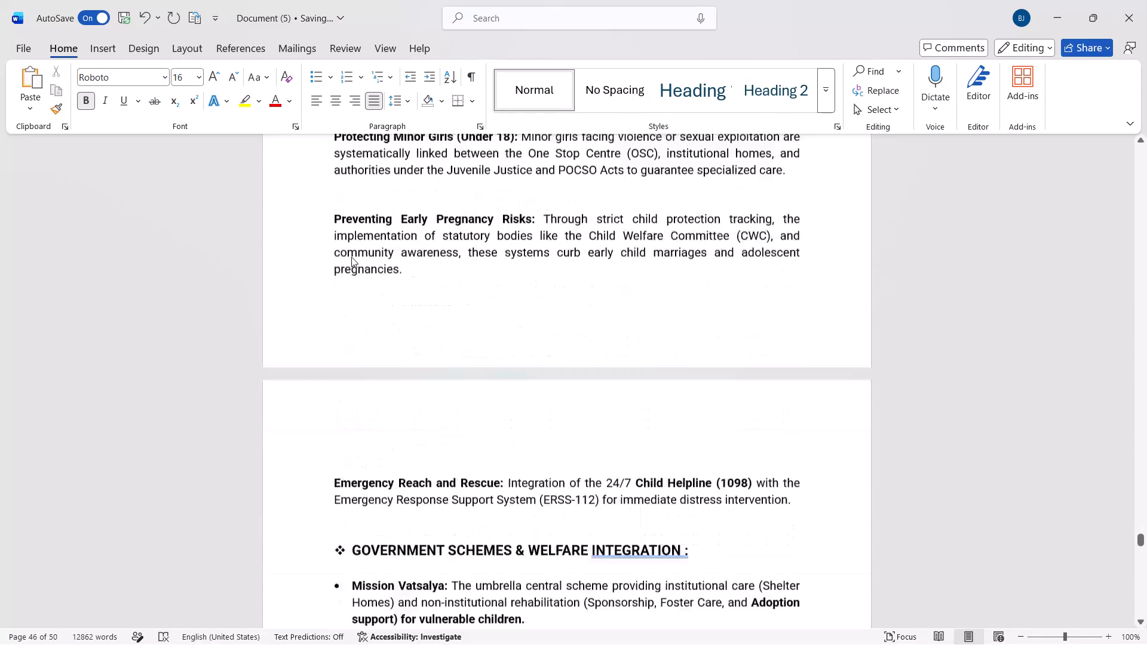
{"action": "scroll", "coordinate": [351, 257], "scroll_direction": "down", "scroll_amount": 3}
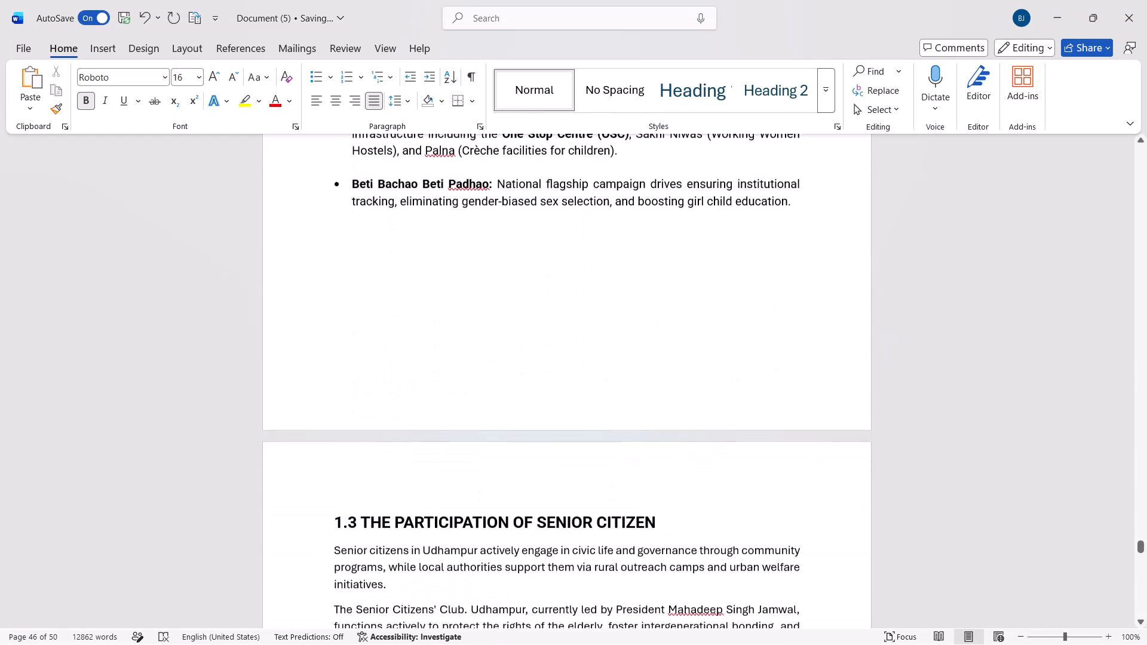
{"action": "scroll", "coordinate": [351, 257], "scroll_direction": "down", "scroll_amount": 2}
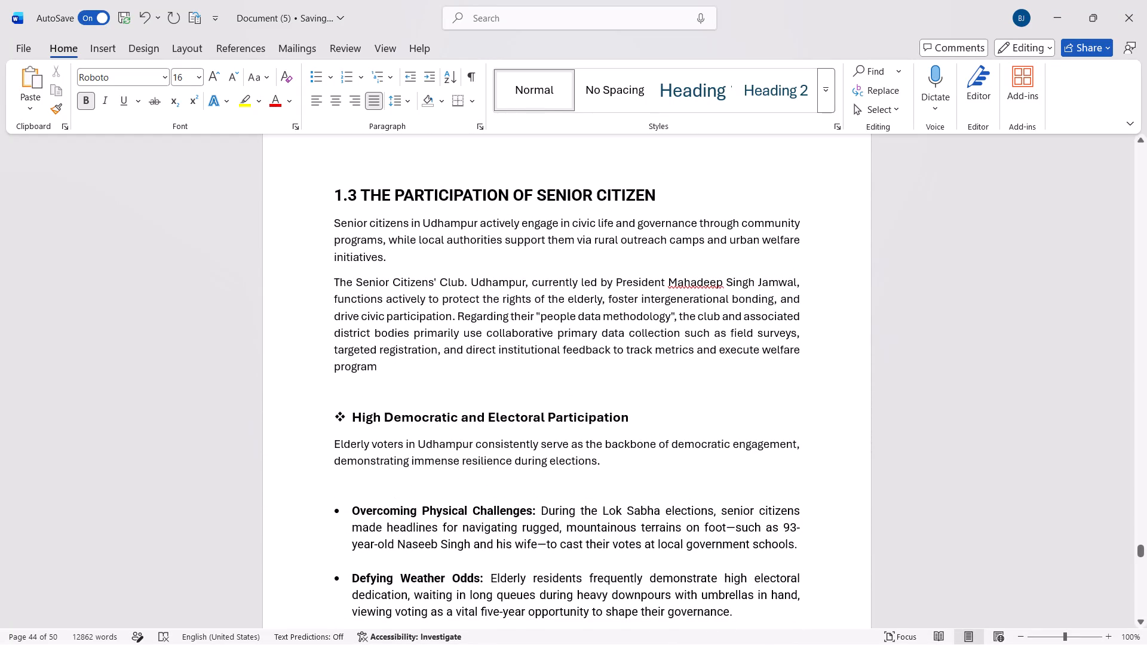
Check the font and size of the "1.3 THE PARTICIPATION OF SENIOR CITIZEN" heading.
{"action": "left_click_drag", "start_coordinate": [658, 195], "coordinate": [403, 189]}
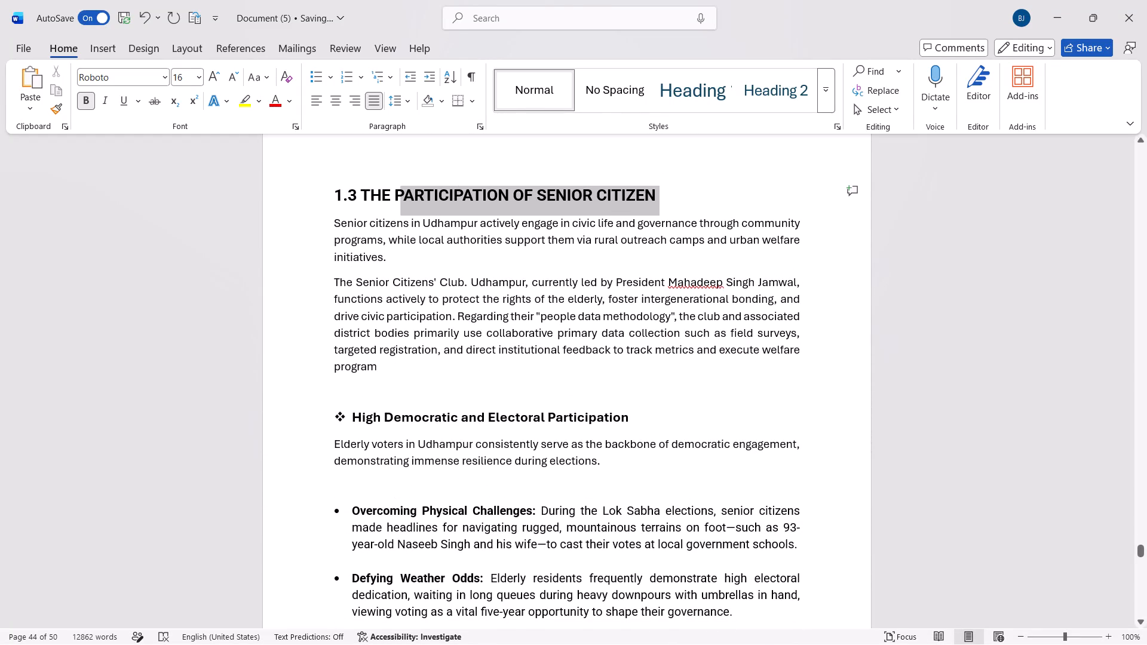
{"action": "left_click_drag", "start_coordinate": [403, 189], "coordinate": [332, 195]}
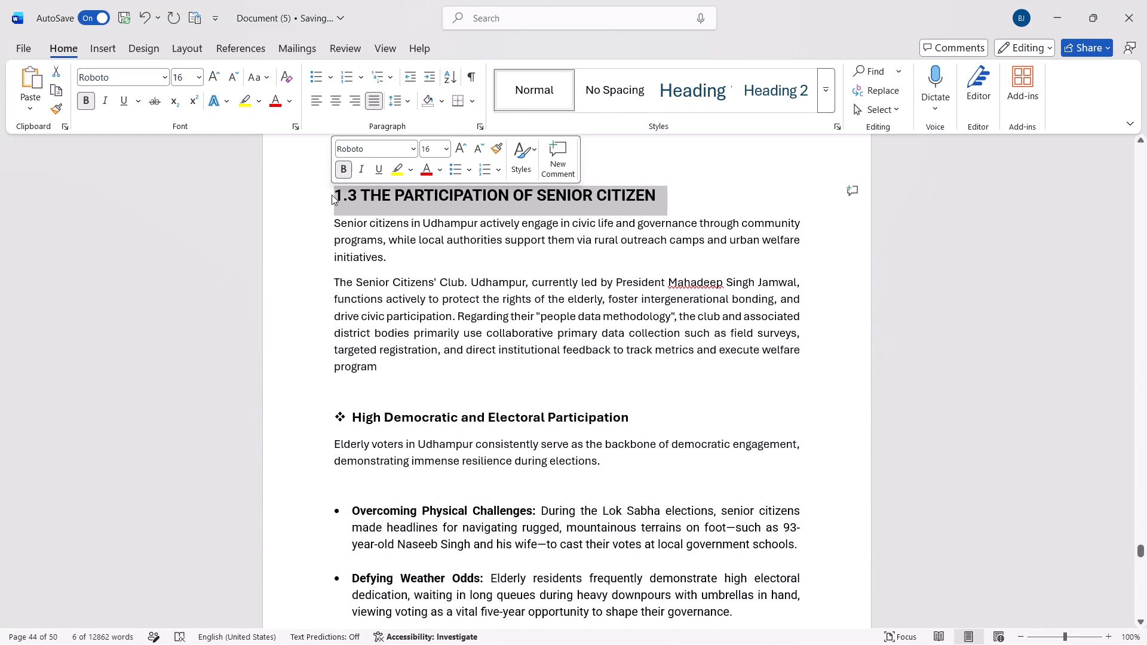
{"action": "left_click", "coordinate": [286, 336]}
{"action": "scroll", "coordinate": [286, 336], "scroll_direction": "down", "scroll_amount": 2}
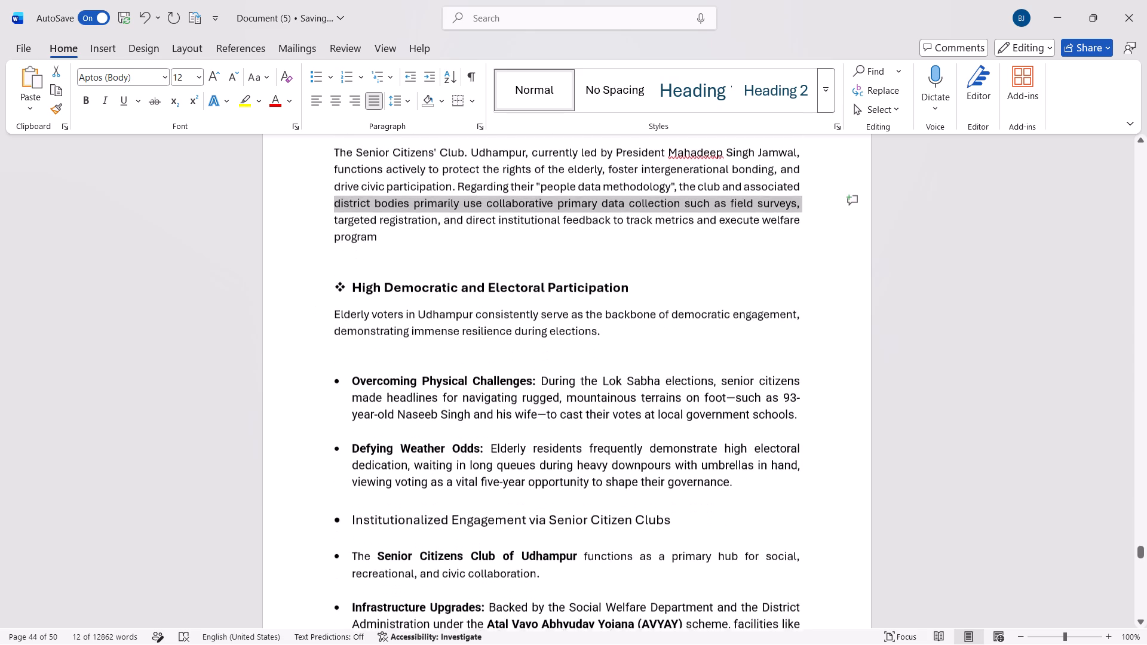
Renumber the "THE PROBLEMS AND CHALLENGES FACED BY AGED PEOPLE OF JAGRITI OLD AGE HOME" section heading as 1.4.
{"action": "scroll", "coordinate": [286, 336], "scroll_direction": "down", "scroll_amount": 5}
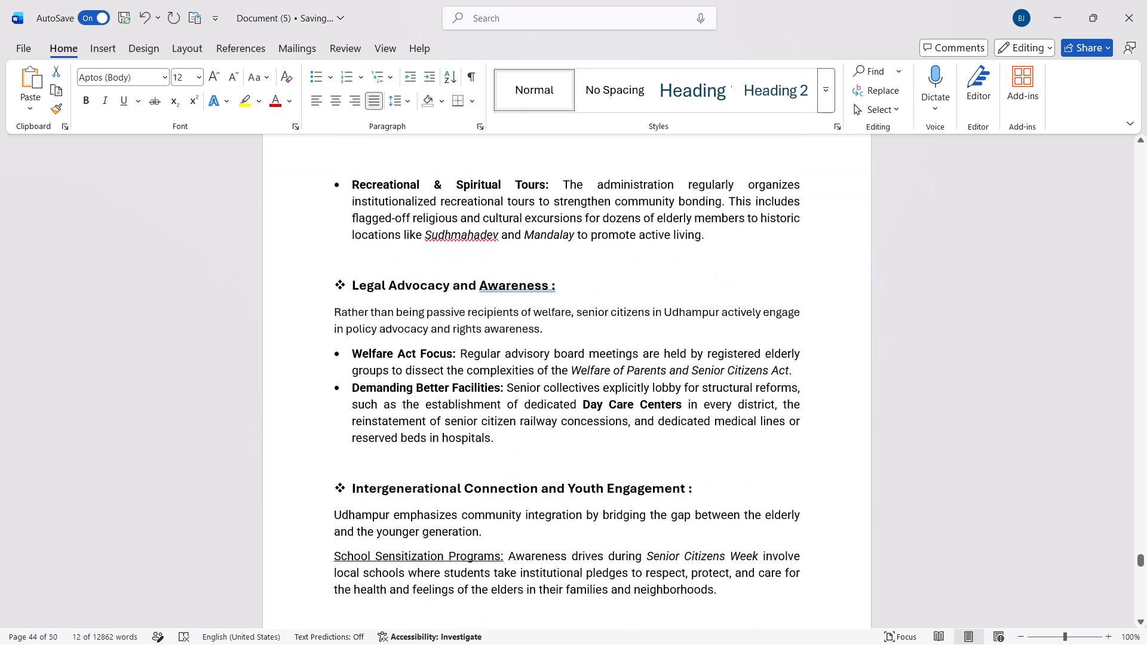
{"action": "scroll", "coordinate": [286, 336], "scroll_direction": "down", "scroll_amount": 4}
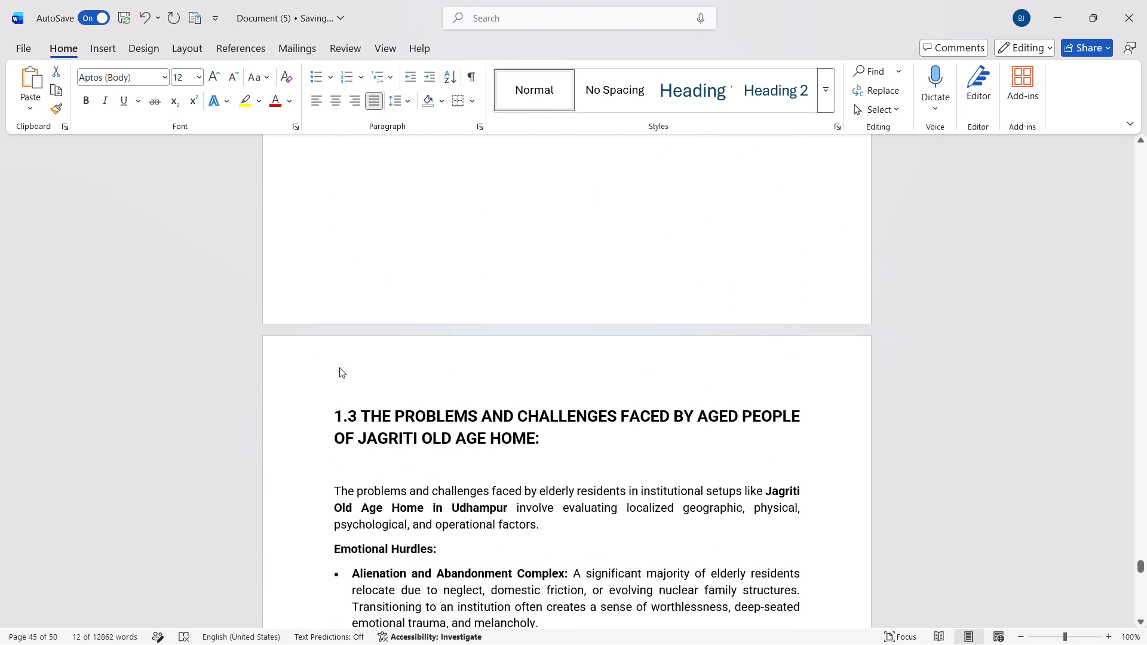
{"action": "left_click_drag", "start_coordinate": [543, 438], "coordinate": [433, 403]}
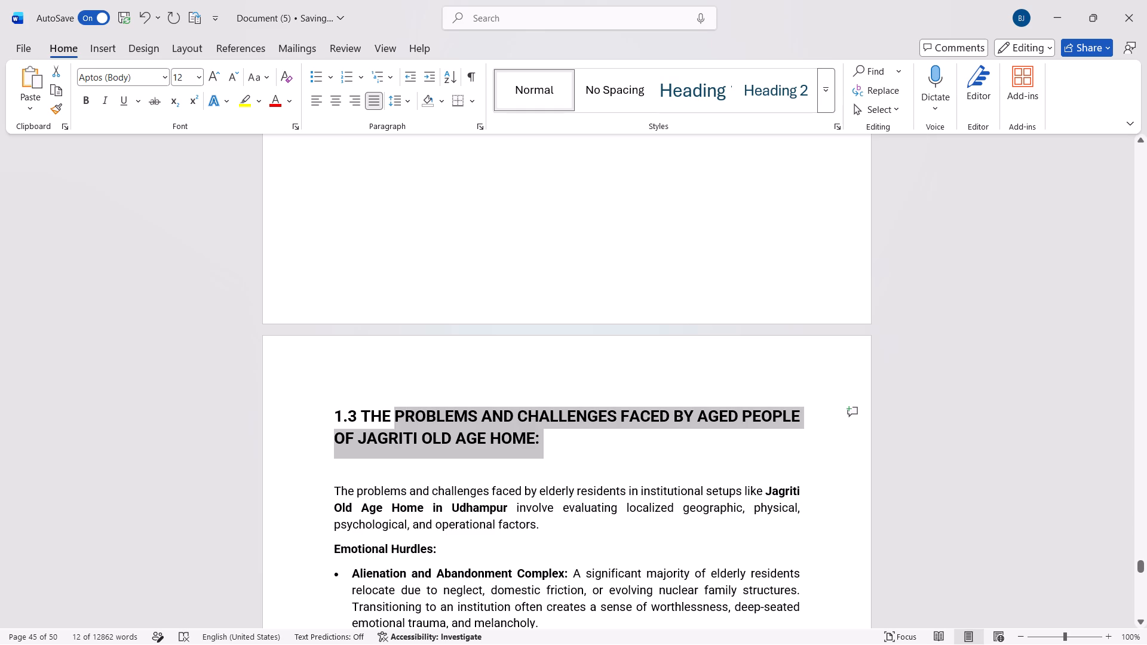
{"action": "left_click_drag", "start_coordinate": [433, 403], "coordinate": [329, 405]}
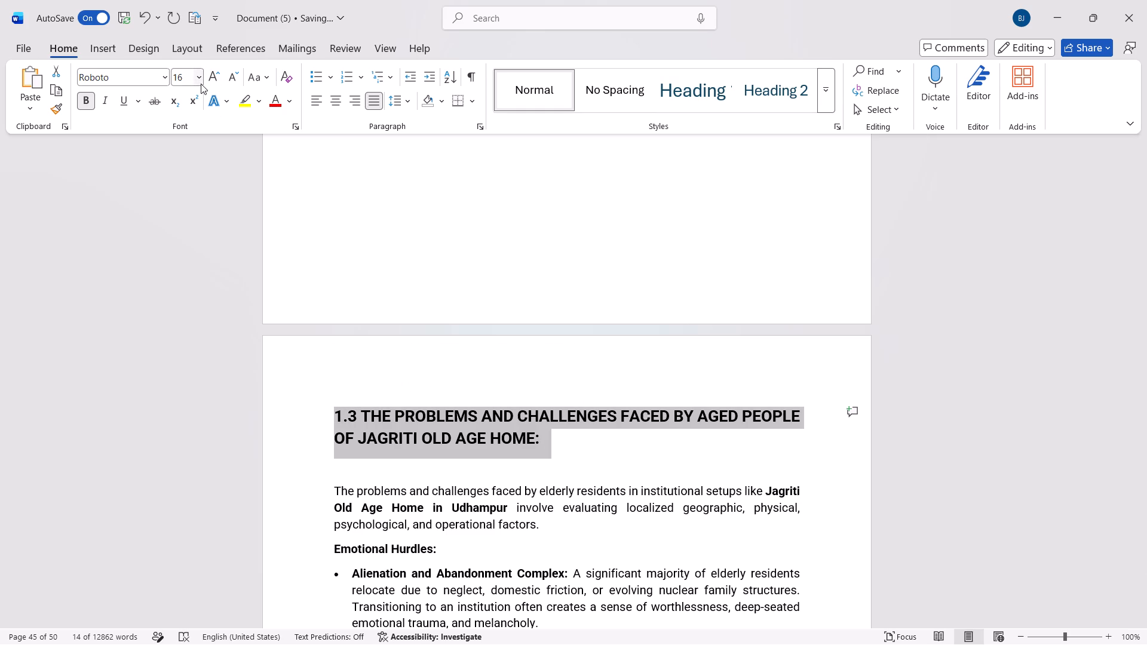
{"action": "left_click", "coordinate": [351, 408]}
{"action": "left_click", "coordinate": [360, 419]}
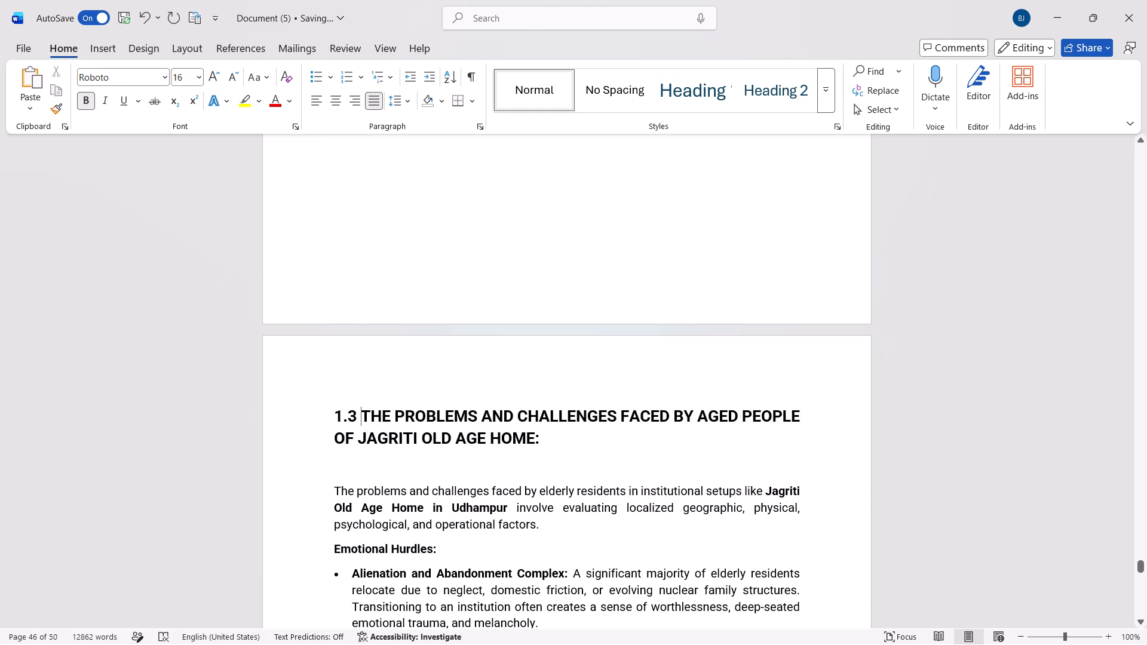
{"action": "left_click", "coordinate": [358, 420]}
{"action": "key", "text": "BackSpace"}
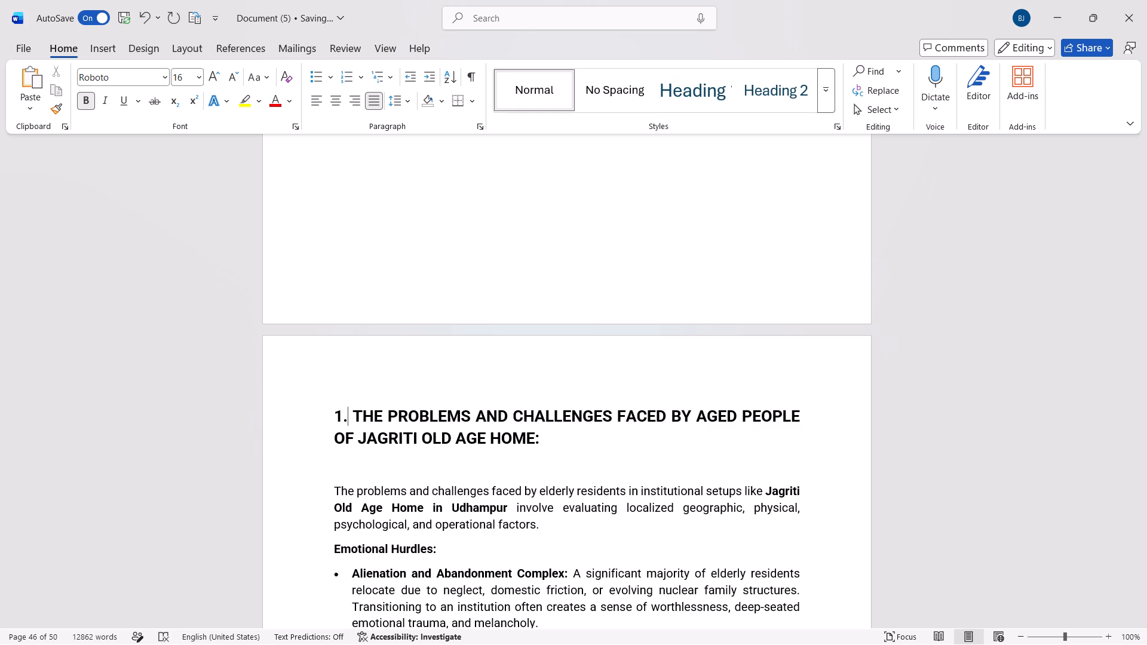
{"action": "key", "text": "shift+dollar"}
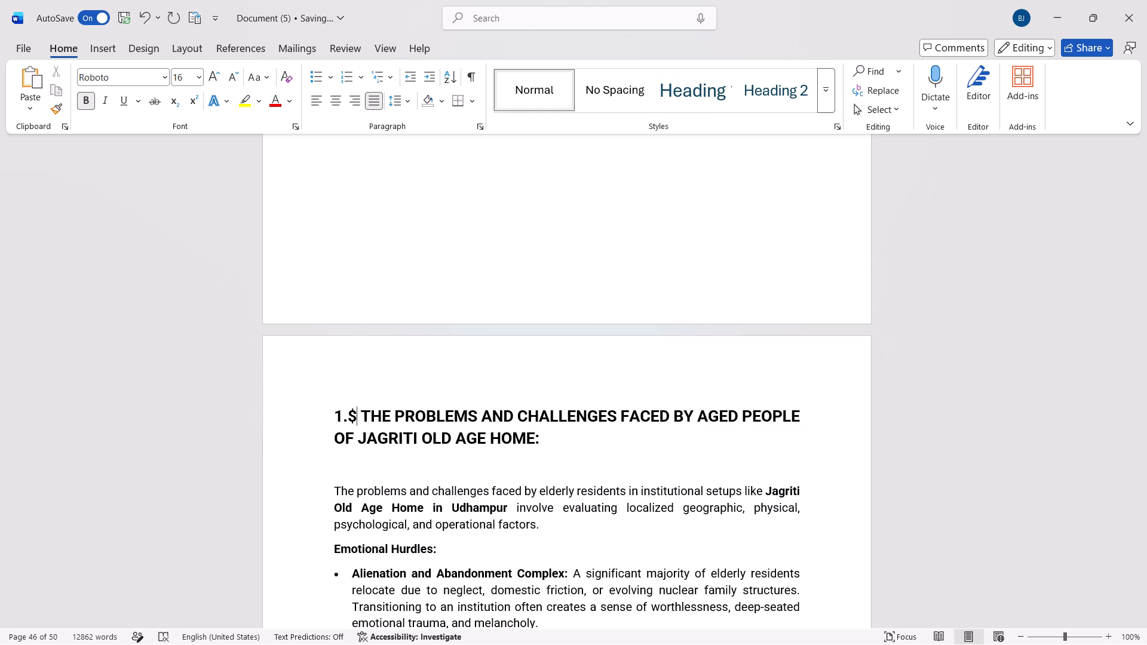
{"action": "key", "text": "BackSpace"}
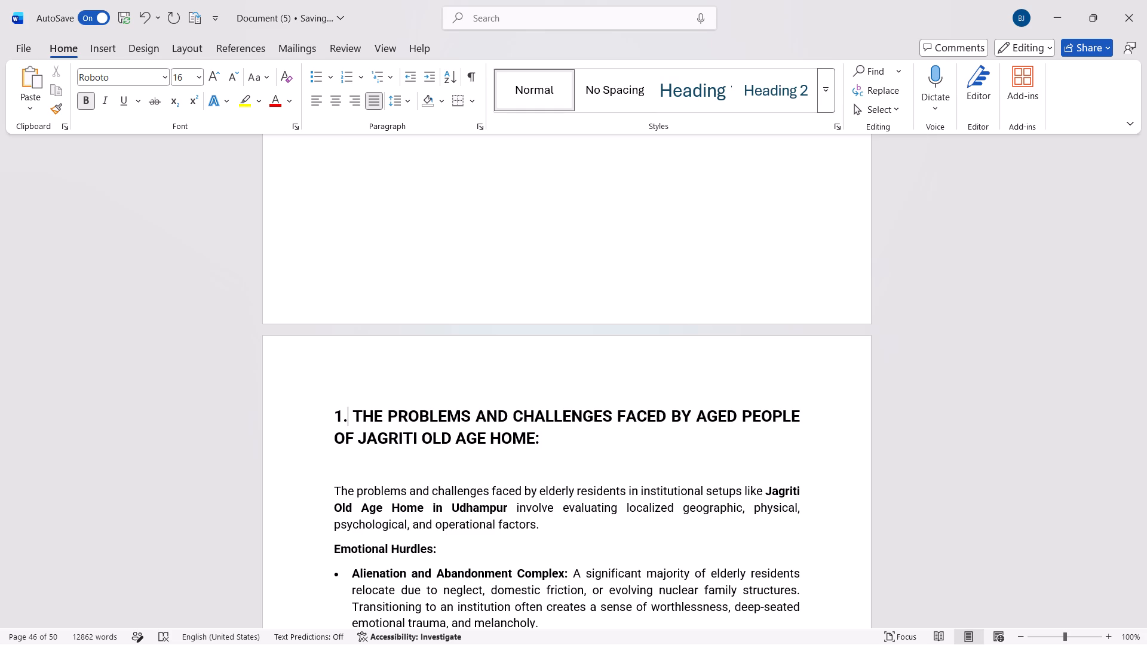
{"action": "key", "text": "shift+dollar"}
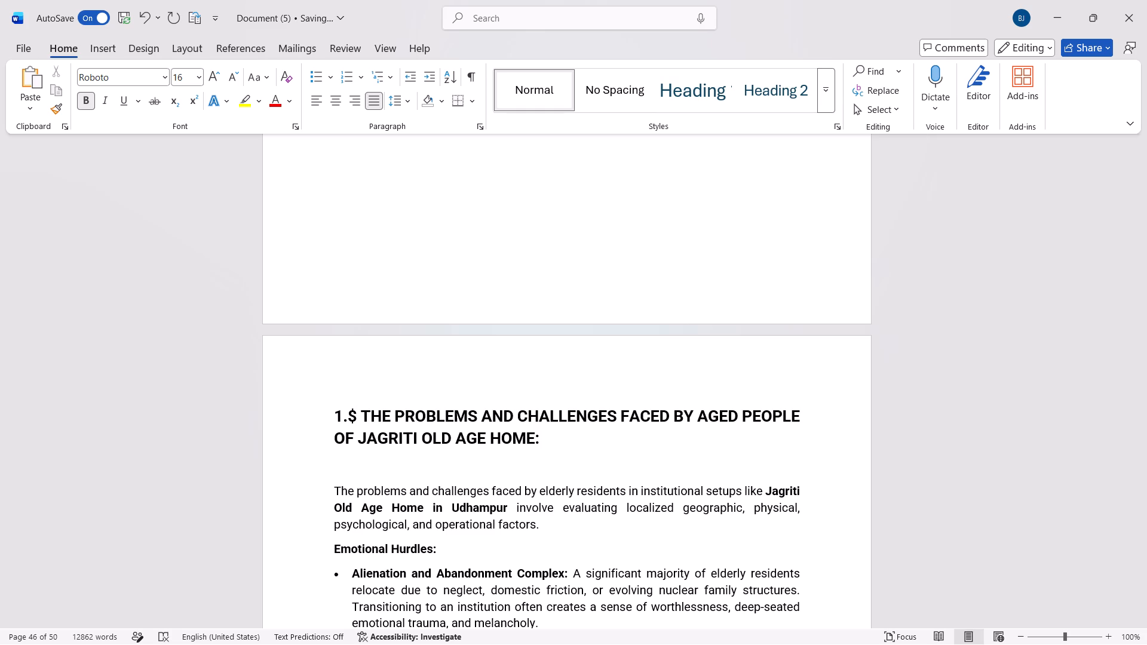
{"action": "key", "text": "BackSpace"}
{"action": "key", "text": "4"}
Renumber the "THE ROLE OF GOVERNMENT IN RURAL AND URBAN AREA (UDHAMPUR)" section heading as 1.5.
{"action": "scroll", "coordinate": [358, 420], "scroll_direction": "down", "scroll_amount": 8}
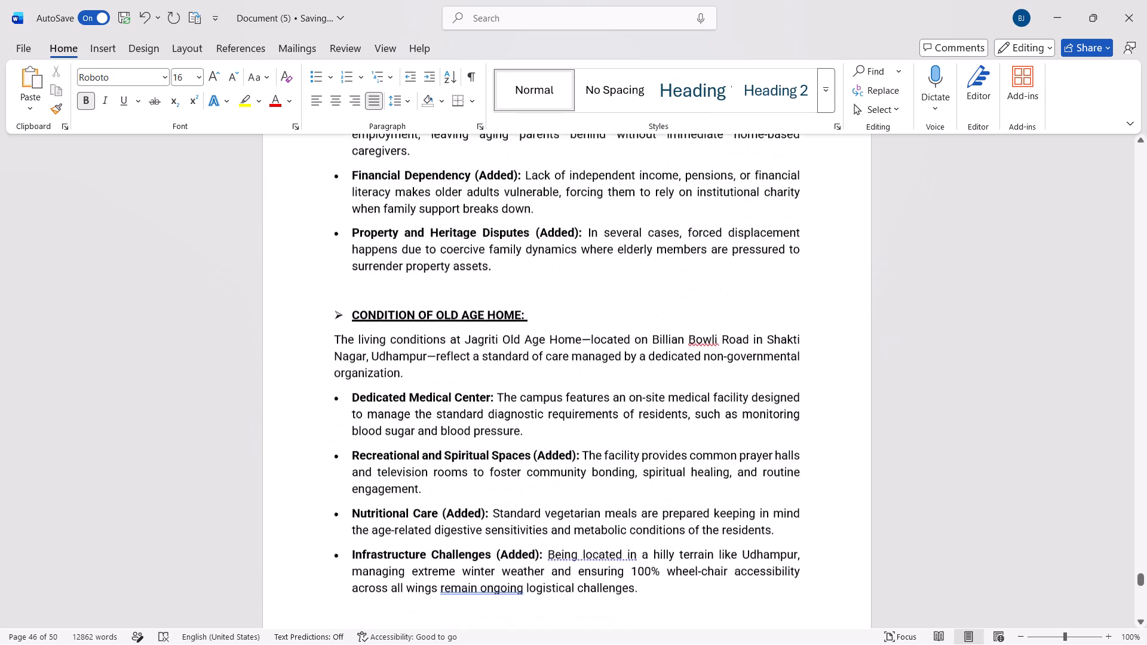
{"action": "scroll", "coordinate": [358, 420], "scroll_direction": "down", "scroll_amount": 5}
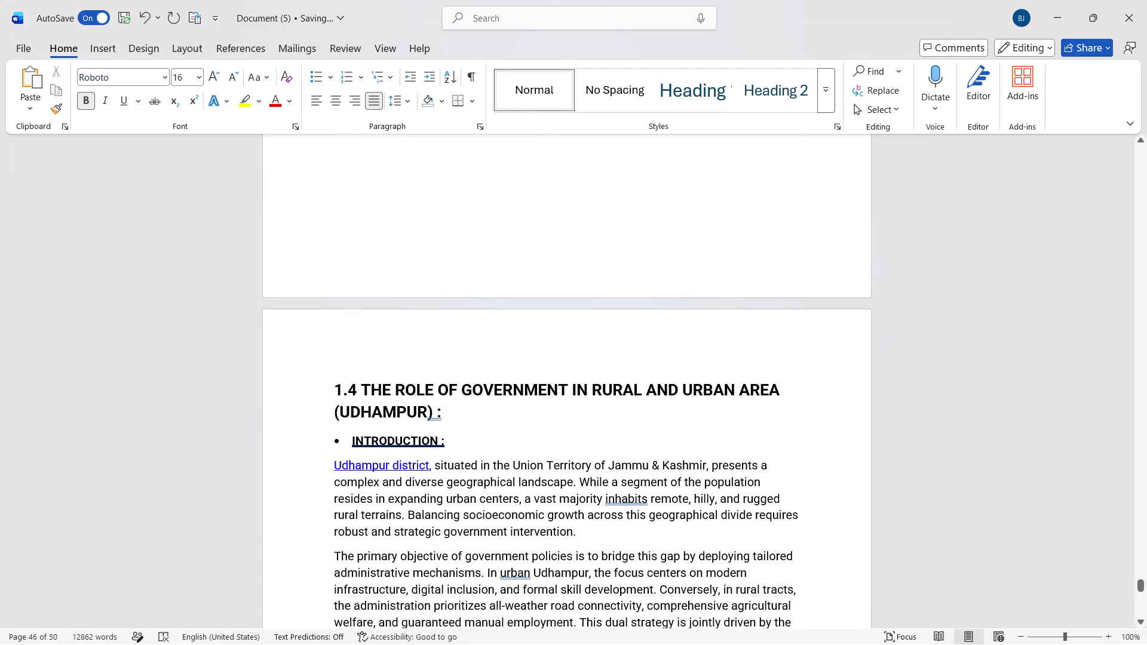
{"action": "left_click", "coordinate": [354, 388]}
{"action": "key", "text": "BackSpace"}
{"action": "key", "text": "5"}
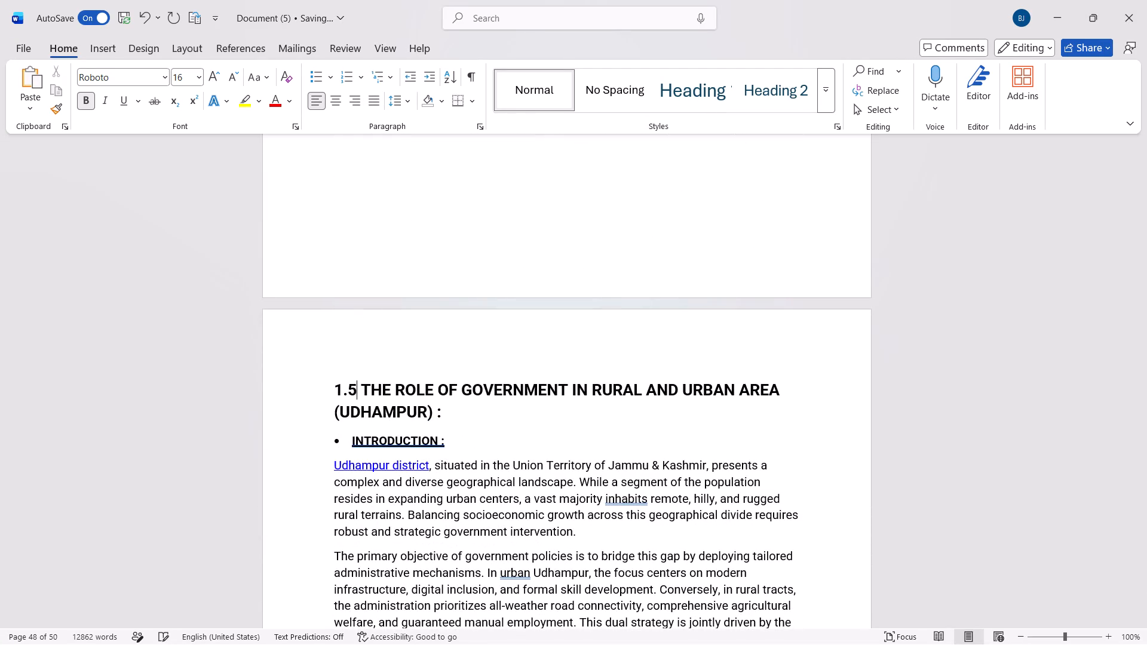
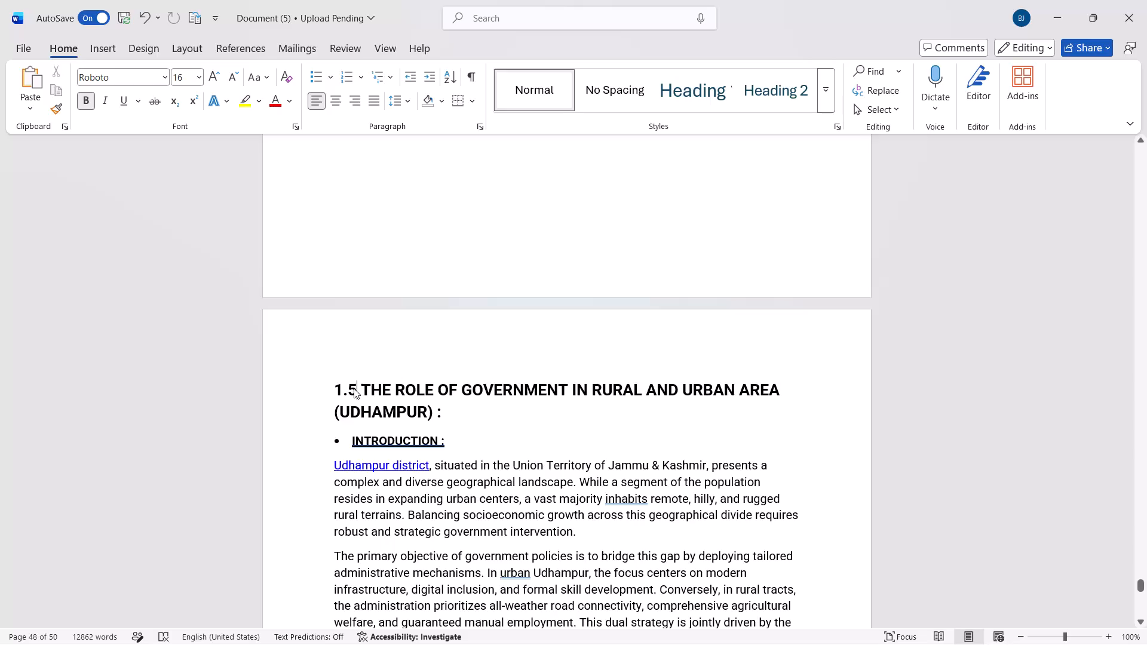
Review the headings on the pages before section 1.5, back through the district social welfare entries and forward to section 1.1.
{"action": "scroll", "coordinate": [354, 388], "scroll_direction": "up", "scroll_amount": 2}
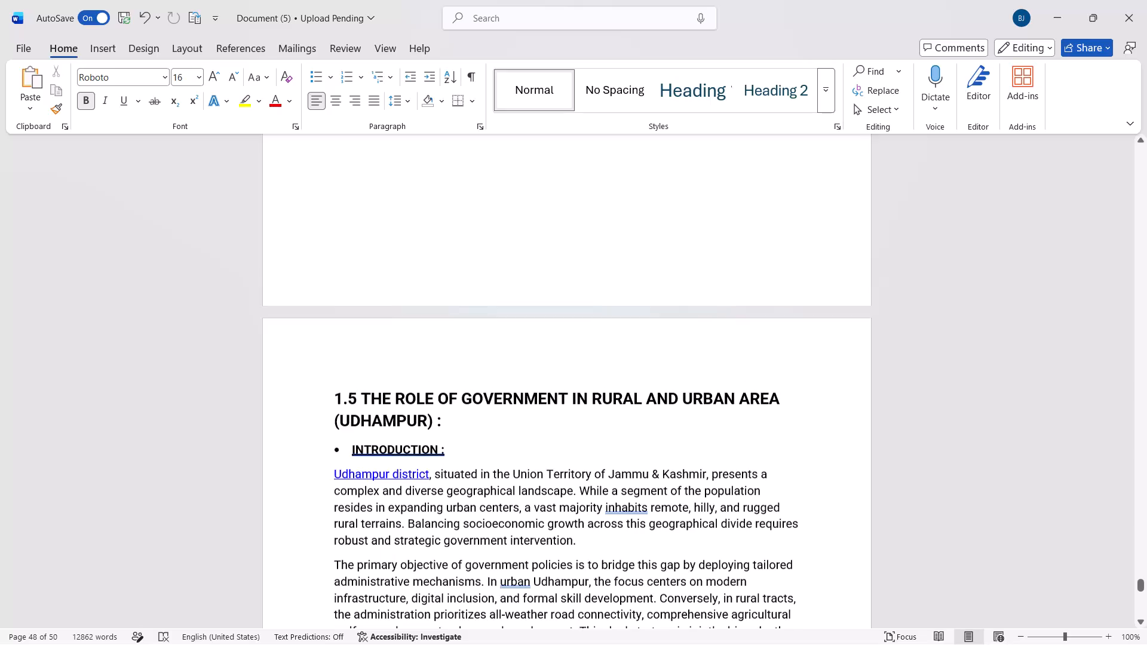
{"action": "scroll", "coordinate": [354, 388], "scroll_direction": "up", "scroll_amount": 8}
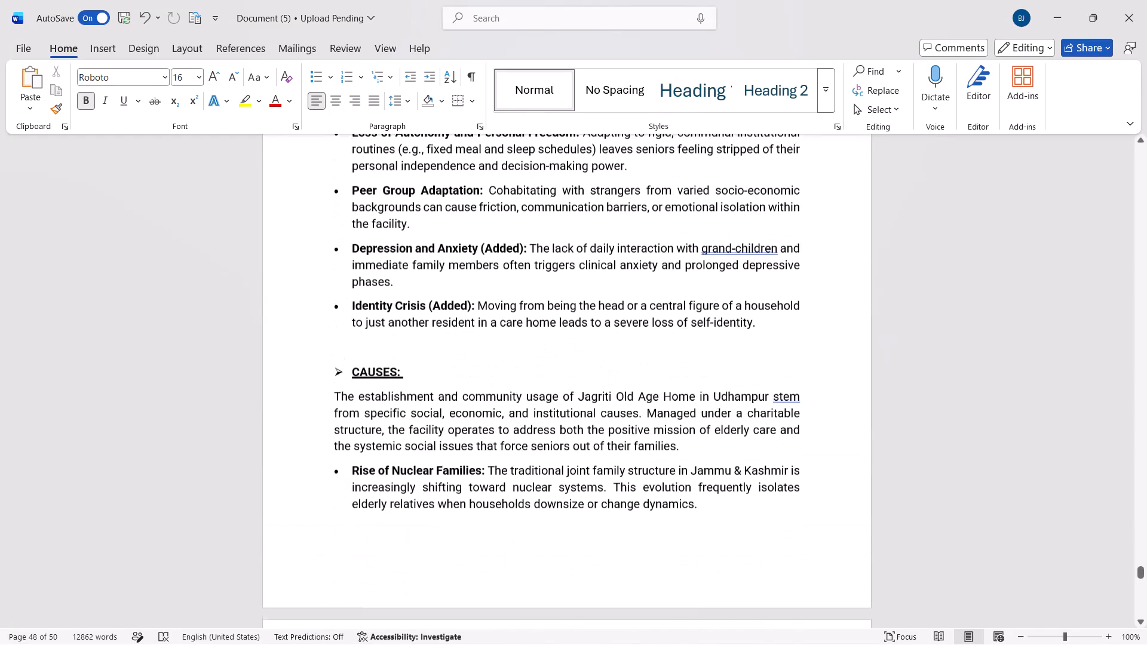
{"action": "scroll", "coordinate": [354, 388], "scroll_direction": "up", "scroll_amount": 4}
{"action": "scroll", "coordinate": [354, 388], "scroll_direction": "down", "scroll_amount": 8}
{"action": "scroll", "coordinate": [354, 388], "scroll_direction": "up", "scroll_amount": 3}
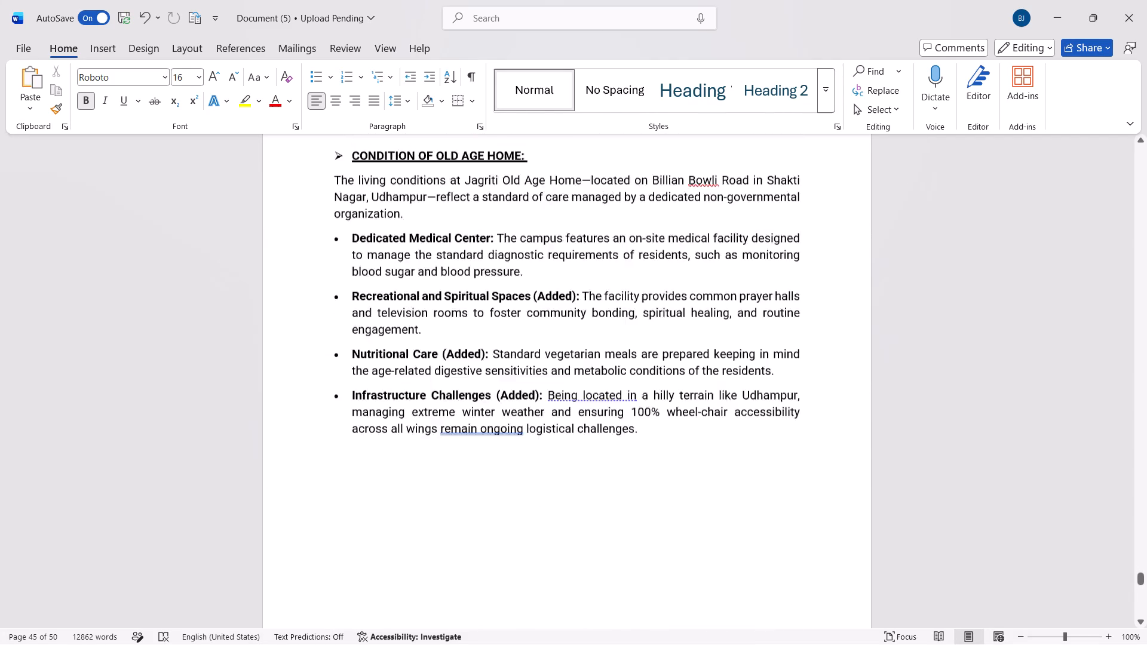
{"action": "scroll", "coordinate": [354, 388], "scroll_direction": "up", "scroll_amount": 19}
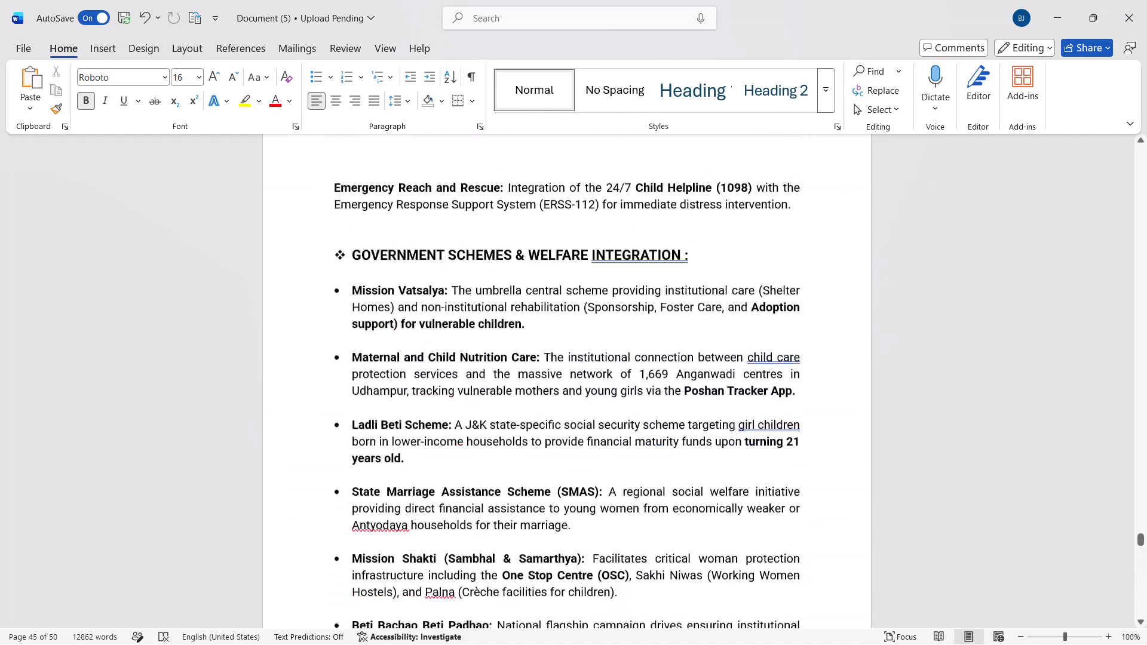
{"action": "scroll", "coordinate": [354, 388], "scroll_direction": "up", "scroll_amount": 10}
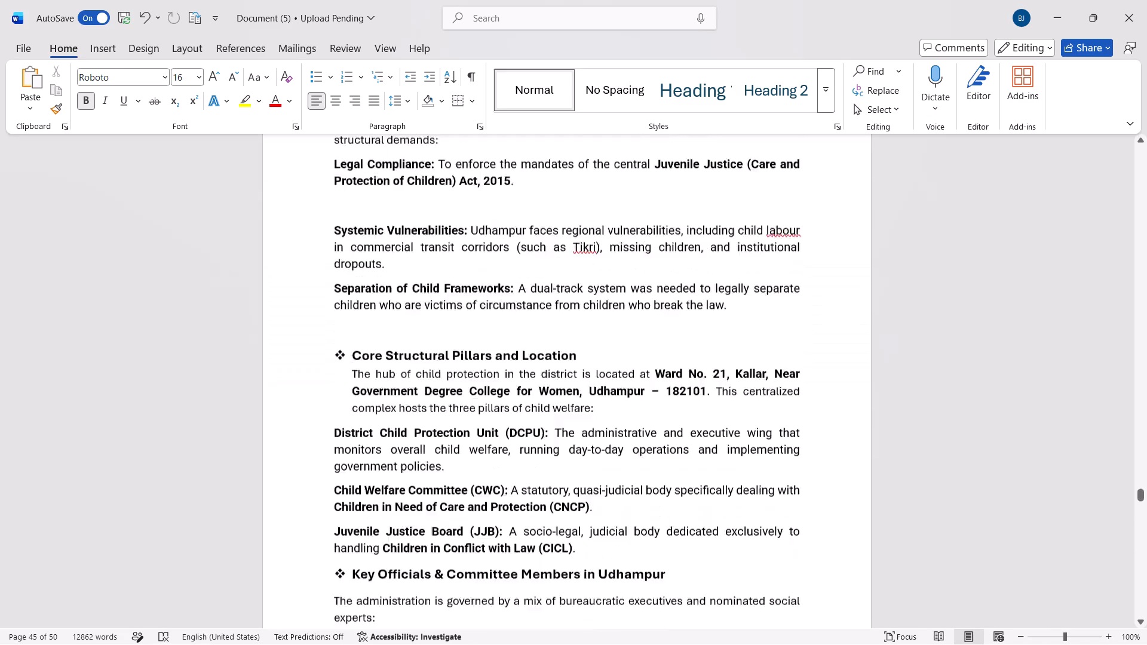
{"action": "scroll", "coordinate": [354, 388], "scroll_direction": "up", "scroll_amount": 4}
{"action": "scroll", "coordinate": [354, 388], "scroll_direction": "down", "scroll_amount": 10}
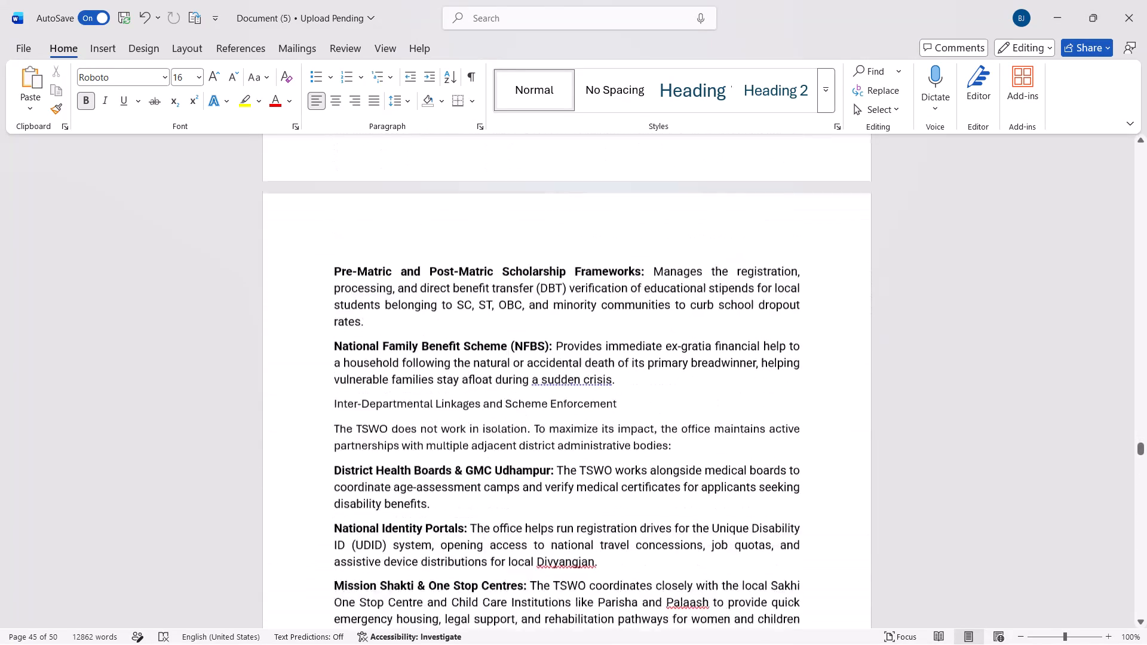
{"action": "scroll", "coordinate": [354, 388], "scroll_direction": "down", "scroll_amount": 11}
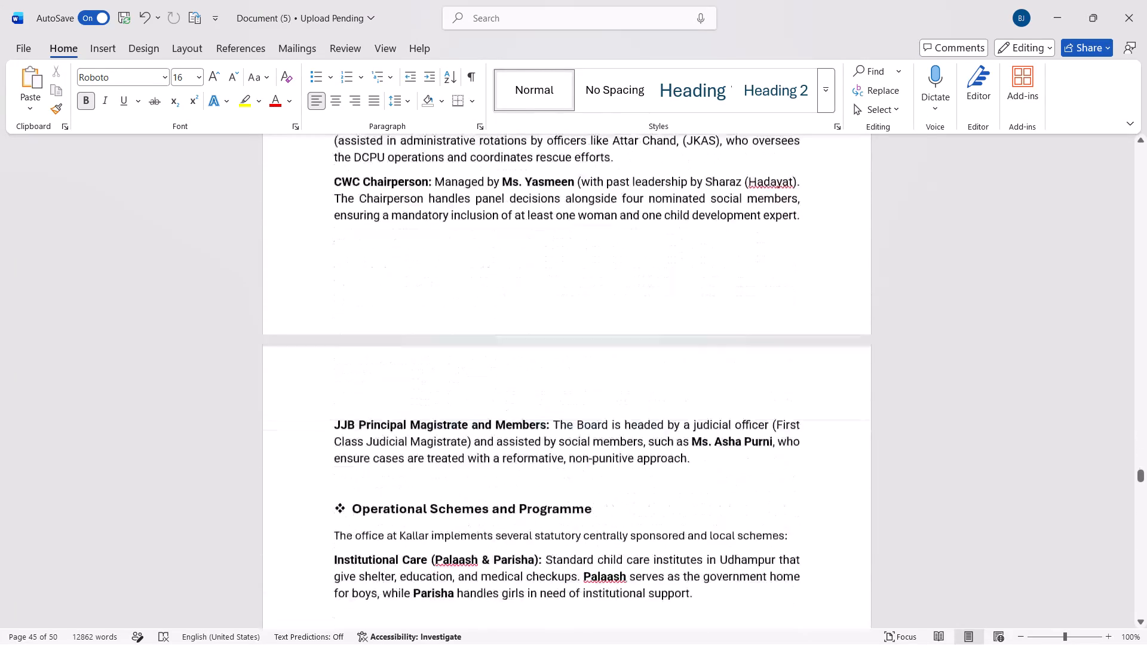
{"action": "scroll", "coordinate": [354, 388], "scroll_direction": "down", "scroll_amount": 8}
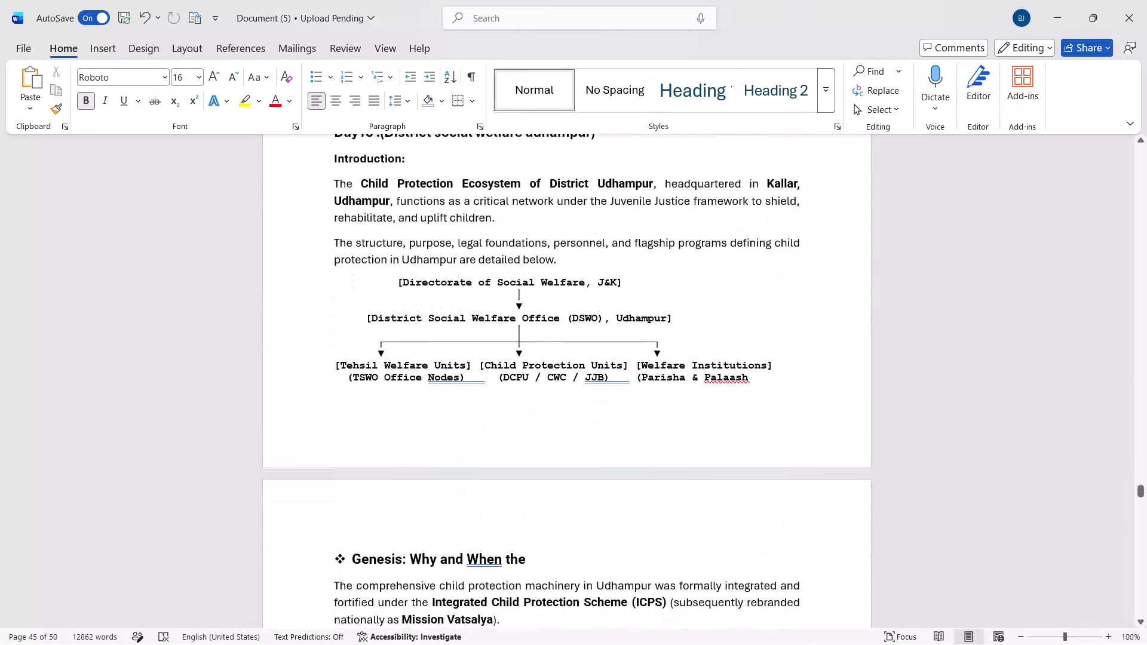
{"action": "scroll", "coordinate": [354, 388], "scroll_direction": "down", "scroll_amount": 5}
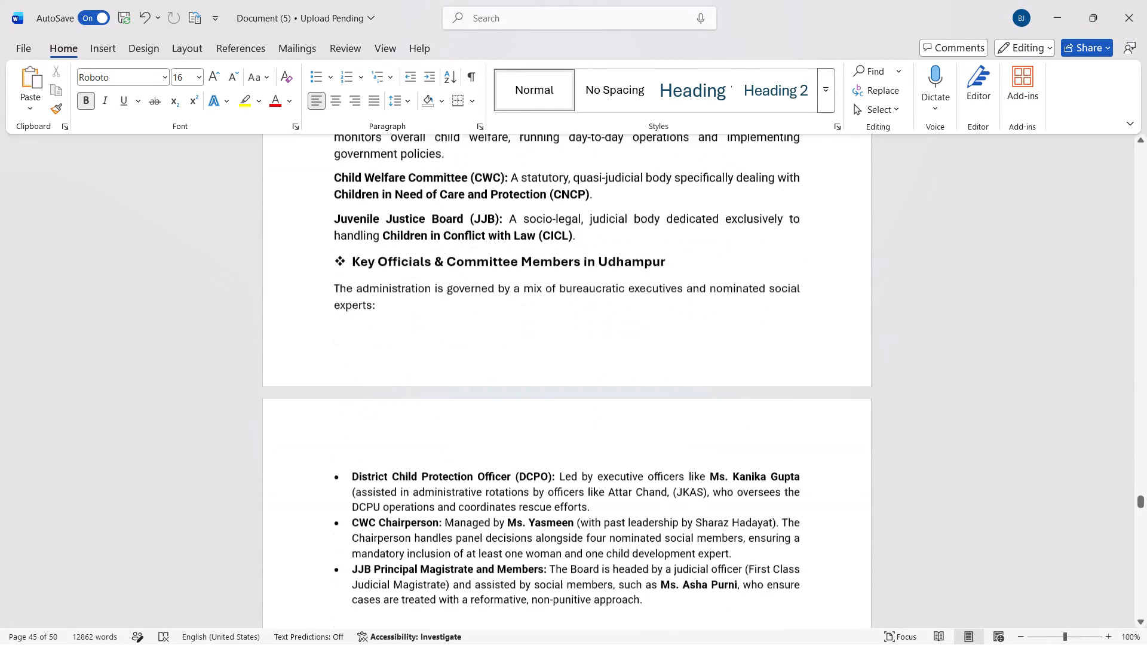
{"action": "scroll", "coordinate": [354, 388], "scroll_direction": "down", "scroll_amount": 3}
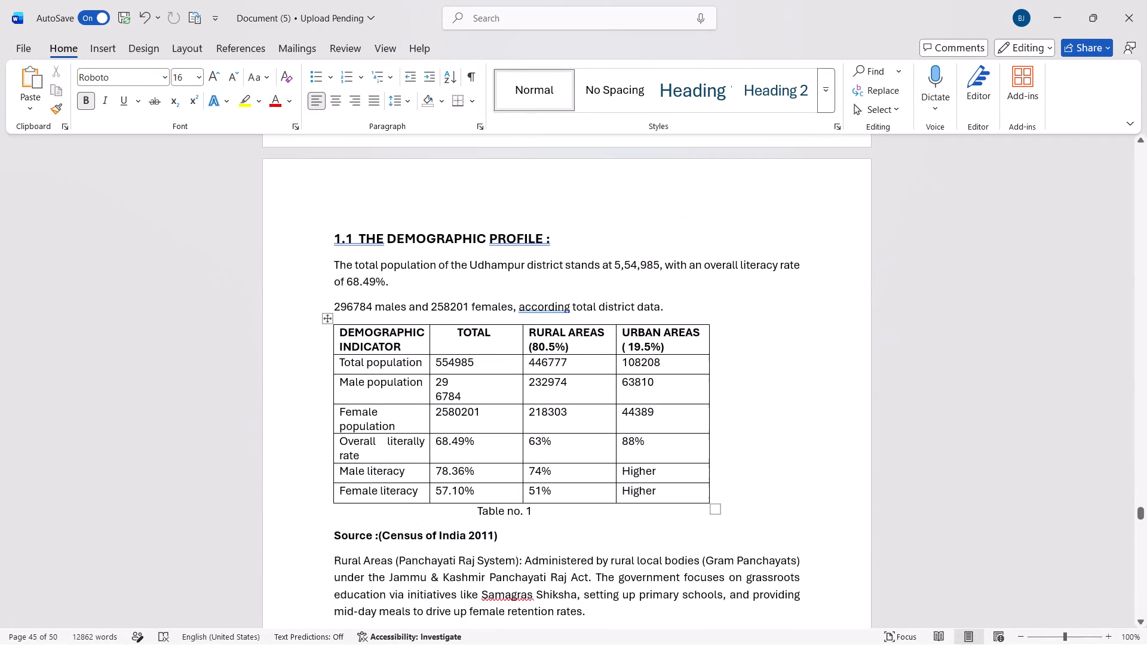
Format the "1.1 THE DEMOGRAPHIC PROFILE" section heading in Roboto at size 16.
{"action": "left_click_drag", "start_coordinate": [334, 241], "coordinate": [358, 241]}
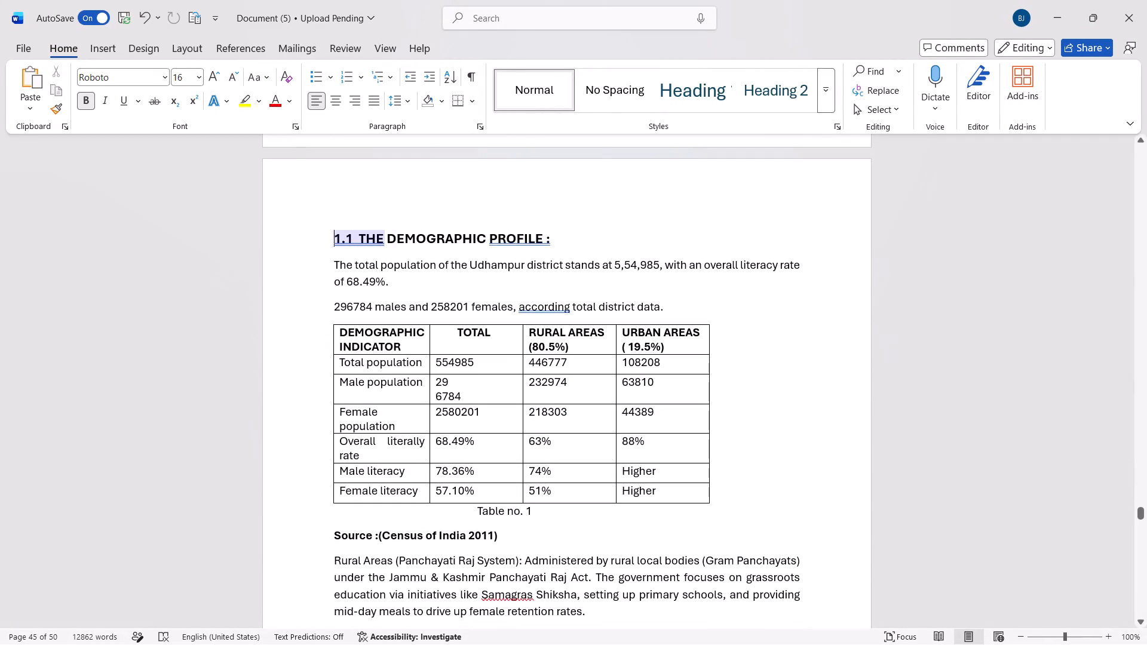
{"action": "left_click_drag", "start_coordinate": [358, 241], "coordinate": [624, 228]}
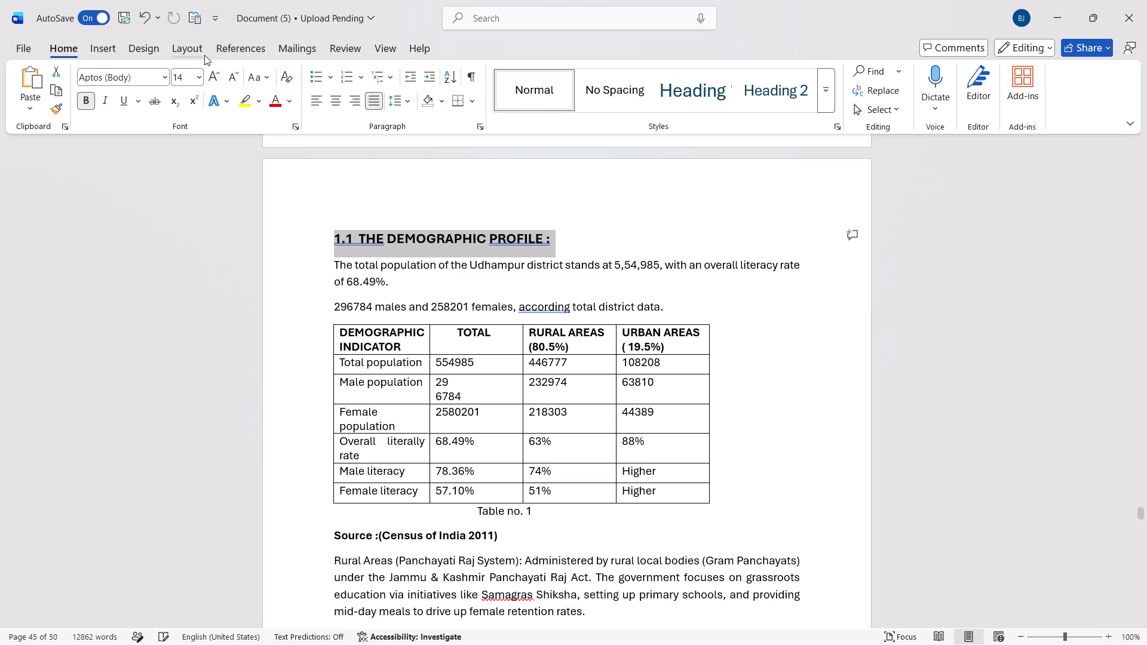
{"action": "left_click", "coordinate": [201, 75]}
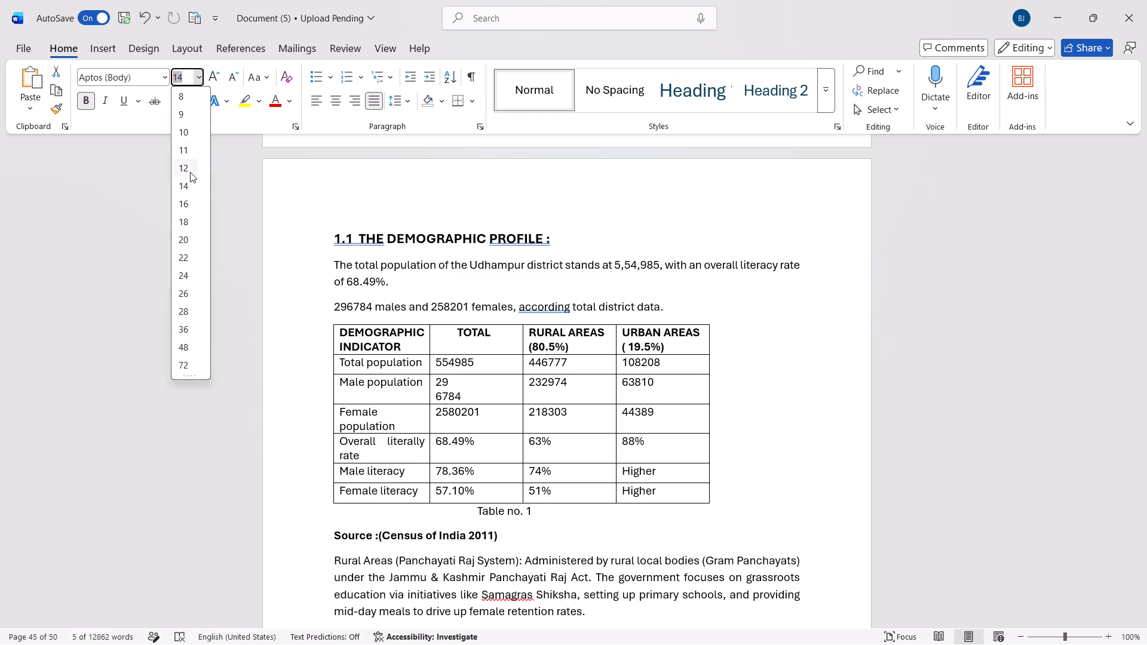
{"action": "left_click", "coordinate": [185, 196]}
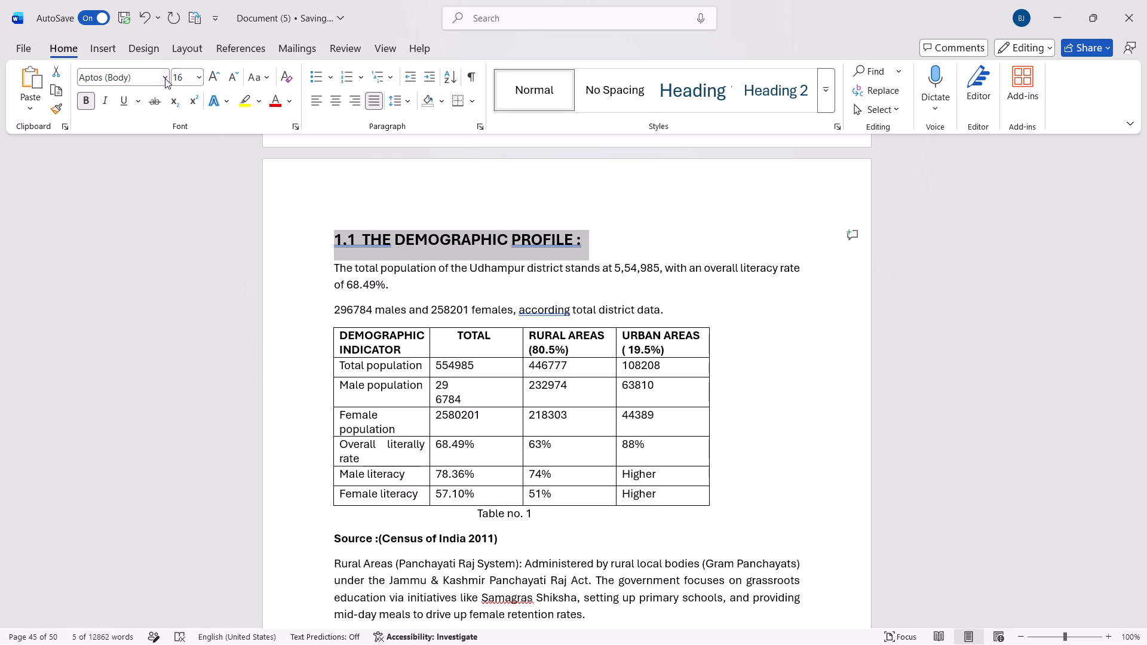
{"action": "left_click", "coordinate": [165, 76]}
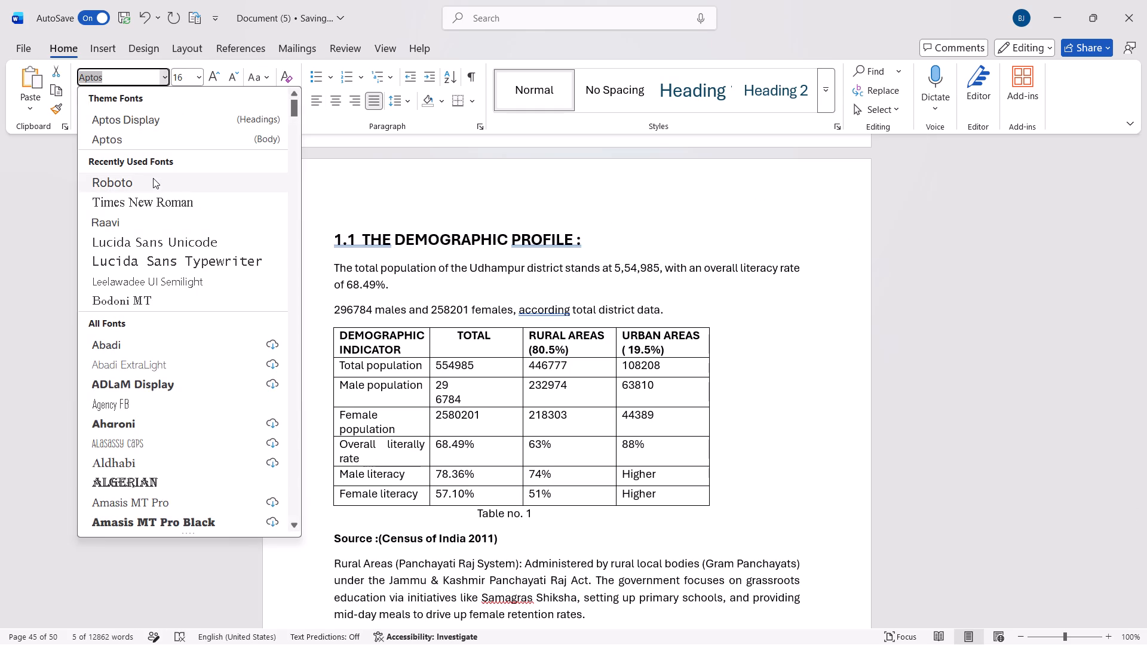
{"action": "left_click", "coordinate": [153, 178]}
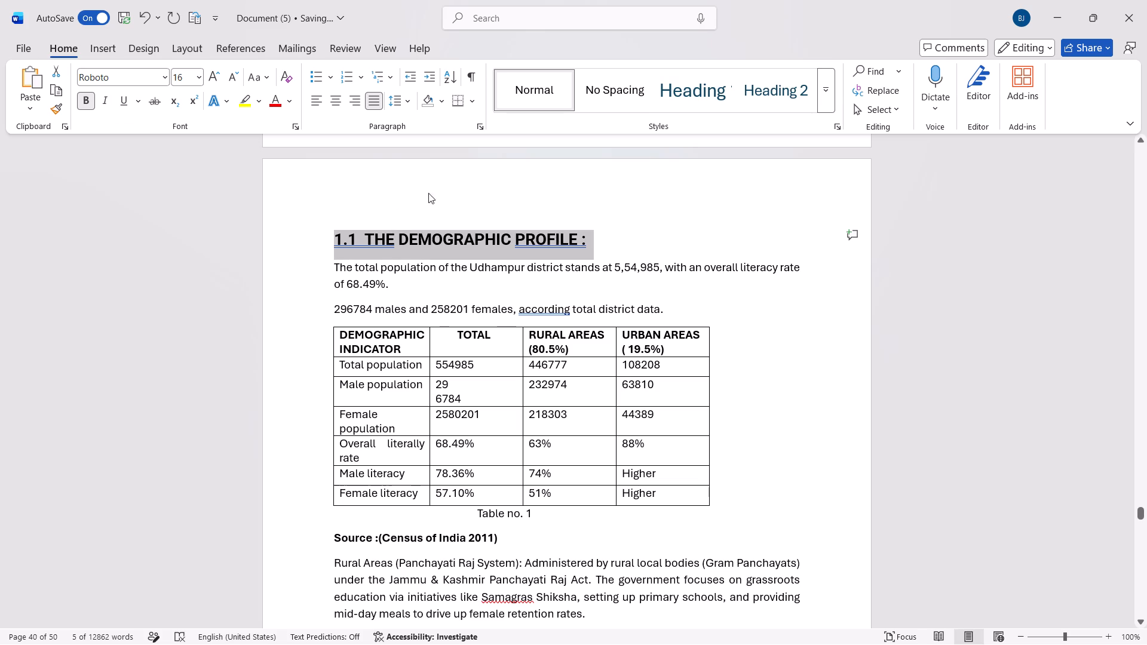
Format the whole "1.2 THE ROLE OF ONE STOP CENTRE AND CHILD CARE PROTECTION" section heading in Roboto at size 16.
{"action": "scroll", "coordinate": [437, 223], "scroll_direction": "down", "scroll_amount": 1}
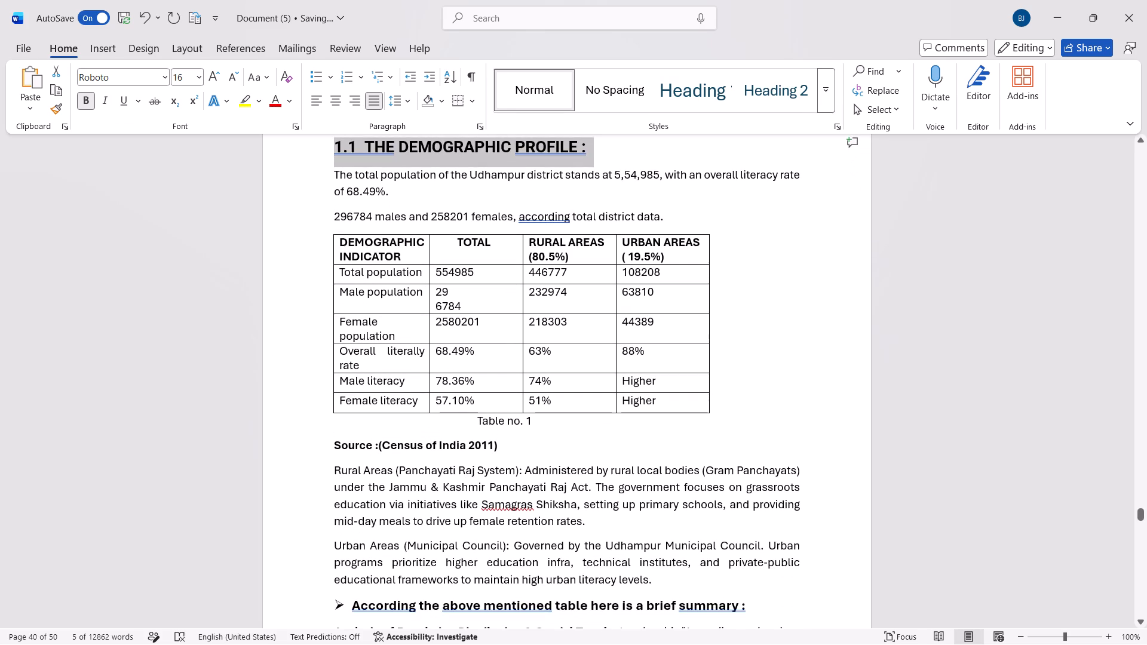
{"action": "scroll", "coordinate": [671, 244], "scroll_direction": "down", "scroll_amount": 1}
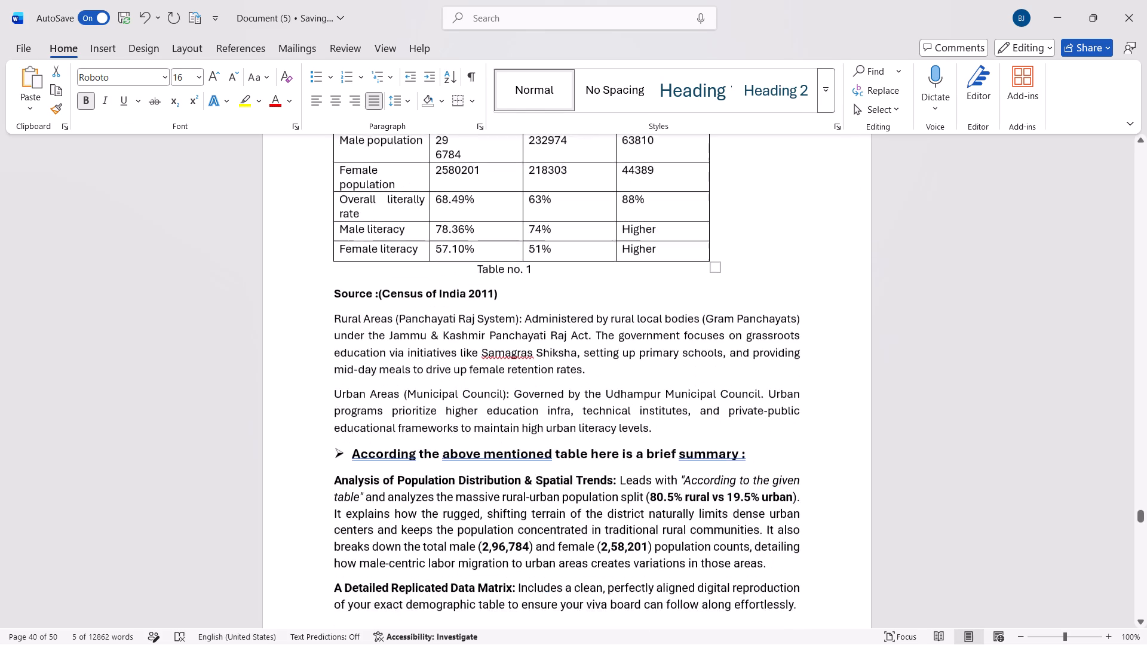
{"action": "scroll", "coordinate": [671, 244], "scroll_direction": "down", "scroll_amount": 2}
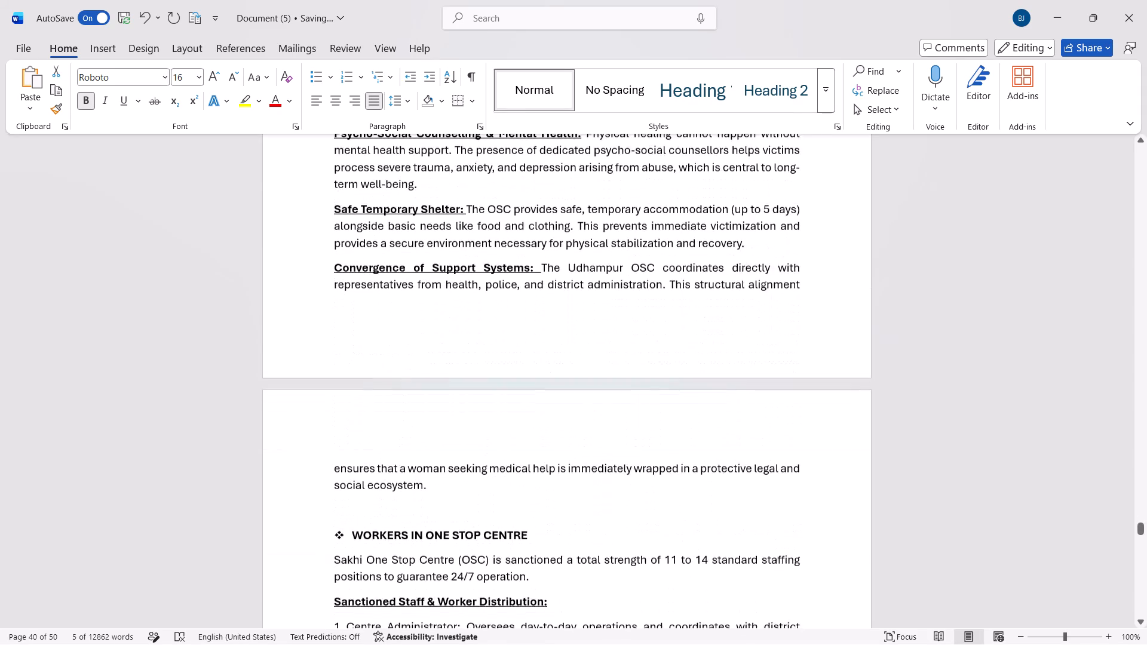
{"action": "scroll", "coordinate": [671, 244], "scroll_direction": "down", "scroll_amount": 2}
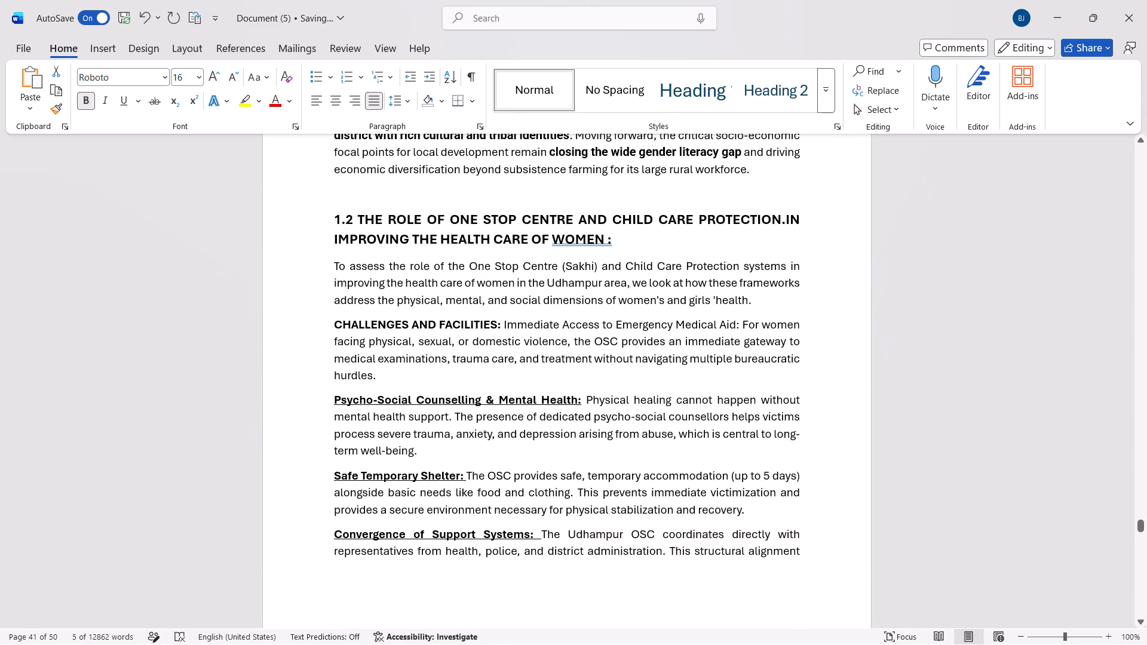
{"action": "left_click_drag", "start_coordinate": [331, 218], "coordinate": [529, 237]}
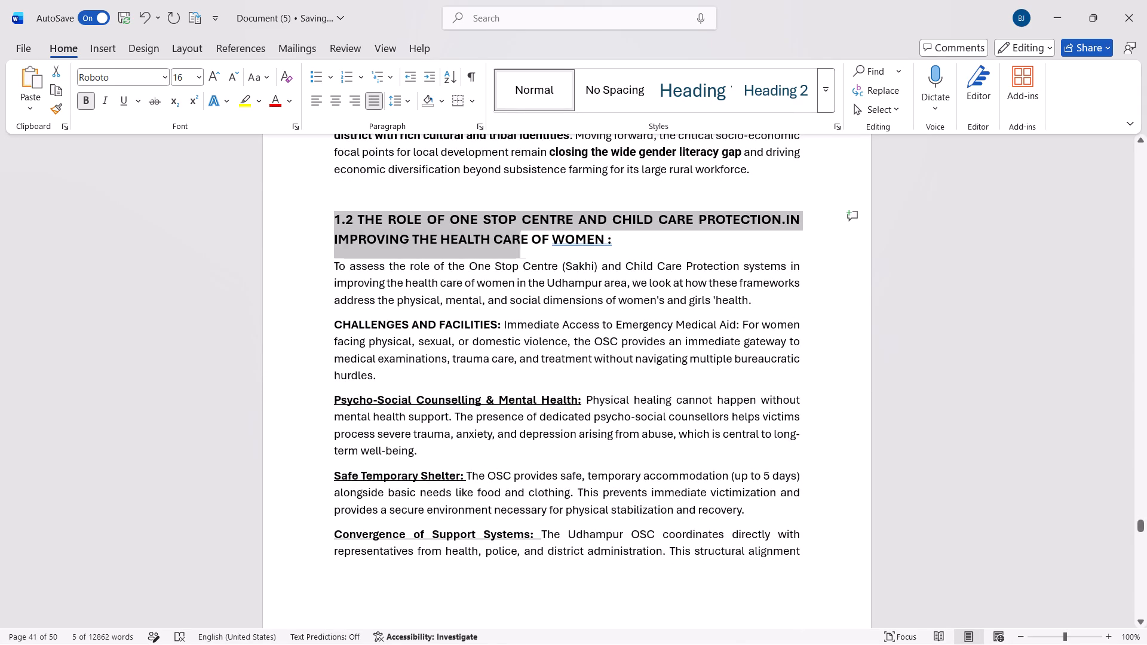
{"action": "left_click_drag", "start_coordinate": [529, 237], "coordinate": [611, 241]}
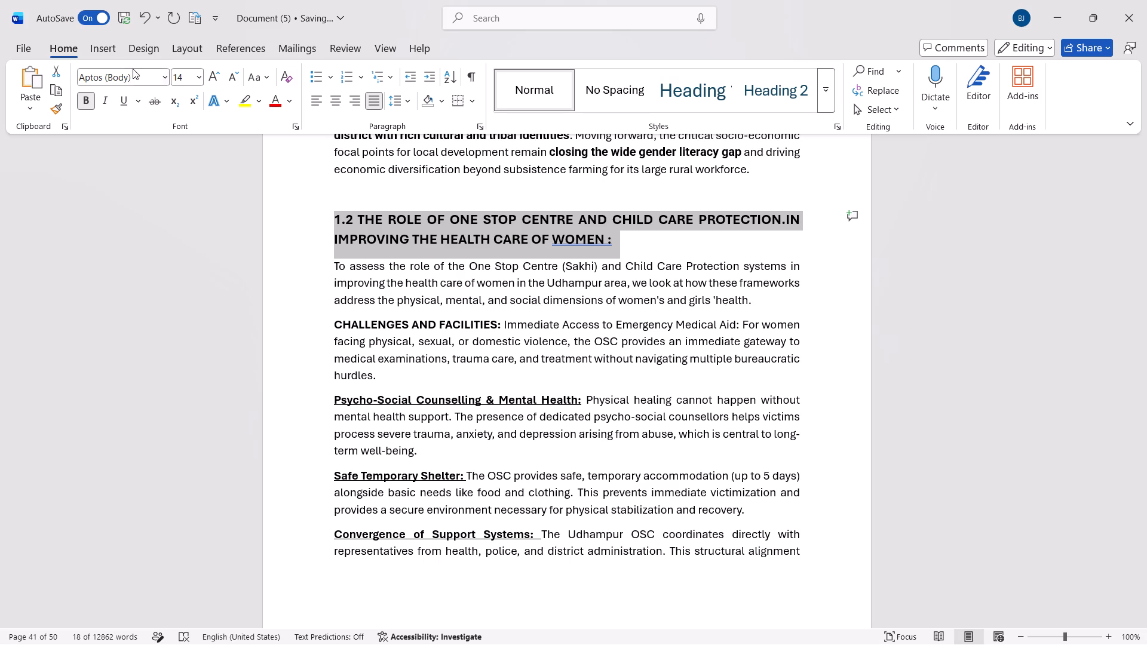
{"action": "left_click", "coordinate": [164, 76]}
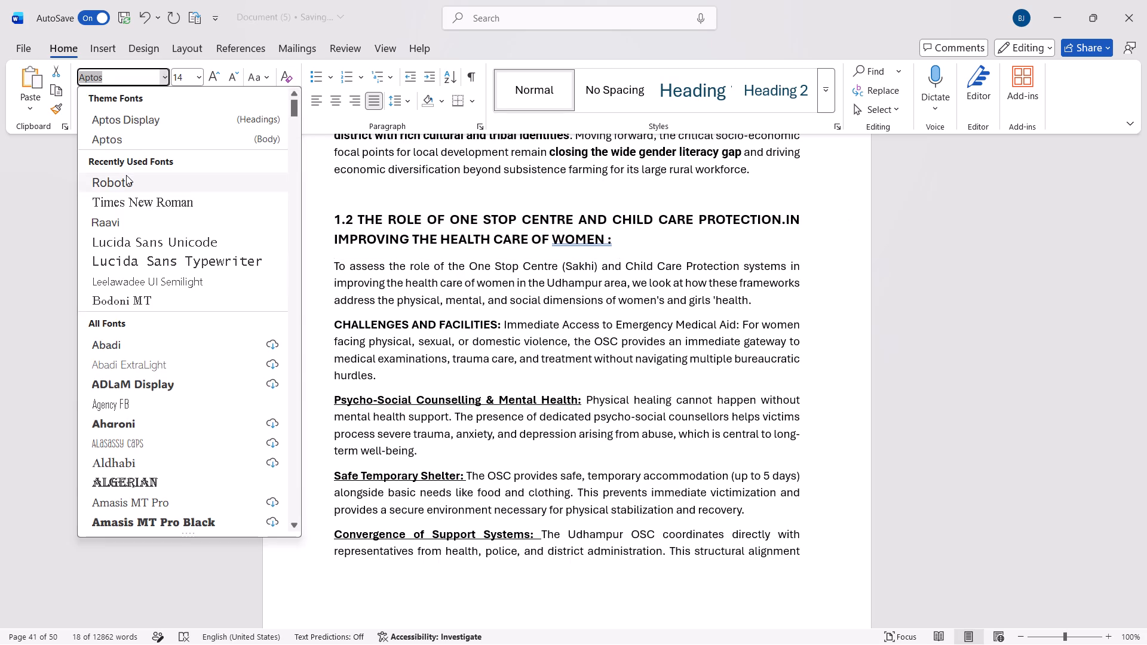
{"action": "left_click", "coordinate": [126, 175]}
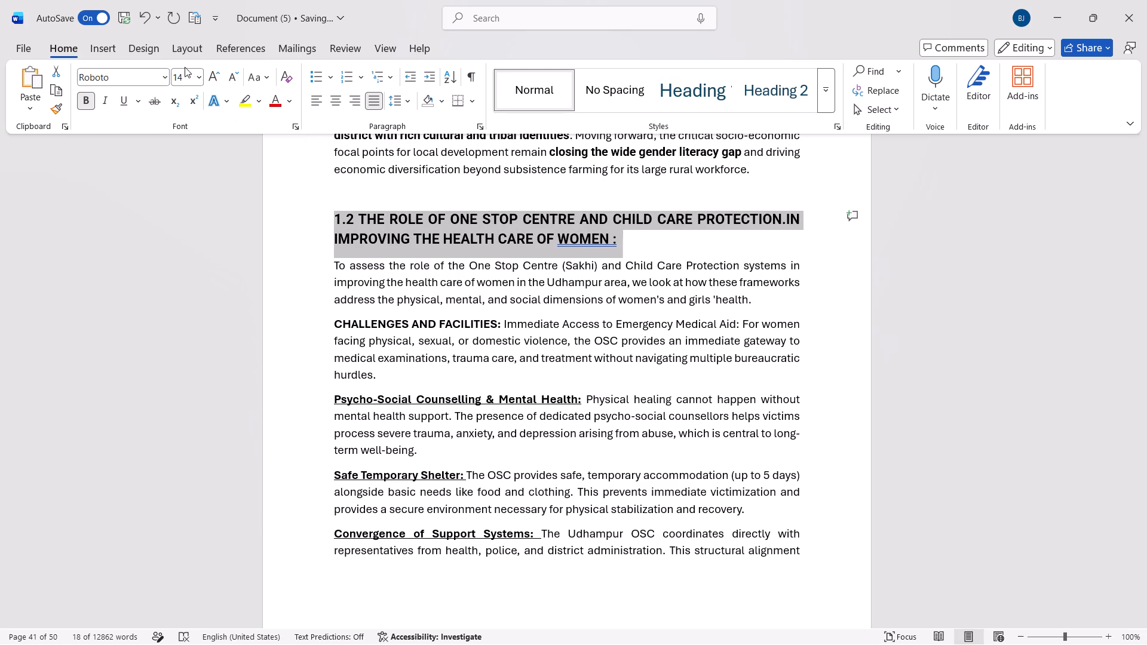
{"action": "left_click", "coordinate": [194, 76]}
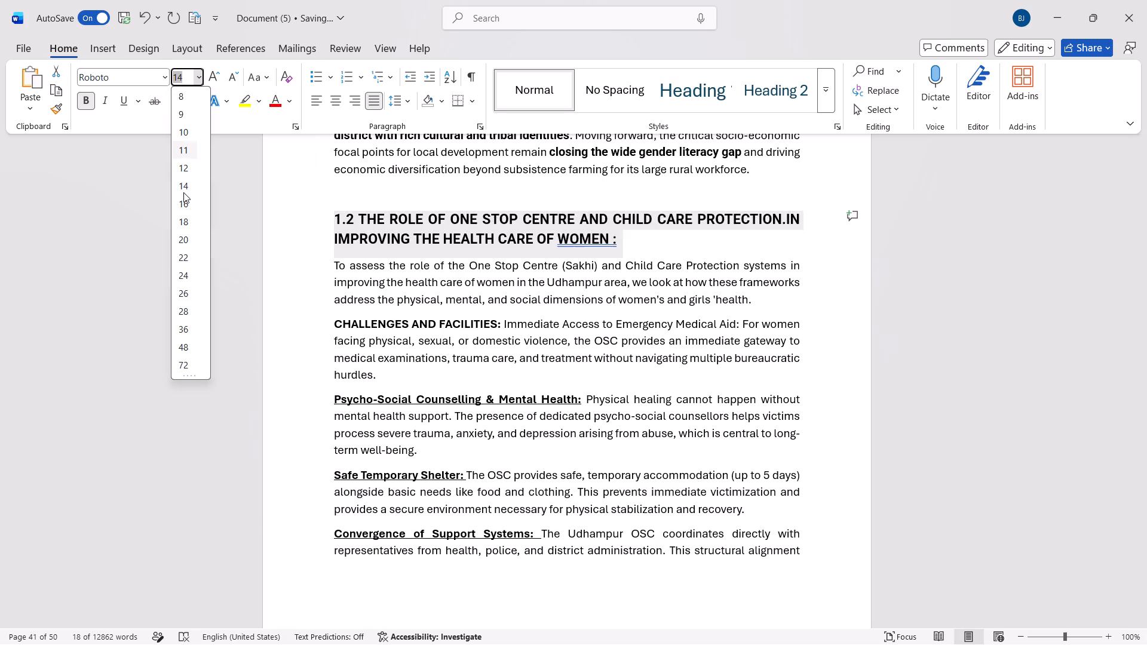
{"action": "left_click", "coordinate": [184, 199]}
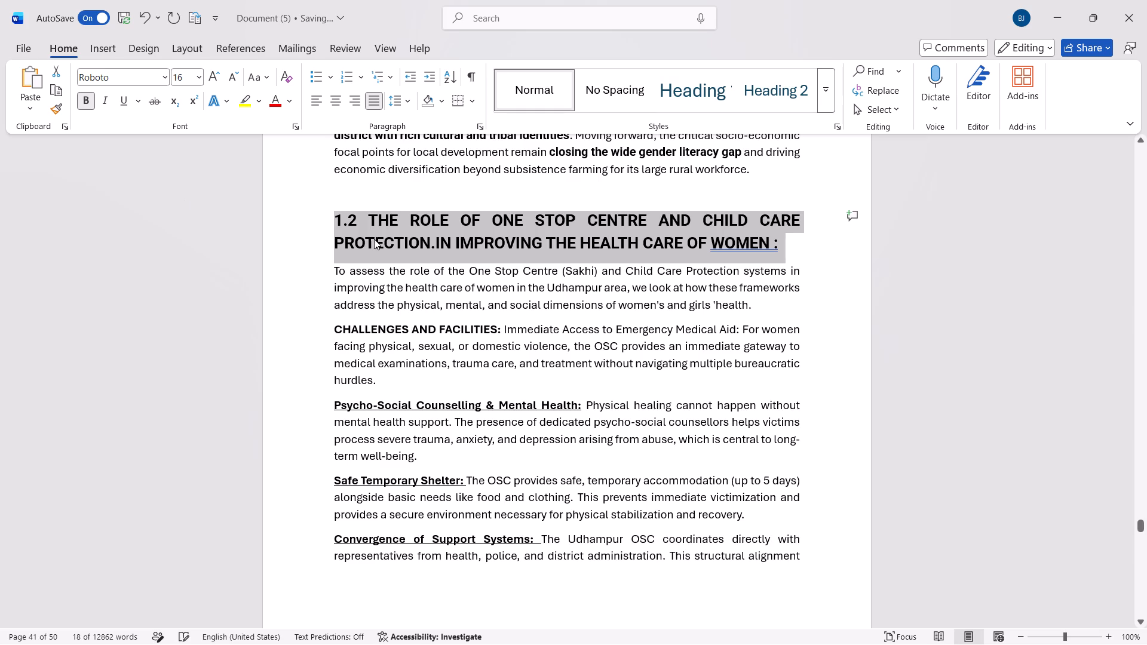
Compare the 1.1 and 1.2 section headings and check the blank line above the 1.2 heading.
{"action": "scroll", "coordinate": [375, 238], "scroll_direction": "up", "scroll_amount": 6}
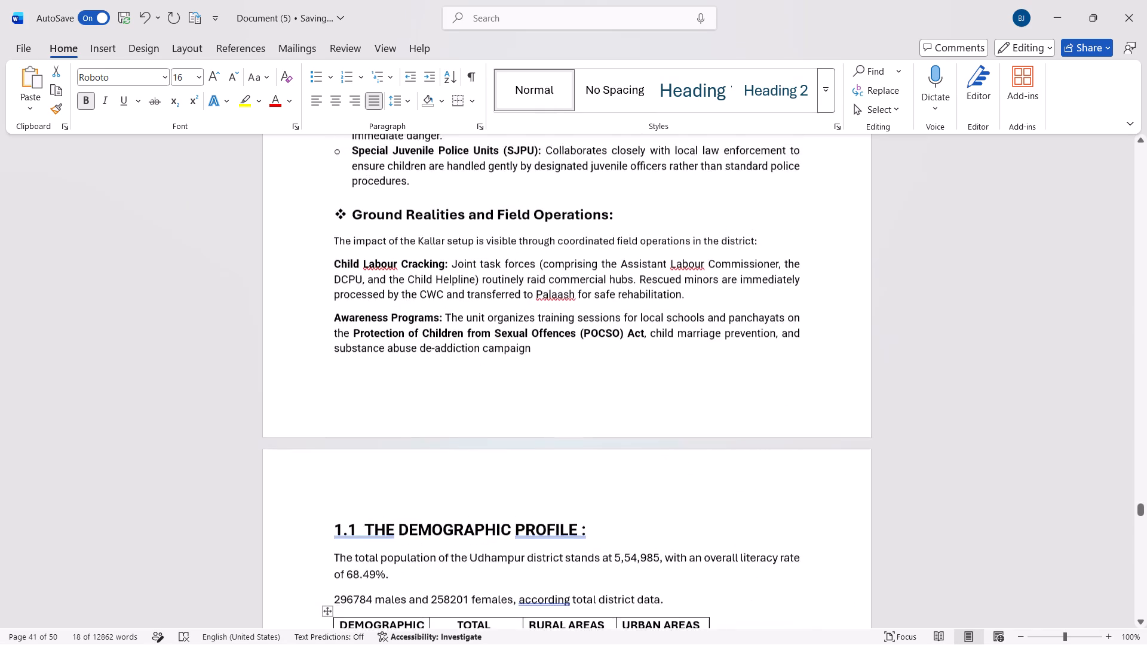
{"action": "scroll", "coordinate": [375, 238], "scroll_direction": "up", "scroll_amount": 1}
{"action": "left_click", "coordinate": [369, 320]}
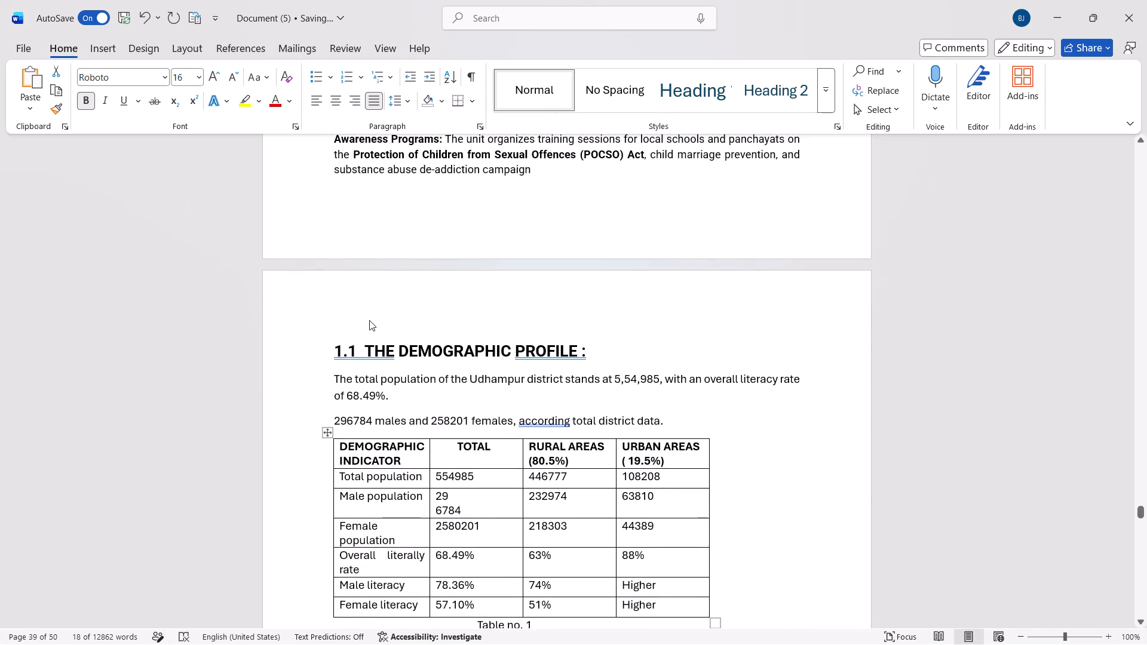
{"action": "scroll", "coordinate": [407, 343], "scroll_direction": "down", "scroll_amount": 4}
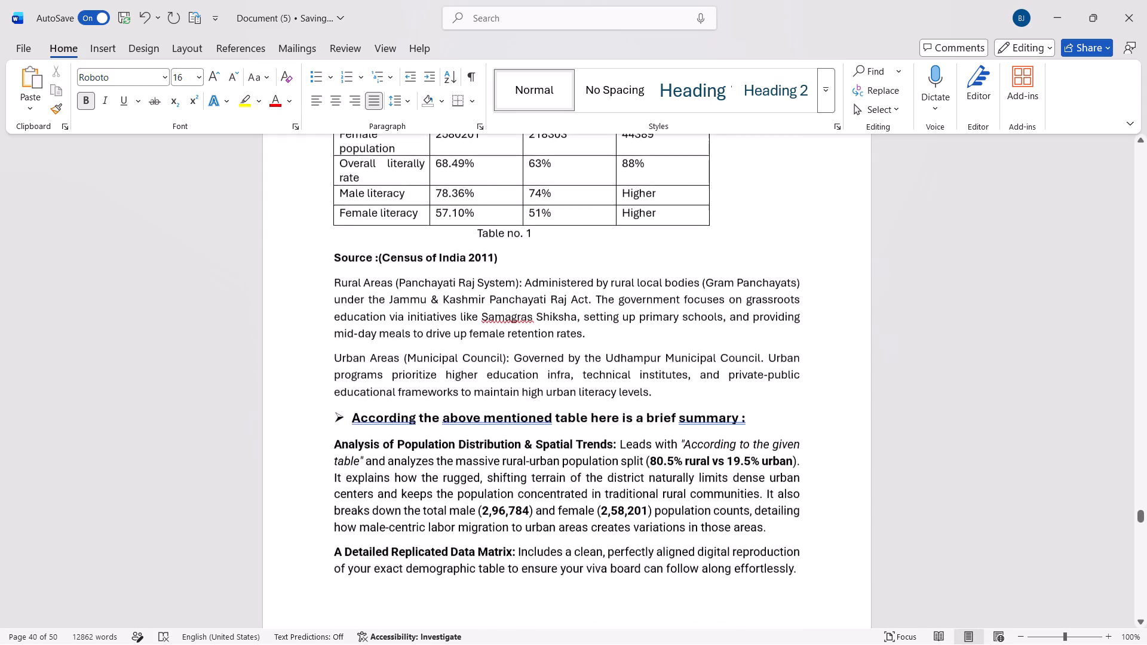
{"action": "scroll", "coordinate": [407, 343], "scroll_direction": "down", "scroll_amount": 2}
{"action": "scroll", "coordinate": [407, 343], "scroll_direction": "up", "scroll_amount": 2}
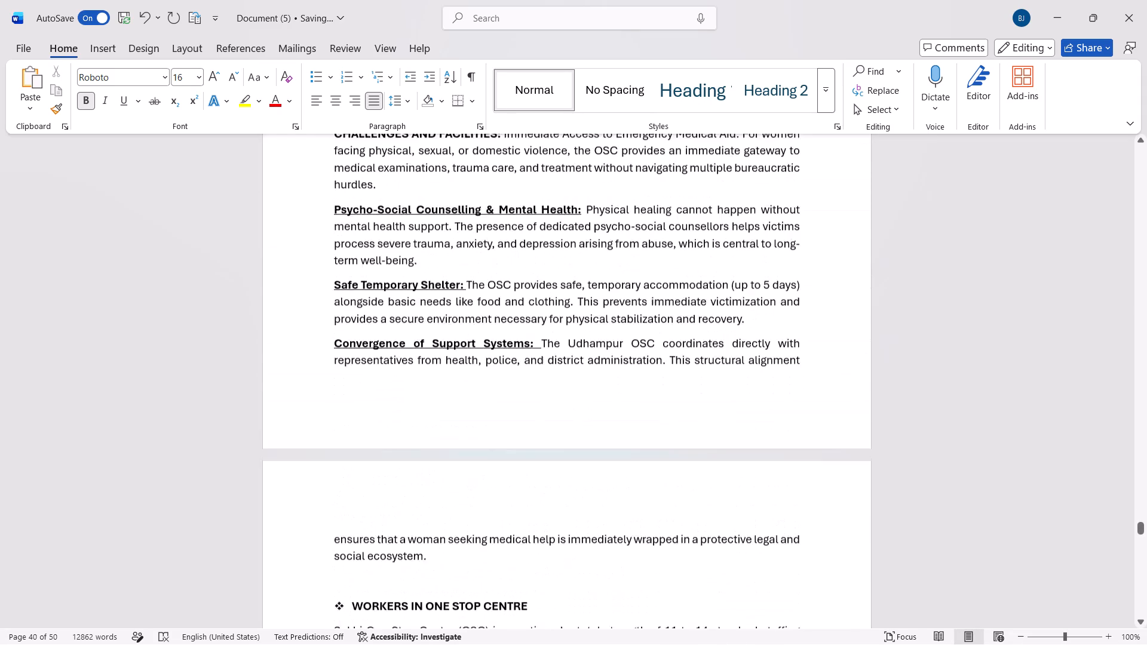
{"action": "scroll", "coordinate": [407, 343], "scroll_direction": "up", "scroll_amount": 3}
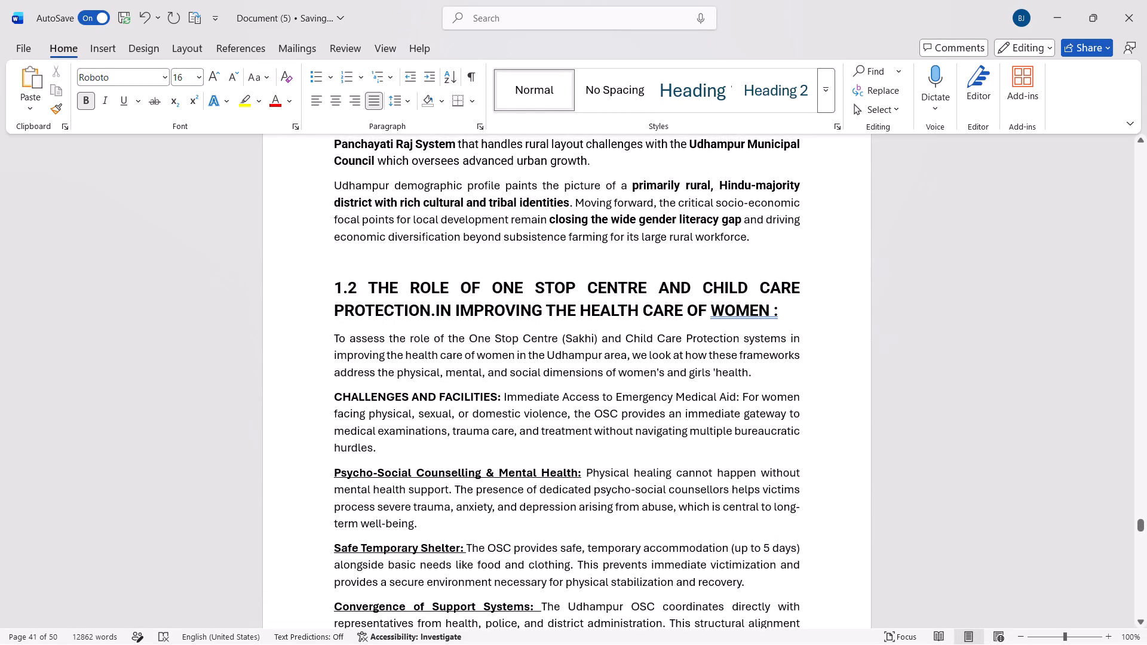
{"action": "left_click", "coordinate": [399, 264]}
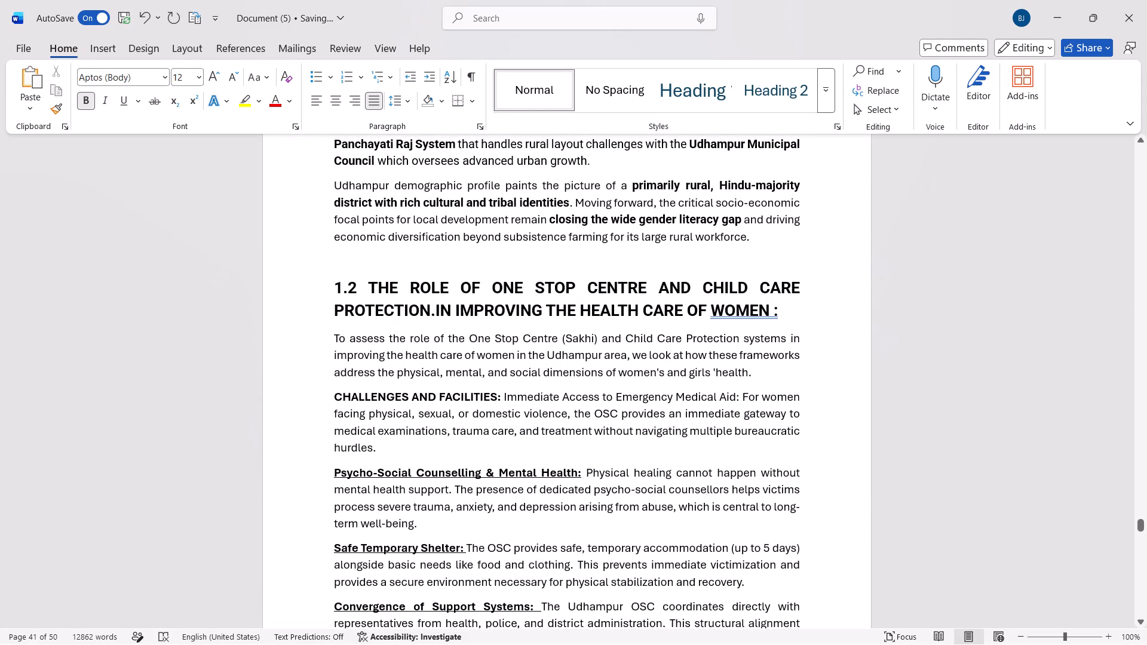
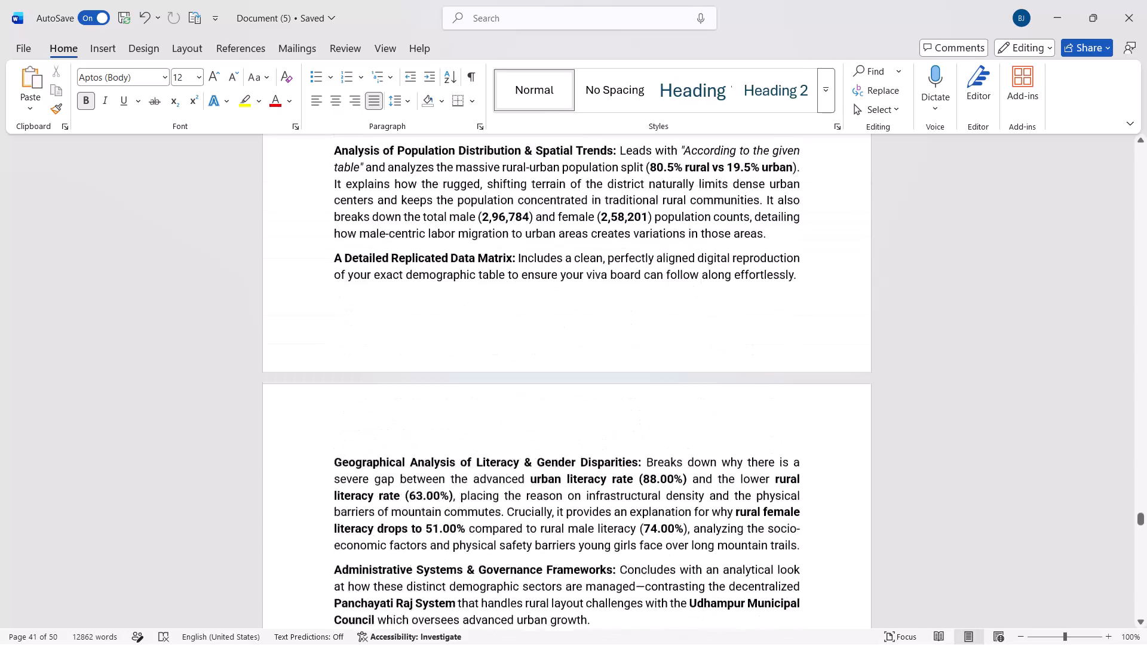
Review the section headings from 1.2 through 1.3 and 1.4 to 1.5 for consistent formatting and spacing.
{"action": "scroll", "coordinate": [399, 264], "scroll_direction": "down", "scroll_amount": 1}
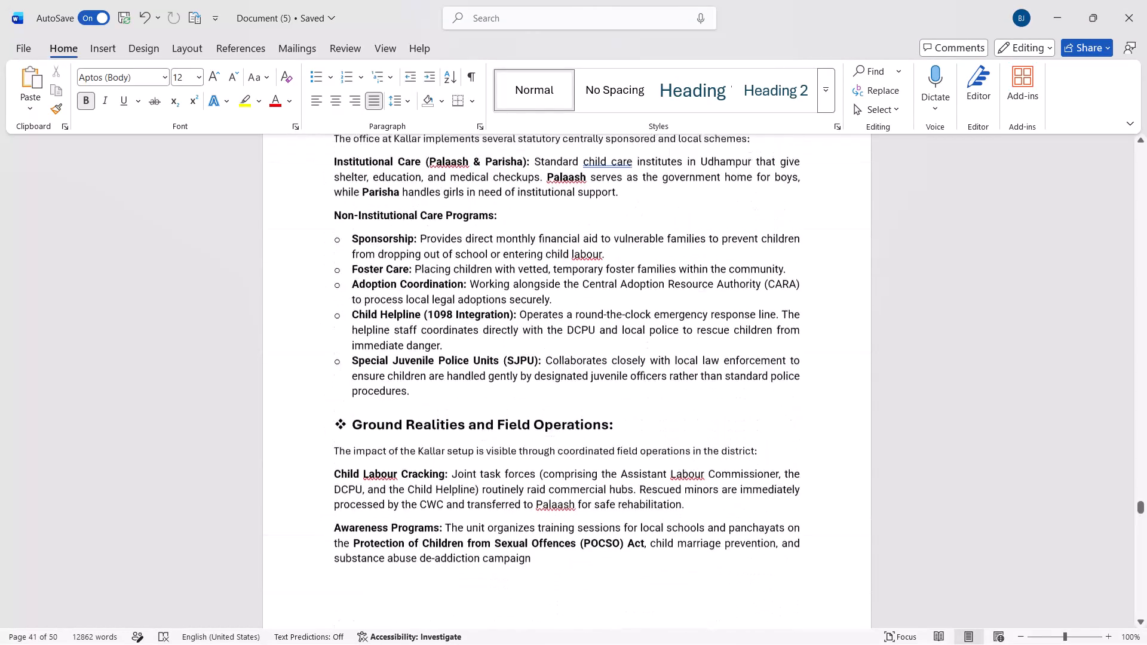
{"action": "scroll", "coordinate": [399, 264], "scroll_direction": "down", "scroll_amount": 5}
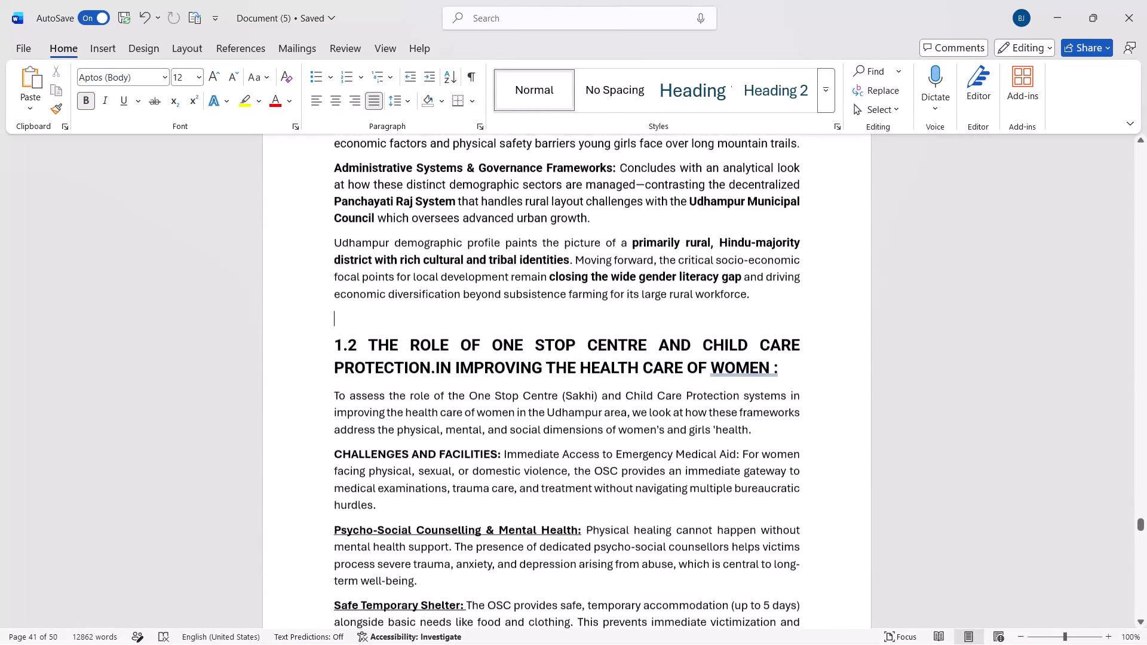
{"action": "scroll", "coordinate": [399, 264], "scroll_direction": "down", "scroll_amount": 7}
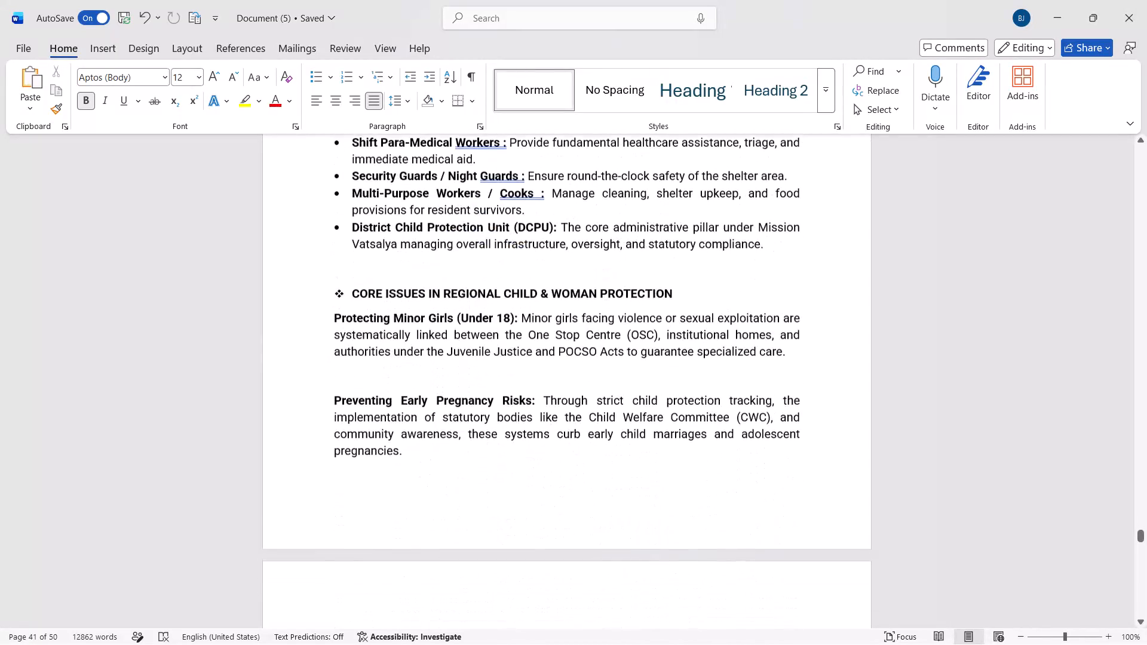
{"action": "scroll", "coordinate": [399, 264], "scroll_direction": "down", "scroll_amount": 6}
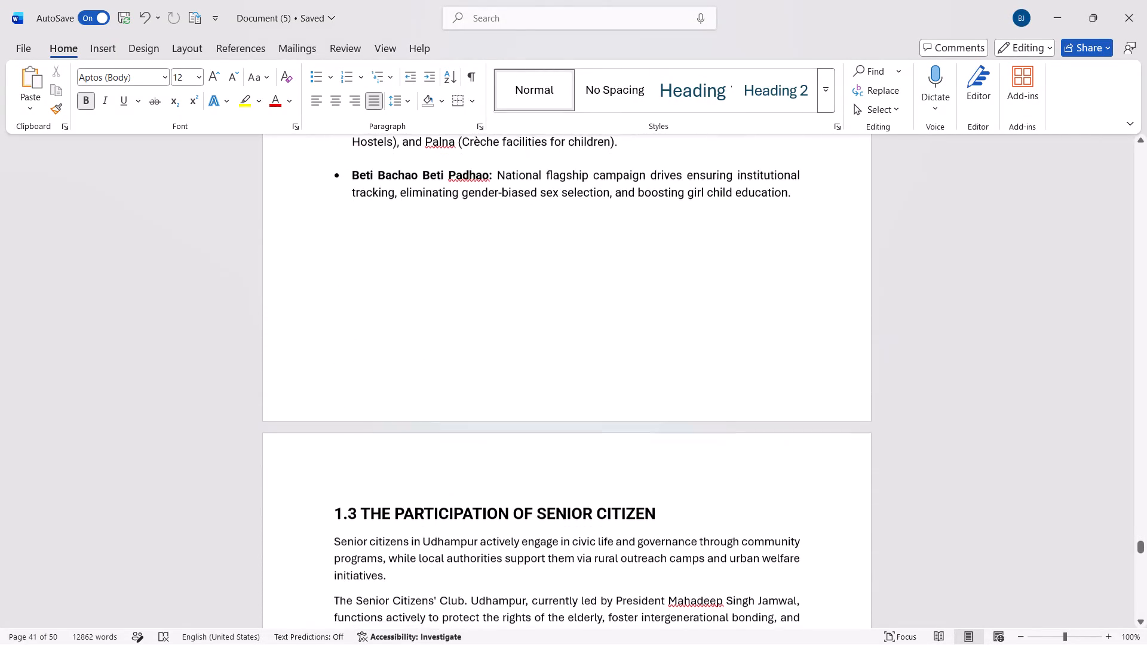
{"action": "scroll", "coordinate": [399, 264], "scroll_direction": "down", "scroll_amount": 5}
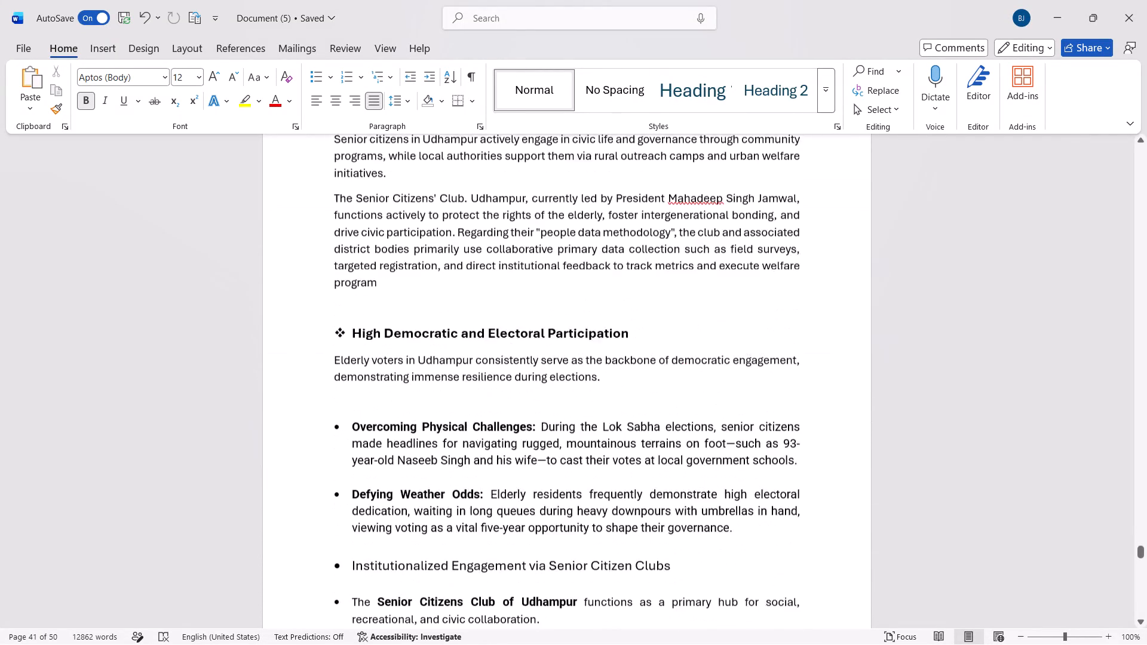
{"action": "scroll", "coordinate": [399, 264], "scroll_direction": "down", "scroll_amount": 7}
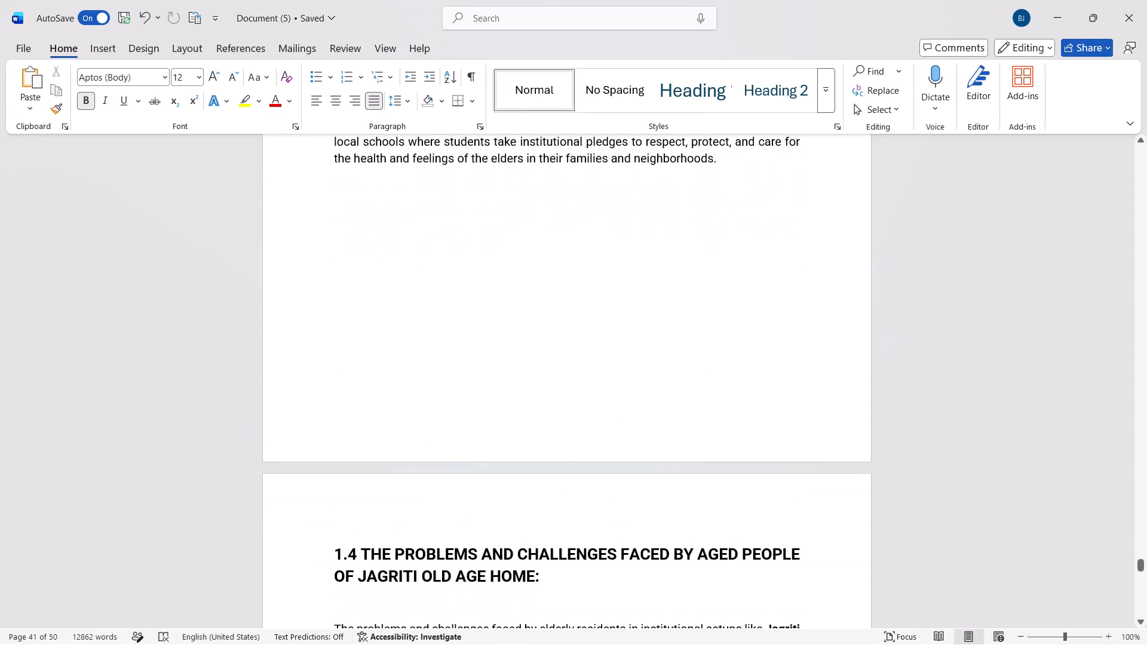
{"action": "scroll", "coordinate": [399, 264], "scroll_direction": "down", "scroll_amount": 7}
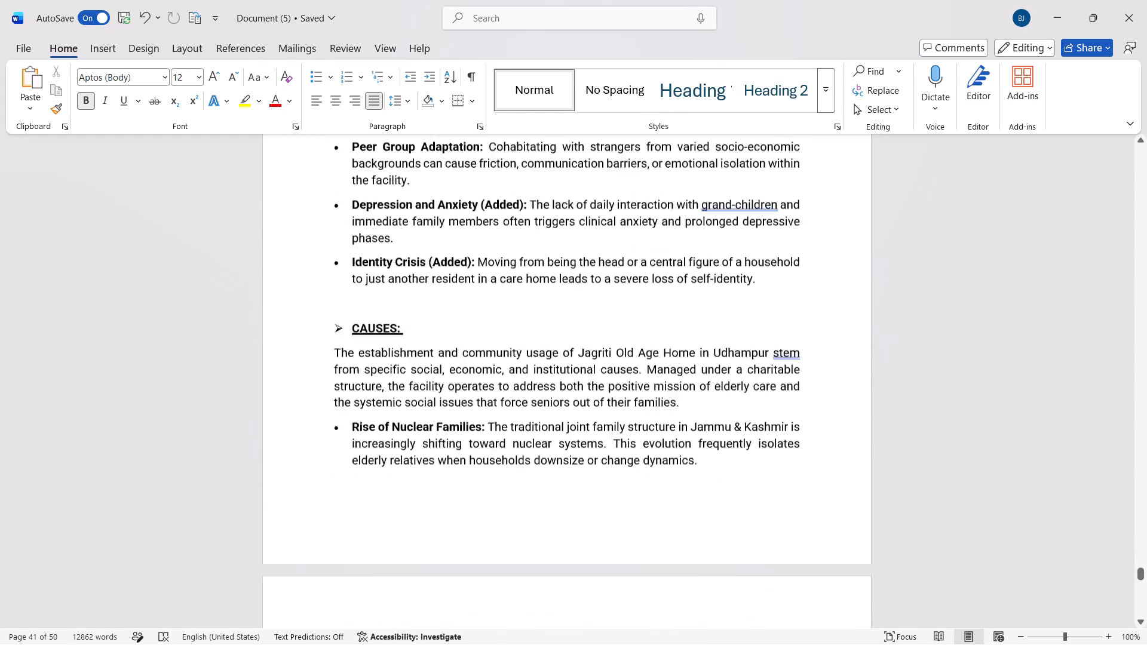
{"action": "scroll", "coordinate": [399, 264], "scroll_direction": "down", "scroll_amount": 7}
Recheck the section 1.4 subheadings and examine the section 1.5 subheadings through to the conclusion at the end of the report.
{"action": "scroll", "coordinate": [399, 264], "scroll_direction": "up", "scroll_amount": 1}
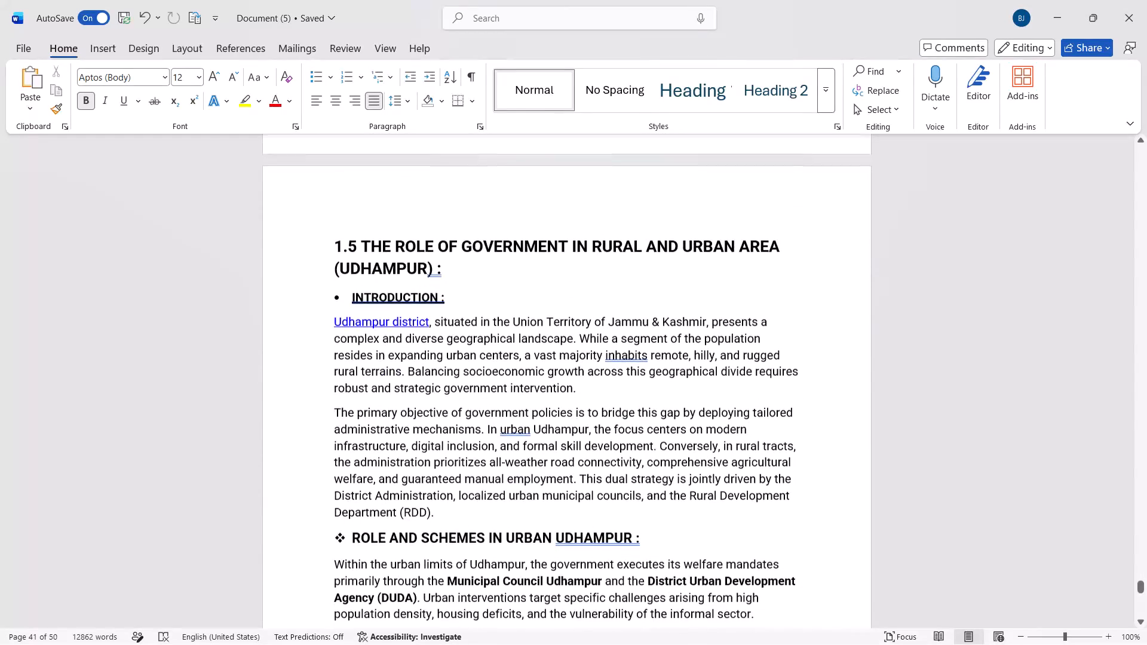
{"action": "scroll", "coordinate": [399, 264], "scroll_direction": "up", "scroll_amount": 6}
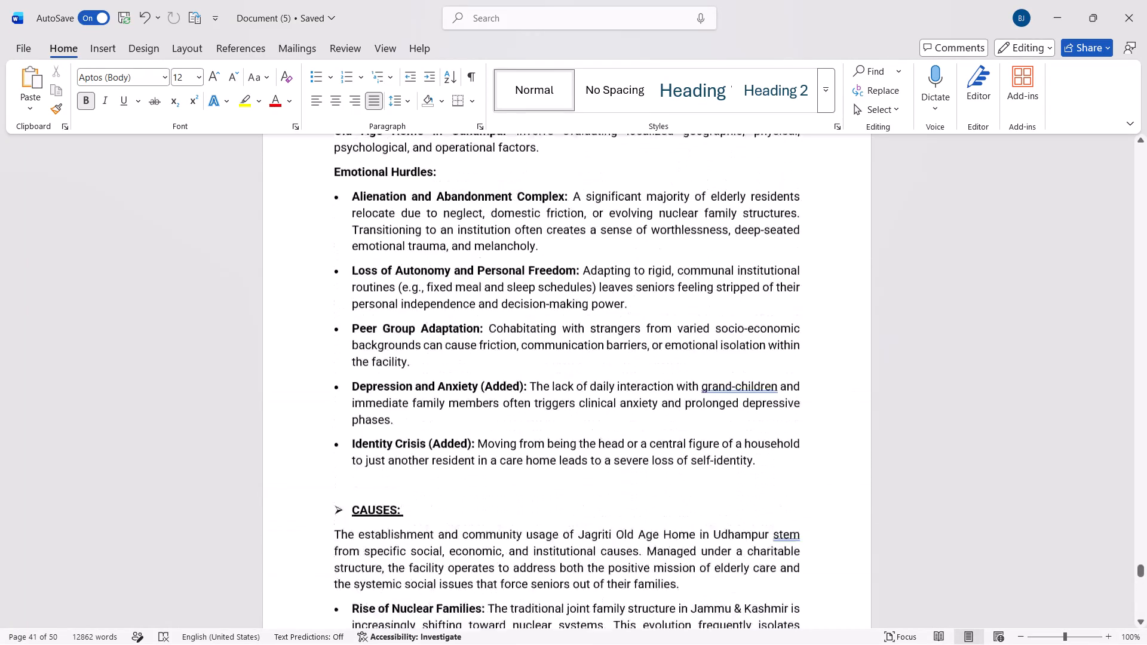
{"action": "scroll", "coordinate": [399, 264], "scroll_direction": "up", "scroll_amount": 3}
{"action": "scroll", "coordinate": [399, 264], "scroll_direction": "down", "scroll_amount": 5}
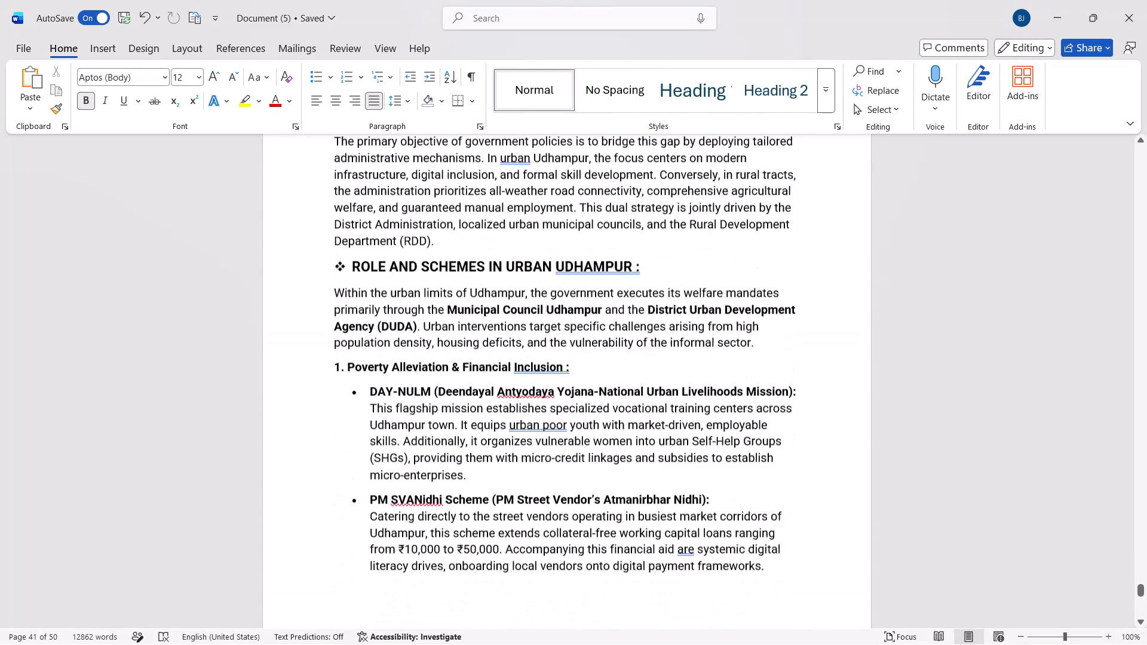
{"action": "scroll", "coordinate": [399, 264], "scroll_direction": "down", "scroll_amount": 9}
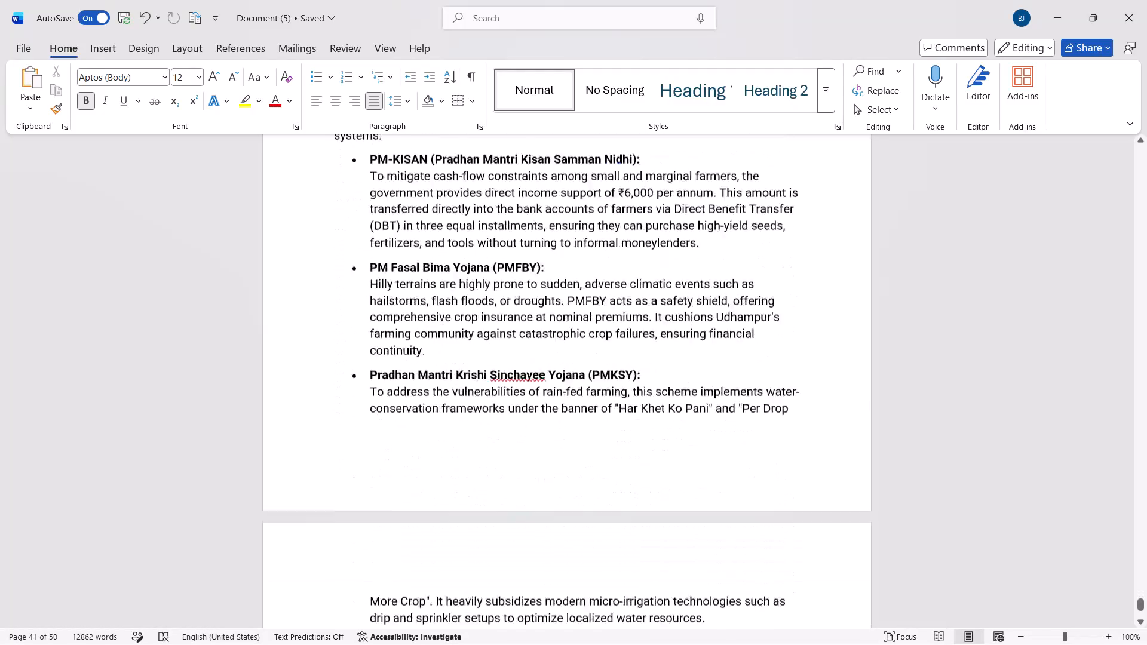
{"action": "scroll", "coordinate": [399, 264], "scroll_direction": "down", "scroll_amount": 3}
{"action": "scroll", "coordinate": [399, 264], "scroll_direction": "up", "scroll_amount": 1}
{"action": "scroll", "coordinate": [399, 264], "scroll_direction": "down", "scroll_amount": 5}
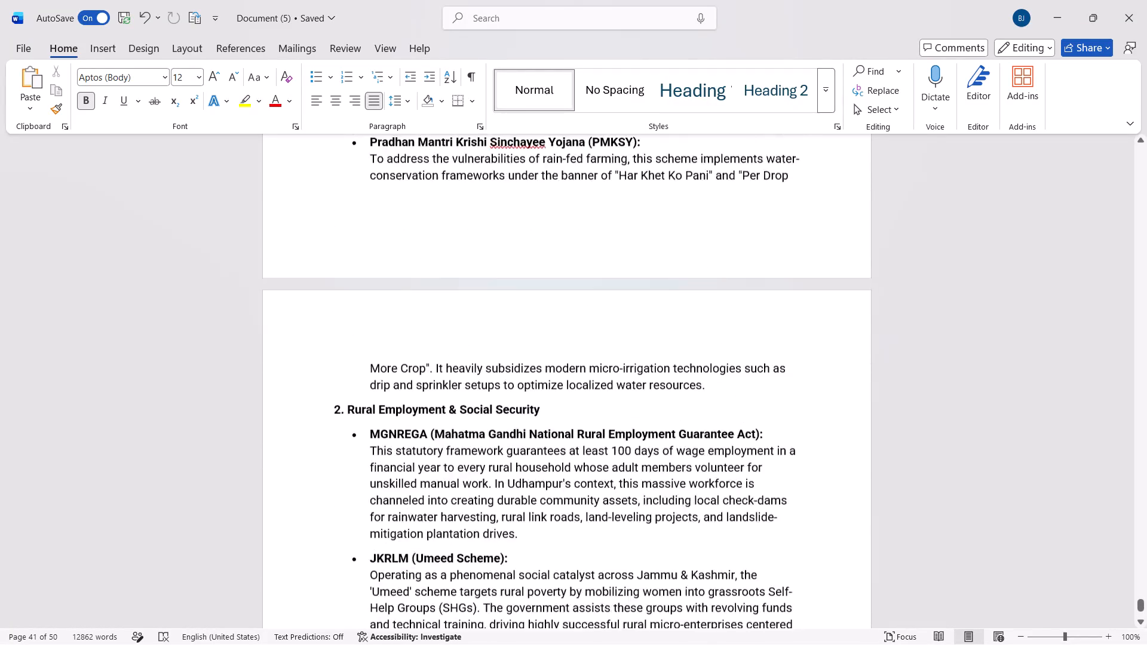
{"action": "scroll", "coordinate": [399, 264], "scroll_direction": "up", "scroll_amount": 5}
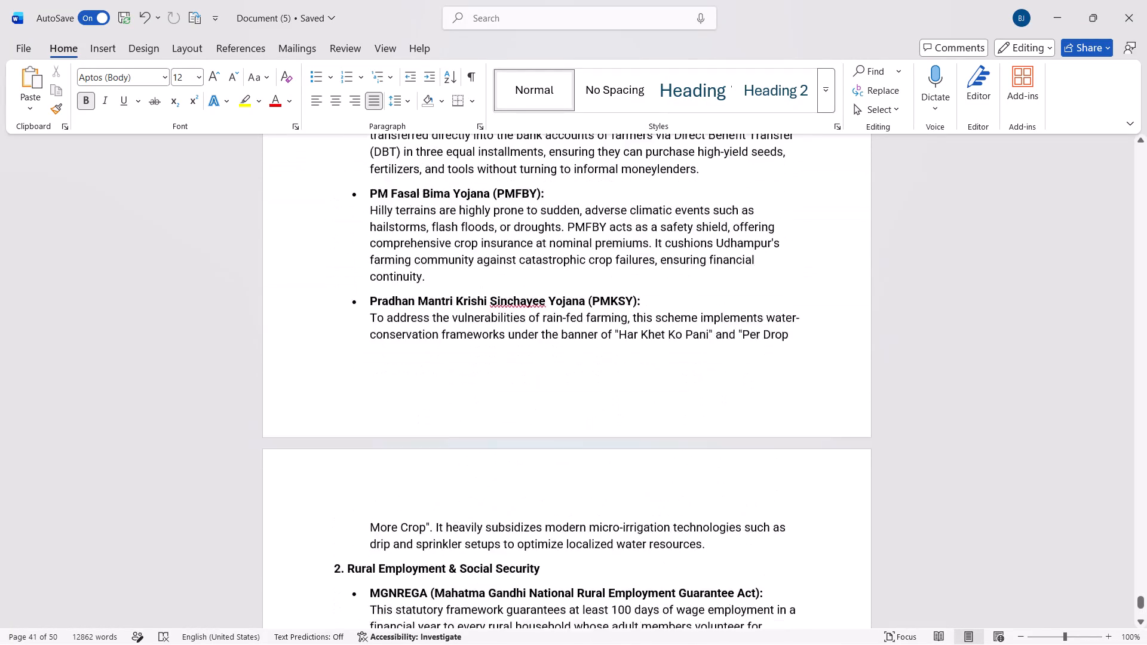
{"action": "scroll", "coordinate": [399, 264], "scroll_direction": "down", "scroll_amount": 5}
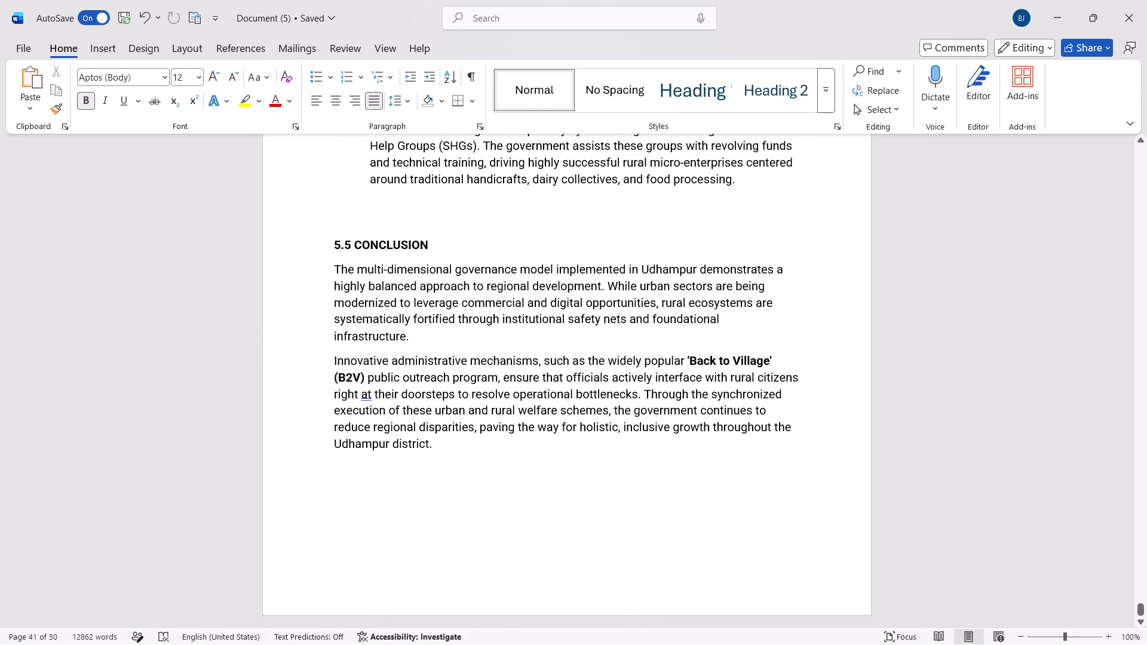
Remove the "5.5" number from the CONCLUSION heading at the end of section 1.5.
{"action": "left_click", "coordinate": [351, 241]}
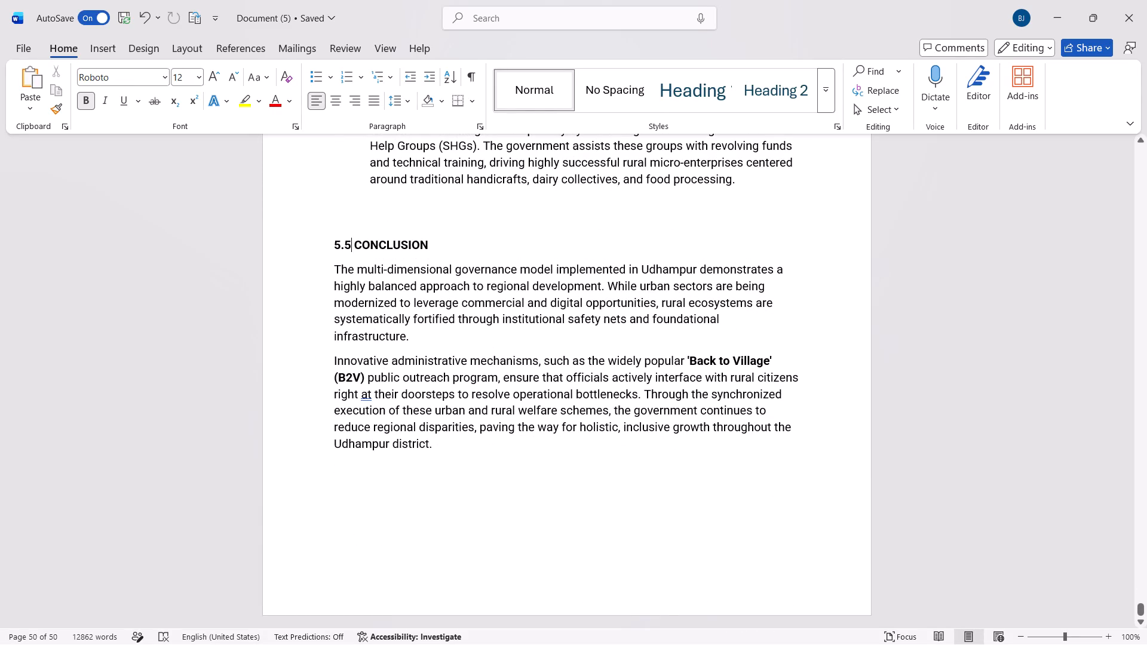
{"action": "key", "text": "BackSpace"}
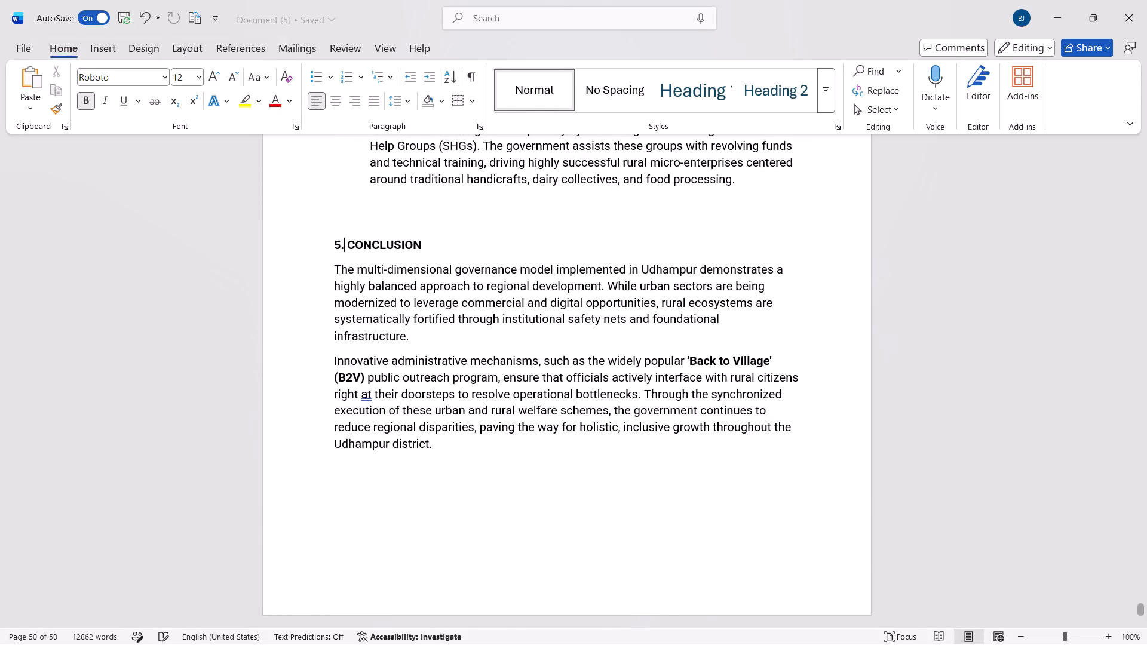
{"action": "key", "text": "BackSpace"}
{"action": "key", "text": "BackSpace"}
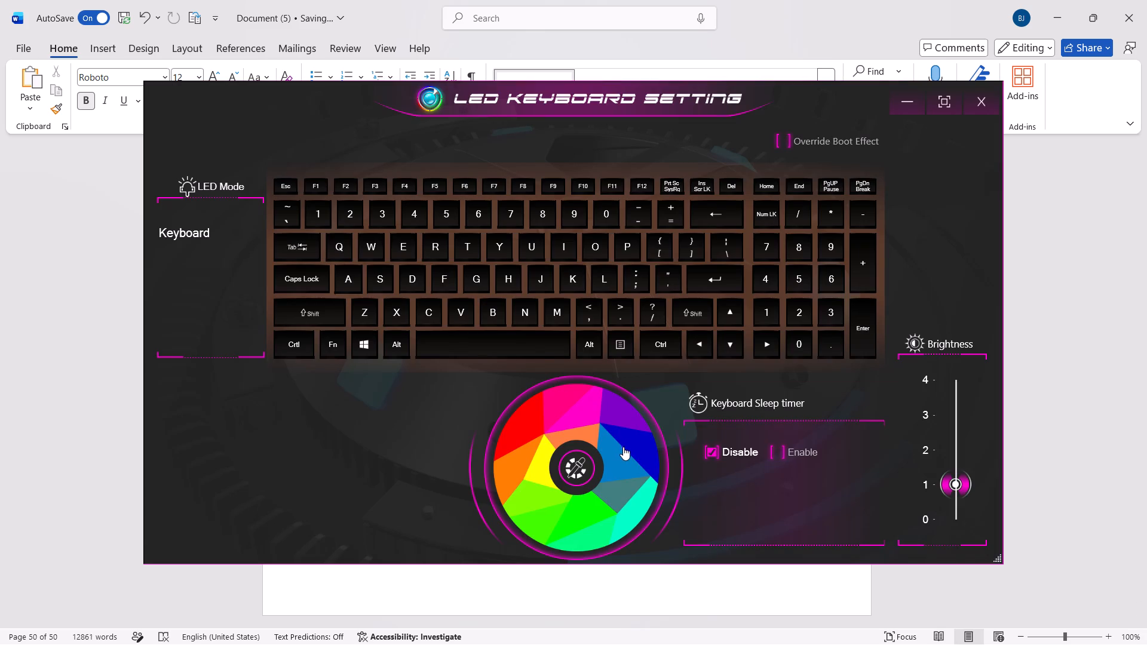
Set the keyboard backlight to turquoise in the LED Keyboard Setting window and close that window.
{"action": "left_click", "coordinate": [622, 462]}
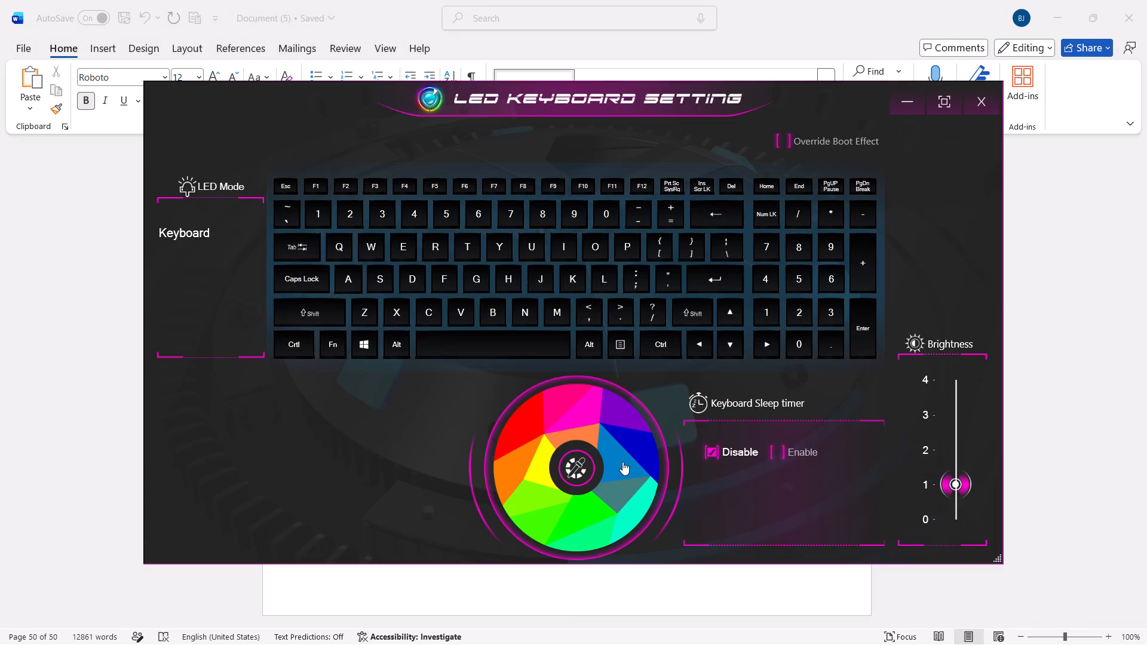
{"action": "left_click", "coordinate": [605, 530]}
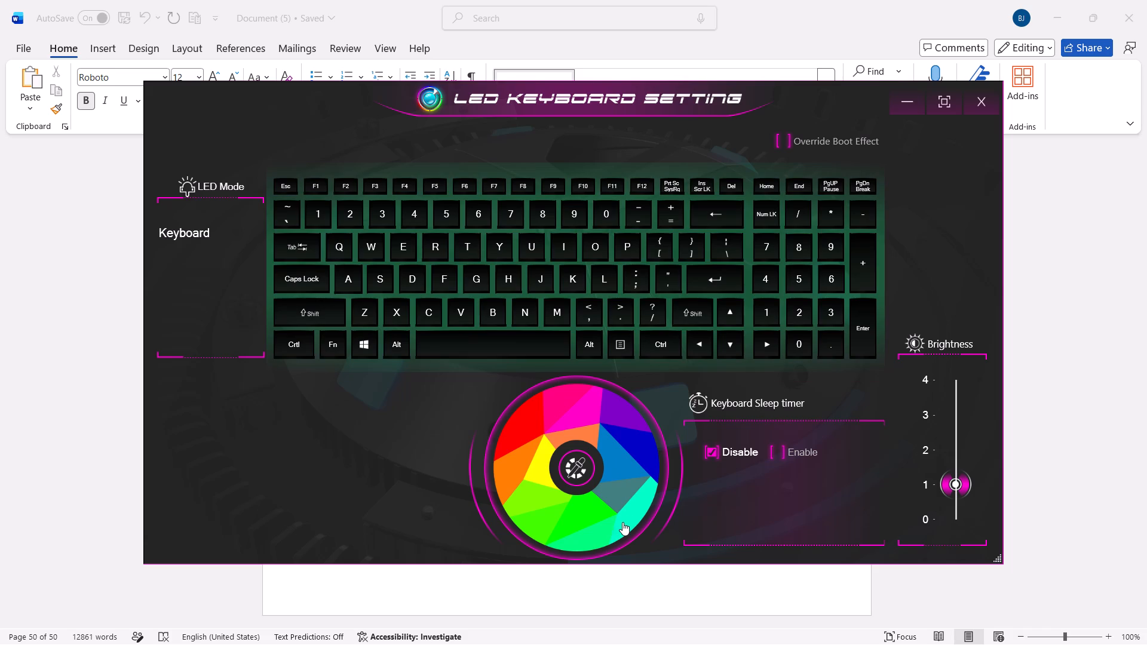
{"action": "left_click", "coordinate": [631, 517]}
{"action": "left_click", "coordinate": [979, 111]}
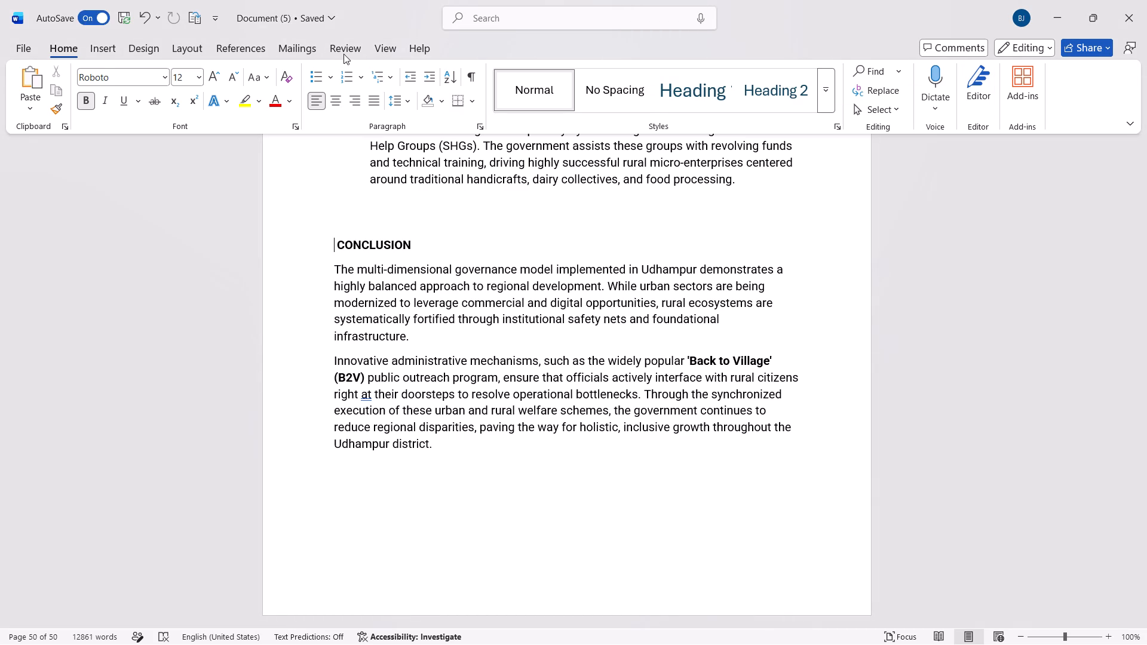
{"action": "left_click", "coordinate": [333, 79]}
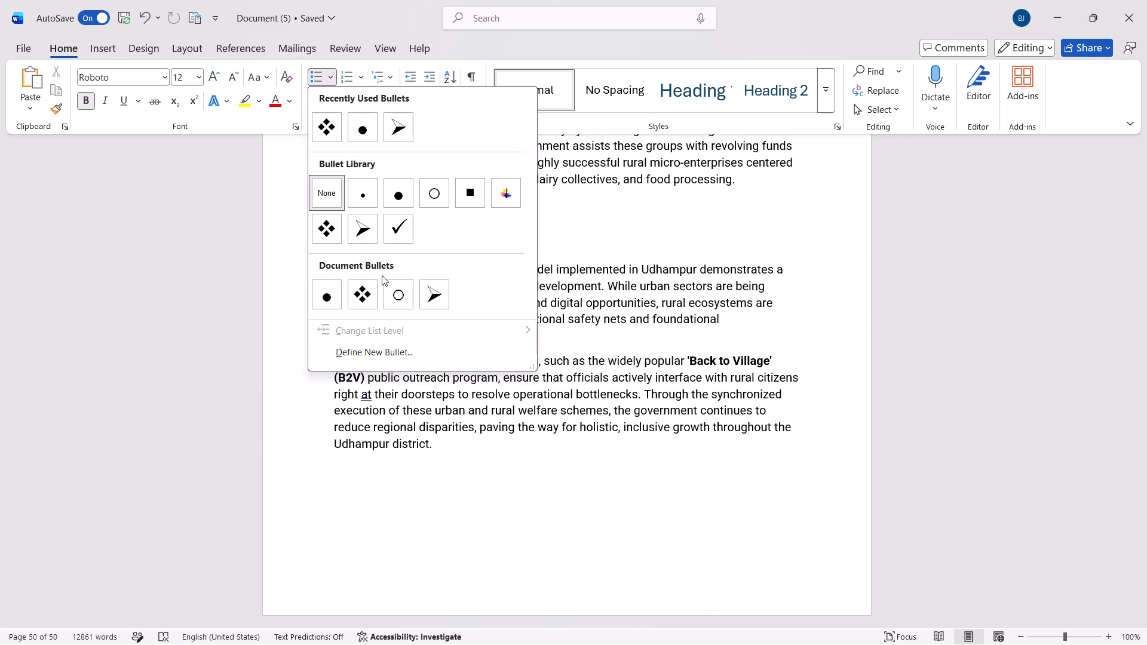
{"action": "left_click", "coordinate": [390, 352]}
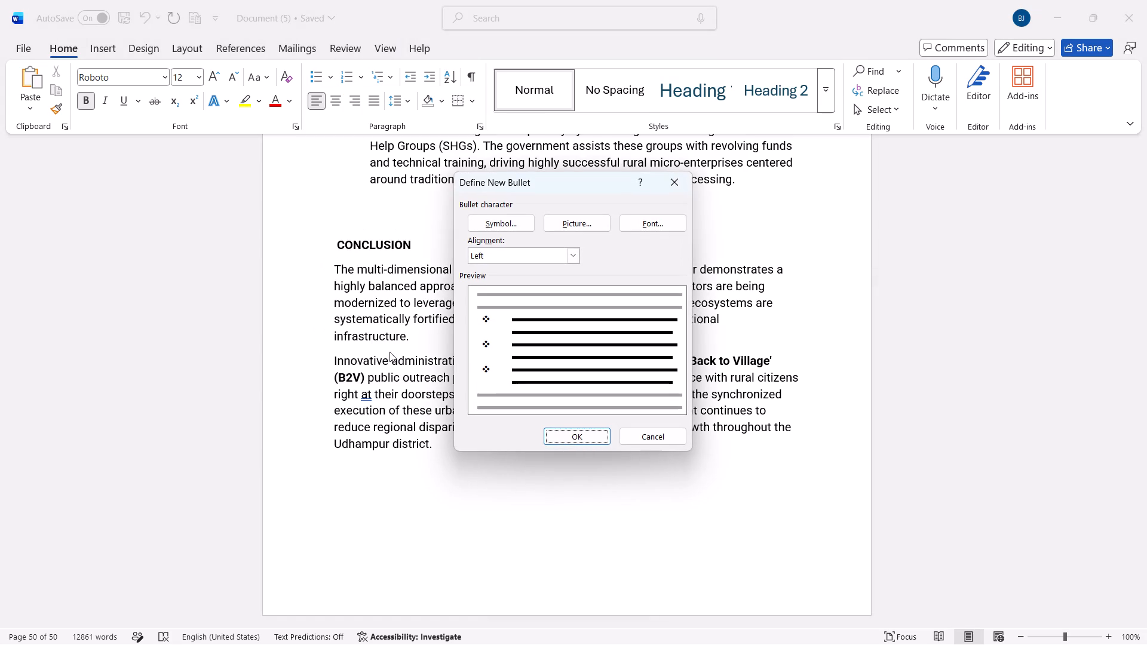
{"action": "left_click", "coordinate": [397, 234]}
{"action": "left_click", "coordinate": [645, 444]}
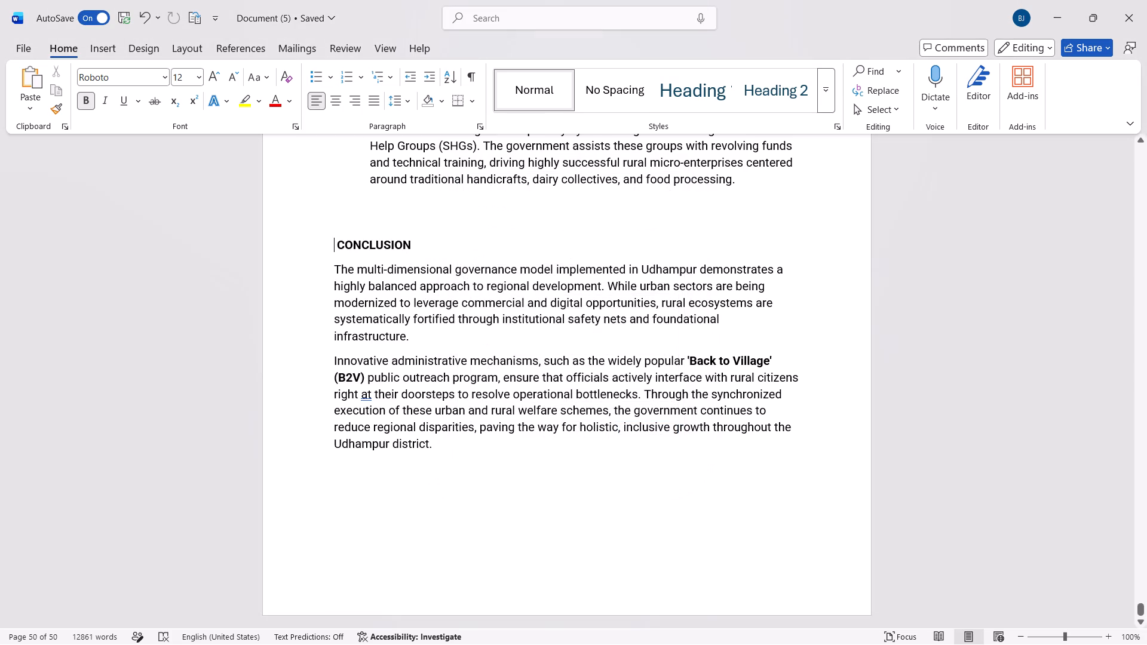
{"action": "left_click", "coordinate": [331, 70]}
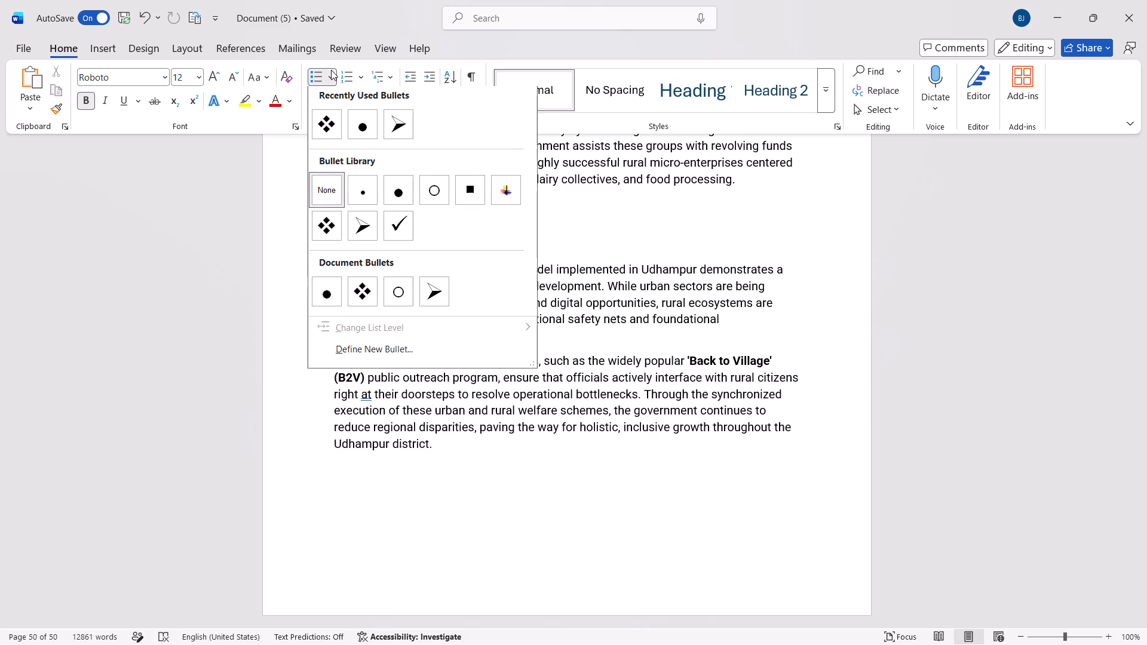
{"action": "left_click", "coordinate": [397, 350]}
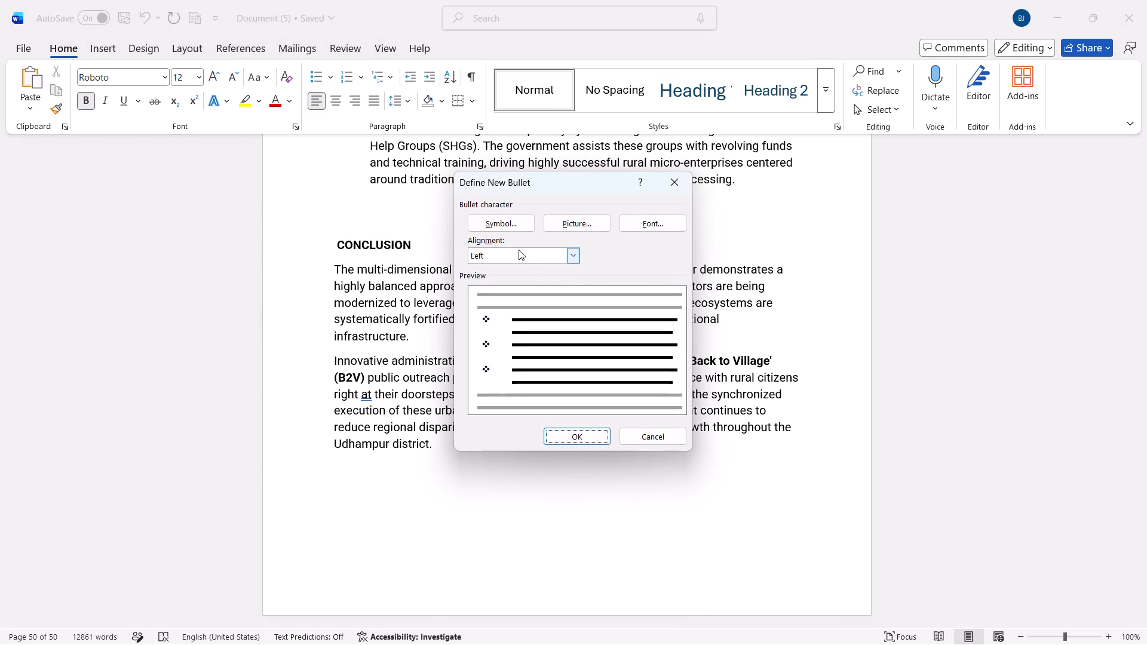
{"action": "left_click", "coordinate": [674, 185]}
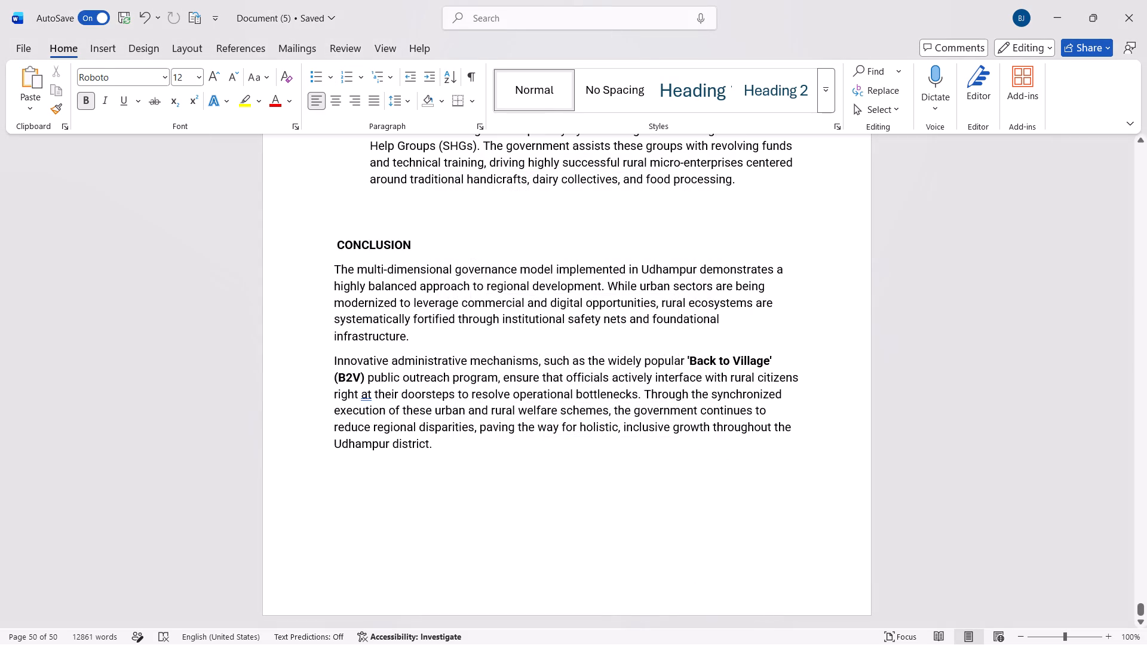
Apply the four-diamond bullet to the CONCLUSION heading.
{"action": "left_click", "coordinate": [332, 79]}
{"action": "left_click", "coordinate": [327, 222]}
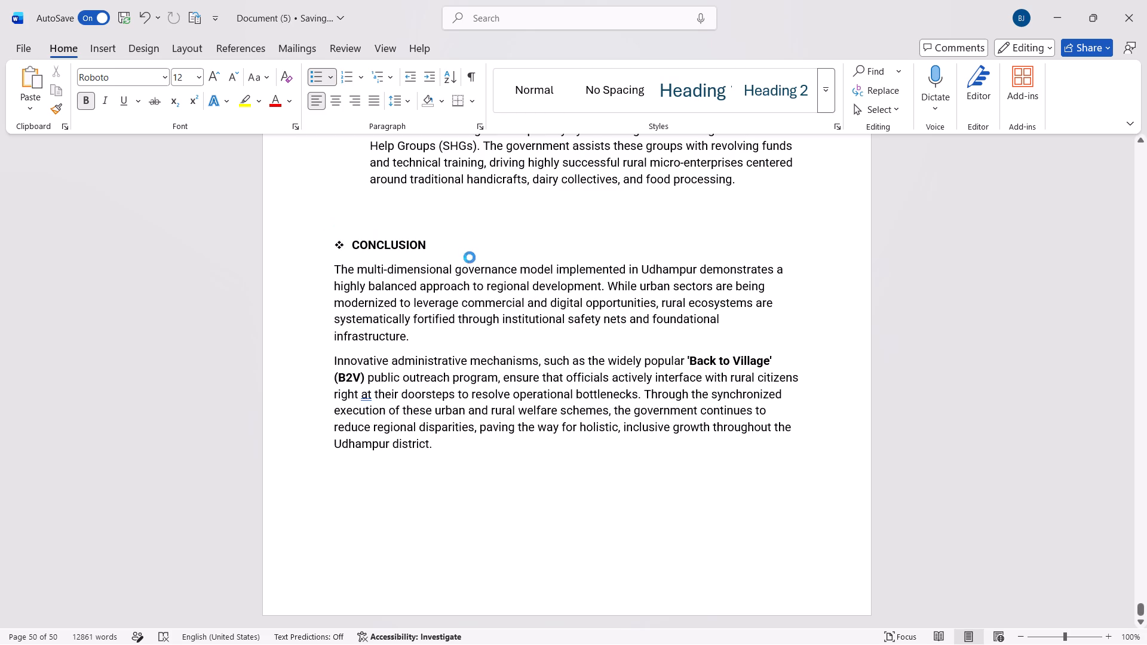
Add a bold colon at the end of the CONCLUSION heading.
{"action": "left_click", "coordinate": [448, 250]}
{"action": "key", "text": "shift+colon"}
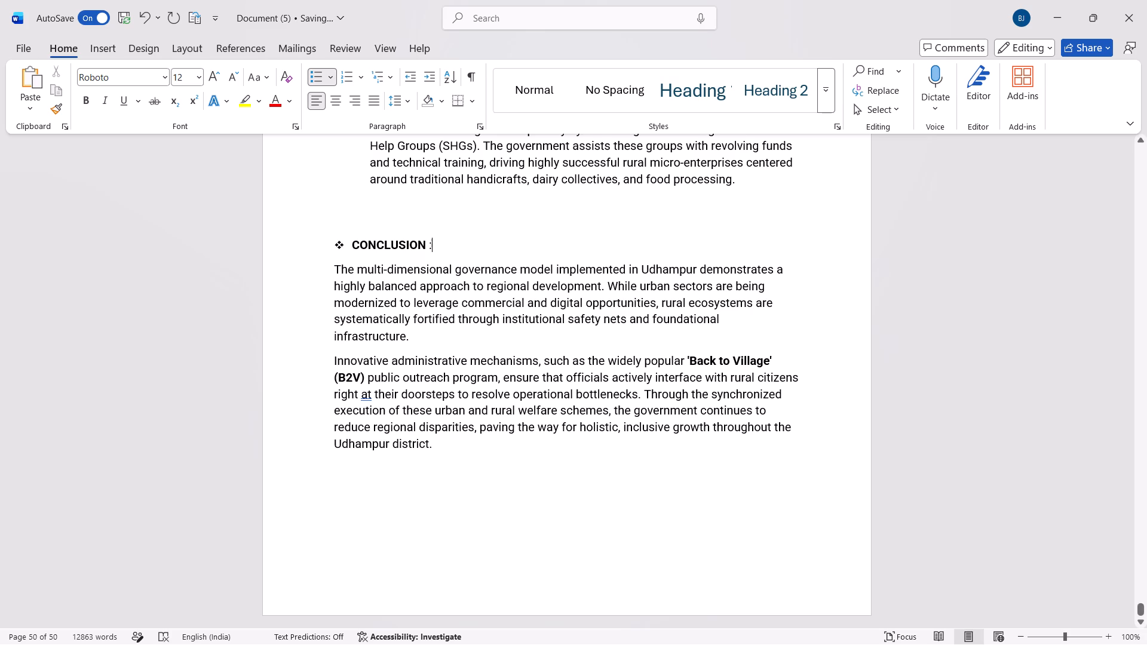
{"action": "key", "text": "BackSpace"}
{"action": "left_click", "coordinate": [83, 106]}
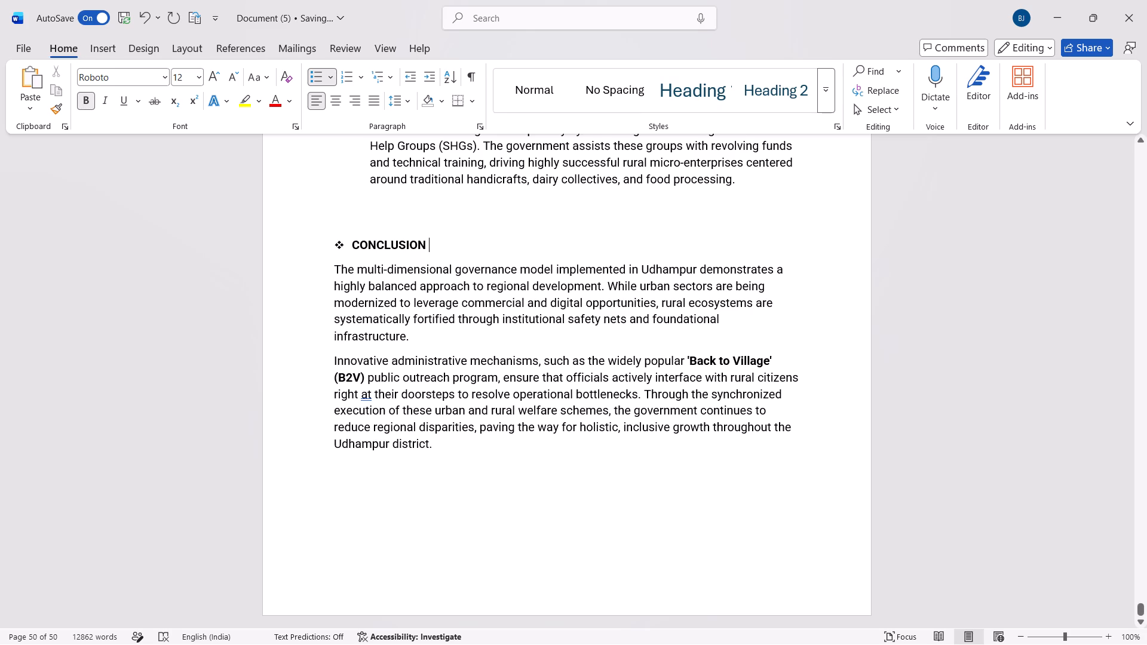
{"action": "key", "text": "shift+colon"}
Review the heading formatting from the CONCLUSION heading back through sections 1.5 to 1.1.
{"action": "scroll", "coordinate": [443, 262], "scroll_direction": "up", "scroll_amount": 1}
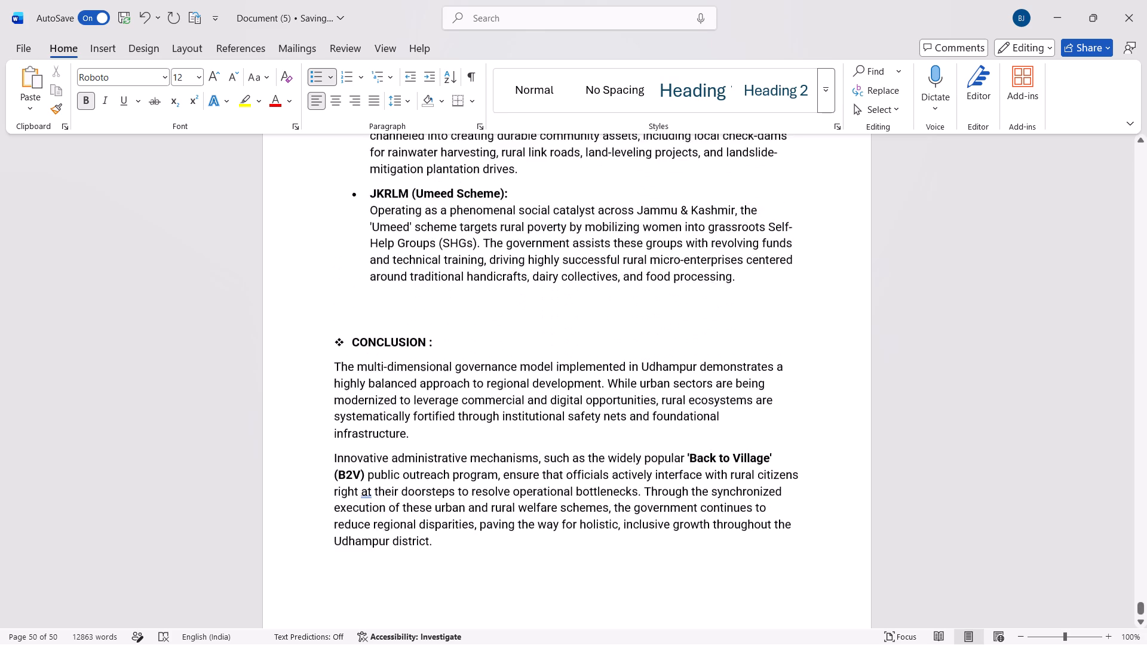
{"action": "scroll", "coordinate": [443, 262], "scroll_direction": "up", "scroll_amount": 2}
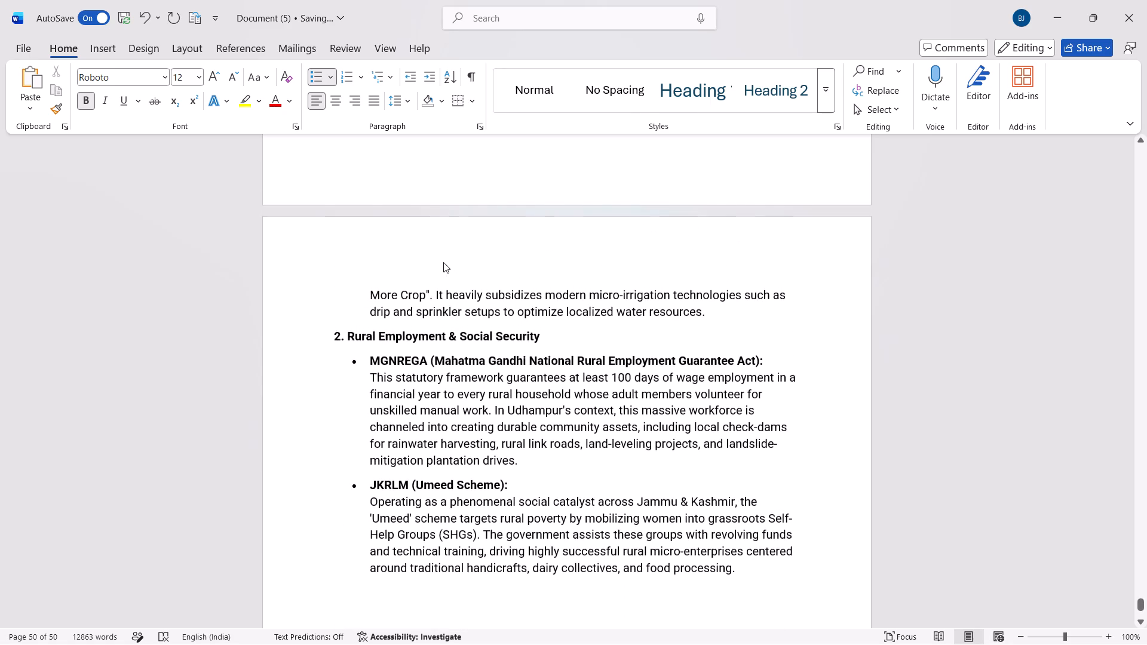
{"action": "scroll", "coordinate": [443, 262], "scroll_direction": "up", "scroll_amount": 3}
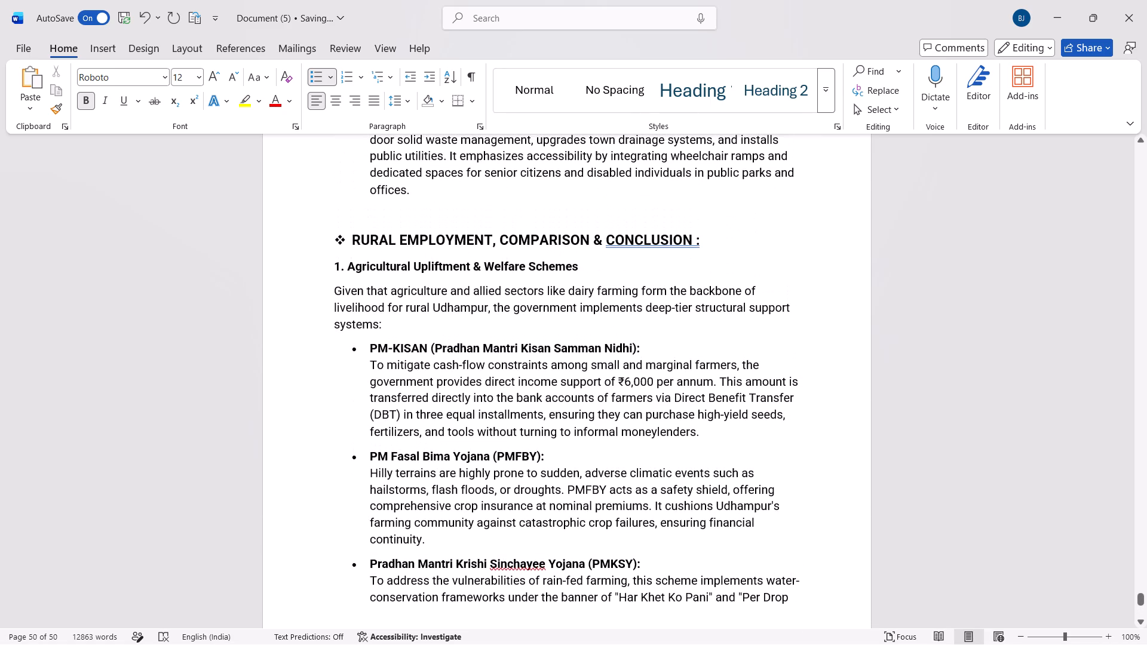
{"action": "scroll", "coordinate": [443, 262], "scroll_direction": "up", "scroll_amount": 4}
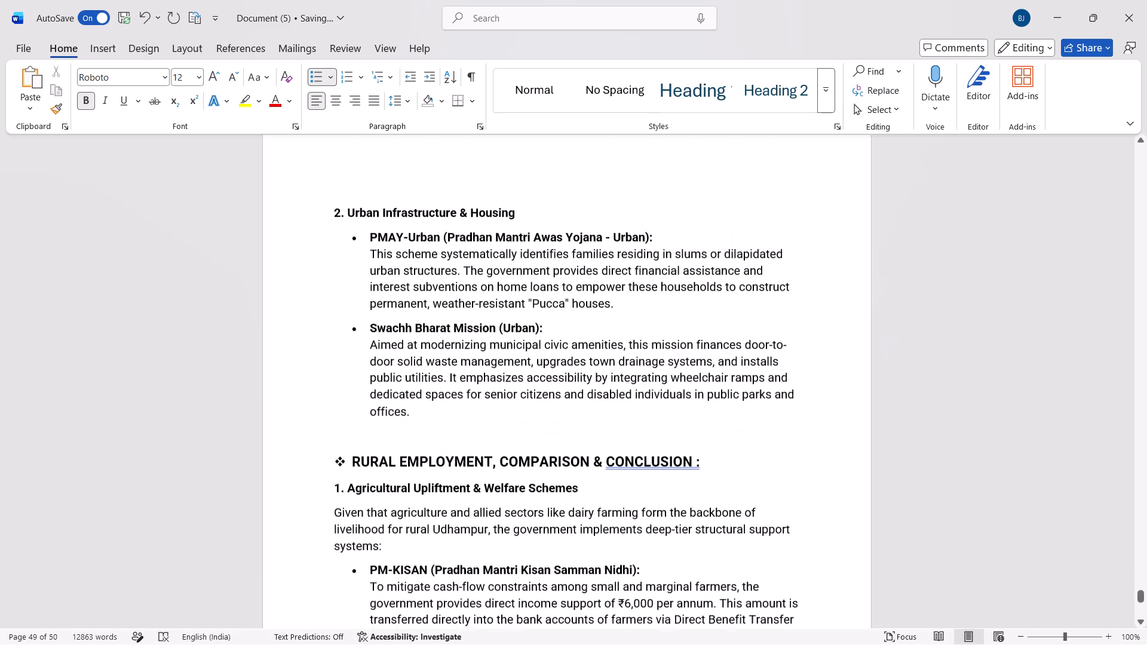
{"action": "scroll", "coordinate": [443, 262], "scroll_direction": "up", "scroll_amount": 2}
{"action": "scroll", "coordinate": [443, 262], "scroll_direction": "right", "scroll_amount": 1}
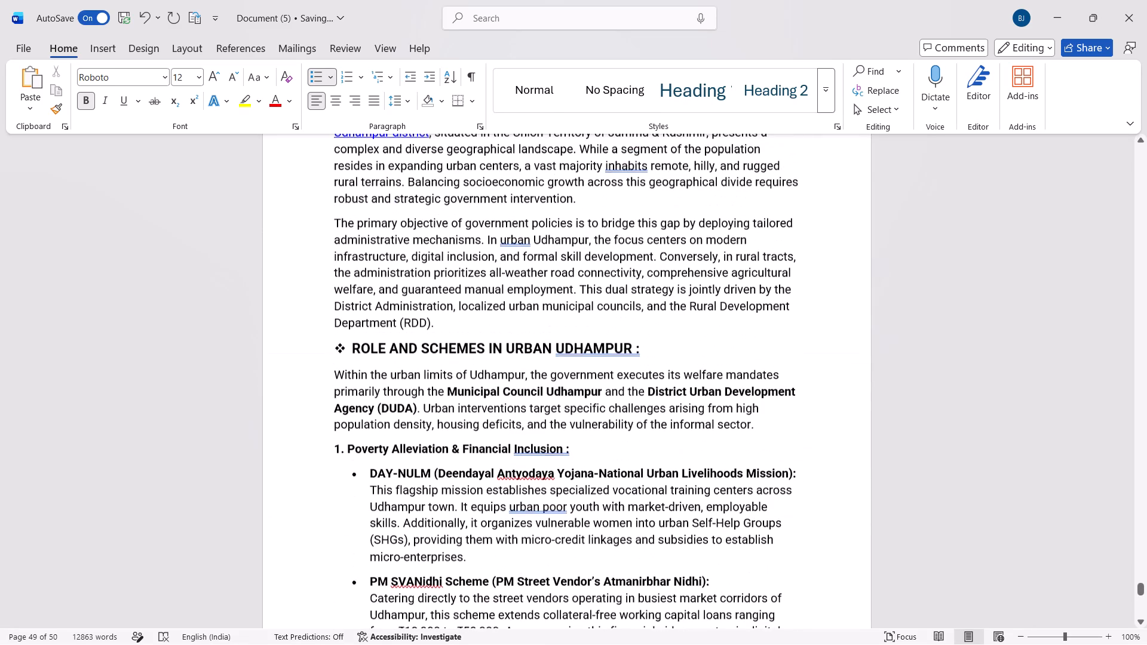
{"action": "scroll", "coordinate": [443, 262], "scroll_direction": "right", "scroll_amount": 1}
{"action": "scroll", "coordinate": [443, 262], "scroll_direction": "up", "scroll_amount": 1}
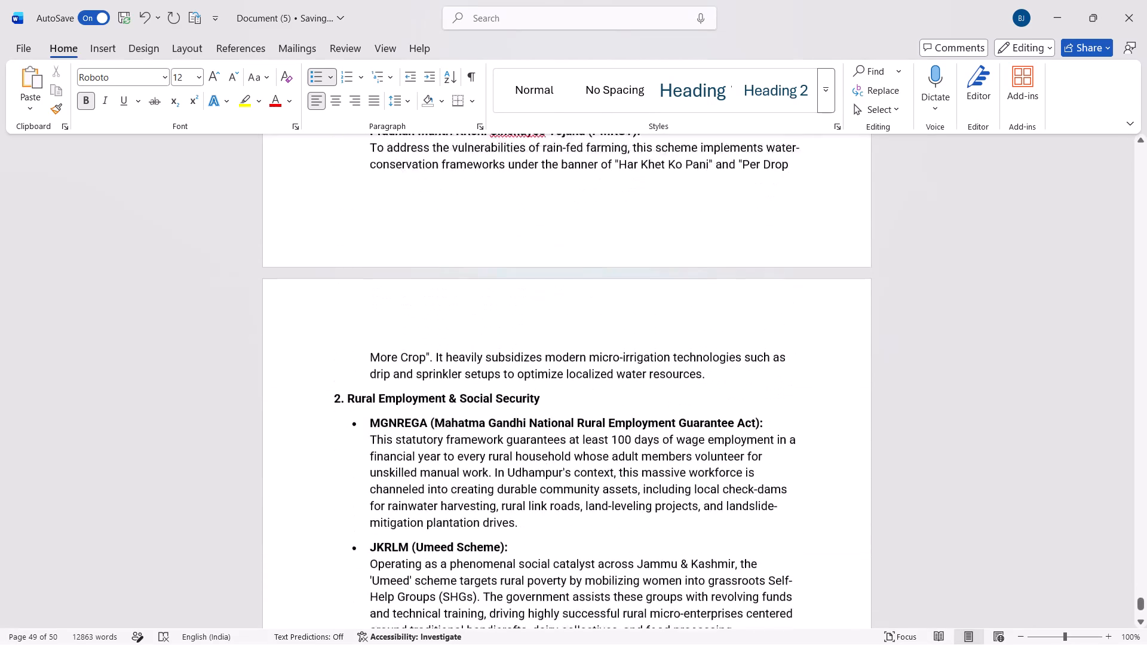
{"action": "scroll", "coordinate": [443, 262], "scroll_direction": "up", "scroll_amount": 3}
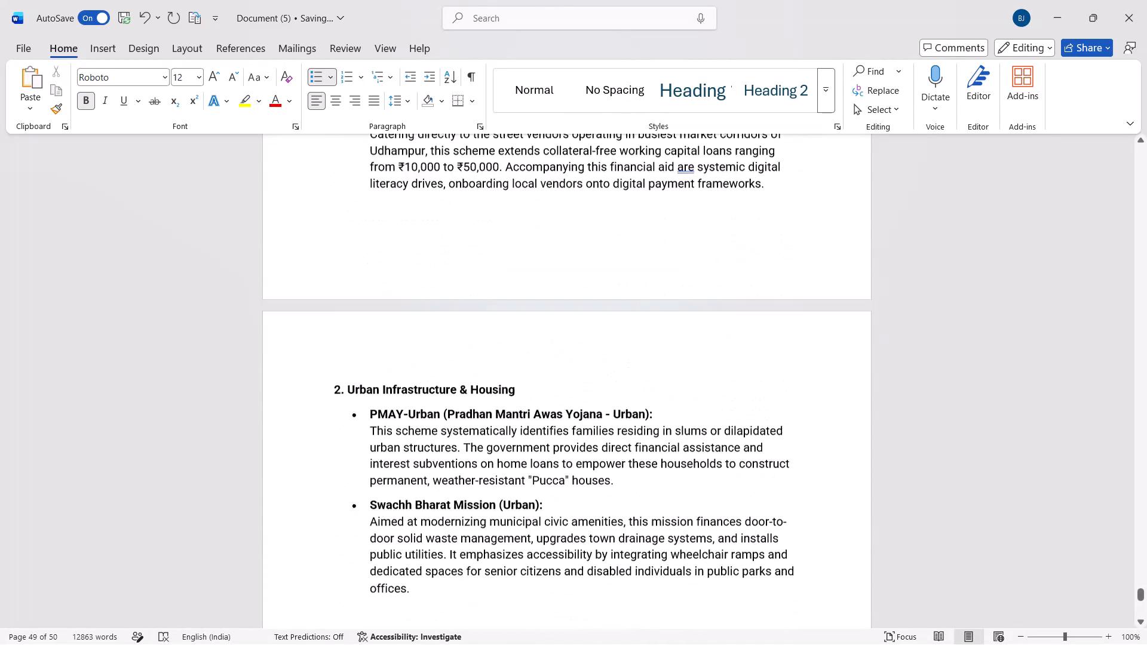
{"action": "scroll", "coordinate": [443, 262], "scroll_direction": "up", "scroll_amount": 3}
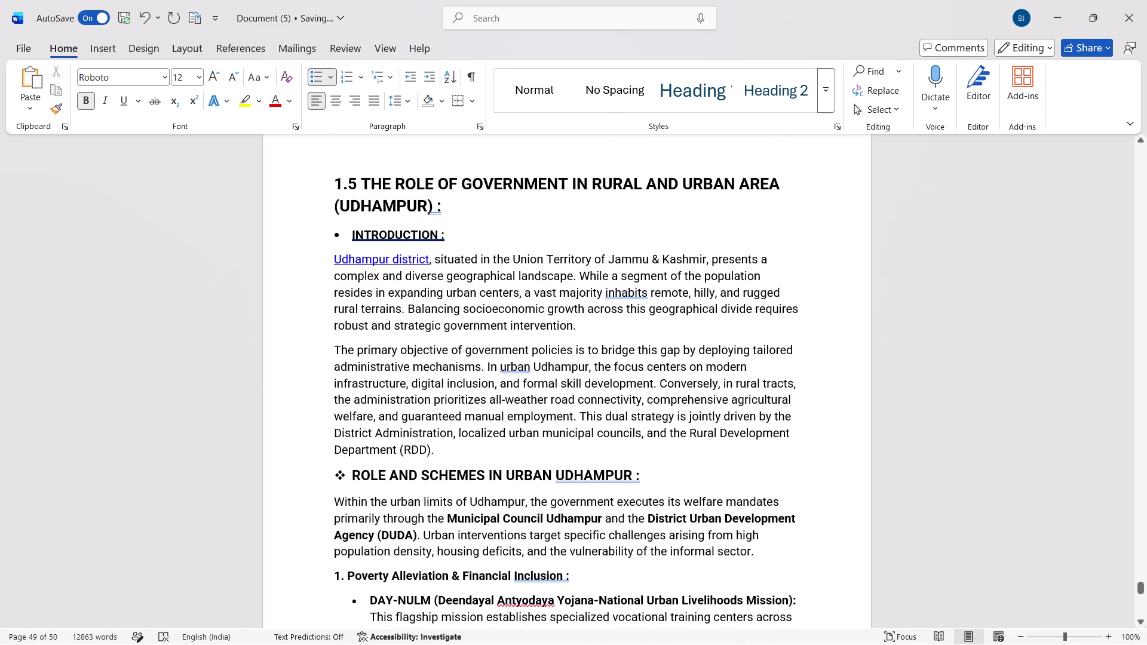
{"action": "scroll", "coordinate": [443, 262], "scroll_direction": "up", "scroll_amount": 5}
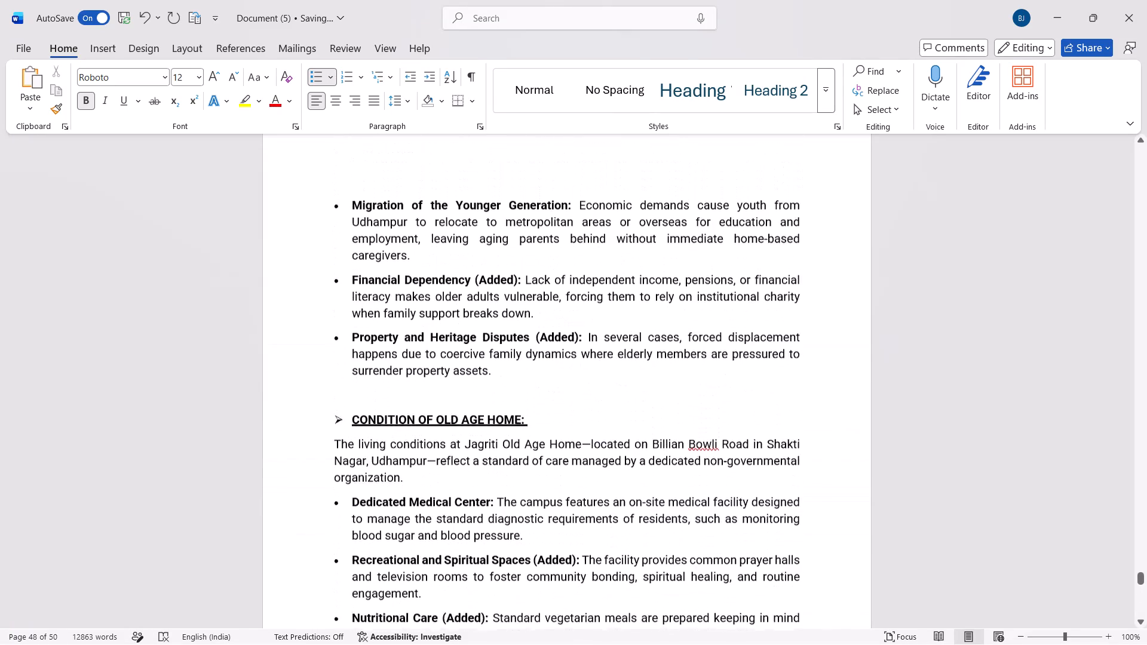
{"action": "scroll", "coordinate": [443, 262], "scroll_direction": "up", "scroll_amount": 7}
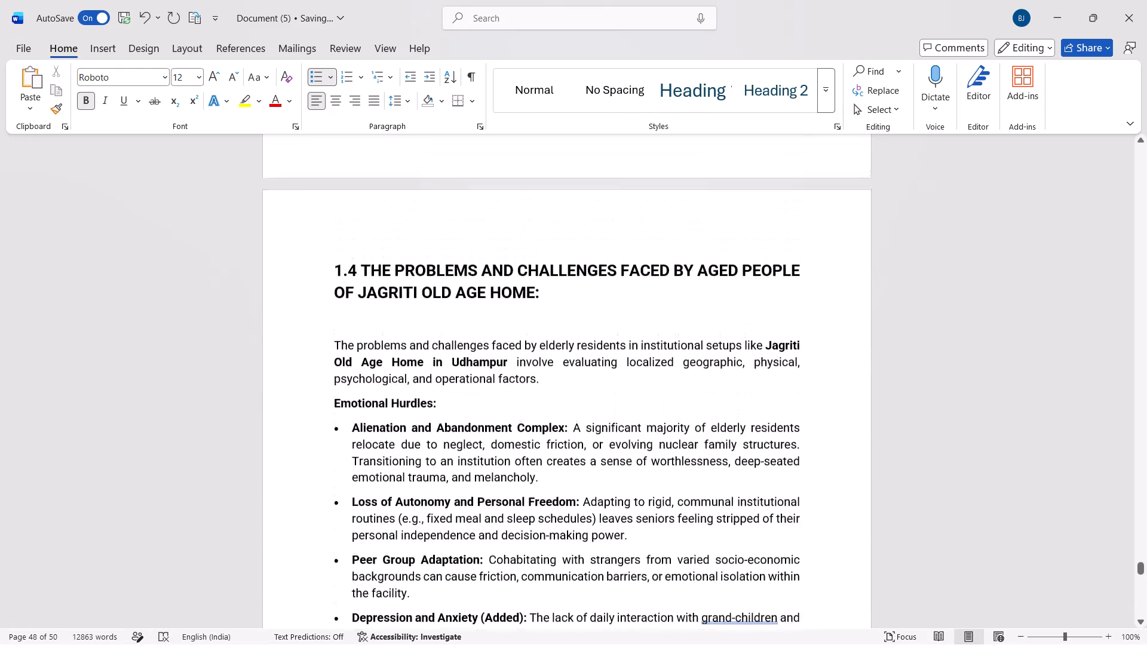
{"action": "scroll", "coordinate": [443, 262], "scroll_direction": "up", "scroll_amount": 8}
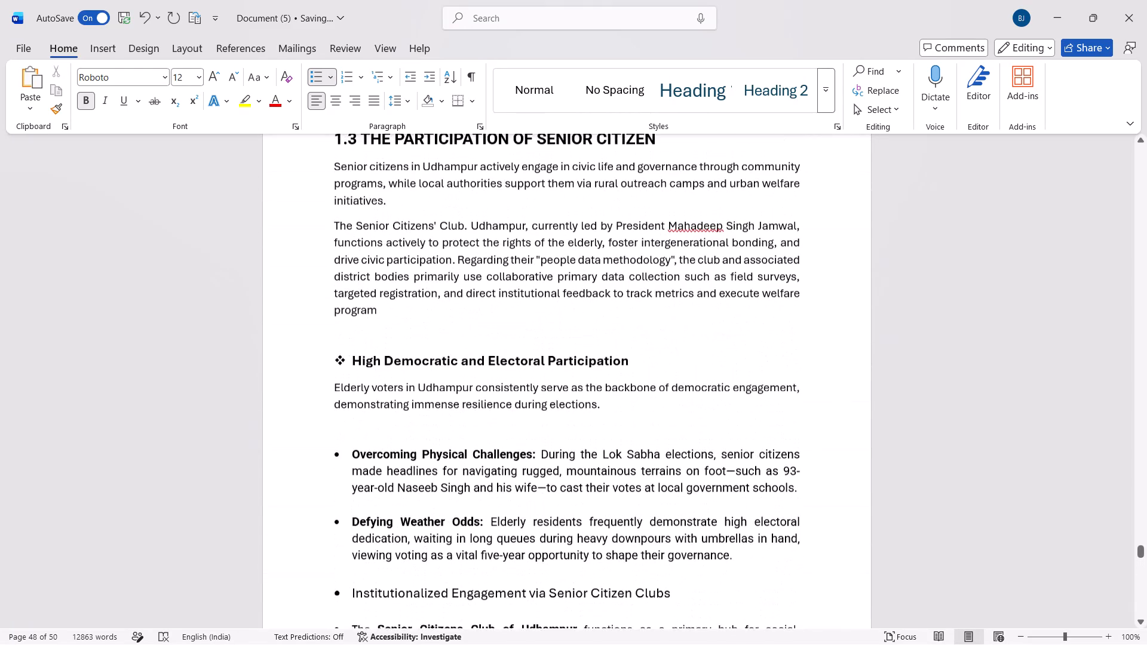
{"action": "scroll", "coordinate": [443, 262], "scroll_direction": "up", "scroll_amount": 6}
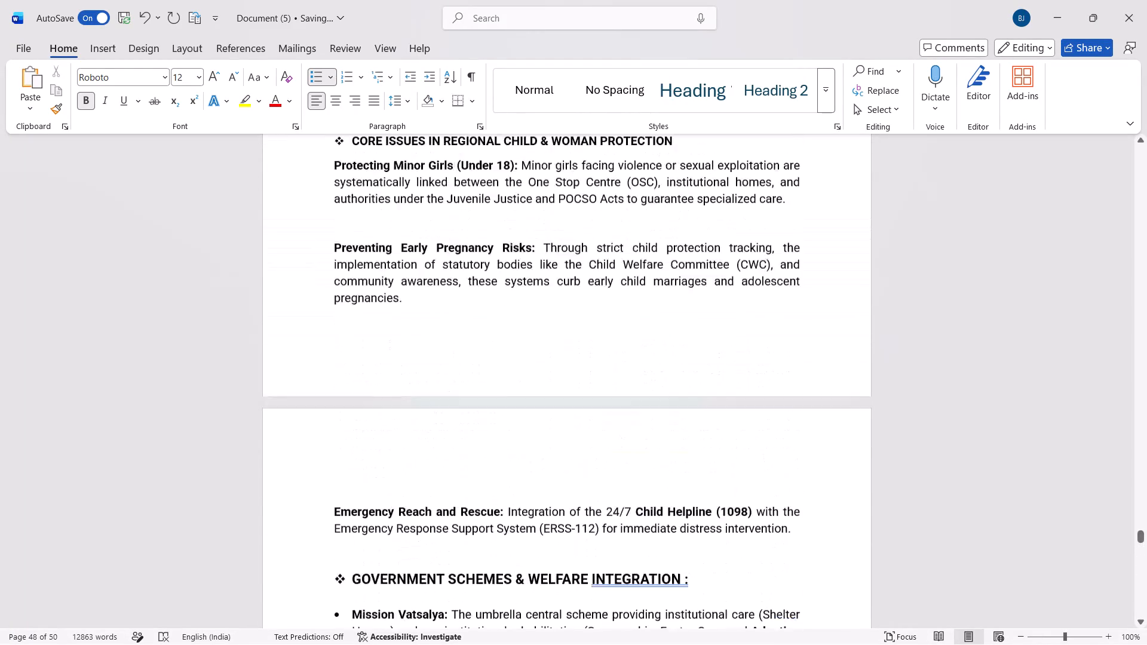
{"action": "scroll", "coordinate": [443, 262], "scroll_direction": "up", "scroll_amount": 3}
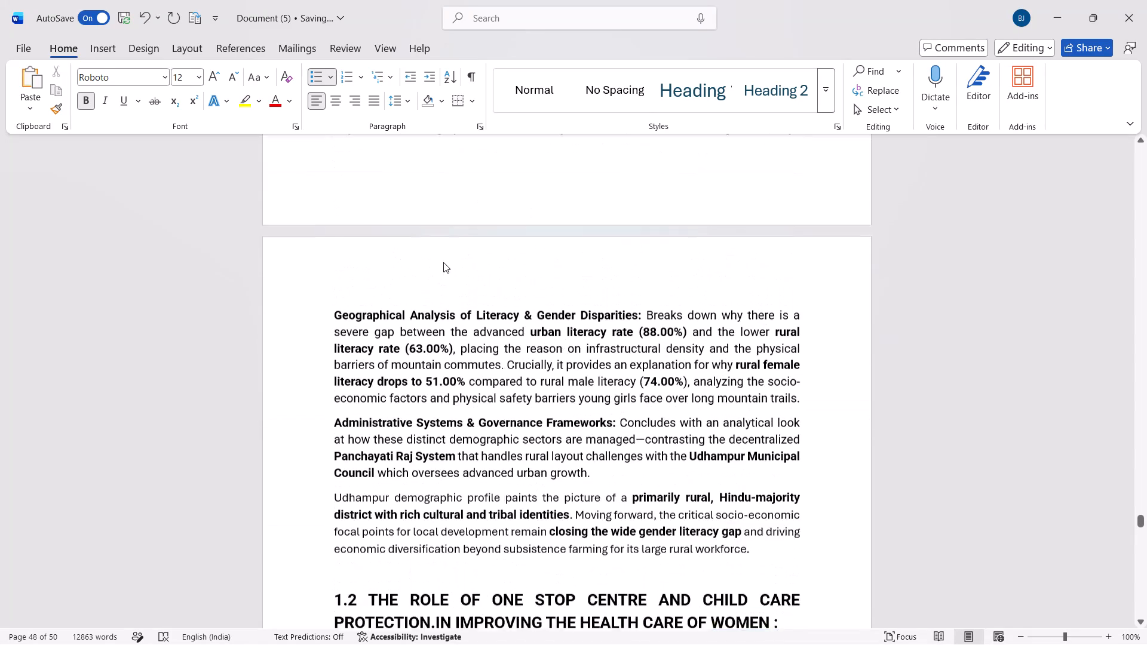
{"action": "scroll", "coordinate": [443, 262], "scroll_direction": "up", "scroll_amount": 2}
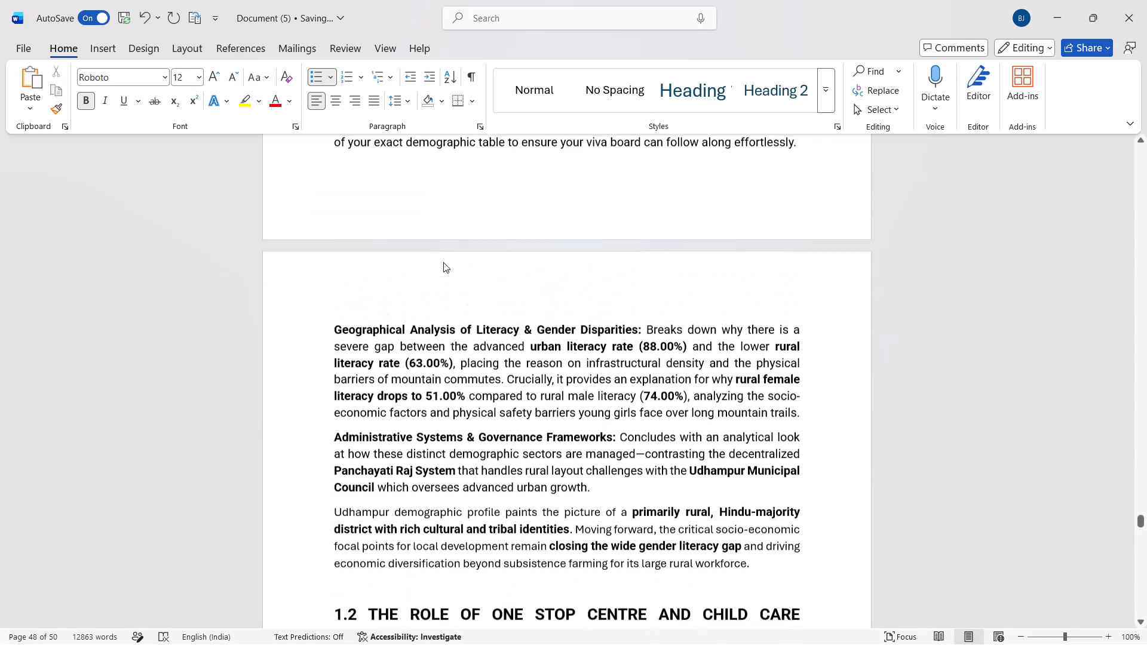
{"action": "scroll", "coordinate": [443, 262], "scroll_direction": "up", "scroll_amount": 5}
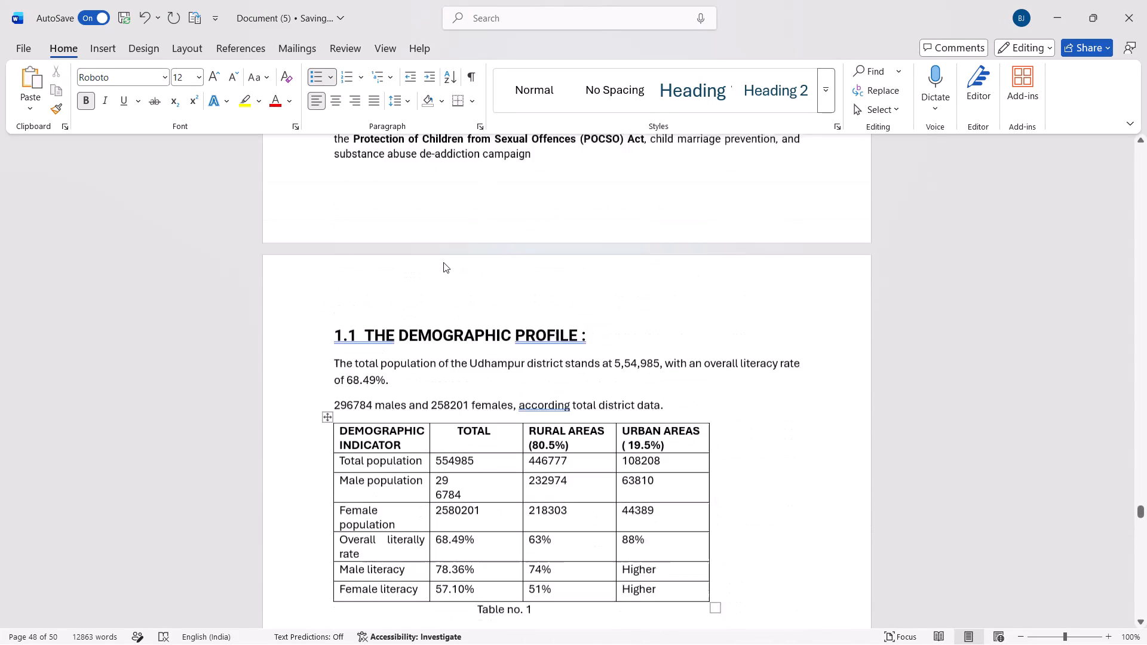
{"action": "scroll", "coordinate": [443, 262], "scroll_direction": "down", "scroll_amount": 14}
{"action": "scroll", "coordinate": [443, 262], "scroll_direction": "down", "scroll_amount": 10}
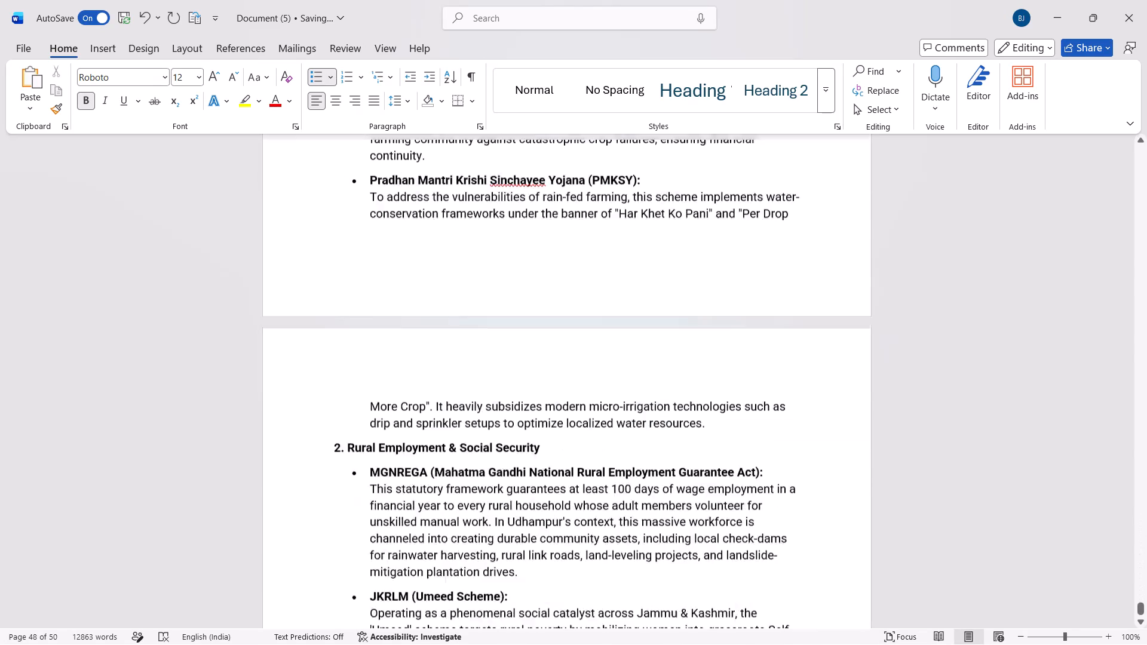
{"action": "scroll", "coordinate": [443, 262], "scroll_direction": "down", "scroll_amount": 9}
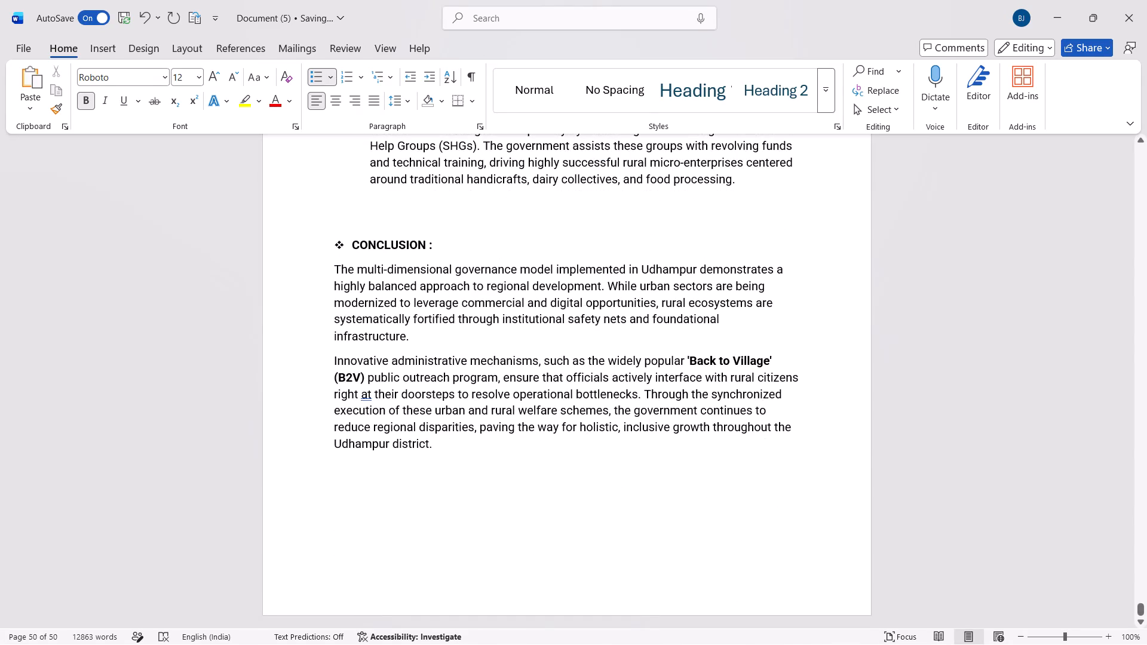
Set the CONCLUSION heading at the end of section 1.5 to font size 14.
{"action": "scroll", "coordinate": [437, 292], "scroll_direction": "up", "scroll_amount": 1}
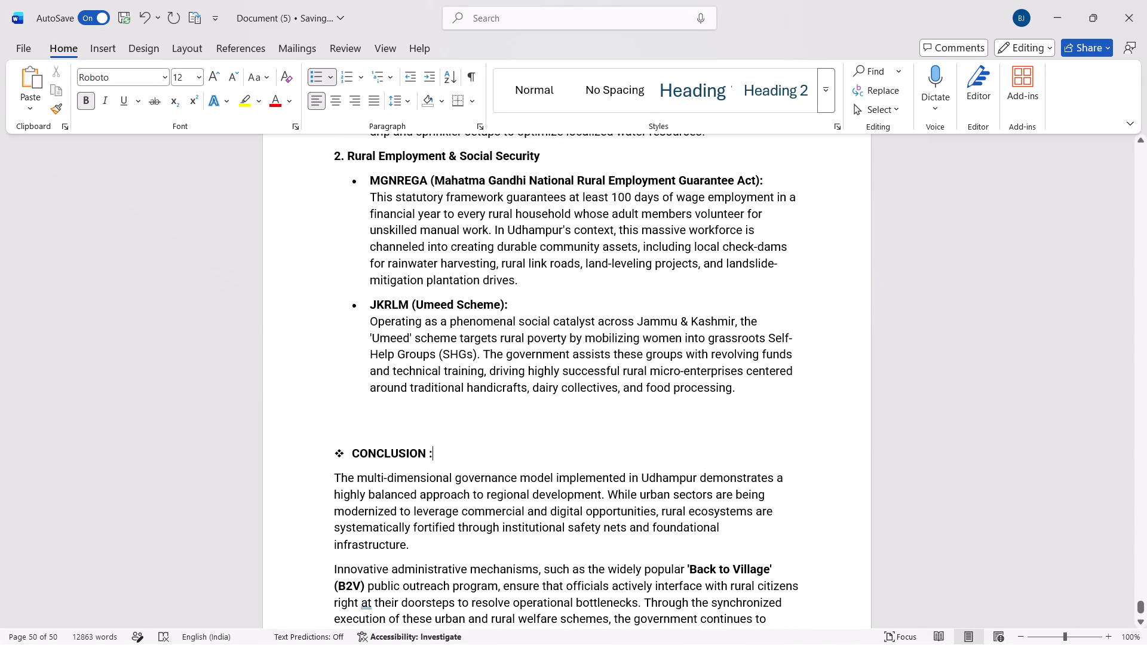
{"action": "left_click_drag", "start_coordinate": [443, 452], "coordinate": [364, 454]}
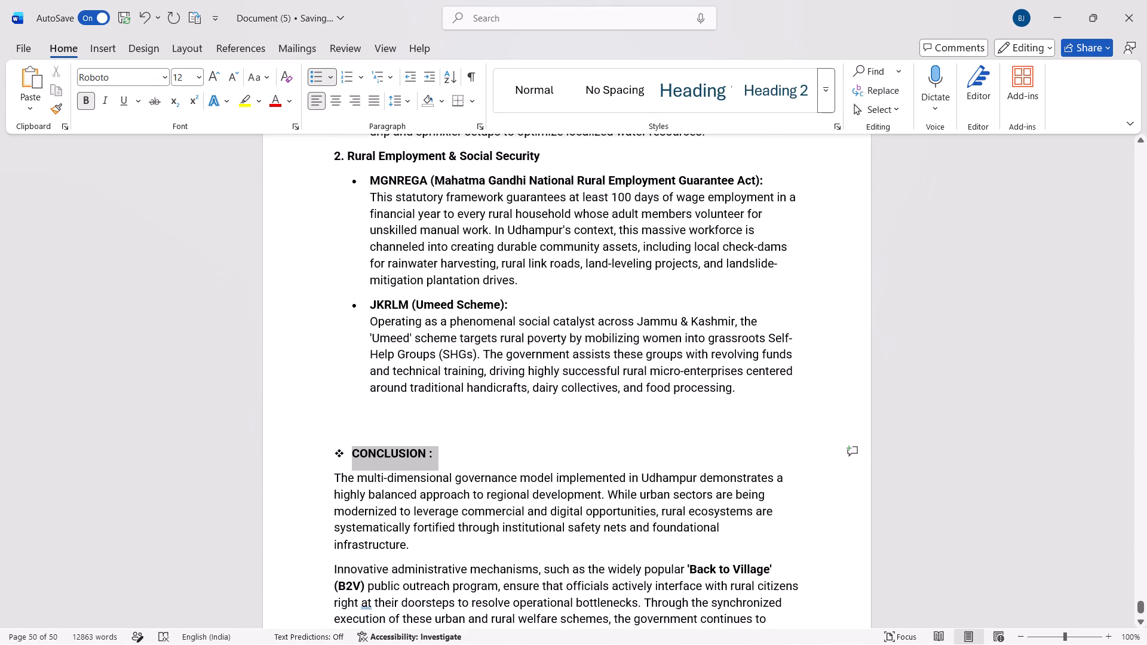
{"action": "left_click_drag", "start_coordinate": [364, 454], "coordinate": [349, 454]}
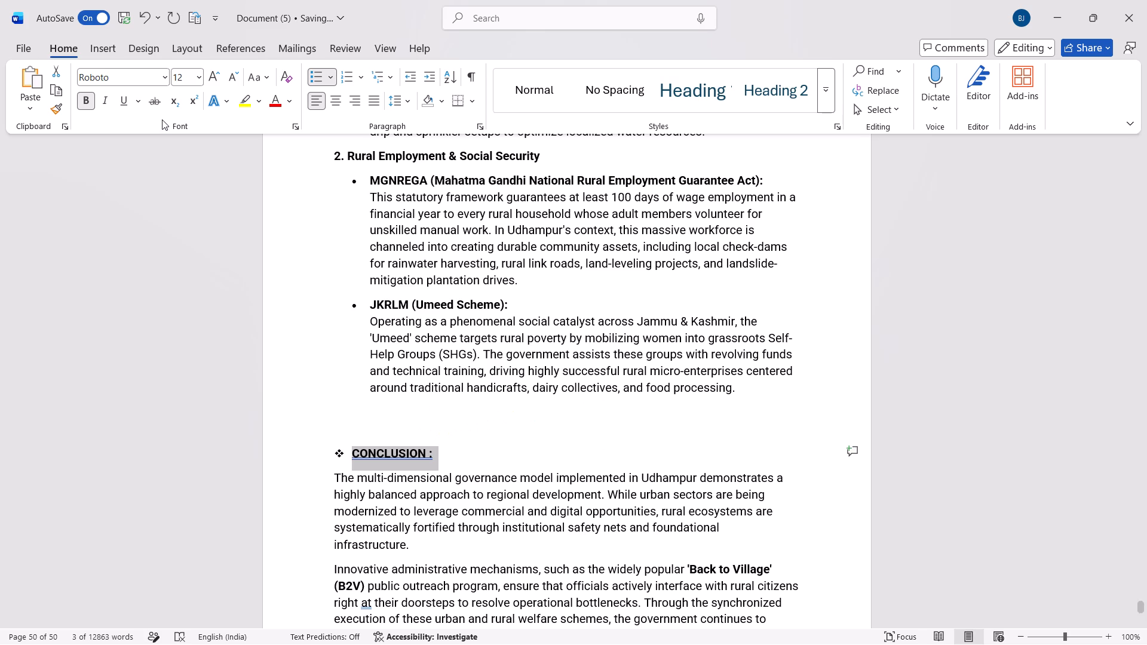
{"action": "left_click", "coordinate": [197, 79]}
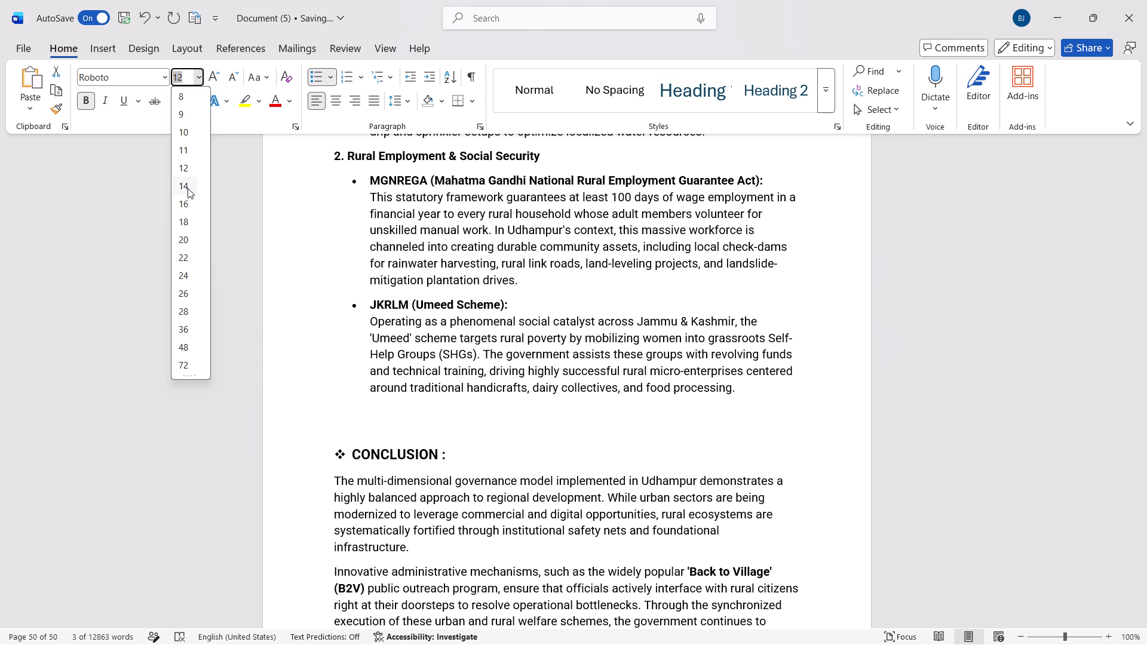
{"action": "left_click", "coordinate": [188, 188]}
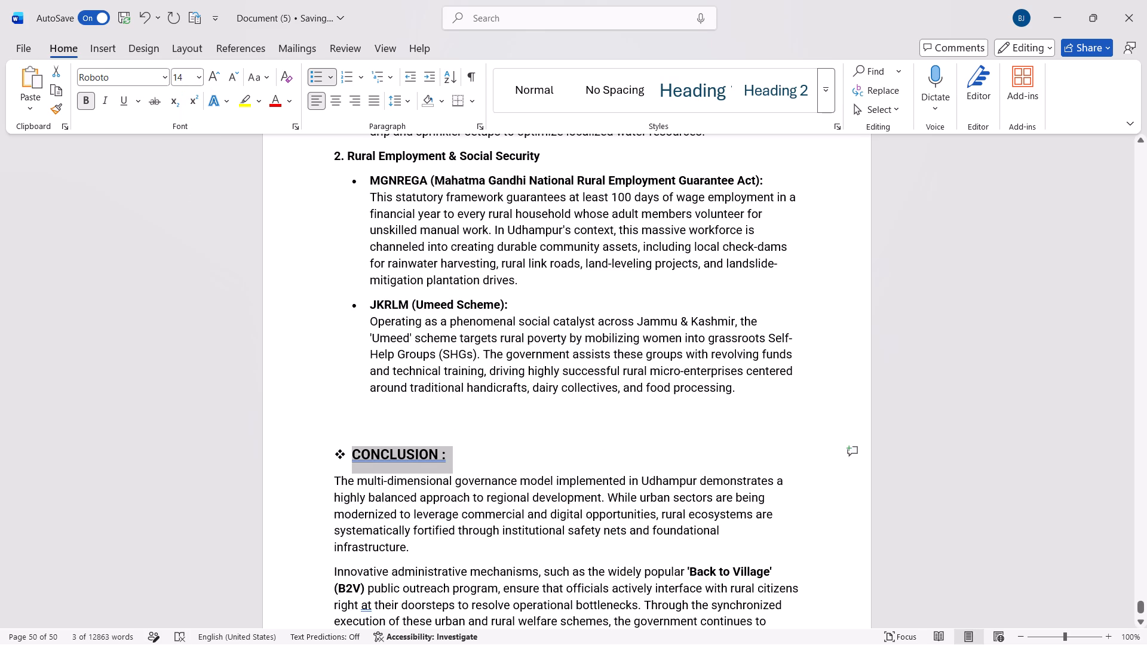
{"action": "left_click", "coordinate": [486, 446]}
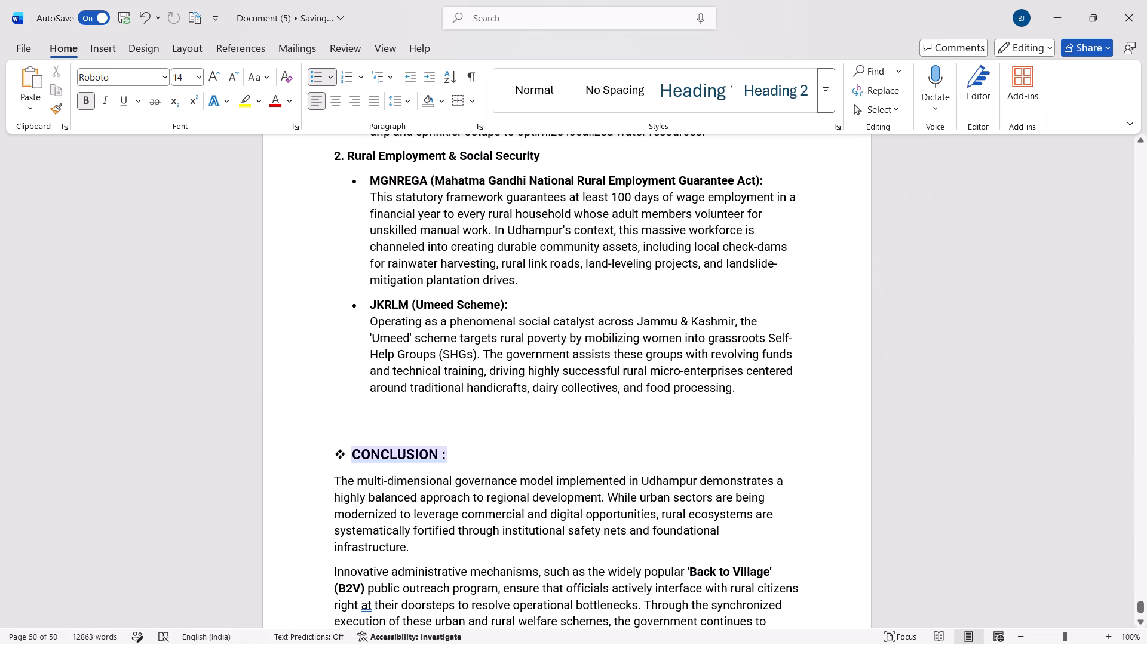
Apply a thick underline to the whole CONCLUSION heading, including its colon.
{"action": "left_click", "coordinate": [140, 104]}
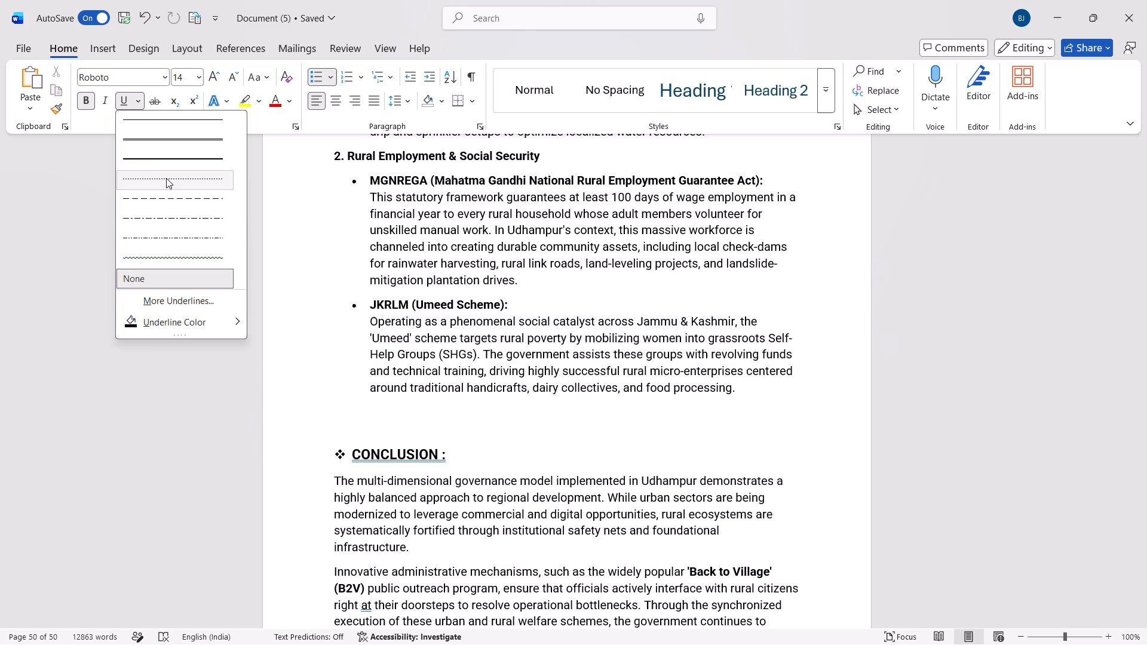
{"action": "left_click", "coordinate": [168, 167]}
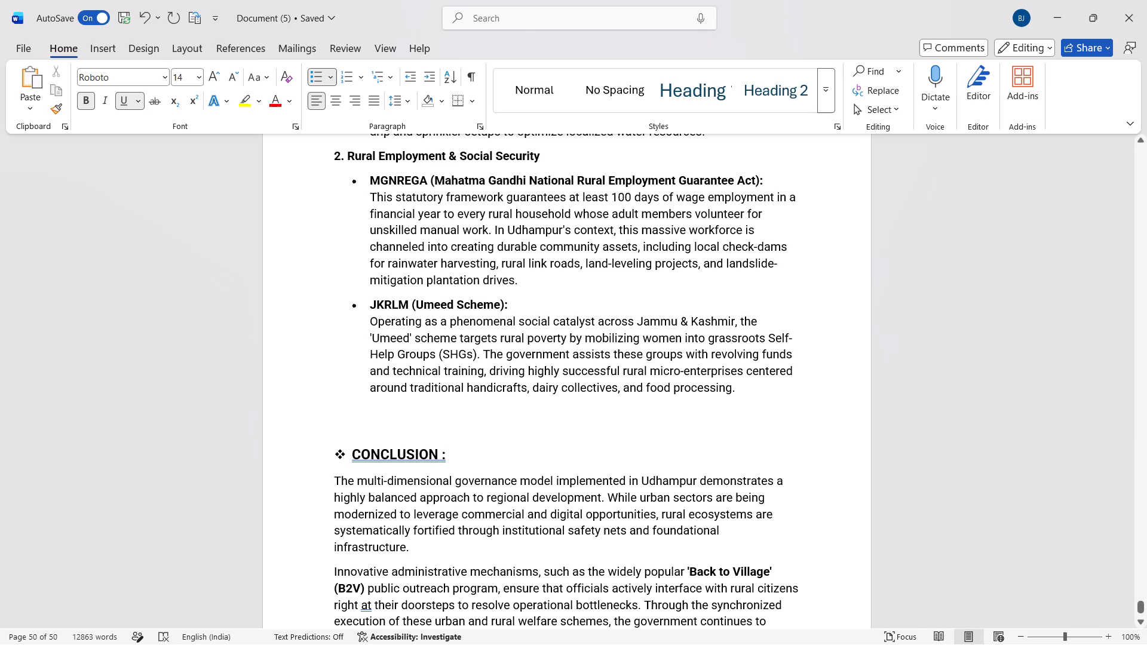
{"action": "left_click_drag", "start_coordinate": [447, 459], "coordinate": [358, 453]}
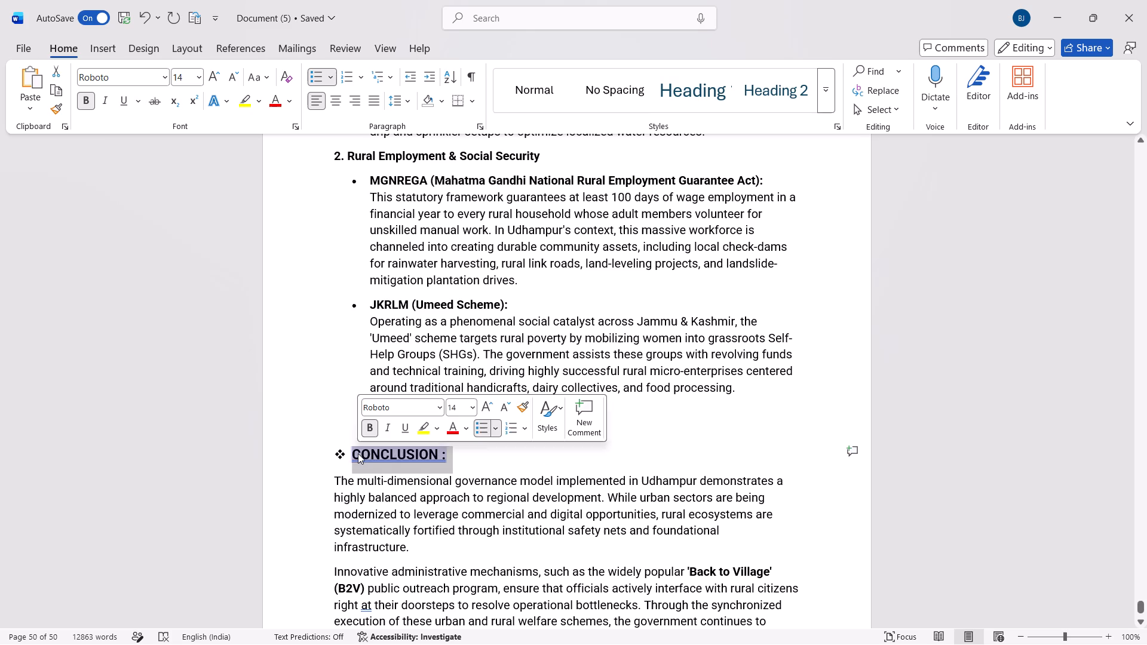
{"action": "left_click", "coordinate": [137, 100]}
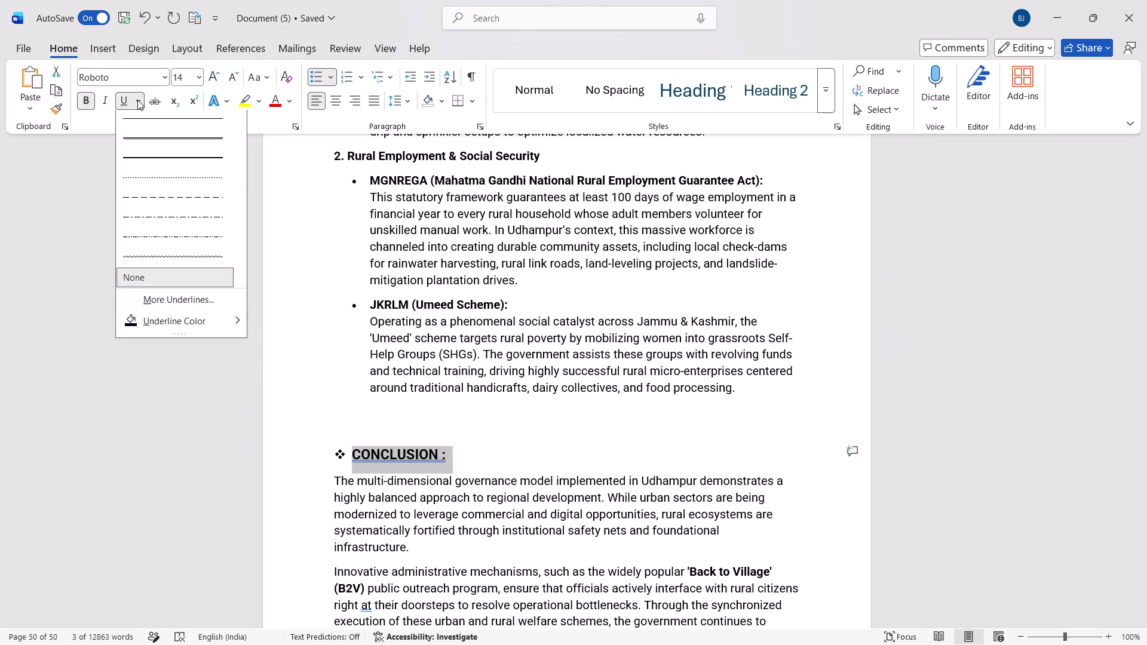
{"action": "left_click", "coordinate": [164, 150]}
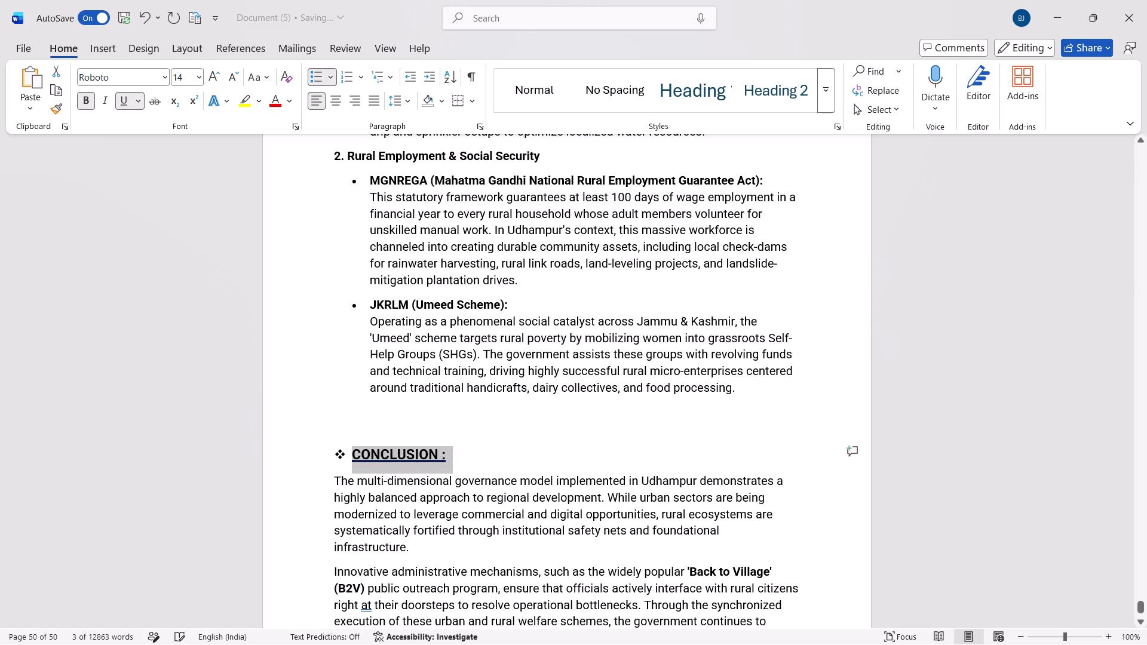
{"action": "left_click", "coordinate": [489, 435]}
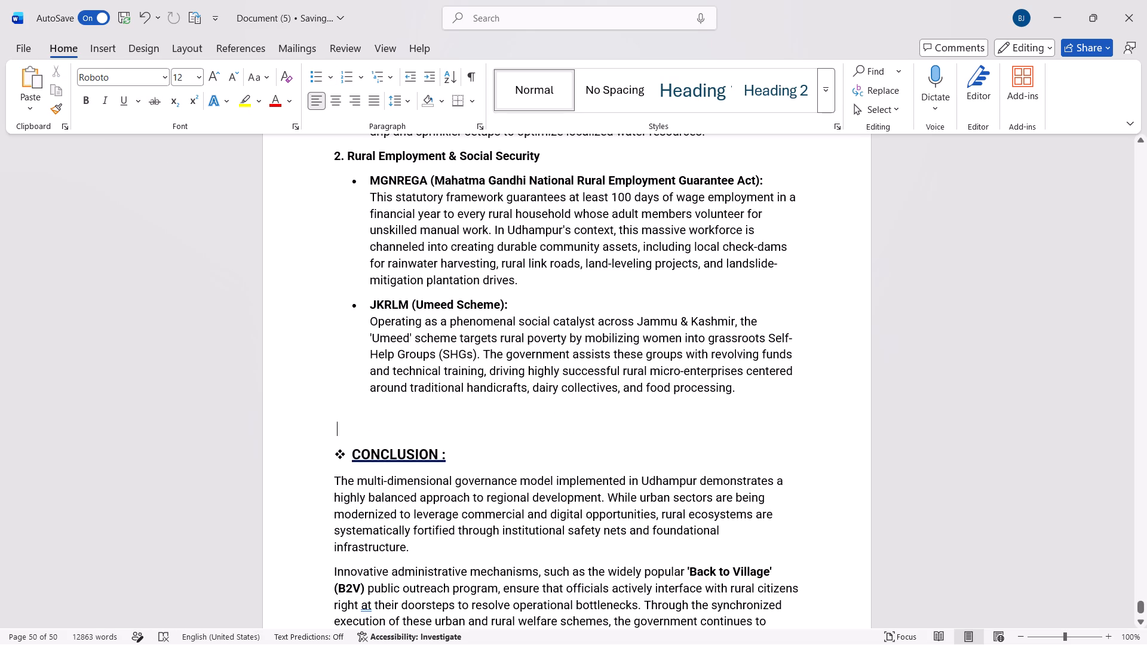
{"action": "left_click", "coordinate": [490, 462]}
{"action": "left_click", "coordinate": [493, 410]}
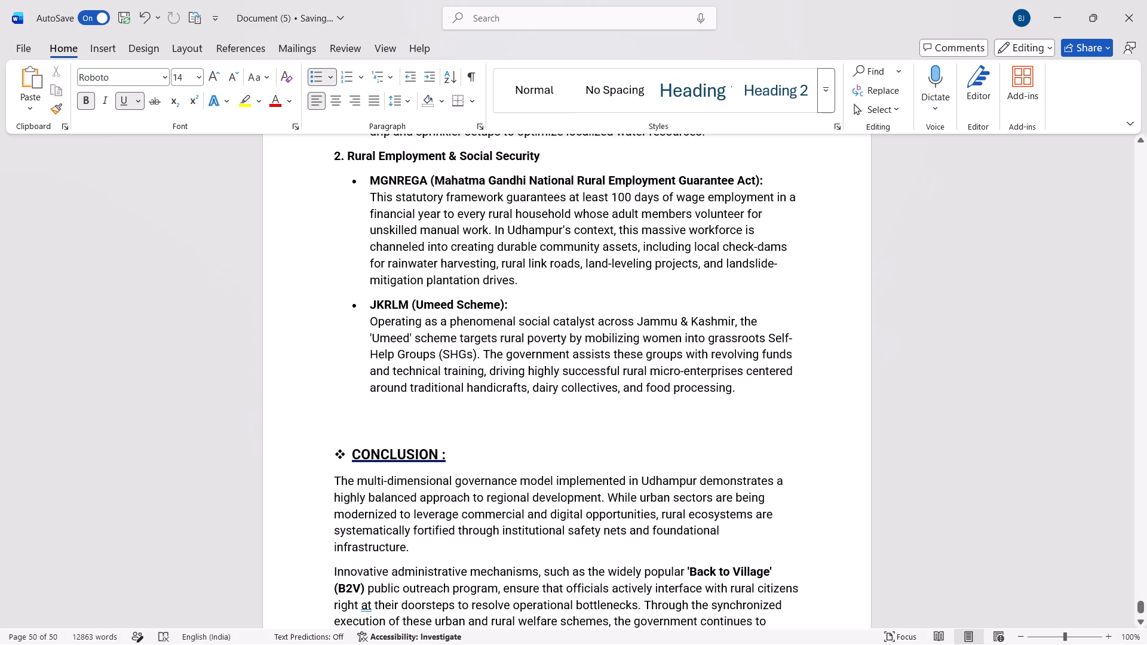
Compare the CONCLUSION heading's formatting with the preceding headings in section 1.5.
{"action": "left_click", "coordinate": [480, 368]}
{"action": "scroll", "coordinate": [480, 368], "scroll_direction": "up", "scroll_amount": 4}
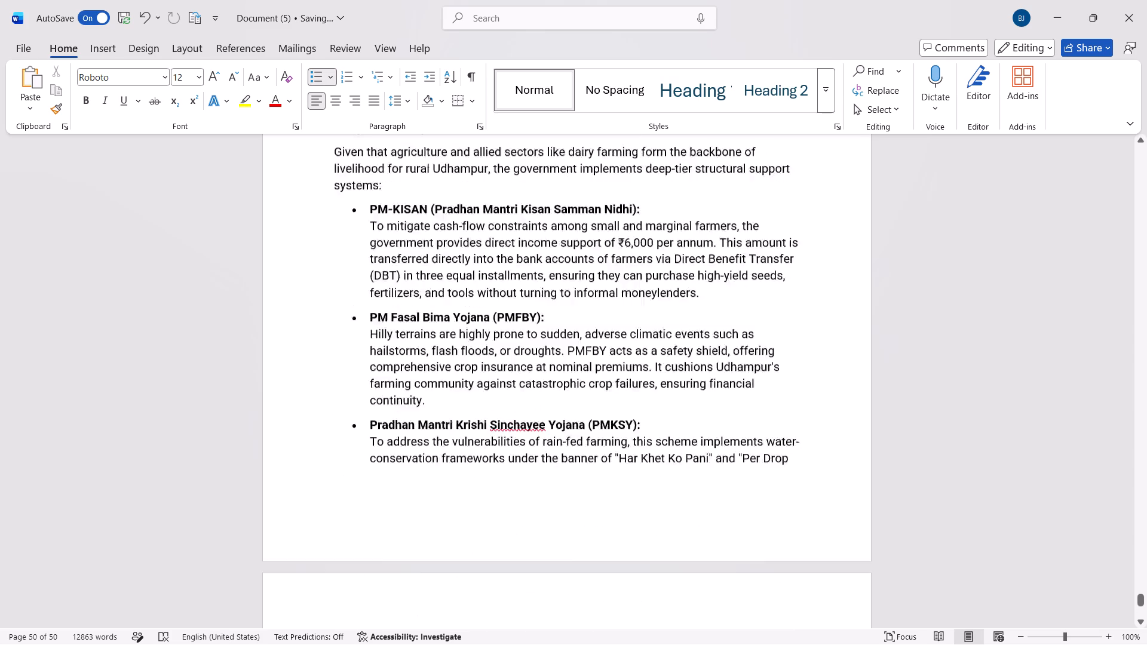
{"action": "scroll", "coordinate": [480, 368], "scroll_direction": "up", "scroll_amount": 1}
{"action": "left_click", "coordinate": [480, 368]}
{"action": "scroll", "coordinate": [480, 368], "scroll_direction": "down", "scroll_amount": 12}
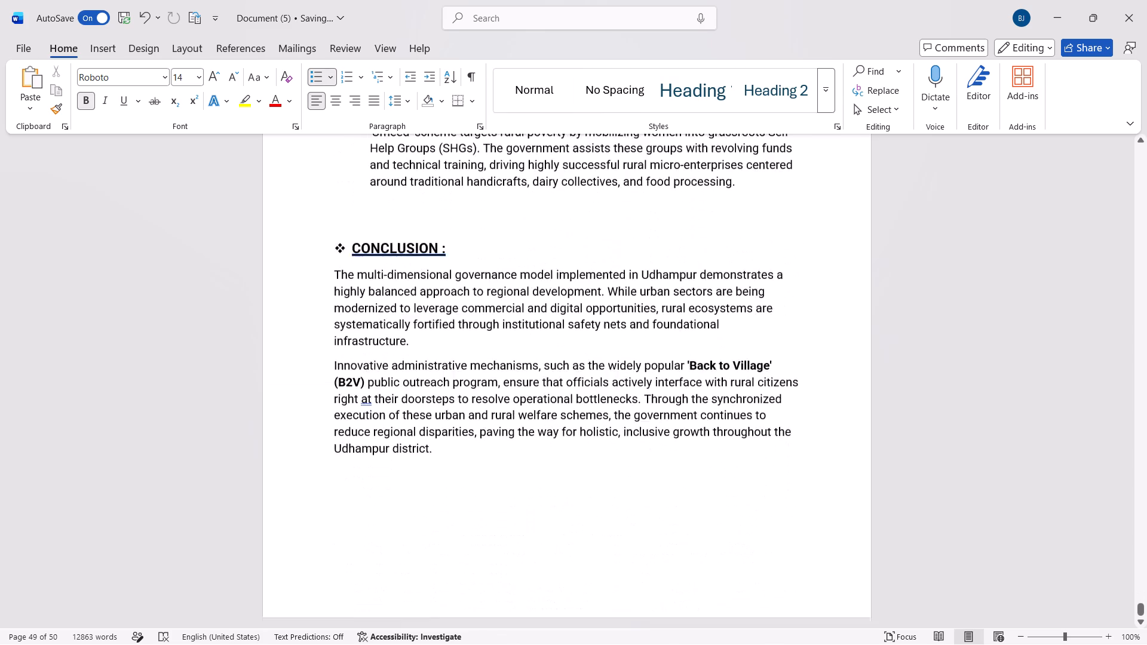
{"action": "scroll", "coordinate": [480, 368], "scroll_direction": "down", "scroll_amount": 20}
{"action": "scroll", "coordinate": [480, 368], "scroll_direction": "down", "scroll_amount": 3}
{"action": "scroll", "coordinate": [480, 368], "scroll_direction": "up", "scroll_amount": 8}
{"action": "scroll", "coordinate": [480, 368], "scroll_direction": "down", "scroll_amount": 1}
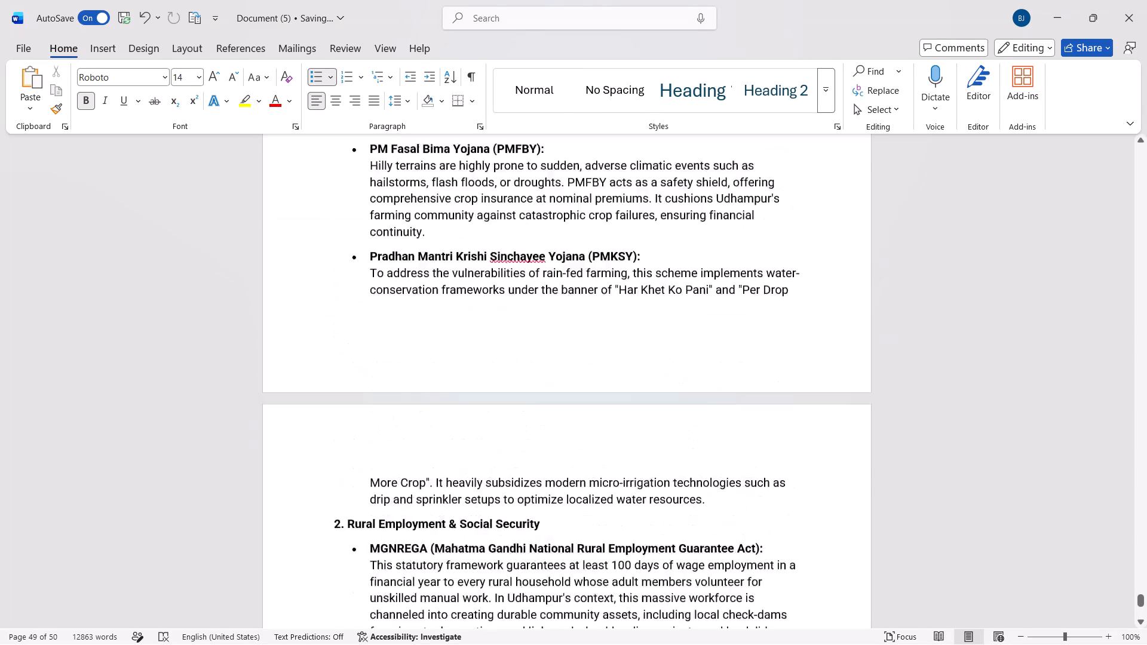
{"action": "scroll", "coordinate": [480, 368], "scroll_direction": "down", "scroll_amount": 1}
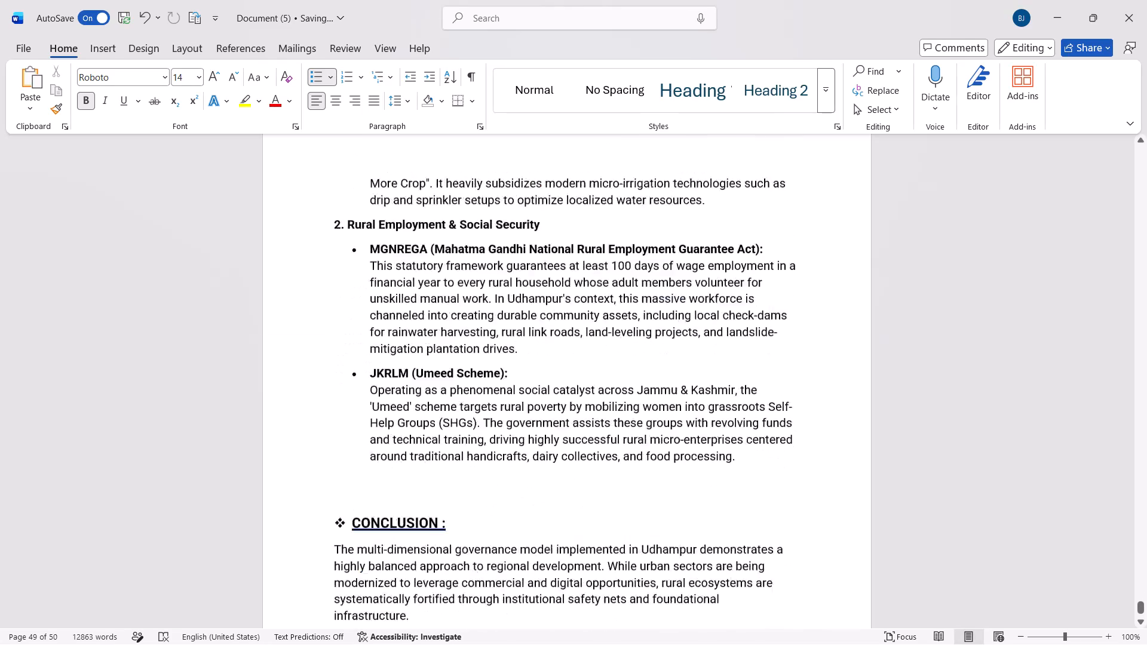
Remove the underline from the whole CONCLUSION heading at the end of section 1.5.
{"action": "left_click_drag", "start_coordinate": [449, 253], "coordinate": [446, 253]}
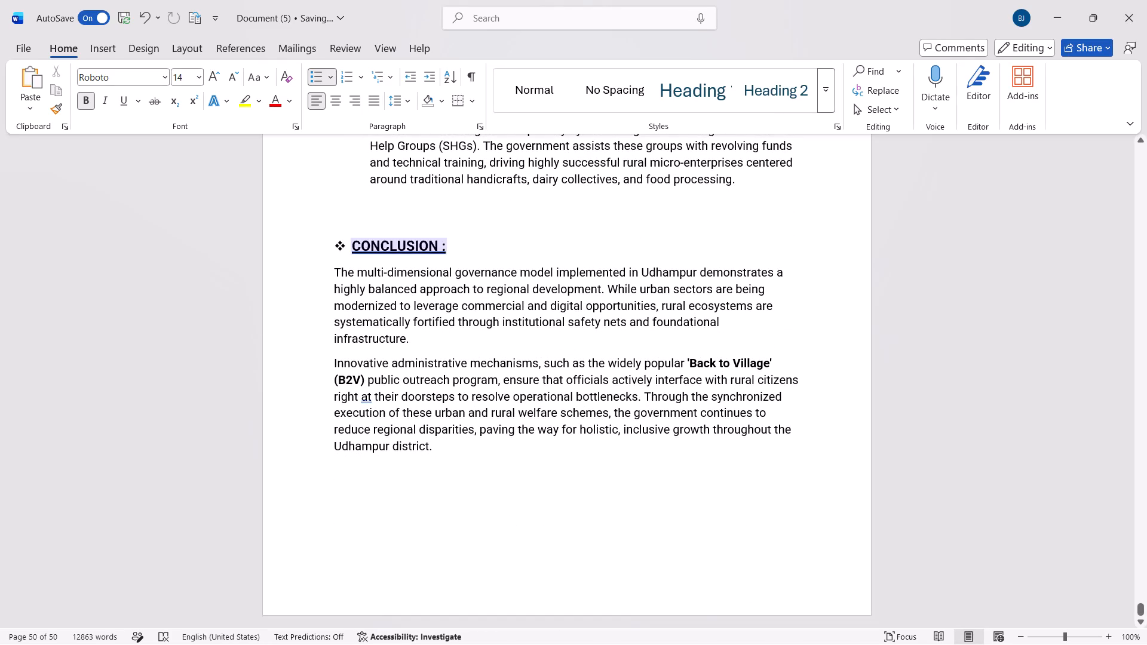
{"action": "left_click_drag", "start_coordinate": [446, 253], "coordinate": [363, 250]}
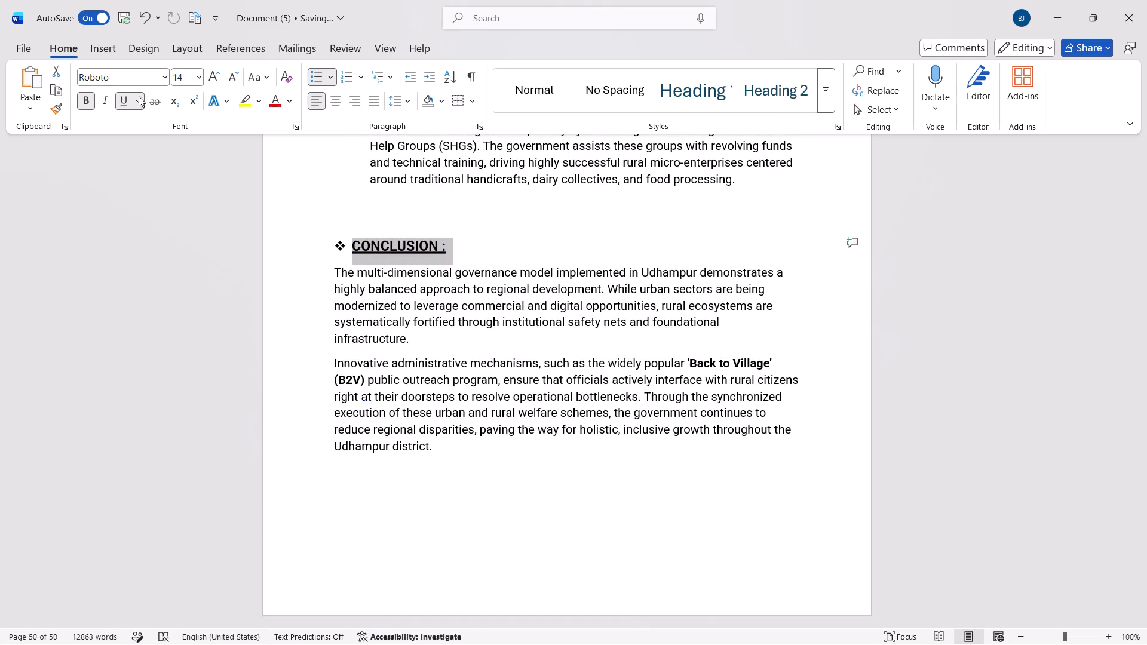
{"action": "left_click", "coordinate": [139, 97]}
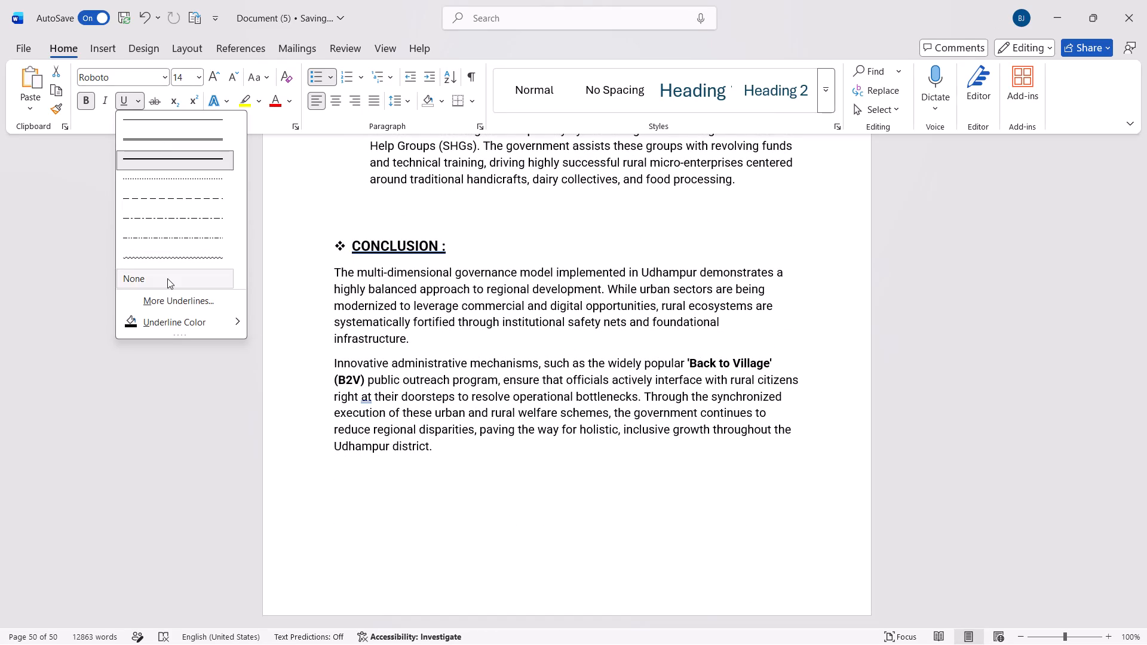
{"action": "left_click", "coordinate": [167, 278]}
{"action": "left_click", "coordinate": [333, 217]}
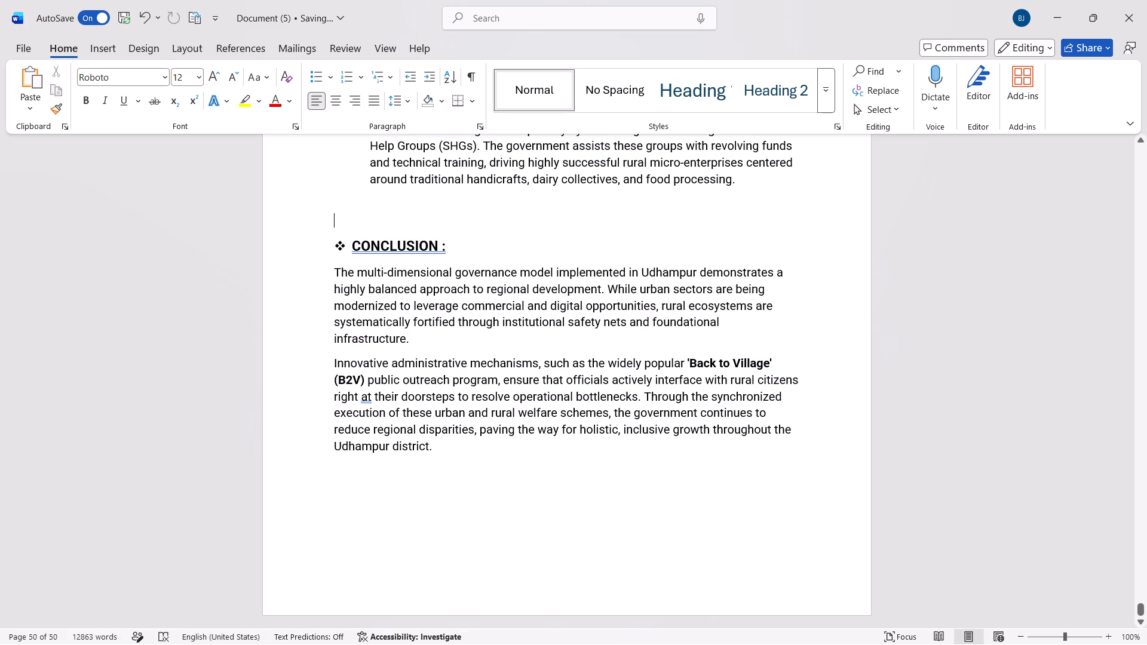
Compare the heading and subheading formatting from the CONCLUSION of section 1.5 back to section 1.3.
{"action": "scroll", "coordinate": [365, 271], "scroll_direction": "up", "scroll_amount": 7}
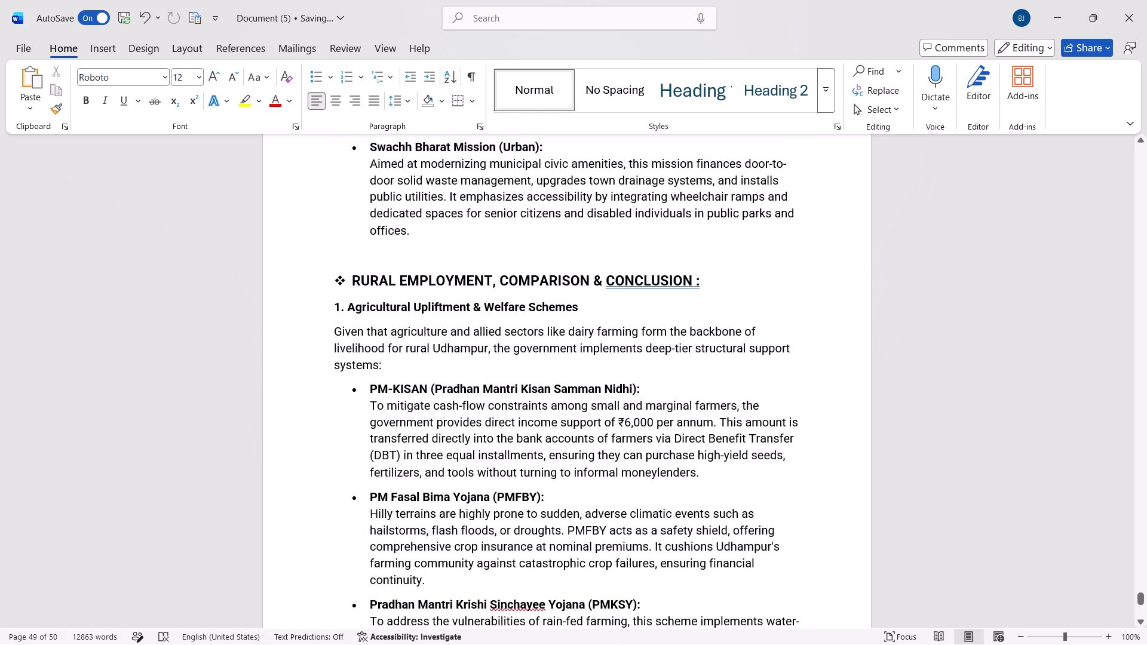
{"action": "scroll", "coordinate": [365, 271], "scroll_direction": "down", "scroll_amount": 11}
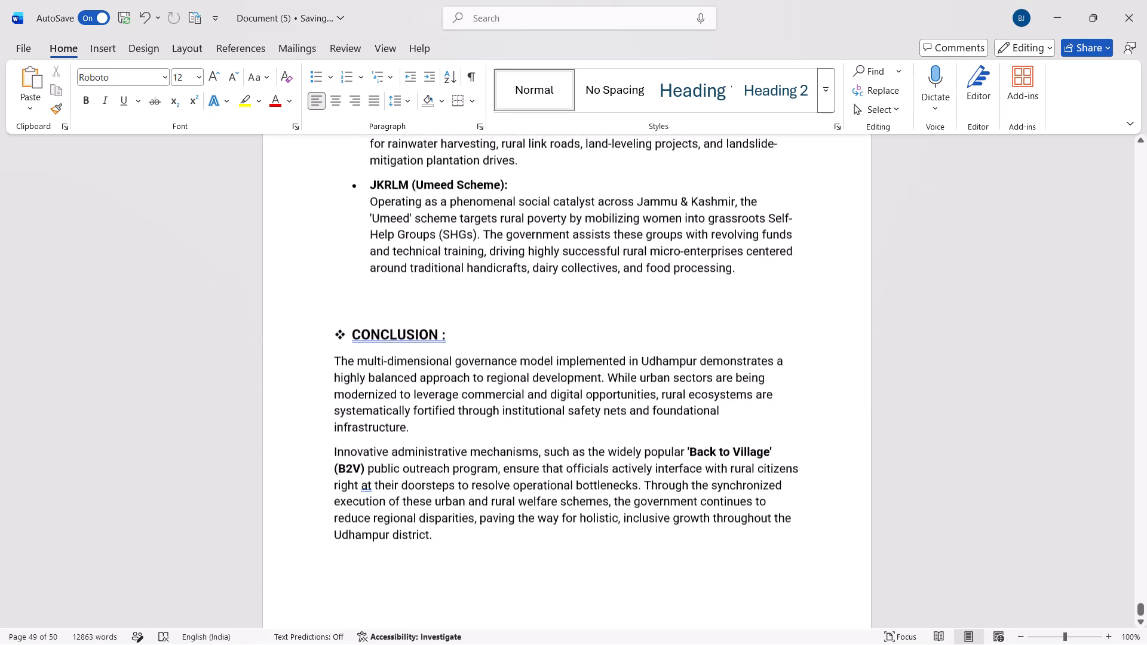
{"action": "scroll", "coordinate": [365, 271], "scroll_direction": "up", "scroll_amount": 9}
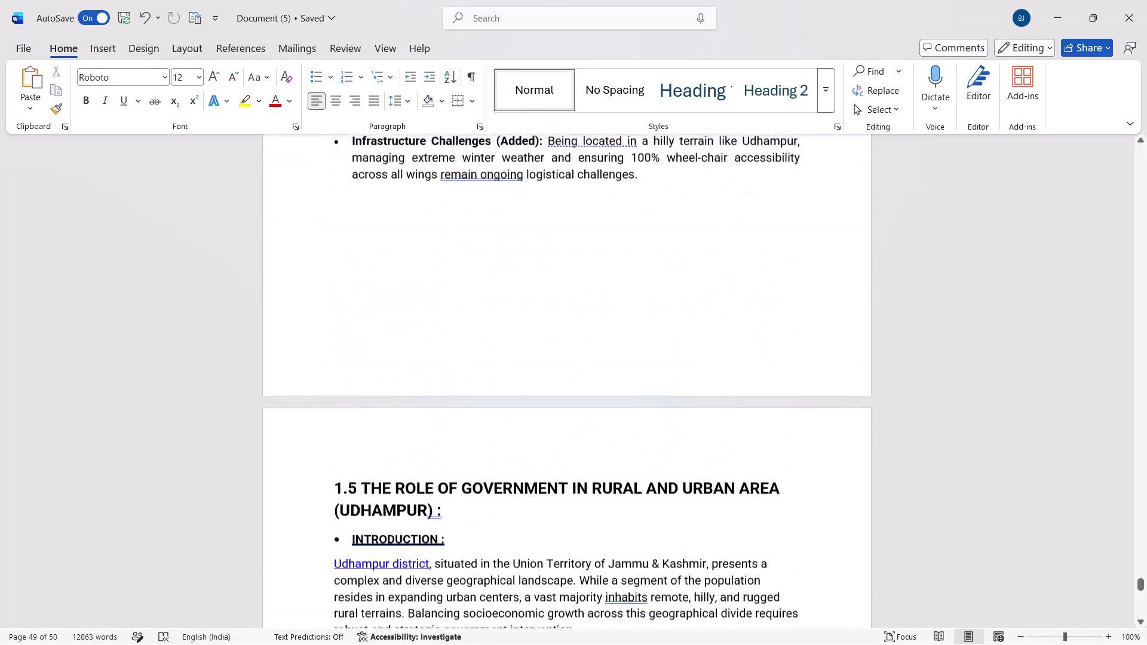
{"action": "scroll", "coordinate": [365, 271], "scroll_direction": "up", "scroll_amount": 2}
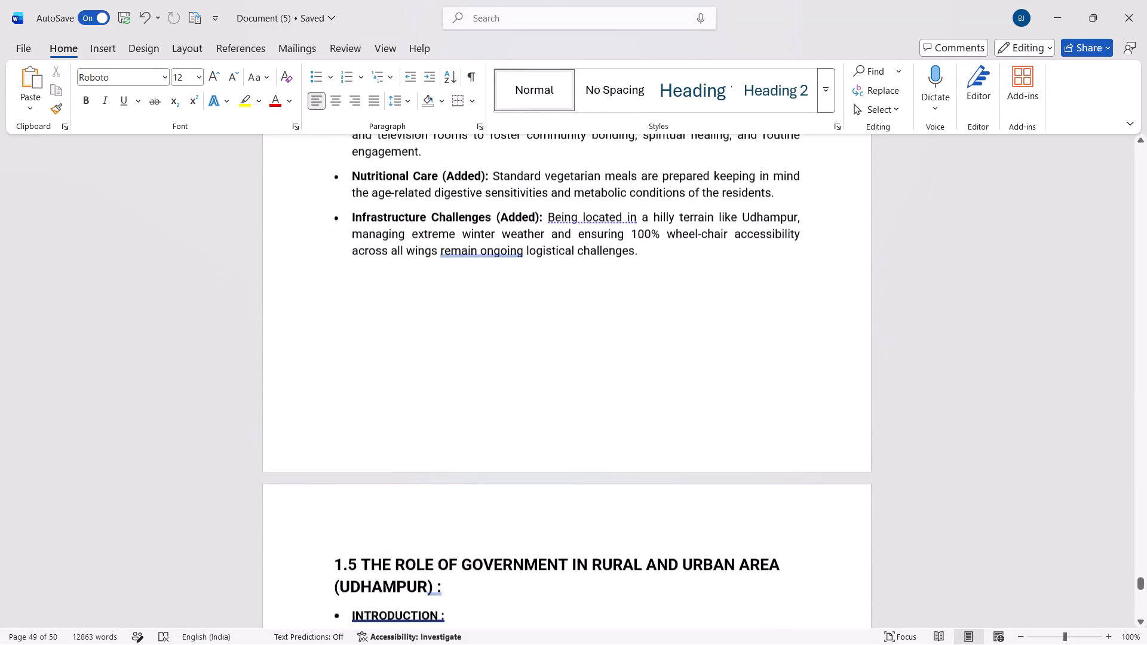
{"action": "scroll", "coordinate": [365, 271], "scroll_direction": "up", "scroll_amount": 5}
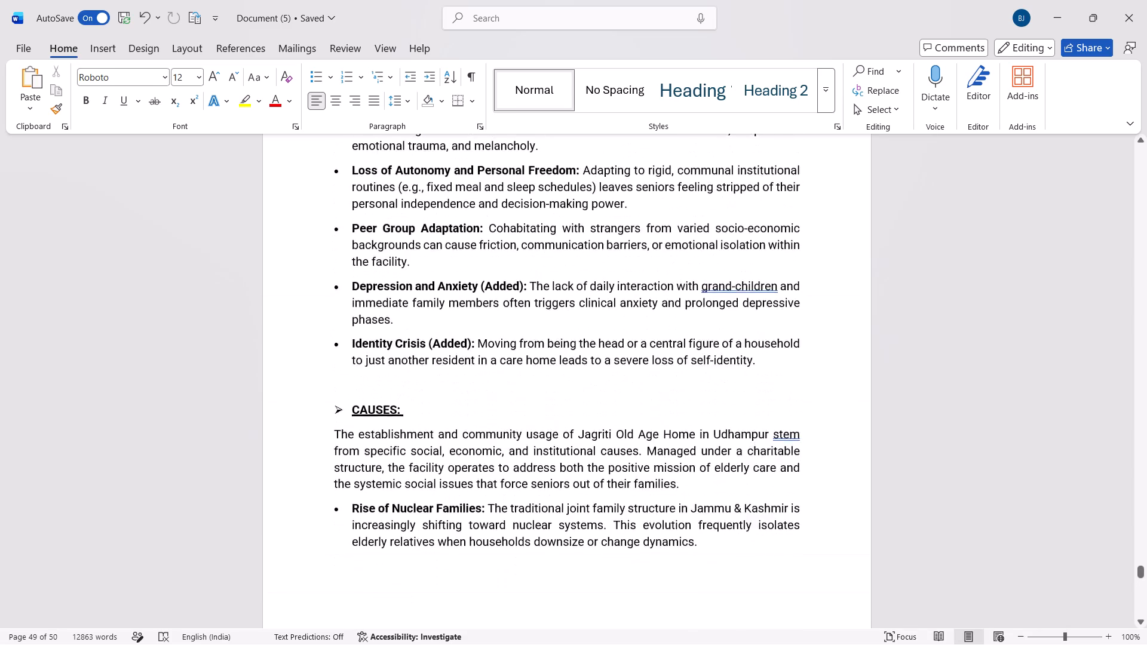
{"action": "scroll", "coordinate": [365, 271], "scroll_direction": "up", "scroll_amount": 3}
{"action": "scroll", "coordinate": [365, 271], "scroll_direction": "down", "scroll_amount": 2}
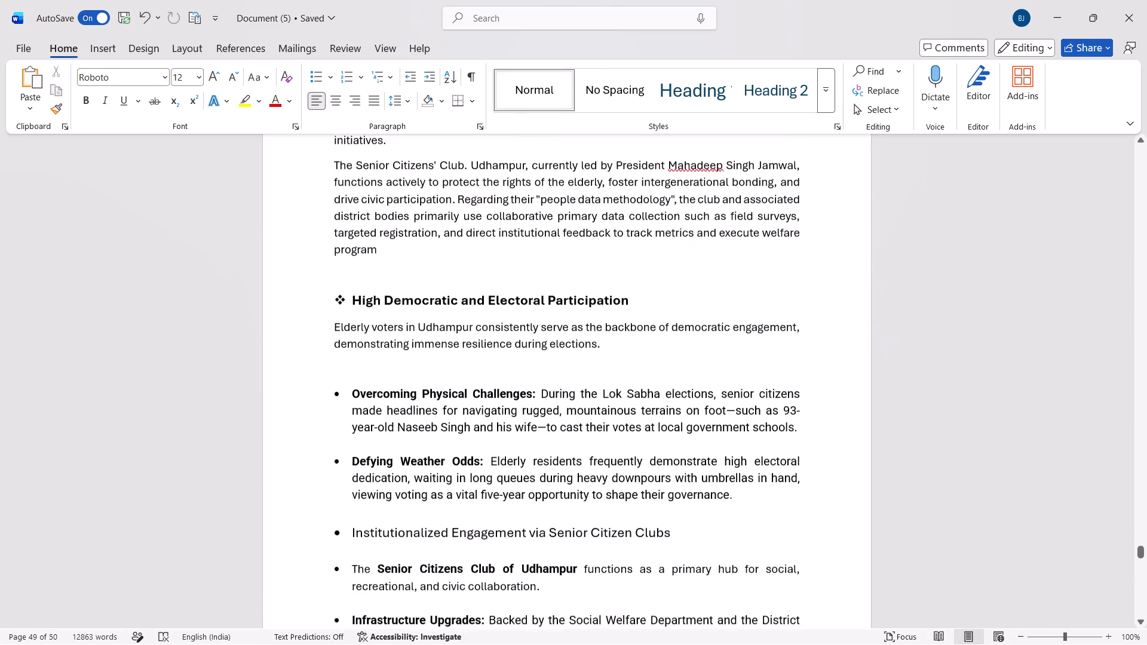
{"action": "scroll", "coordinate": [365, 271], "scroll_direction": "down", "scroll_amount": 7}
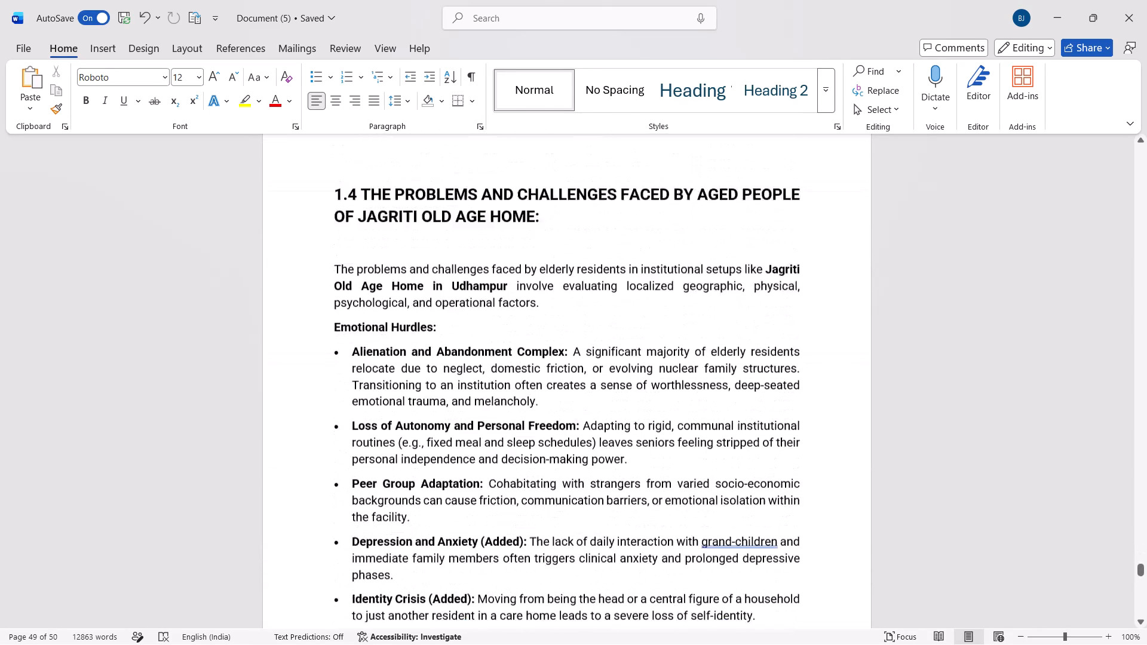
Change the "Intergenerational Connection and Youth Engagement" subheading and its paragraphs at the end of section 1.3 to the Roboto font.
{"action": "scroll", "coordinate": [365, 271], "scroll_direction": "up", "scroll_amount": 3}
{"action": "scroll", "coordinate": [365, 271], "scroll_direction": "down", "scroll_amount": 1}
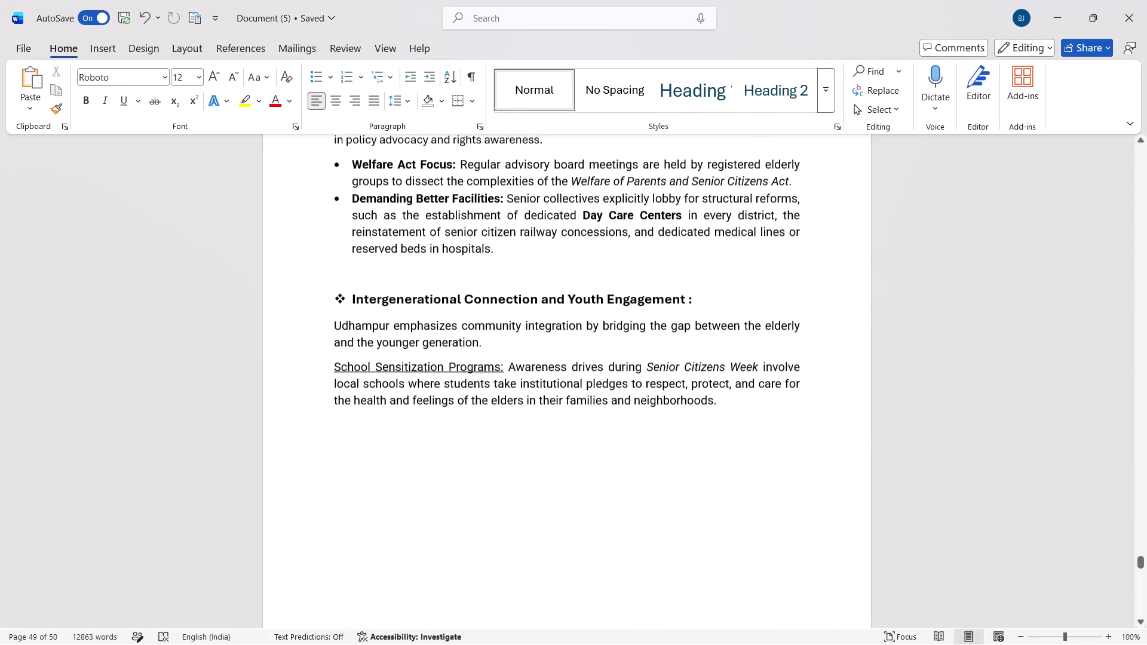
{"action": "scroll", "coordinate": [365, 271], "scroll_direction": "down", "scroll_amount": 1}
{"action": "left_click", "coordinate": [364, 277]}
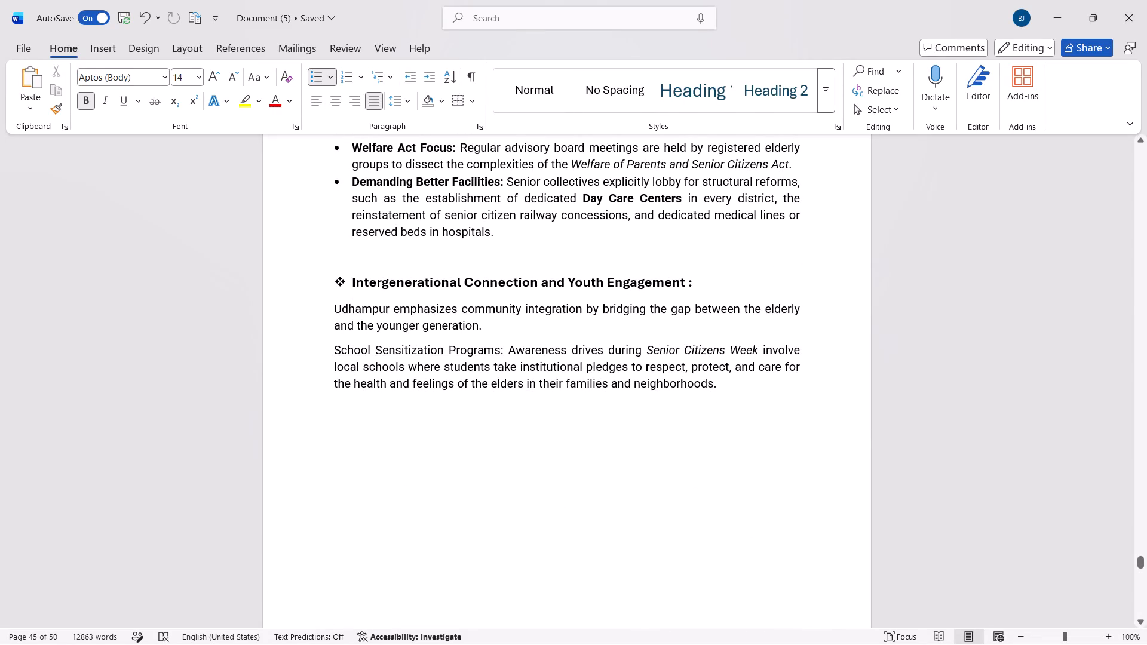
{"action": "left_click_drag", "start_coordinate": [332, 281], "coordinate": [627, 409]}
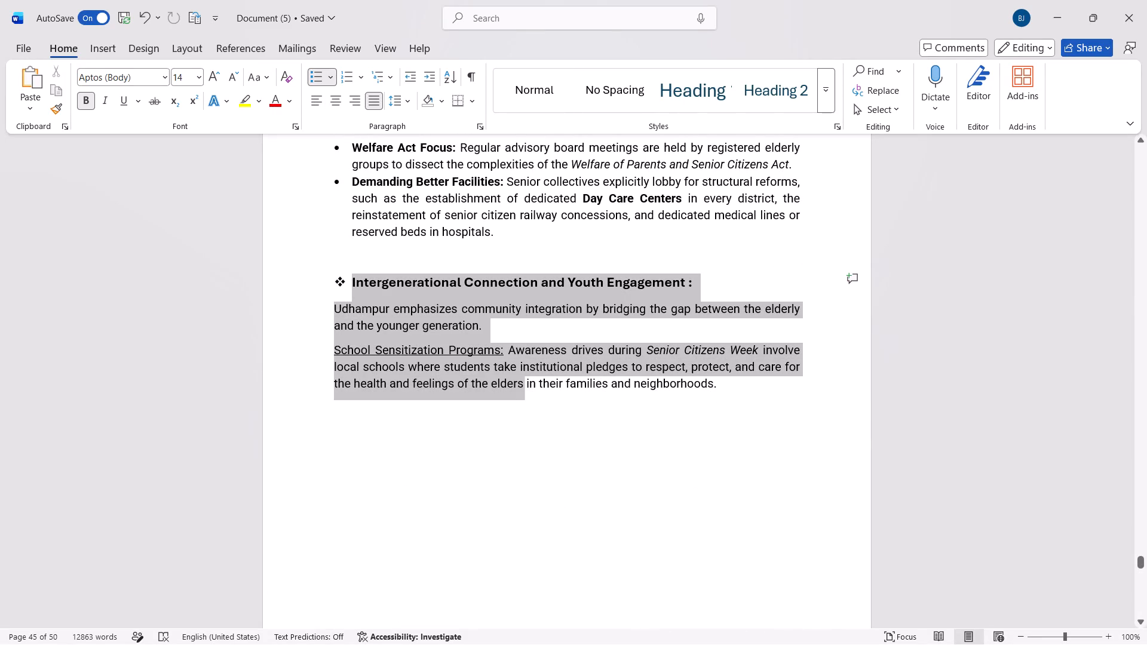
{"action": "left_click_drag", "start_coordinate": [627, 409], "coordinate": [658, 408]}
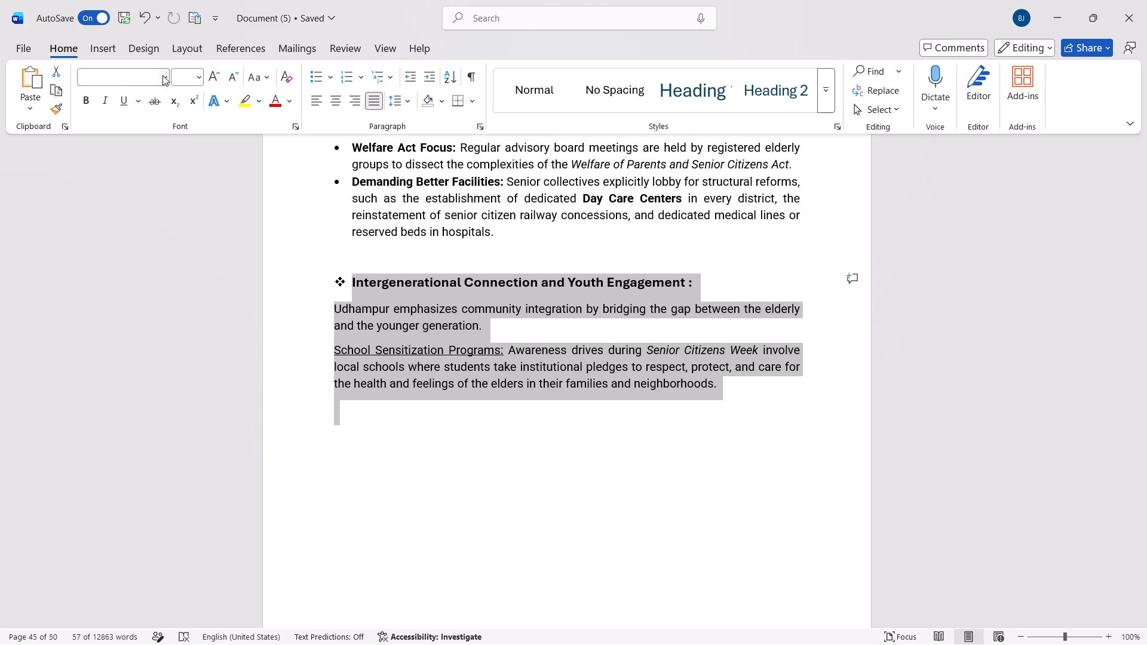
{"action": "left_click", "coordinate": [162, 75]}
{"action": "left_click", "coordinate": [131, 180]}
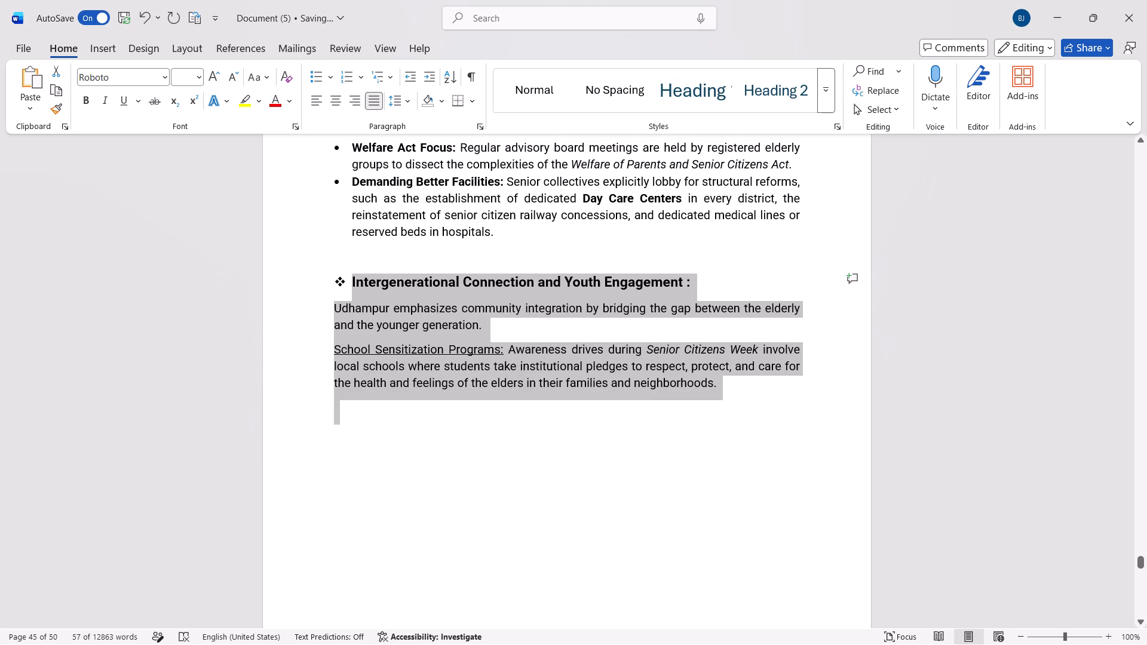
Review heading styles, fonts and spacing across sections 1.3, 1.4 and 1.5, including the CONCLUSION.
{"action": "scroll", "coordinate": [348, 317], "scroll_direction": "up", "scroll_amount": 3}
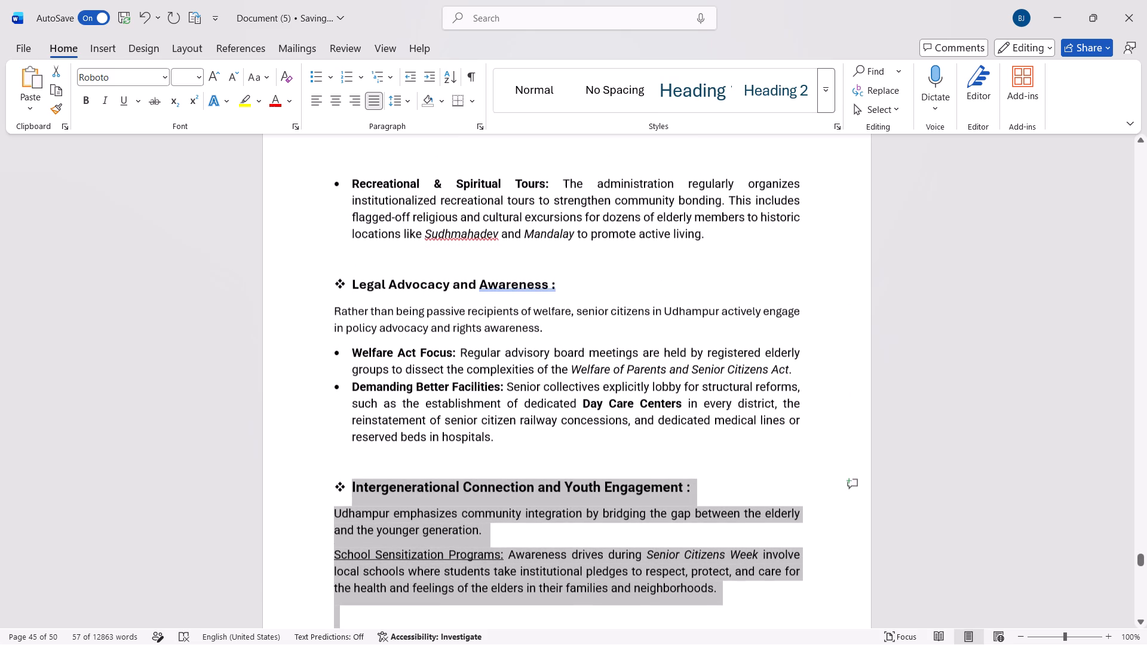
{"action": "scroll", "coordinate": [348, 317], "scroll_direction": "up", "scroll_amount": 3}
{"action": "scroll", "coordinate": [348, 317], "scroll_direction": "right", "scroll_amount": 1}
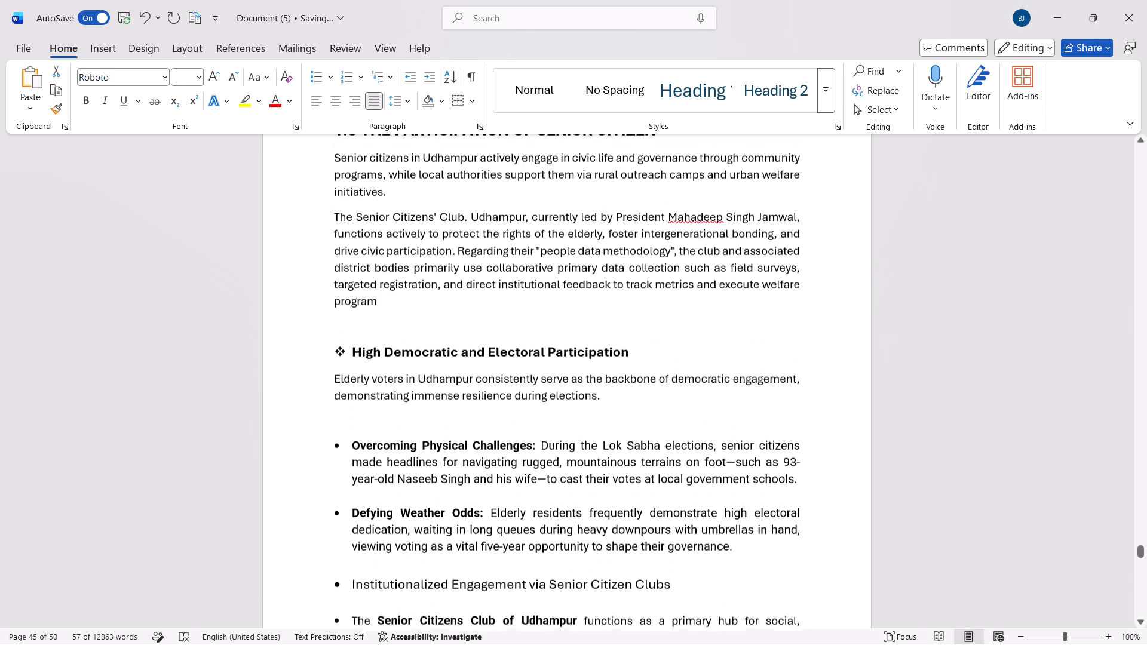
{"action": "scroll", "coordinate": [348, 317], "scroll_direction": "right", "scroll_amount": 1}
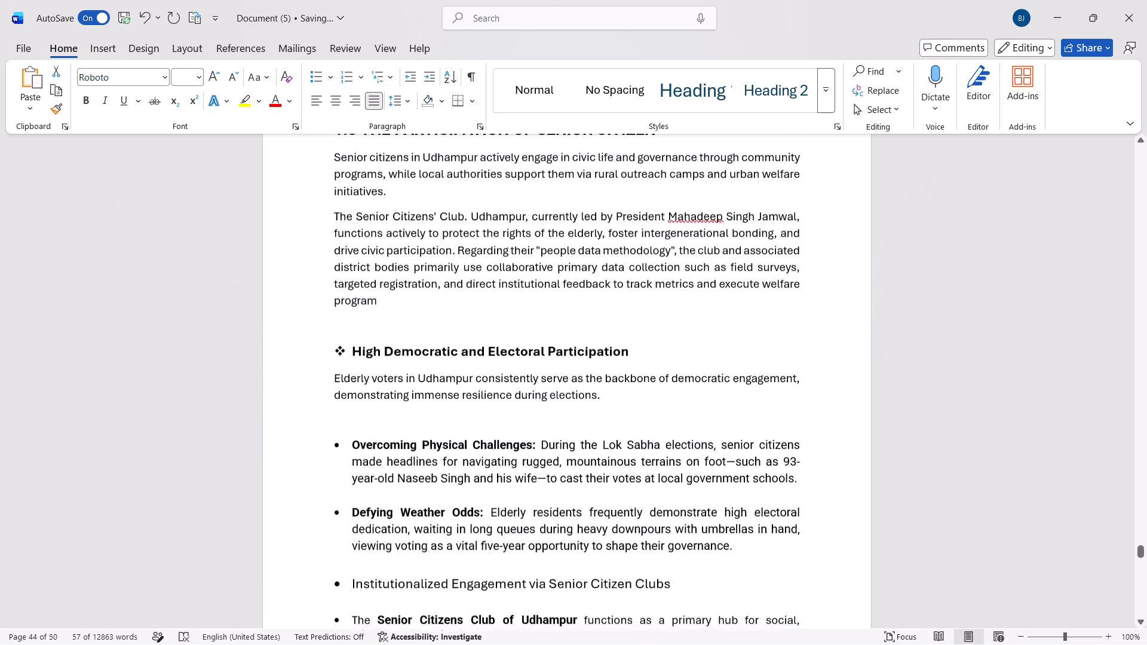
{"action": "scroll", "coordinate": [348, 317], "scroll_direction": "right", "scroll_amount": 1}
{"action": "scroll", "coordinate": [348, 317], "scroll_direction": "down", "scroll_amount": 8}
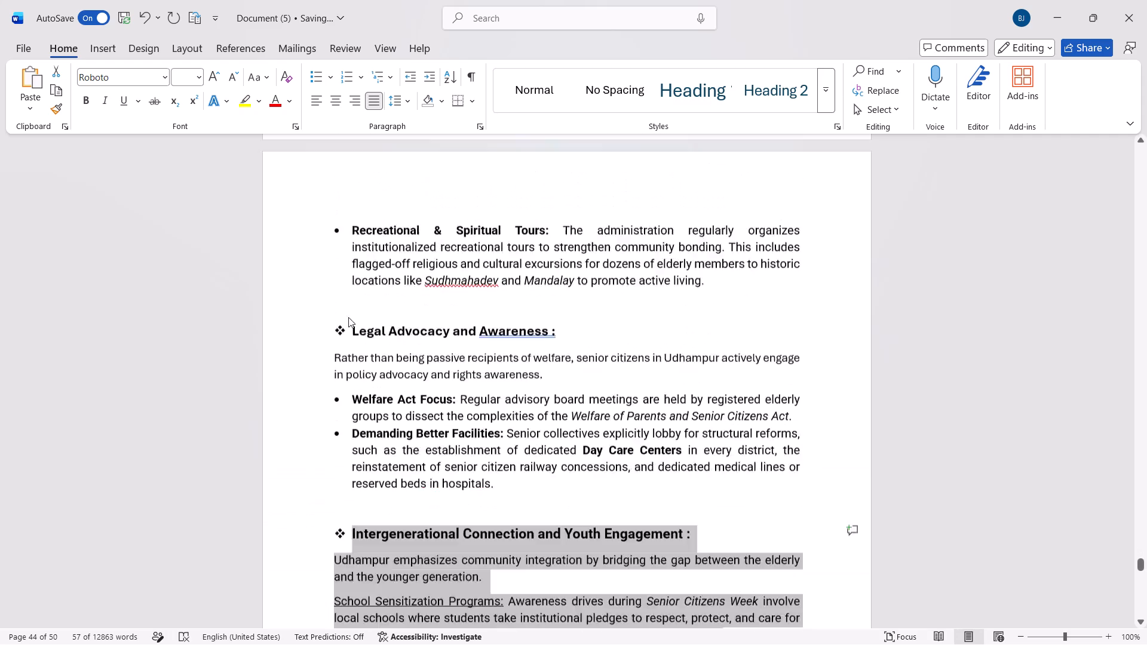
{"action": "scroll", "coordinate": [348, 317], "scroll_direction": "down", "scroll_amount": 4}
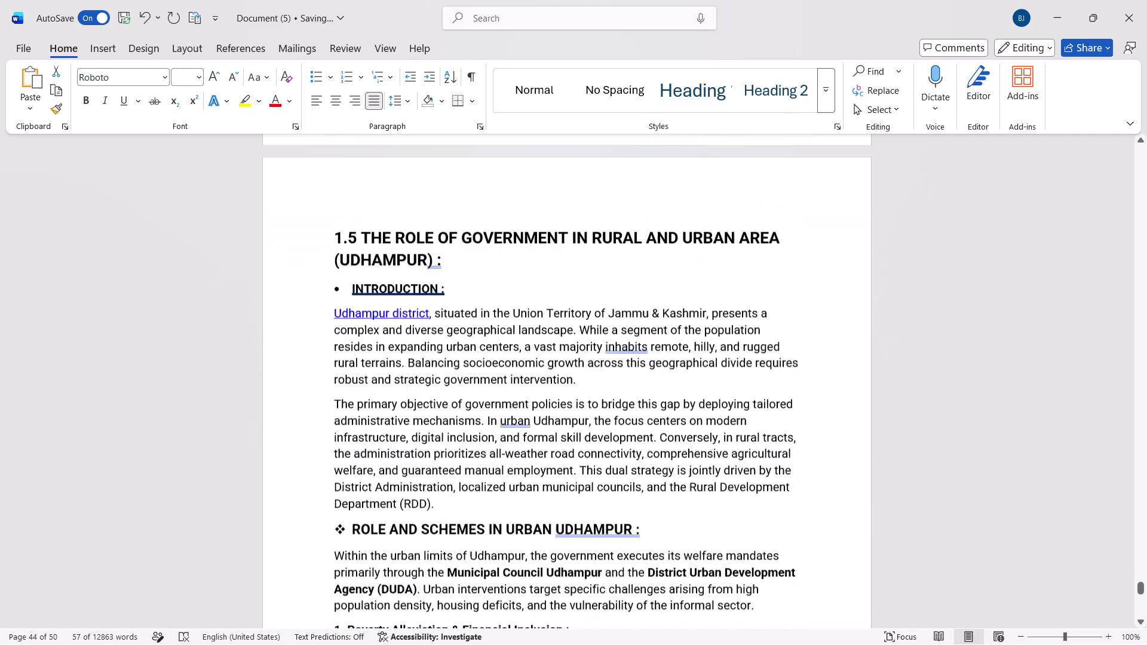
{"action": "scroll", "coordinate": [348, 317], "scroll_direction": "down", "scroll_amount": 1}
{"action": "scroll", "coordinate": [348, 317], "scroll_direction": "up", "scroll_amount": 1}
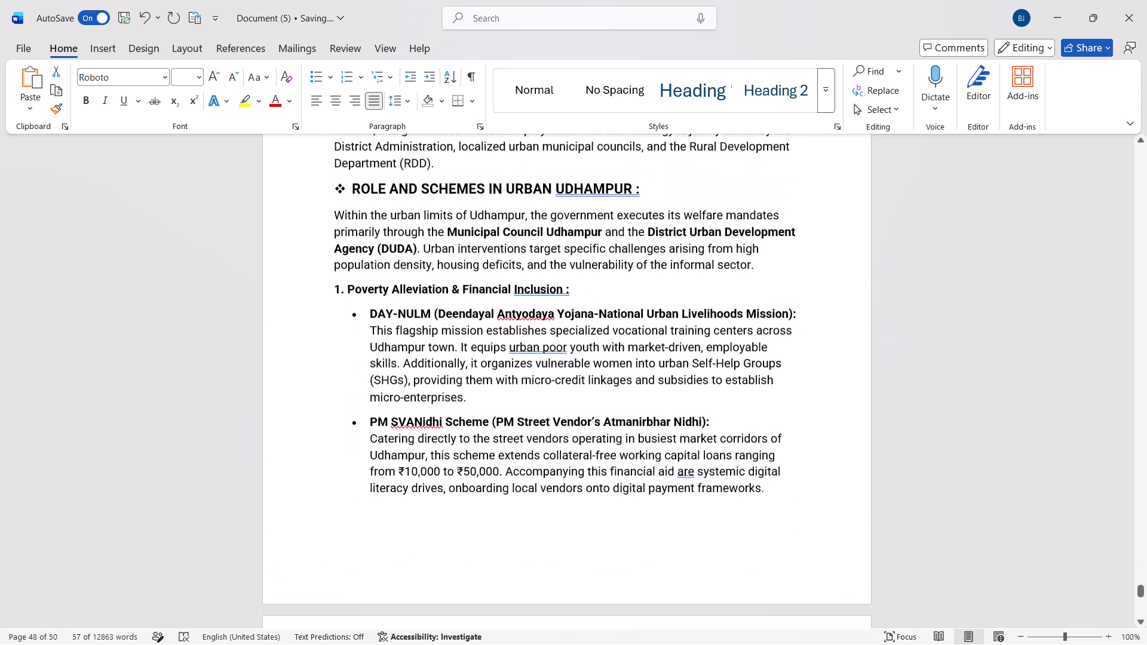
{"action": "scroll", "coordinate": [348, 317], "scroll_direction": "up", "scroll_amount": 1}
{"action": "scroll", "coordinate": [348, 317], "scroll_direction": "down", "scroll_amount": 5}
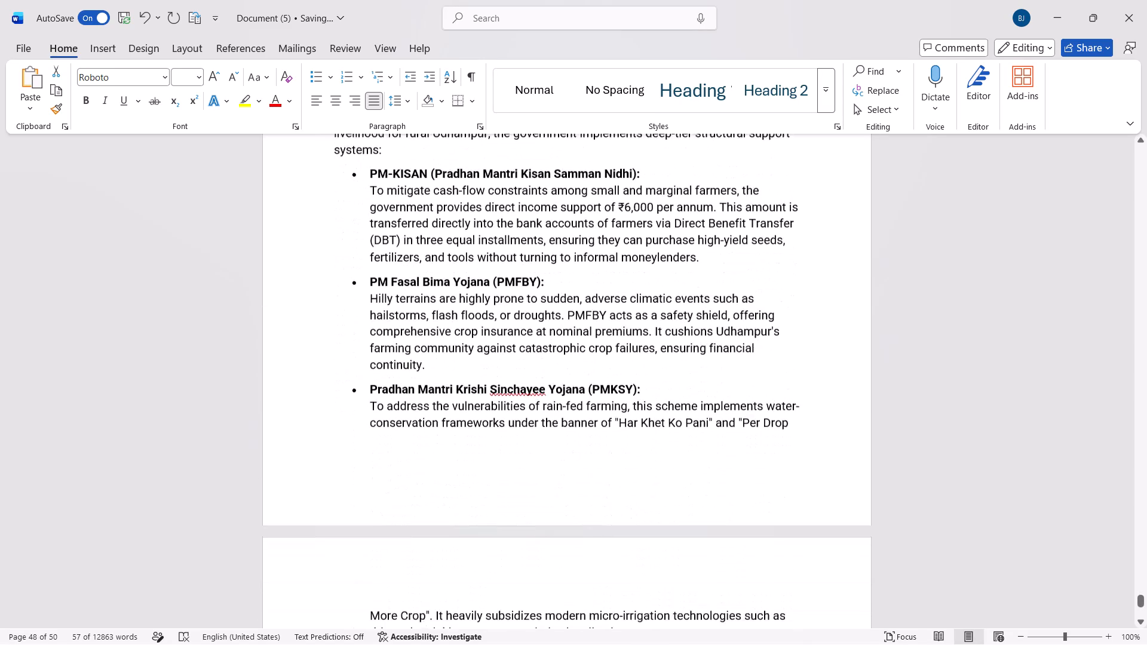
{"action": "scroll", "coordinate": [348, 317], "scroll_direction": "down", "scroll_amount": 7}
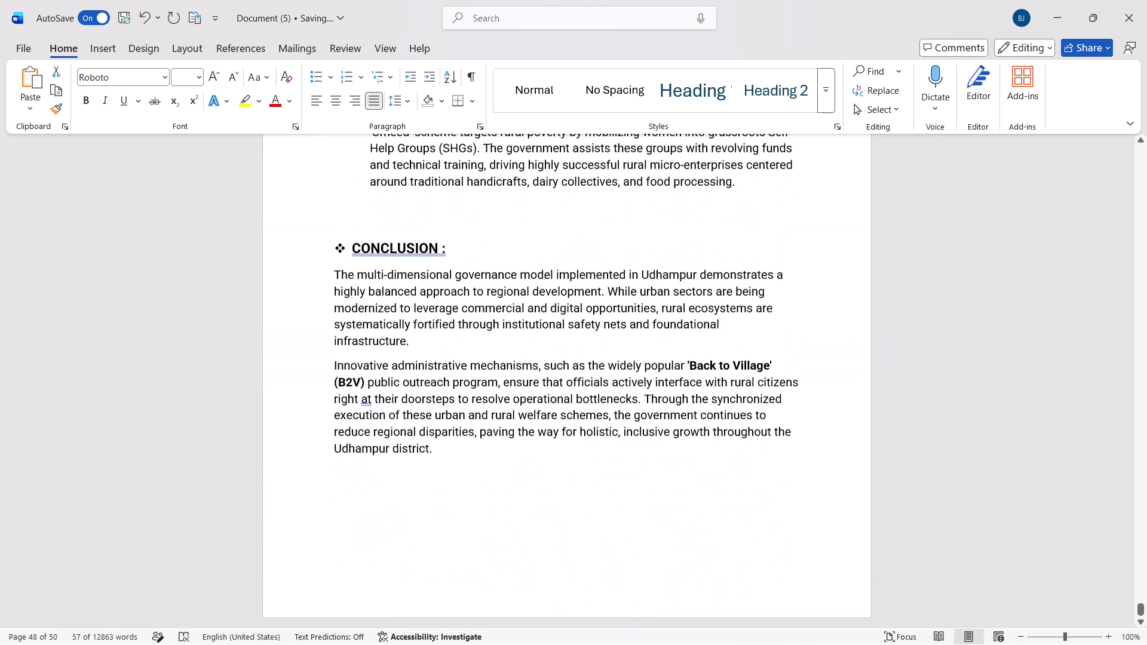
{"action": "scroll", "coordinate": [348, 317], "scroll_direction": "up", "scroll_amount": 3}
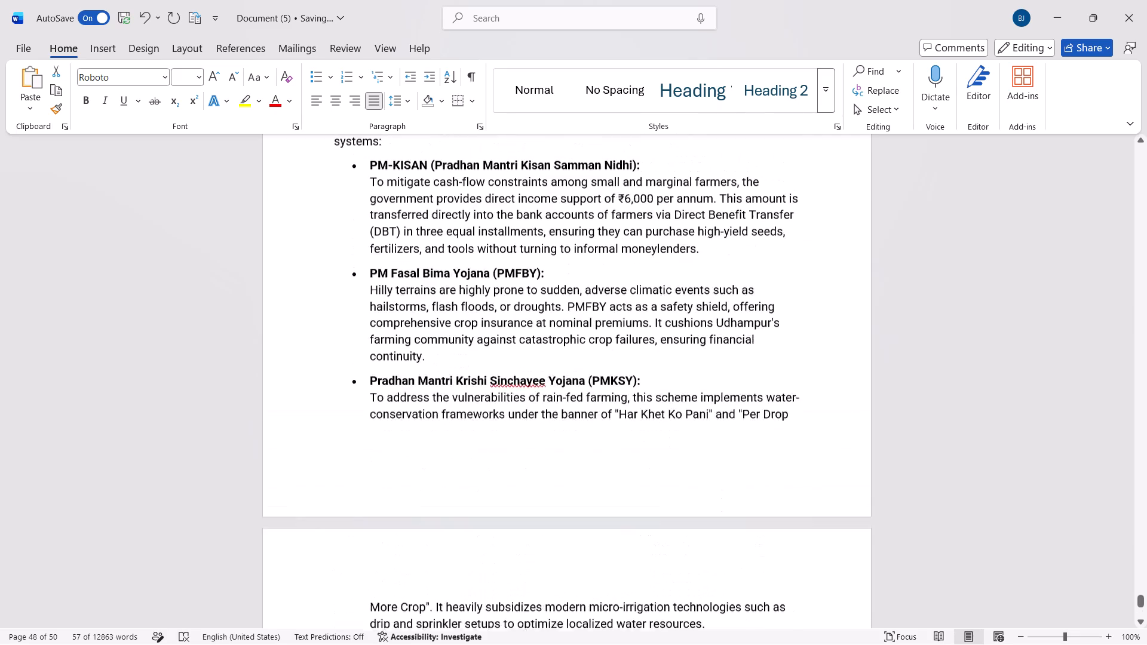
{"action": "scroll", "coordinate": [348, 317], "scroll_direction": "up", "scroll_amount": 4}
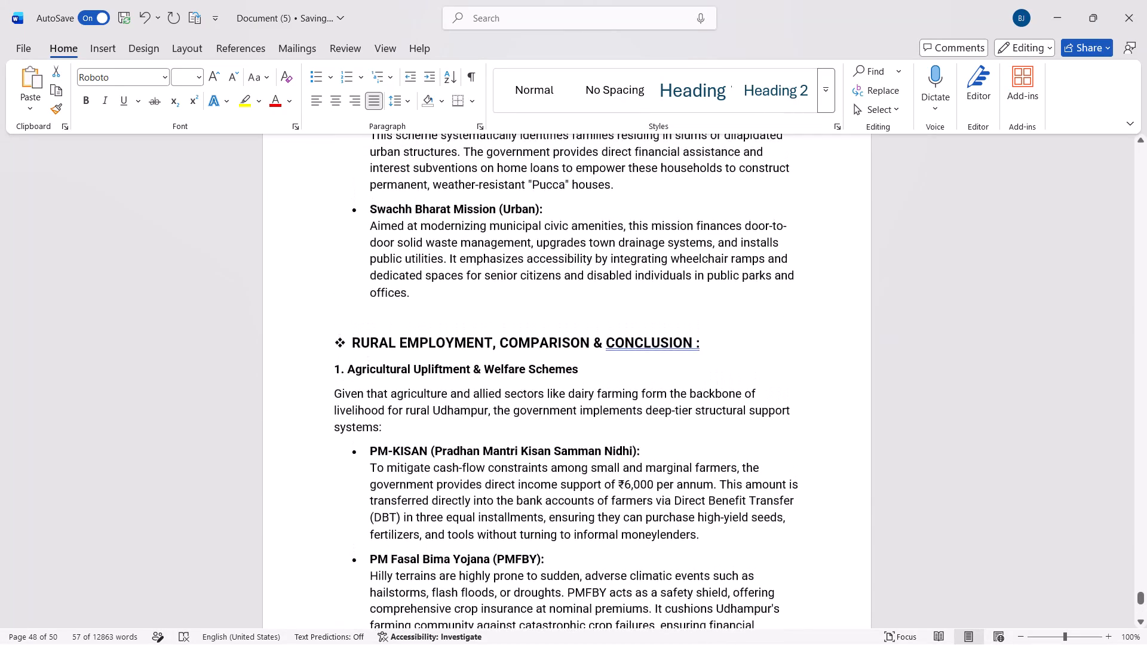
{"action": "scroll", "coordinate": [348, 317], "scroll_direction": "up", "scroll_amount": 1}
{"action": "scroll", "coordinate": [348, 317], "scroll_direction": "down", "scroll_amount": 1}
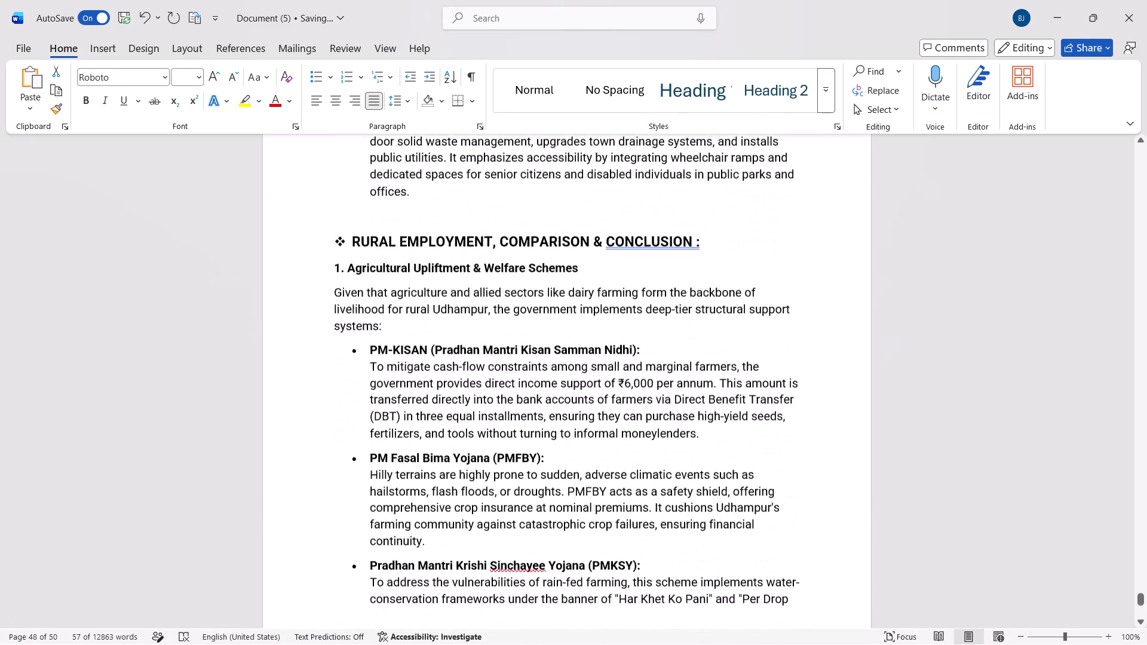
{"action": "scroll", "coordinate": [348, 317], "scroll_direction": "down", "scroll_amount": 2}
{"action": "scroll", "coordinate": [348, 317], "scroll_direction": "up", "scroll_amount": 5}
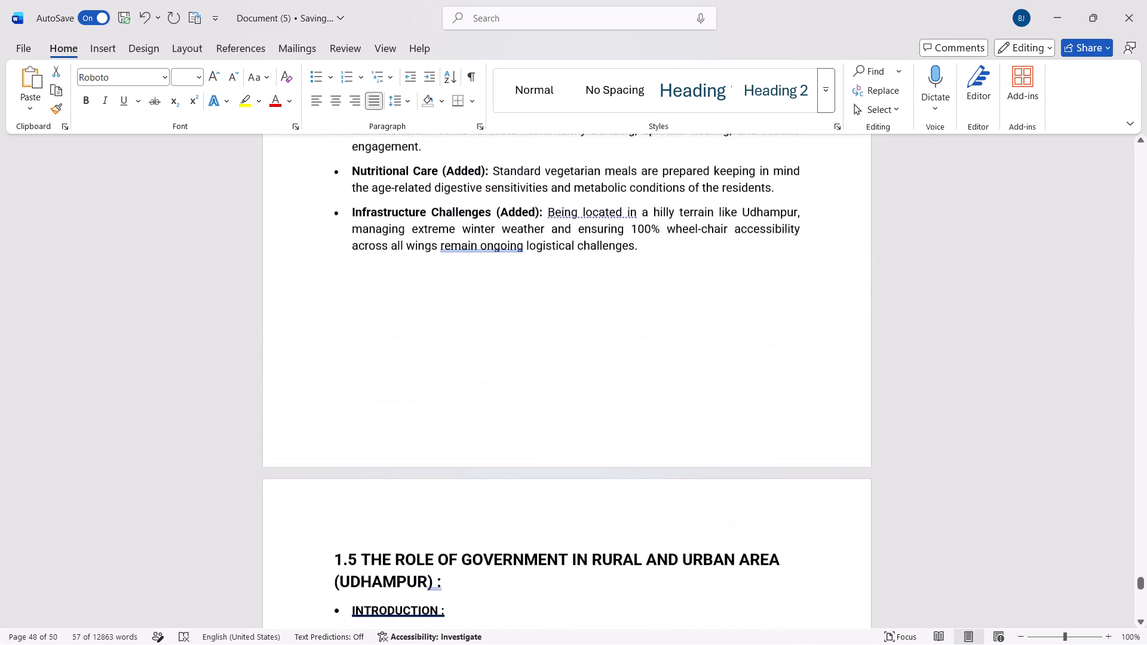
{"action": "scroll", "coordinate": [348, 317], "scroll_direction": "up", "scroll_amount": 5}
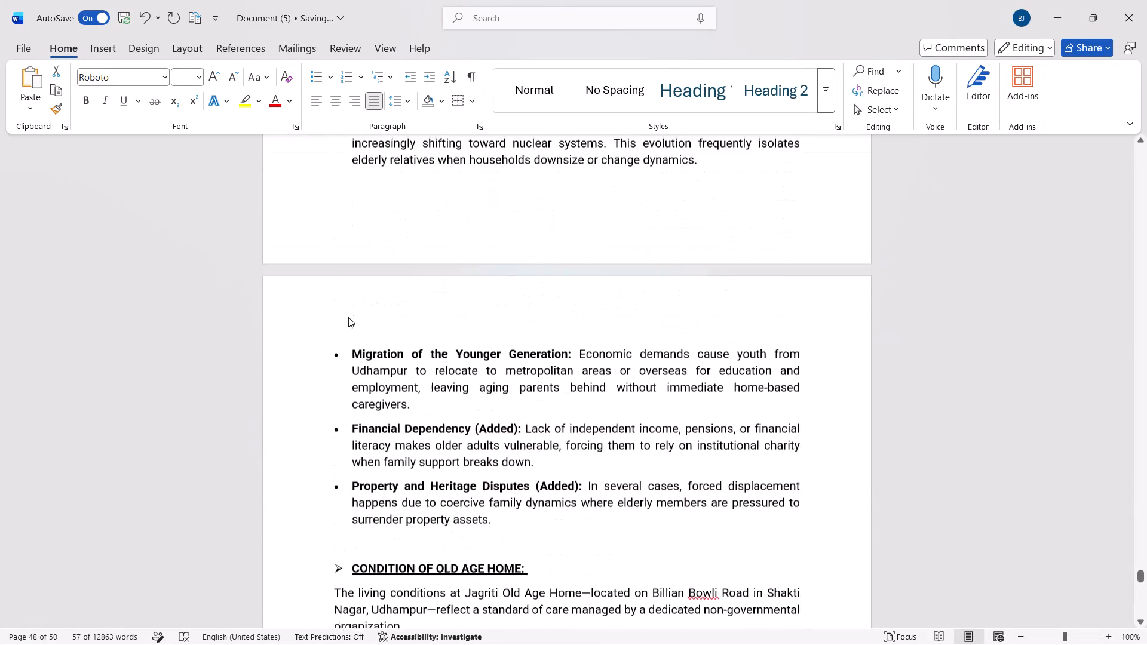
{"action": "scroll", "coordinate": [348, 317], "scroll_direction": "up", "scroll_amount": 4}
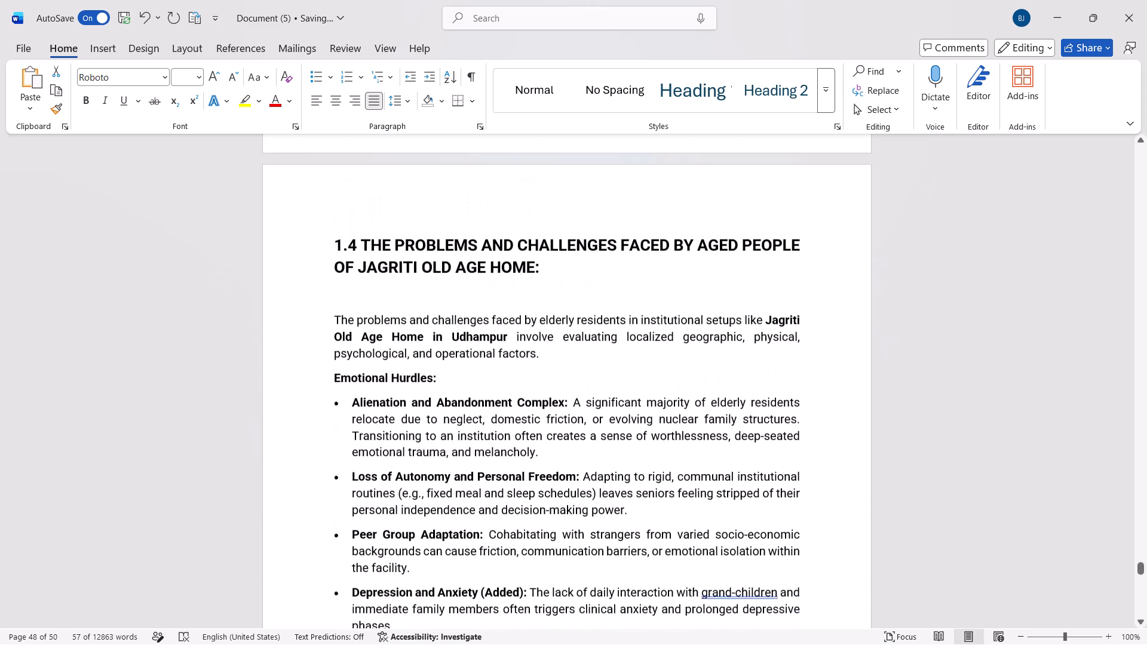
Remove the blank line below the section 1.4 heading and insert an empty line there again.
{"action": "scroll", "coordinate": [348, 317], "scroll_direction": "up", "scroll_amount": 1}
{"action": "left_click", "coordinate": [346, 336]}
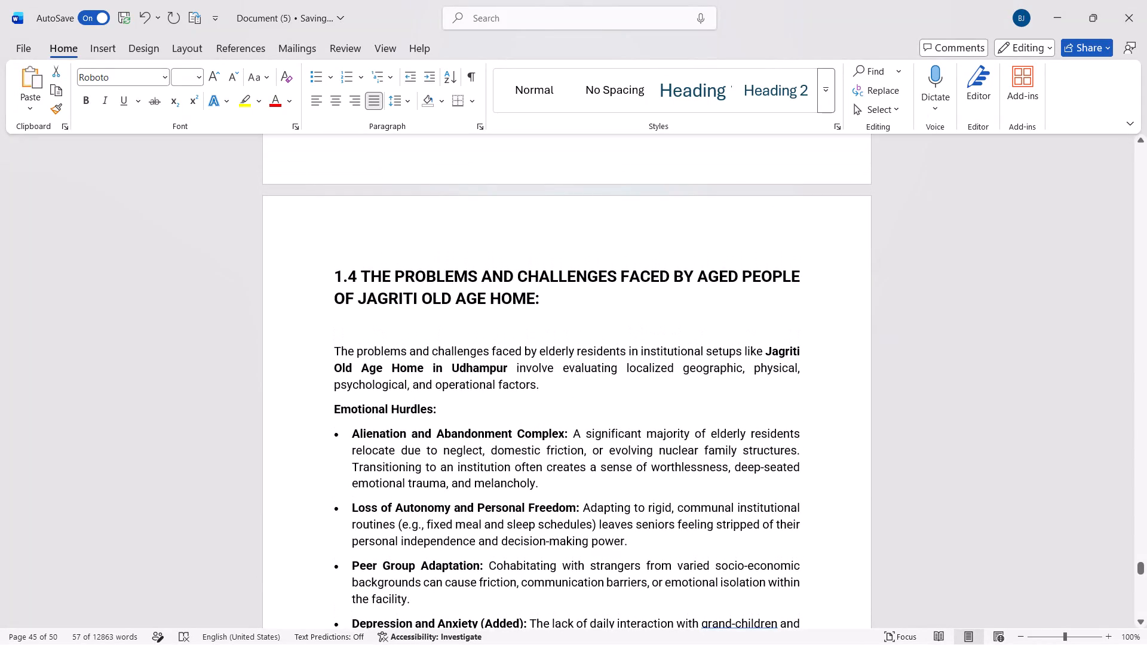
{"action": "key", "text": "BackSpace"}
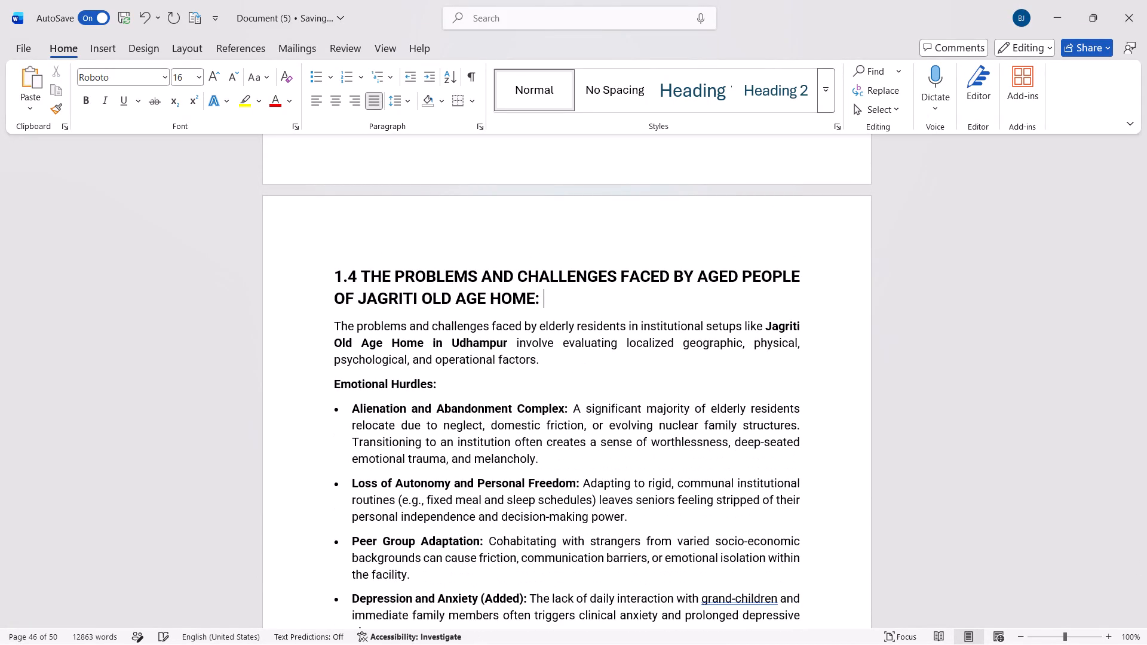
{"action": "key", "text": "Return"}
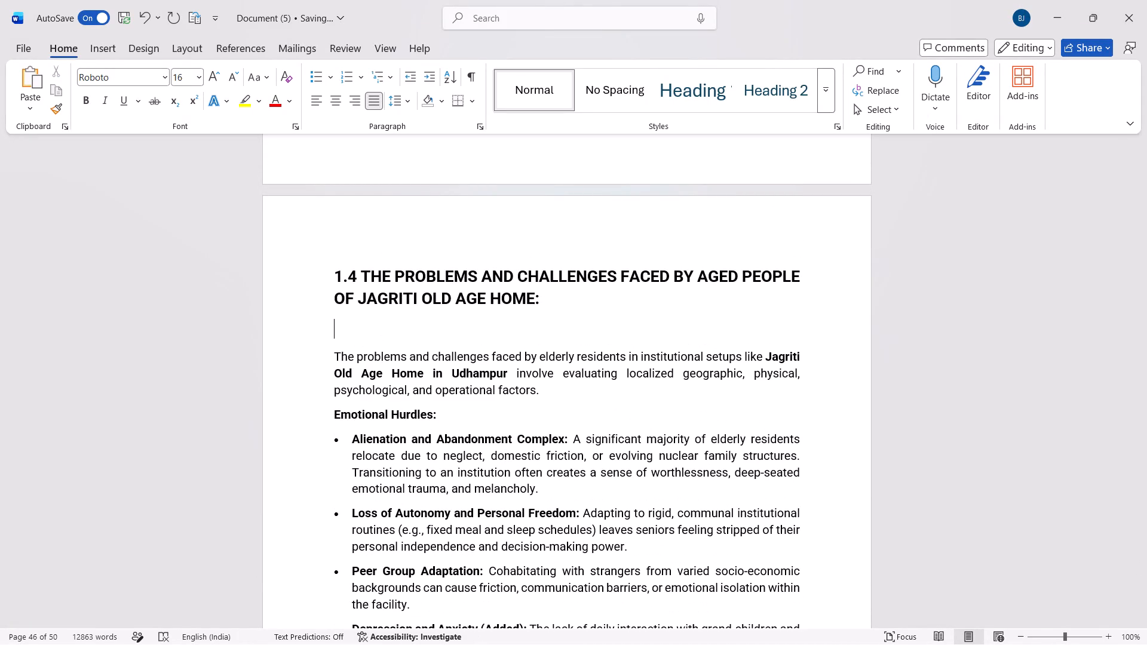
Examine the font and spacing of the section 1.3 heading, its paragraphs and subheadings, and the page before it.
{"action": "scroll", "coordinate": [346, 336], "scroll_direction": "up", "scroll_amount": 6}
{"action": "scroll", "coordinate": [346, 336], "scroll_direction": "down", "scroll_amount": 2}
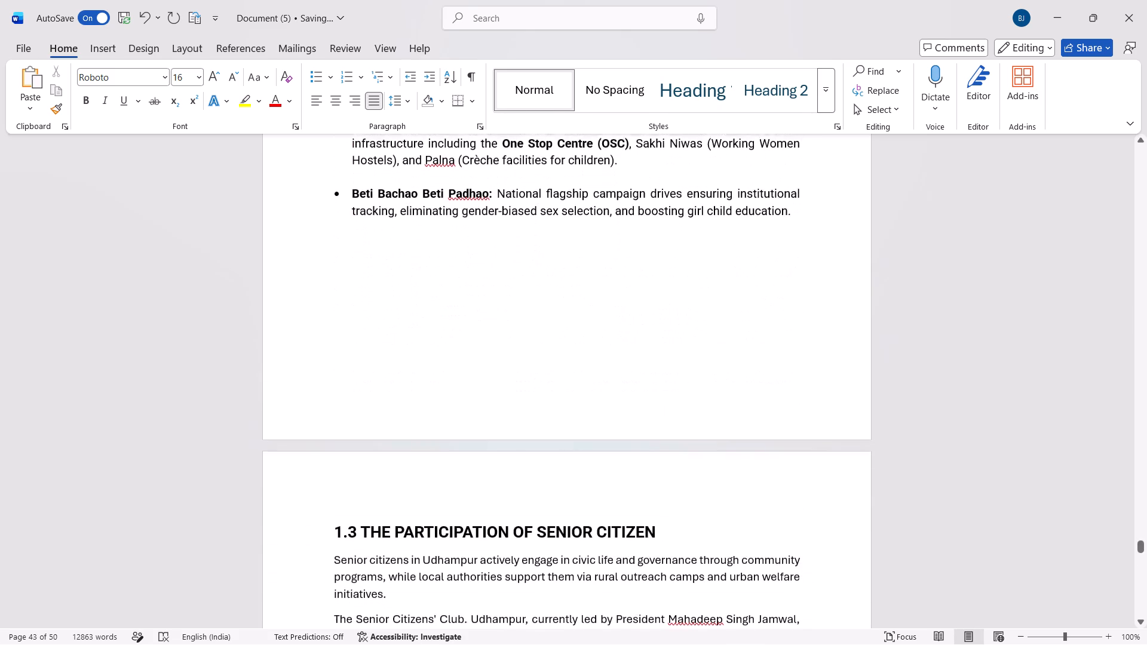
{"action": "scroll", "coordinate": [346, 336], "scroll_direction": "down", "scroll_amount": 3}
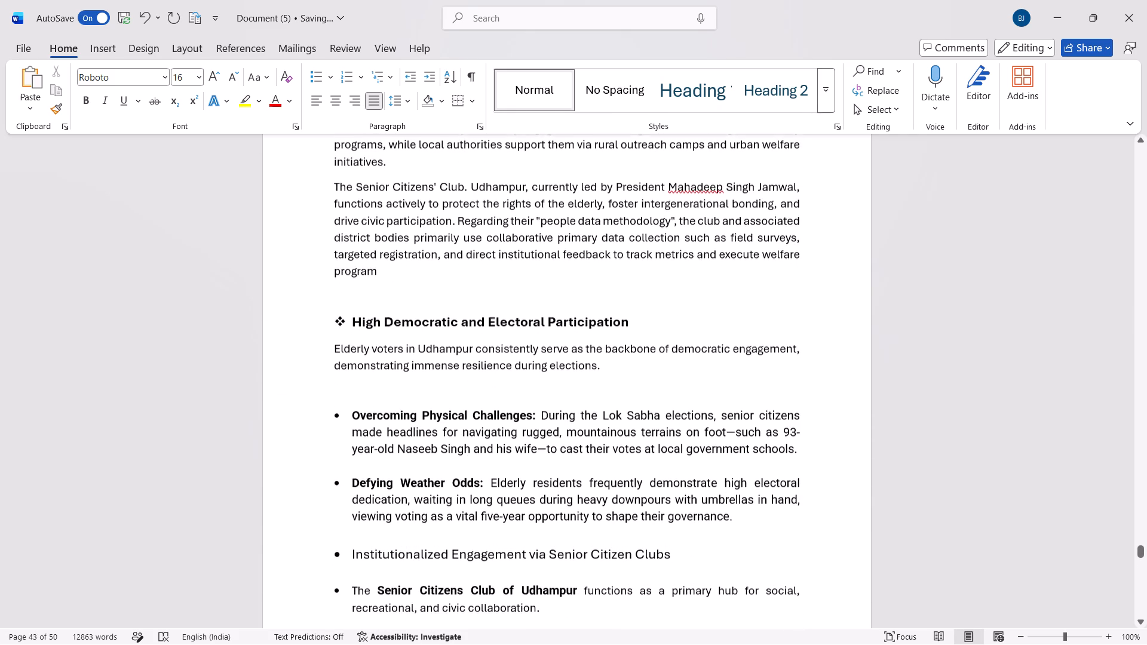
{"action": "scroll", "coordinate": [346, 336], "scroll_direction": "down", "scroll_amount": 1}
{"action": "scroll", "coordinate": [303, 206], "scroll_direction": "up", "scroll_amount": 5}
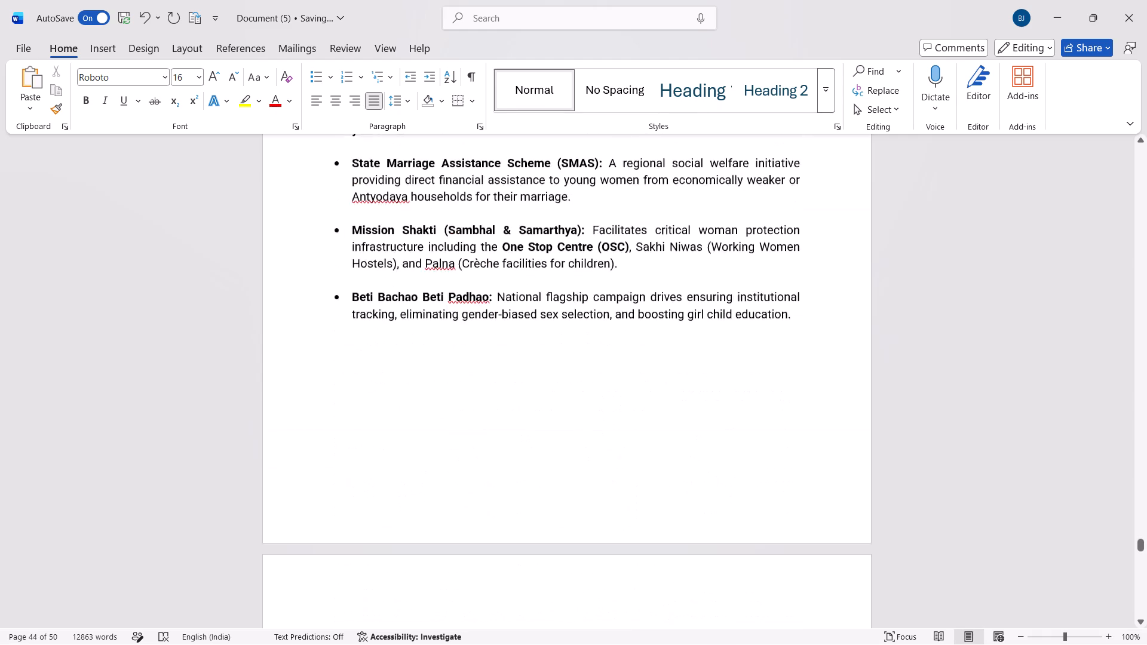
{"action": "scroll", "coordinate": [303, 206], "scroll_direction": "down", "scroll_amount": 2}
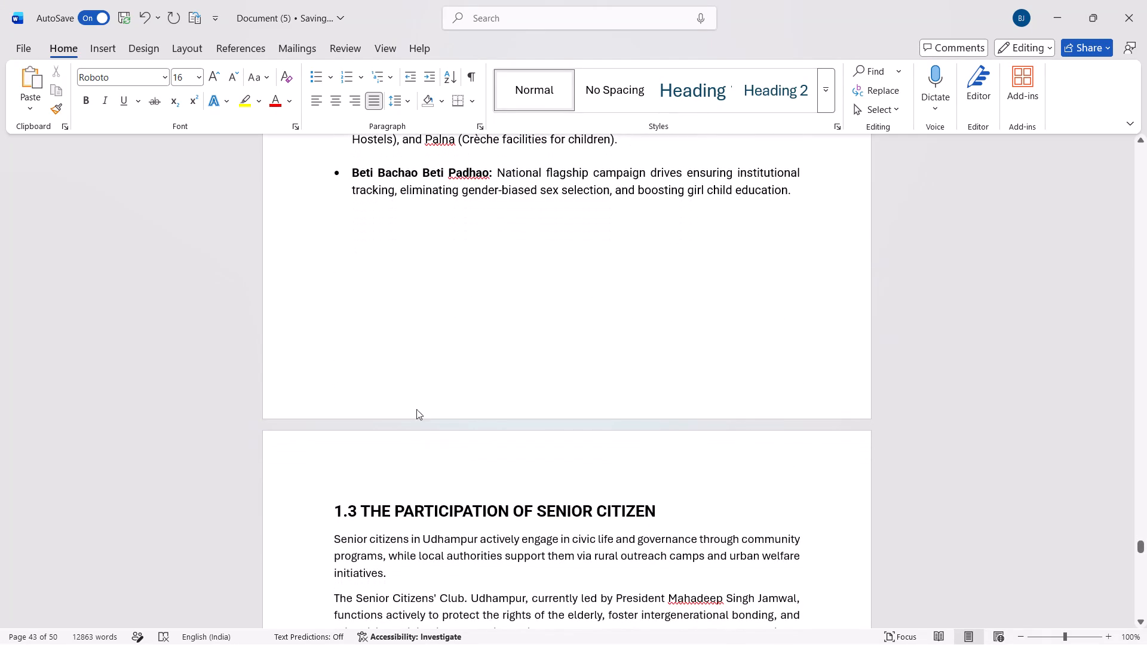
{"action": "left_click", "coordinate": [394, 515]}
Check the fonts and headings in section 1.2, around the demographic table before it, and in the final CONCLUSION.
{"action": "scroll", "coordinate": [385, 389], "scroll_direction": "up", "scroll_amount": 5}
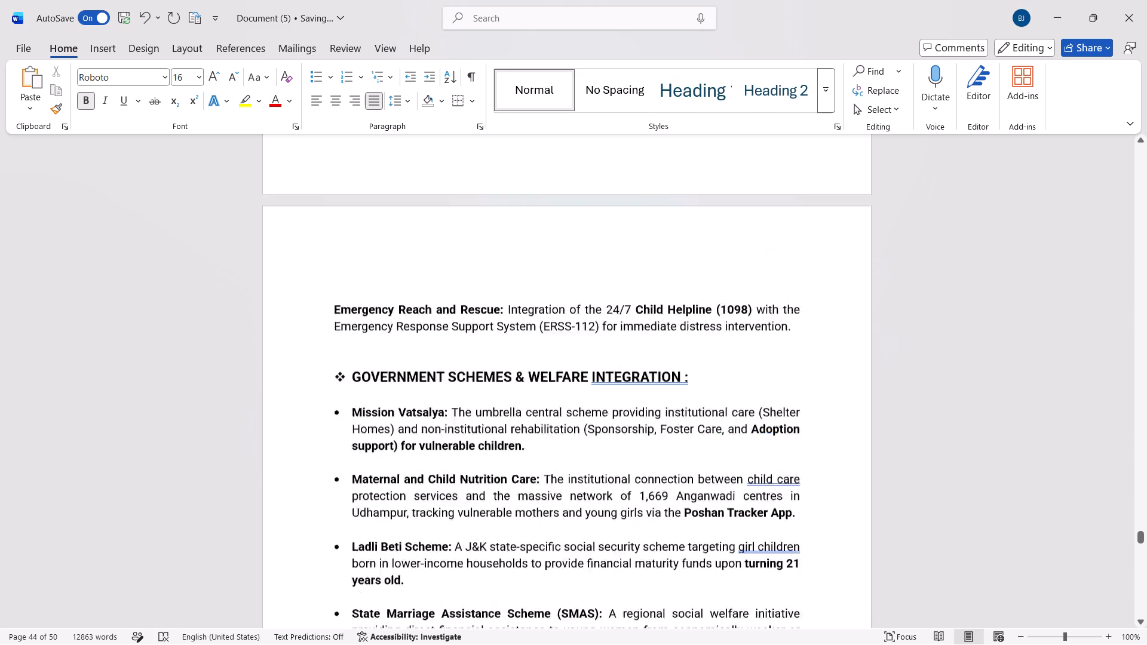
{"action": "scroll", "coordinate": [385, 389], "scroll_direction": "up", "scroll_amount": 5}
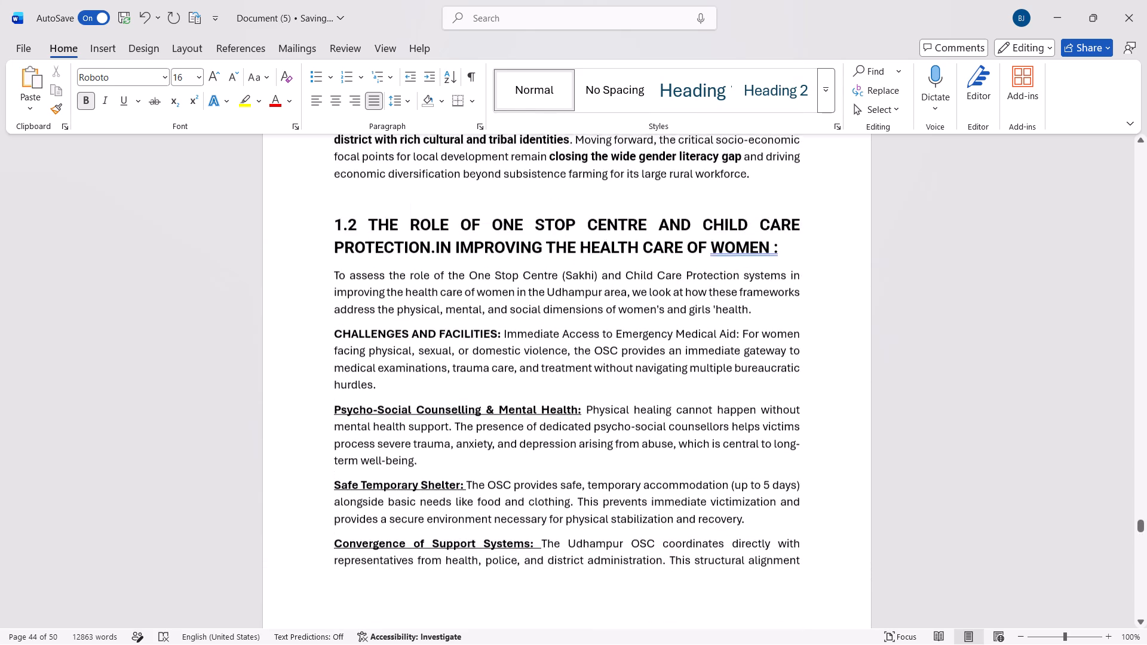
{"action": "scroll", "coordinate": [385, 389], "scroll_direction": "up", "scroll_amount": 5}
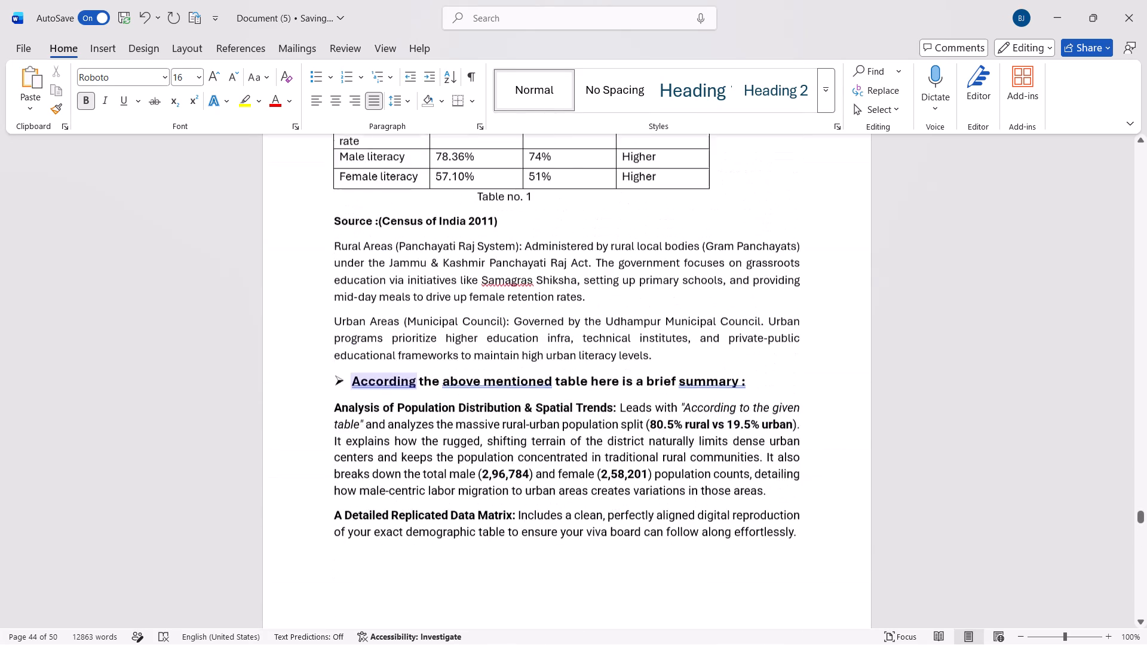
{"action": "scroll", "coordinate": [385, 389], "scroll_direction": "up", "scroll_amount": 4}
{"action": "scroll", "coordinate": [385, 389], "scroll_direction": "down", "scroll_amount": 4}
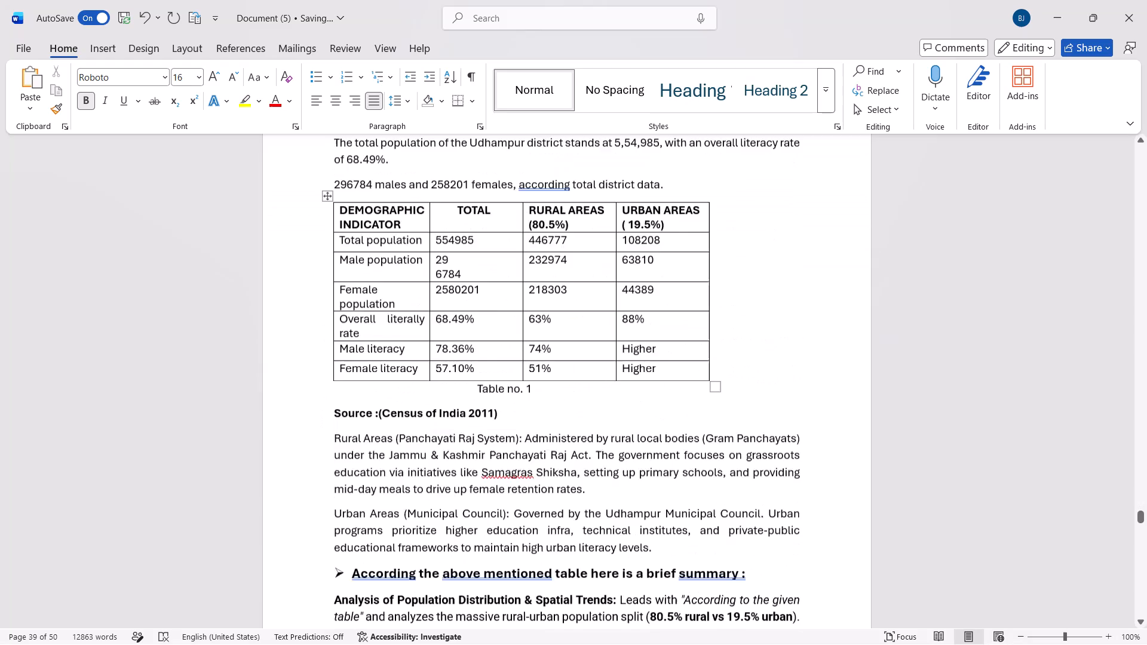
{"action": "scroll", "coordinate": [385, 389], "scroll_direction": "down", "scroll_amount": 17}
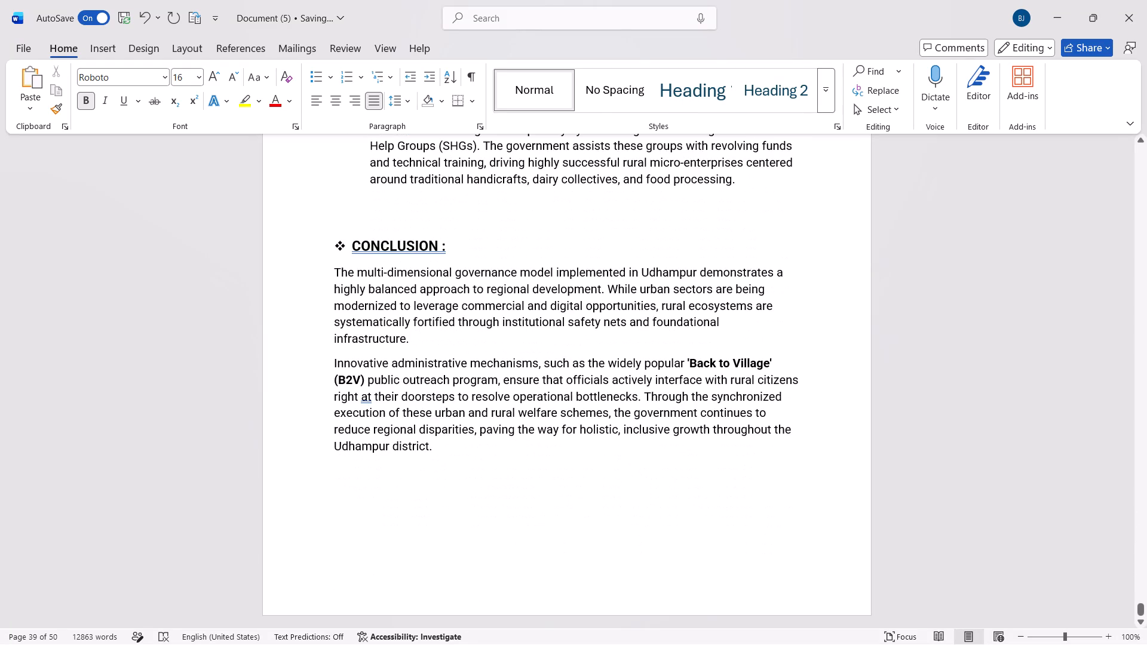
Change the font of the entire document to Roboto.
{"action": "left_click", "coordinate": [452, 354]}
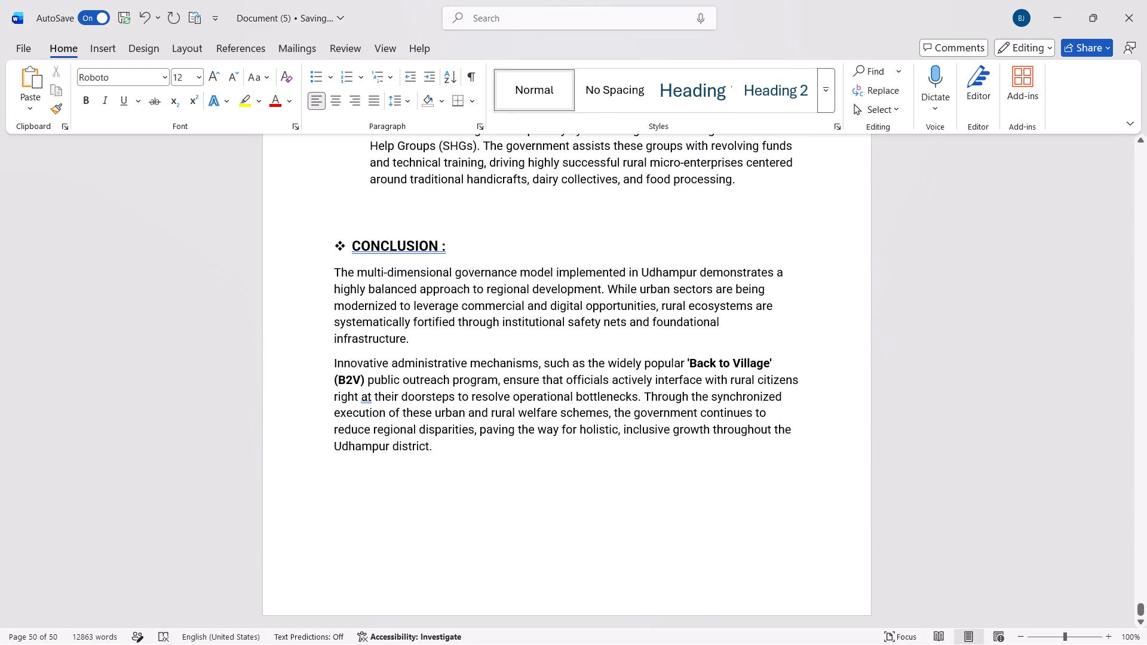
{"action": "left_click", "coordinate": [447, 378]}
{"action": "key", "text": "ctrl+a"}
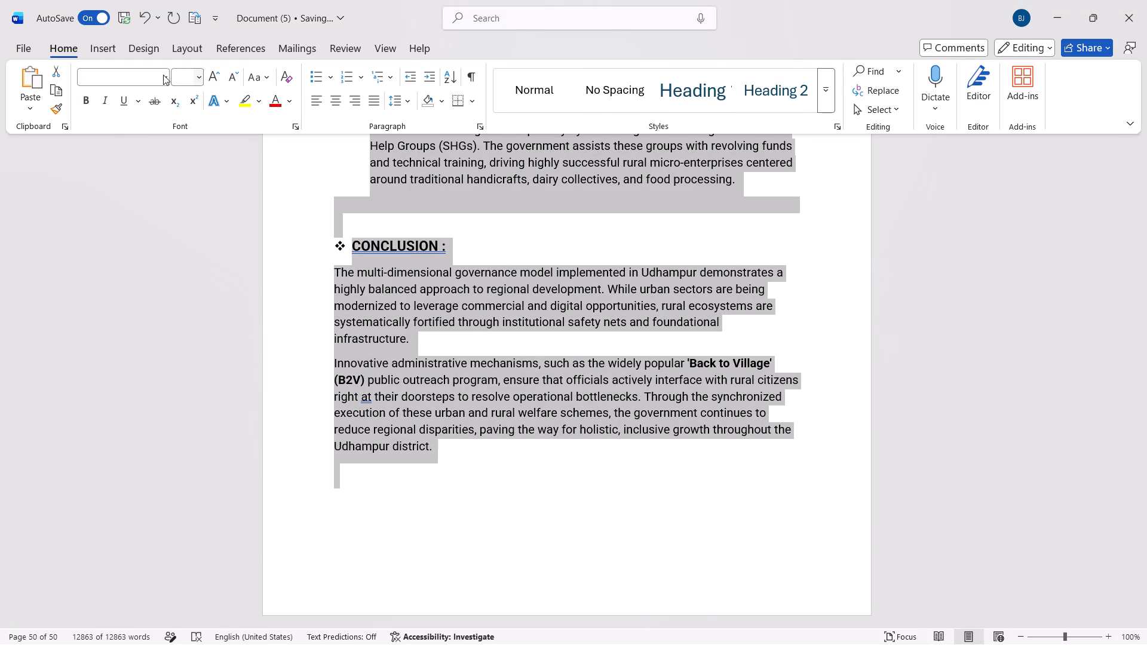
{"action": "left_click", "coordinate": [164, 75]}
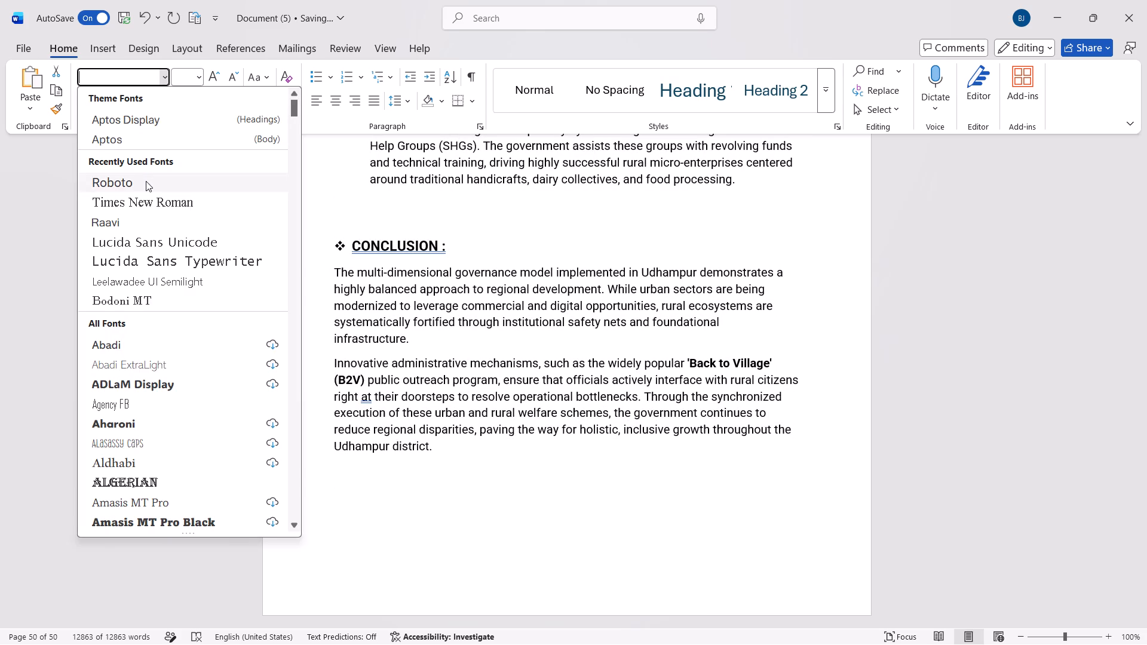
{"action": "left_click", "coordinate": [146, 181]}
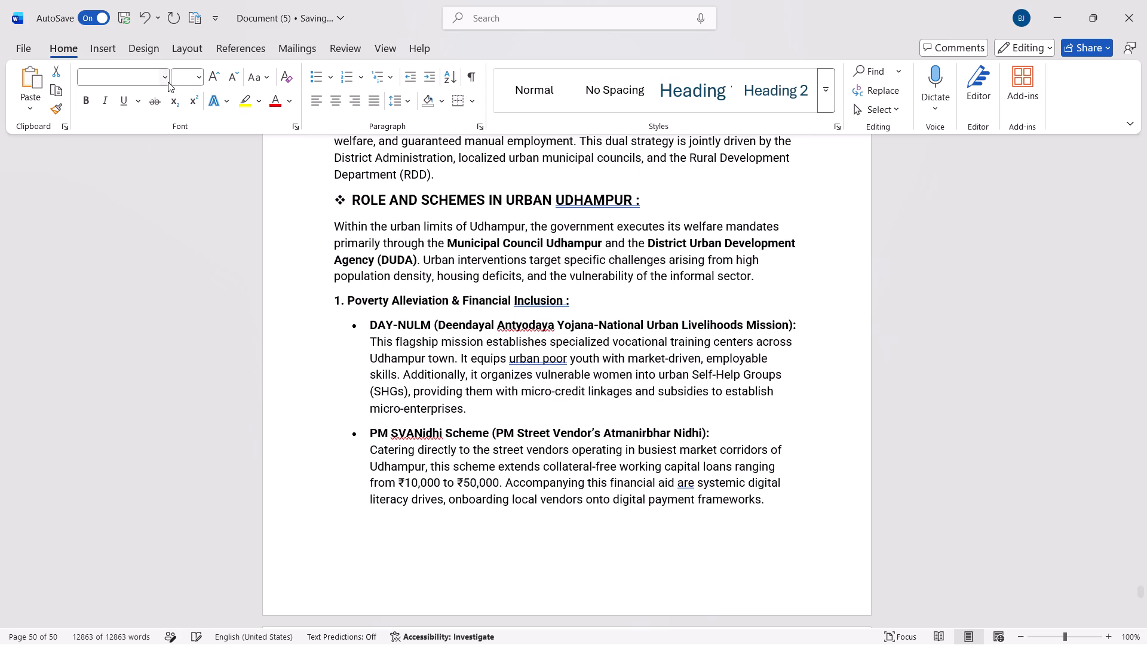
{"action": "left_click", "coordinate": [164, 80]}
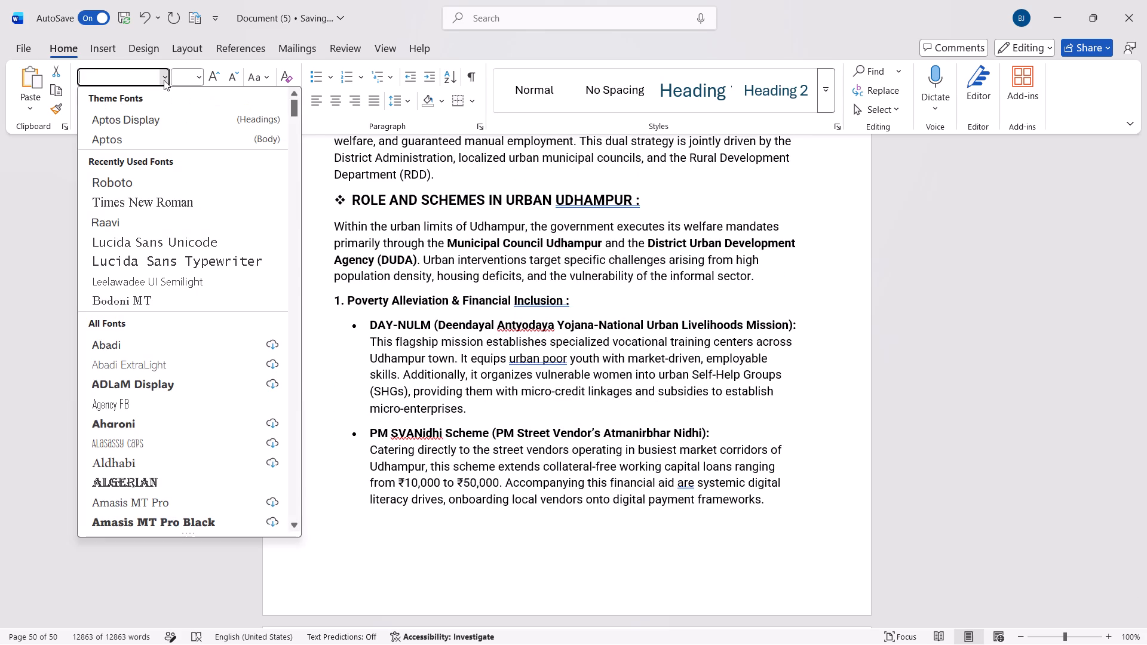
{"action": "scroll", "coordinate": [383, 411], "scroll_direction": "down", "scroll_amount": 9}
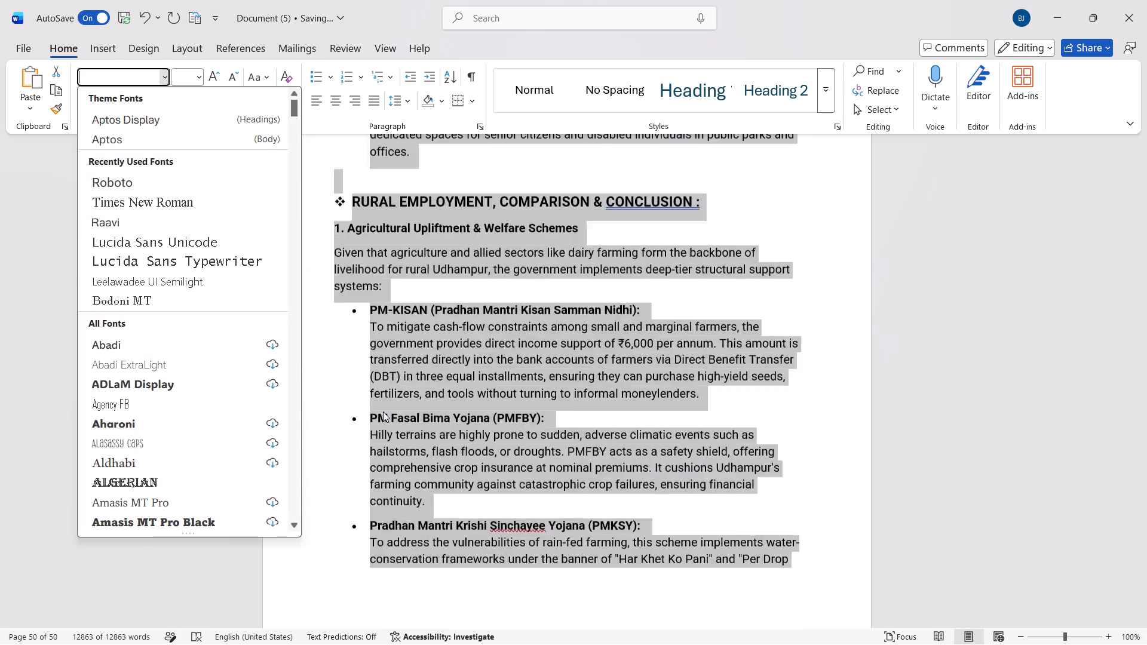
{"action": "scroll", "coordinate": [383, 411], "scroll_direction": "down", "scroll_amount": 15}
{"action": "scroll", "coordinate": [383, 411], "scroll_direction": "up", "scroll_amount": 20}
{"action": "scroll", "coordinate": [383, 411], "scroll_direction": "up", "scroll_amount": 9}
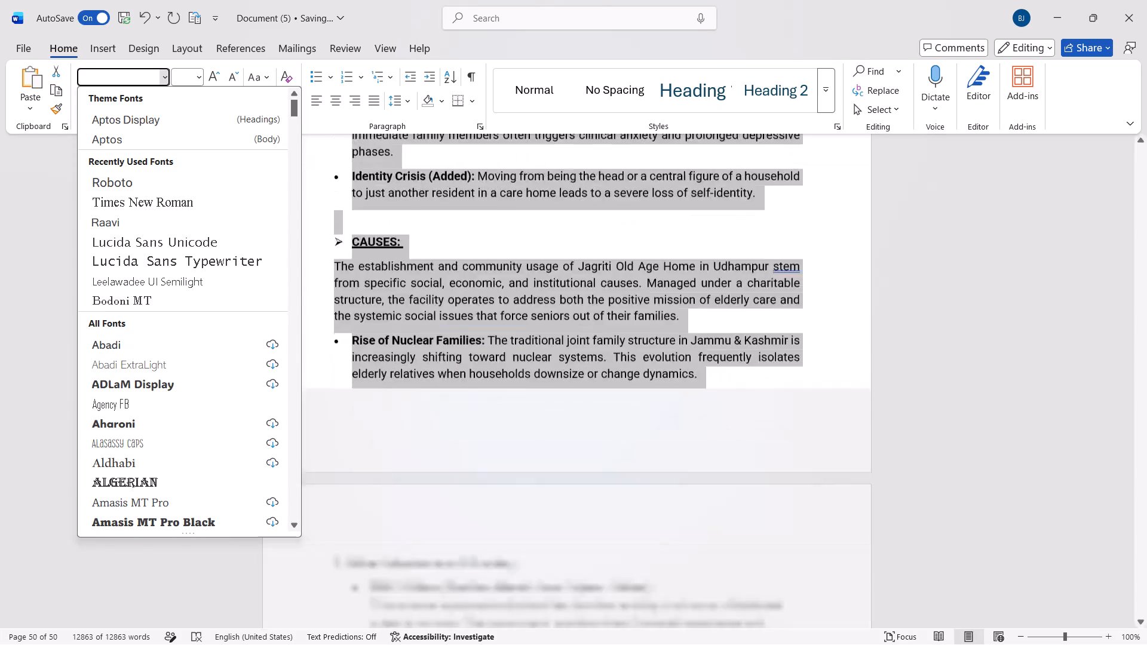
{"action": "scroll", "coordinate": [383, 411], "scroll_direction": "up", "scroll_amount": 20}
{"action": "scroll", "coordinate": [383, 411], "scroll_direction": "up", "scroll_amount": 20}
{"action": "scroll", "coordinate": [383, 411], "scroll_direction": "up", "scroll_amount": 20}
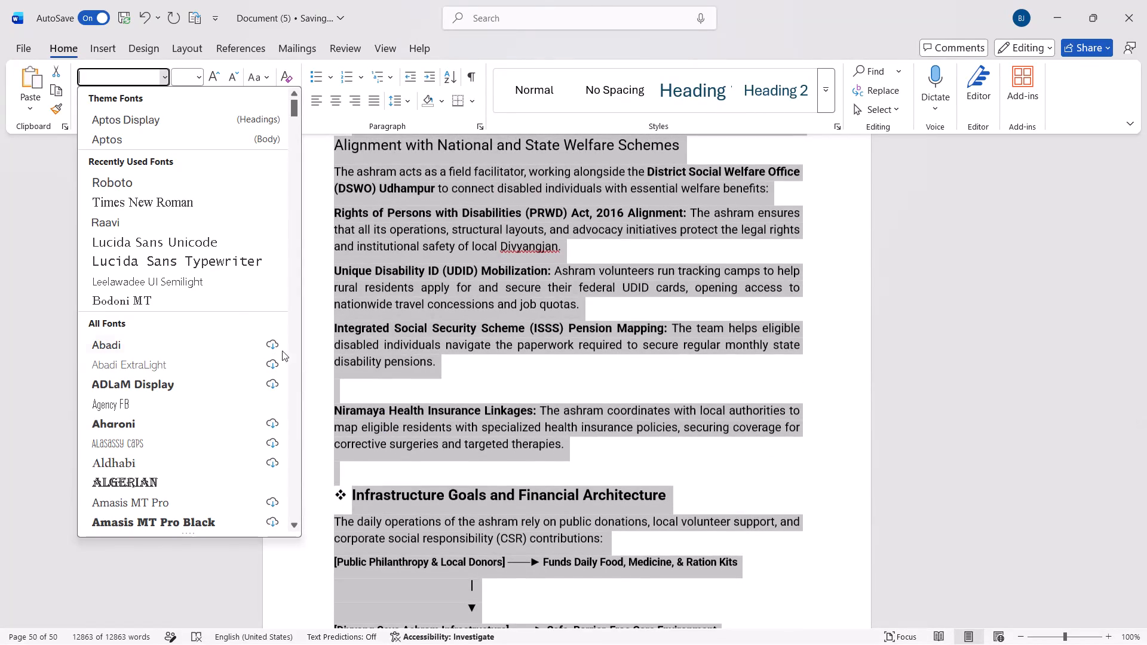
{"action": "left_click", "coordinate": [160, 183]}
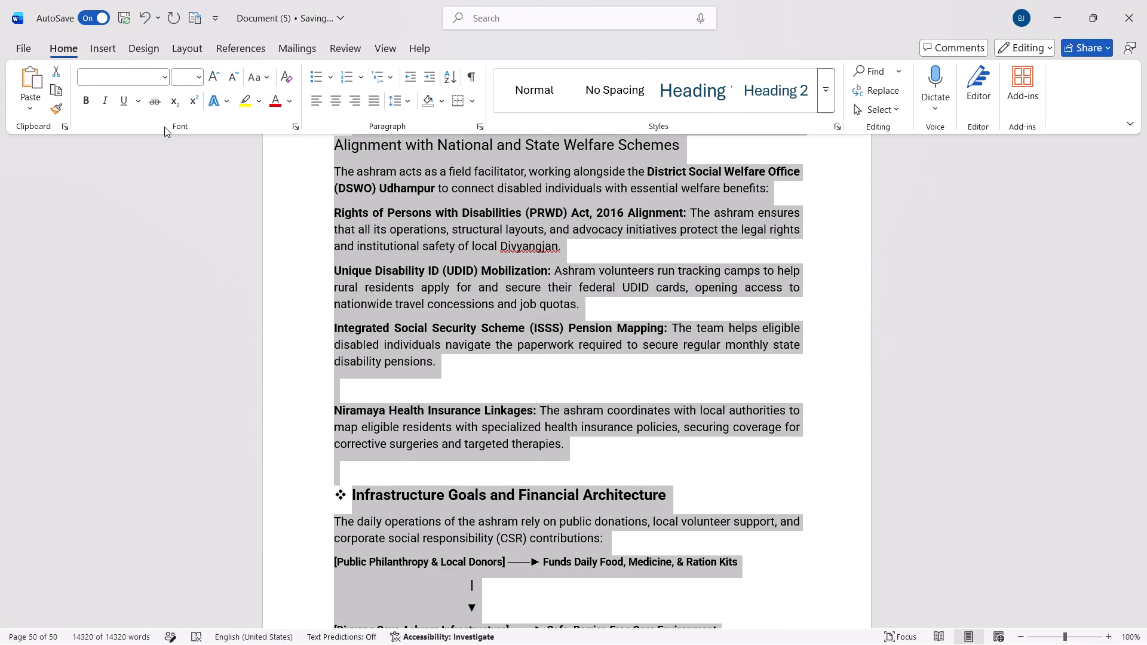
{"action": "scroll", "coordinate": [300, 230], "scroll_direction": "up", "scroll_amount": 9}
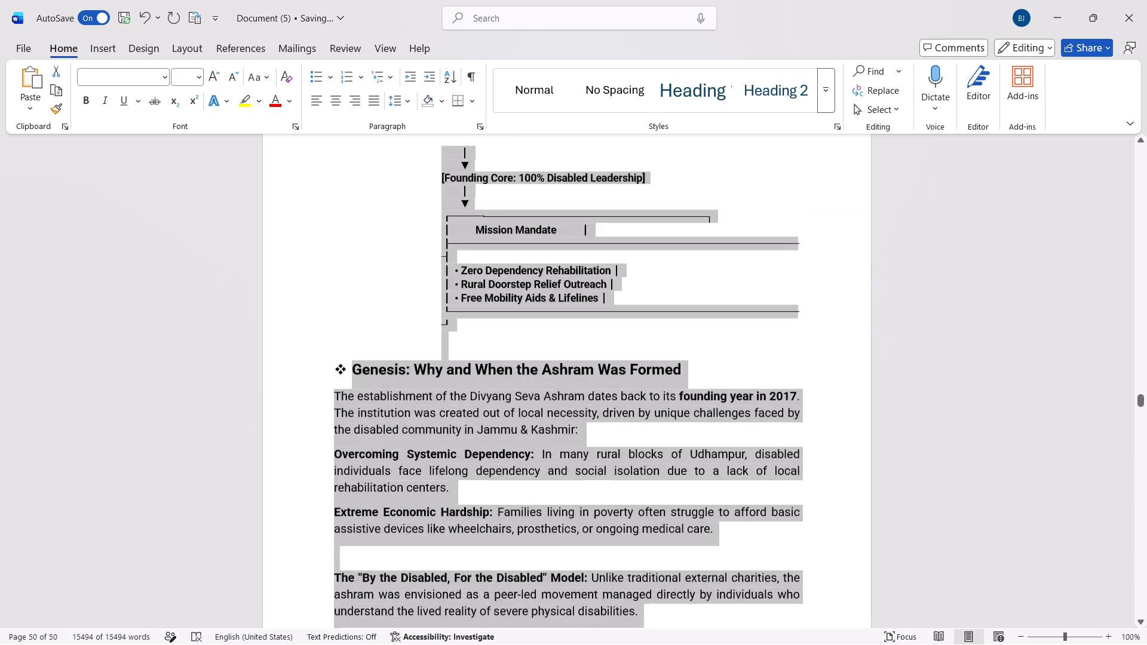
{"action": "left_click", "coordinate": [447, 280]}
Review the font and layout from the final CONCLUSION back through section 1.5 to the end of section 1.4.
{"action": "scroll", "coordinate": [447, 280], "scroll_direction": "down", "scroll_amount": 20}
{"action": "scroll", "coordinate": [447, 280], "scroll_direction": "down", "scroll_amount": 7}
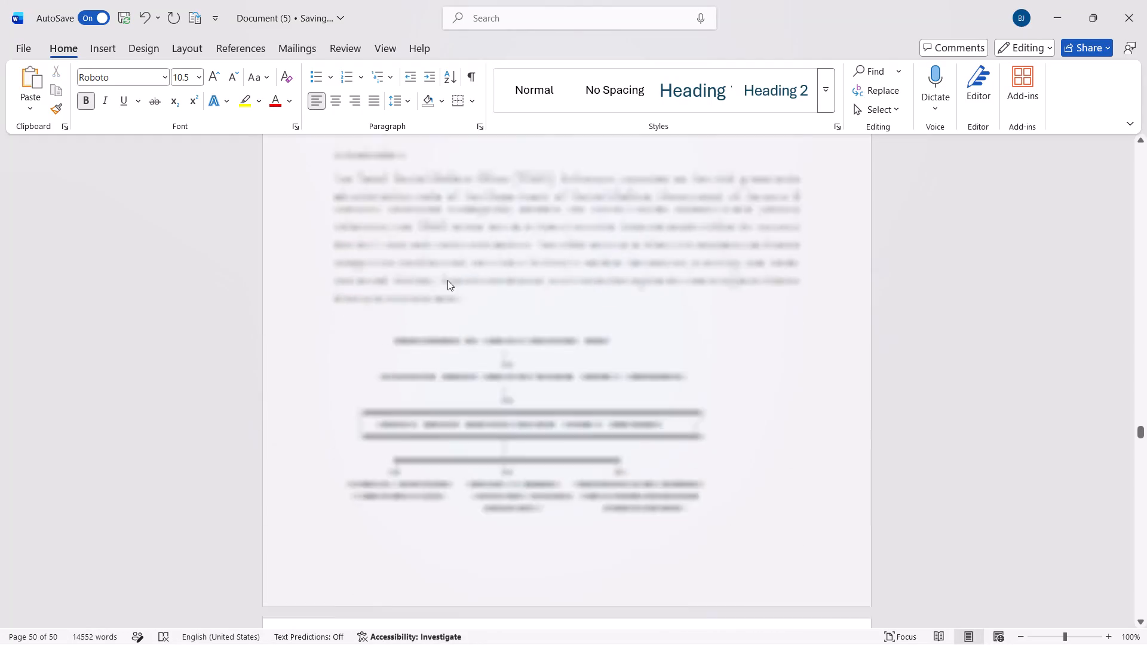
{"action": "scroll", "coordinate": [447, 280], "scroll_direction": "down", "scroll_amount": 20}
{"action": "scroll", "coordinate": [447, 280], "scroll_direction": "down", "scroll_amount": 20}
{"action": "scroll", "coordinate": [447, 280], "scroll_direction": "down", "scroll_amount": 20}
{"action": "scroll", "coordinate": [447, 280], "scroll_direction": "down", "scroll_amount": 17}
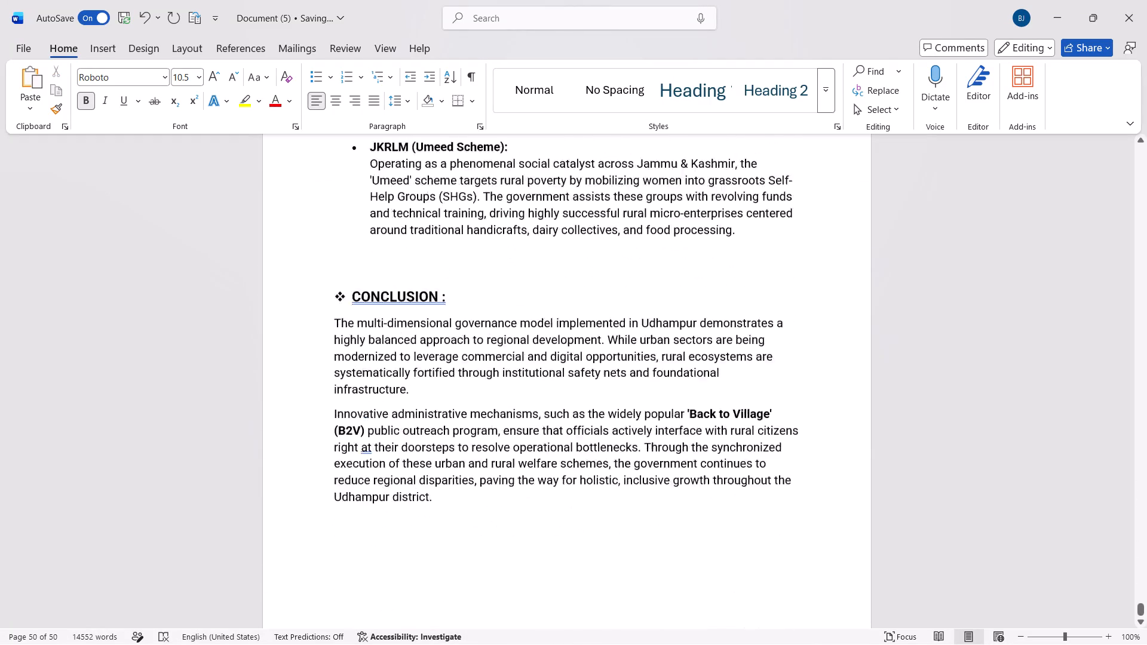
{"action": "scroll", "coordinate": [447, 280], "scroll_direction": "up", "scroll_amount": 7}
{"action": "scroll", "coordinate": [447, 280], "scroll_direction": "down", "scroll_amount": 6}
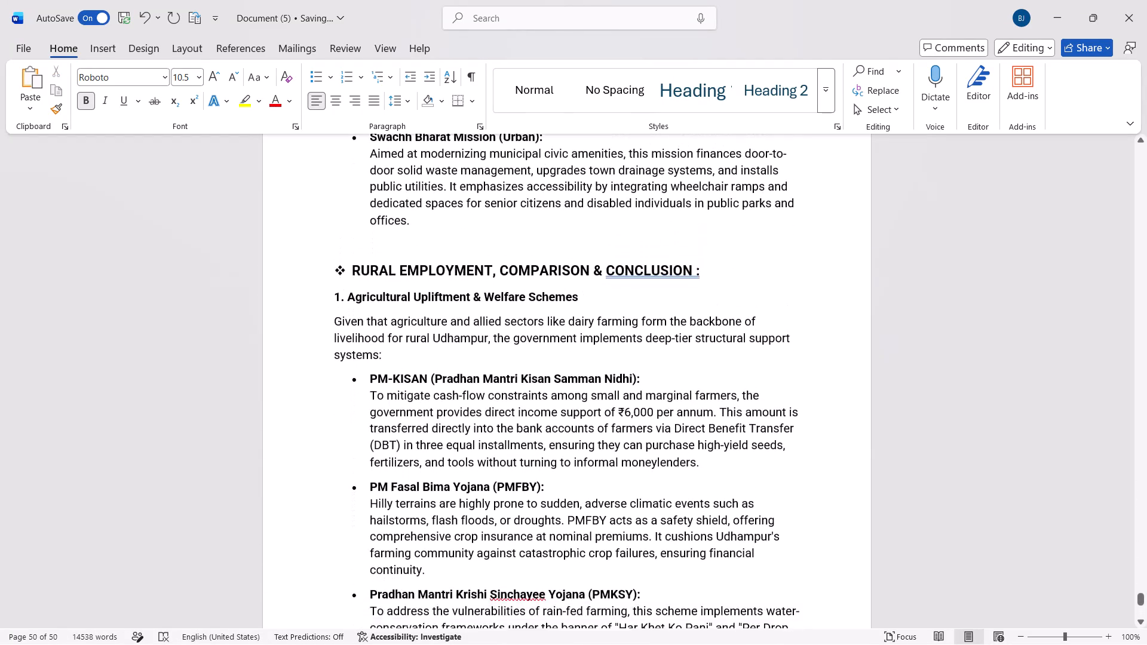
{"action": "scroll", "coordinate": [447, 280], "scroll_direction": "down", "scroll_amount": 10}
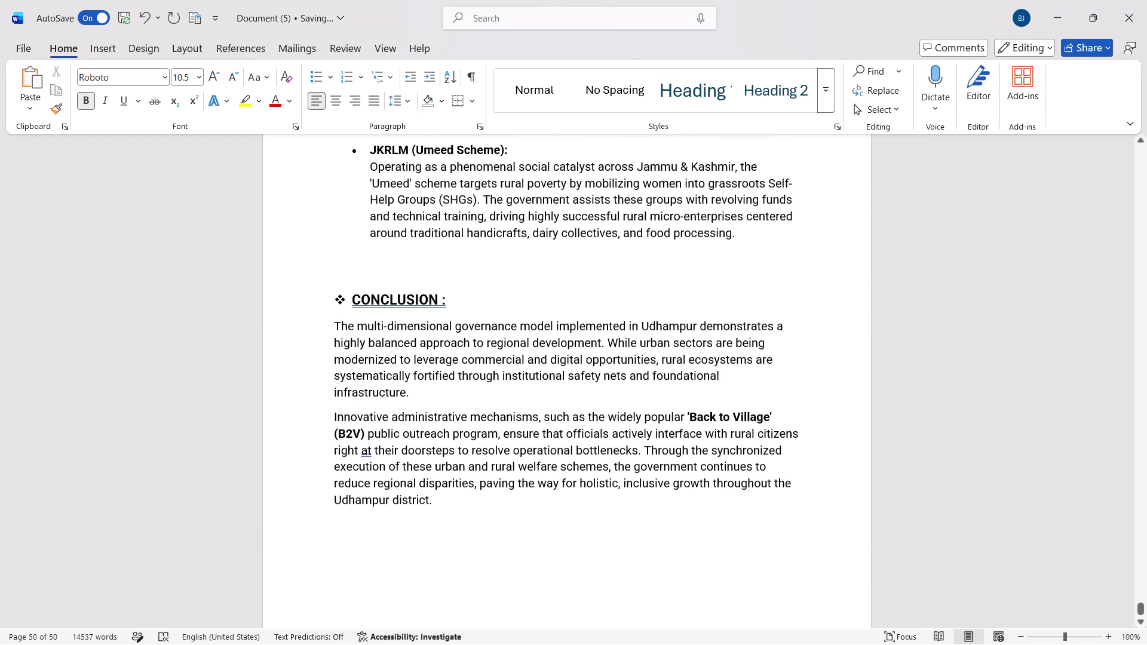
{"action": "scroll", "coordinate": [447, 280], "scroll_direction": "up", "scroll_amount": 2}
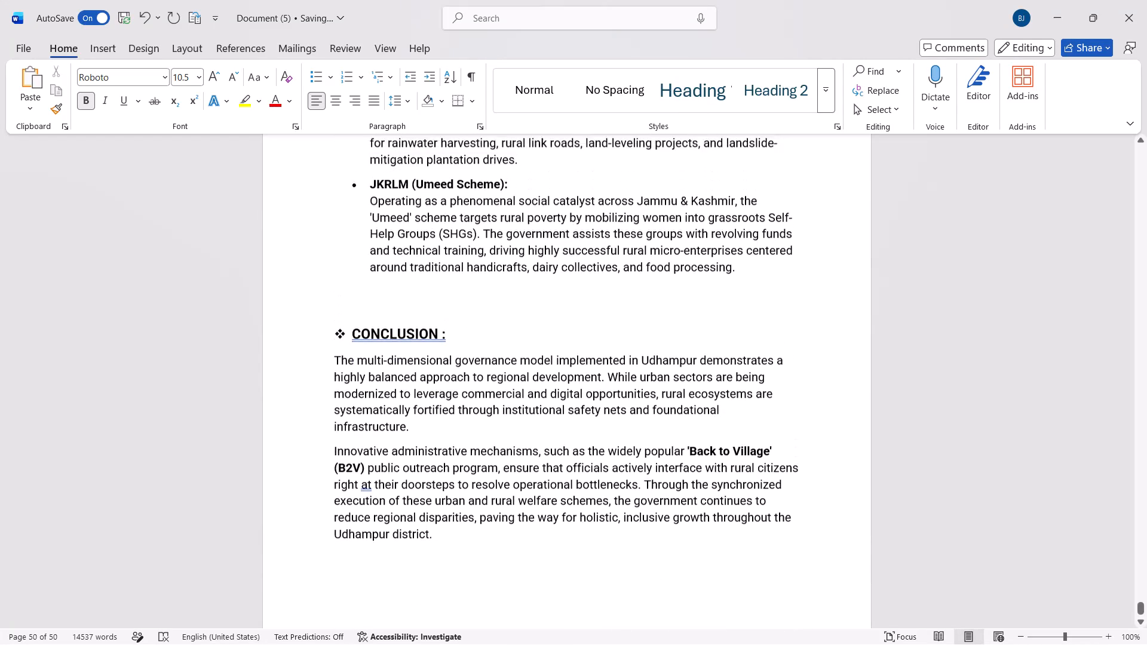
{"action": "scroll", "coordinate": [447, 280], "scroll_direction": "up", "scroll_amount": 6}
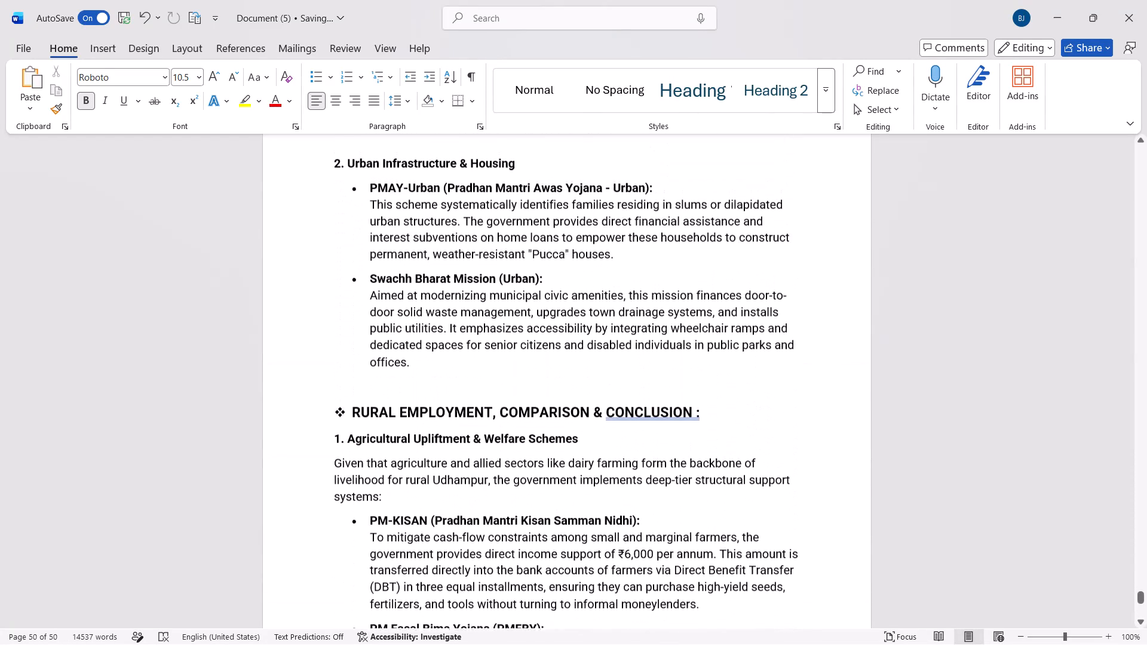
{"action": "scroll", "coordinate": [447, 280], "scroll_direction": "up", "scroll_amount": 4}
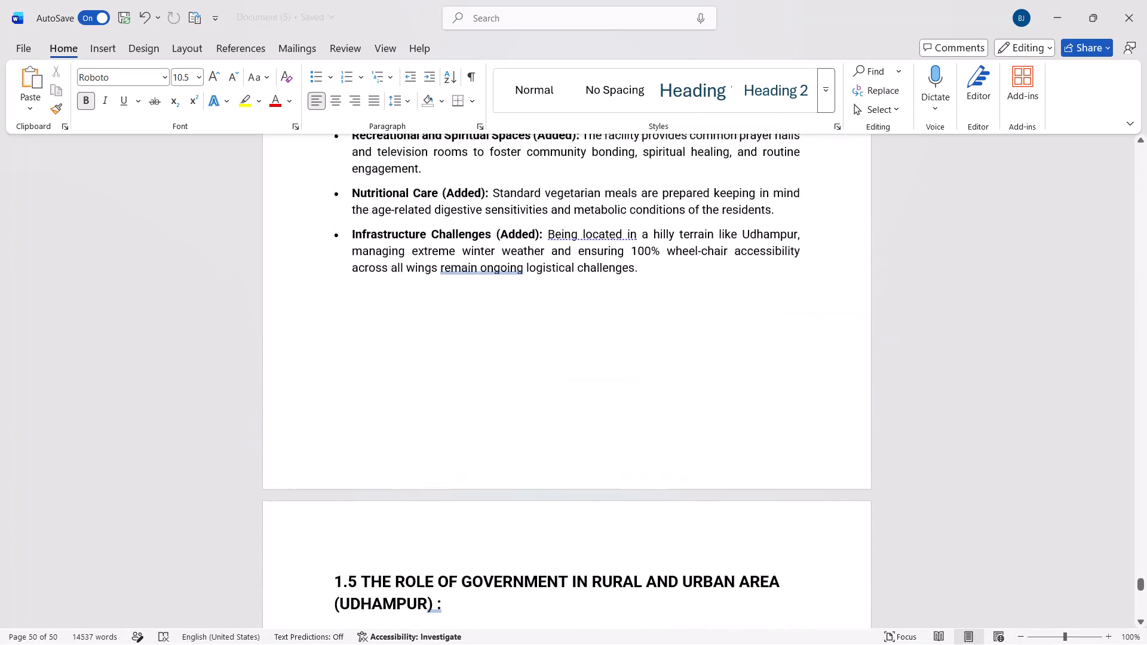
{"action": "scroll", "coordinate": [447, 280], "scroll_direction": "up", "scroll_amount": 1}
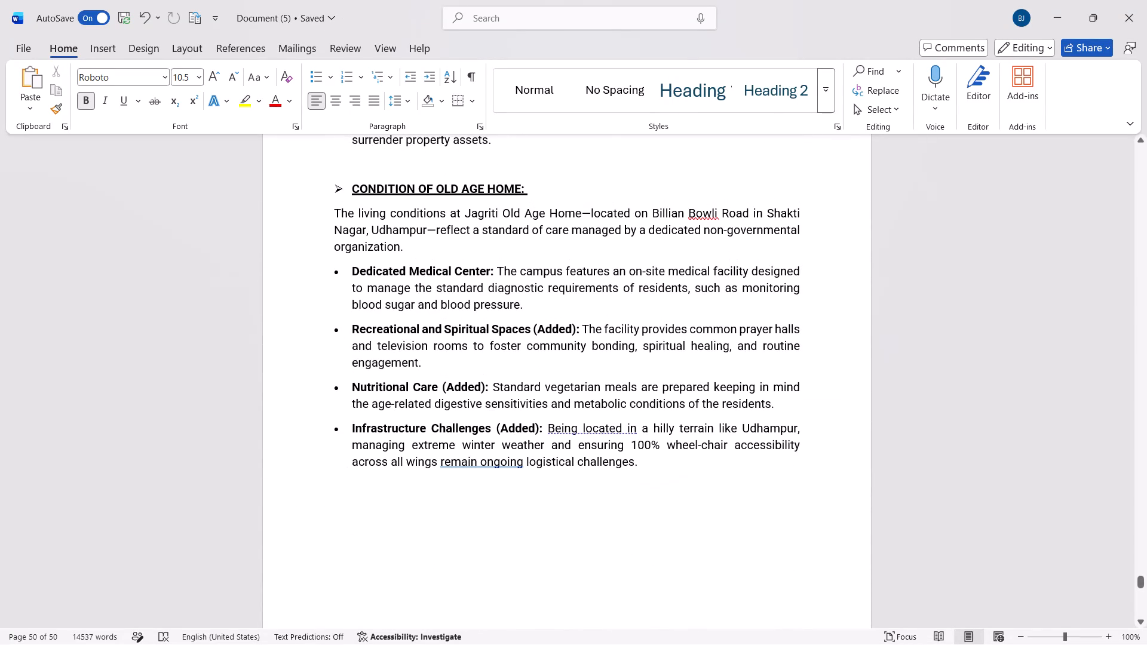